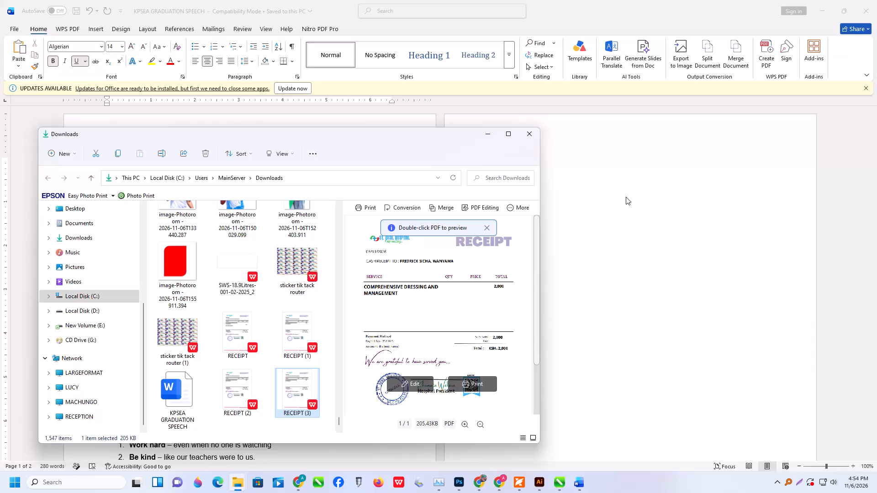
Put away the Downloads window, close the KPSEA GRADUATION SPEECH document and switch to the poster artwork in Illustrator.
left_click(483, 129)
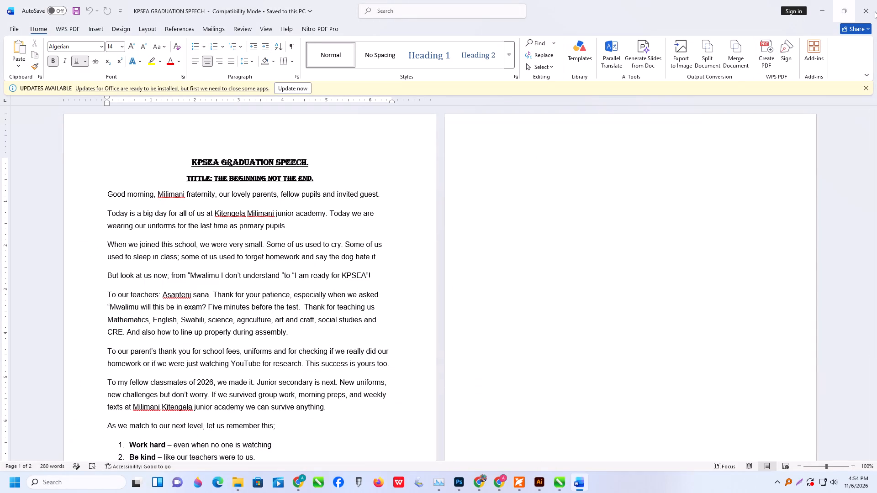
left_click(875, 11)
left_click(396, 150)
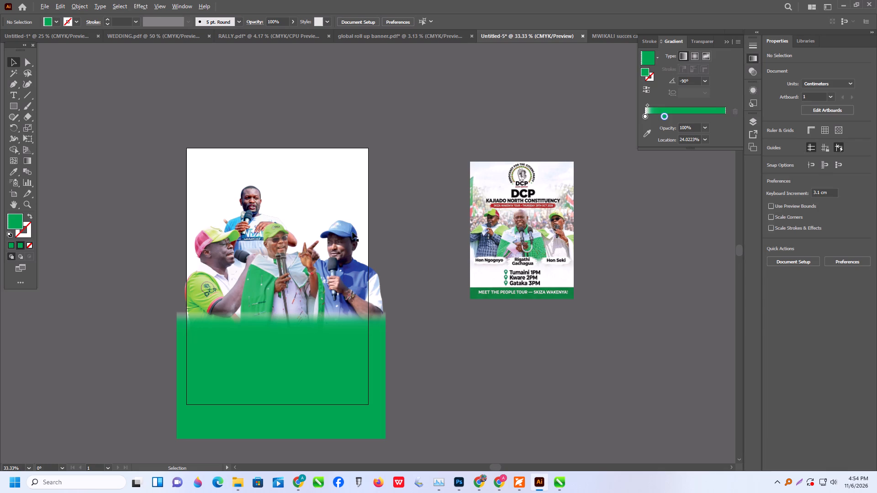
Shift the green-robed man right and lower the blue T-shirt man into the gap beside the man in the pink-and-green cap.
scroll(172, 219, "up", 1, "alt")
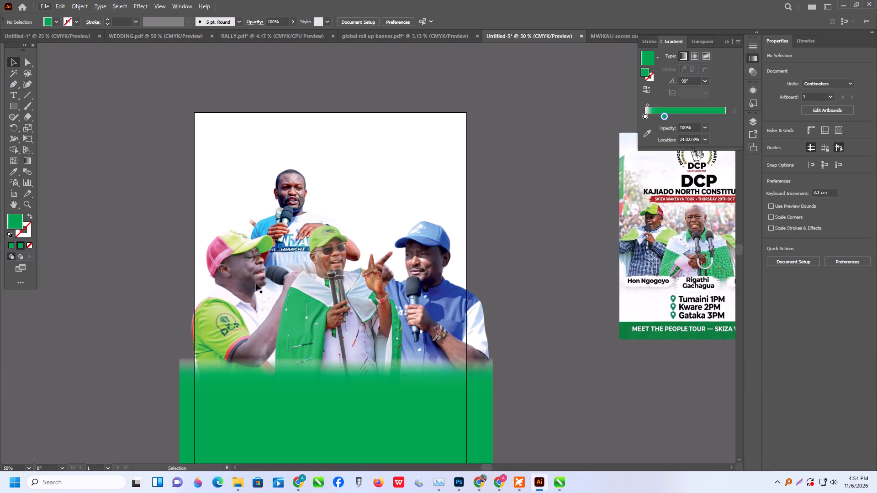
left_click_drag(319, 313, 338, 297)
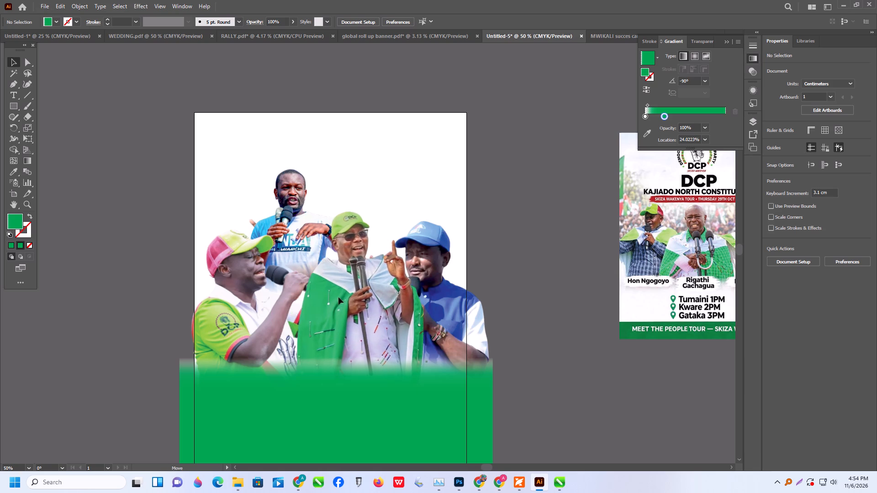
left_click_drag(338, 297, 342, 291)
left_click_drag(255, 318, 226, 320)
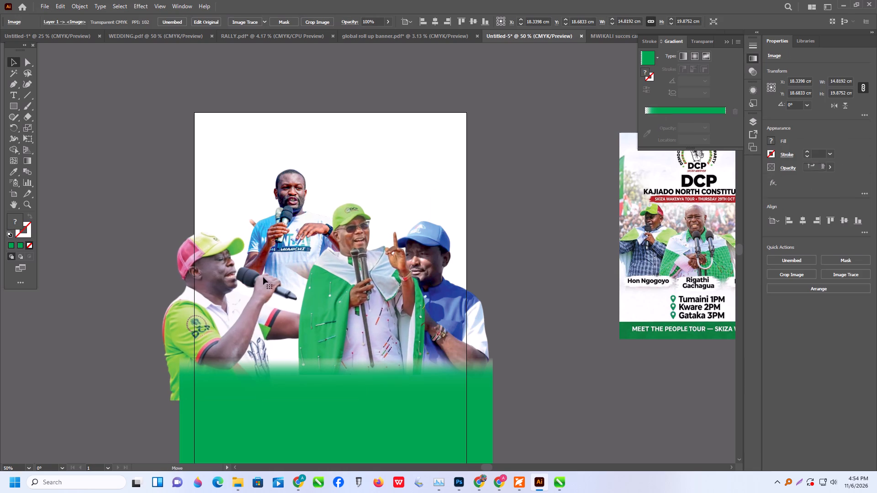
left_click_drag(291, 184, 280, 244)
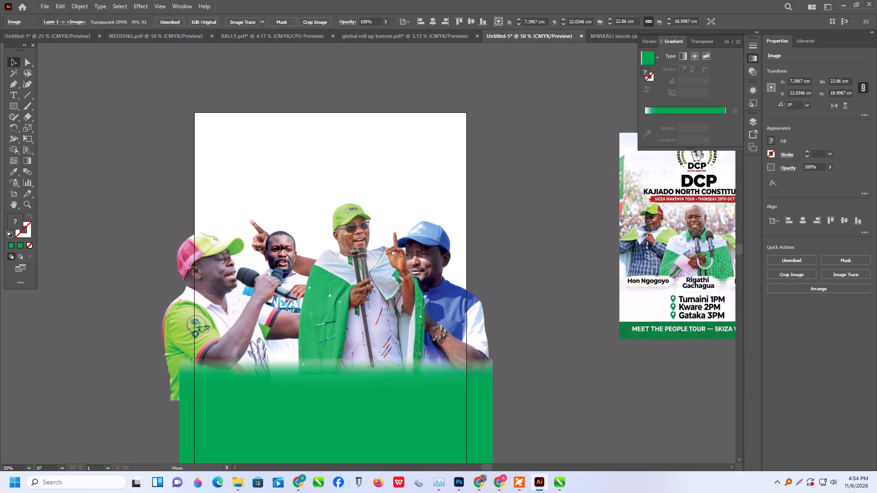
left_click_drag(280, 244, 285, 232)
left_click_drag(206, 325, 218, 322)
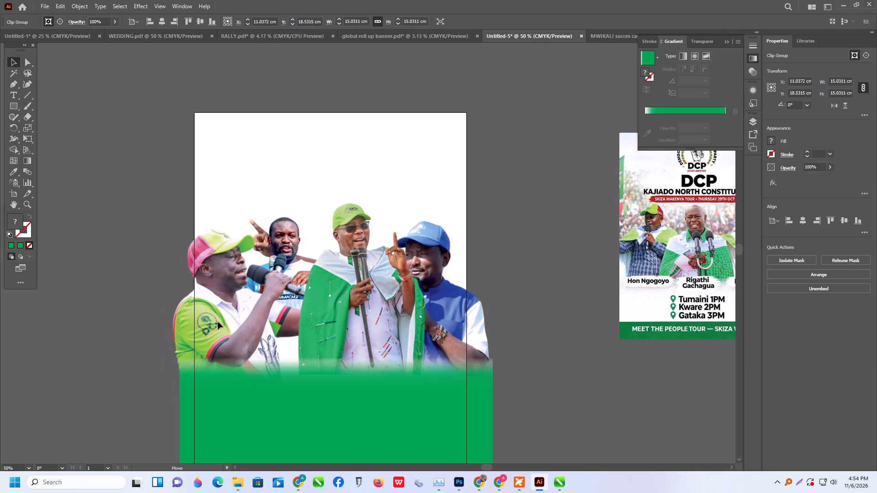
left_click_drag(218, 322, 222, 322)
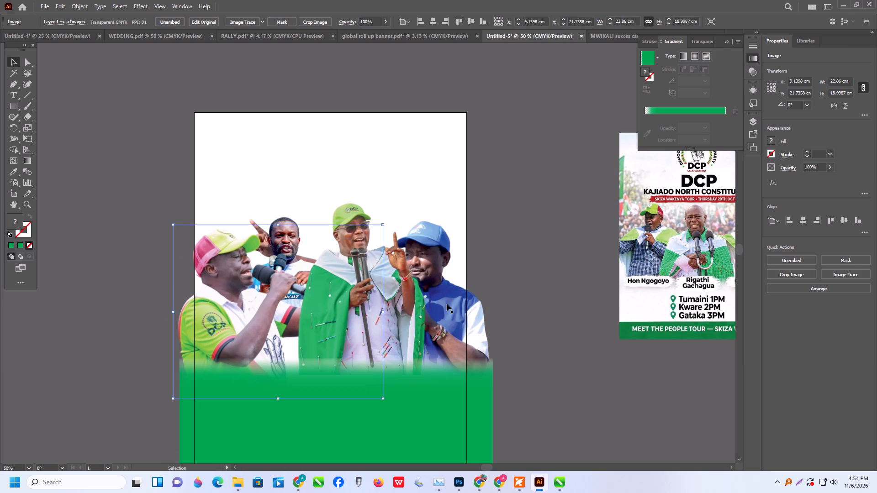
Move the man in the blue cap farther right and enlarge his cutout to about 32.1 × 23.33 cm.
left_click_drag(448, 306, 464, 303)
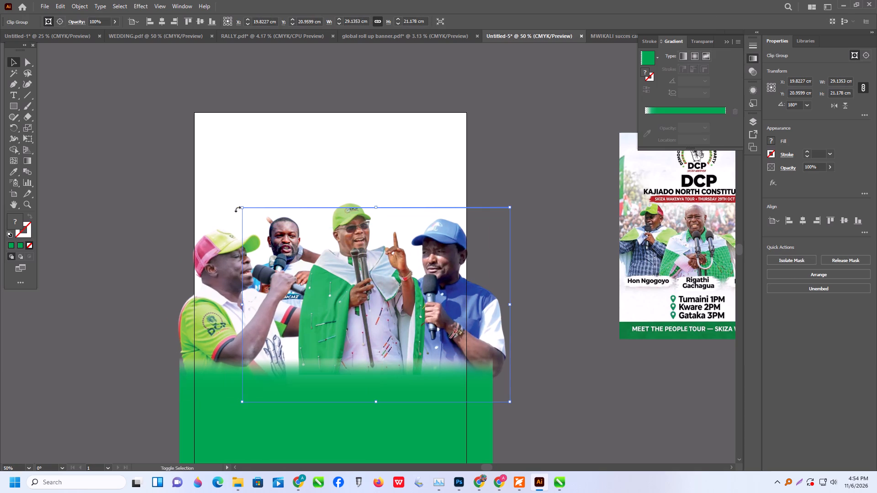
left_click_drag(242, 208, 235, 187, "shift")
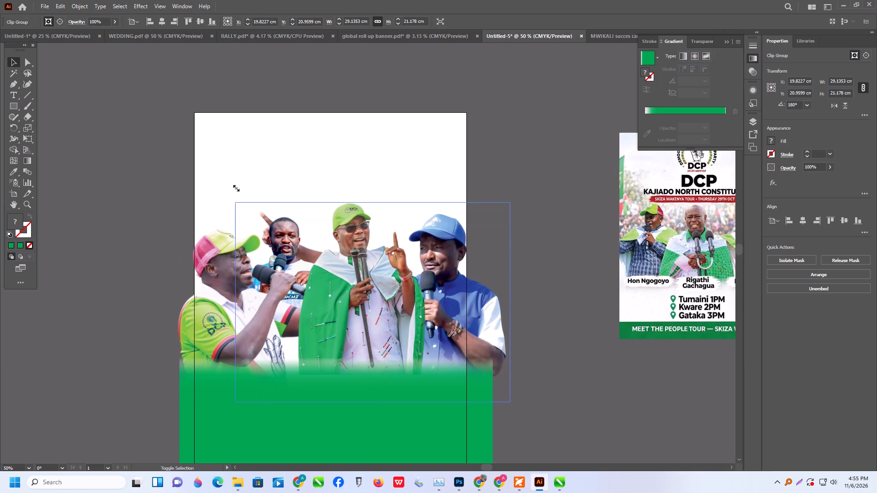
left_click_drag(235, 187, 215, 172, "shift")
left_click_drag(489, 316, 492, 321)
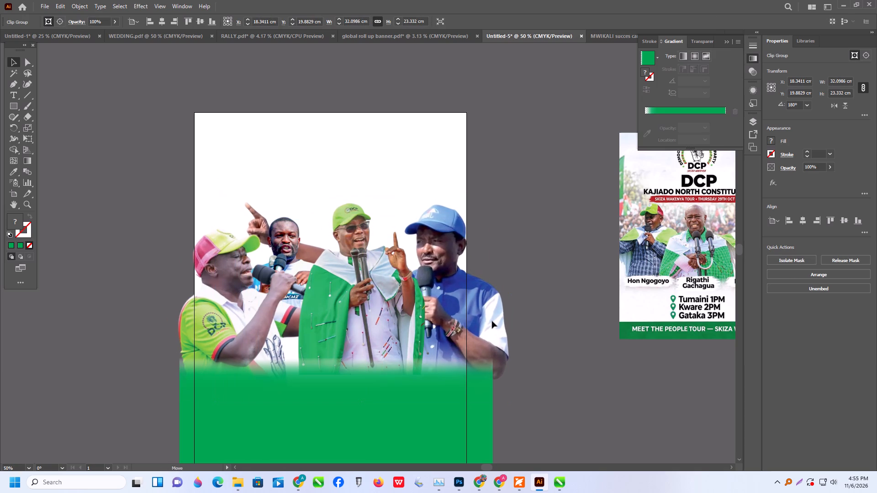
left_click_drag(492, 321, 490, 323)
Enlarge the green-robed man's image to about 17.73 × 23.78 cm and place him between the neighbouring figures.
left_click_drag(384, 315, 381, 304)
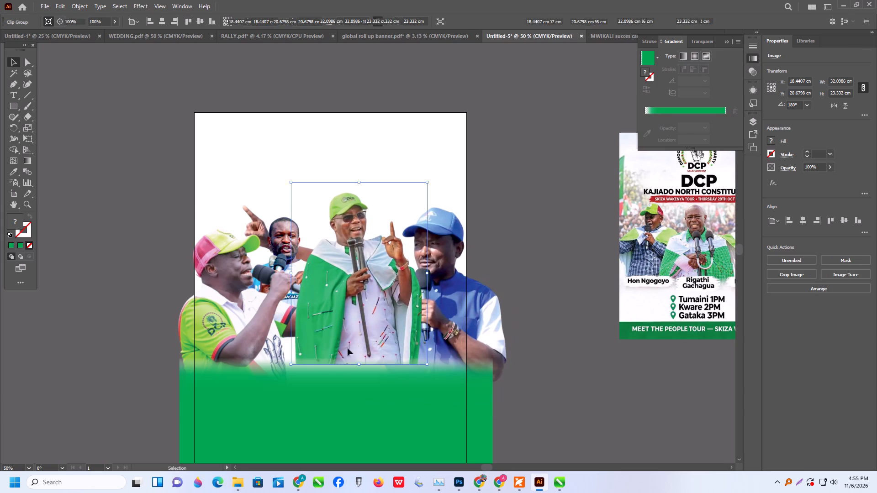
left_click_drag(291, 366, 264, 423, "shift")
left_click_drag(346, 312, 351, 315)
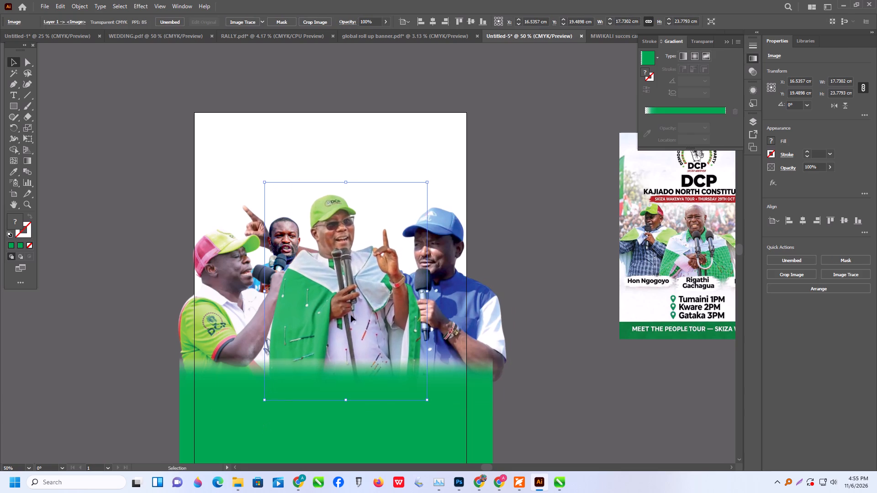
left_click_drag(351, 315, 355, 320)
Slide the green-robed man right, scale the pink-and-green-capped man to about 22.21 × 18.46 cm and move him mostly off the artboard's left side.
left_click(231, 328)
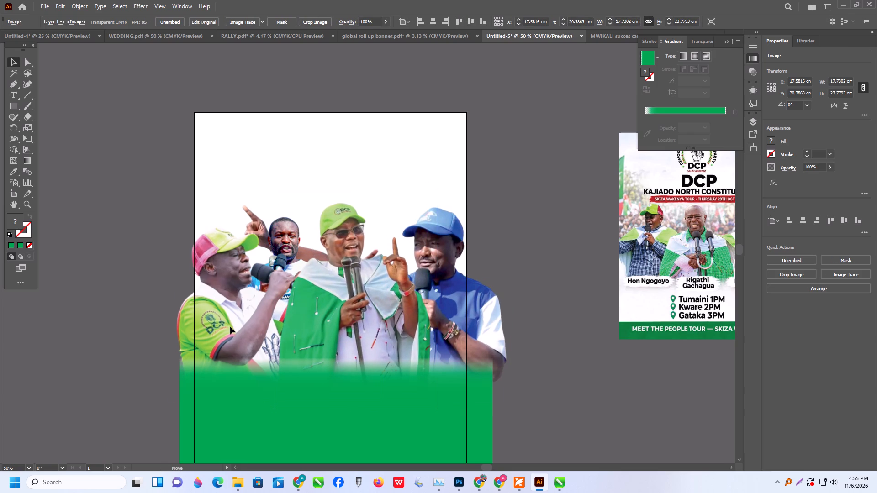
left_click(285, 219)
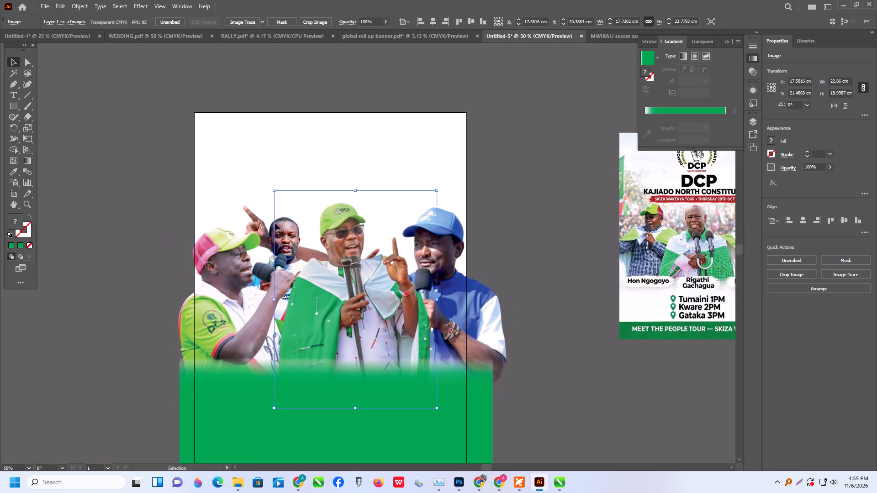
left_click(293, 236)
left_click_drag(324, 297, 373, 310)
left_click(286, 239)
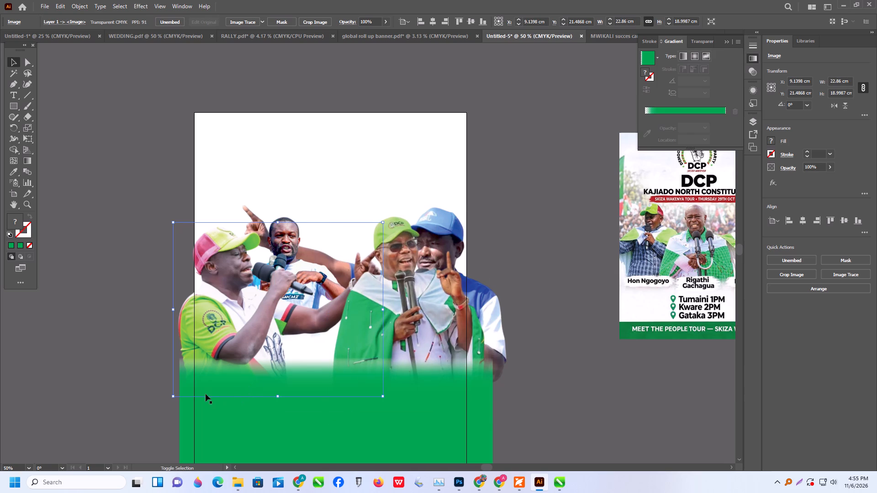
left_click_drag(172, 395, 179, 407, "shift")
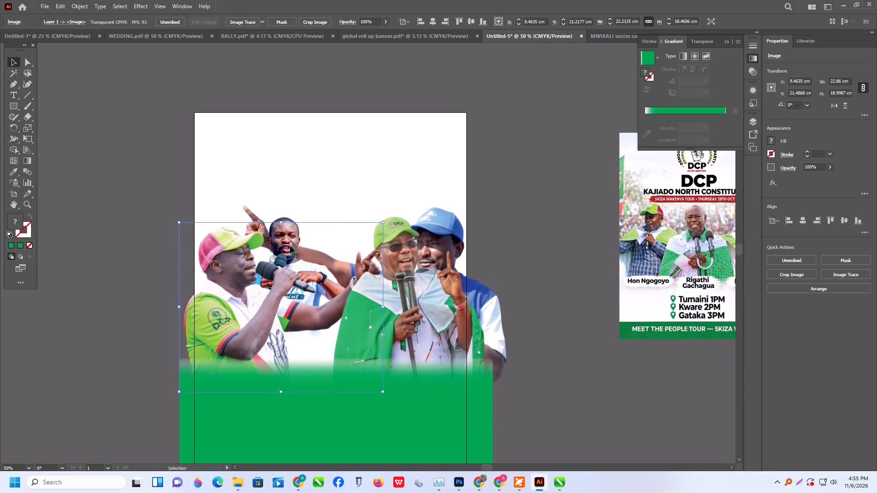
left_click_drag(248, 299, 222, 284)
left_click(287, 228)
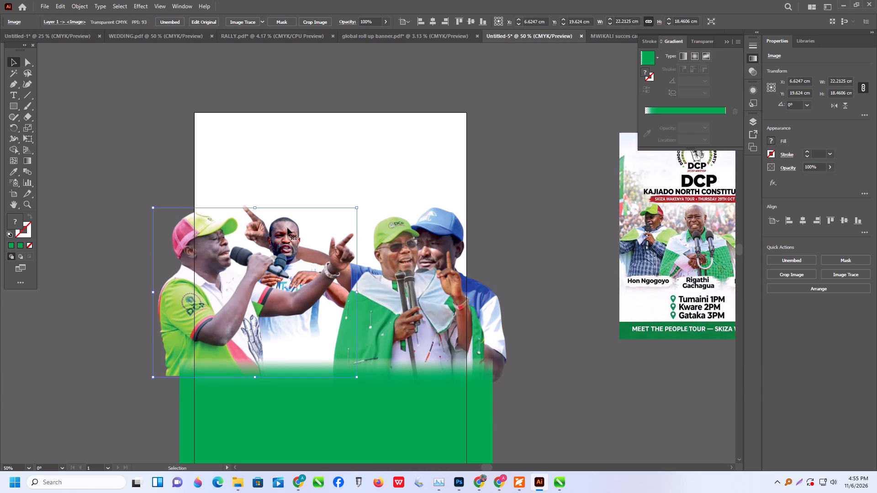
left_click_drag(269, 274, 157, 310)
Bring the blue T-shirt man's cutout to the front of the stacking order.
left_click(293, 236)
right_click(293, 236)
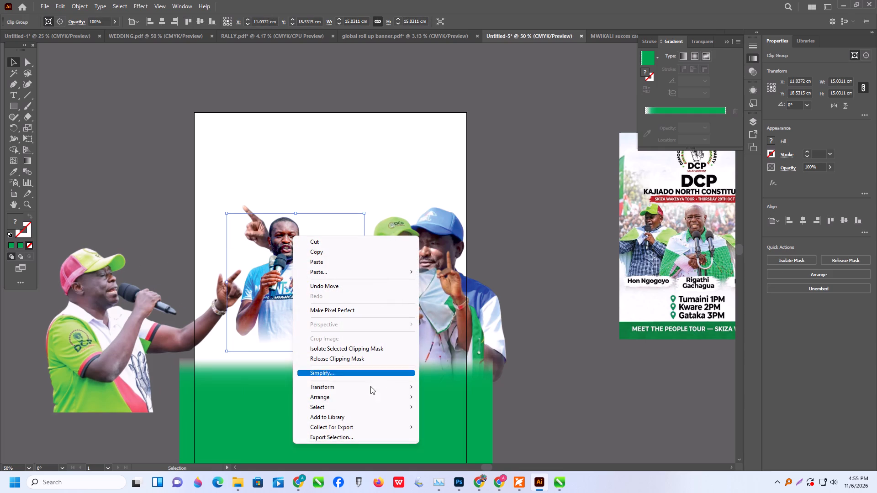
left_click(342, 397)
left_click(454, 398)
Return the pink-and-green-capped man to the artboard's left edge and enlarge his image to about 22.53 × 18.73 cm.
left_click_drag(153, 330, 160, 327)
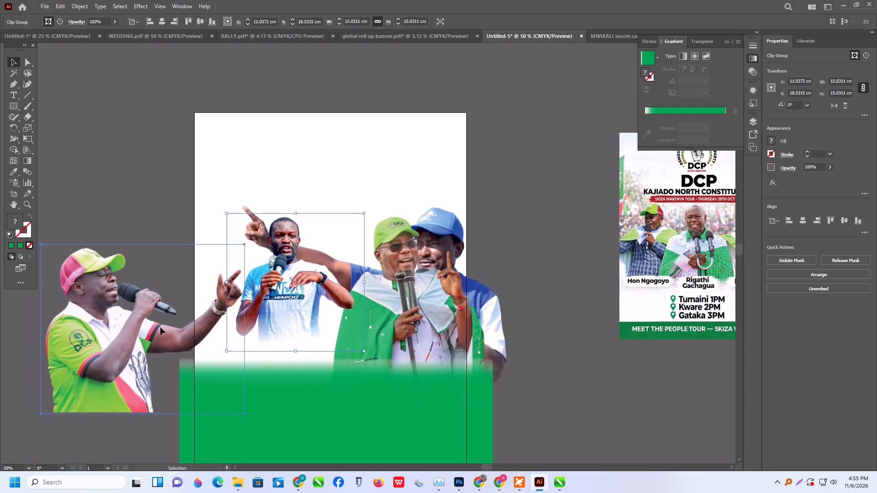
left_click_drag(160, 327, 285, 291)
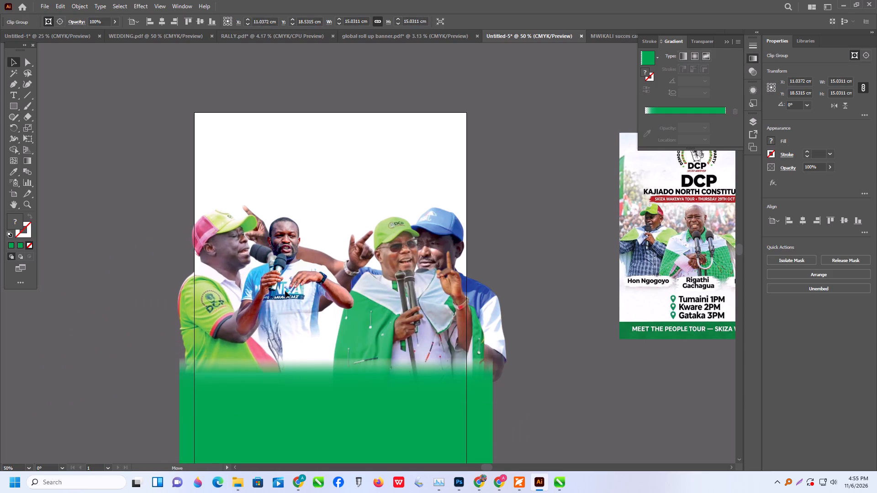
left_click_drag(285, 291, 285, 293)
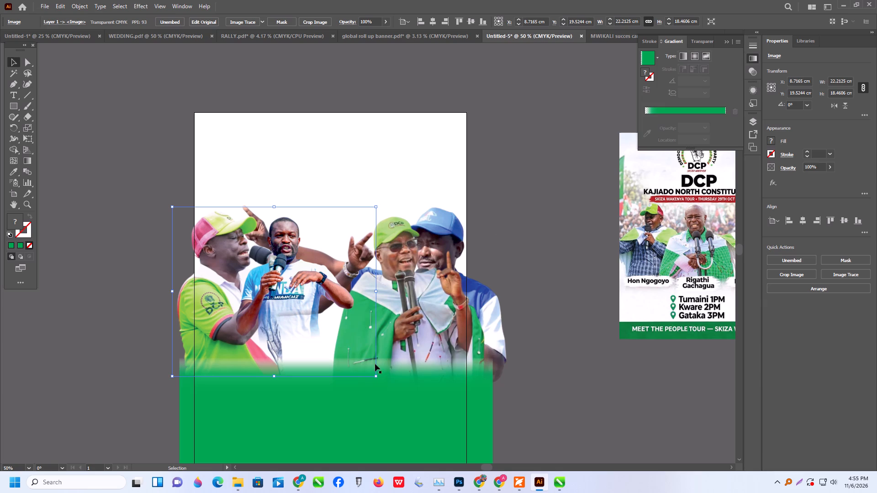
left_click_drag(377, 374, 381, 378, "shift")
left_click(399, 114)
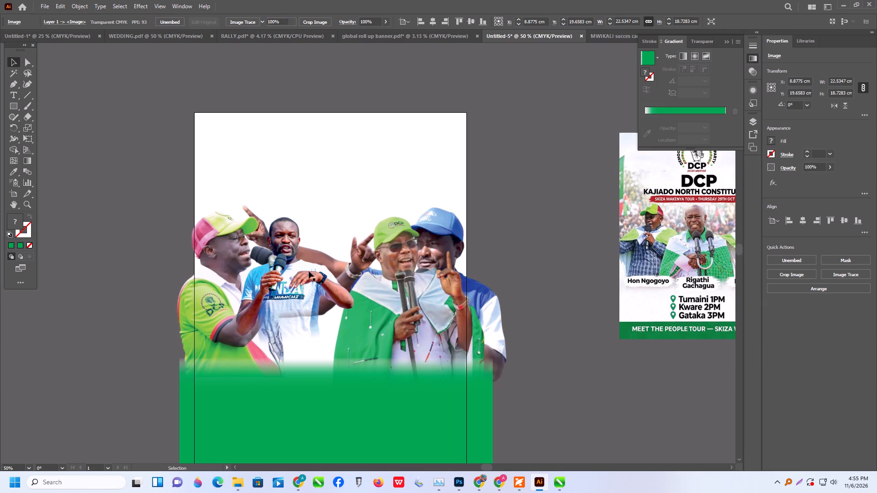
Enlarge the blue T-shirt man's cutout downward to about 19.47 × 19.47 cm, matching the scale of the other figures.
left_click(296, 299)
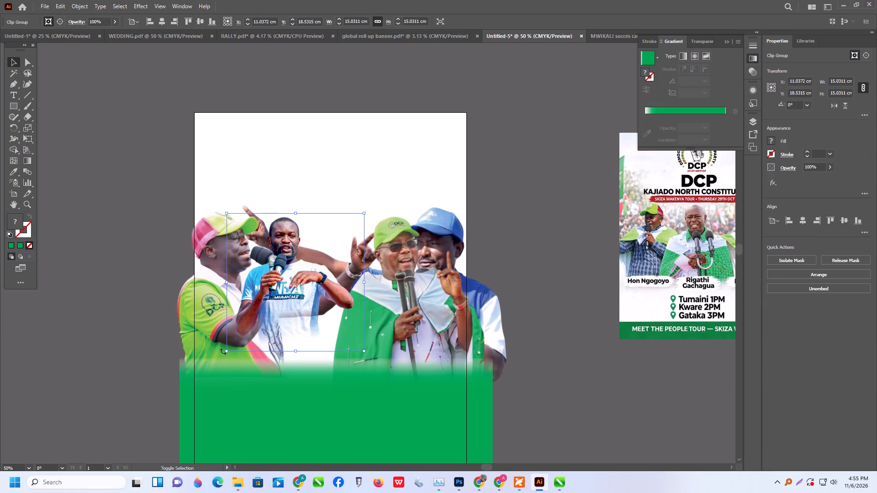
left_click_drag(227, 351, 203, 386, "shift")
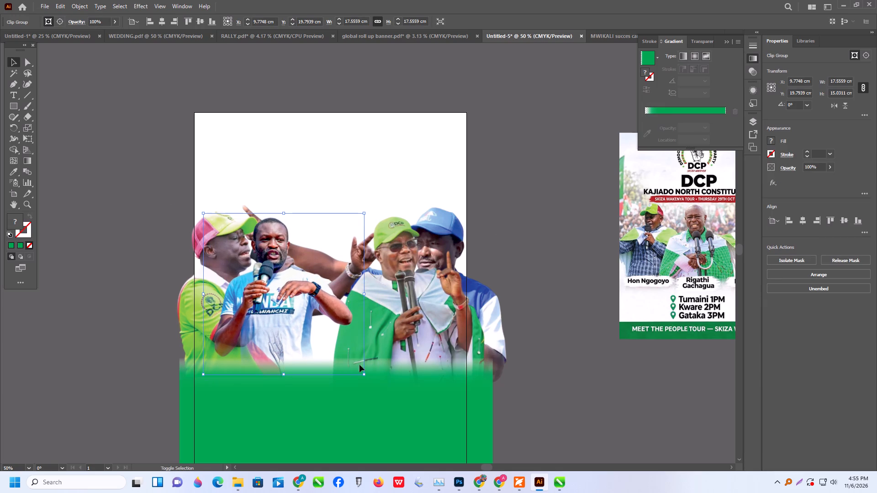
left_click_drag(363, 374, 377, 409, "shift")
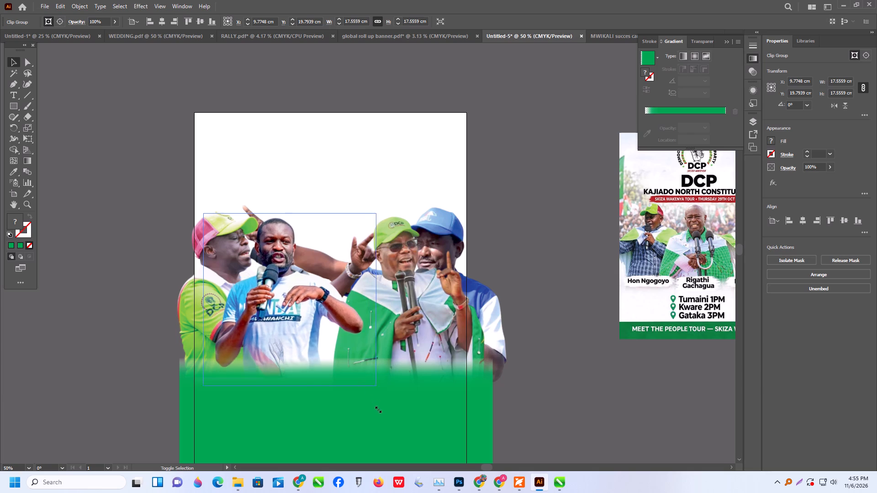
left_click_drag(377, 409, 381, 414, "shift")
Move the green-robed man back to the centre of the group and bring his image to the front.
left_click(415, 284)
left_click_drag(430, 330, 422, 332)
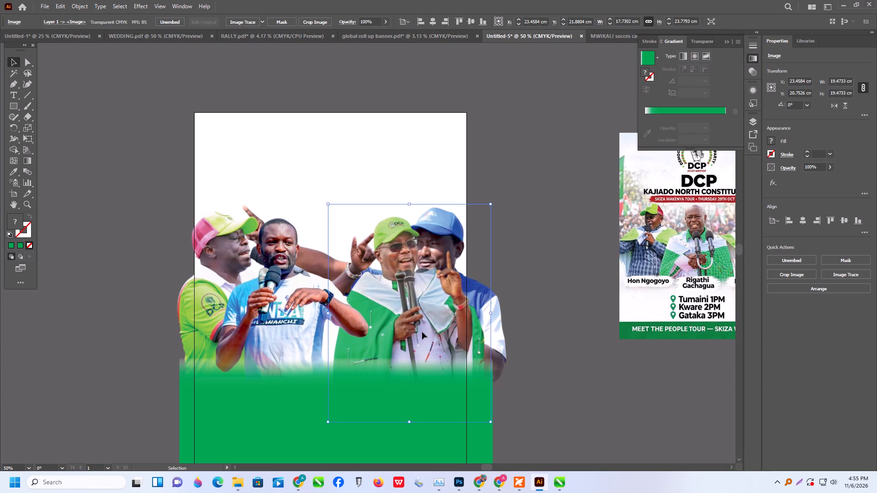
left_click_drag(422, 332, 394, 327)
right_click(394, 327)
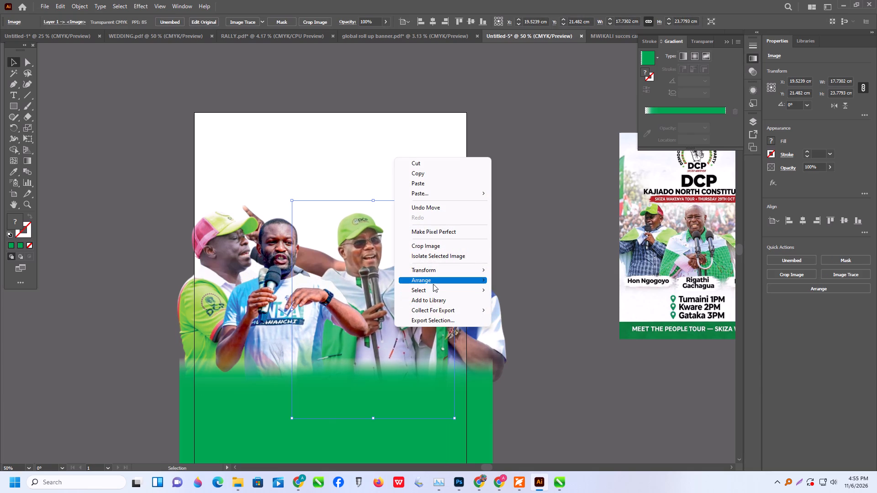
left_click(433, 283)
left_click(526, 282)
left_click_drag(338, 362, 325, 352)
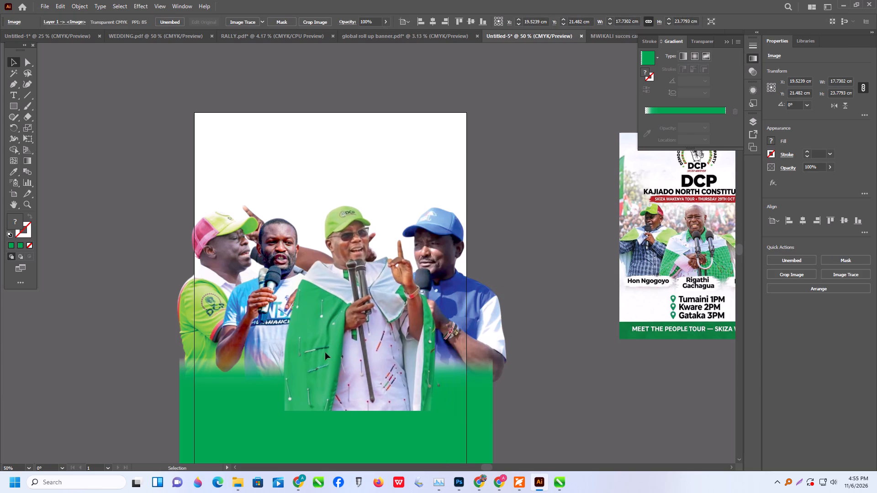
left_click_drag(325, 352, 325, 351)
Enlarge the green-robed man's image to about 19.17 × 25.72 cm and position it centrally among the four figures.
left_click_drag(278, 407, 269, 431, "shift")
left_click_drag(344, 368, 352, 359)
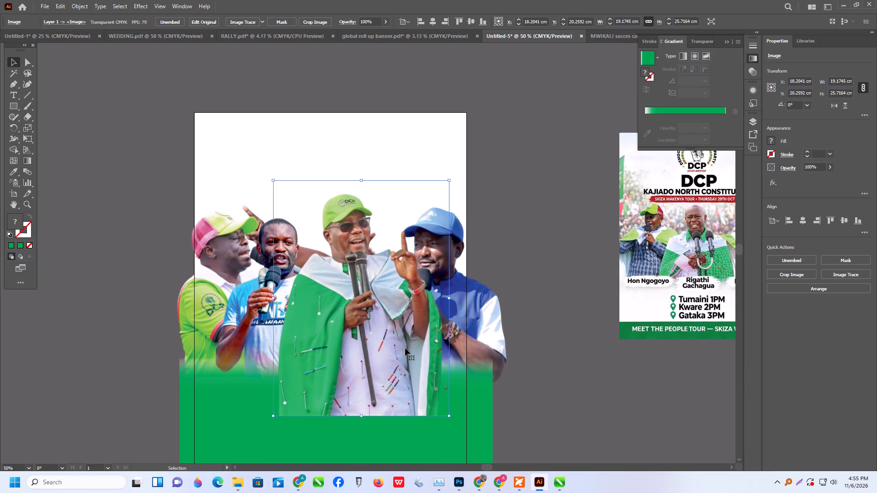
left_click_drag(405, 348, 396, 362)
scroll(389, 347, "down", 4)
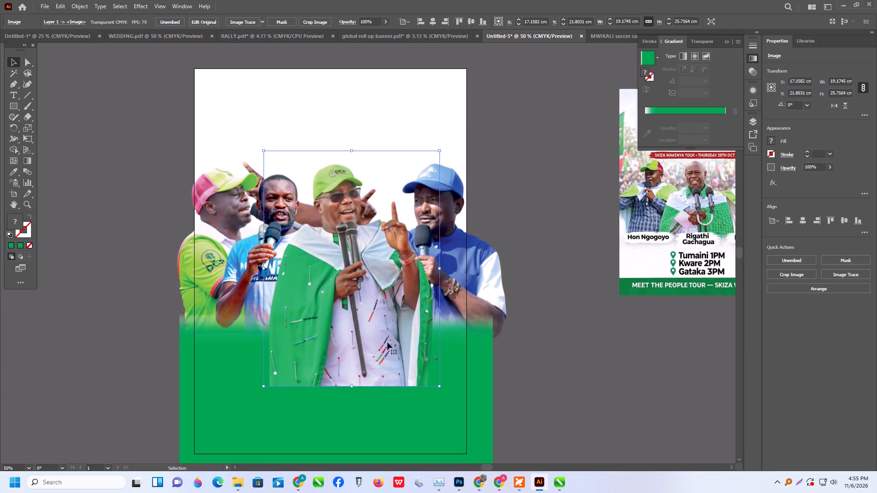
left_click(367, 336)
Bring the green gradient rectangle to the front so it covers the lower edges of the figures.
scroll(365, 334, "down", 7)
left_click(427, 370)
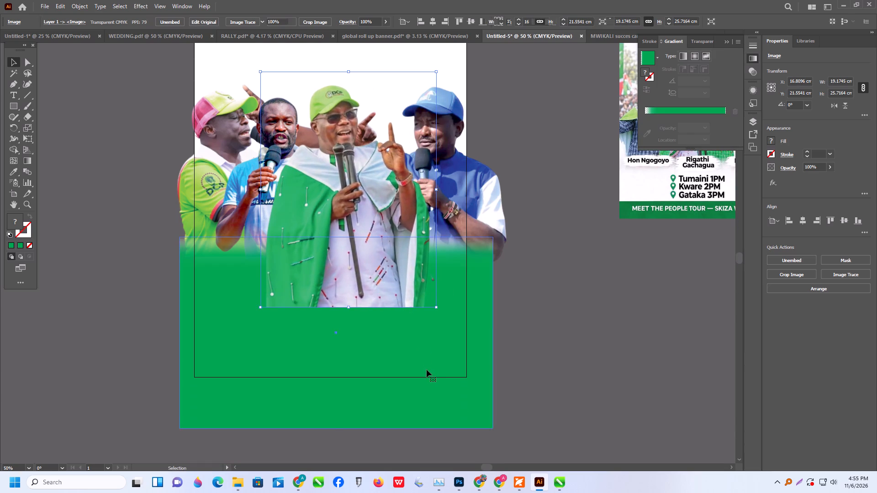
right_click(427, 370)
left_click(458, 325)
left_click(571, 321)
left_click(579, 308)
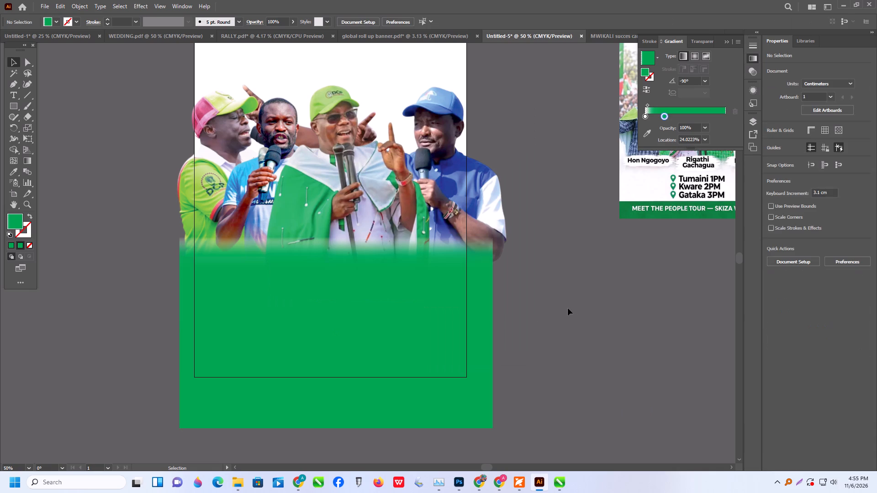
scroll(568, 308, "down", 2)
scroll(422, 320, "down", 2, "alt")
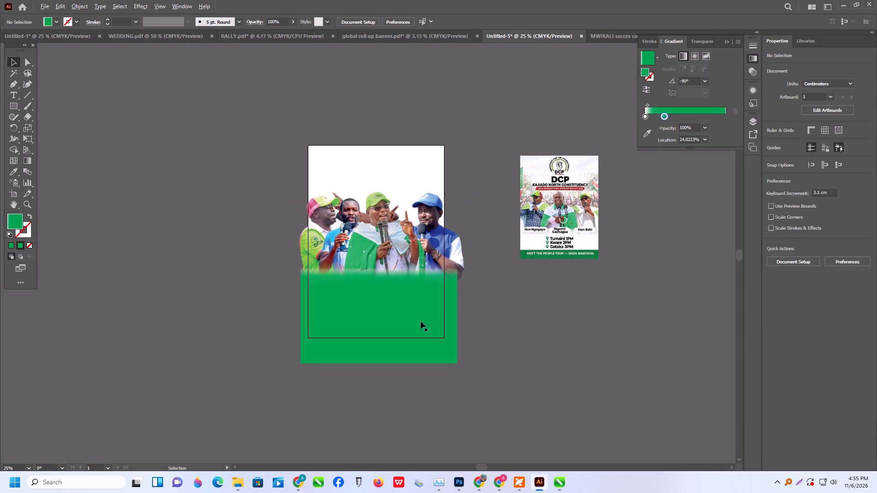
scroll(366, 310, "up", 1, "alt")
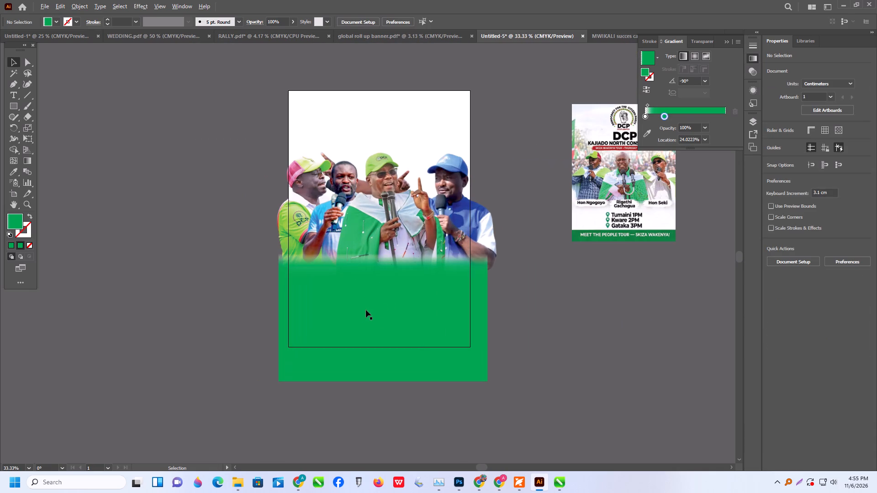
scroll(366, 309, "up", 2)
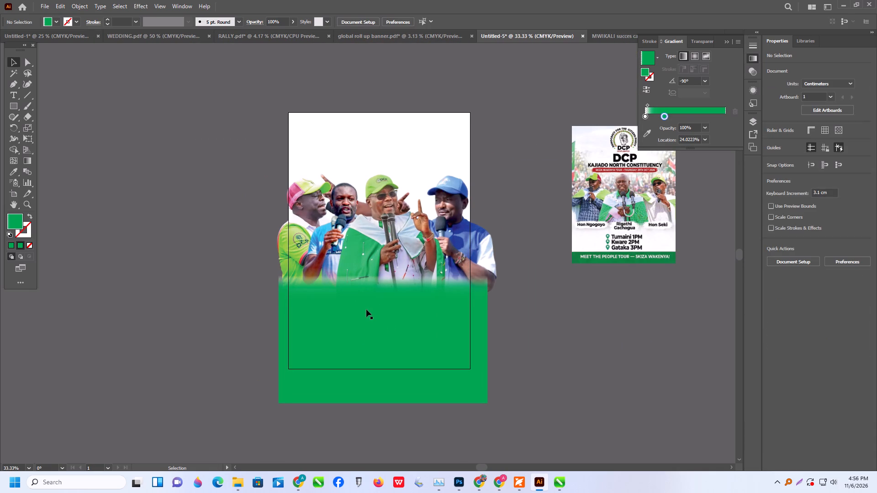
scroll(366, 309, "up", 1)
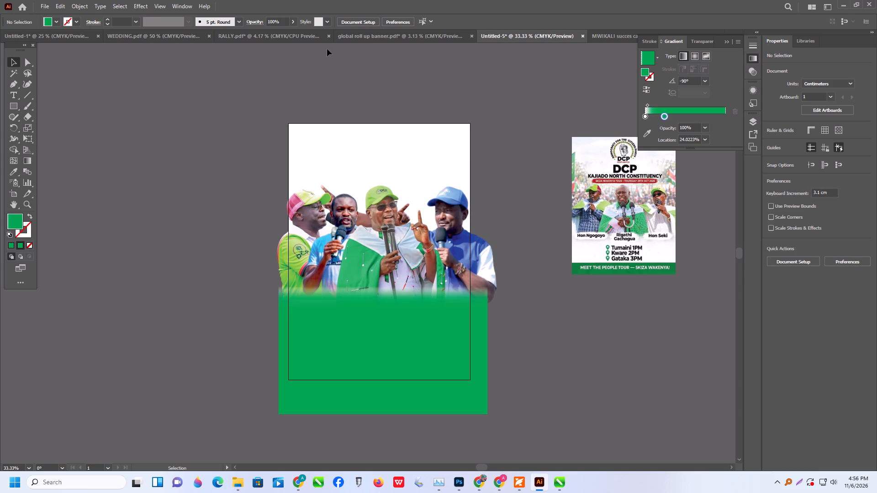
Copy the green PEOPLE'S RALLY title group from the lower banner in RALLY.pdf and leave the group's isolation.
left_click(281, 38)
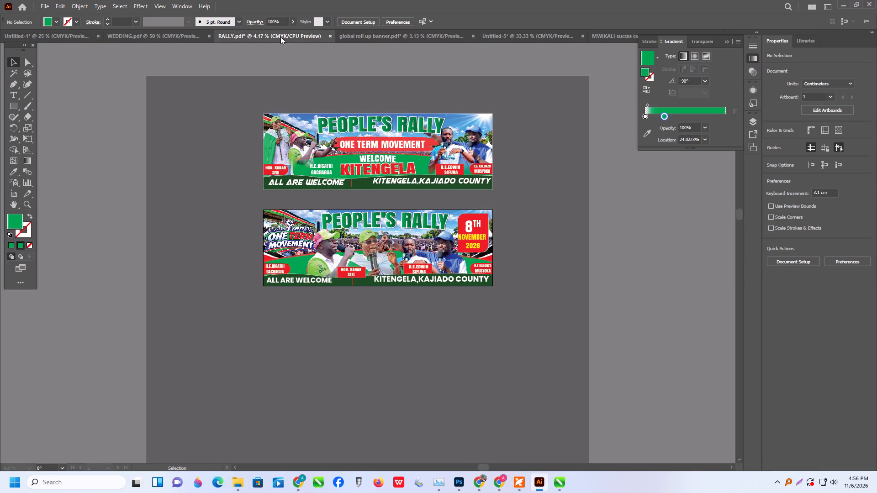
triple_click(375, 222)
triple_click(375, 222)
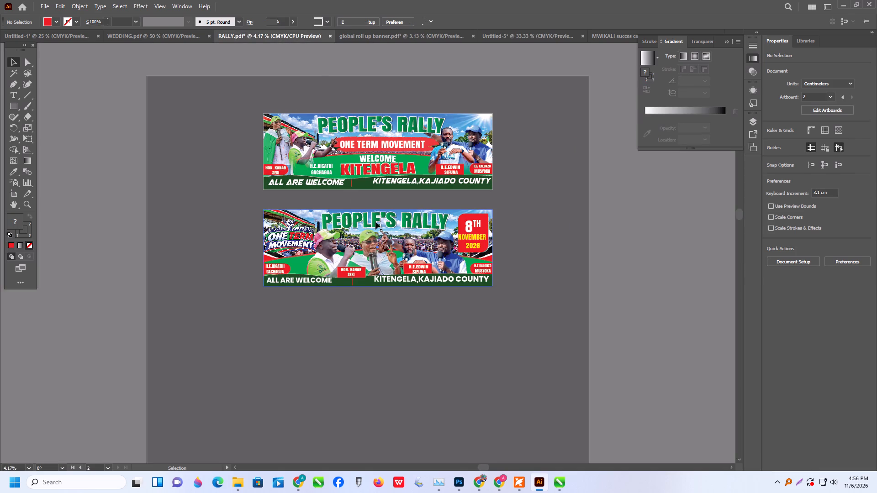
triple_click(375, 222)
left_click(375, 222)
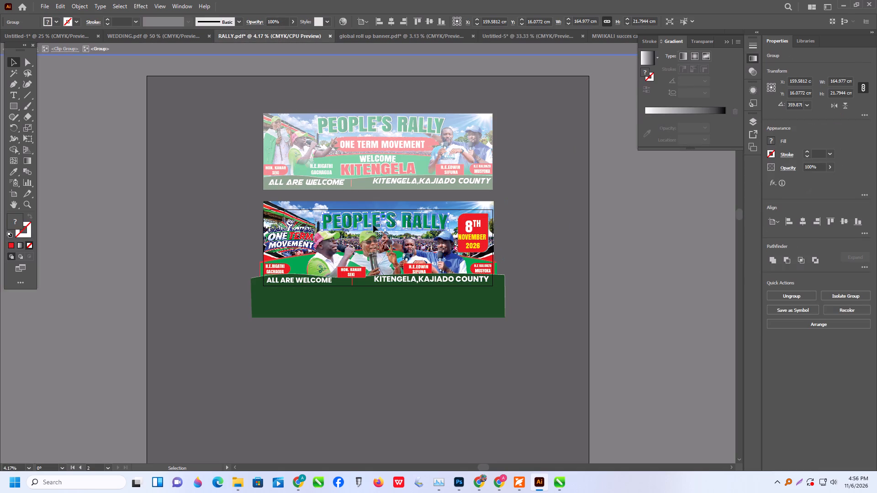
key("ctrl+c")
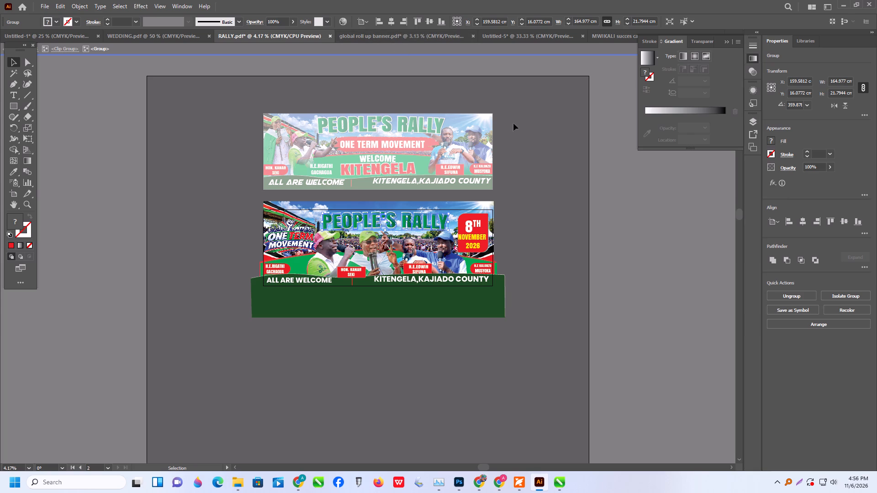
triple_click(523, 123)
double_click(523, 123)
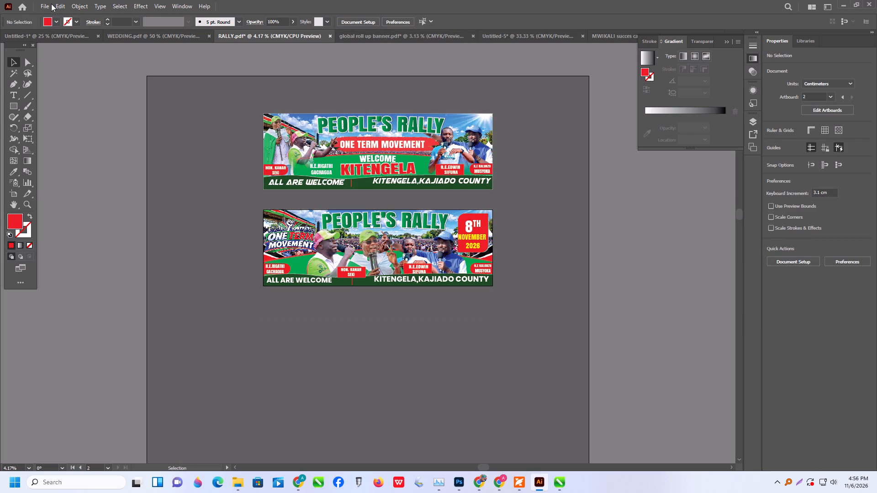
Save all artboards of the rally banners as an Adobe PDF named RALLY in the ALEKH folder, replacing the existing file.
left_click(43, 6)
left_click(72, 103)
left_click_drag(554, 388, 555, 392)
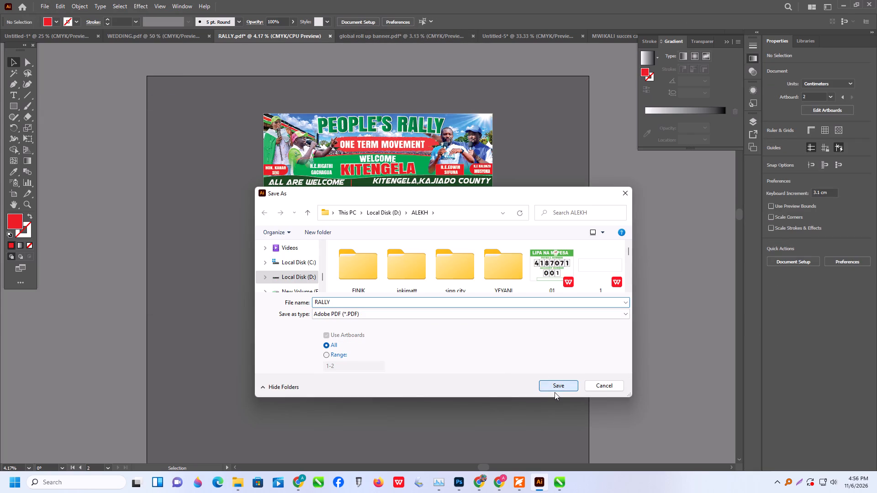
left_click(554, 384)
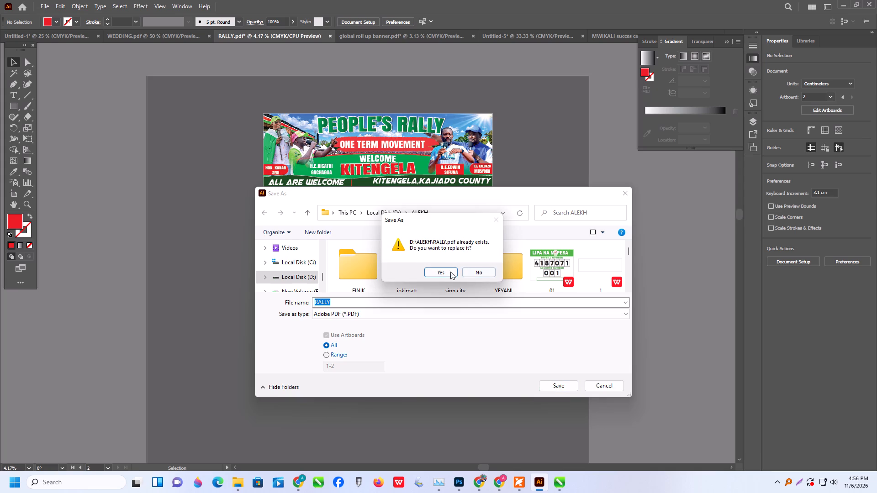
left_click(449, 273)
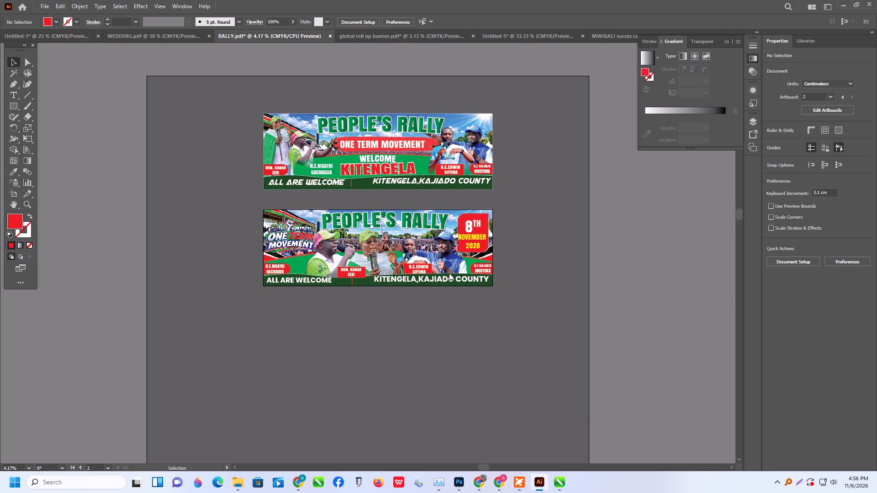
Use the [Smallest File Size] PDF preset with compatibility set to Acrobat 8 (PDF 1.7).
left_click(472, 124)
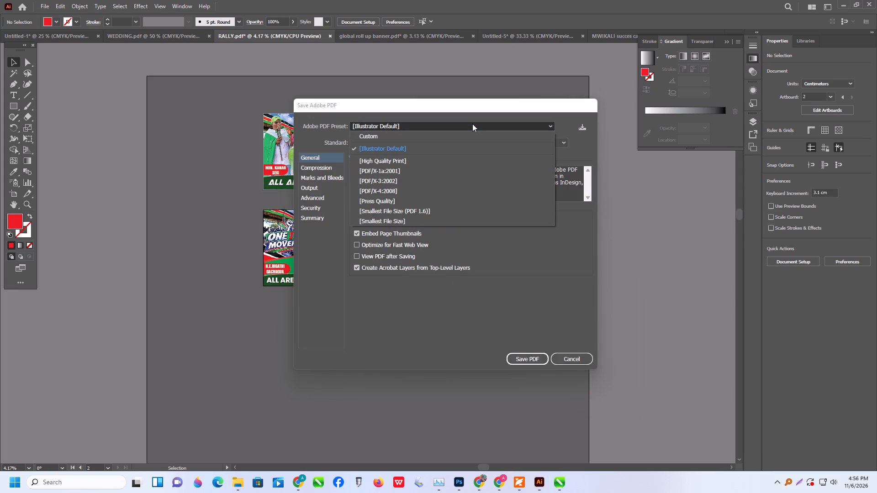
left_click(412, 218)
left_click(544, 138)
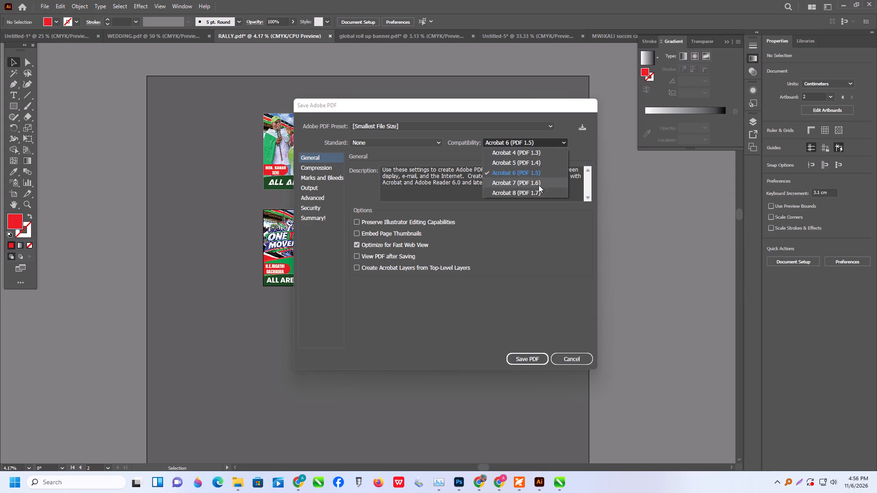
left_click(536, 191)
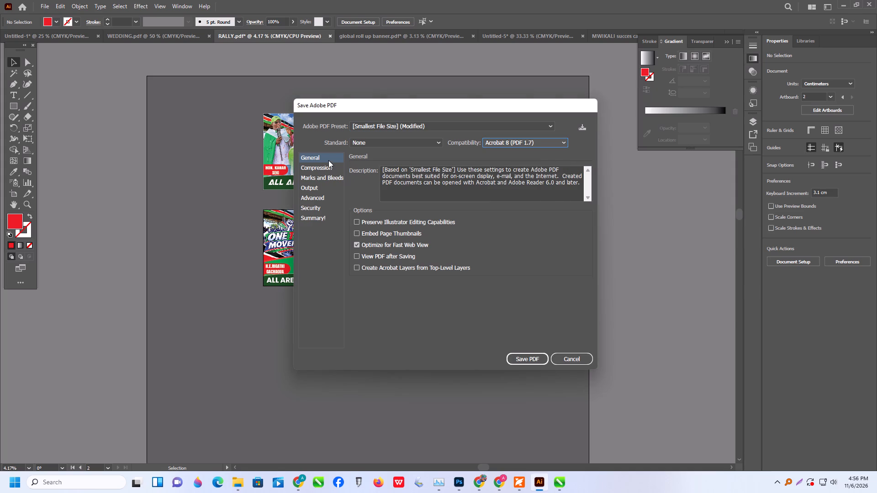
Set colour bitmap images to downsample to 300 ppi with High image quality, and save the PDF.
left_click(328, 159)
left_click(328, 159)
left_click(327, 168)
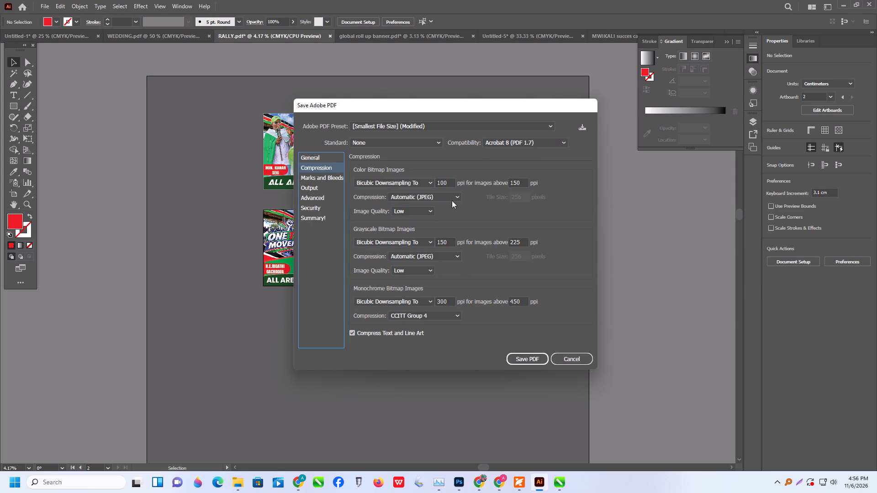
left_click(424, 212)
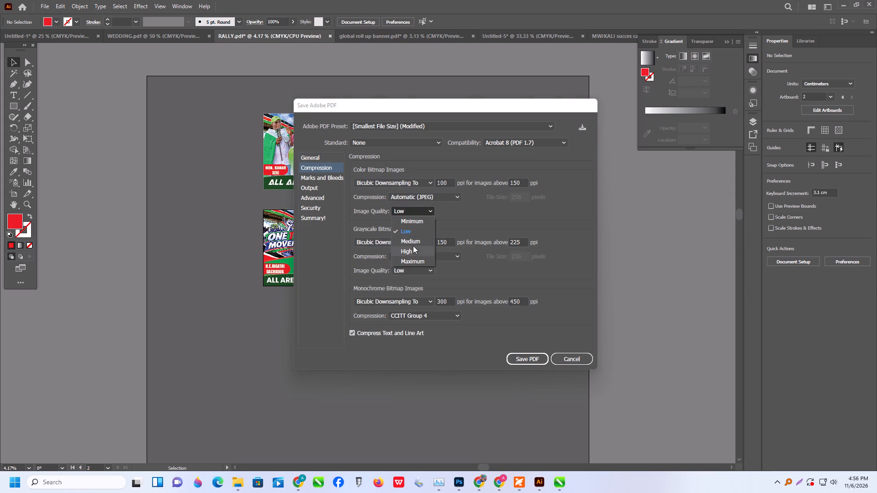
left_click(454, 184)
left_click_drag(453, 184, 449, 184)
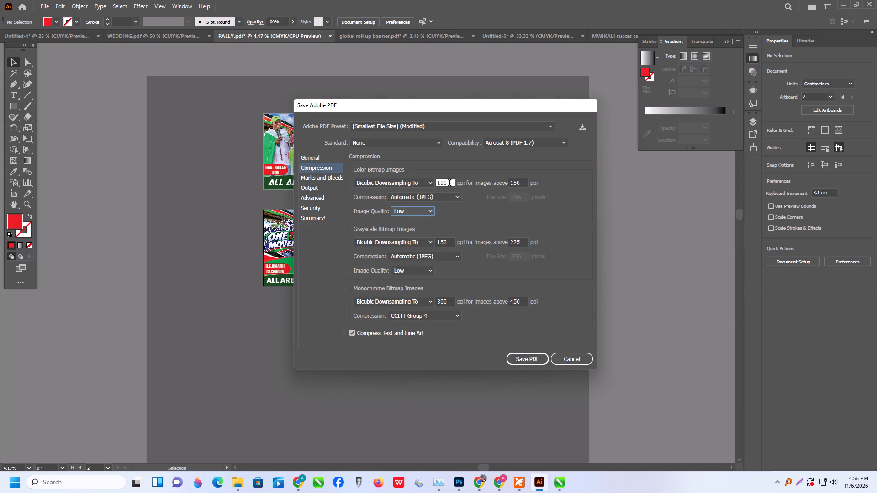
left_click_drag(449, 184, 421, 186)
type("300")
left_click(516, 182)
left_click(416, 215)
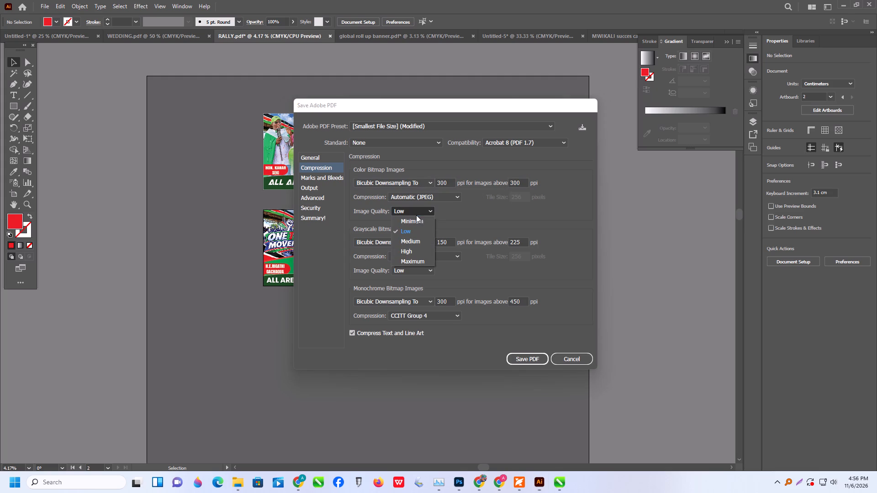
left_click(409, 251)
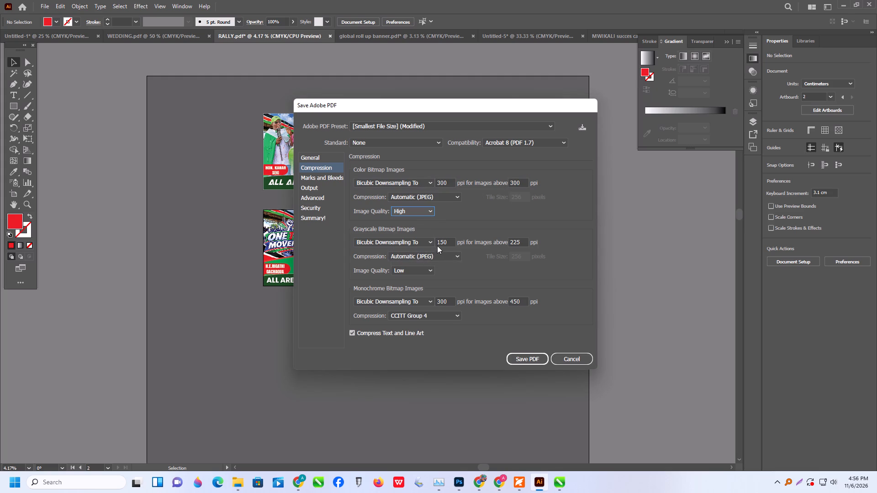
left_click(444, 241)
left_click(529, 358)
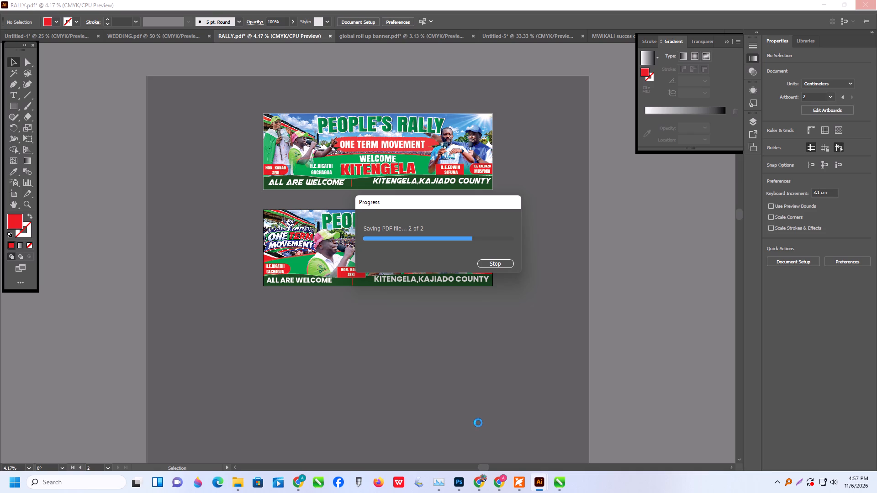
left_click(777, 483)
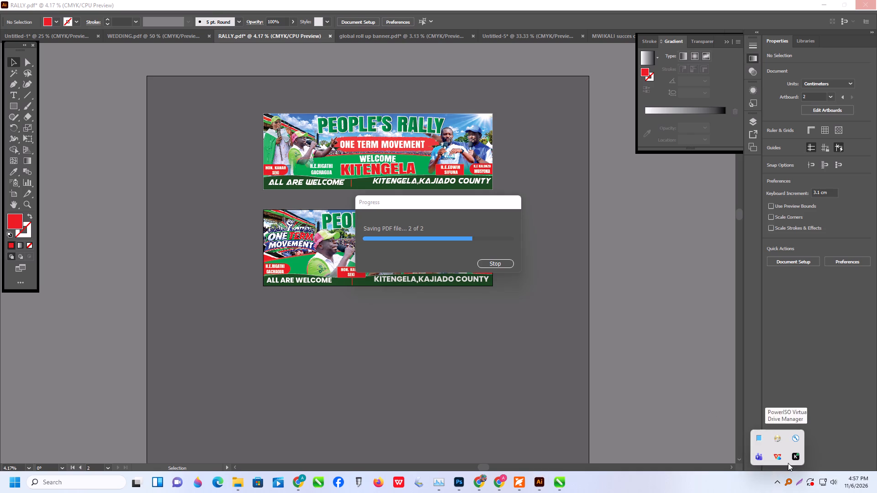
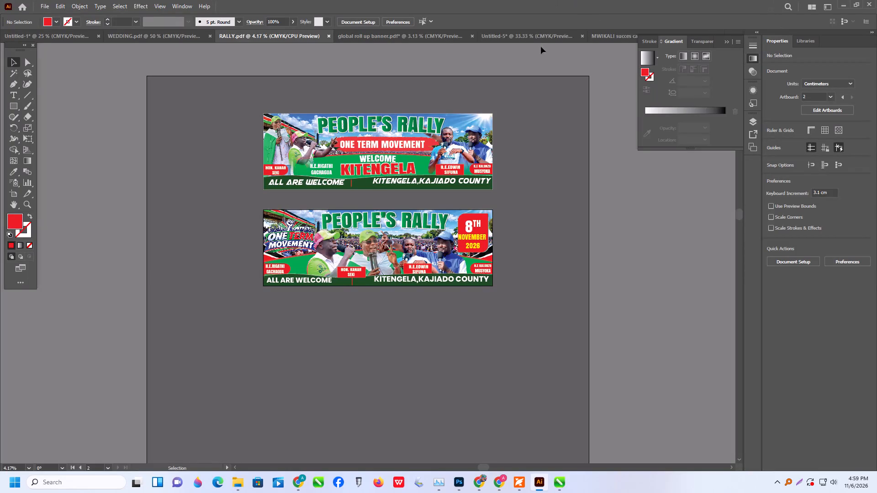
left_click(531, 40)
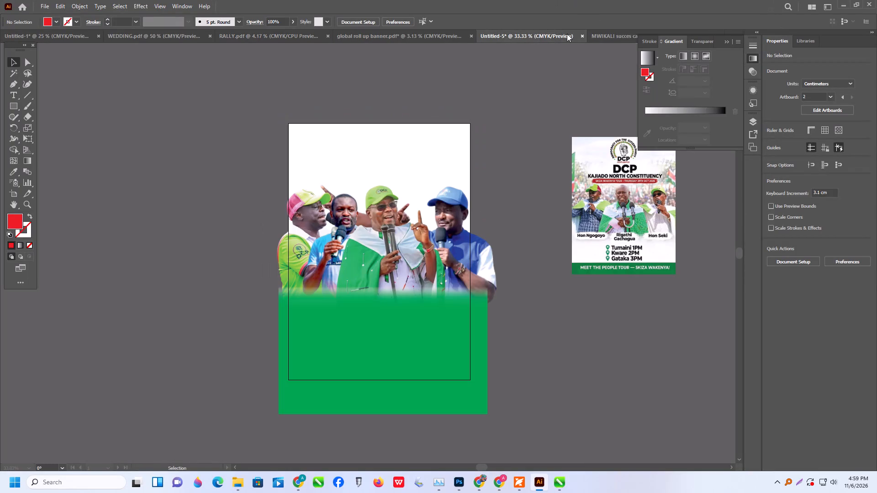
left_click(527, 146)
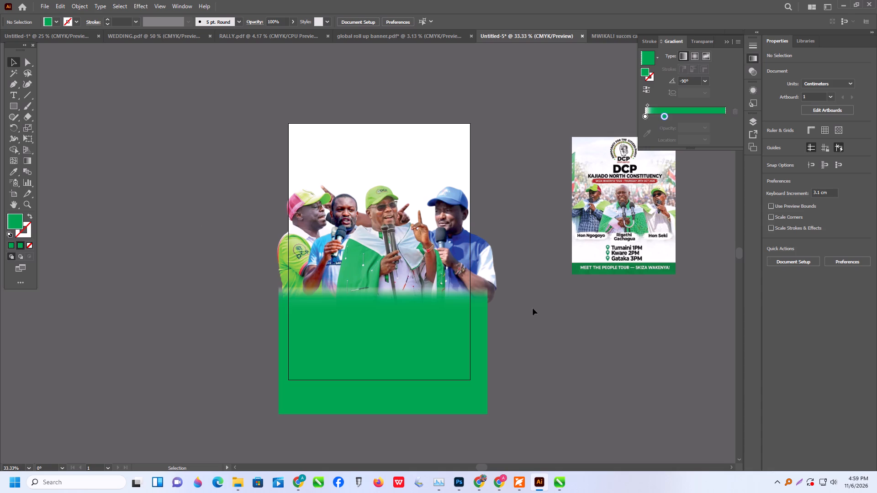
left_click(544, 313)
Copy the ONE TERM MOVEMENT text and its red brush stroke from the upper banner in RALLY.pdf, and leave isolation.
left_click(267, 37)
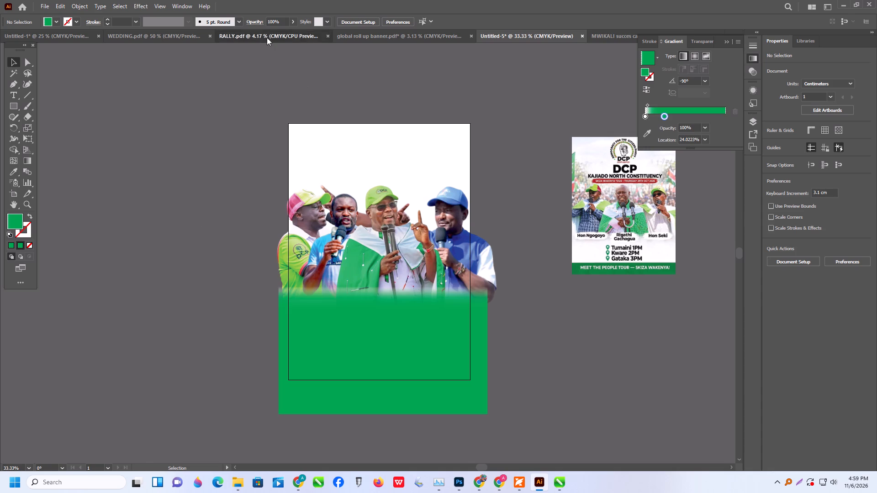
scroll(344, 144, "up", 3, "alt")
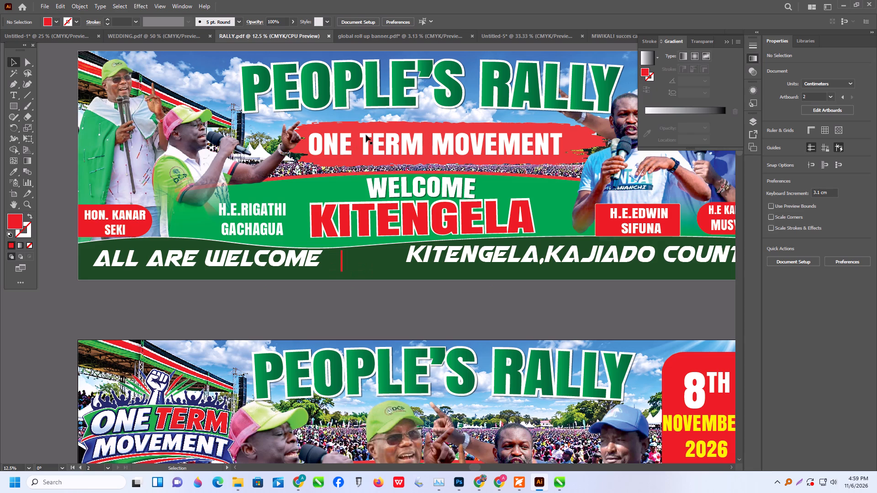
left_click(366, 135)
triple_click(373, 130)
left_click(373, 130)
double_click(376, 131)
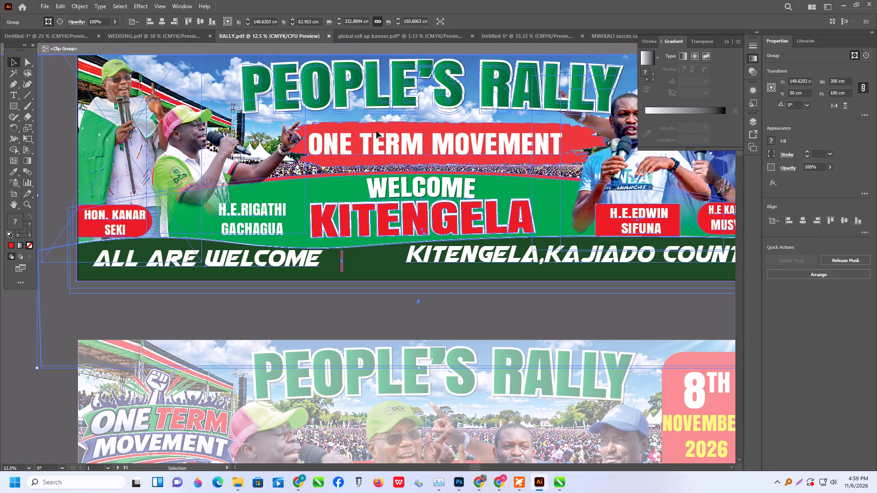
double_click(376, 131)
triple_click(396, 127)
left_click(396, 127)
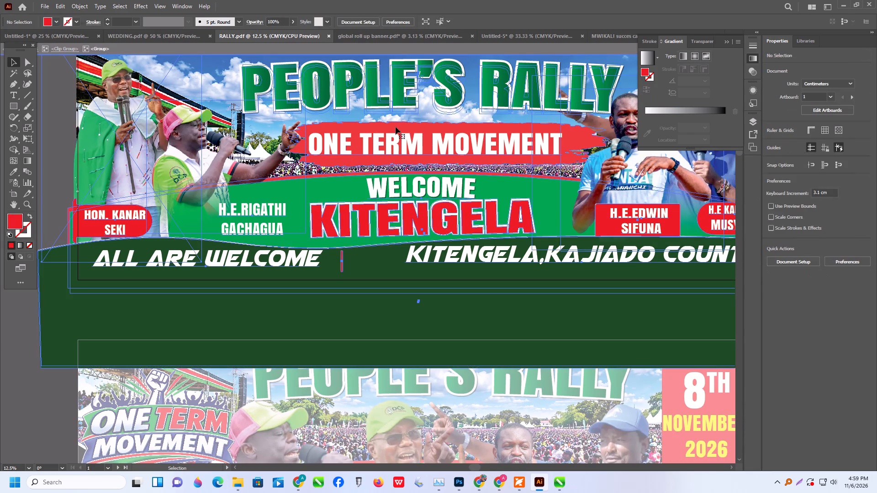
triple_click(394, 129)
triple_click(394, 127)
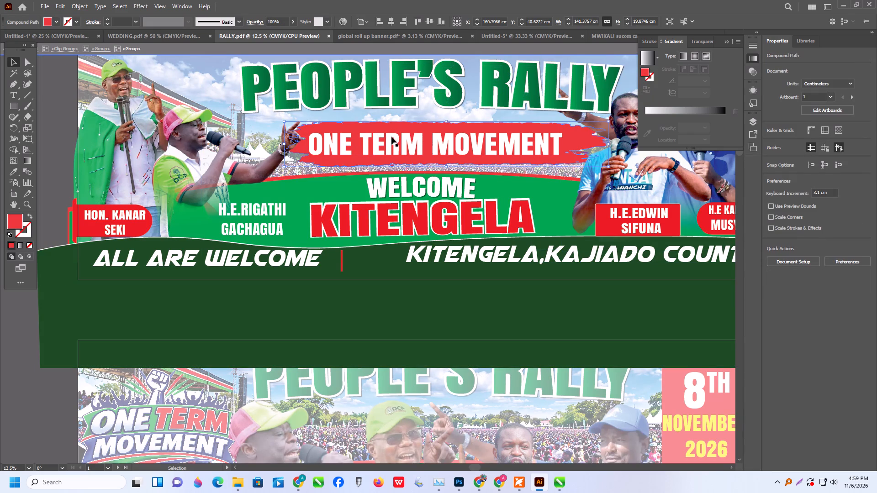
left_click(389, 142, "shift")
key("ctrl+c")
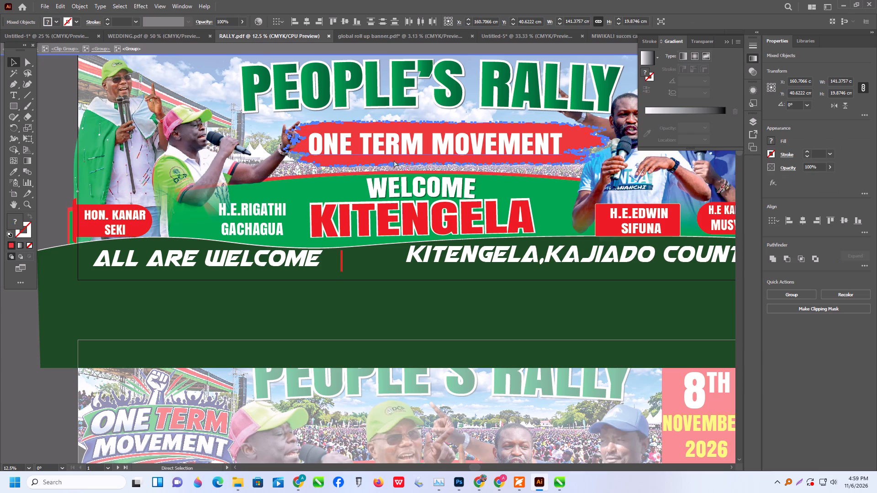
triple_click(33, 395)
double_click(33, 395)
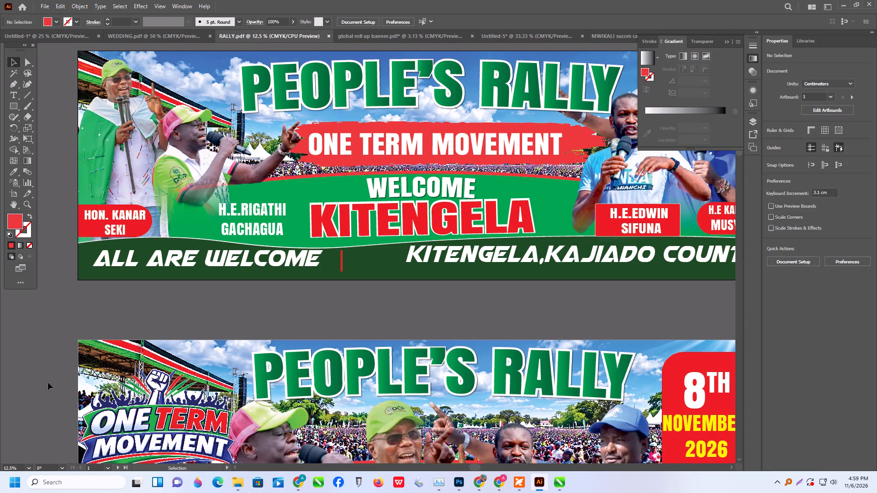
Paste the ONE TERM MOVEMENT banner into Untitled-5, scale it to about 22 cm wide and place it just above the speakers' heads.
left_click(514, 33)
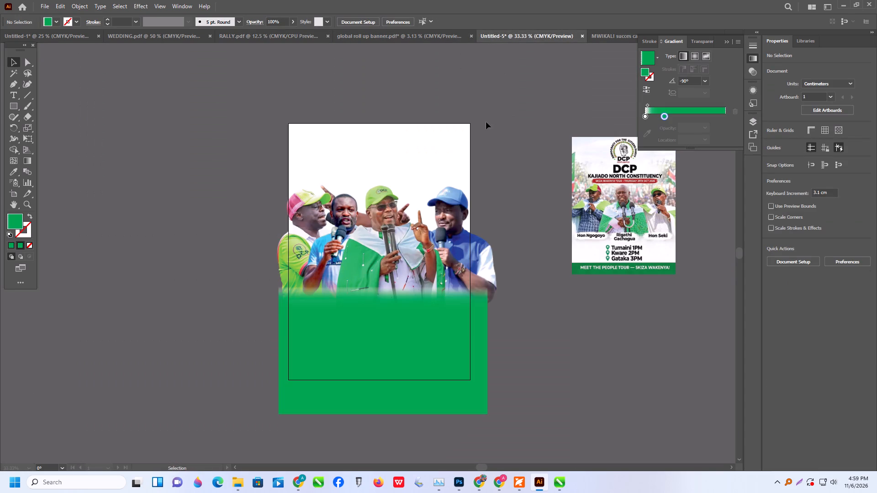
key("ctrl+v")
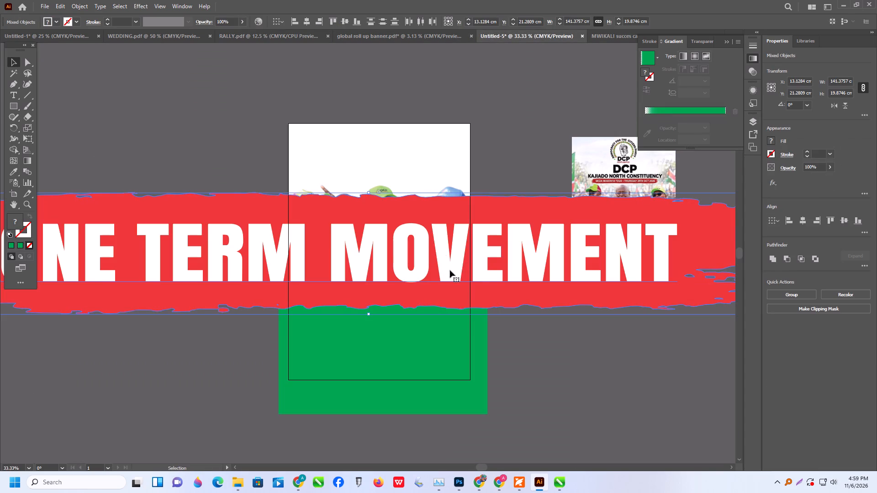
scroll(443, 271, "down", 3, "alt")
left_click_drag(577, 288, 430, 282, "shift")
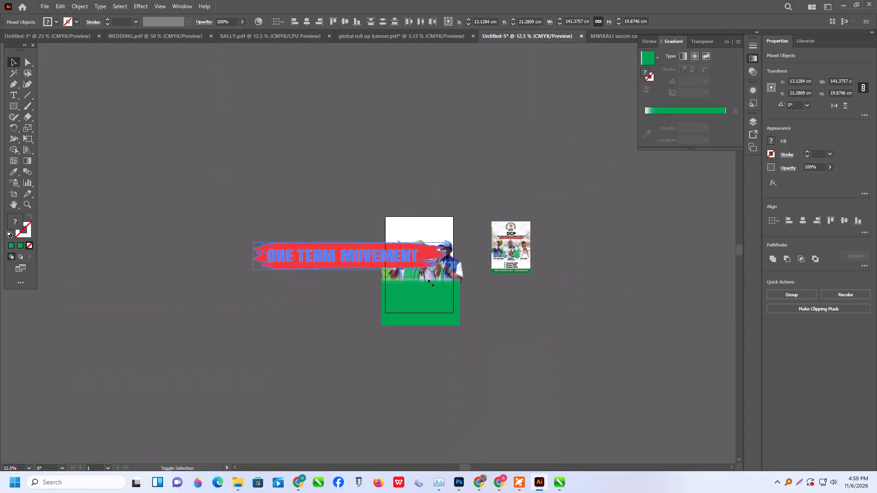
left_click_drag(430, 282, 349, 276, "shift")
left_click_drag(325, 252, 445, 236)
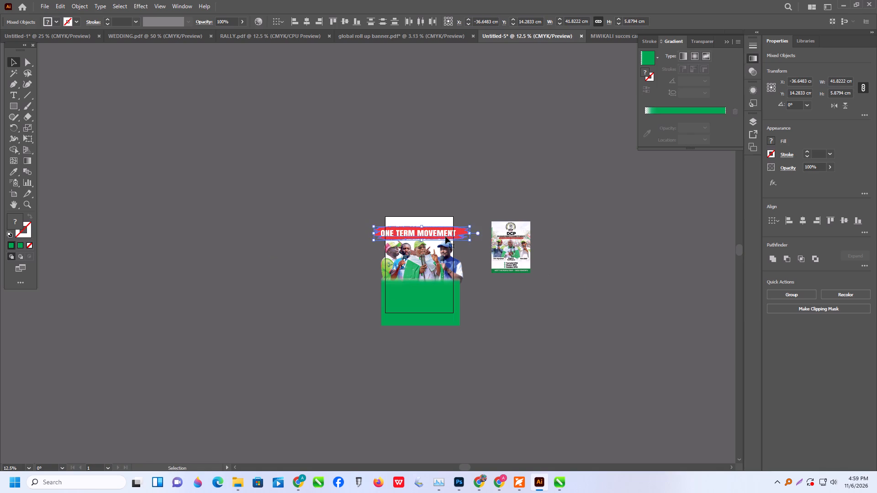
scroll(445, 236, "up", 4, "alt")
left_click_drag(541, 249, 360, 246, "shift")
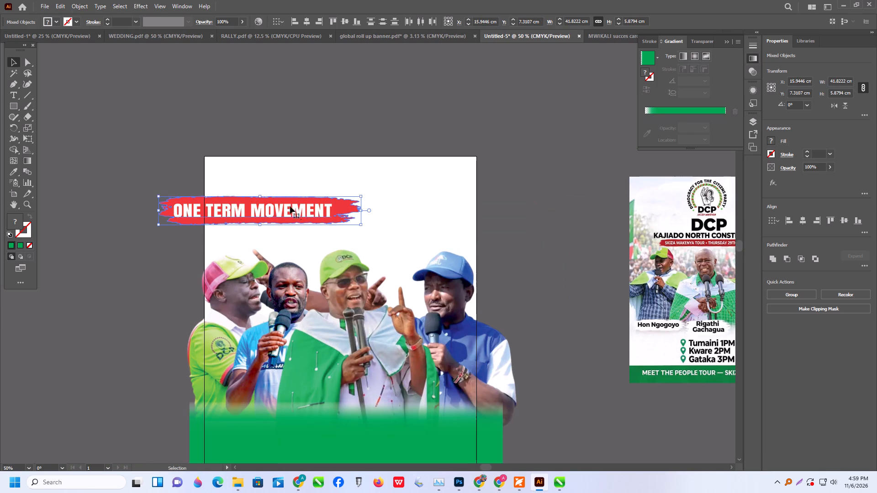
left_click_drag(290, 206, 374, 225)
scroll(373, 223, "up", 1, "alt")
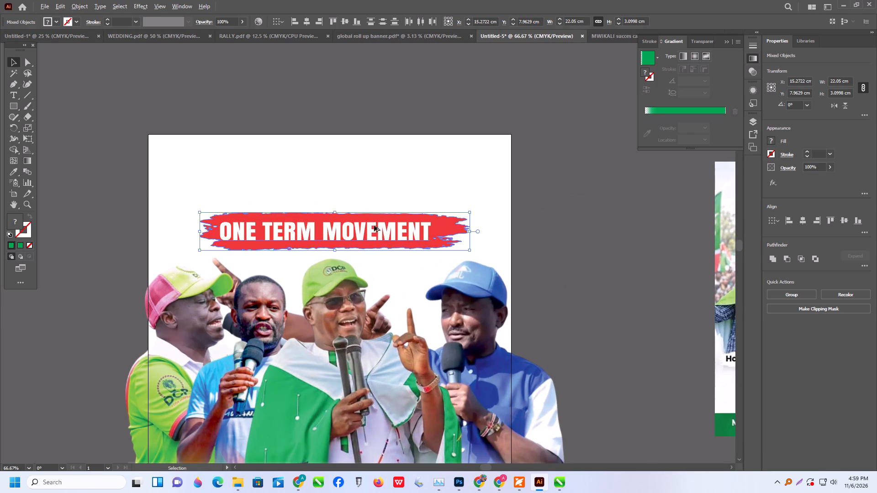
left_click(380, 228)
Move the DCP reference poster closer to the artboard and deselect it.
scroll(378, 229, "down", 2, "alt")
left_click_drag(594, 262, 527, 208)
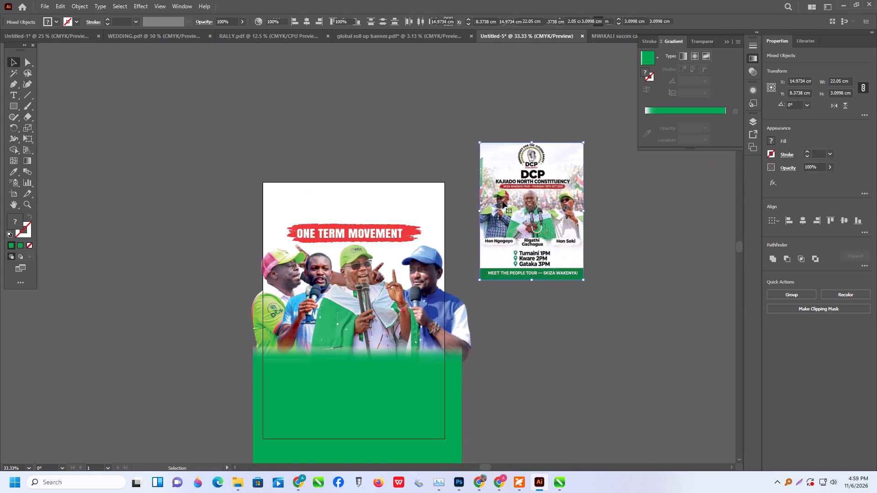
scroll(496, 199, "up", 3, "alt")
left_click(406, 186)
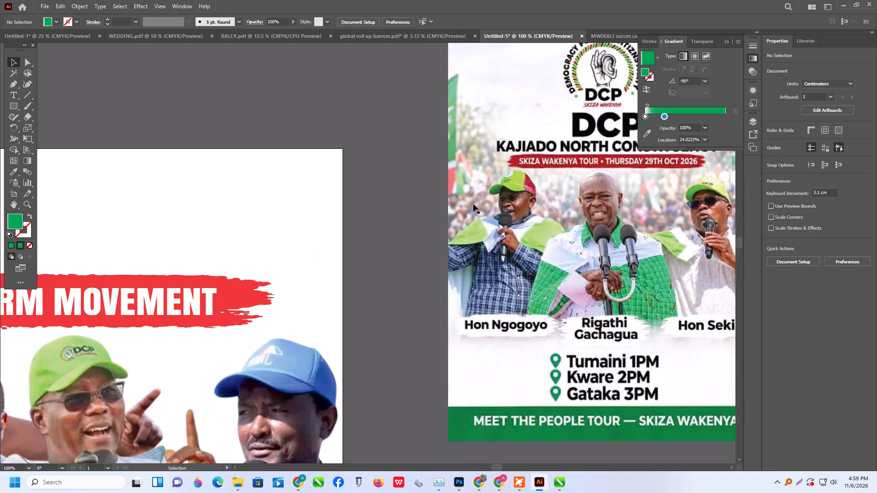
scroll(570, 215, "down", 1, "alt")
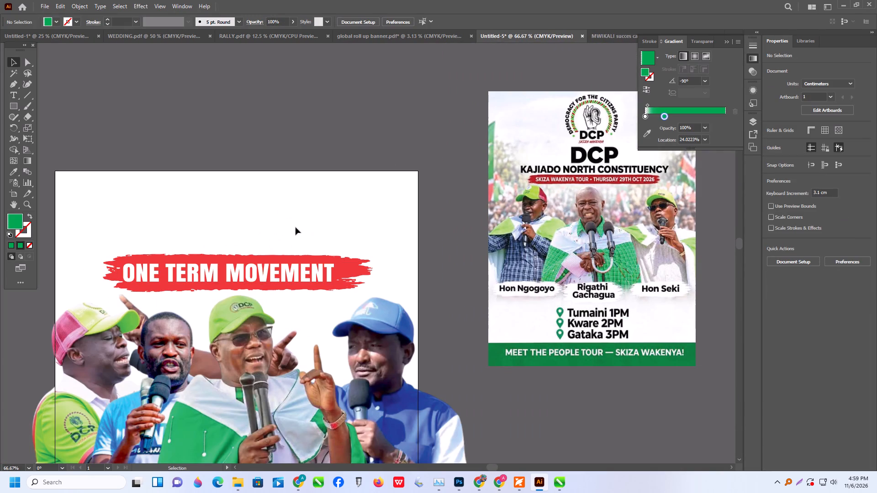
Reposition the ONE TERM MOVEMENT text inside the red brush stroke, and centre the text and stroke horizontally.
left_click_drag(219, 264, 233, 262)
left_click_drag(262, 271, 259, 271)
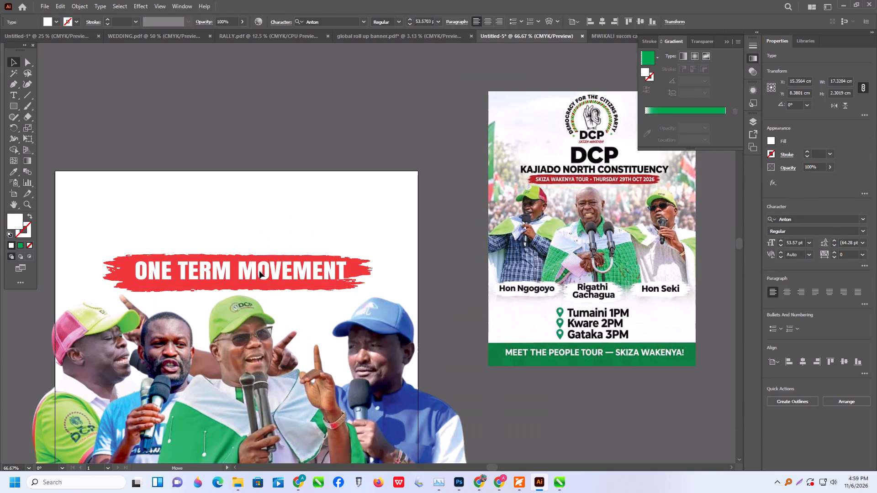
left_click_drag(259, 271, 255, 273)
left_click(364, 271, "shift")
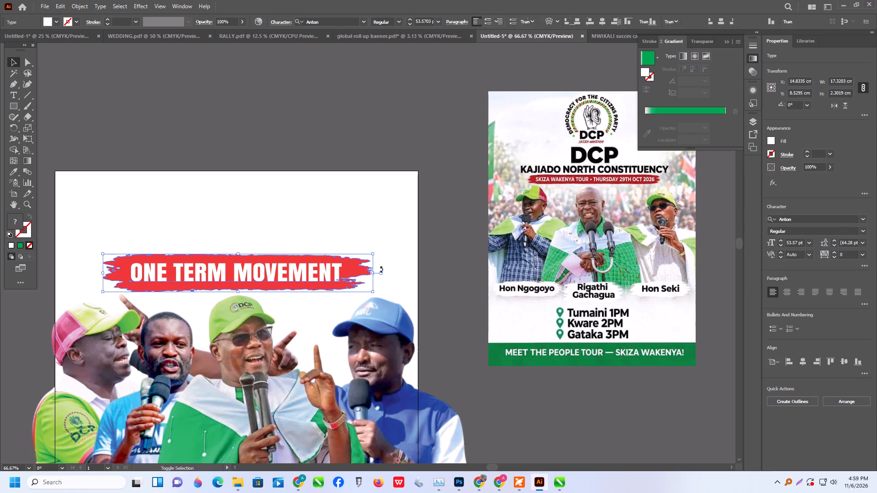
left_click(778, 224)
left_click(798, 239)
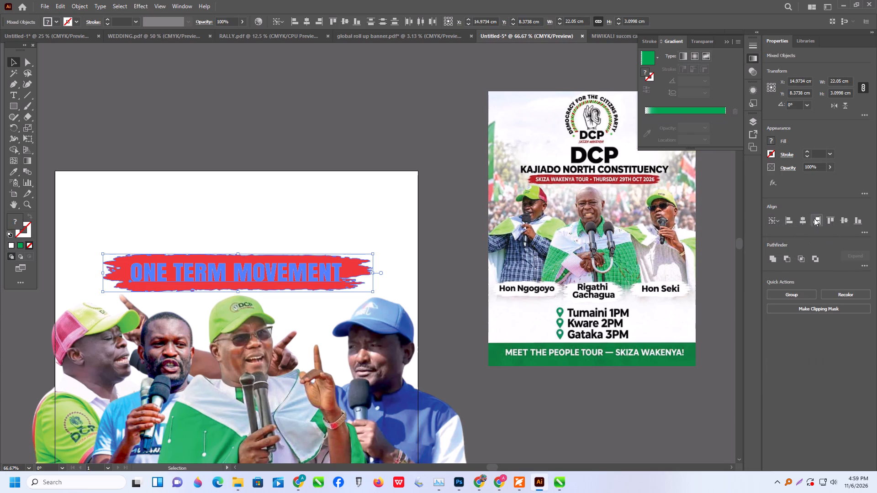
left_click(804, 221)
left_click(100, 168)
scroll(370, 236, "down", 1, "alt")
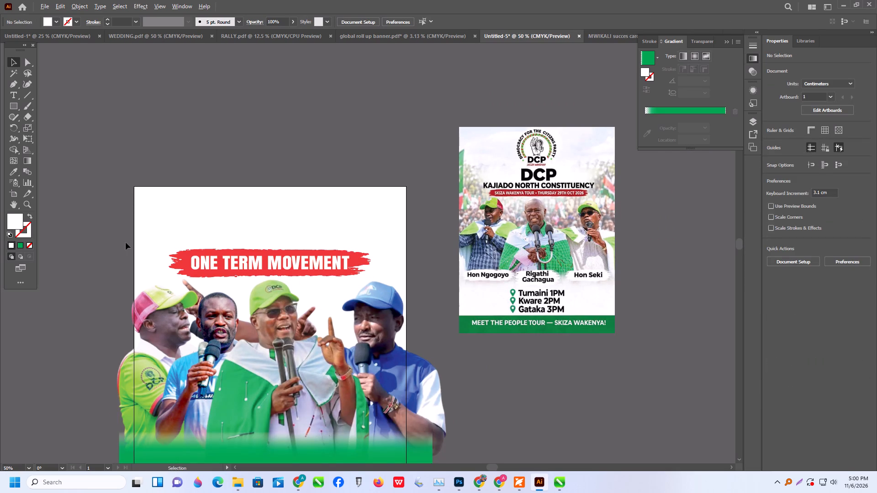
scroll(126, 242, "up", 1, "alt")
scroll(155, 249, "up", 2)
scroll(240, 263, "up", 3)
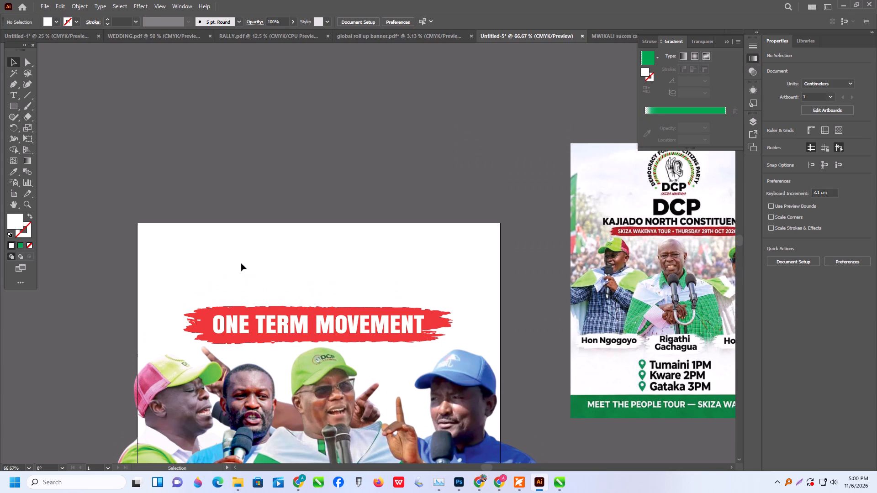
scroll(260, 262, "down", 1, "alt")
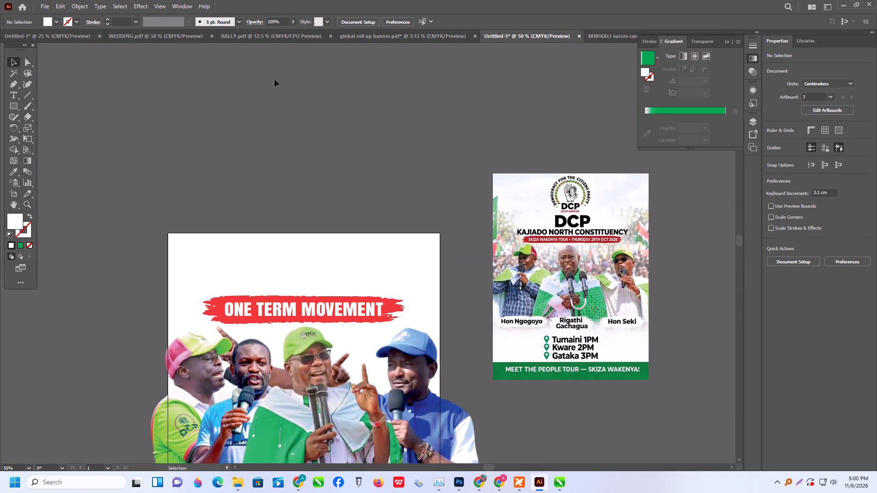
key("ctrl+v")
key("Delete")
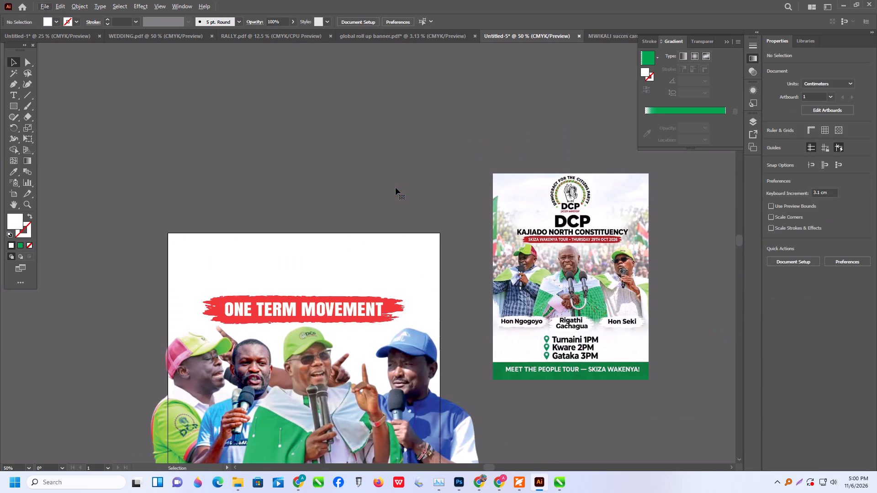
Copy the green PEOPLE'S RALLY title from inside the lower banner's clip group in RALLY.pdf.
left_click(427, 31)
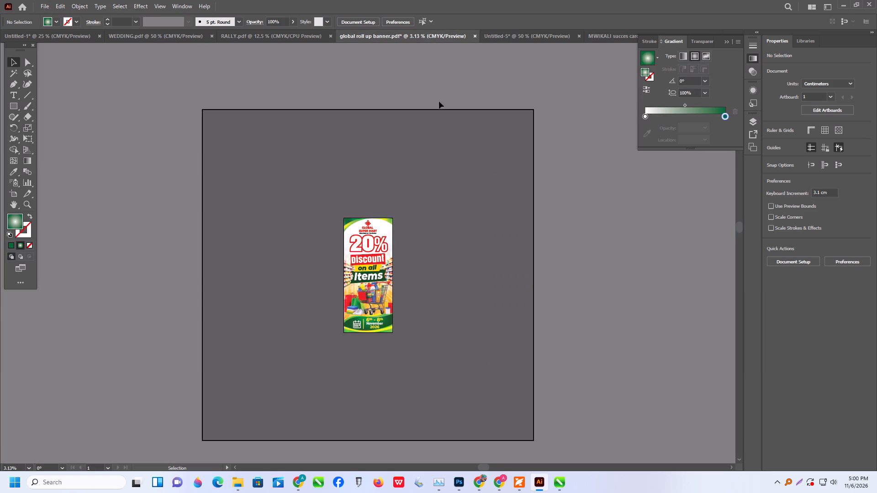
left_click(292, 35)
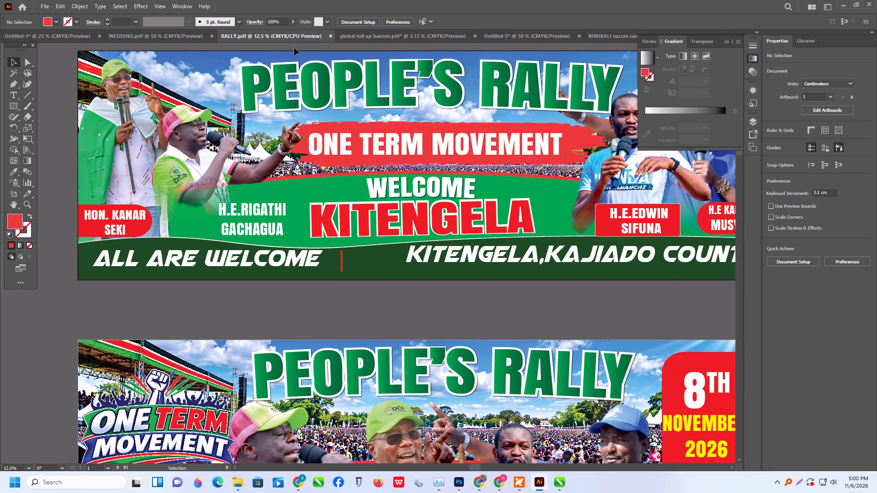
scroll(330, 132, "down", 1)
scroll(272, 199, "down", 4)
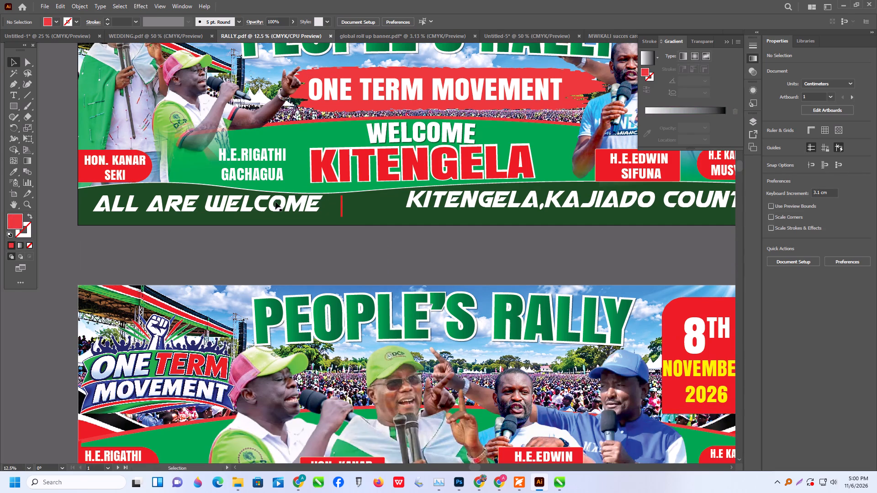
scroll(275, 202, "down", 4)
left_click(168, 322)
triple_click(168, 326)
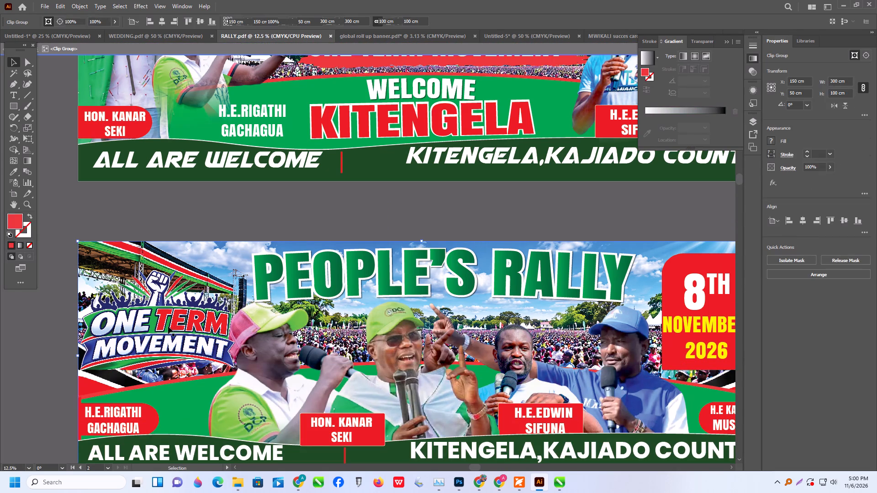
triple_click(168, 326)
triple_click(168, 328)
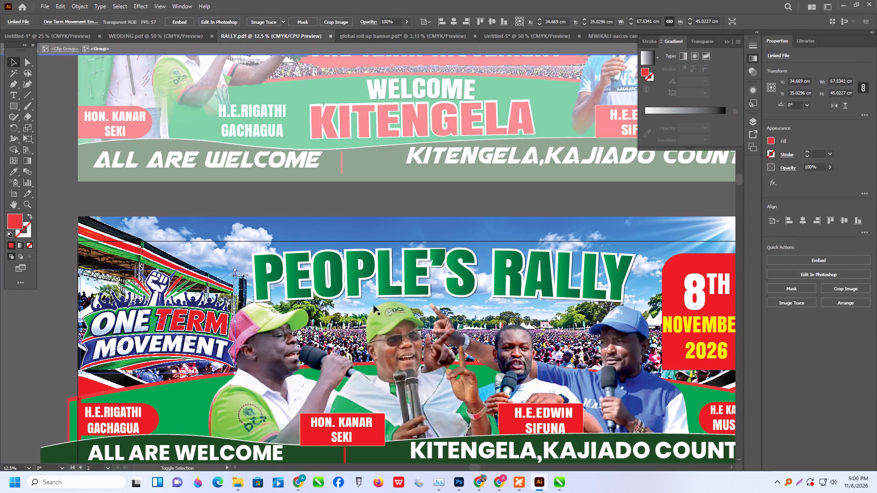
left_click(389, 278, "shift")
key("ctrl+c")
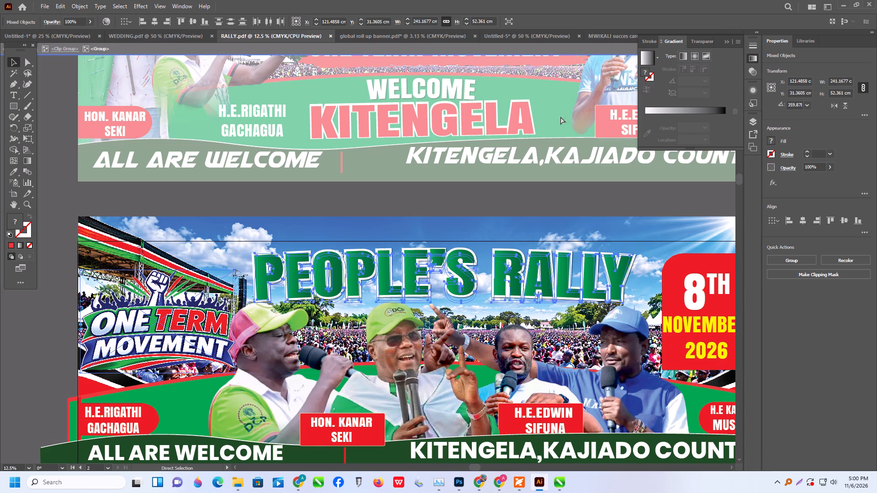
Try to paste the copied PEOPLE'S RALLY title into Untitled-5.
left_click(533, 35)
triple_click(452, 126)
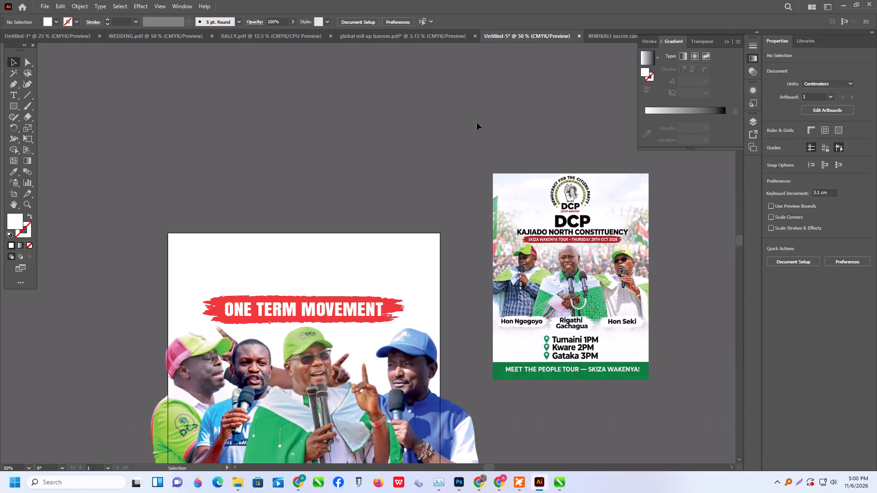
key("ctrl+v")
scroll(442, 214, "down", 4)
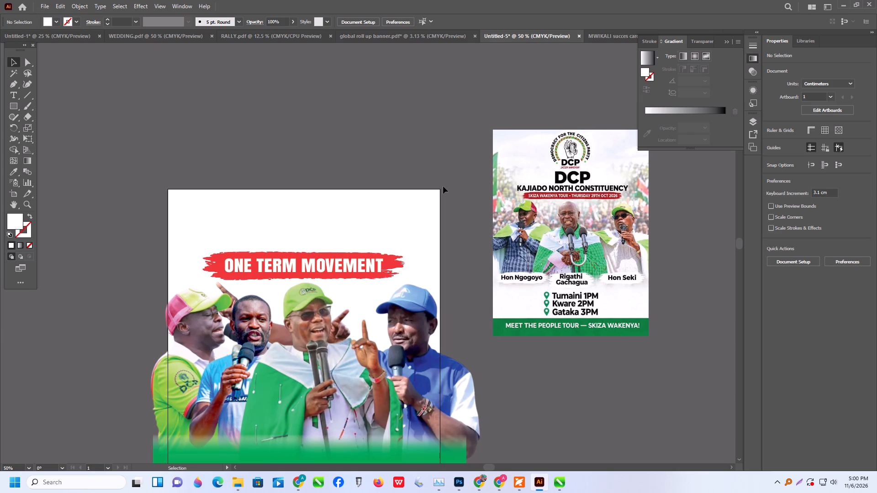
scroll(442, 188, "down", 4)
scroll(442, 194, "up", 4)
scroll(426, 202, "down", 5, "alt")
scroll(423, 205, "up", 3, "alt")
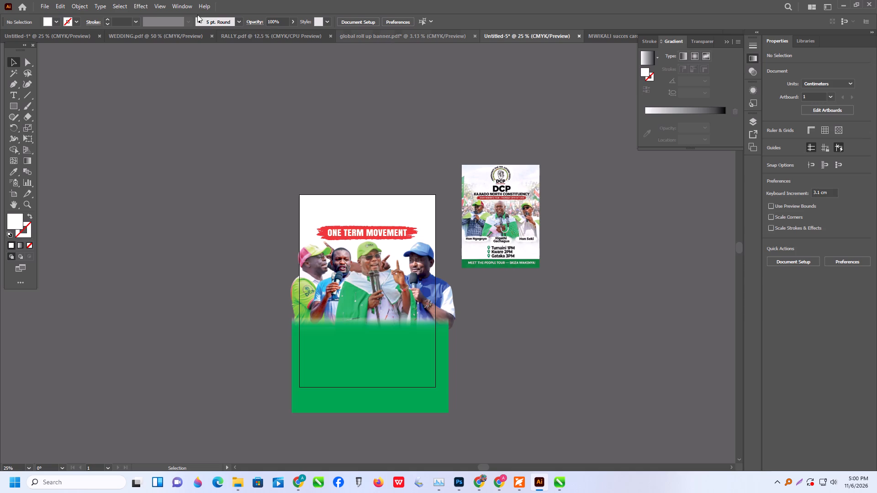
Put the ONE TERM MOVEMENT fist logo from RALLY.pdf's lower banner on the clipboard, cutting it and undoing the cut to keep the original.
left_click(251, 32)
scroll(294, 199, "down", 2, "alt")
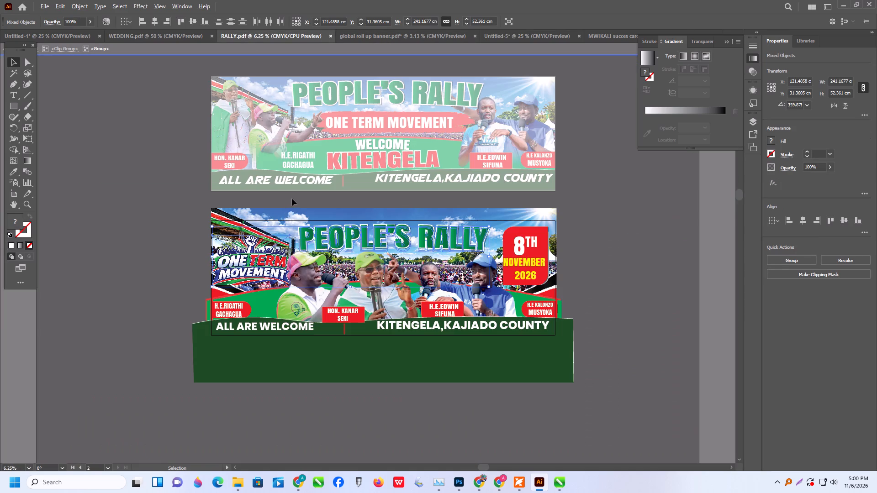
left_click(164, 259)
left_click(233, 252)
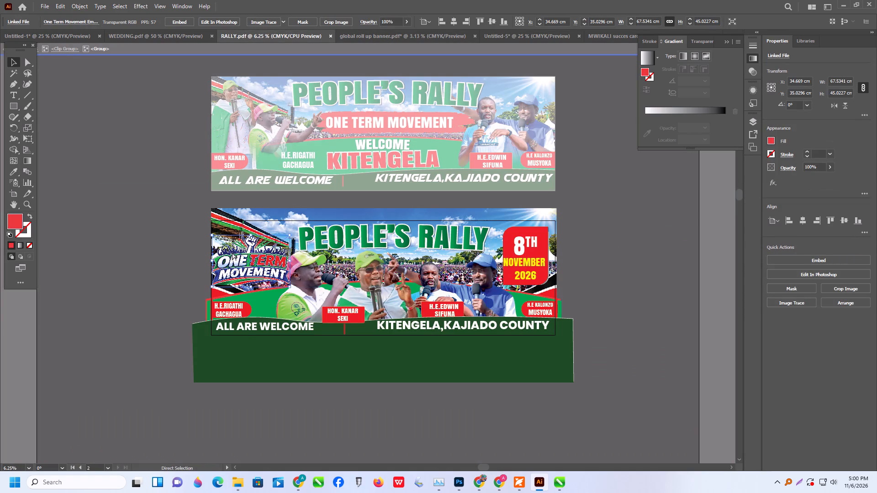
key("ctrl+c")
key("ctrl+c")
key("ctrl+c")
key("ctrl+c")
key("ctrl+c")
key("ctrl+c")
key("ctrl+x")
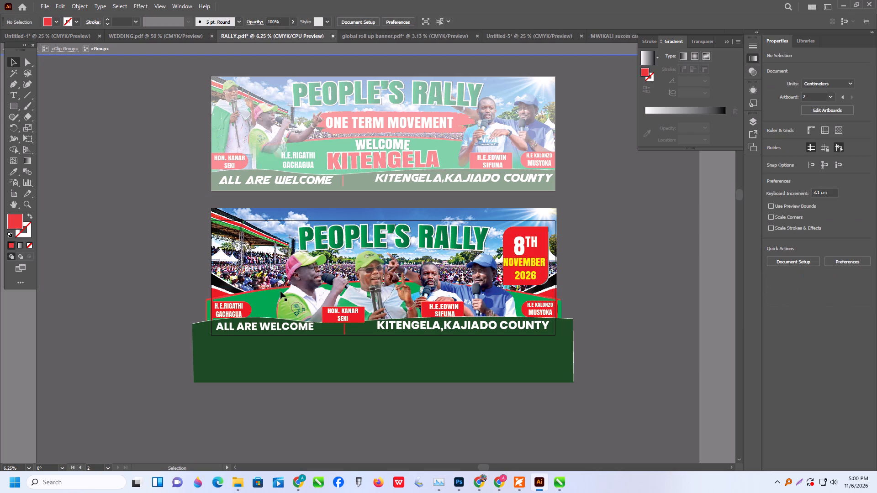
key("ctrl+z")
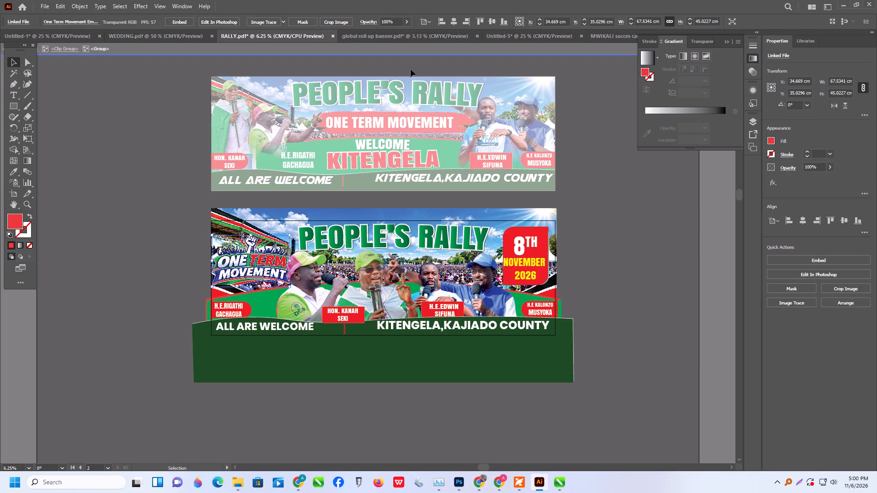
Paste the fist logo into Untitled-5 and move it off the artboard, clear of the poster artwork.
left_click(528, 36)
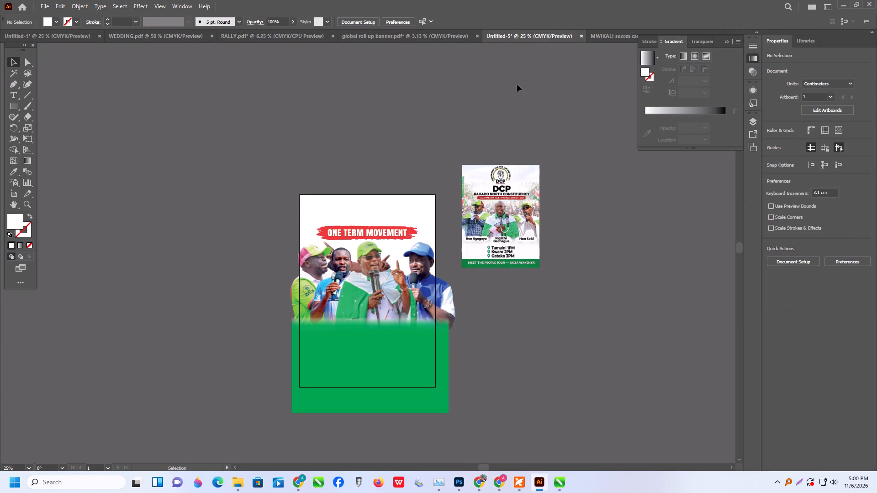
key("ctrl+v")
left_click_drag(404, 279, 326, 220)
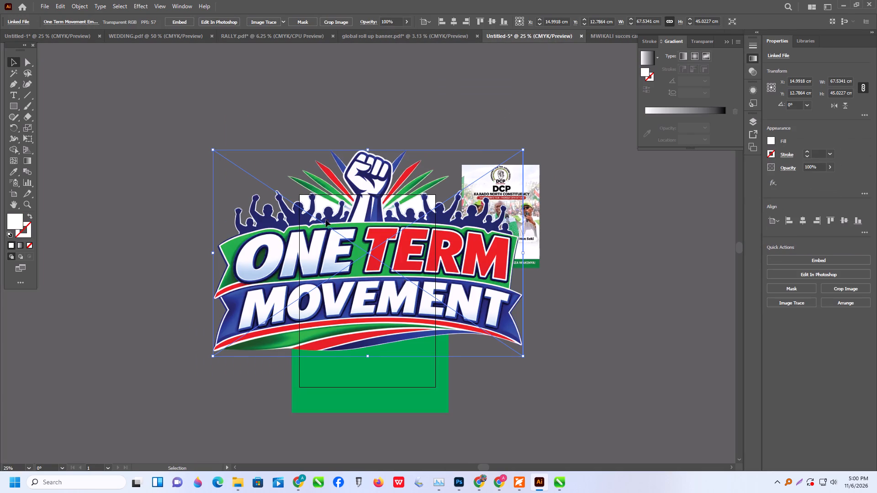
left_click_drag(326, 220, 198, 99)
Delete the ONE TERM MOVEMENT text and its red brush stroke above the speakers.
left_click(378, 230)
key("Delete")
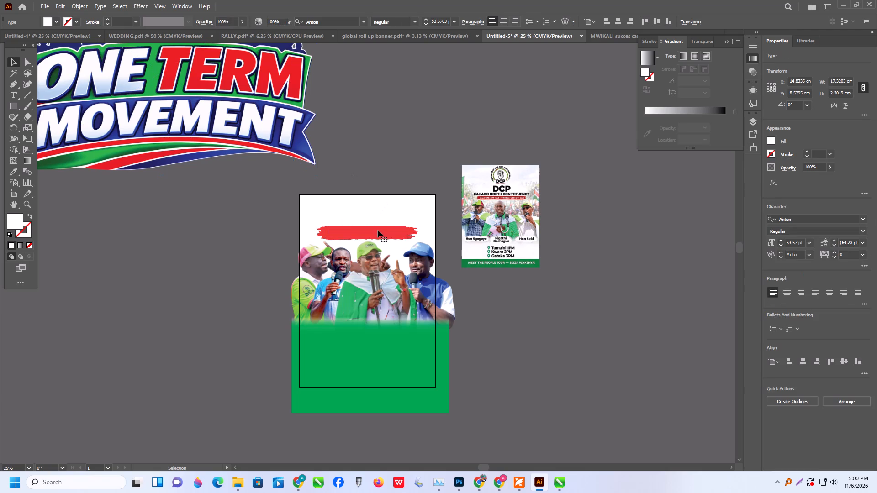
left_click(378, 231)
key("Delete")
Scale the fist logo proportionally down to about 7.1 cm wide and place it on the artboard above the speakers' heads.
left_click_drag(232, 108, 444, 241)
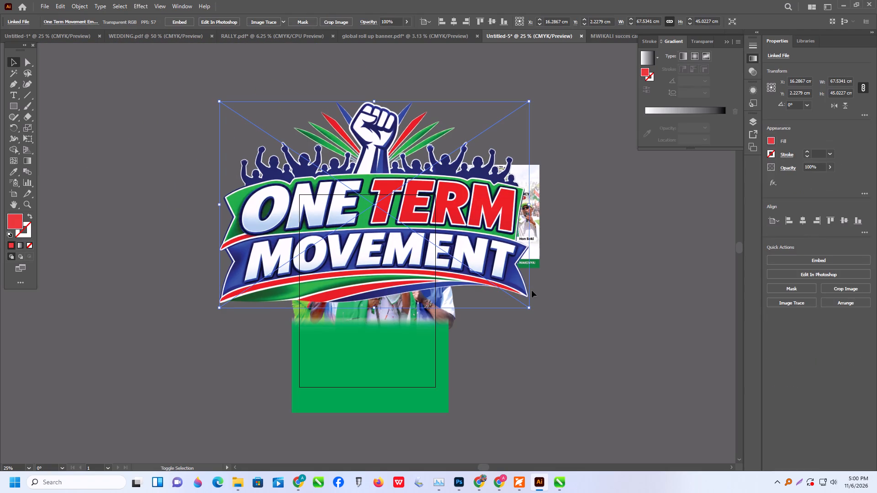
left_click_drag(529, 308, 306, 182, "shift")
left_click_drag(276, 132, 286, 156)
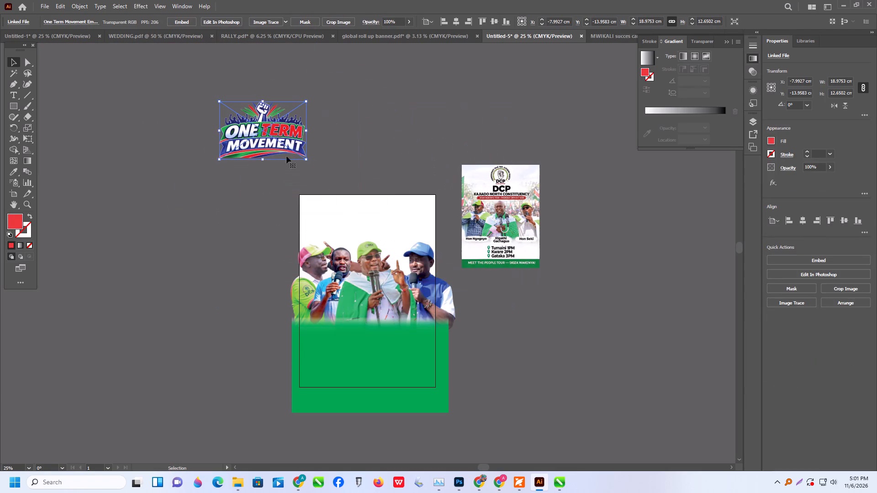
left_click_drag(286, 156, 383, 356)
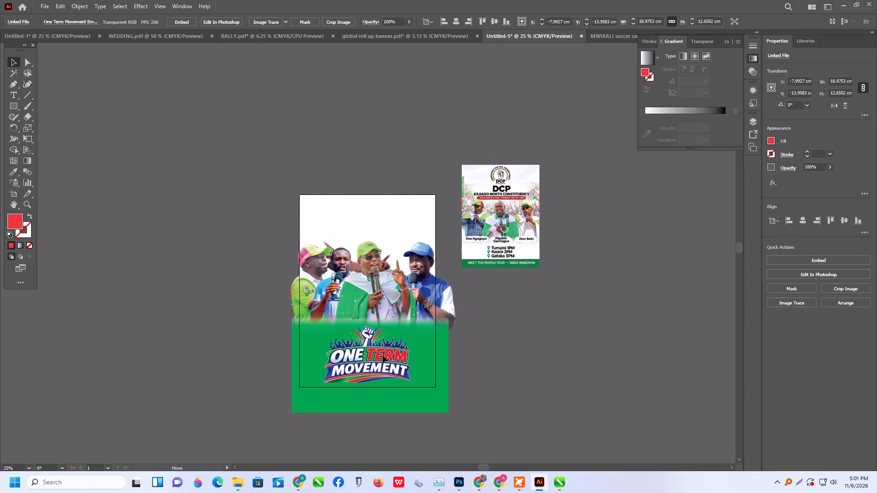
left_click_drag(383, 356, 386, 221)
left_click_drag(419, 249, 364, 212, "shift")
left_click_drag(355, 200, 378, 224)
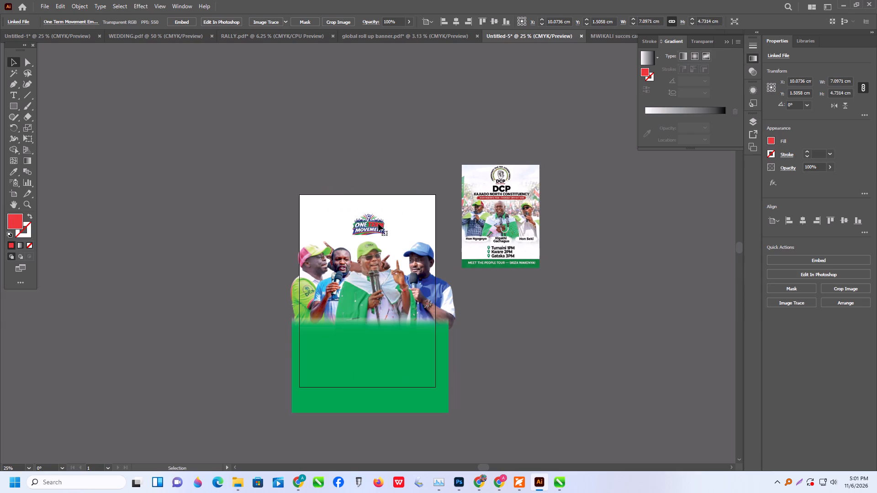
Reduce the fist logo to about 6.3 cm wide, move it near the artboard's top edge and centre it horizontally.
scroll(365, 235, "up", 2, "alt")
left_click_drag(386, 219, 381, 183)
left_click_drag(402, 203, 393, 199, "shift")
left_click_drag(375, 182, 380, 184)
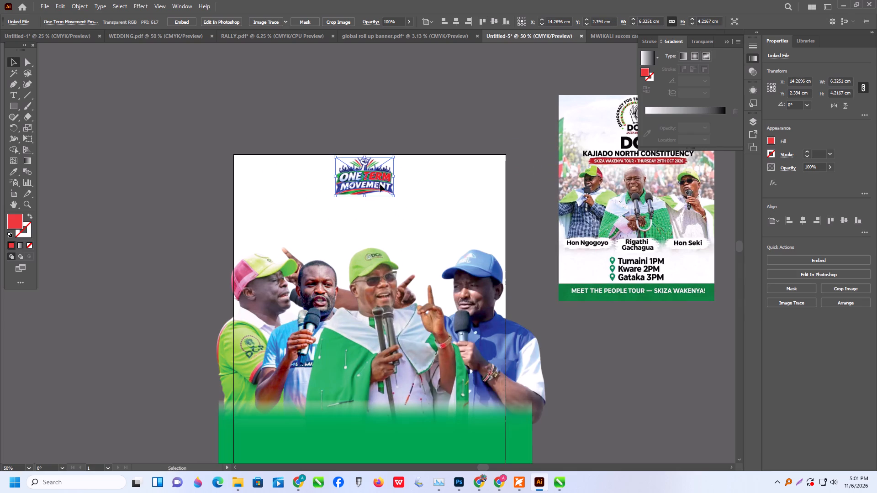
left_click_drag(380, 184, 388, 186)
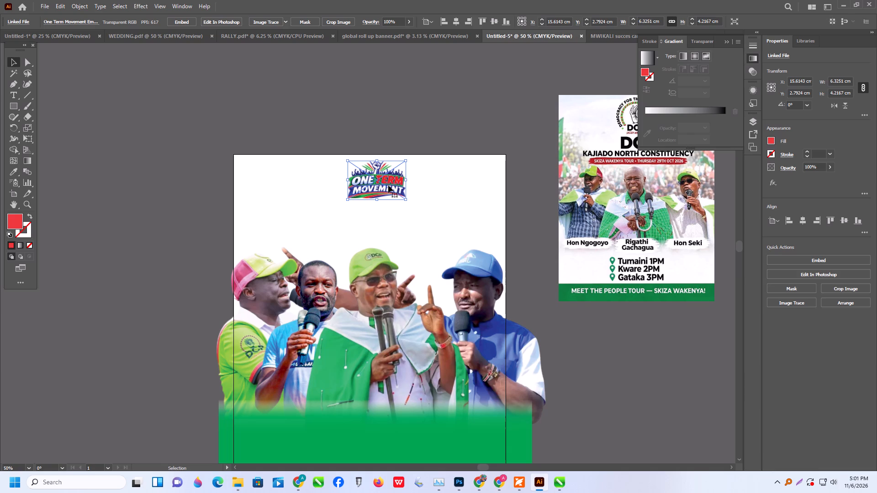
left_click(800, 220)
left_click(407, 114)
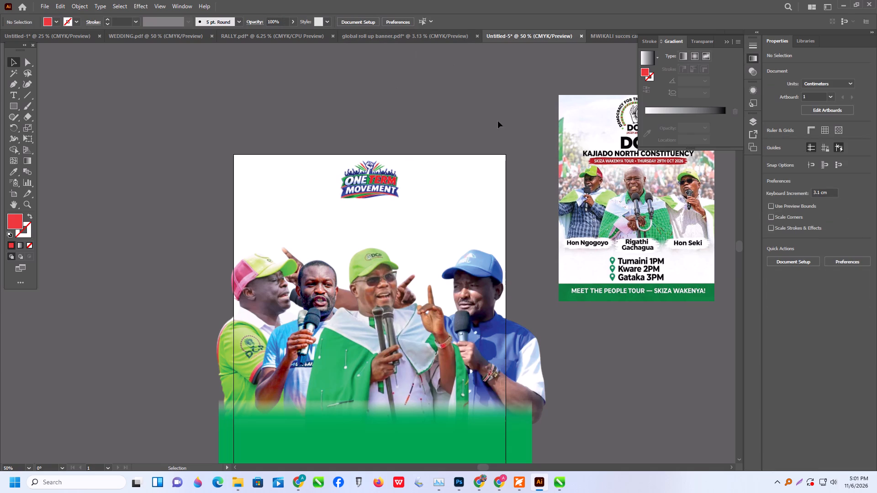
left_click(361, 178)
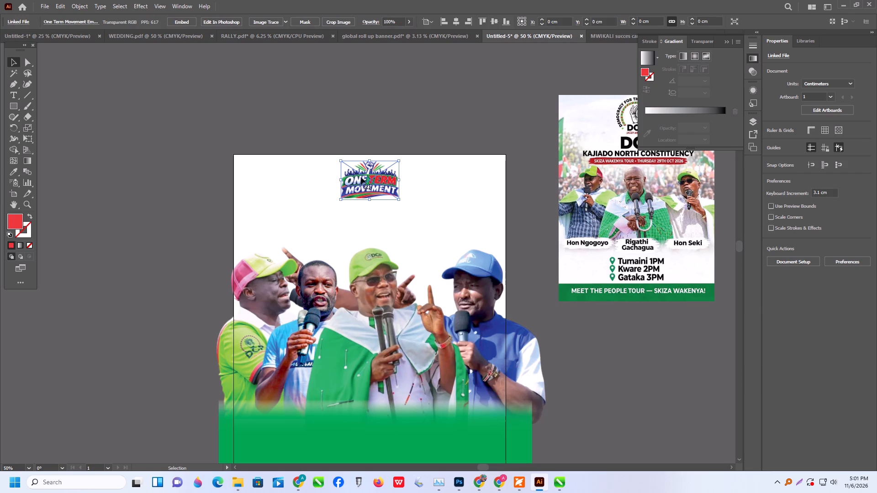
Close the global roll up banner.pdf document.
left_click(376, 36)
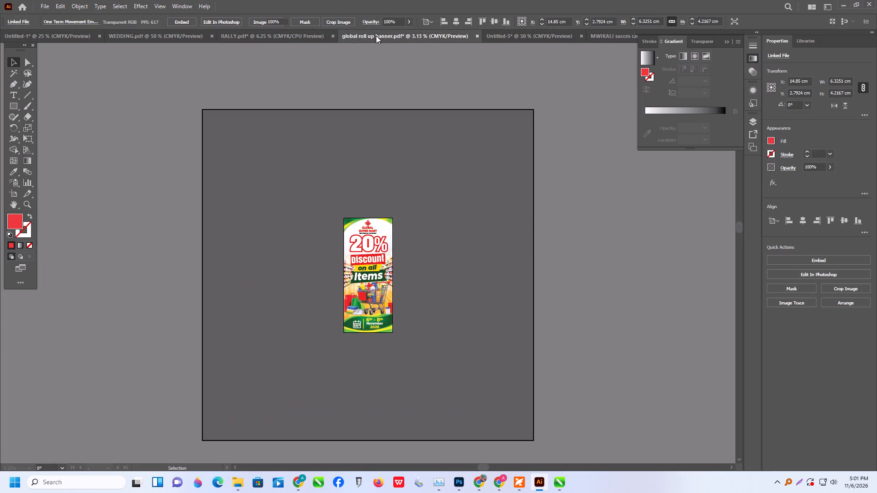
left_click(289, 35)
left_click(382, 37)
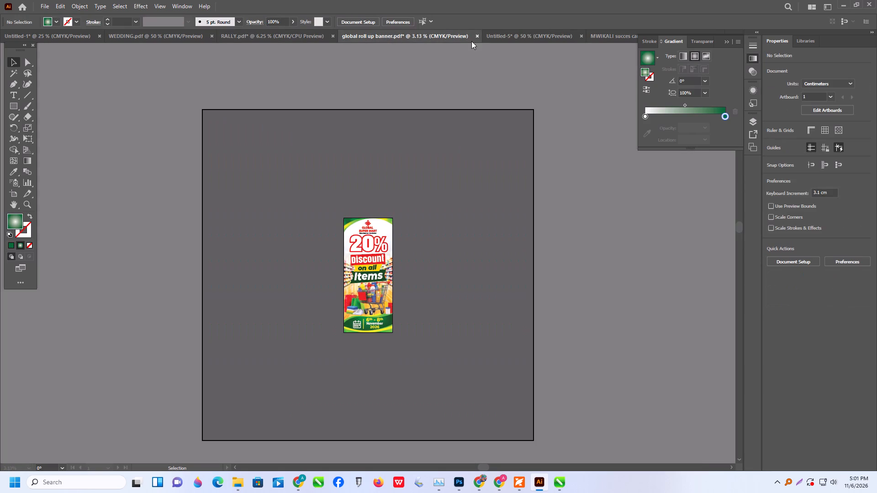
left_click(477, 36)
left_click(491, 253)
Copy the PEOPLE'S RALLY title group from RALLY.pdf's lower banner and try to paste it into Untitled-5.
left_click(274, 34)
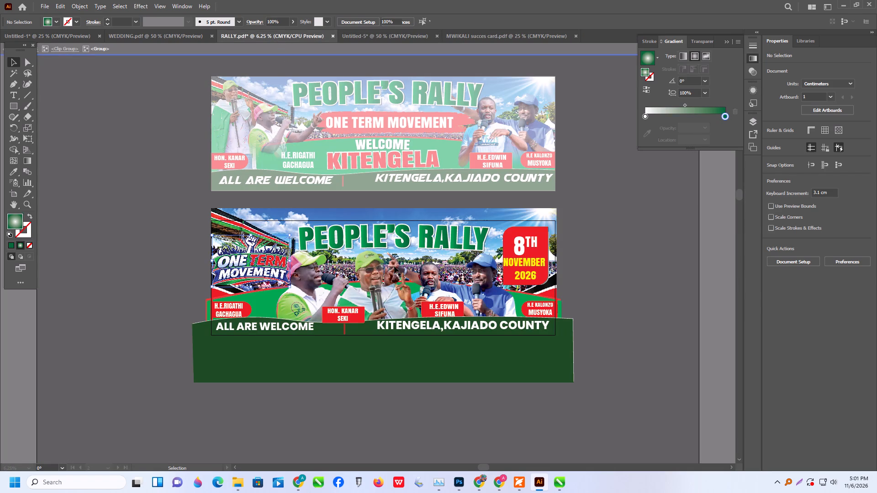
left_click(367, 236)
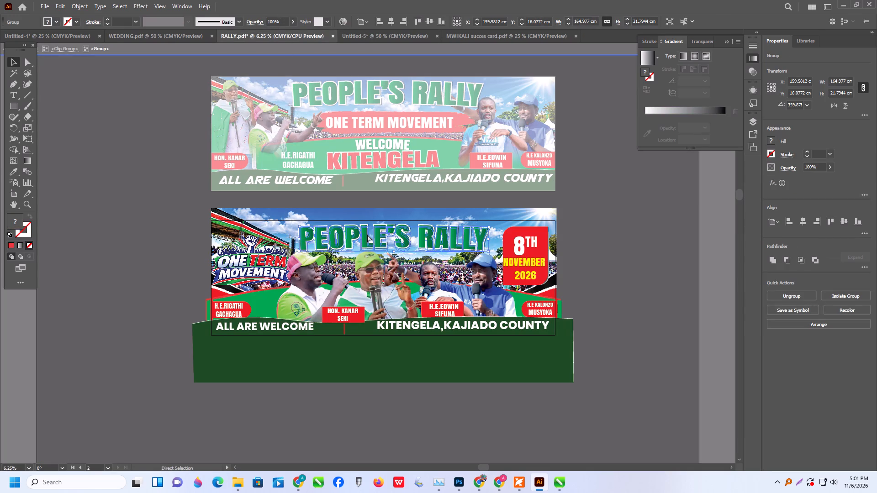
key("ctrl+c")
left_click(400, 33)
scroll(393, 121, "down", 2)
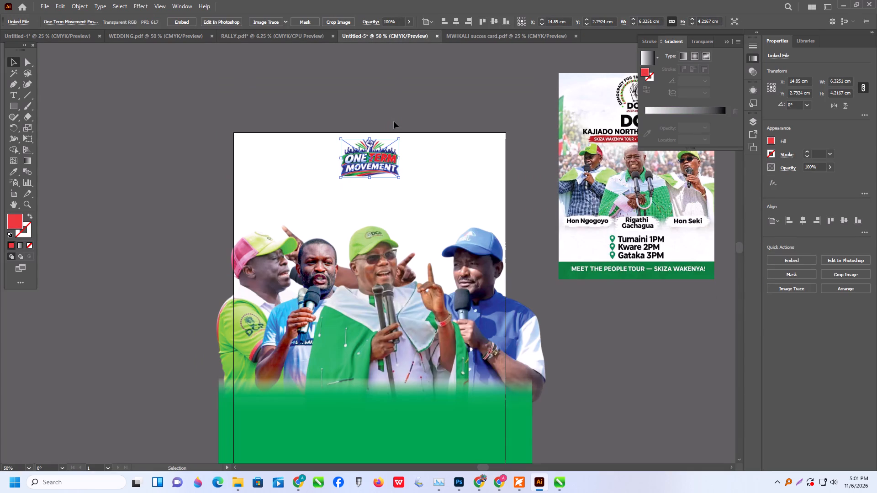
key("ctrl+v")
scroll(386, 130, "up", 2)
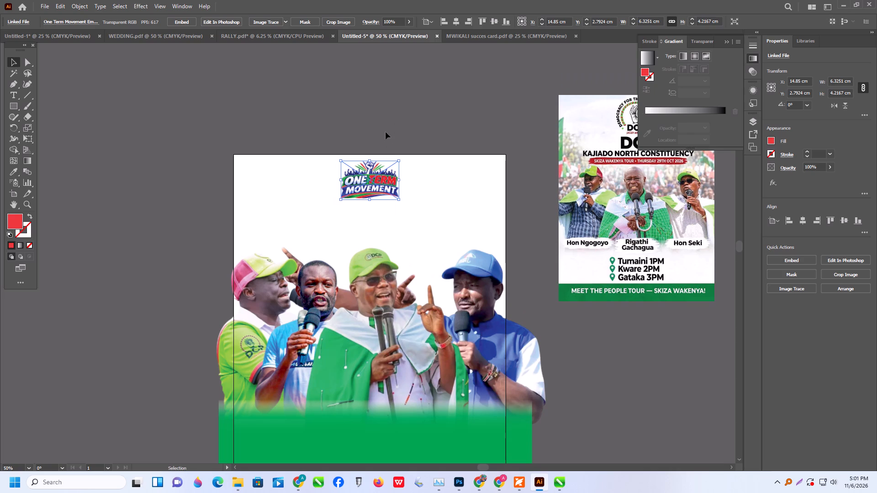
Cut the PEOPLE'S RALLY title from RALLY.pdf's lower banner, undo the cut to keep the original, and paste the title into Untitled-5.
left_click(265, 40)
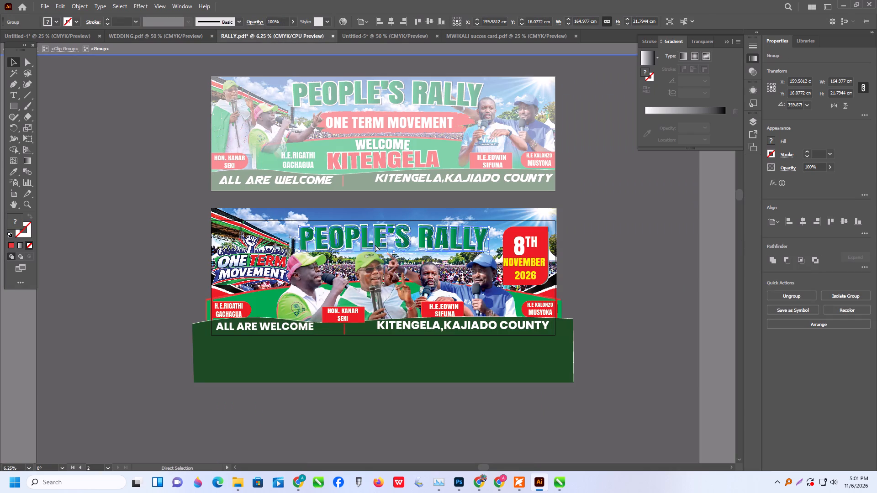
key("ctrl+x")
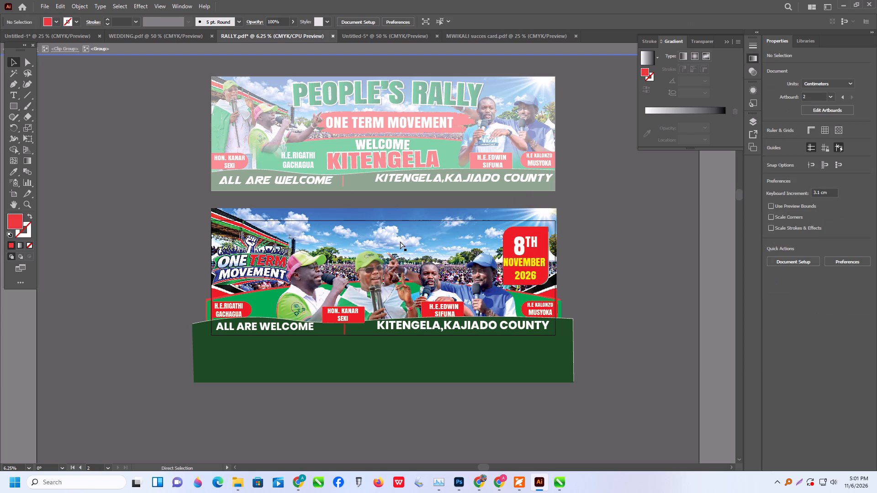
key("ctrl+z")
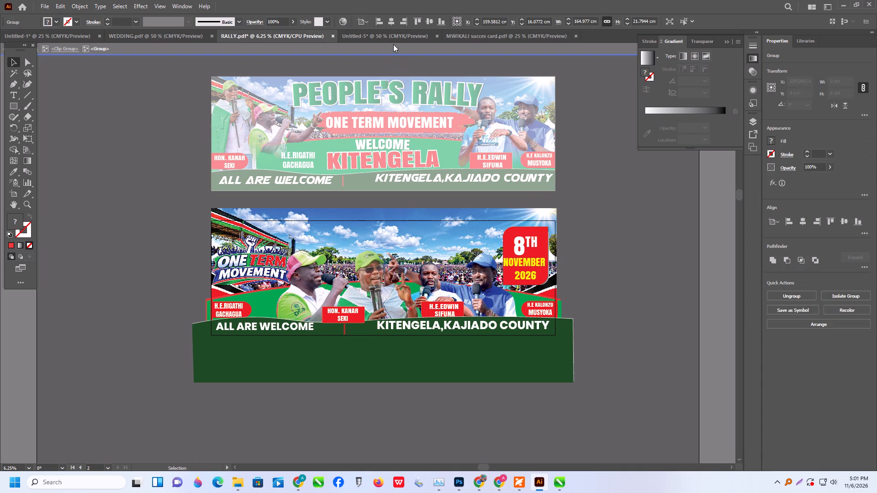
left_click(394, 37)
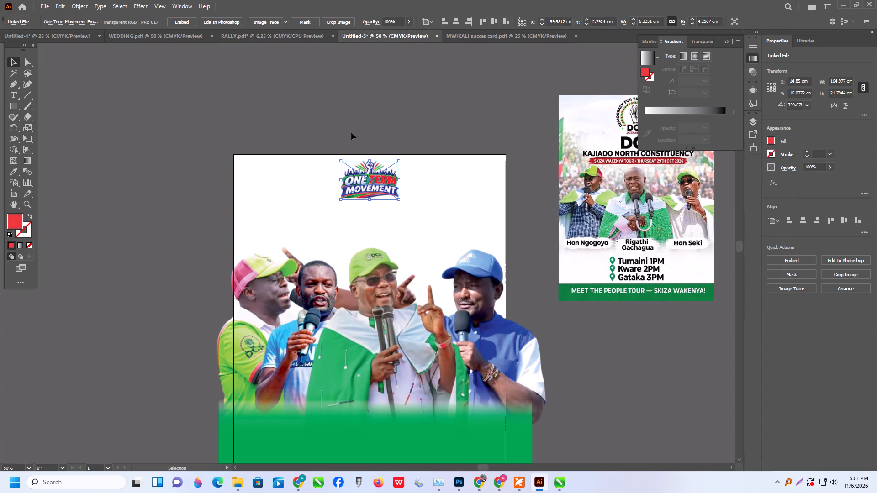
left_click(351, 132)
key("ctrl+v")
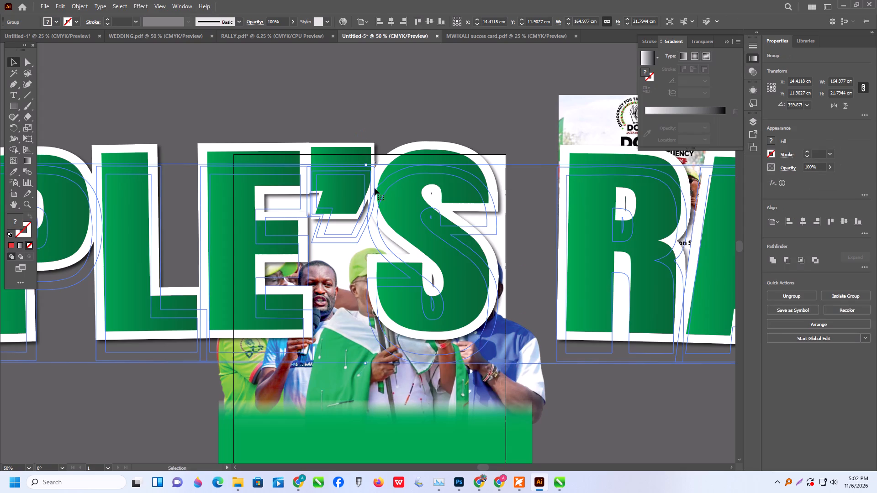
Scale the pasted PEOPLE'S RALLY title proportionally down to about 60.8 cm wide.
scroll(384, 223, "down", 6, "alt")
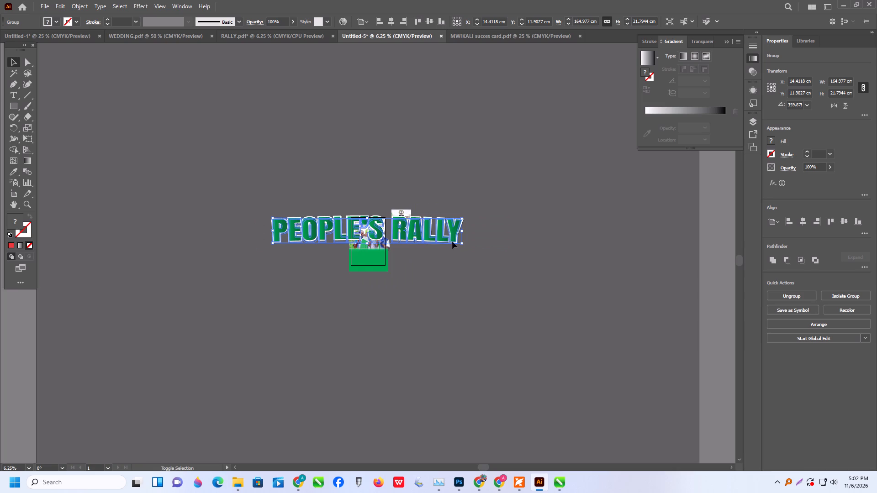
left_click_drag(462, 244, 343, 241, "shift")
Ungroup the PEOPLE'S RALLY title into its green lettering and white outline.
scroll(308, 229, "up", 4, "alt")
right_click(304, 203)
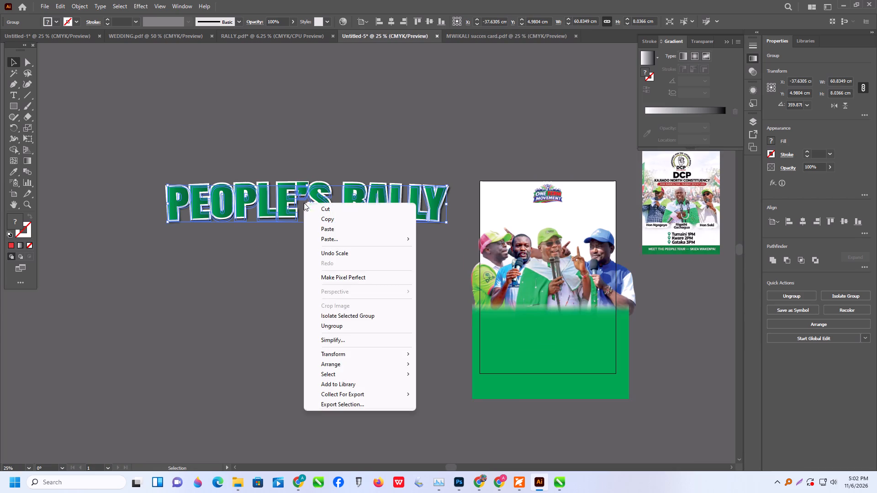
left_click(154, 282)
left_click(239, 198)
right_click(239, 198)
left_click(285, 321)
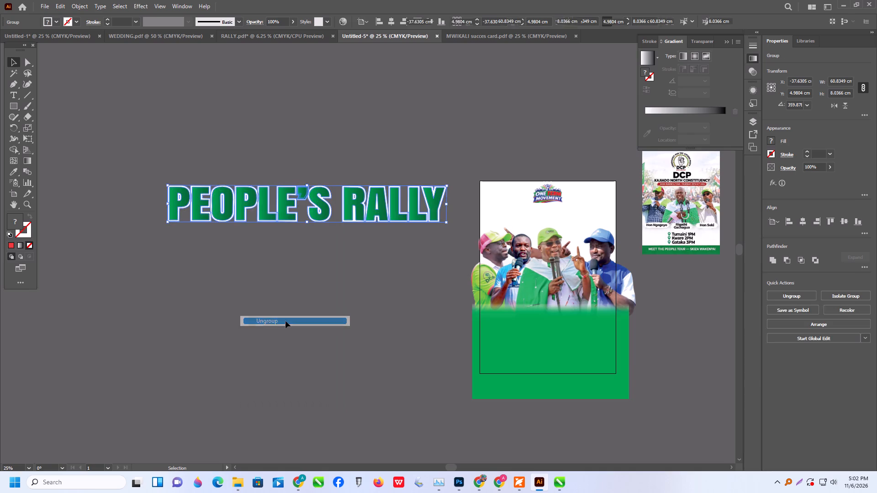
left_click(285, 315)
Try moving the green lettering off its white outline, undo that move, and group both title parts together again.
left_click_drag(354, 200, 504, 213)
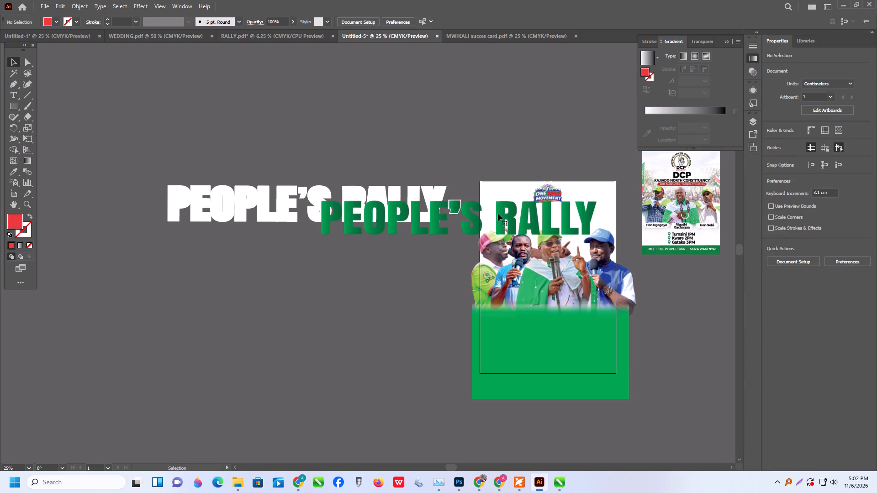
key("ctrl+z")
left_click(132, 159)
left_click_drag(93, 167, 276, 229)
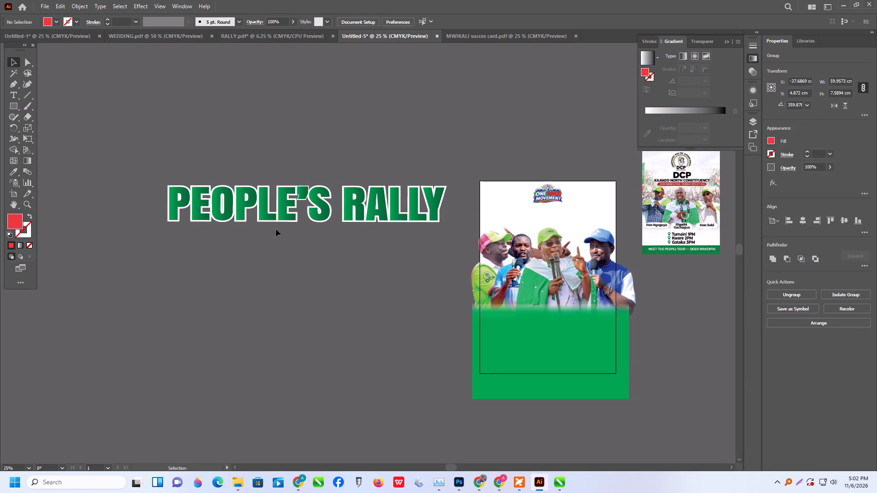
left_click_drag(276, 229, 433, 261)
key("ctrl+g")
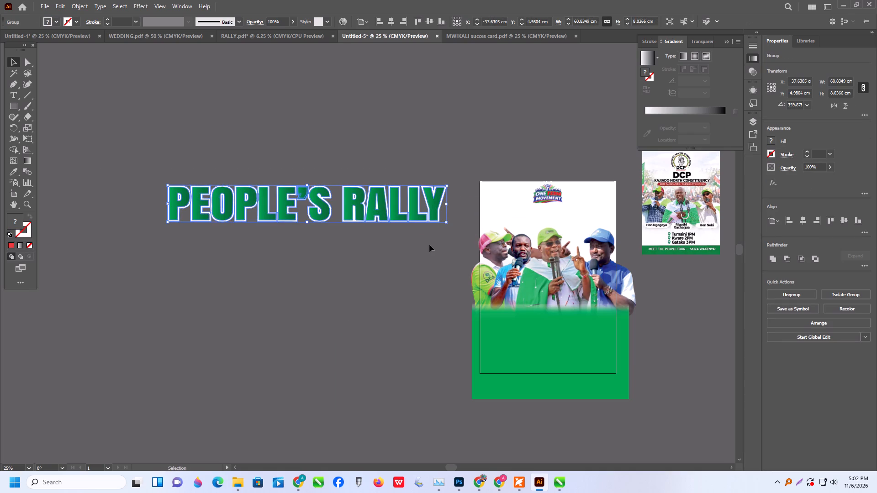
Scale the title group proportionally to about 24.5 cm wide and place it on the artboard between the fist logo and the speakers' heads.
left_click_drag(416, 211, 671, 234)
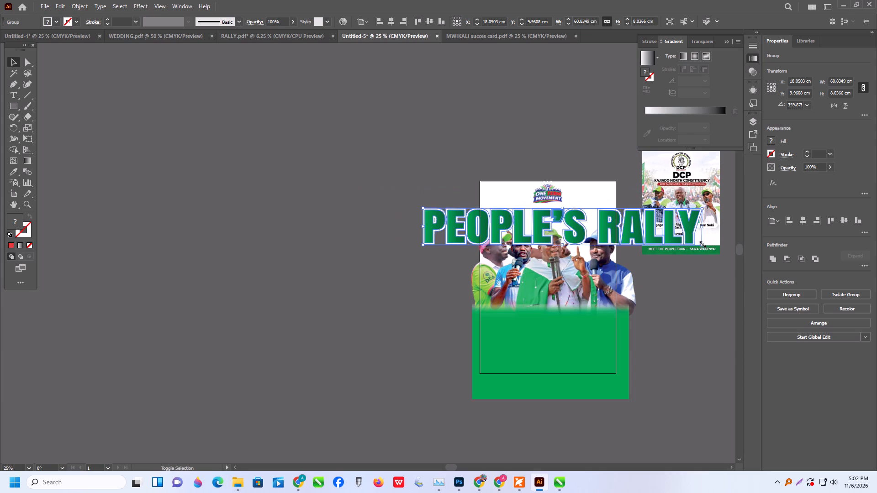
left_click_drag(702, 246, 535, 245, "shift")
left_click_drag(519, 220, 551, 221)
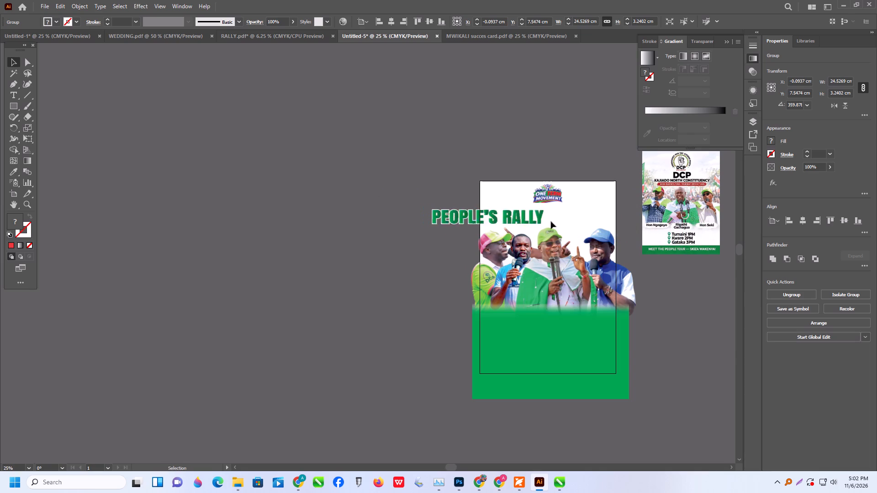
left_click_drag(551, 221, 585, 217)
Fine-tune the title and fist logo positions near the artboard's top and centre the title horizontally on the artboard.
scroll(591, 217, "up", 2, "alt")
left_click(556, 211)
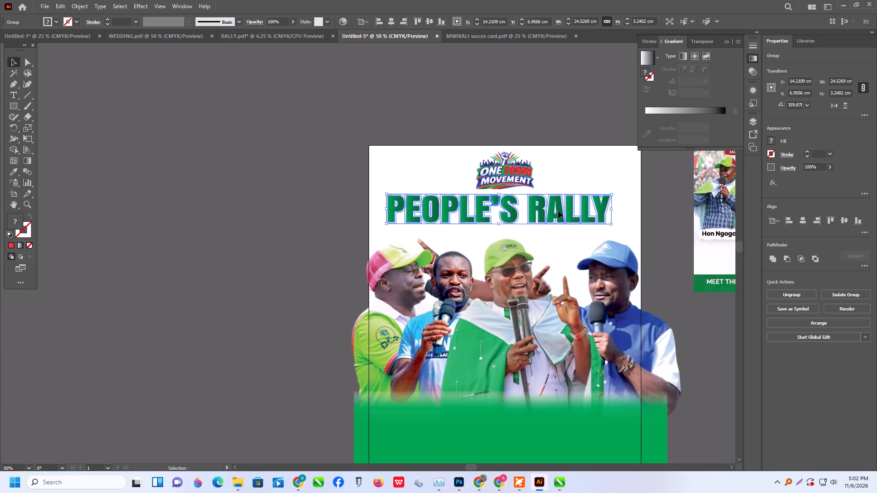
left_click_drag(556, 211, 547, 212)
left_click_drag(513, 178, 517, 178)
left_click(537, 212)
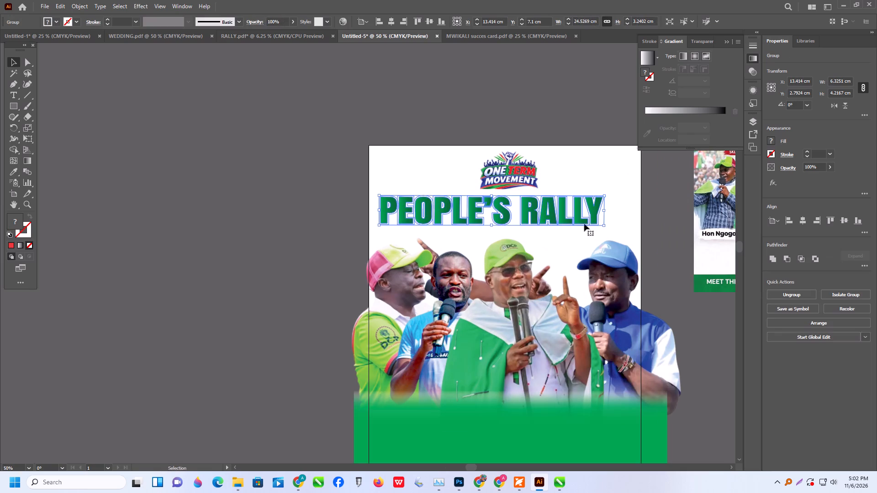
left_click(805, 218)
Enlarge the PEOPLE'S RALLY title proportionally to about 26.3 cm wide.
scroll(203, 244, "down", 2, "alt")
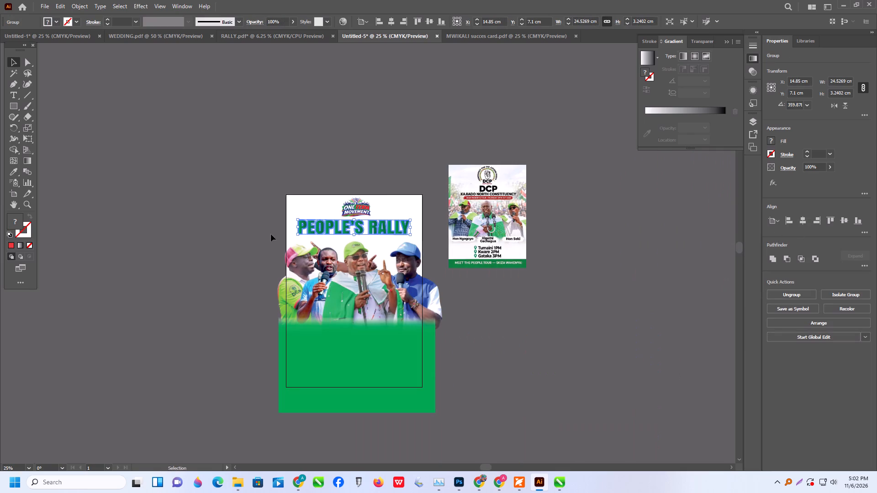
left_click_drag(410, 236, 418, 237, "shift")
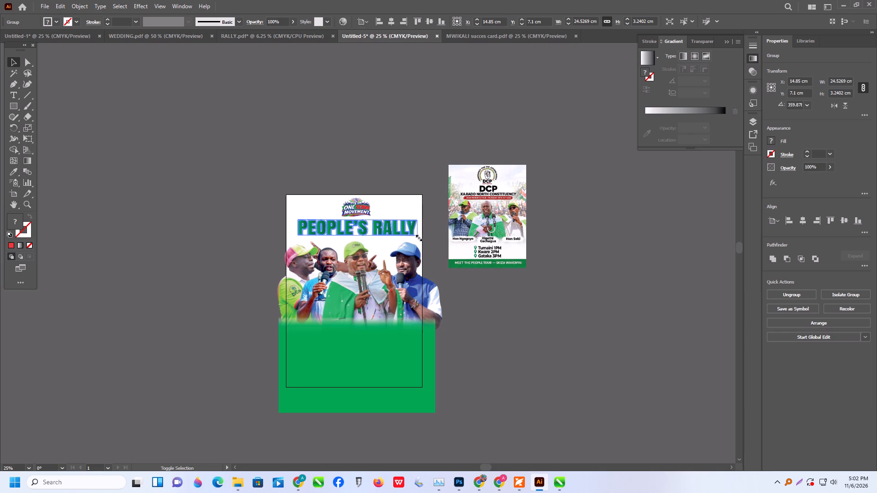
left_click_drag(418, 237, 419, 237, "shift")
Rearrange the four speaker cutouts: shift the two leftmost up and right, the green-capped centre one slightly right, and the blue-capped one outward and slightly up.
scroll(326, 236, "up", 2, "alt")
scroll(355, 229, "down", 2)
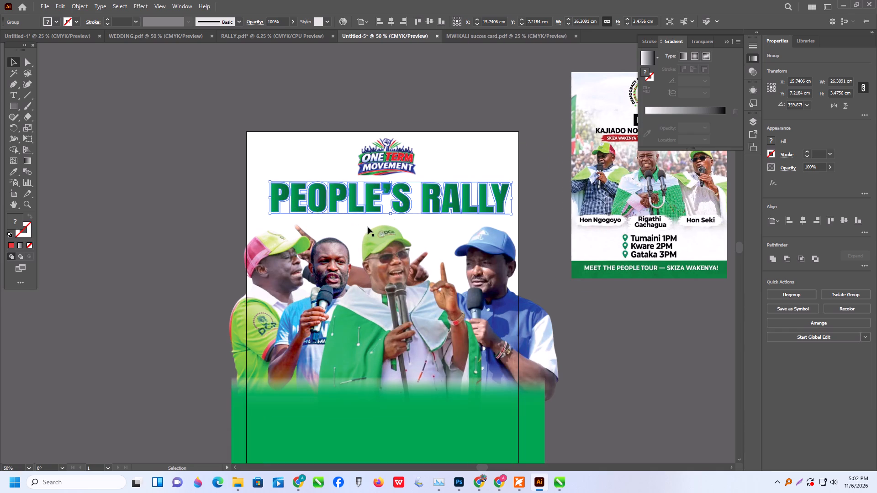
scroll(424, 197, "down", 2)
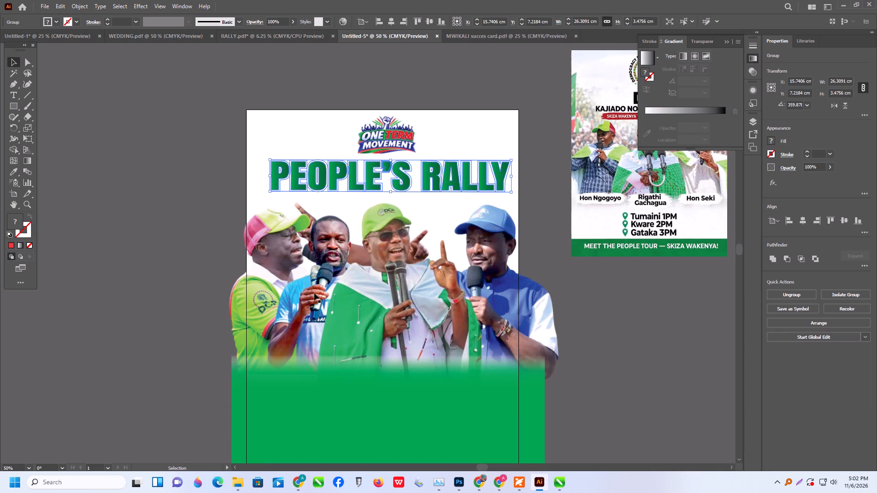
left_click_drag(314, 293, 328, 292)
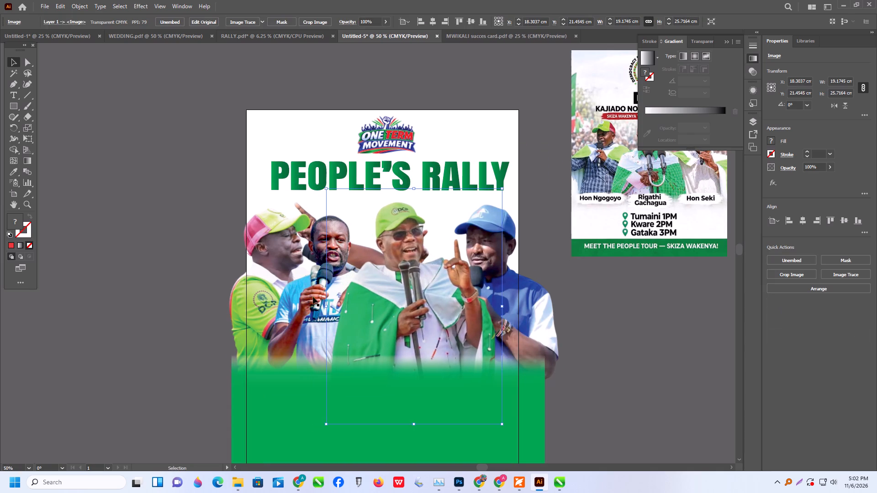
left_click_drag(311, 302, 321, 297)
left_click_drag(260, 309, 264, 297)
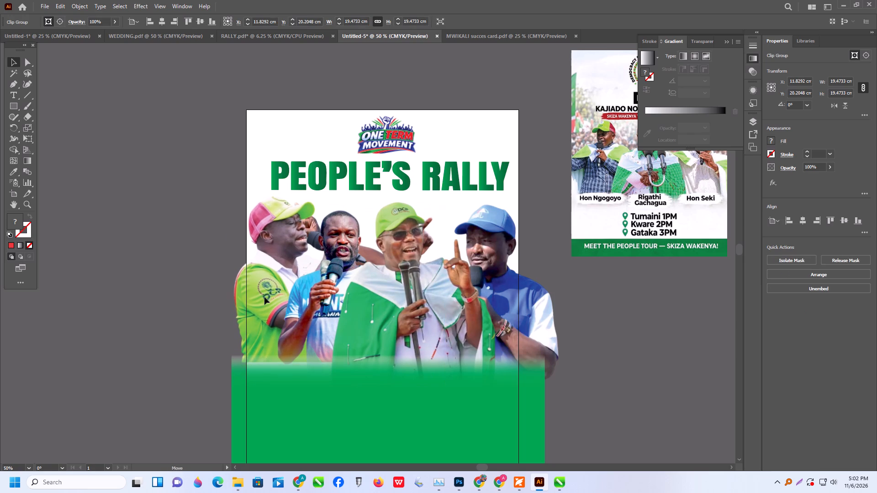
left_click_drag(264, 297, 264, 296)
left_click_drag(370, 338, 355, 343)
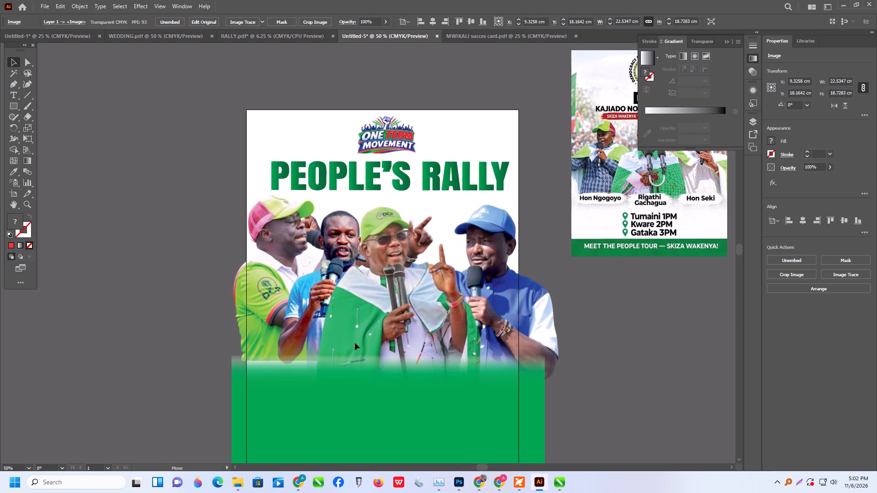
left_click_drag(355, 343, 359, 340)
left_click_drag(536, 346, 543, 342)
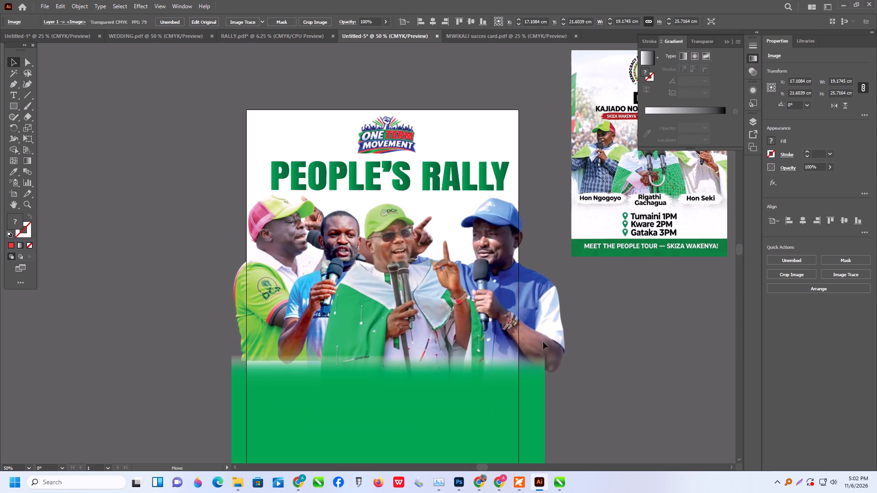
left_click_drag(543, 342, 543, 343)
left_click(397, 340)
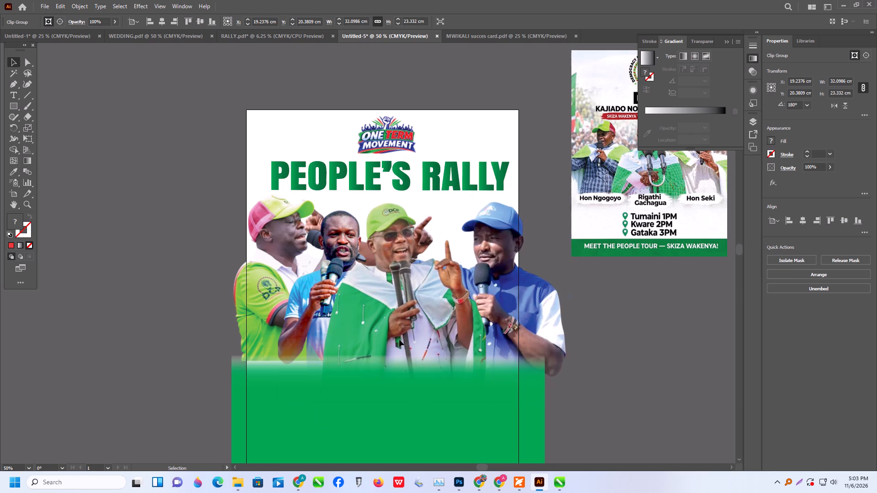
left_click(306, 328)
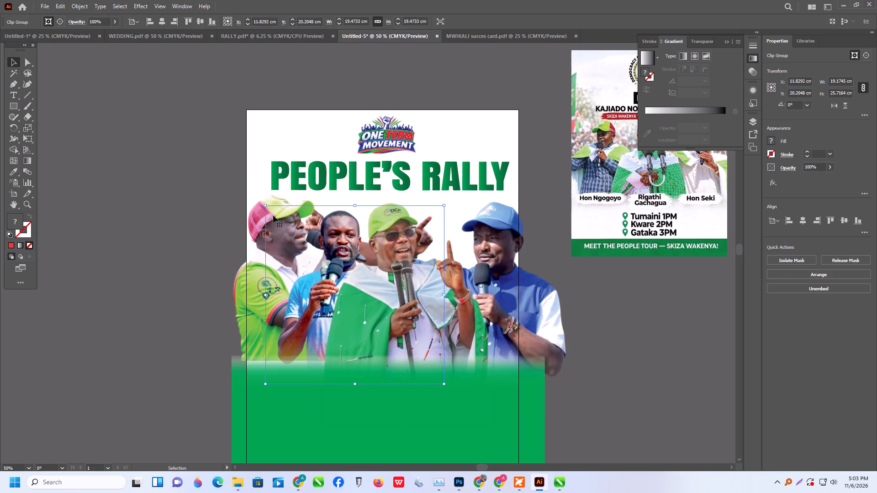
Apply a black Multiply drop shadow to the title with 75% opacity, 0.2469 cm X and Y offsets and 0.1764 cm blur.
left_click(272, 174)
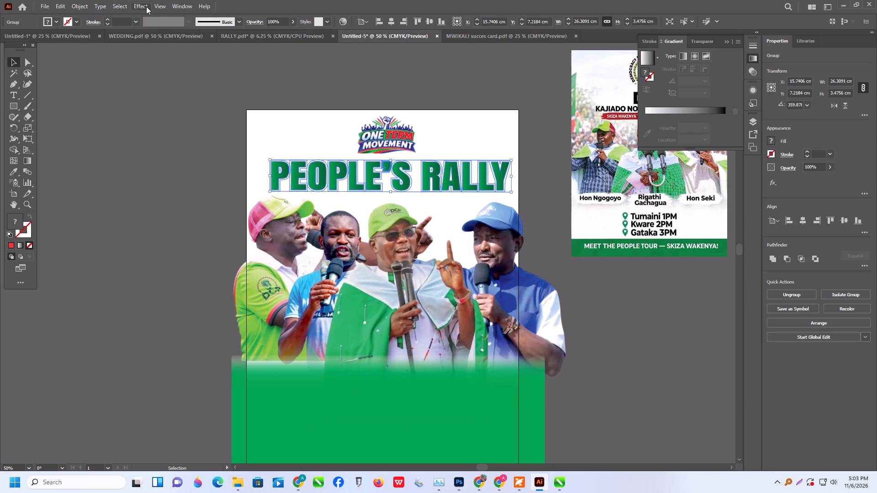
left_click(147, 5)
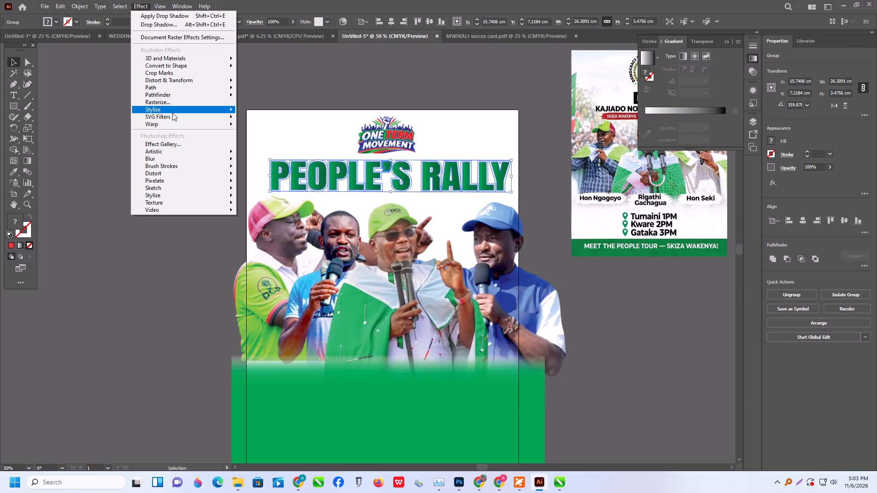
left_click(172, 113)
left_click(270, 112)
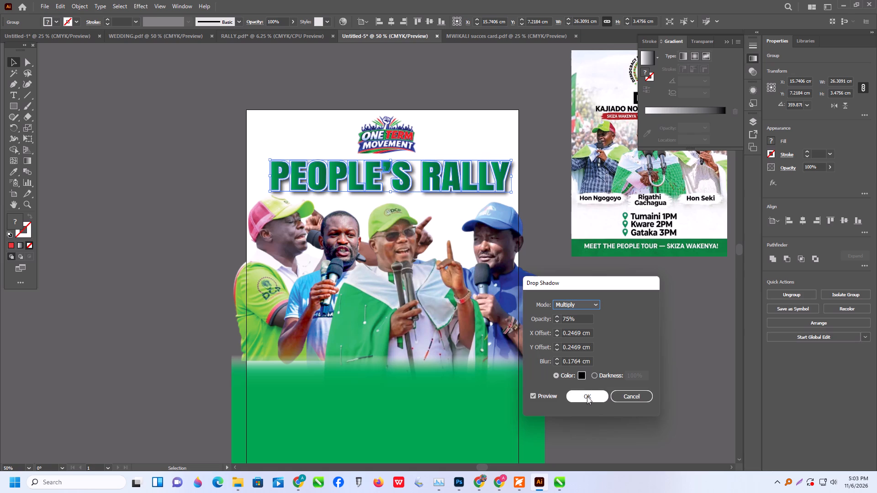
left_click(586, 400)
left_click(611, 363)
Centre the enlarged PEOPLE'S RALLY title horizontally on the artboard.
left_click(410, 168)
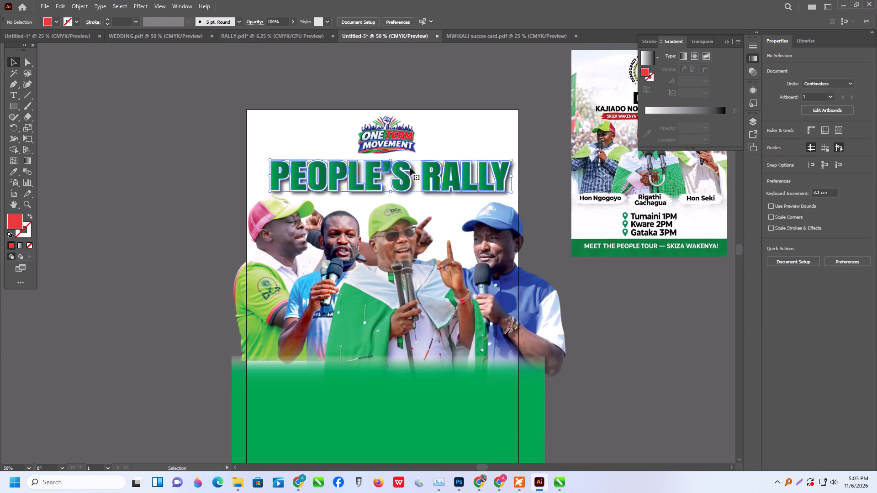
left_click(807, 221)
left_click(424, 105)
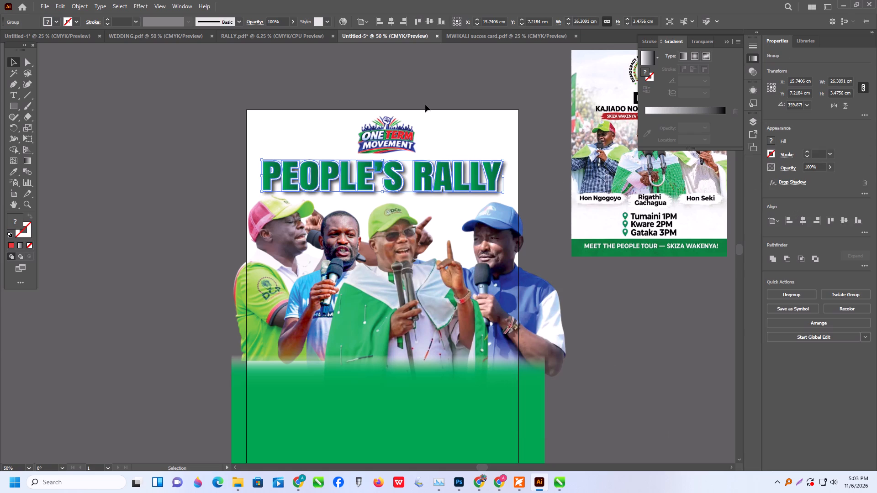
Centre the ONE TERM MOVEMENT fist logo horizontally on the artboard above the title.
scroll(398, 115, "down", 3)
scroll(225, 203, "down", 1, "alt")
left_click(328, 140)
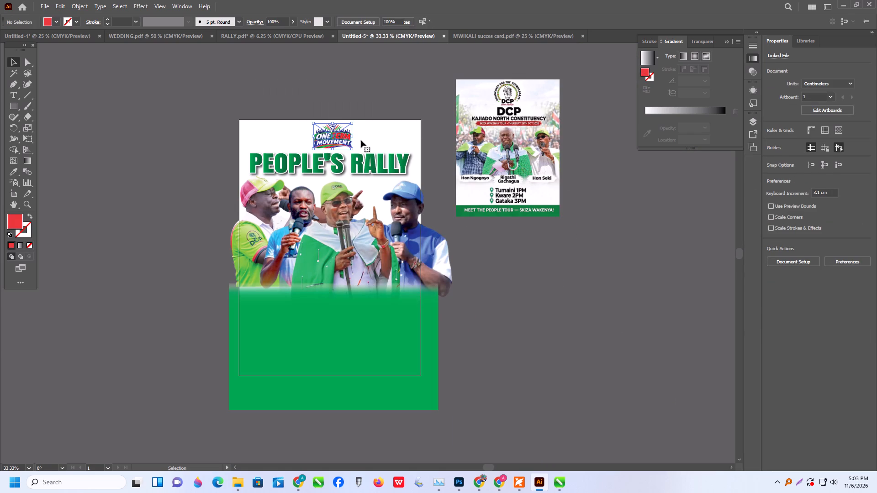
left_click(807, 218)
left_click(384, 113)
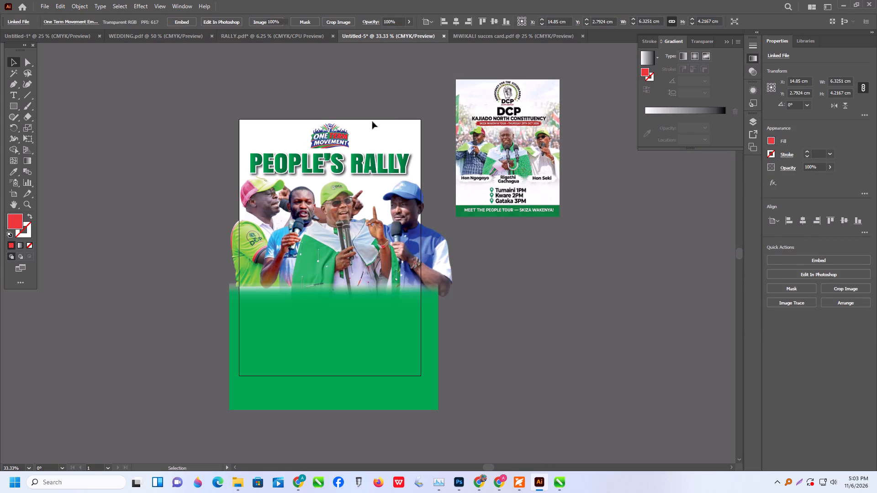
Move the pink-and-green-capped speaker cutout at the artboard's left edge down by about 1 cm.
scroll(349, 153, "down", 4)
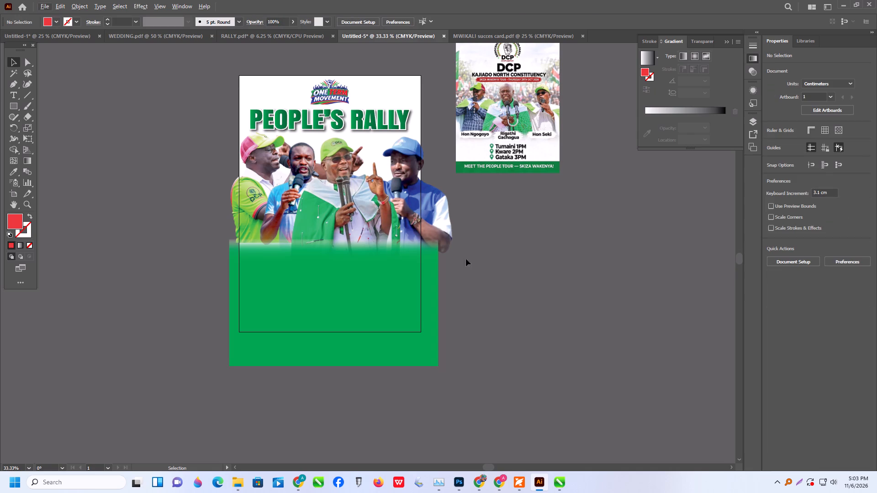
left_click(541, 246)
left_click_drag(251, 194, 252, 194)
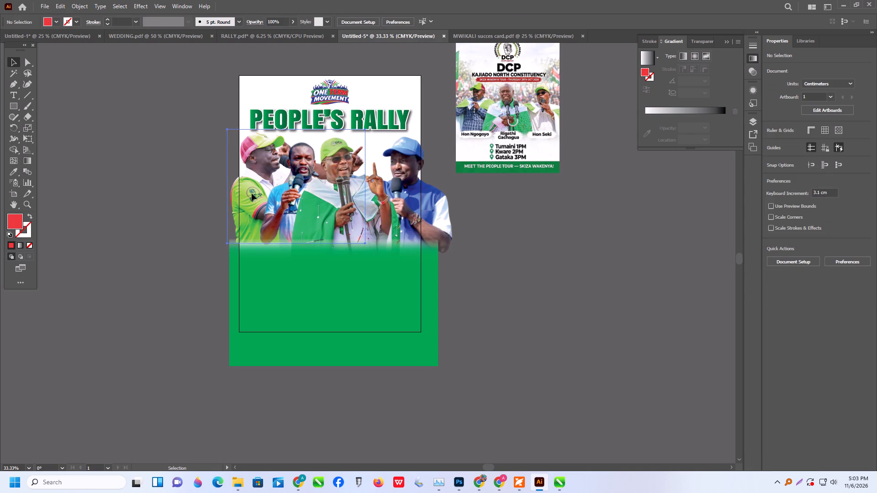
left_click_drag(252, 194, 250, 200)
left_click(180, 266)
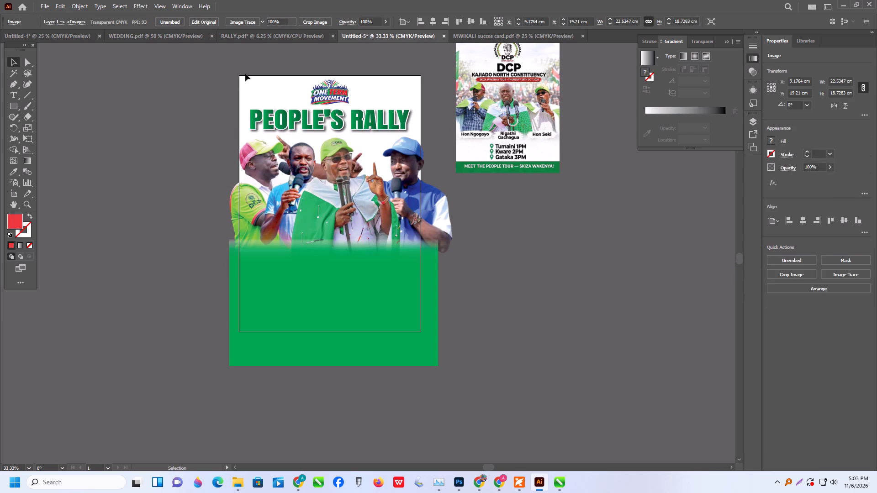
In RALLY.pdf, group the H.E.RIGATHI GACHAGUA text with its red tag shapes and copy the group.
left_click(257, 37)
triple_click(150, 198)
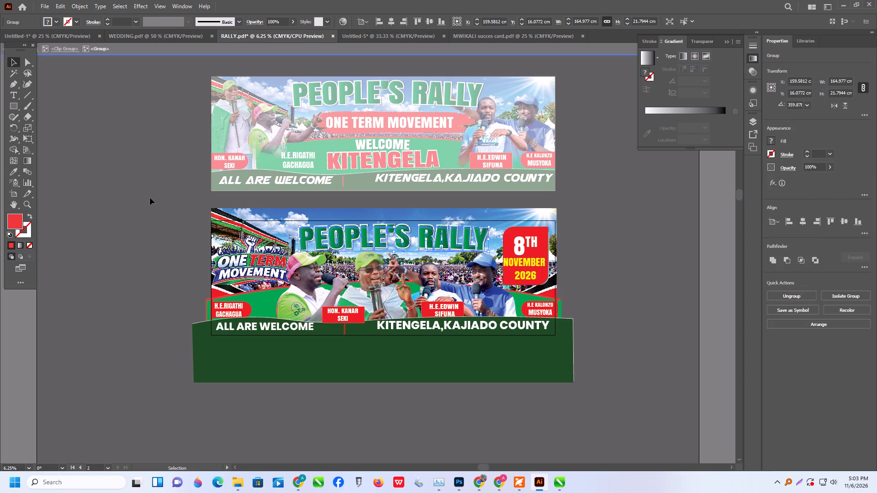
left_click(150, 198)
scroll(227, 292, "down", 5)
left_click(227, 260)
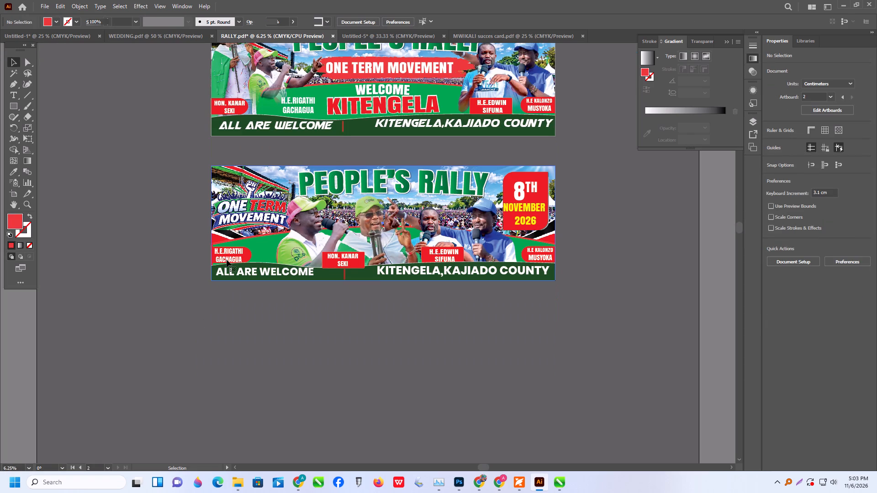
triple_click(228, 258)
triple_click(232, 253)
left_click(232, 253)
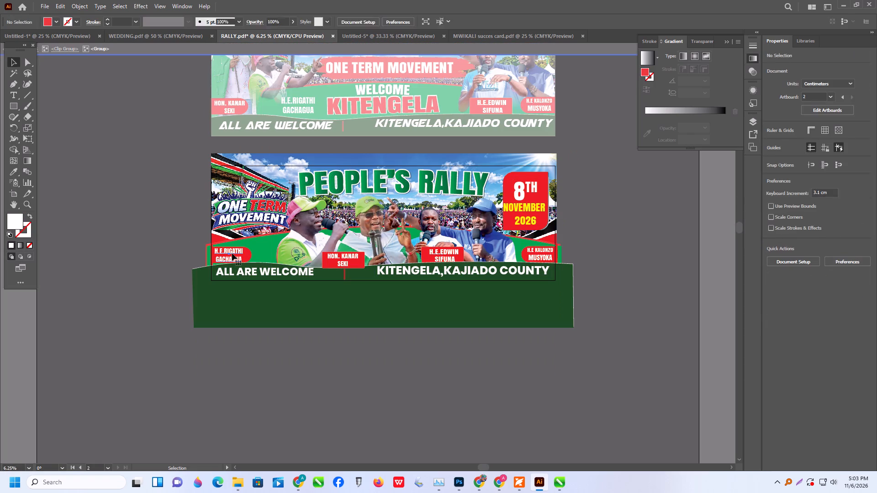
scroll(249, 255, "up", 3, "alt")
left_click(247, 253, "shift")
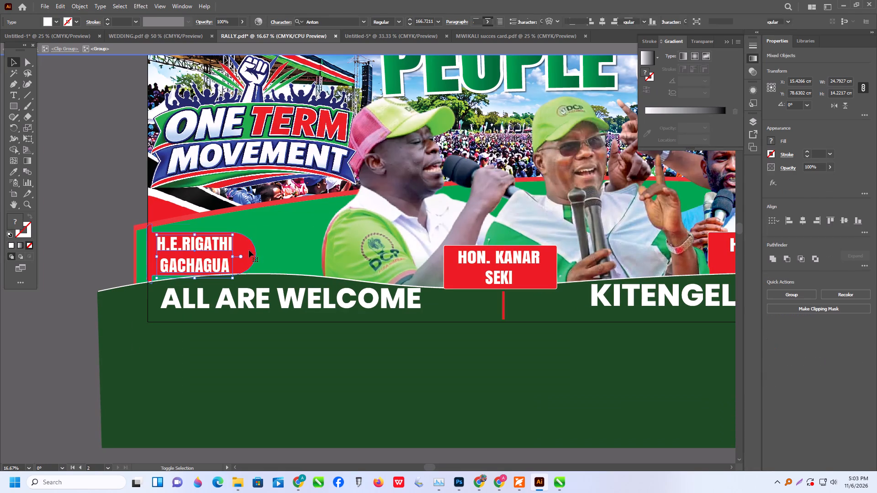
key("ctrl+g")
key("ctrl+c")
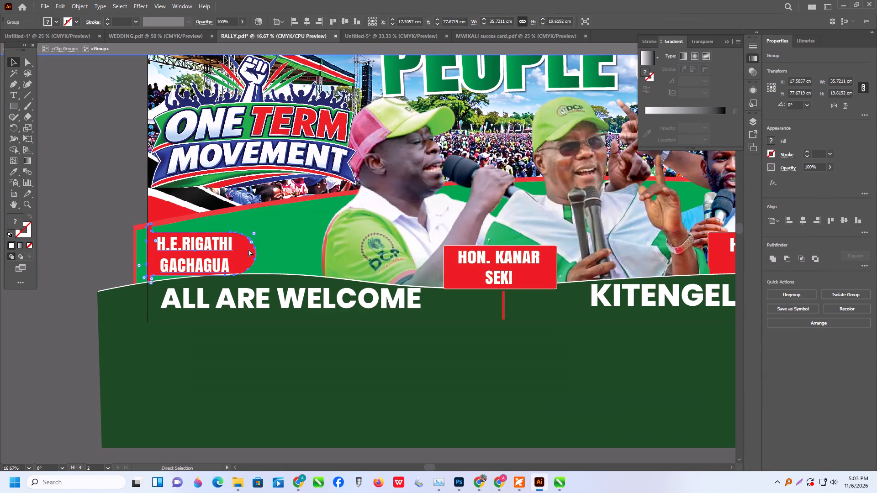
triple_click(96, 210)
double_click(96, 210)
Close the success card PDF and return to the Untitled-5 poster.
left_click(410, 34)
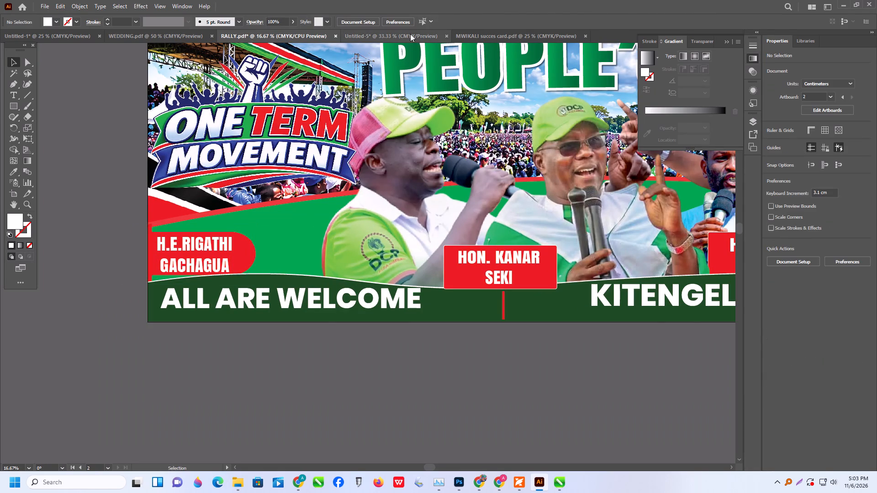
left_click(488, 33)
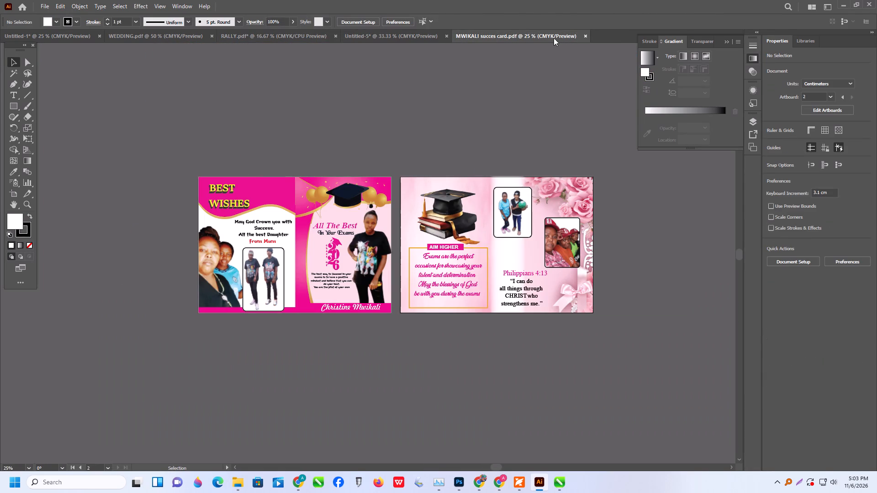
left_click(584, 35)
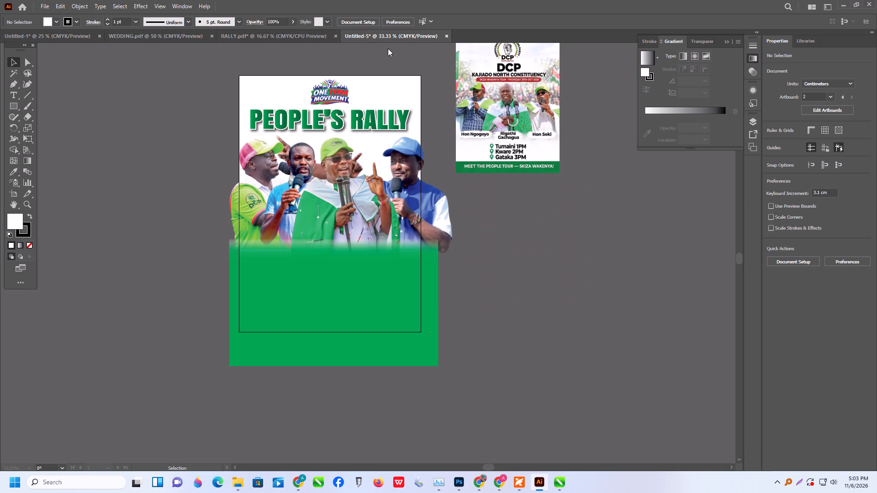
Paste the H.E.RIGATHI GACHAGUA name tag onto the poster and scale it proportionally to about 8.3 cm wide.
scroll(424, 170, "down", 1)
key("ctrl+v")
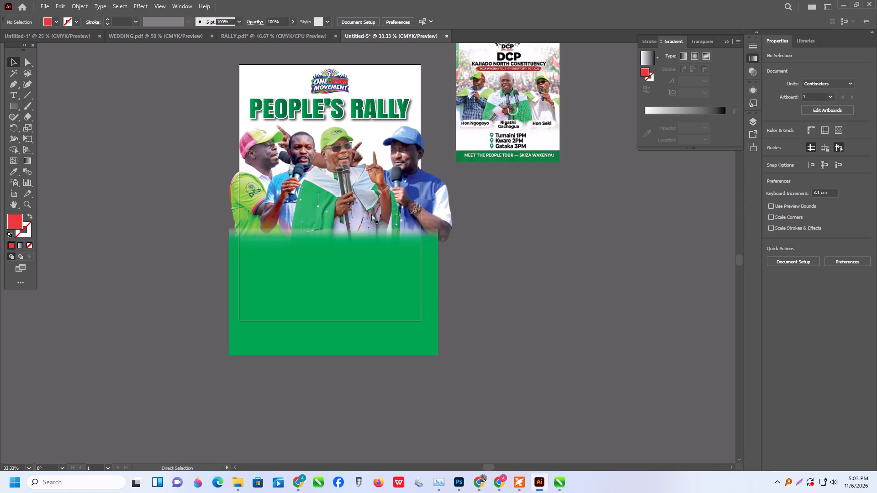
left_click_drag(361, 257, 335, 265)
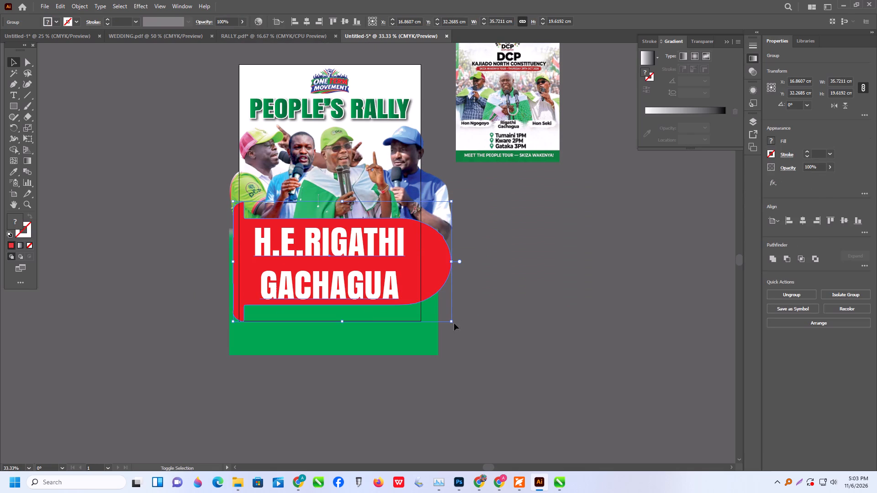
left_click_drag(451, 323, 287, 272, "shift")
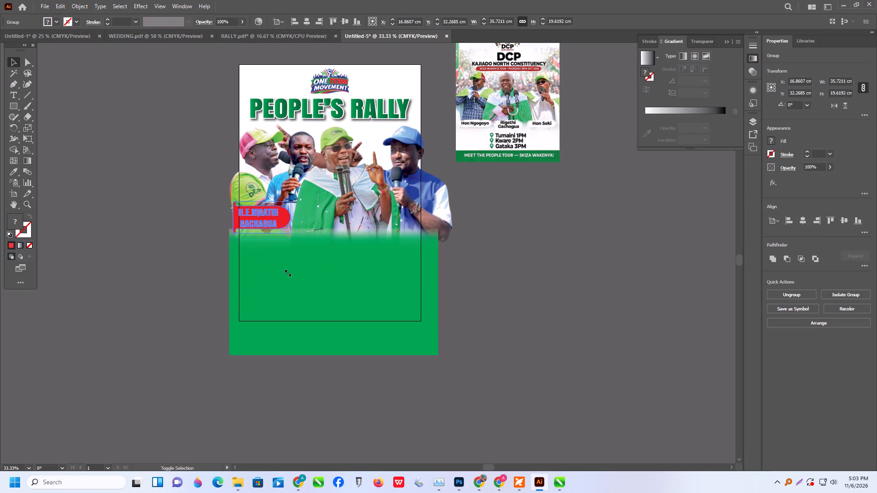
left_click_drag(287, 272, 284, 270, "shift")
Shrink the name tag to about 5.3 by 2.9 cm and place it against the artboard's left edge over the speaker's lime-green shirt.
scroll(280, 209, "up", 3, "alt")
left_click_drag(254, 216, 268, 228)
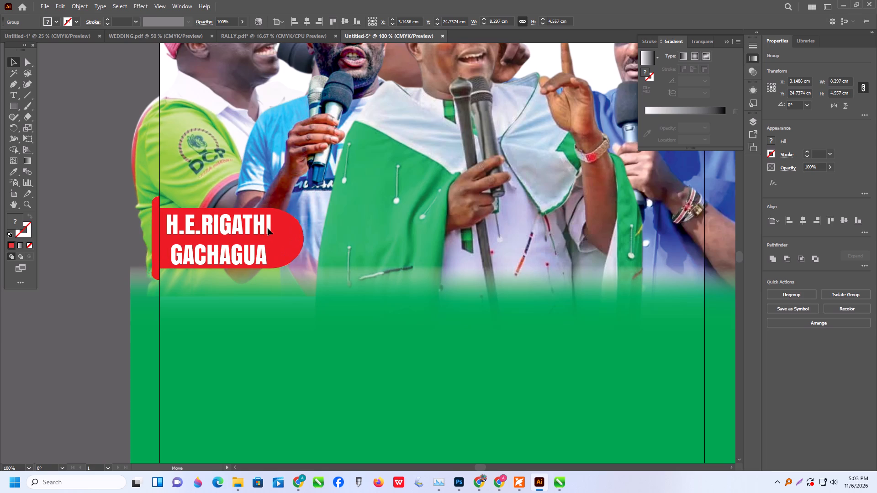
left_click_drag(268, 228, 269, 254)
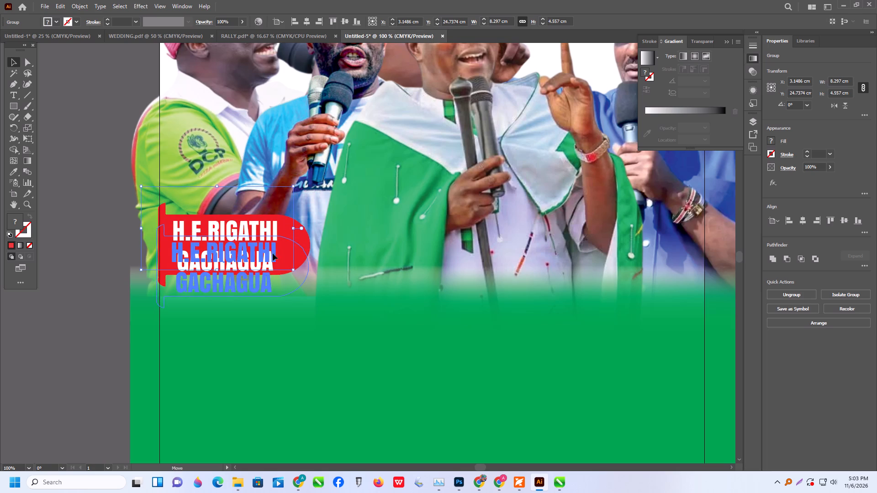
left_click_drag(306, 309, 259, 304, "shift")
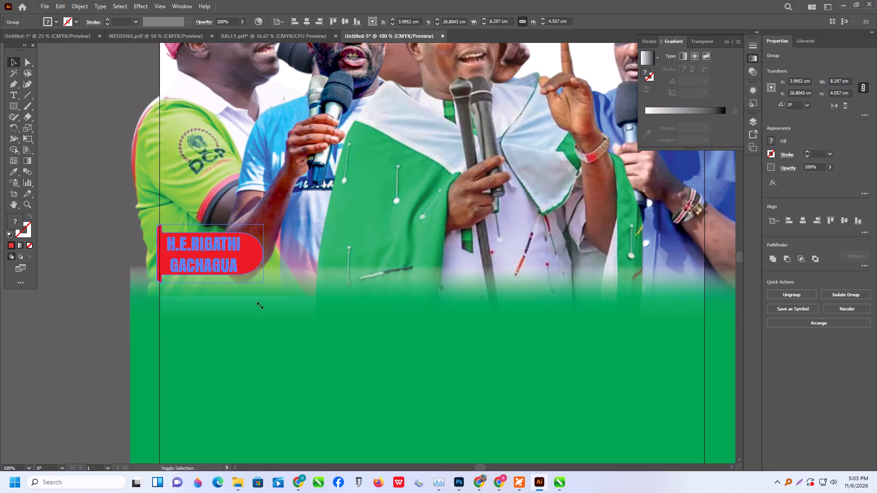
left_click_drag(259, 304, 254, 307, "shift")
left_click_drag(230, 260, 238, 245)
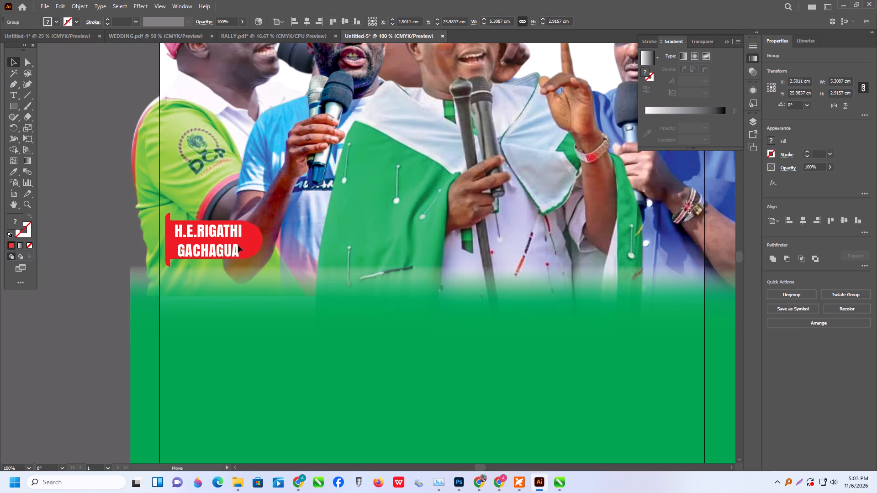
left_click_drag(238, 245, 231, 219)
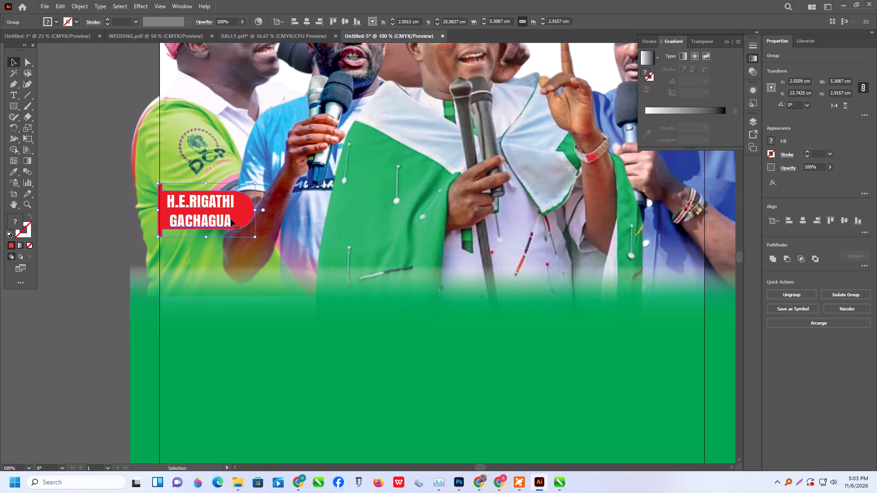
scroll(285, 237, "down", 3)
left_click(107, 189)
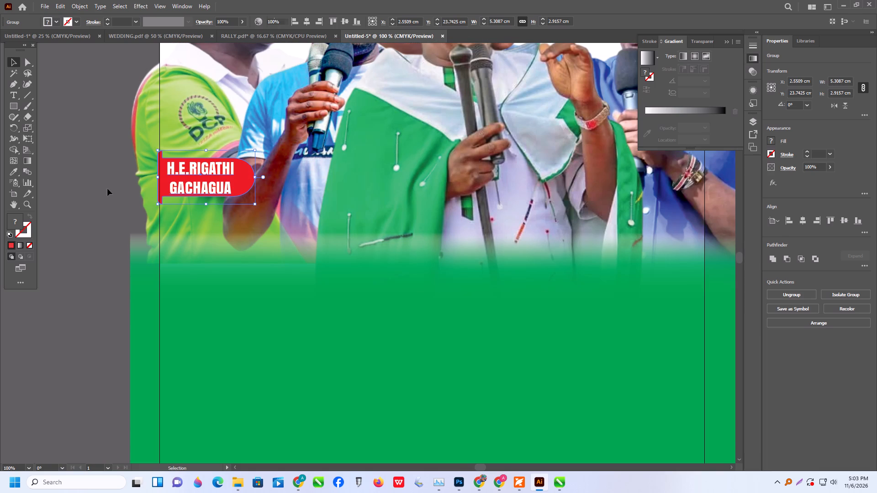
scroll(108, 189, "down", 2)
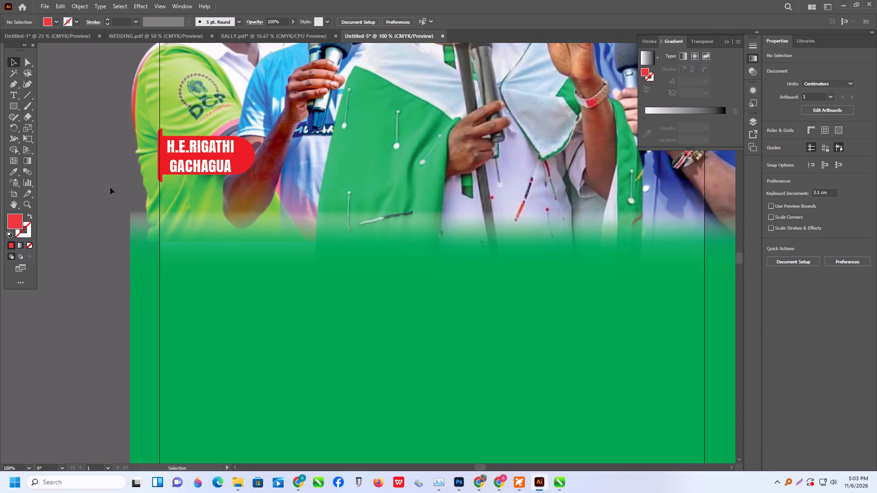
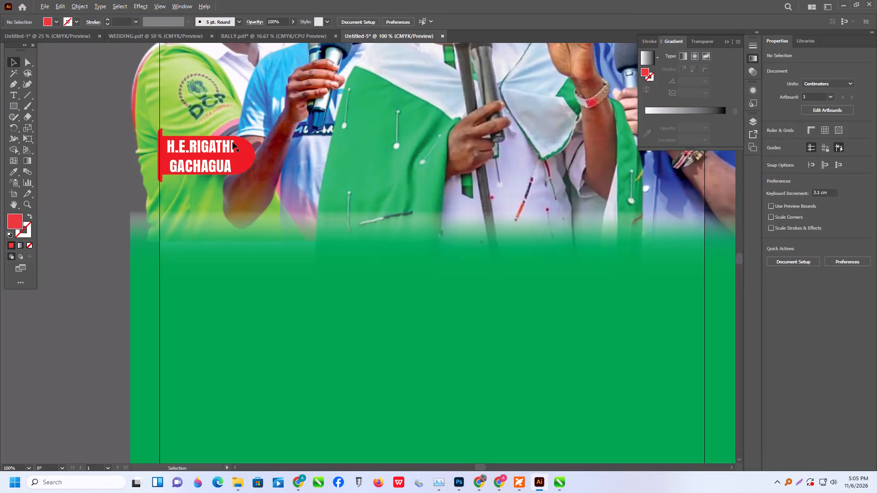
In RALLY.pdf, copy the HON. KANAR SEKI, H.E.EDWIN SIFUNA and H.E KALONZO MUSYOKA red name tags from inside the lower banner's clip group.
scroll(239, 186, "down", 1, "alt")
scroll(251, 205, "down", 1)
scroll(279, 234, "up", 13)
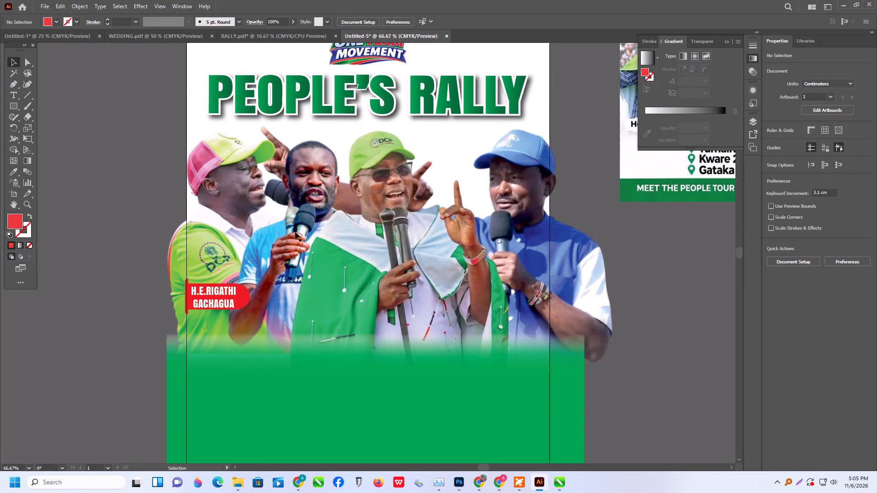
scroll(276, 252, "up", 4)
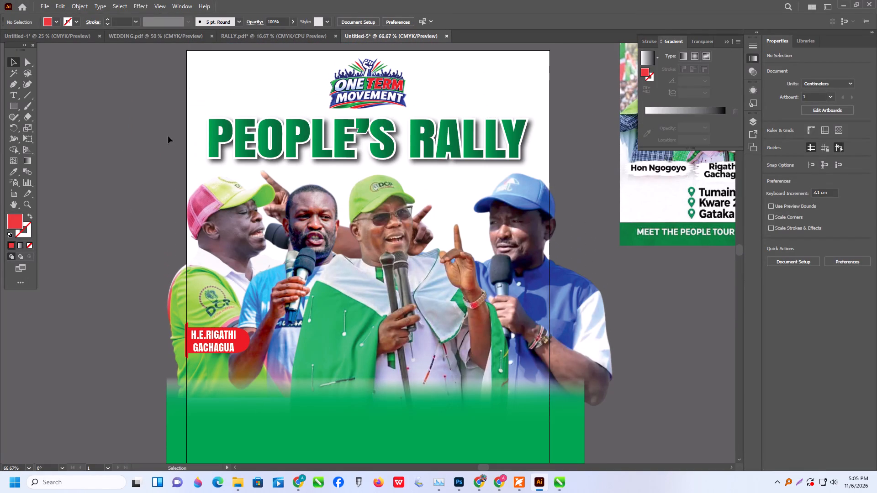
left_click(264, 39)
scroll(303, 249, "down", 3, "alt")
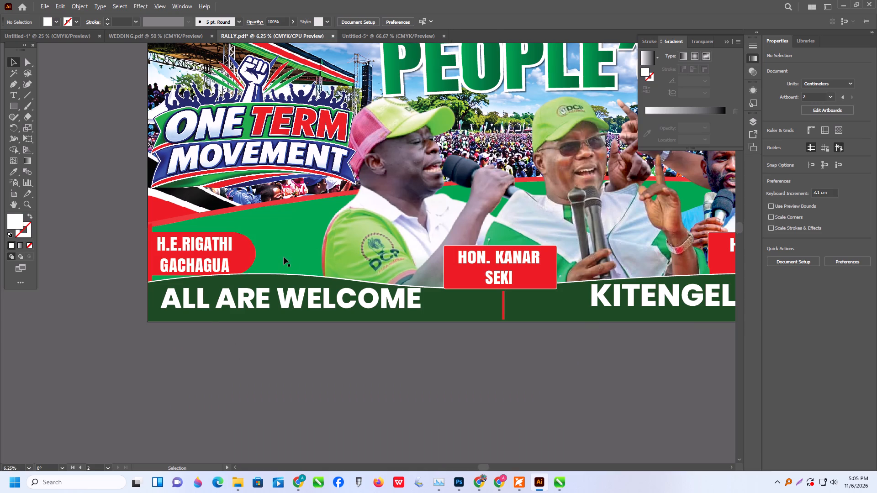
scroll(327, 258, "up", 2, "alt")
left_click(359, 252)
triple_click(361, 260)
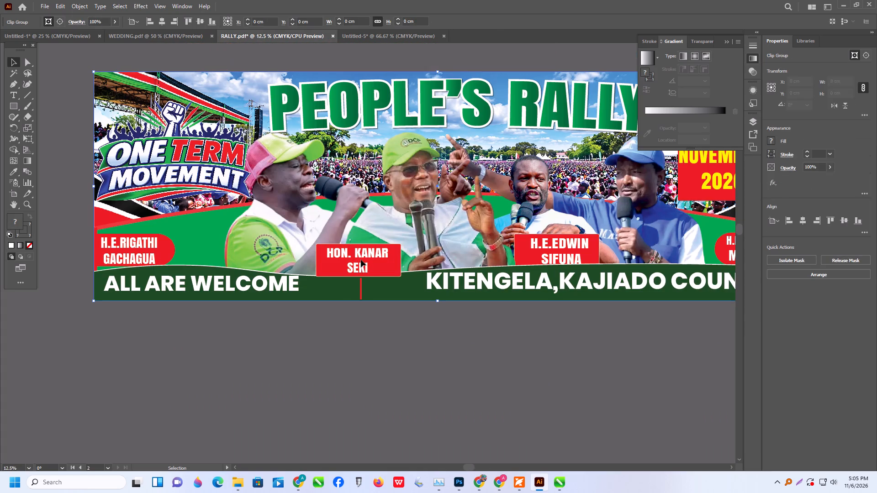
triple_click(361, 260)
left_click(361, 260)
triple_click(360, 256)
double_click(360, 256)
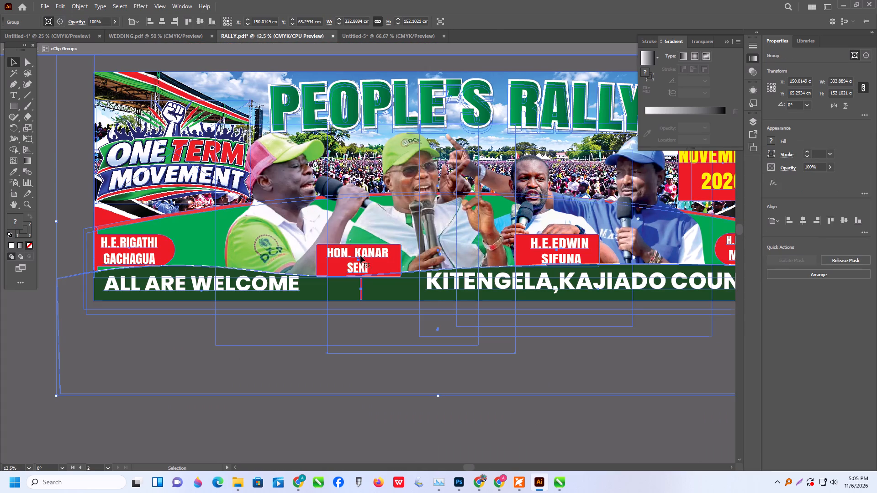
left_click(319, 269, "shift")
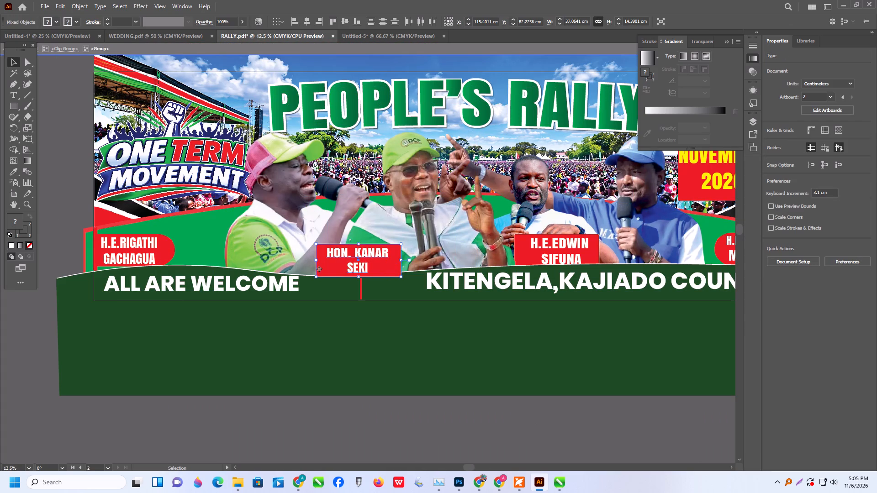
scroll(319, 269, "down", 1, "alt")
left_click(475, 253, "shift")
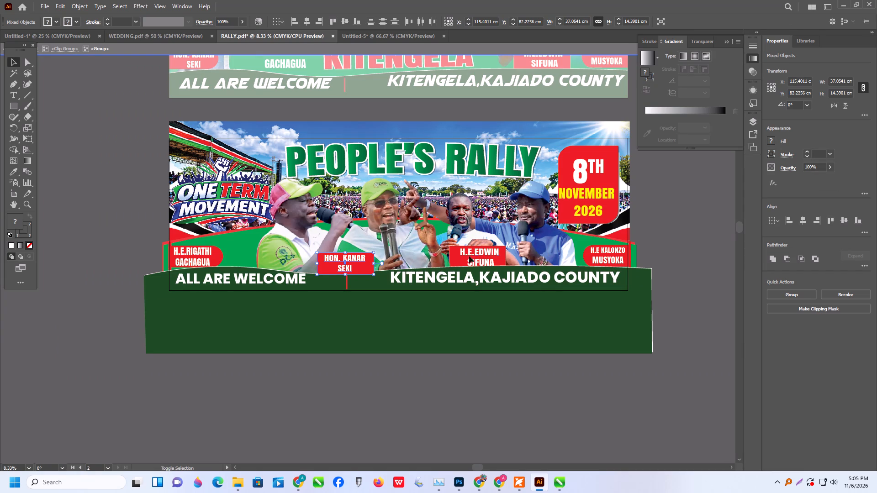
left_click(456, 262, "shift")
left_click(594, 257, "shift")
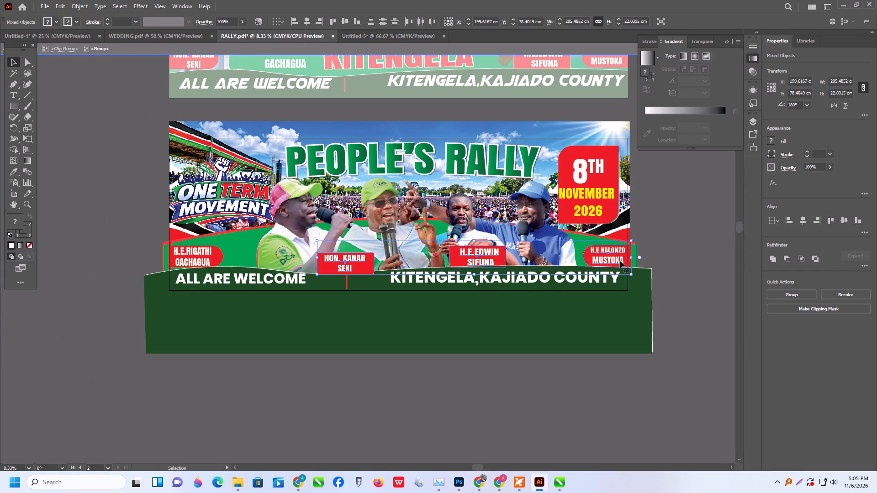
key("ctrl+c")
triple_click(596, 379)
left_click(596, 379)
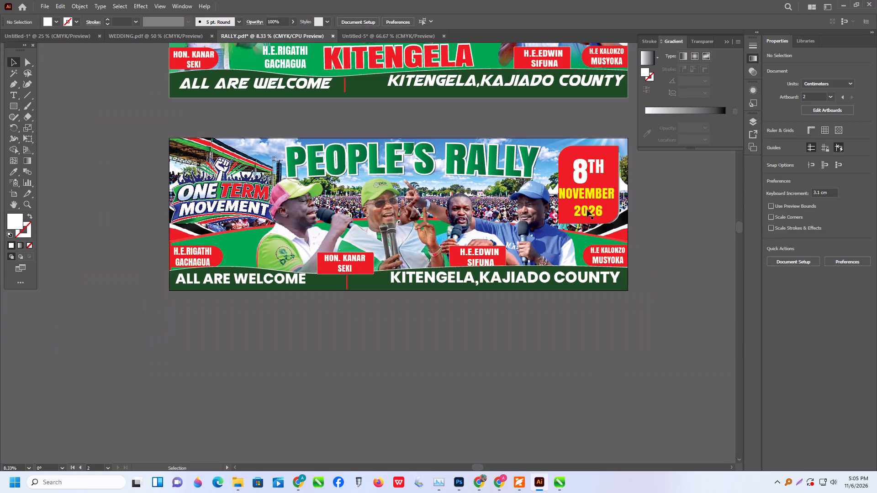
Paste the three name tags into the Untitled-5 poster, scale them together to about 38.3 by 4.1 cm, and move them across the speakers.
left_click(383, 31)
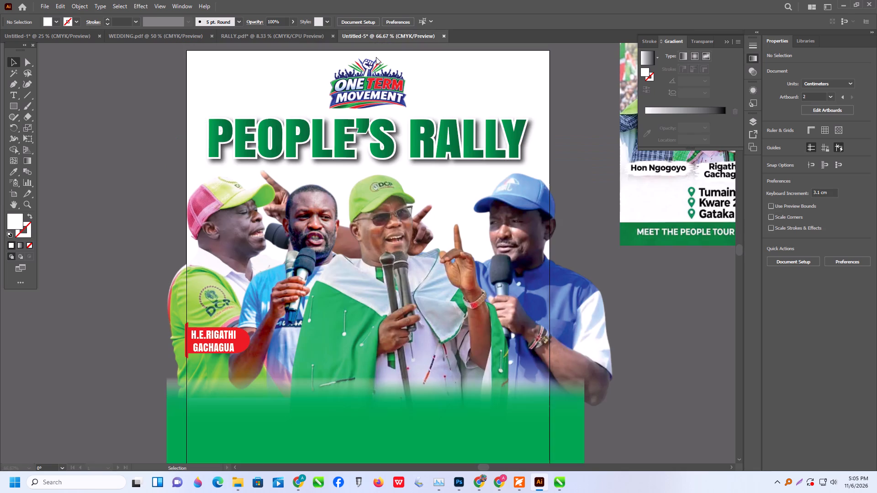
key("ctrl+v")
scroll(359, 233, "down", 5, "alt")
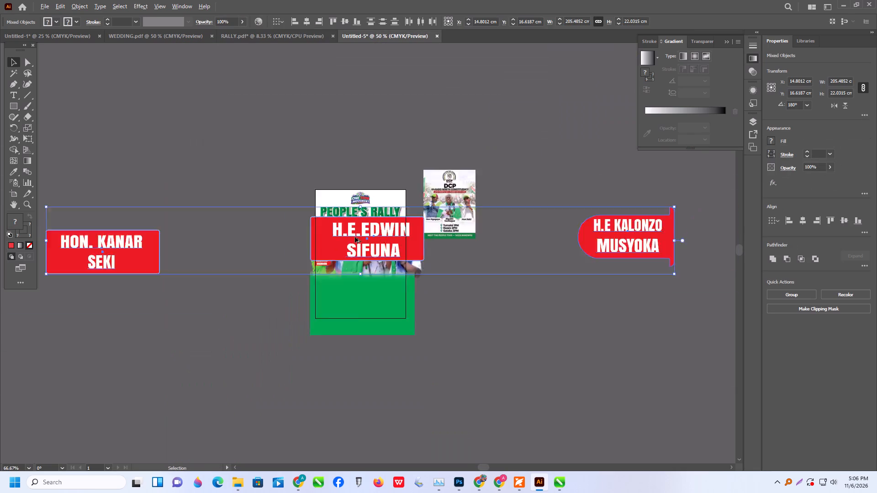
left_click_drag(594, 264, 459, 261, "shift")
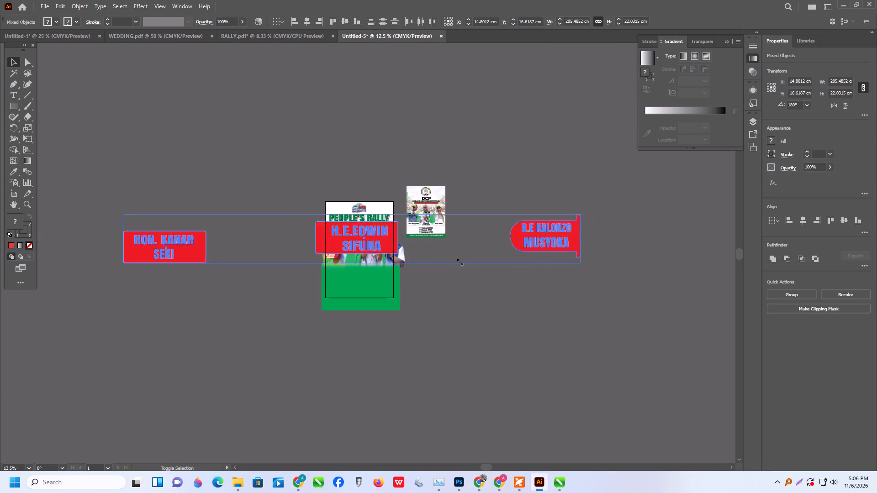
left_click_drag(459, 261, 211, 252, "shift")
left_click_drag(204, 218, 462, 291)
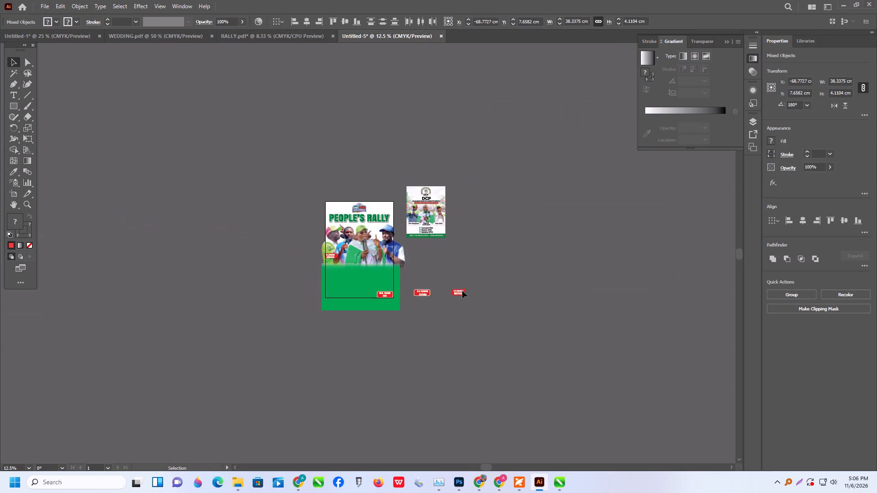
left_click_drag(462, 291, 422, 259)
scroll(409, 267, "up", 3, "alt")
left_click(459, 272)
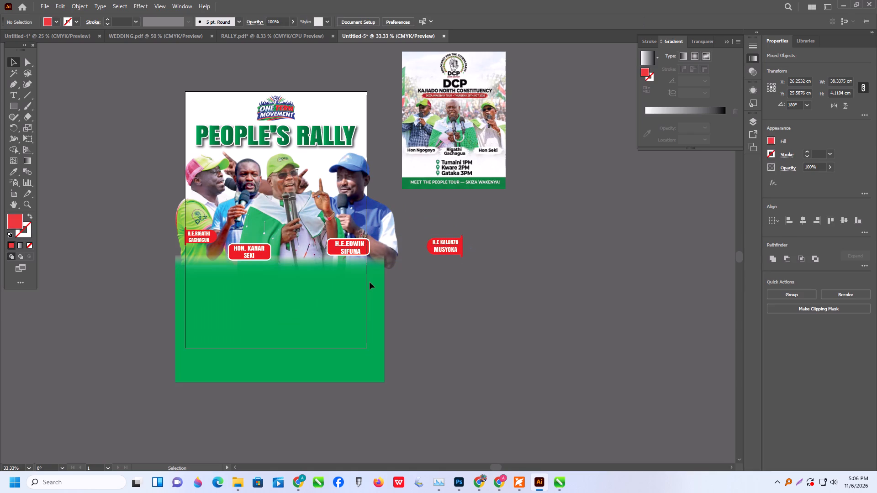
left_click(370, 282)
Shrink the HON. KANAR SEKI tag to about 4.7 by 1.8 cm, place it beside the H.E.RIGATHI GACHAGUA tag, and reduce its corner rounding.
scroll(239, 255, "up", 5, "alt")
left_click(271, 229)
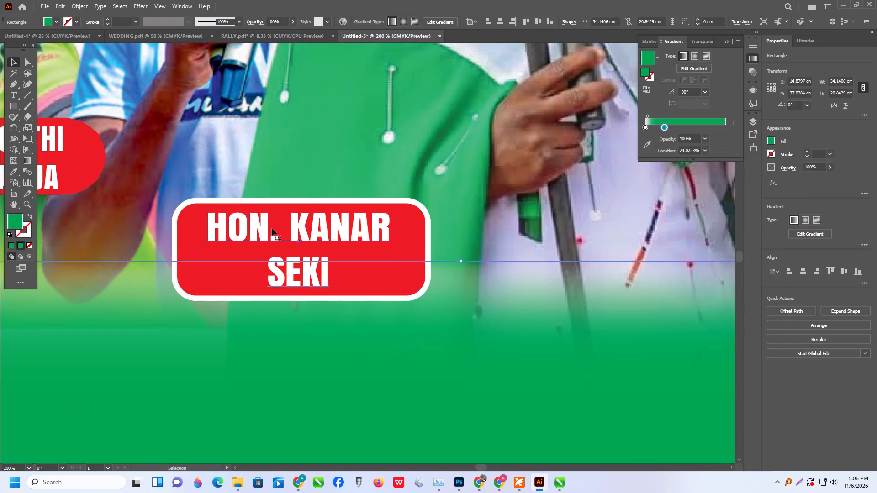
left_click(190, 242, "shift")
left_click_drag(344, 256, 235, 276)
left_click_drag(316, 320, 237, 298, "shift")
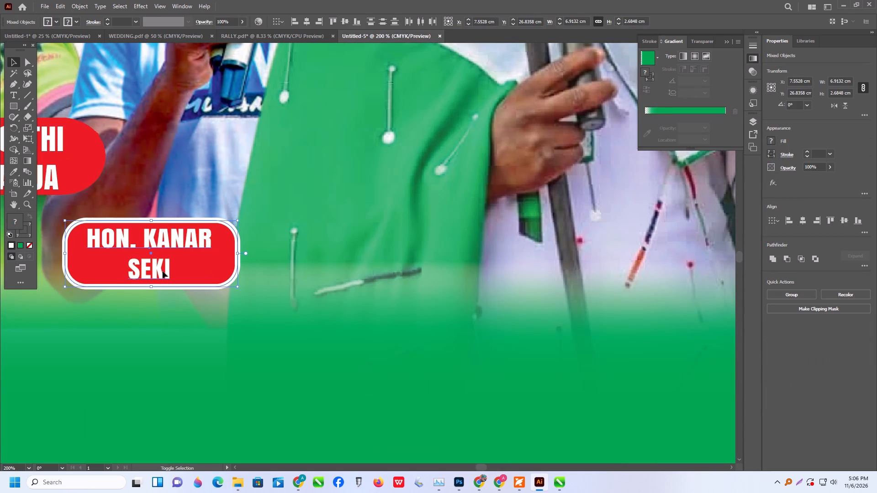
left_click_drag(85, 241, 77, 226, "ctrl")
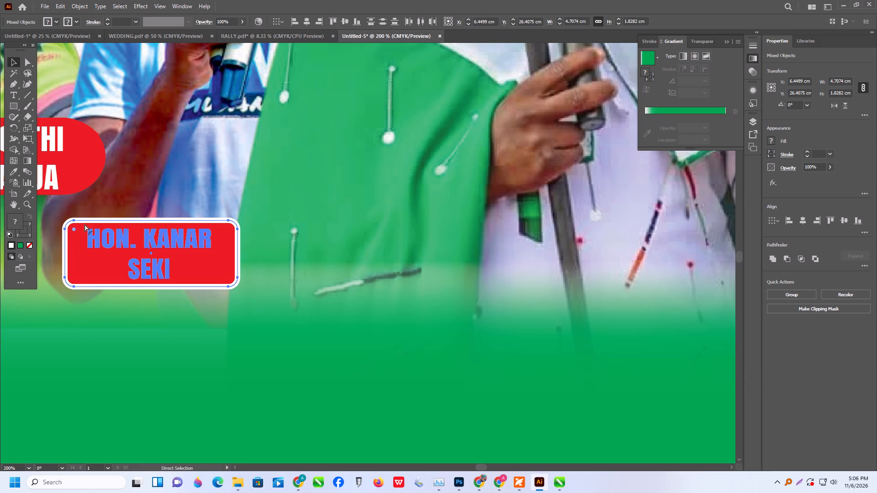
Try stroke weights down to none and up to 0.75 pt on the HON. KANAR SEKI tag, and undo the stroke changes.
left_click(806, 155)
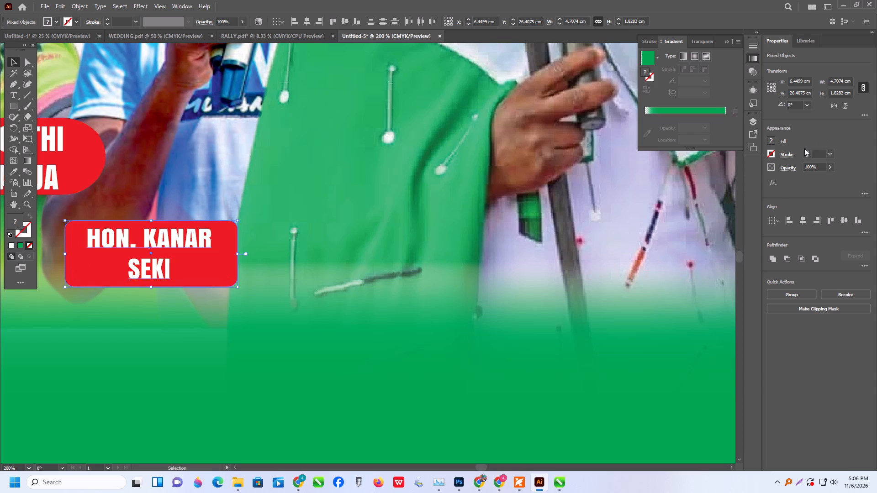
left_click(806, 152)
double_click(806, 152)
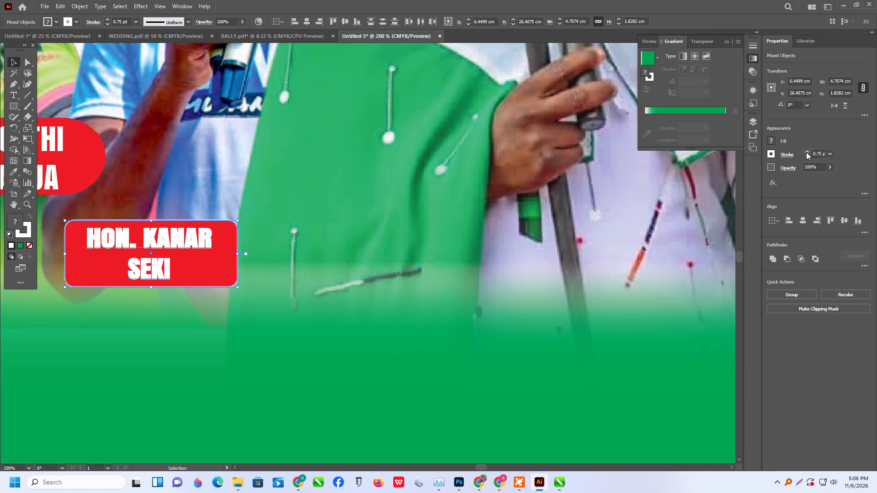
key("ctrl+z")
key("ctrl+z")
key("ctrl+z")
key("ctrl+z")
Move the H.E.EDWIN SIFUNA tag onto the lower robe of the central speaker in the green cap.
left_click(335, 257)
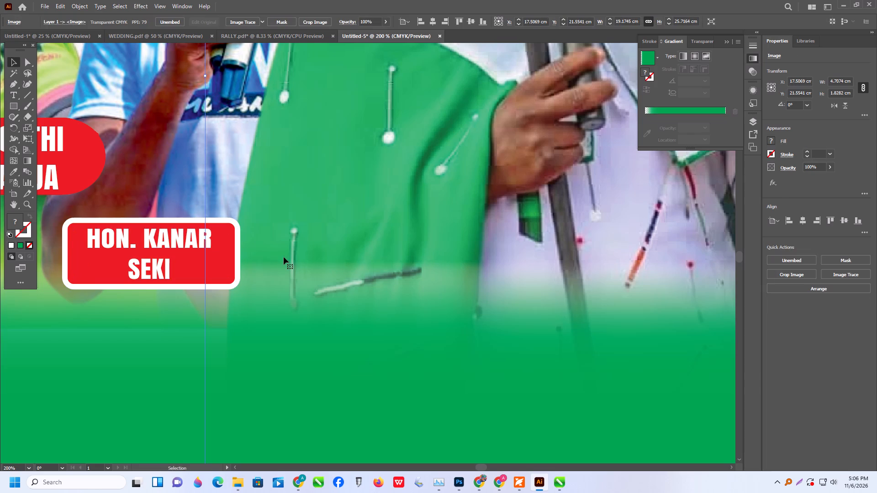
scroll(284, 263, "down", 4, "alt")
left_click(68, 267)
scroll(232, 265, "up", 1, "alt")
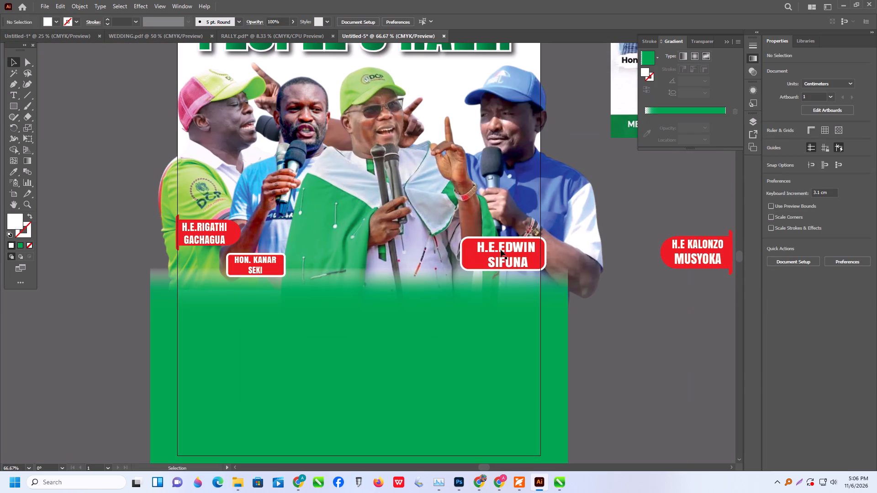
left_click(504, 250)
left_click(469, 252, "shift")
left_click_drag(515, 254, 370, 276)
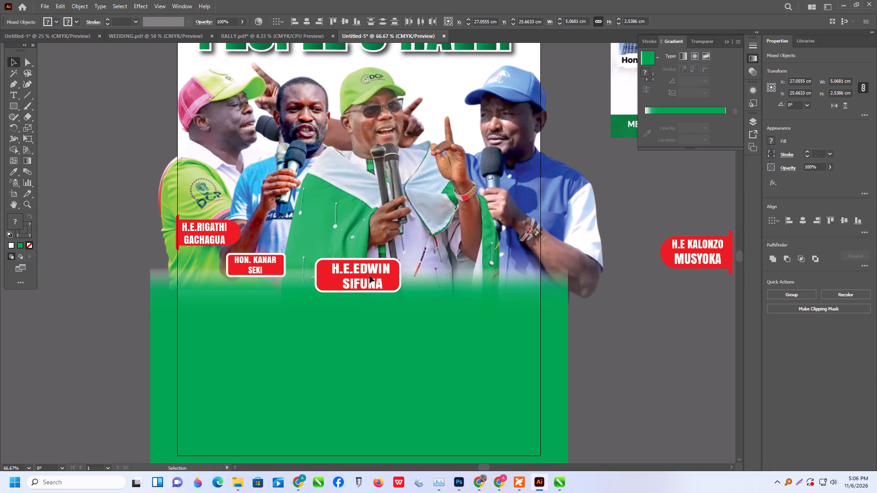
left_click_drag(370, 276, 380, 272)
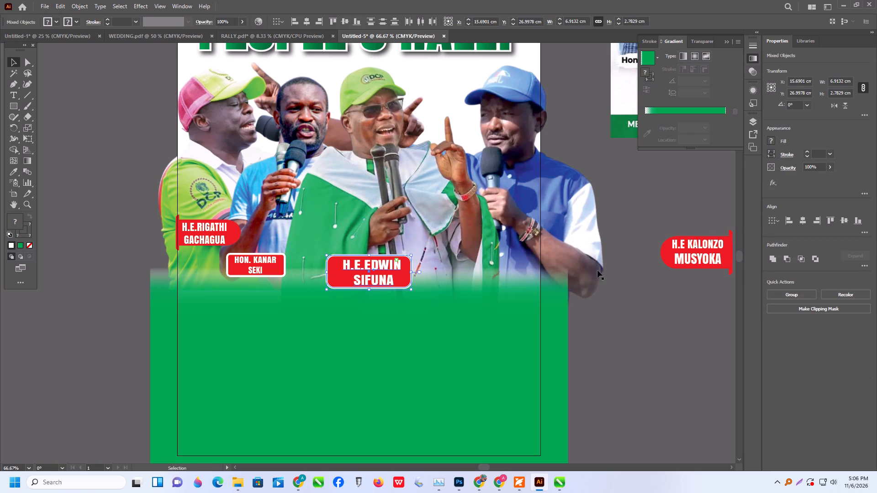
Move the H.E KALONZO MUSYOKA tag onto the artboard's right edge, below the speaker in the blue cap.
left_click_drag(646, 222, 698, 302)
left_click_drag(704, 265, 524, 288)
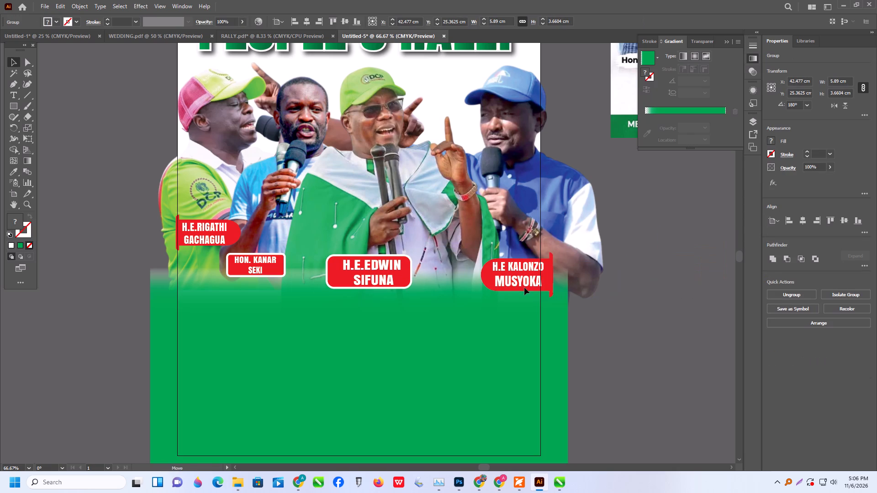
left_click_drag(524, 288, 518, 286)
left_click(670, 297)
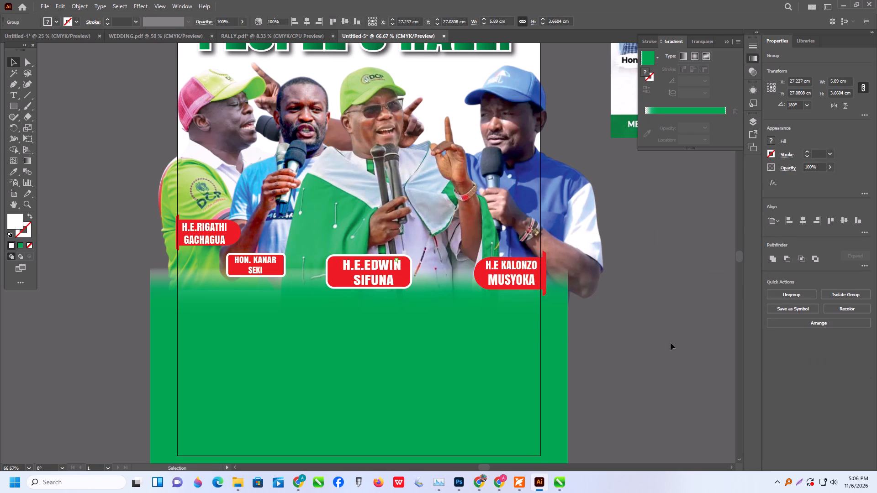
scroll(671, 343, "up", 3)
scroll(316, 355, "down", 2, "alt")
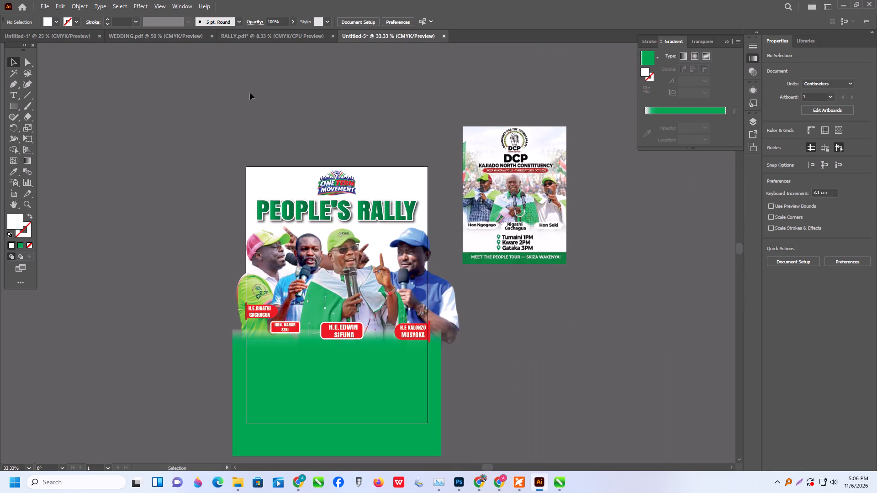
Copy the WELCOME KITENGELA lettering from the upper banner in RALLY.pdf and paste it into the Untilted-5 poster document.
scroll(243, 93, "down", 2)
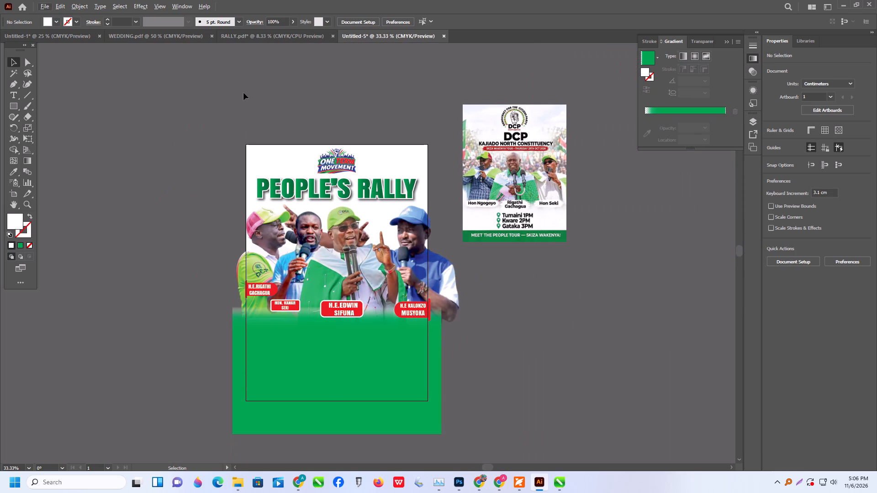
scroll(242, 95, "down", 1)
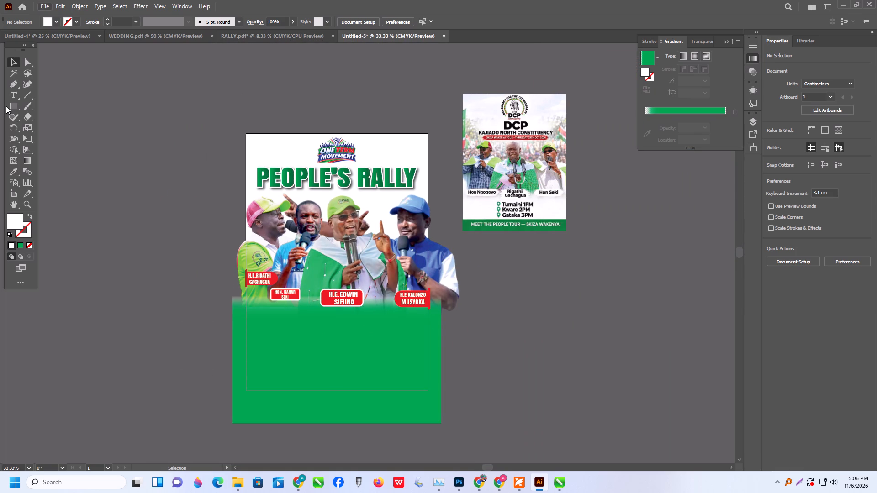
left_click(259, 35)
scroll(352, 176, "up", 7)
triple_click(395, 126)
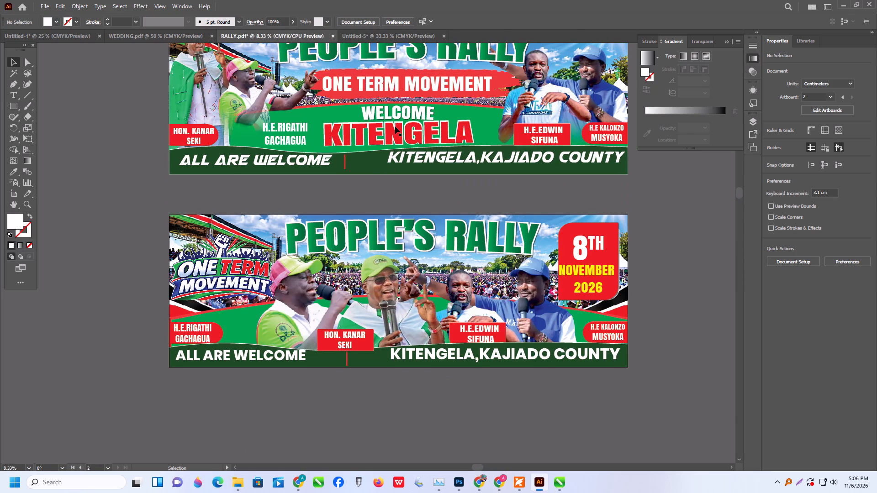
triple_click(411, 128)
double_click(411, 128)
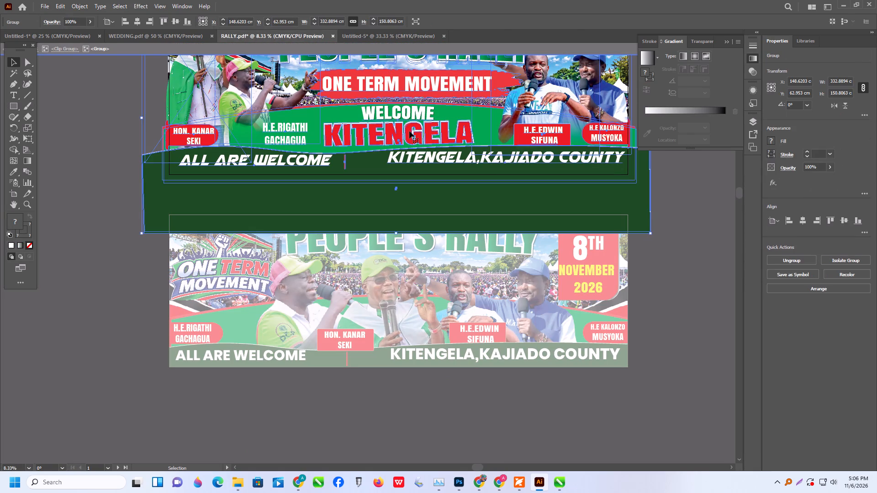
triple_click(409, 131)
left_click(409, 131)
left_click(395, 113, "shift")
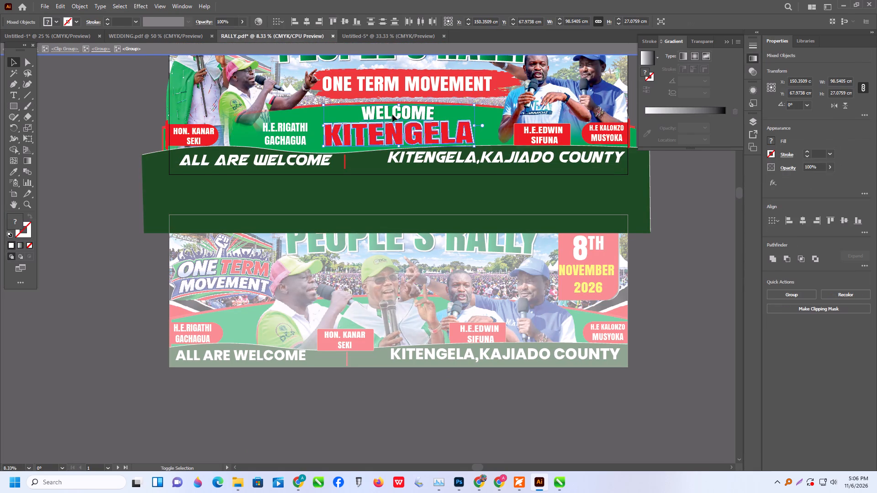
key("ctrl+c")
left_click(391, 33)
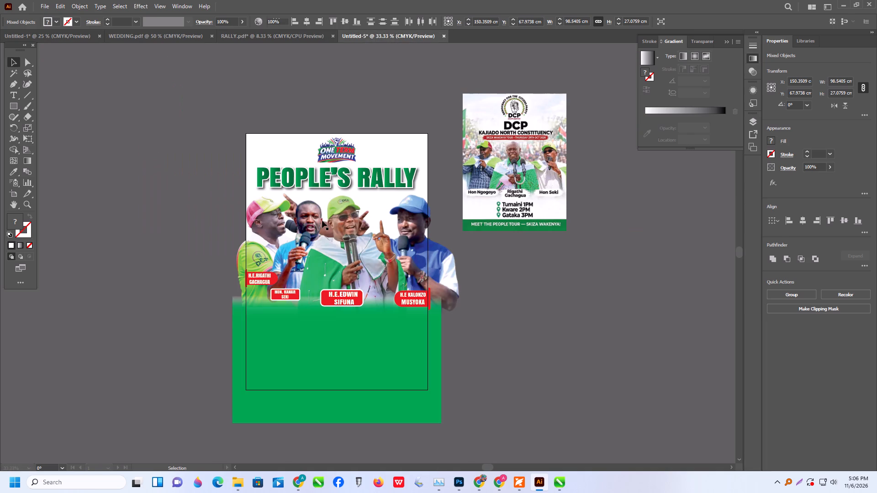
key("ctrl+v")
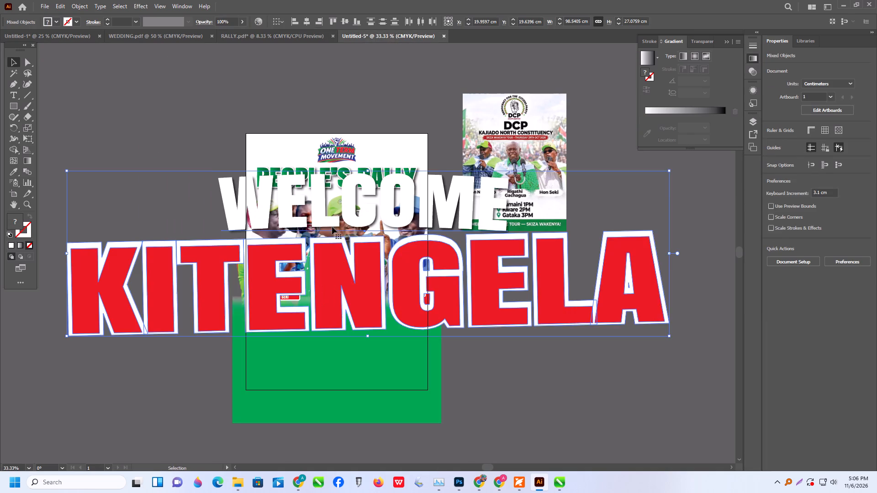
Shrink the pasted WELCOME KITENGELA lettering to about 20.3 by 5.9 cm and place it outside the artboard, left of the poster.
scroll(332, 227, "down", 5)
left_click_drag(389, 231, 404, 339)
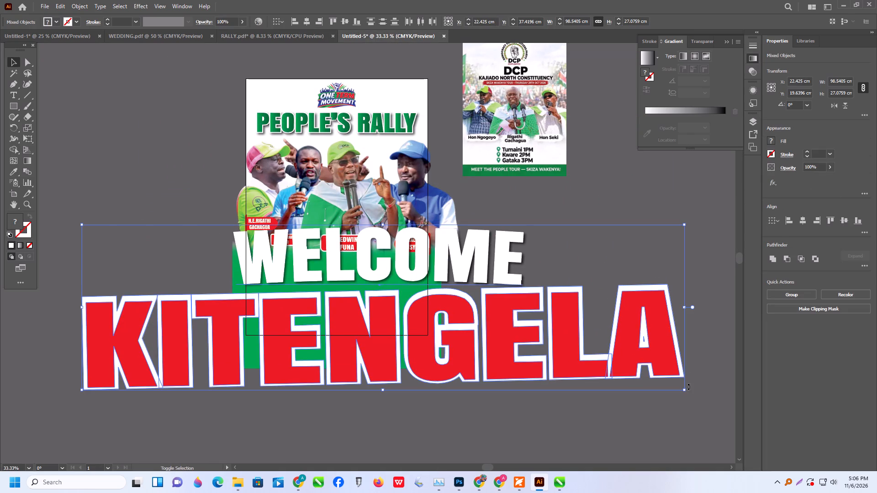
left_click_drag(683, 391, 205, 367, "shift")
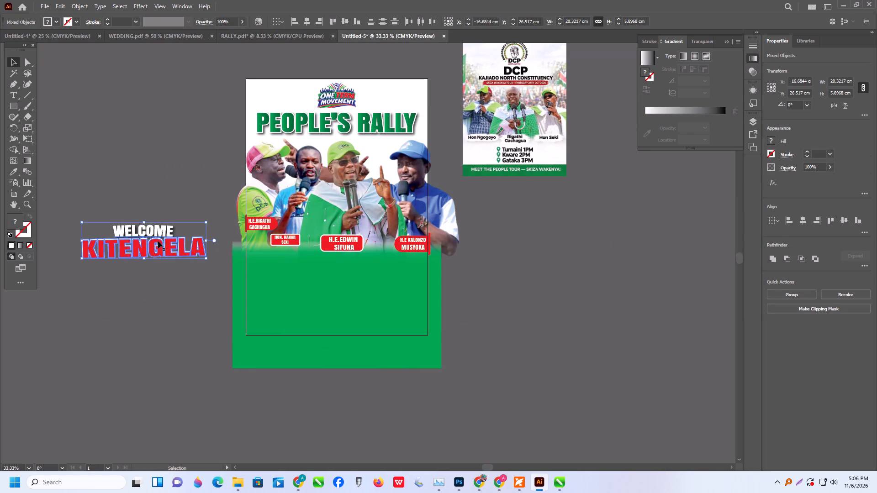
left_click_drag(158, 244, 104, 183)
left_click(190, 102)
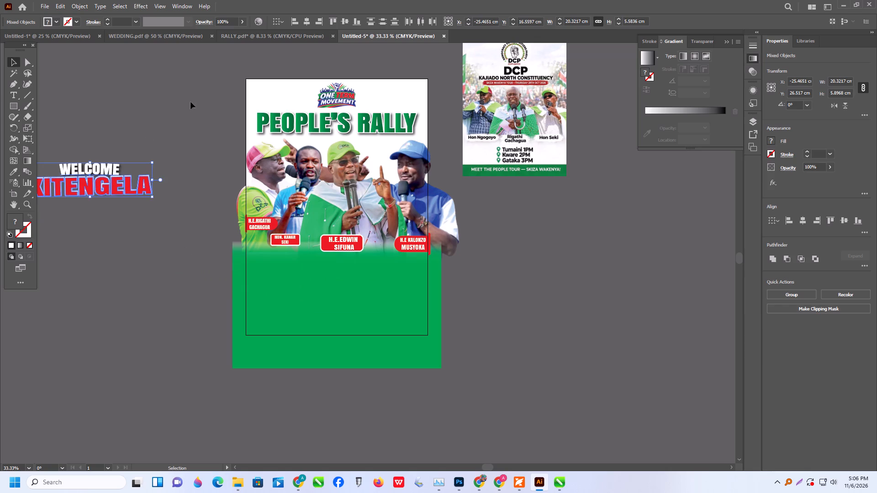
Select the KITENGELA and WELCOME lettering beside the artboard.
left_click(84, 185)
left_click(98, 173)
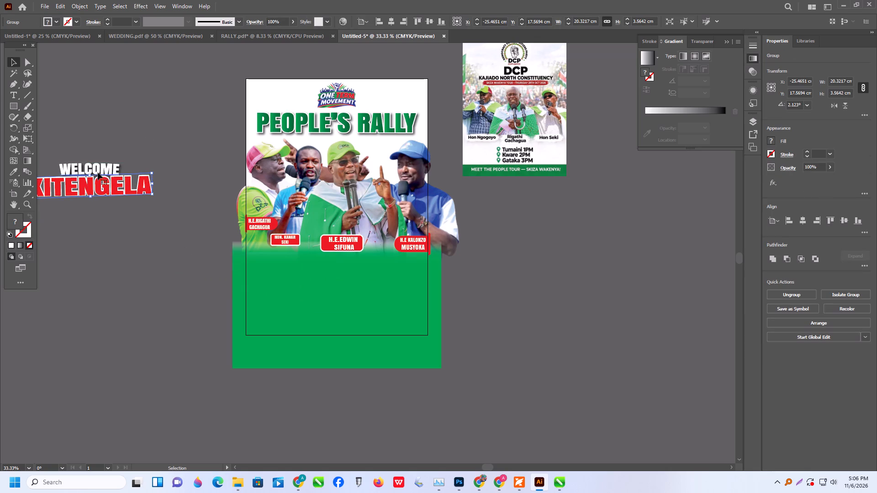
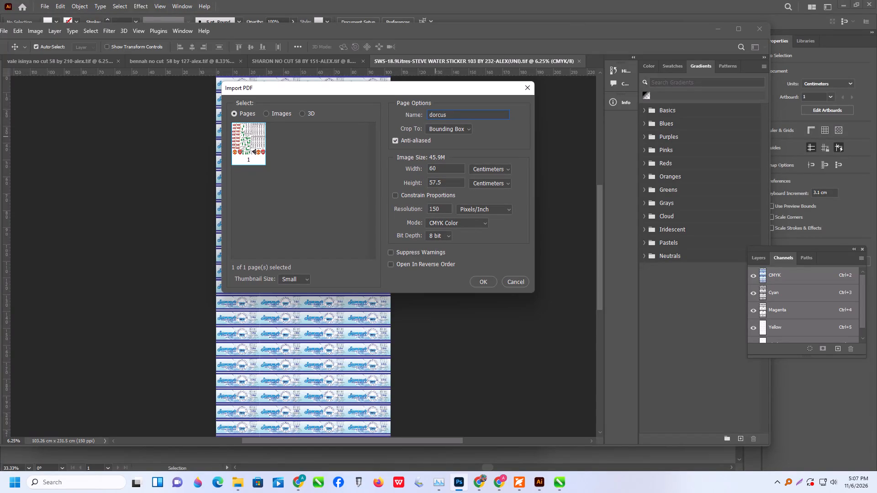
Complete the PDF's import name as "dorcus no cut 58 by 60-alex" and import the page with the existing settings.
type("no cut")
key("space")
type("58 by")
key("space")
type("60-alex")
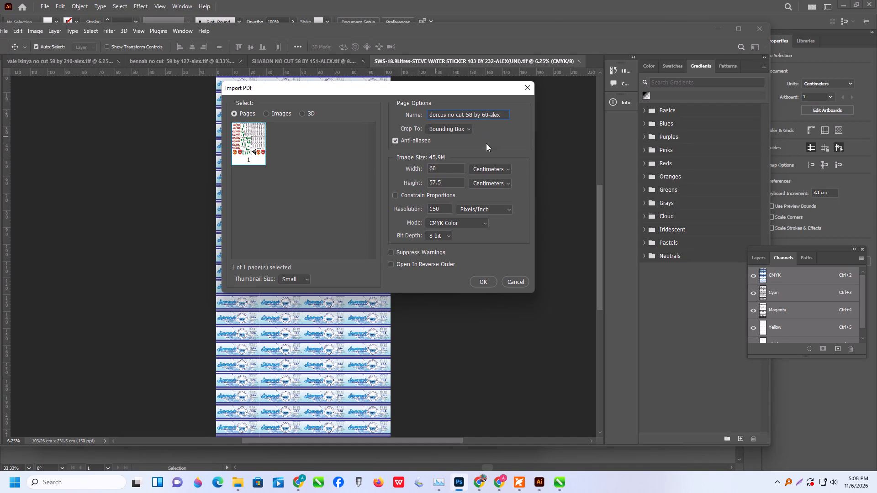
left_click(487, 282)
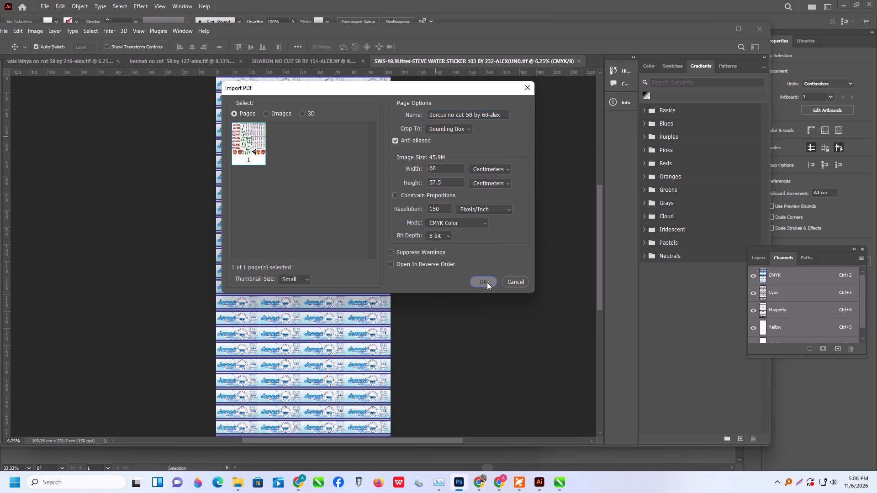
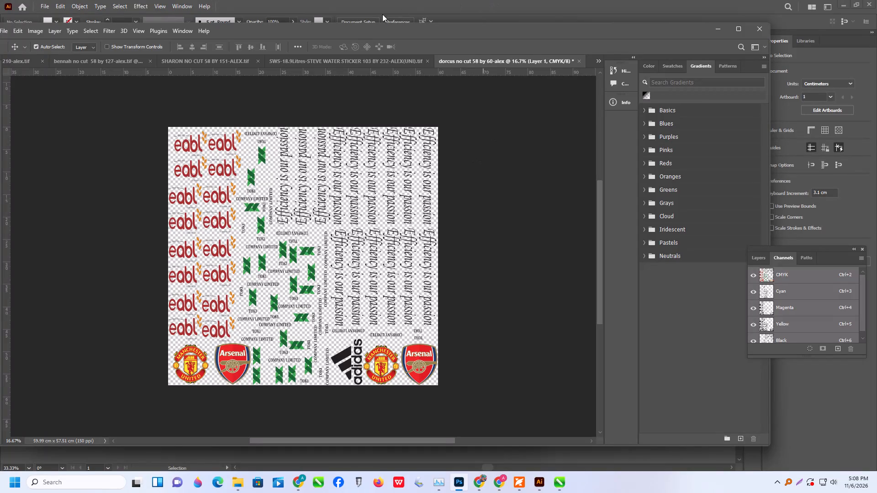
Switch to Photoshop and create a W1 spot channel from the loaded selection of Layer 1 in the dorcus no cut 58 by 60-alex file.
left_click(125, 8)
left_click(845, 3)
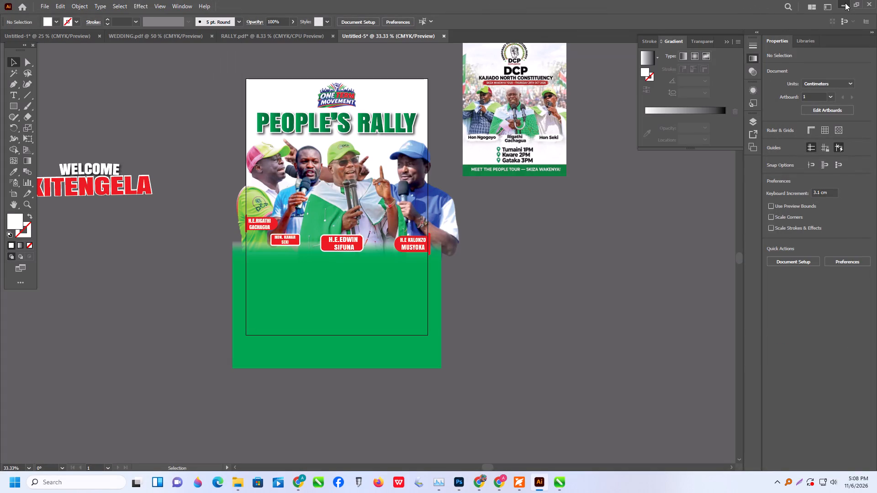
left_click(843, 4)
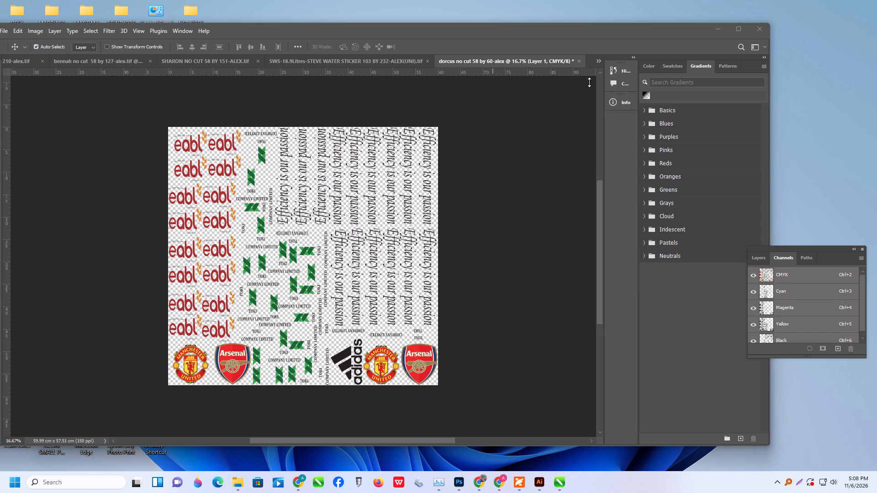
left_click(742, 31)
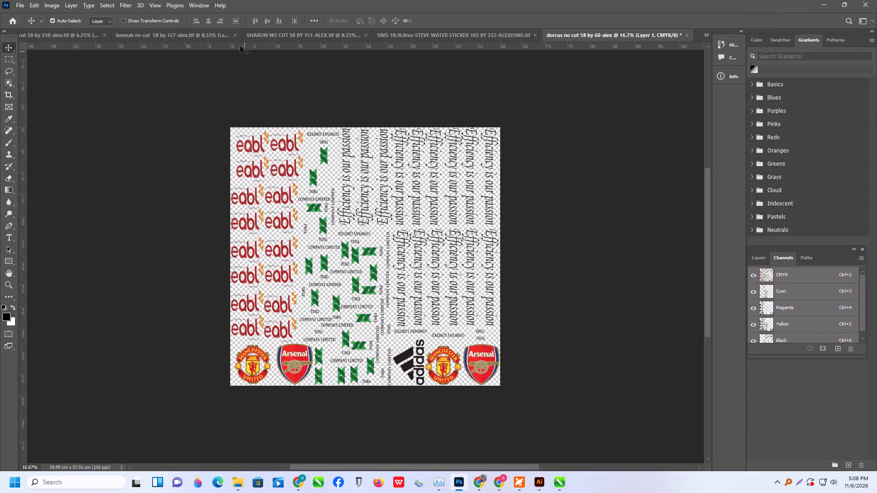
left_click(104, 8)
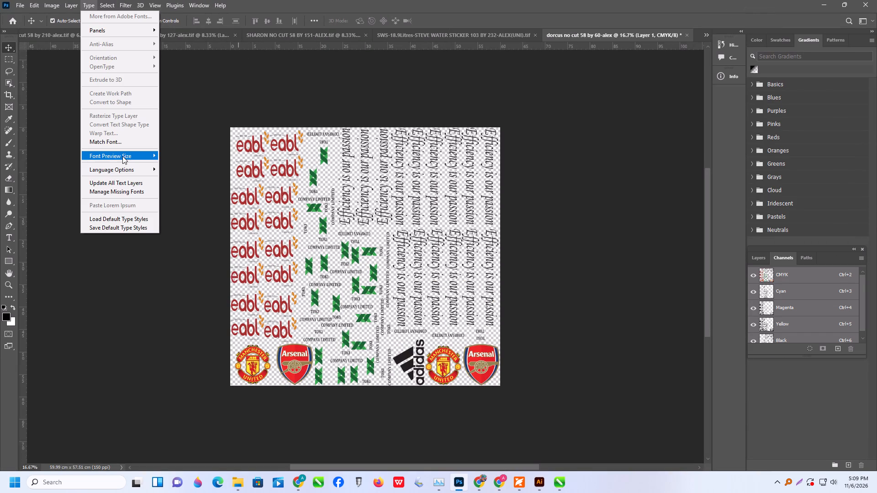
left_click(107, 3)
left_click(131, 204)
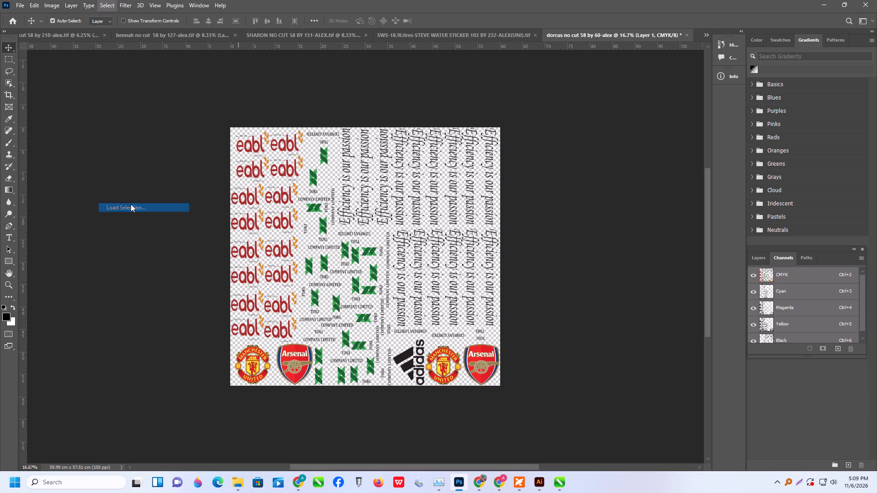
left_click(513, 121)
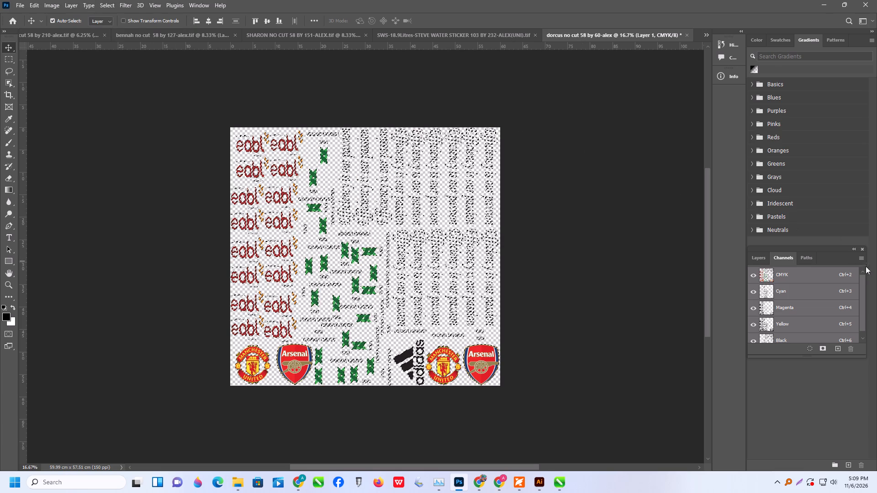
left_click(862, 258)
left_click(840, 294)
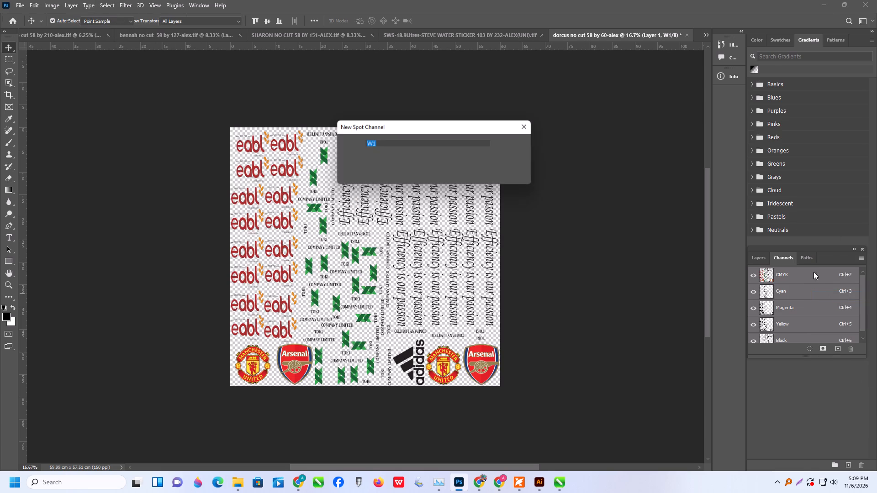
left_click(518, 143)
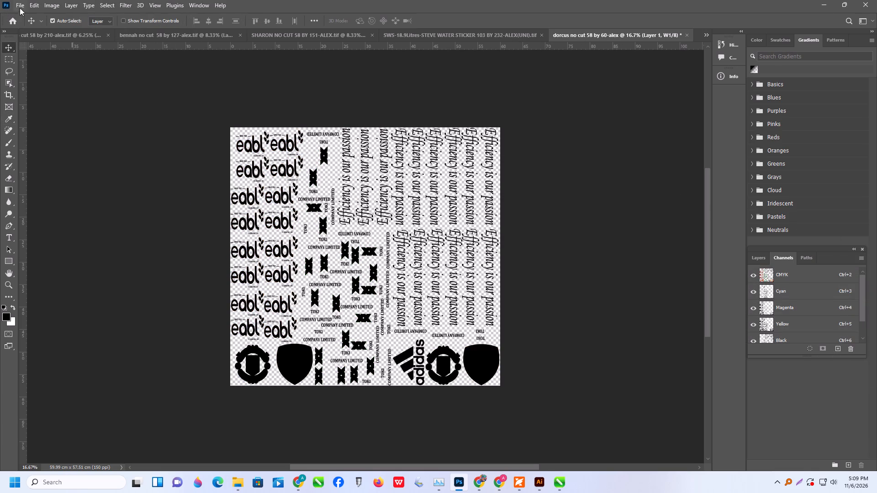
Save the dorcus no cut 58 by 60-alex file as an uncompressed TIFF with transparency in the Largeformat network share's DTF > 6.11.2026 folder.
left_click(20, 7)
left_click(46, 115)
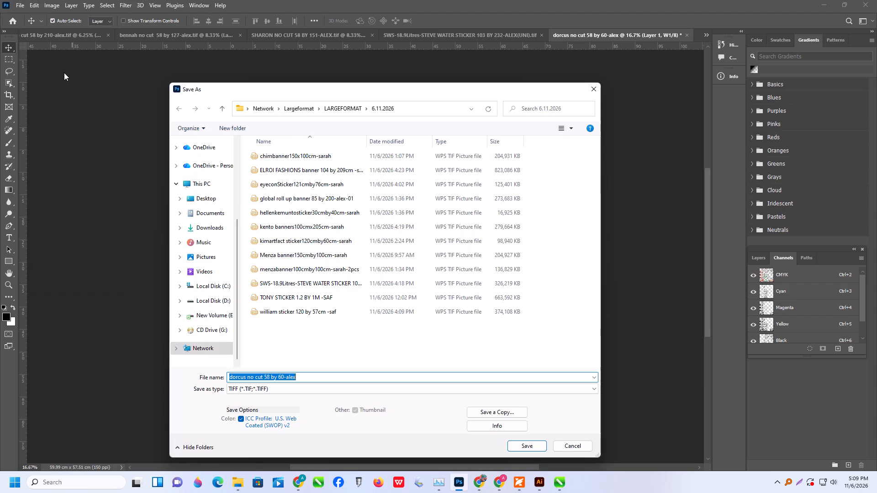
left_click(332, 111)
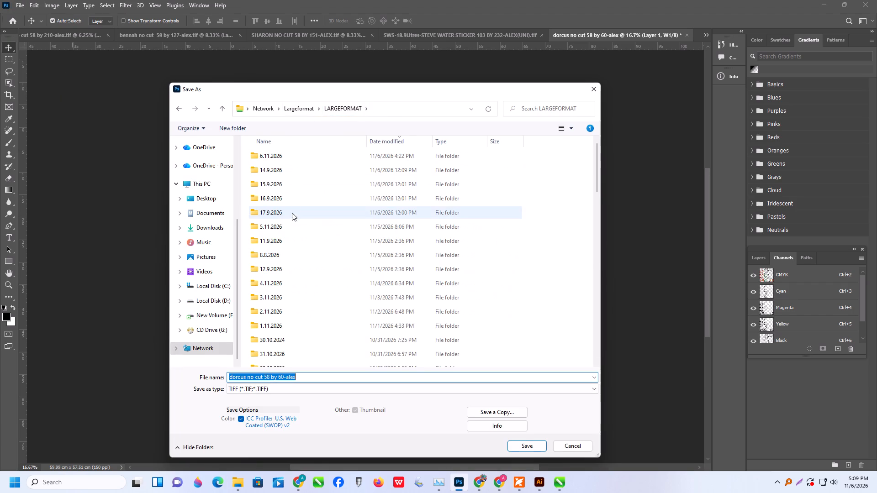
left_click(302, 108)
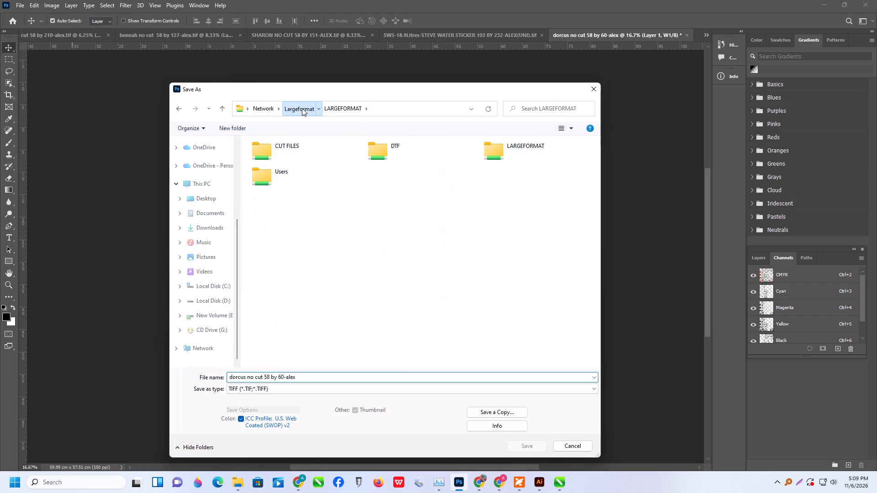
left_click(400, 147)
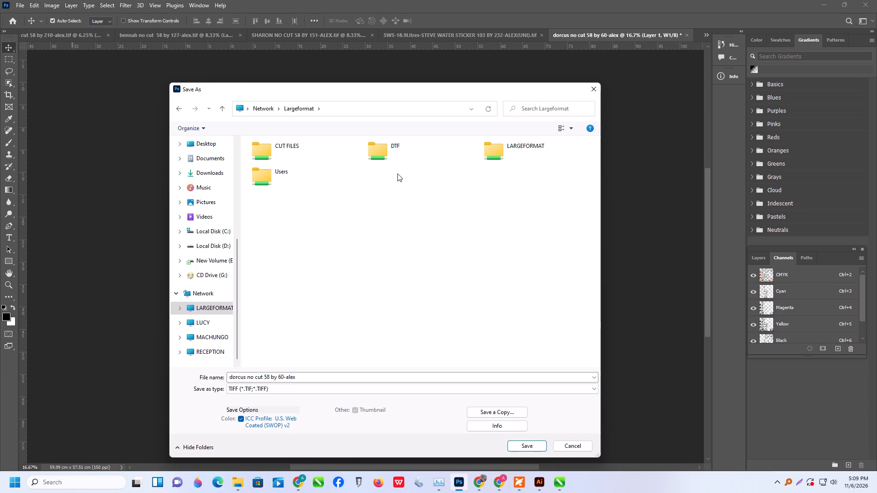
double_click(392, 154)
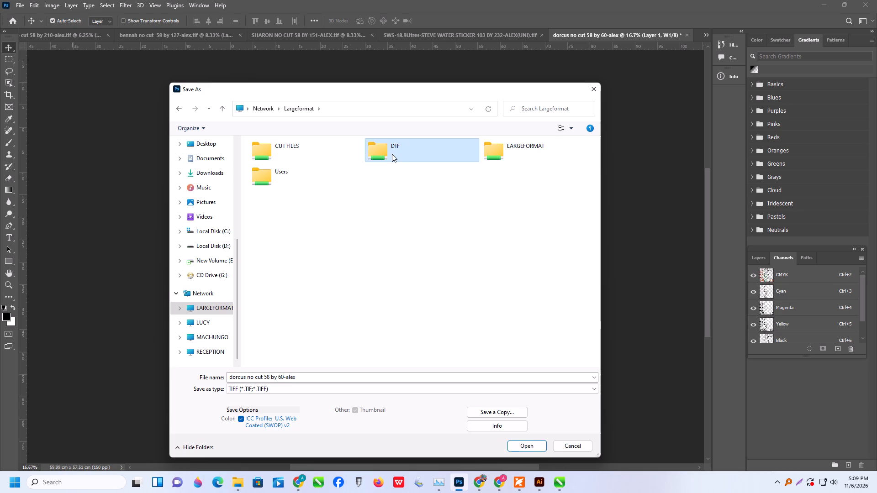
double_click(399, 150)
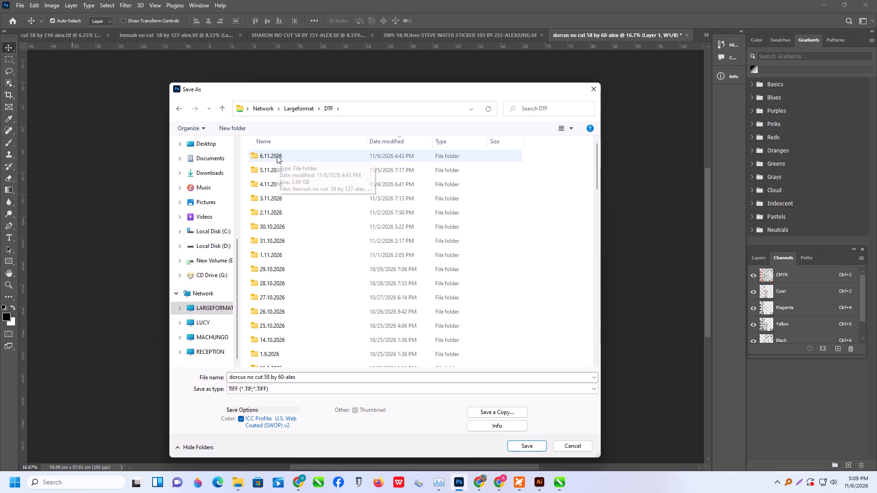
double_click(277, 156)
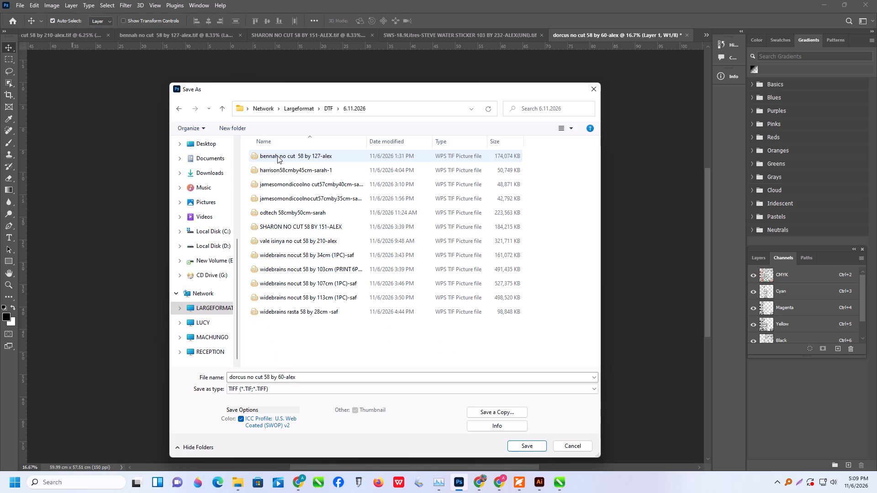
left_click(518, 445)
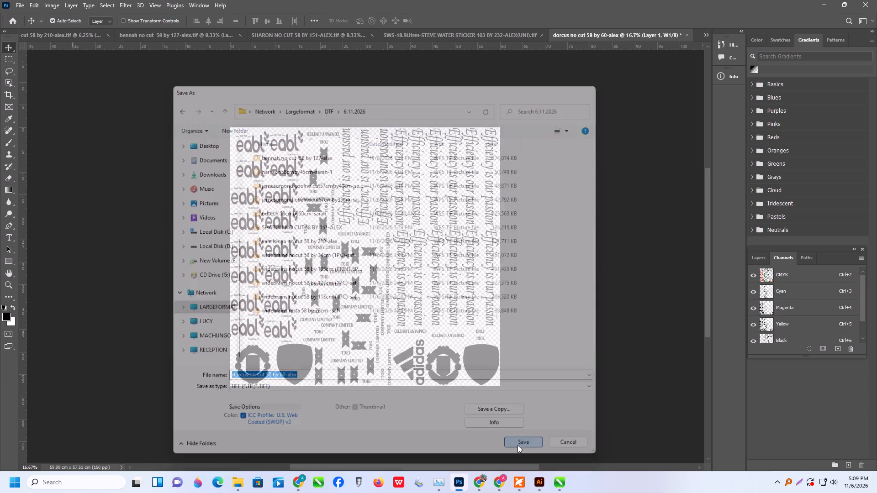
left_click(555, 116)
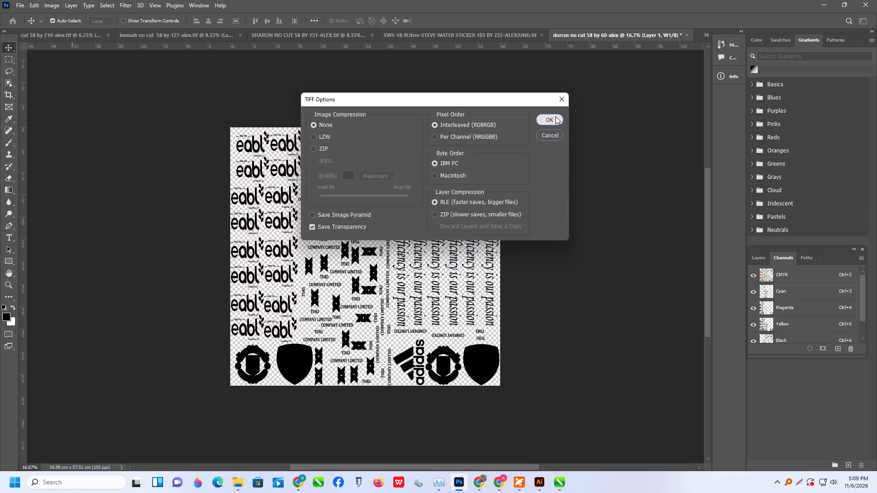
Minimize Photoshop and close the open Downloads, ALEKH and File Explorer folder windows.
left_click(825, 0)
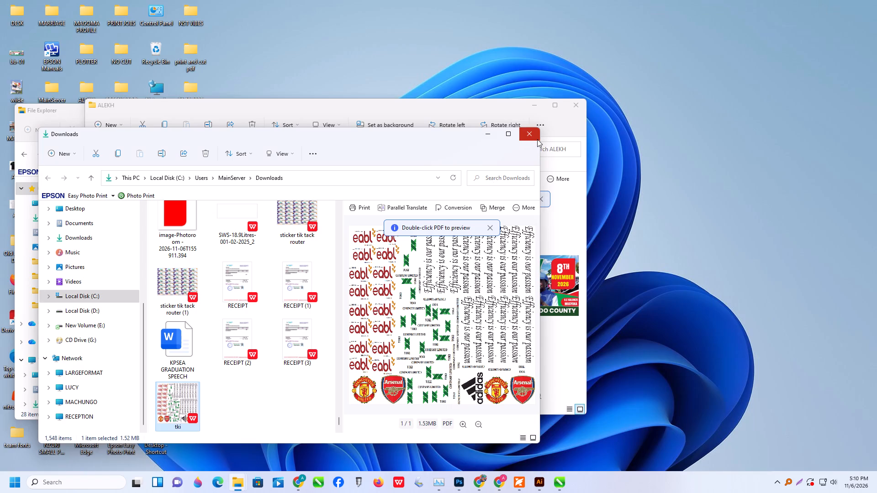
left_click(537, 139)
left_click(577, 112)
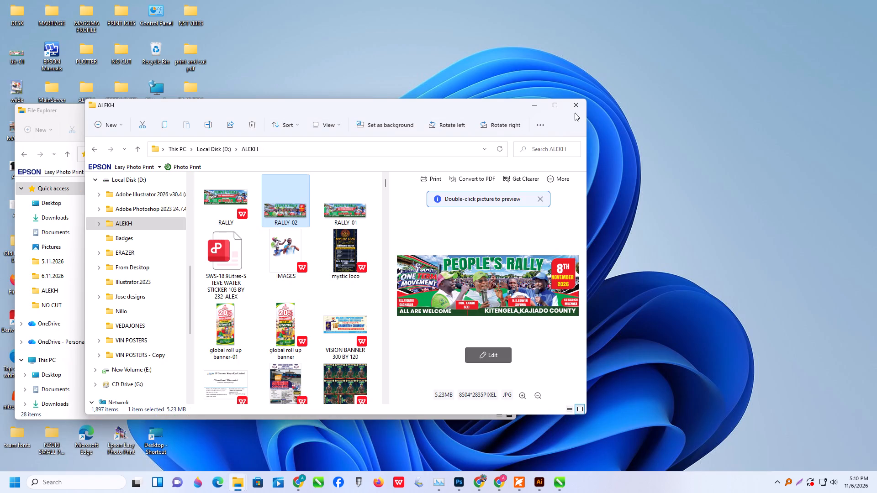
left_click(577, 107)
left_click(512, 115)
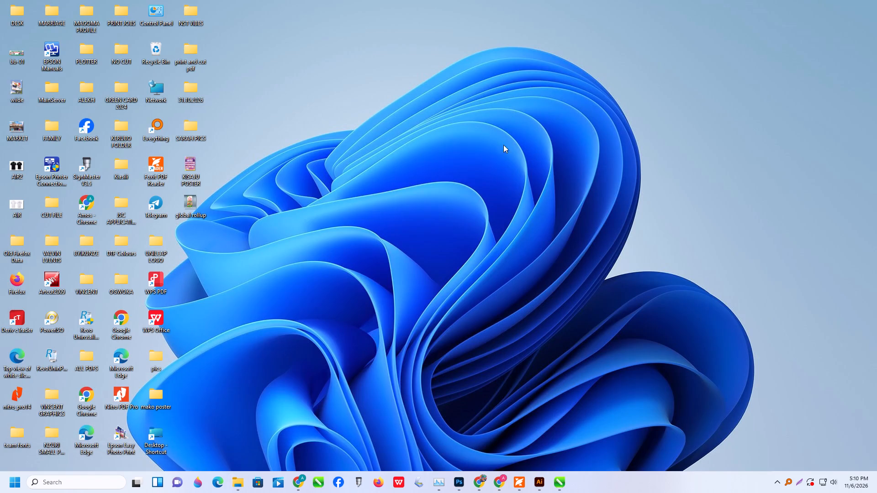
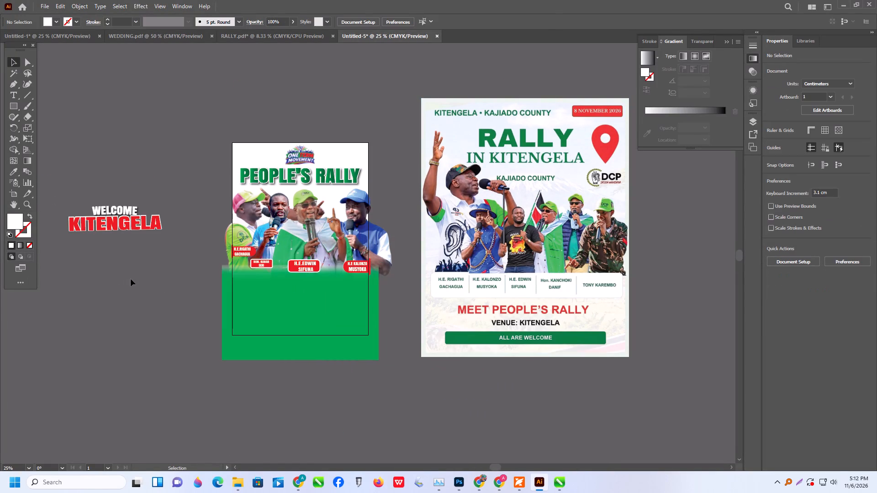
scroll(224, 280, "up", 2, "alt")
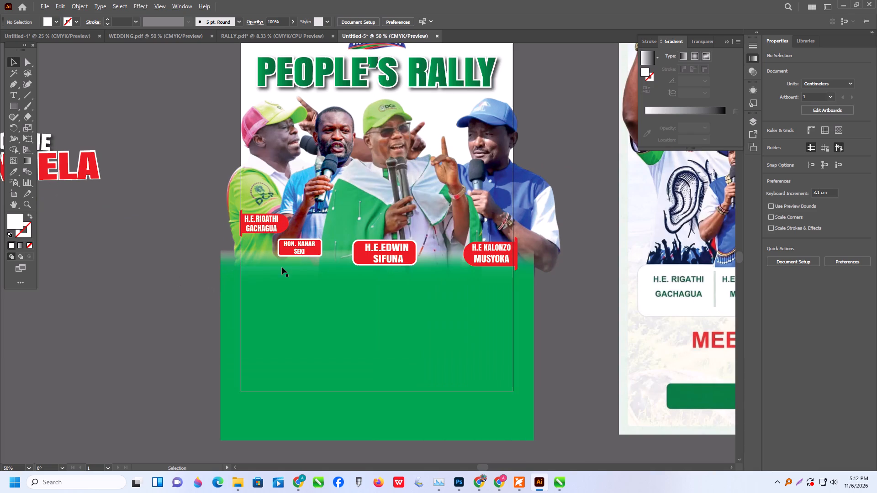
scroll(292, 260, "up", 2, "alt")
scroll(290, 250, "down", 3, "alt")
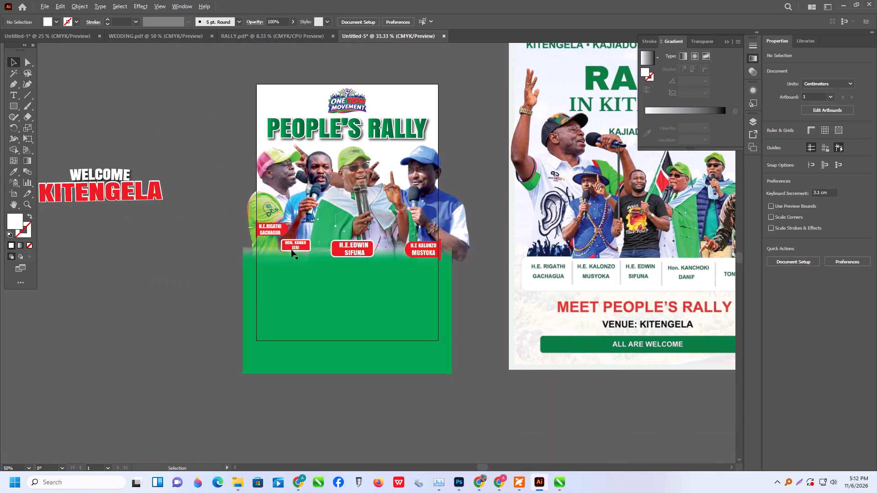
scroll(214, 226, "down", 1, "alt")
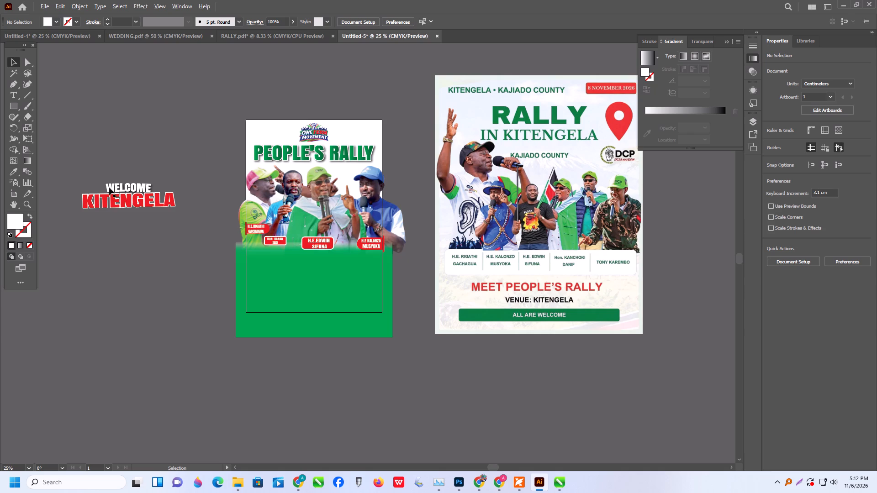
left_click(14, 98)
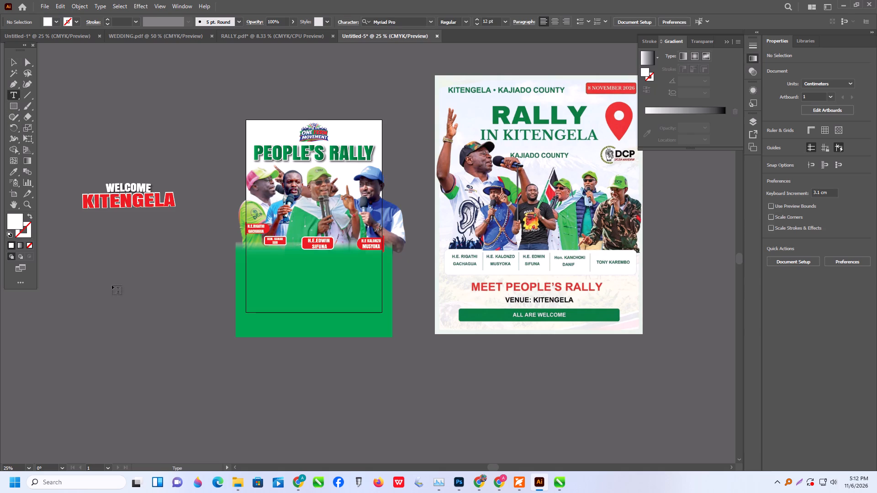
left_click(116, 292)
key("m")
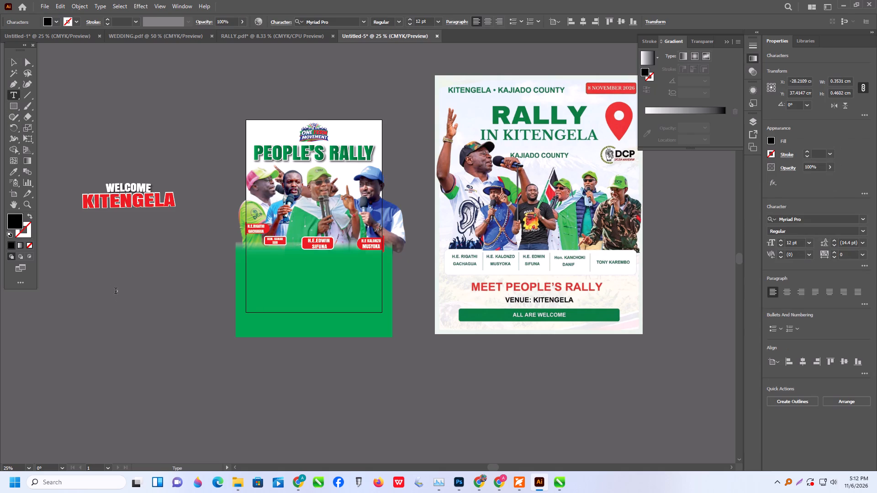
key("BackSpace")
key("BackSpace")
Exit the isolated KITENGELA group in the RALLY.pdf banner document and return to the Untitled-5 poster.
left_click(240, 37)
scroll(387, 228, "up", 2)
scroll(426, 258, "up", 2)
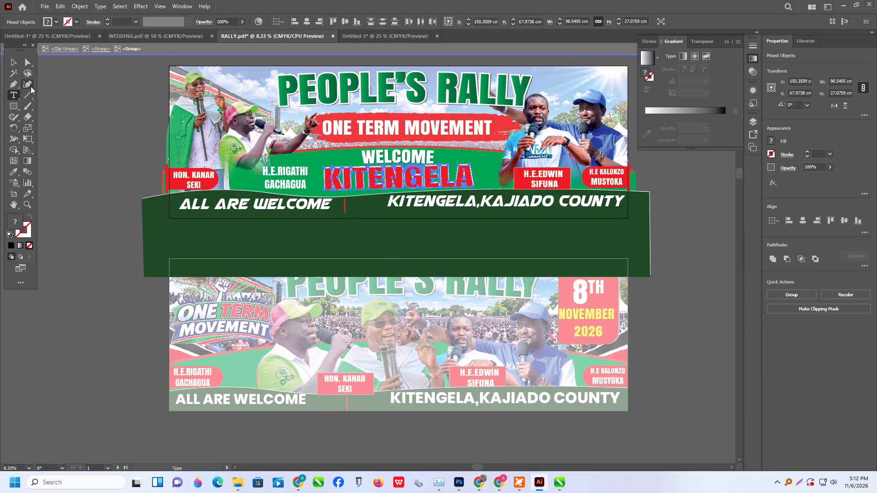
left_click(12, 61)
triple_click(118, 113)
left_click(118, 113)
scroll(402, 185, "up", 1)
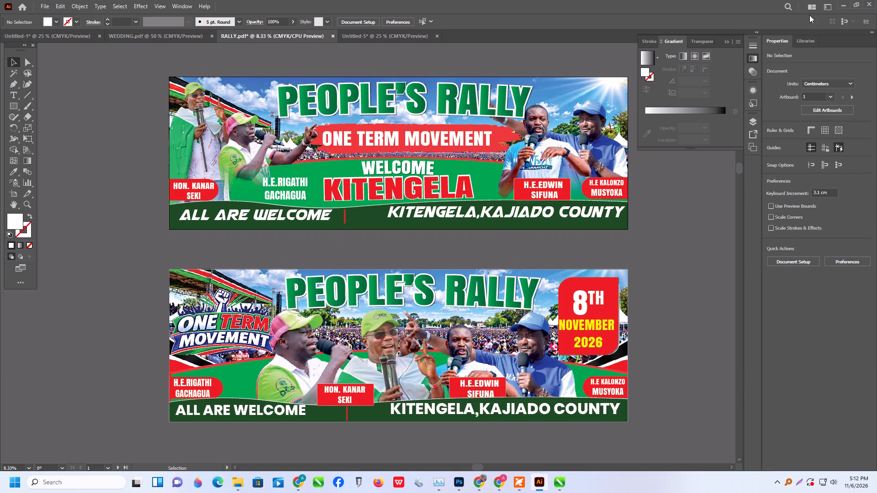
left_click(840, 5)
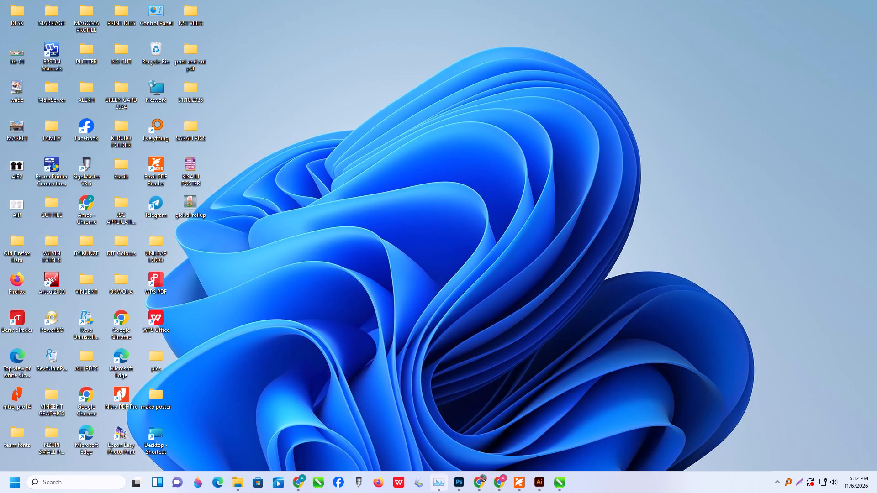
left_click(533, 476)
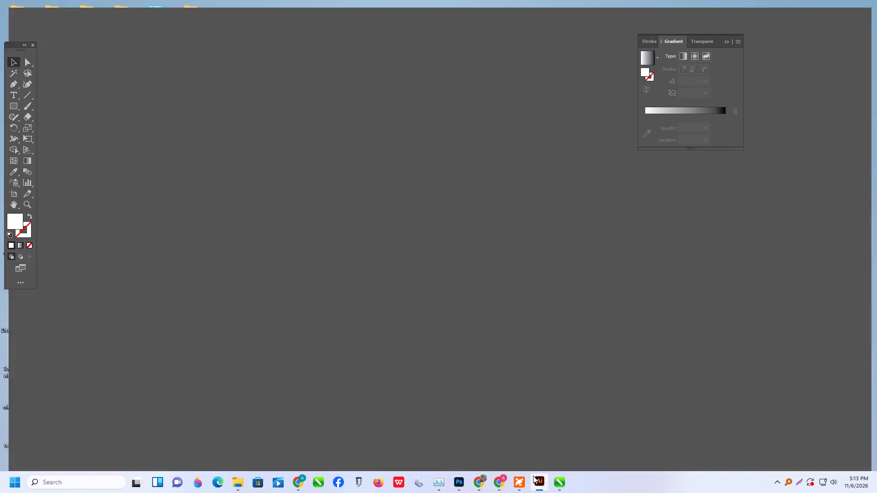
left_click(370, 38)
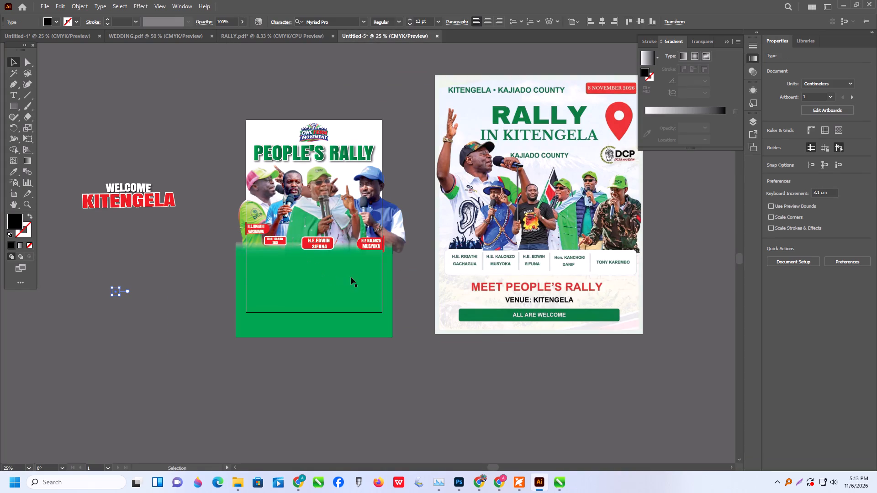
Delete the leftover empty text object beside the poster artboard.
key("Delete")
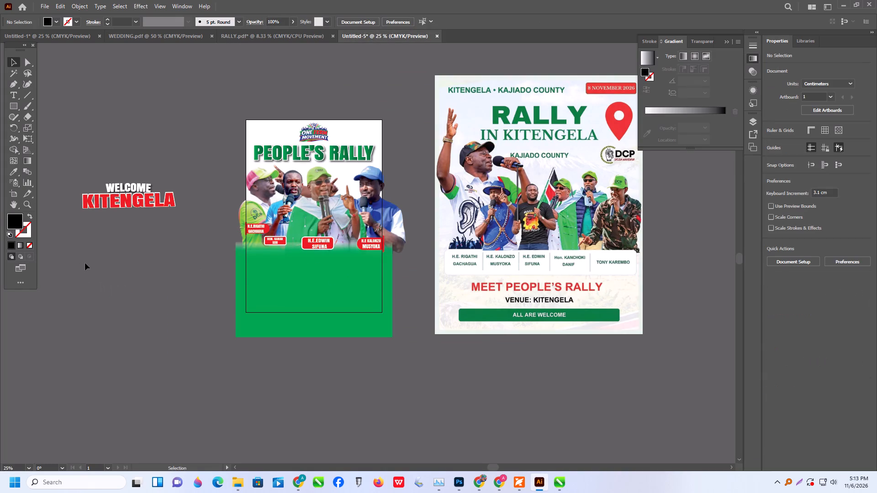
Add the text "welcome t kitengela" beside the poster artboard, enlarge it to about 68 pt and place it beside the green block.
left_click(15, 98)
left_click(142, 308)
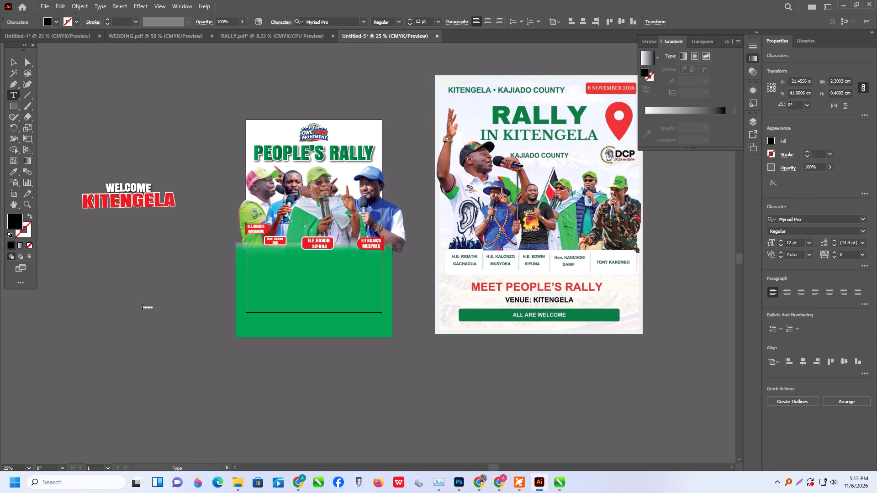
type("welcome to")
key("BackSpace")
key("space")
type("kitengela")
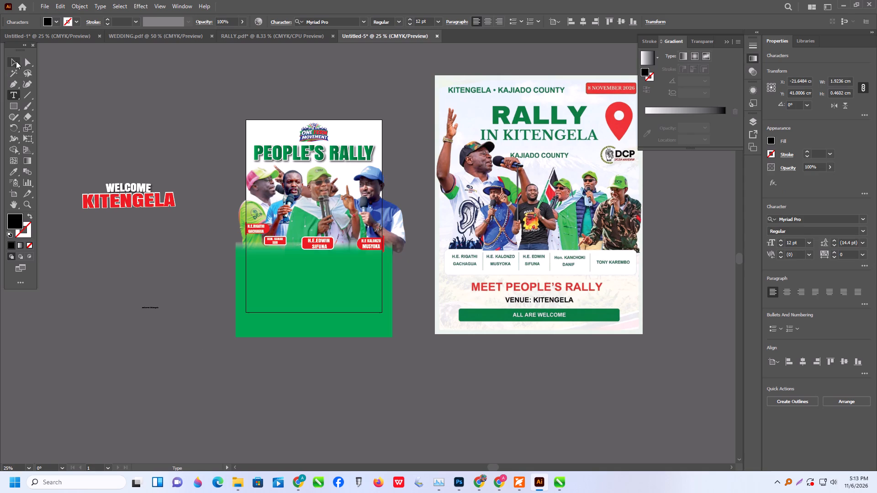
left_click(16, 61)
left_click_drag(160, 313, 234, 368, "shift")
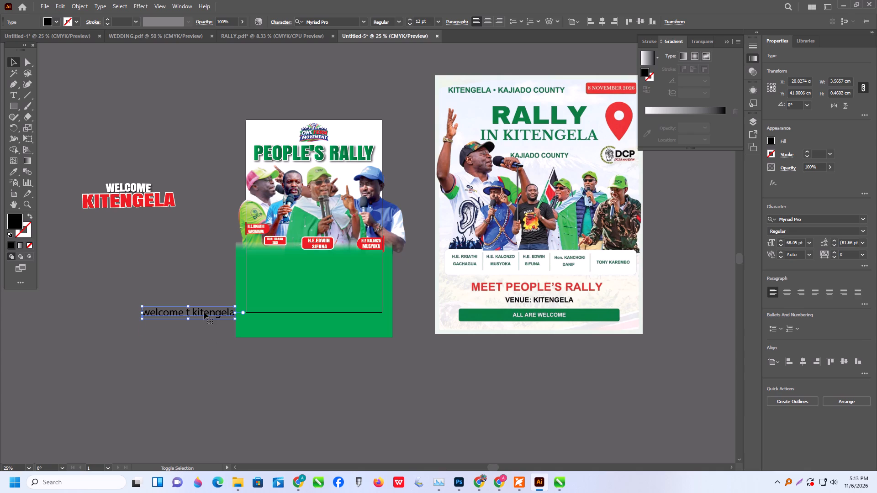
left_click_drag(204, 311, 189, 328)
Move the HON. KANAR SEKI name tag with its red rectangle down onto the green area.
scroll(273, 255, "up", 1, "alt")
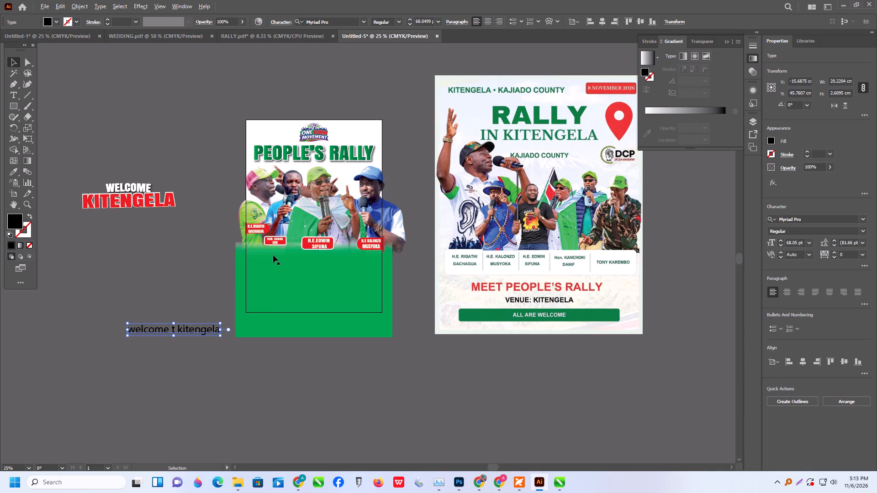
scroll(273, 255, "up", 1, "alt")
left_click(291, 218)
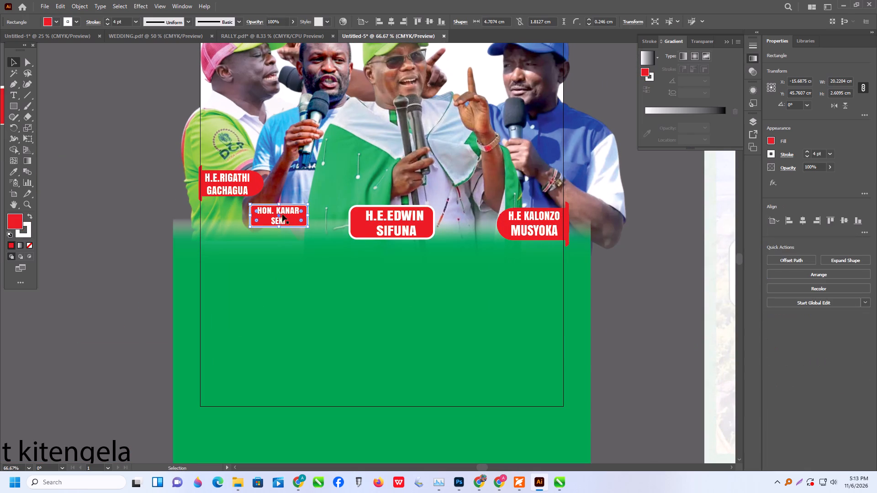
left_click(281, 213, "shift")
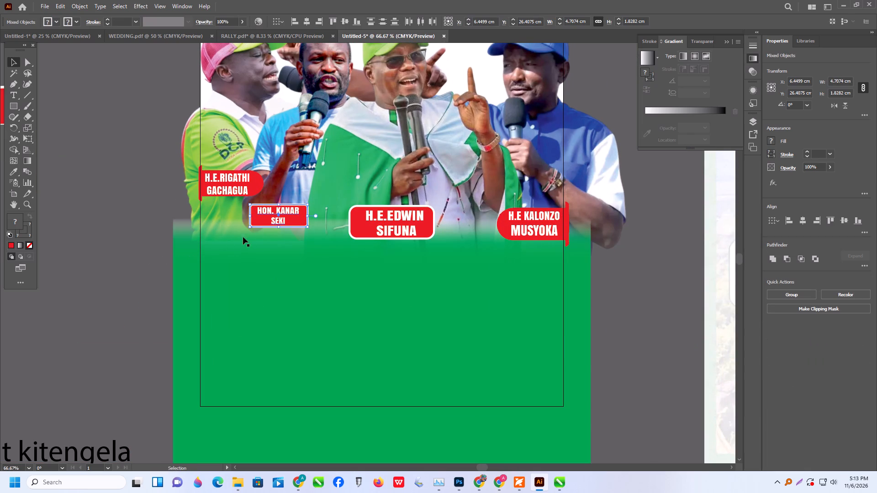
left_click_drag(294, 214, 455, 275)
Move the H.E. EDWIN SIFUNA name tag beneath the blue T-shirt speaker and shrink it to about 5.1 cm wide.
left_click(406, 233)
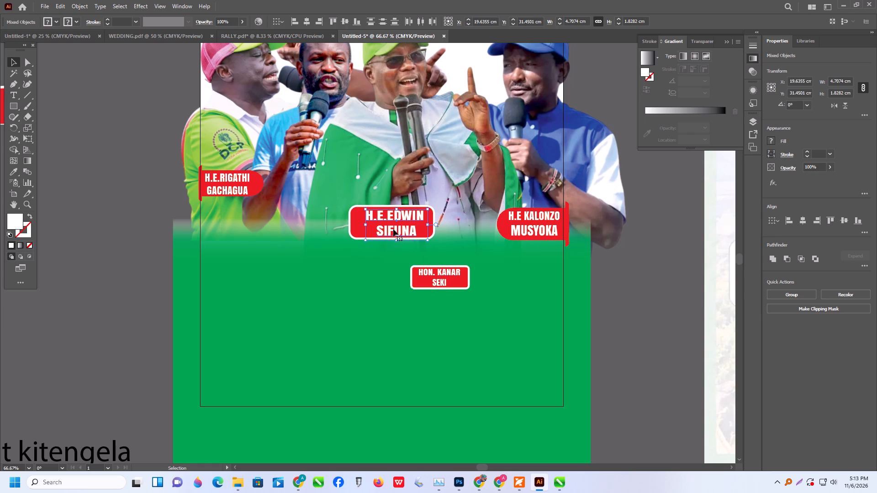
left_click(357, 223, "shift")
left_click_drag(413, 228, 291, 225)
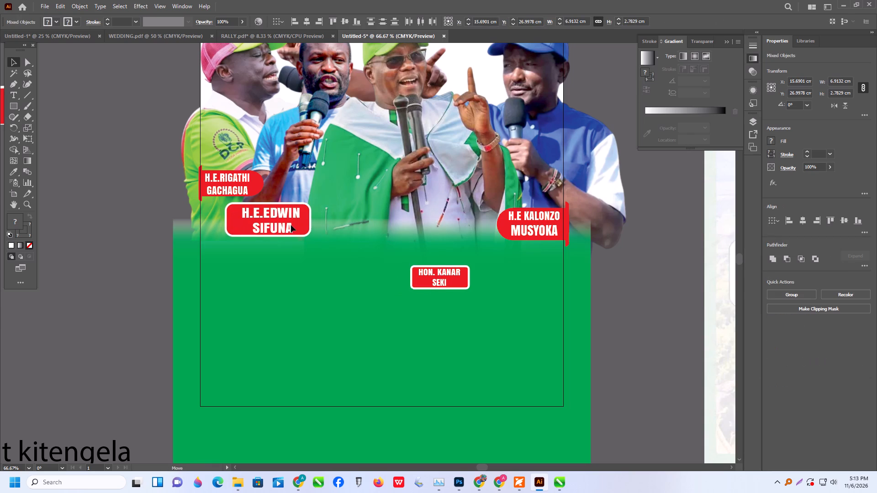
left_click_drag(291, 225, 292, 227)
left_click_drag(314, 241, 298, 237, "shift")
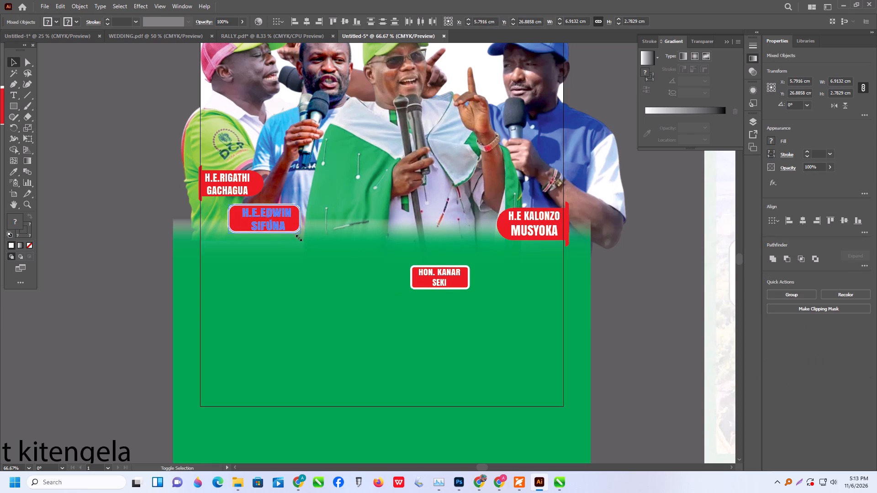
left_click_drag(298, 237, 291, 236, "shift")
left_click(122, 220)
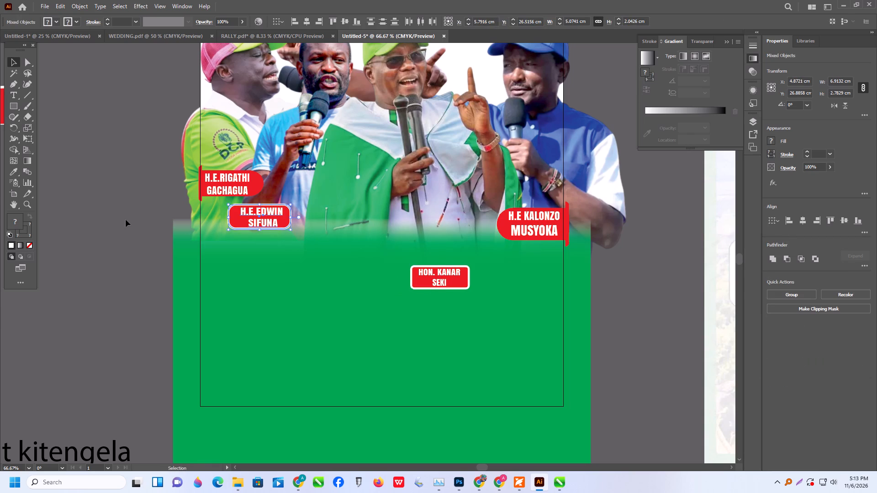
Set the white outline of the EDWIN SIFUNA tag's red rectangle to 3 pt.
left_click(246, 217)
left_click(231, 218)
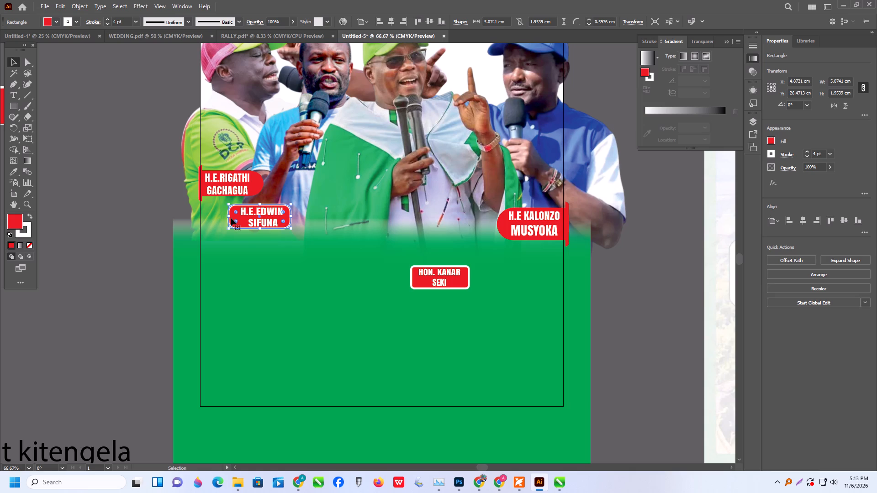
left_click(233, 210)
triple_click(808, 155)
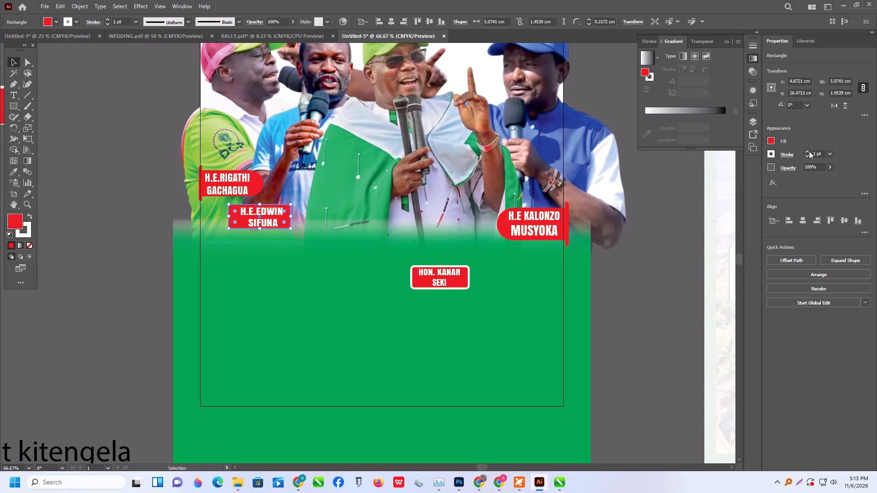
double_click(809, 151)
left_click(676, 283)
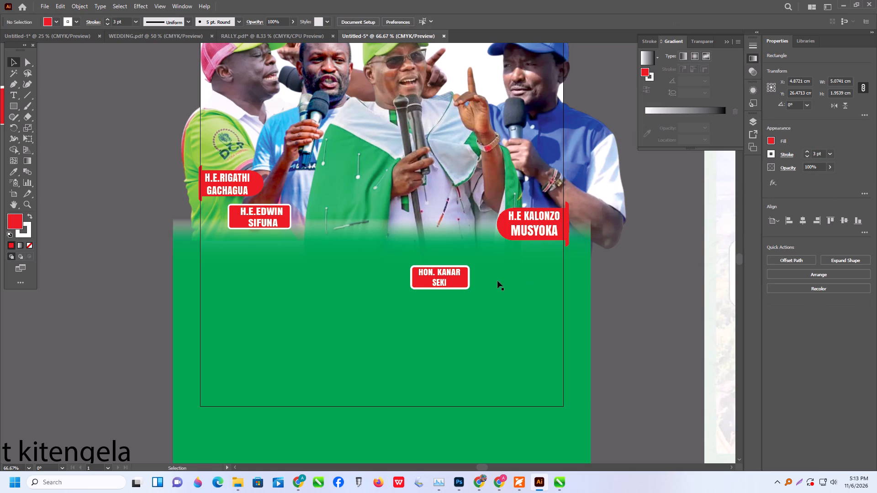
Enlarge the HON. KANAR SEKI name tag and place it beneath the central speaker in the green and white robe.
left_click(432, 275)
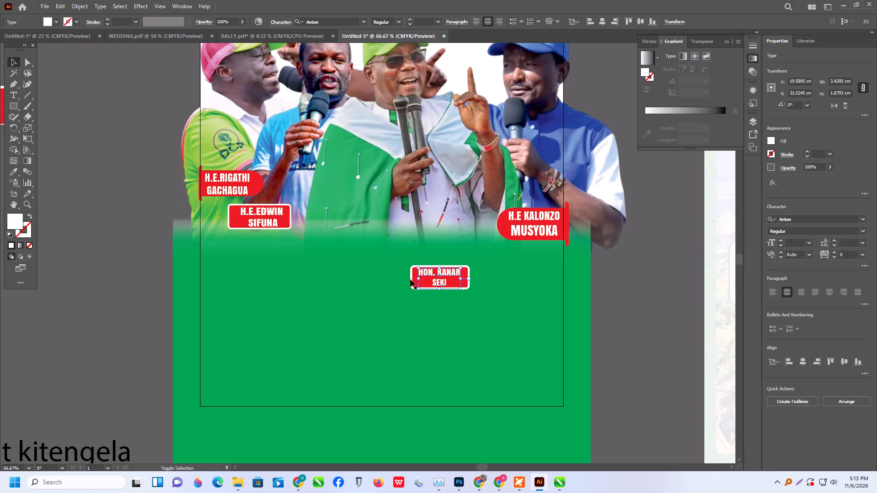
scroll(411, 279, "up", 2, "alt")
left_click(416, 280, "shift")
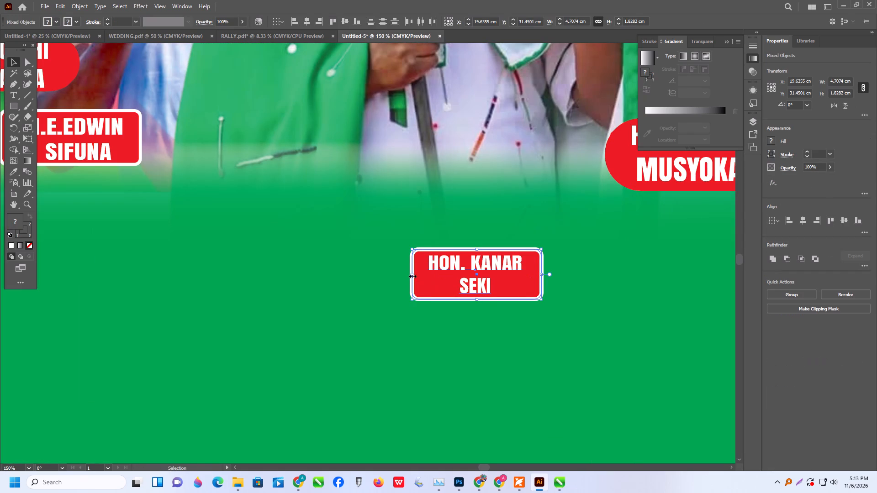
left_click_drag(412, 249, 276, 207, "shift")
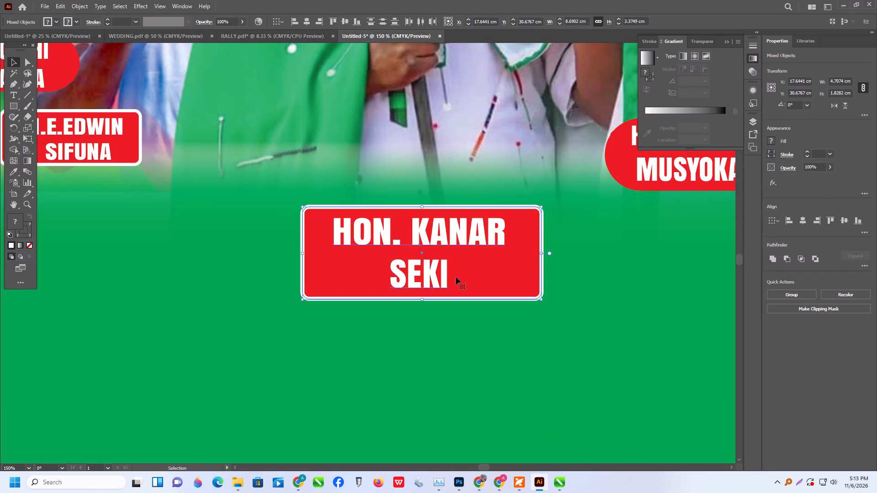
left_click_drag(458, 277, 419, 190)
scroll(390, 219, "down", 1, "alt")
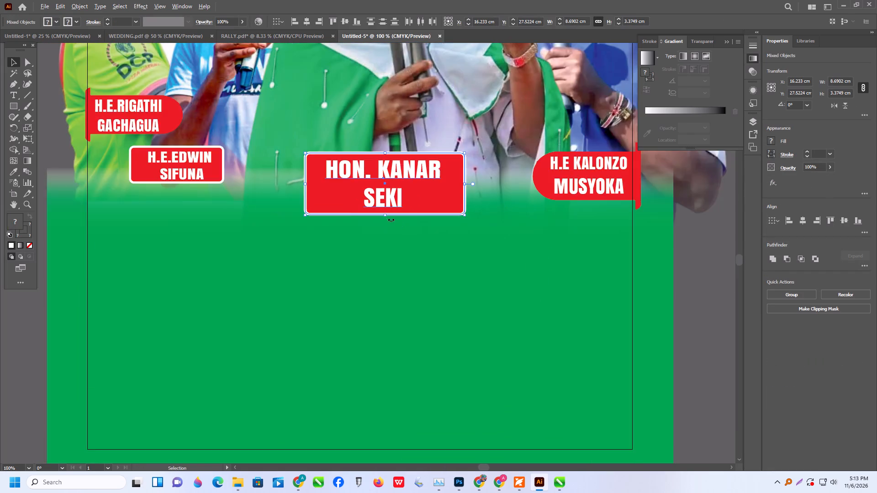
scroll(391, 220, "down", 1, "alt")
left_click_drag(407, 205, 403, 194)
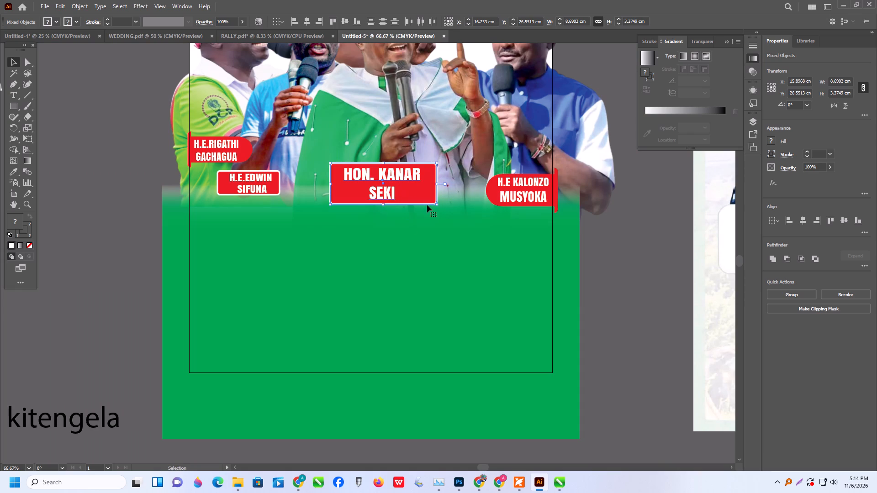
left_click_drag(434, 204, 446, 215, "shift")
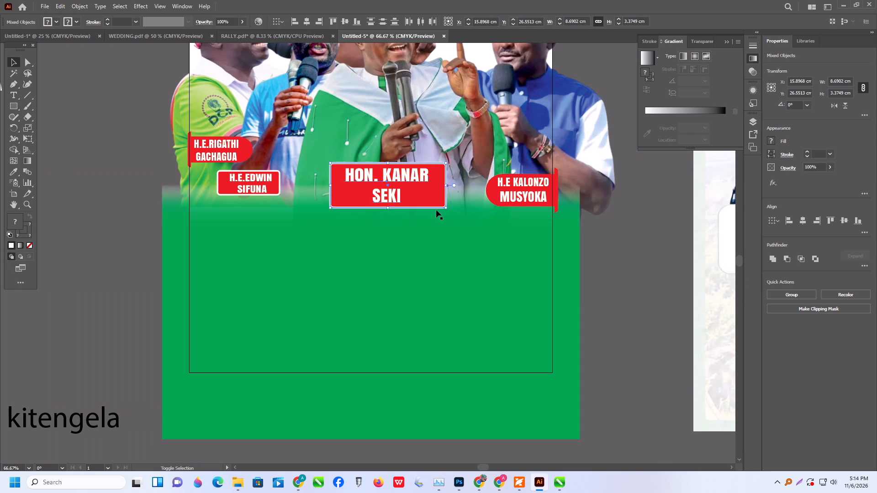
Move the H.E KALONZO MUSYOKA name tag to the poster's right edge and enlarge it to about 6.3 cm wide.
scroll(347, 228, "down", 2, "alt")
left_click(512, 245)
scroll(459, 214, "up", 3, "alt")
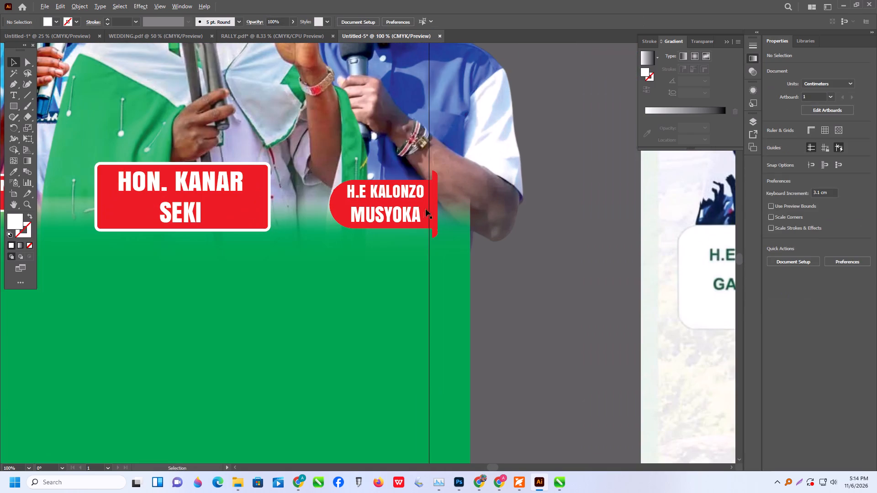
left_click_drag(425, 218, 419, 217)
left_click_drag(324, 172, 307, 164, "shift")
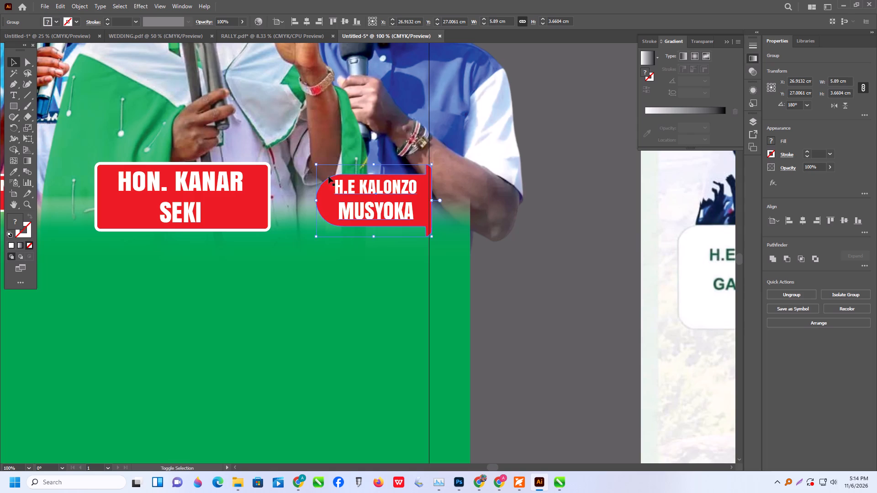
Enlarge the H.E. RIGATHI GACHAGUA name tag to about 6.5 cm wide, keeping it against the poster's left edge.
left_click(586, 283)
scroll(516, 281, "down", 2, "alt")
scroll(236, 220, "up", 2, "alt")
left_click(242, 210)
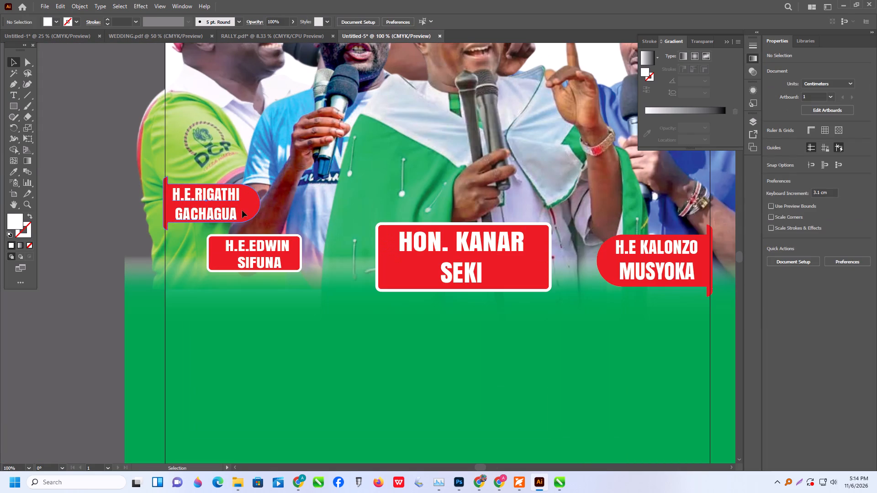
left_click_drag(261, 176, 285, 165, "shift")
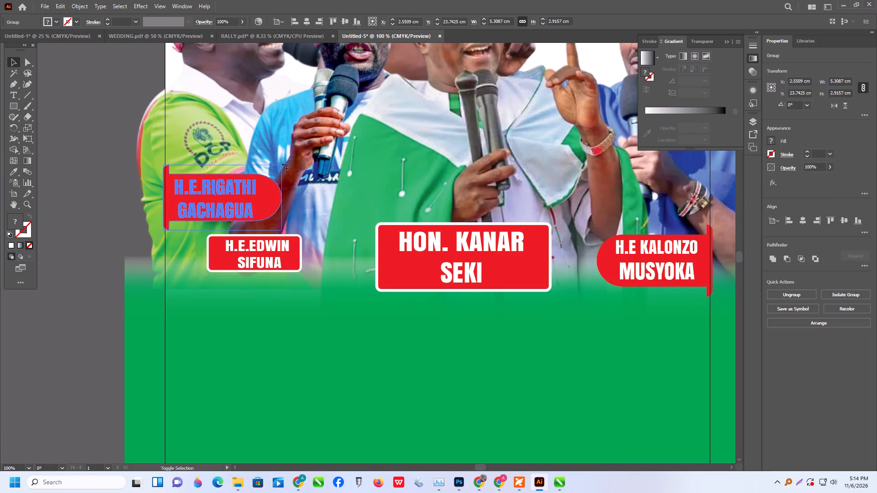
scroll(247, 231, "down", 2)
scroll(219, 276, "up", 7)
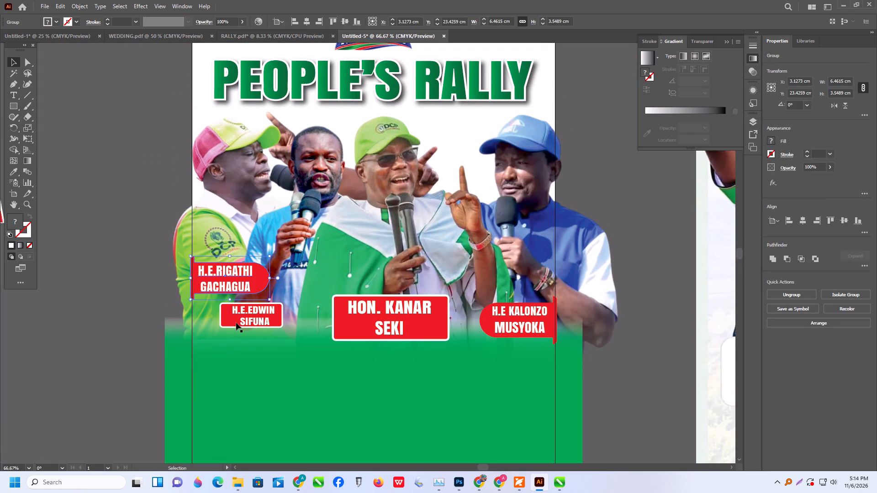
Raise the H.E KALONZO MUSYOKA name tag level with the H.E. RIGATHI GACHAGUA tag and align both tags' top edges.
left_click(543, 307)
left_click_drag(538, 325, 544, 305)
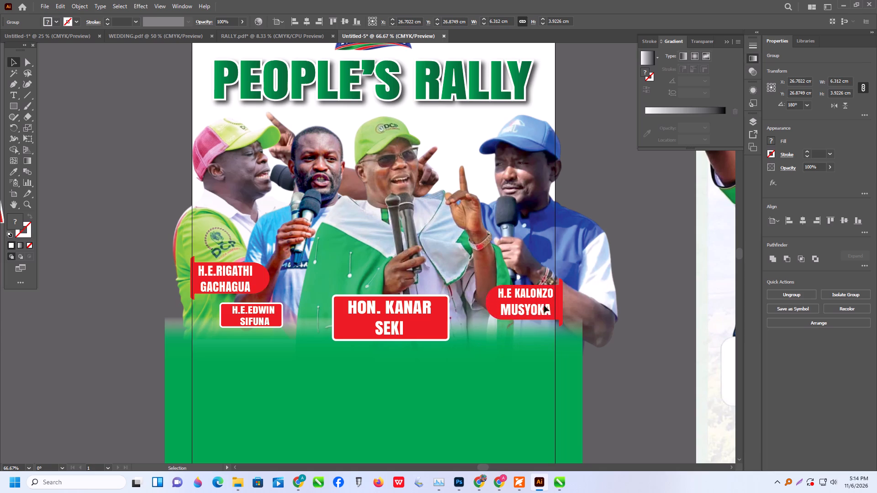
left_click_drag(544, 305, 543, 286)
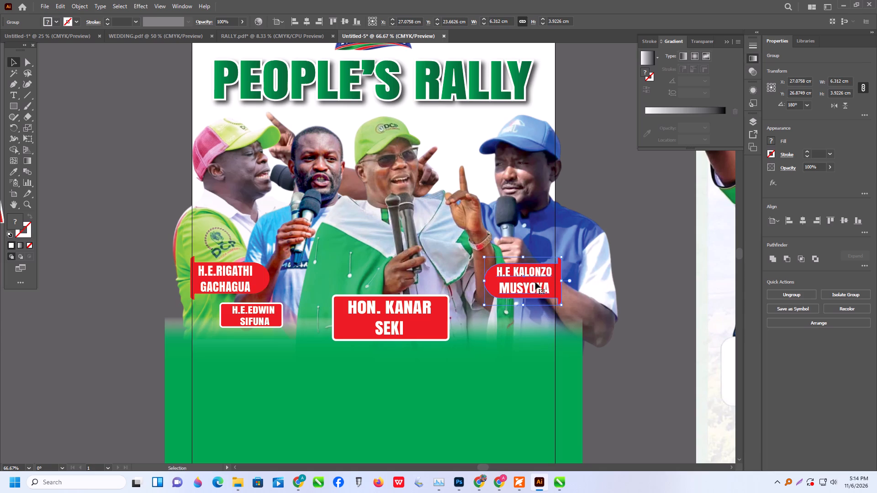
left_click(246, 282, "shift")
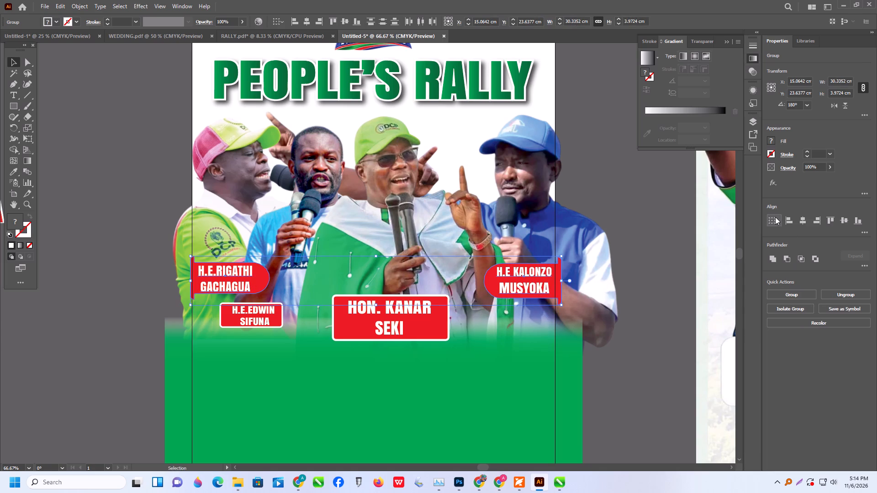
left_click(775, 217)
left_click_drag(792, 238, 796, 238)
left_click(830, 219)
left_click(666, 273)
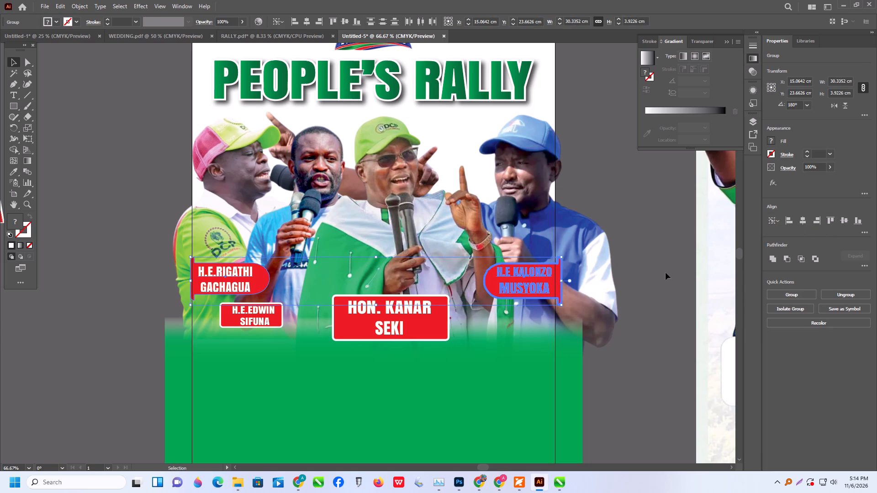
Correct the loose text line outside the poster so it reads "welcome to kitengela".
scroll(380, 358, "down", 2, "alt")
scroll(398, 353, "down", 3)
scroll(415, 354, "down", 1, "alt")
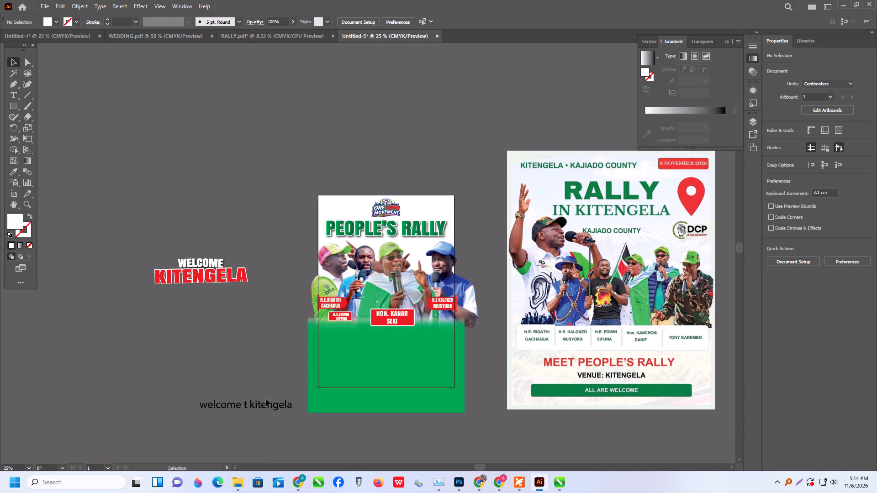
double_click(248, 407)
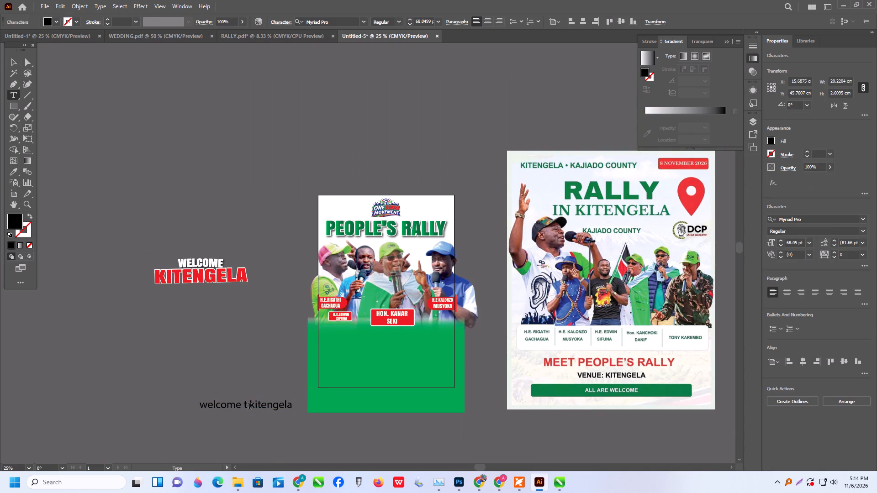
key("o")
Convert the "welcome to kitengela" text to uppercase and set its font to Akuma.
left_click(9, 64)
left_click(102, 5)
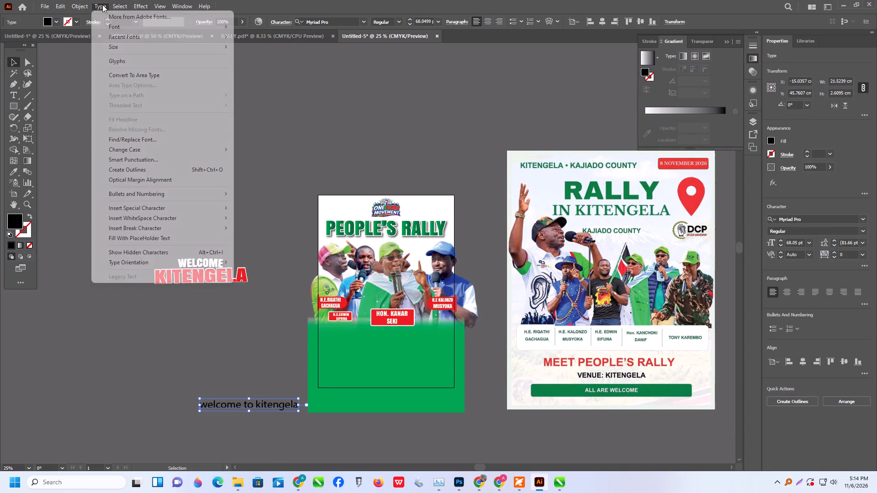
left_click(153, 151)
left_click(289, 152)
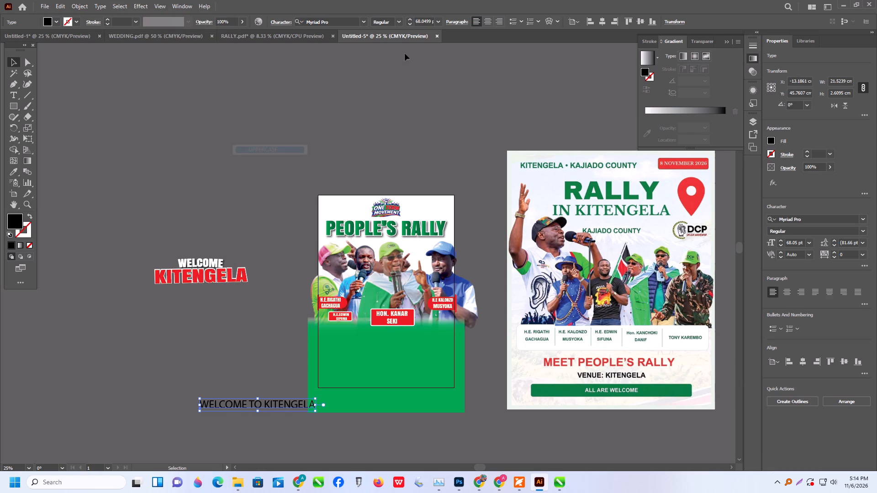
left_click(367, 19)
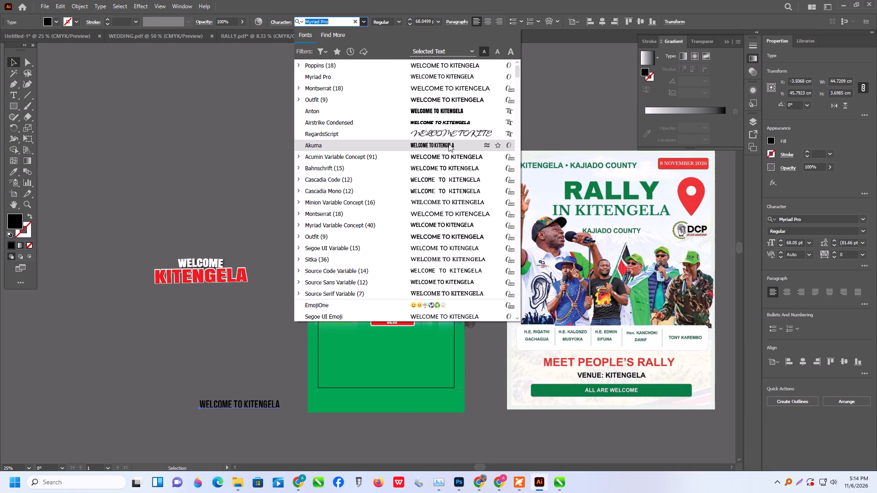
key("Return")
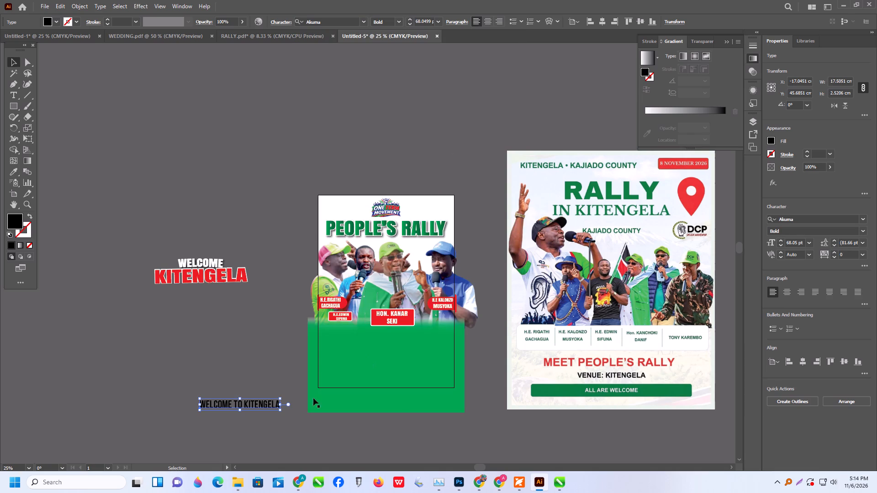
Place the WELCOME TO KITENGELA text near the bottom of the poster's green area and enlarge it to about 25.7 cm wide.
left_click_drag(272, 406, 403, 378)
left_click_drag(412, 378, 418, 377)
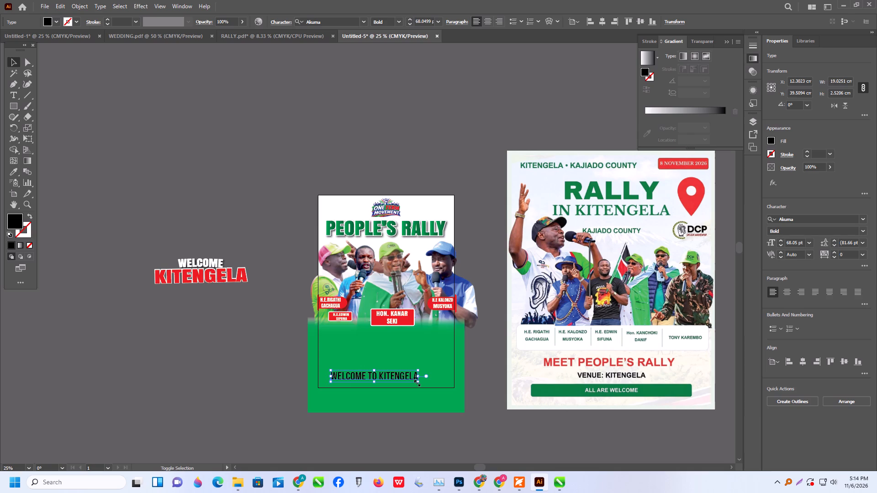
left_click_drag(417, 382, 449, 388, "shift")
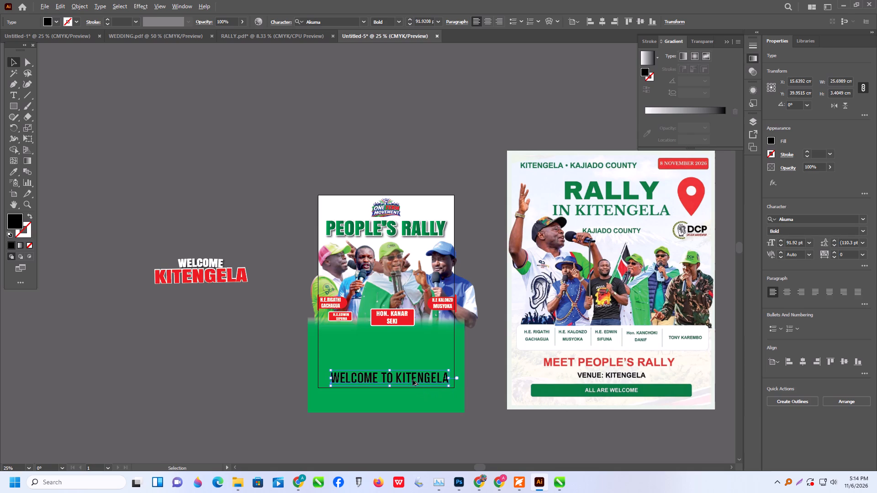
scroll(412, 380, "up", 1, "alt")
left_click_drag(414, 378, 407, 379)
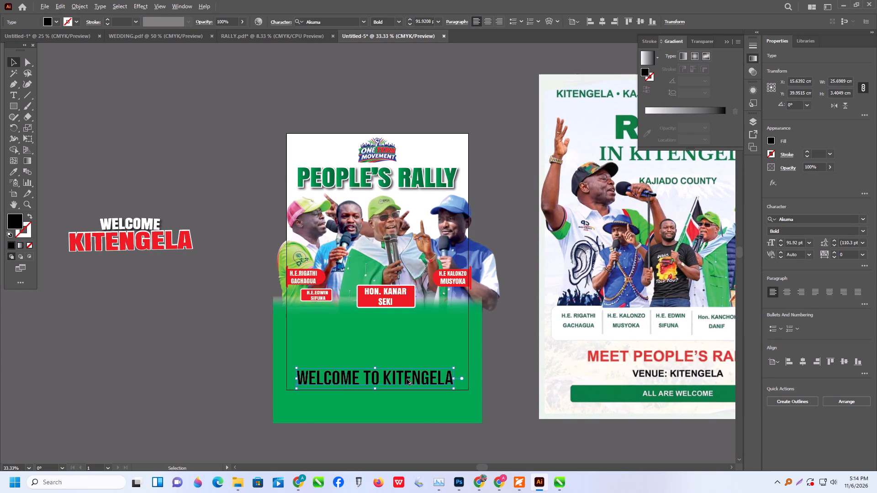
scroll(407, 379, "down", 1, "alt")
scroll(358, 392, "down", 2)
scroll(294, 381, "up", 1, "alt")
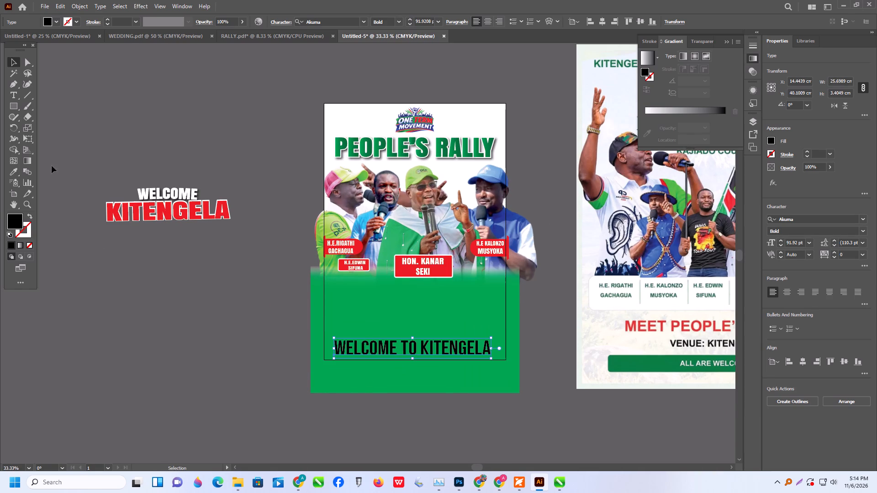
Draw a rectangle about 27.6 by 3.6 cm over the WELCOME TO KITENGELA text and round its corners to about 0.57 cm.
left_click(14, 106)
scroll(420, 367, "up", 1, "alt")
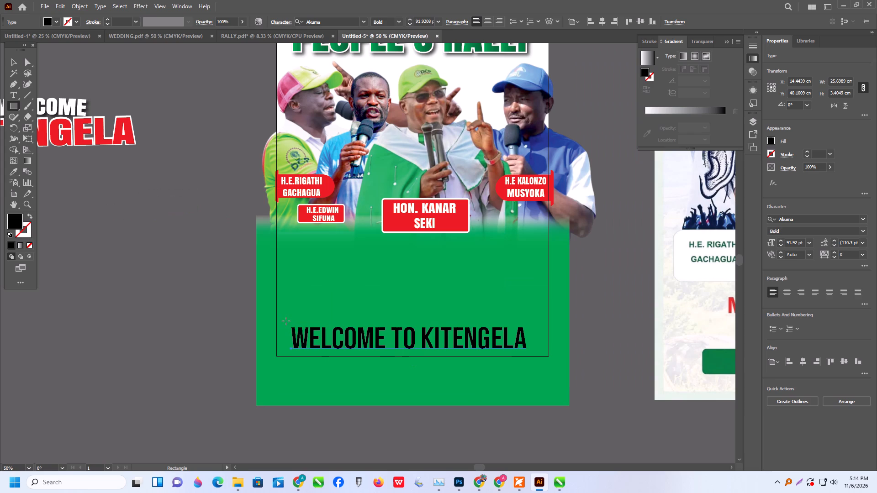
left_click_drag(287, 321, 539, 354)
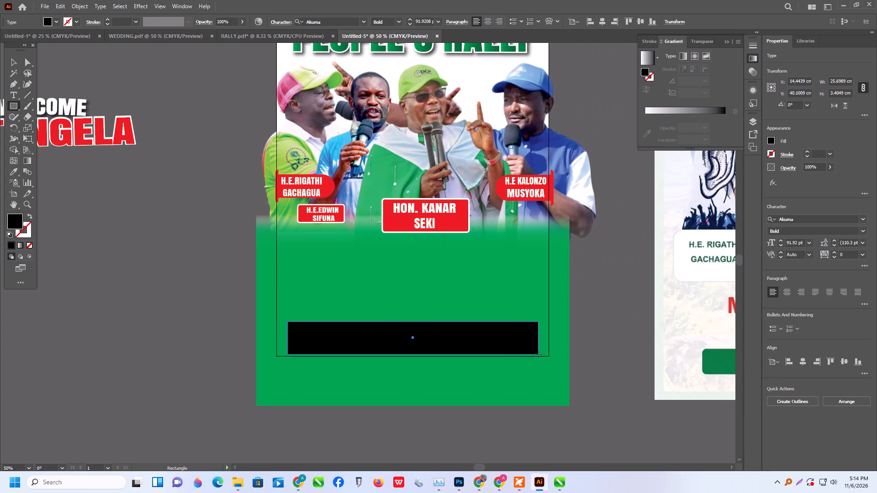
left_click_drag(539, 354, 541, 354)
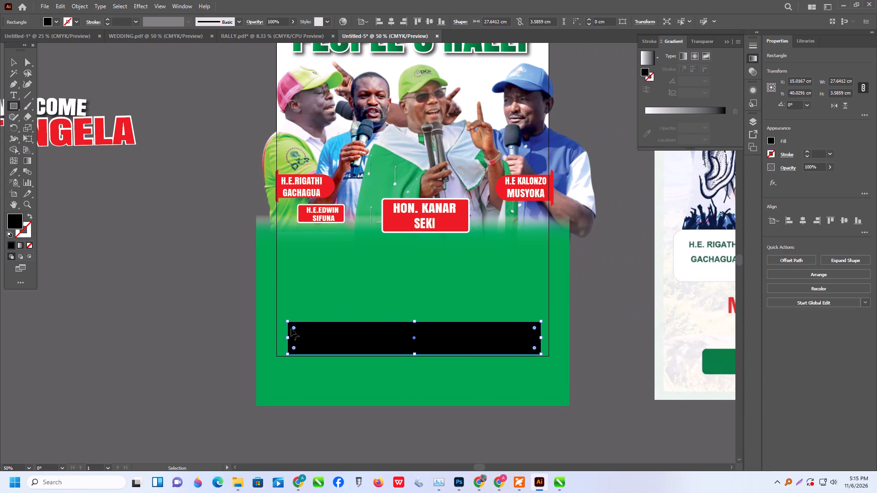
left_click(294, 328, "ctrl")
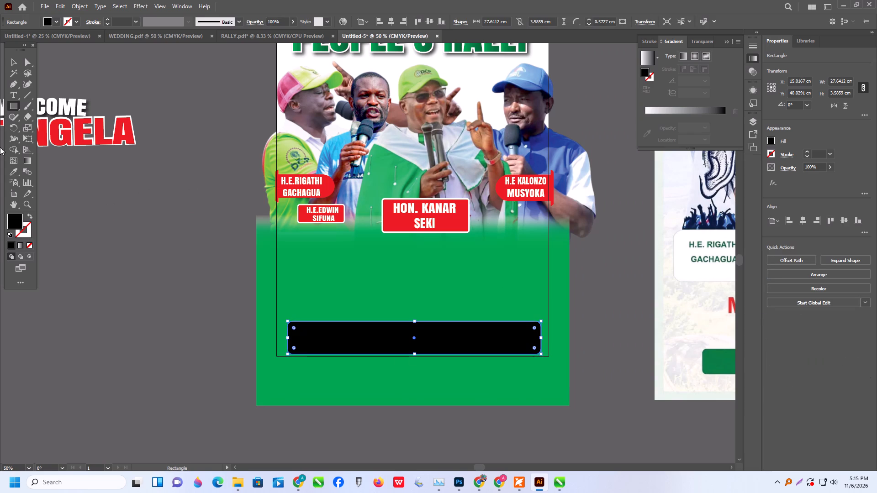
Fill the rounded rectangle with white.
left_click(12, 61)
left_click(56, 21)
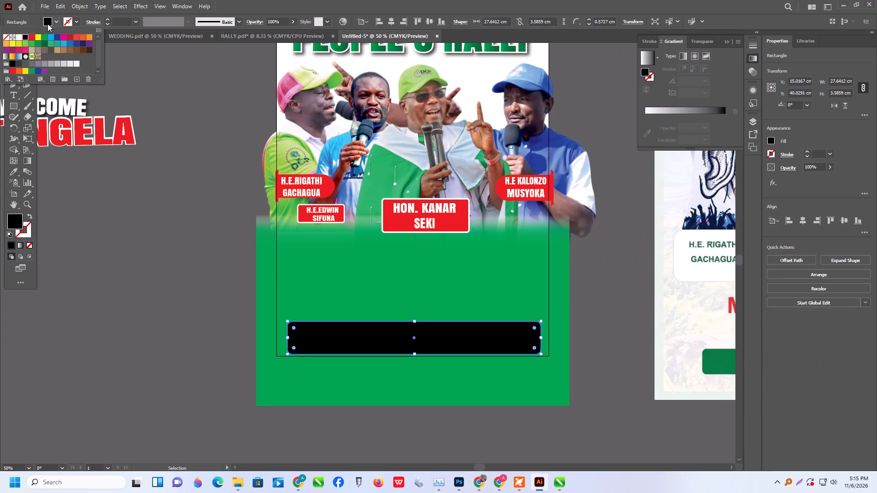
left_click(18, 38)
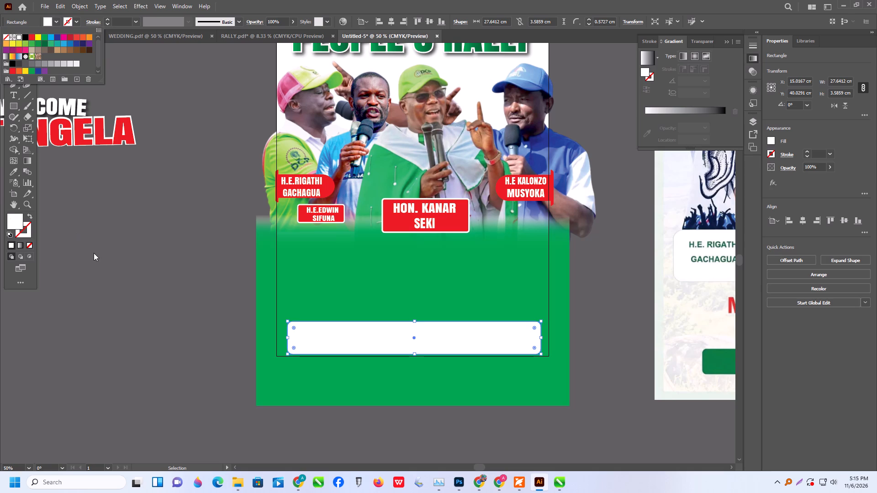
left_click(94, 253)
left_click(100, 255)
Move the WELCOME TO KITENGELA text off the poster and center the white rounded rectangle horizontally near the artboard's bottom.
left_click_drag(379, 338, 373, 385)
left_click(375, 342)
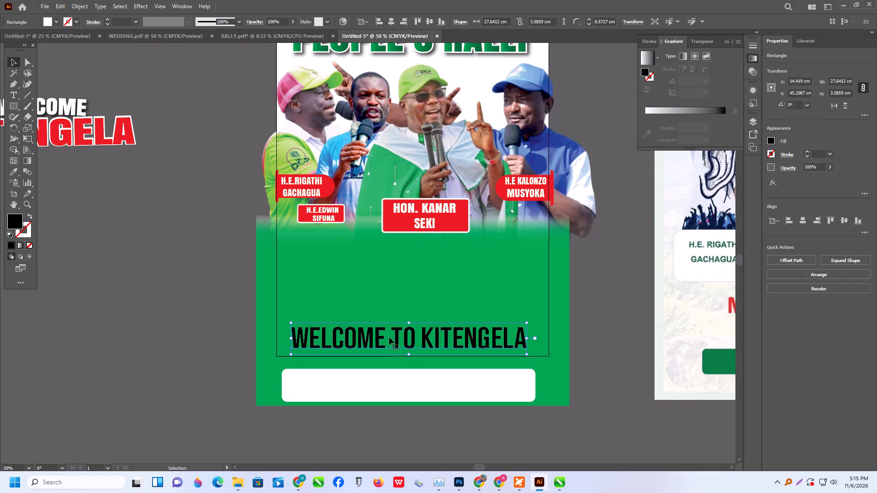
left_click_drag(389, 337, 132, 334)
left_click_drag(378, 392, 383, 341)
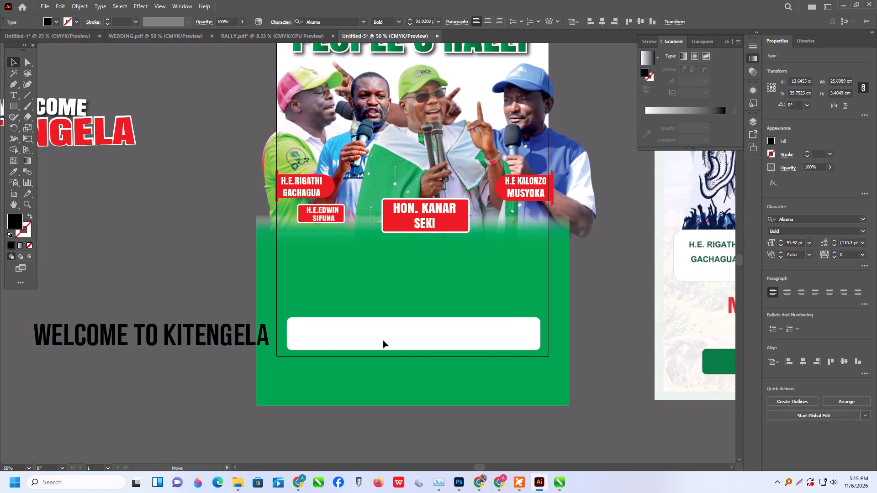
left_click_drag(383, 341, 383, 342)
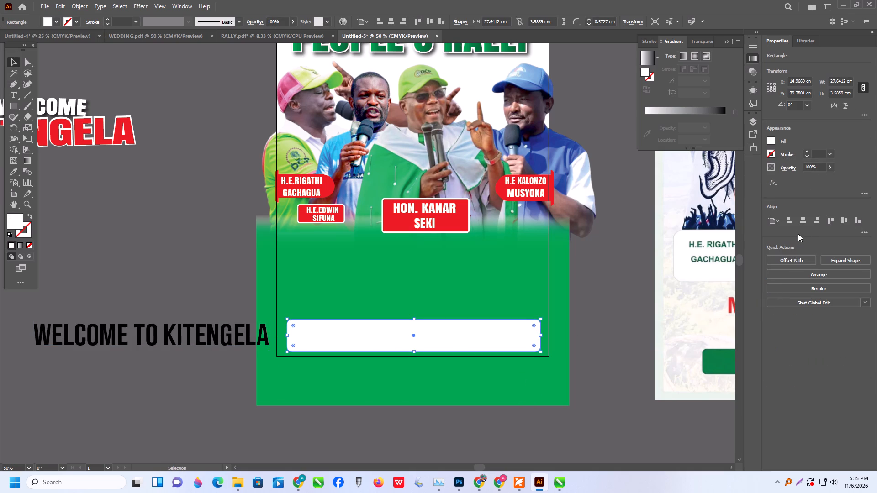
left_click(800, 225)
Bring the WELCOME TO KITENGELA text to the front and place it centered on the white rounded rectangle.
left_click(249, 344)
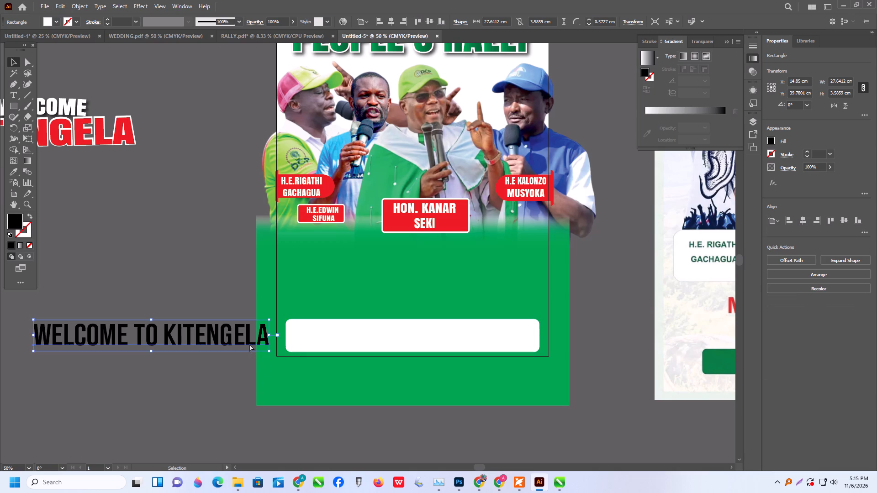
key("ctrl+shift+bracketright")
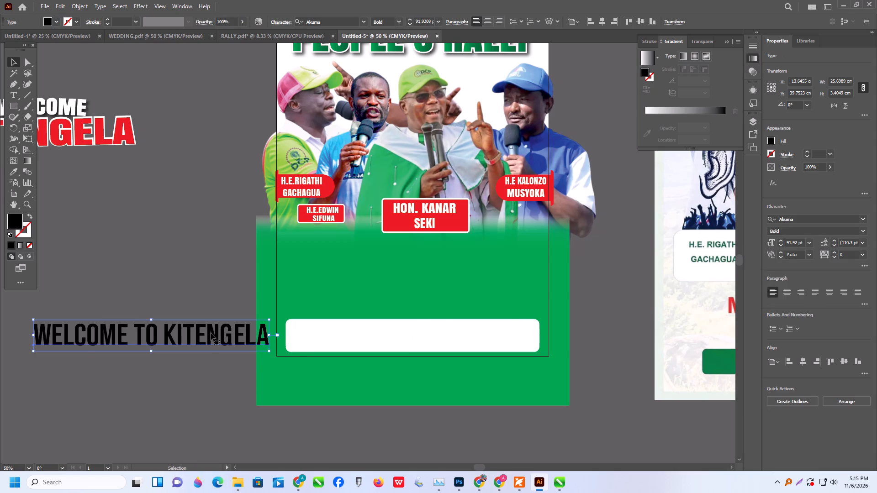
left_click_drag(211, 333, 471, 334)
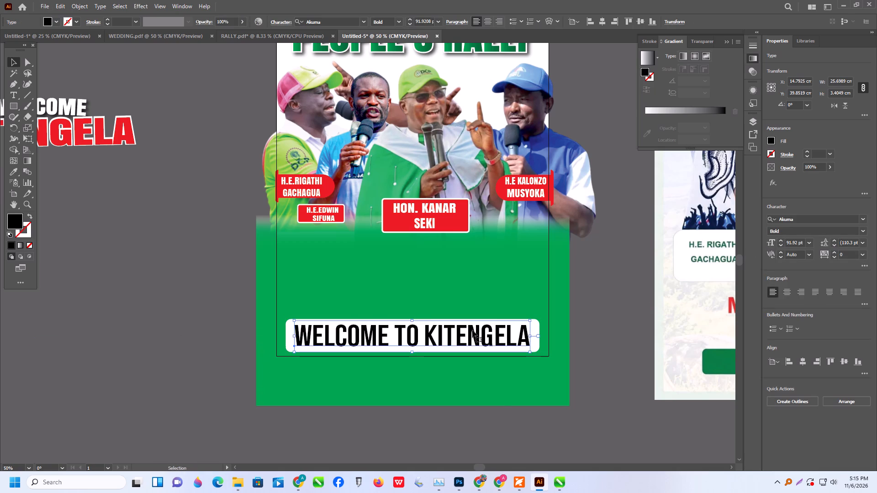
scroll(470, 330, "down", 2, "alt")
left_click(298, 330)
scroll(569, 345, "up", 1, "alt")
scroll(313, 374, "down", 1, "alt")
scroll(457, 334, "up", 1)
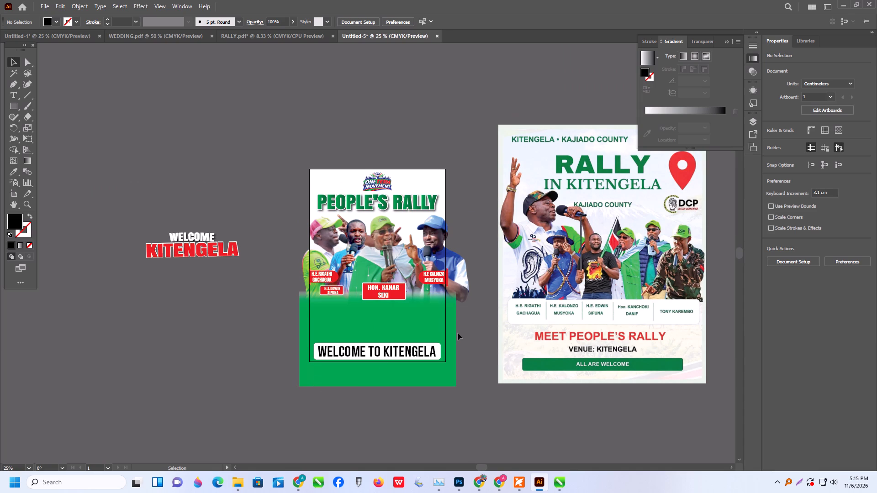
Move the green gradient rectangle slightly down beneath the speakers.
scroll(443, 348, "up", 2)
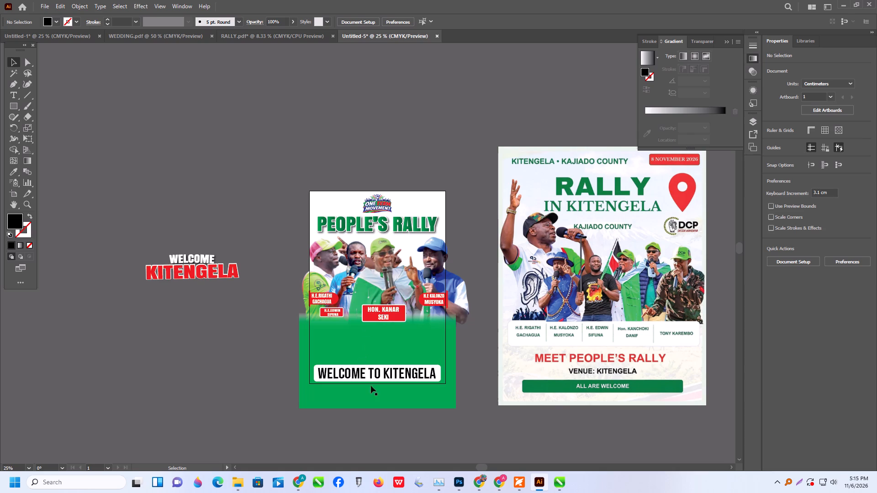
left_click_drag(410, 401, 408, 413)
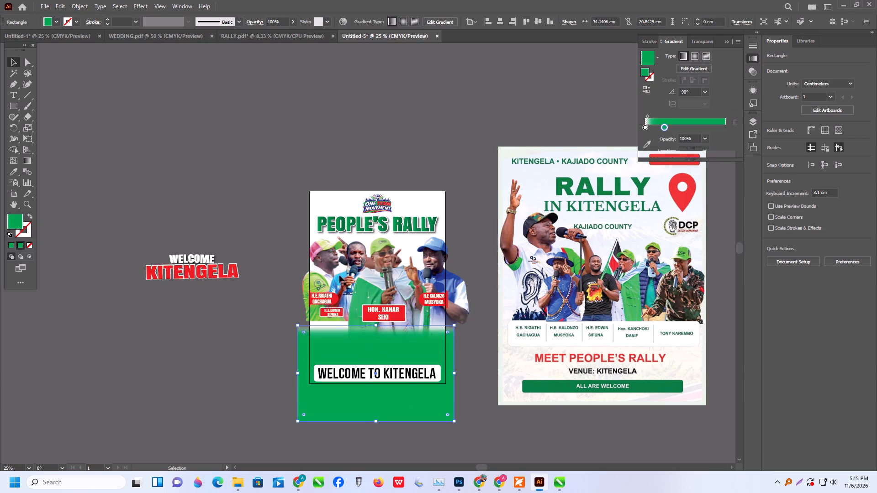
Lower the speaker photos slightly so their bottoms blend into the top of the green gradient.
left_click(326, 266)
left_click(354, 283)
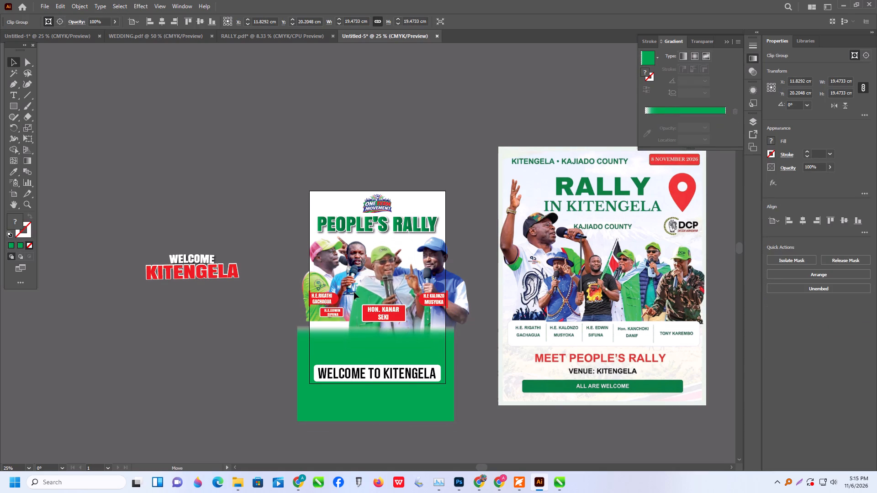
left_click(460, 312)
left_click_drag(315, 318, 315, 327)
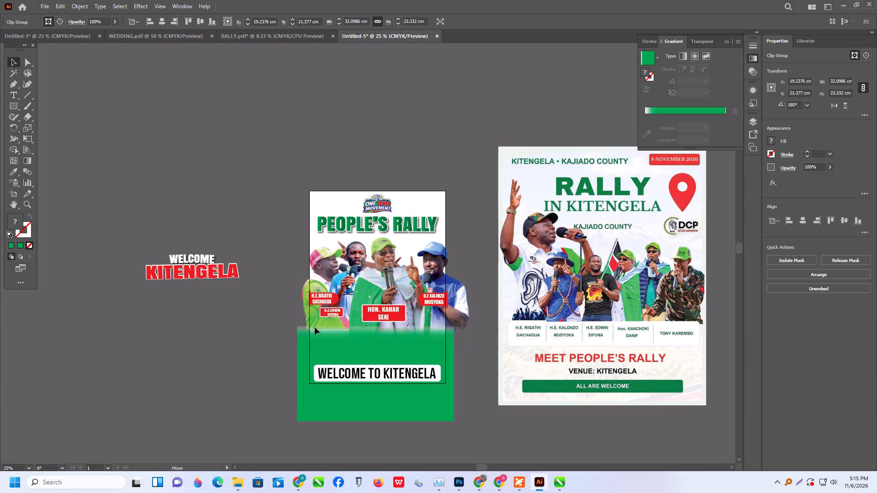
left_click_drag(315, 327, 313, 329)
left_click_drag(313, 323, 313, 327)
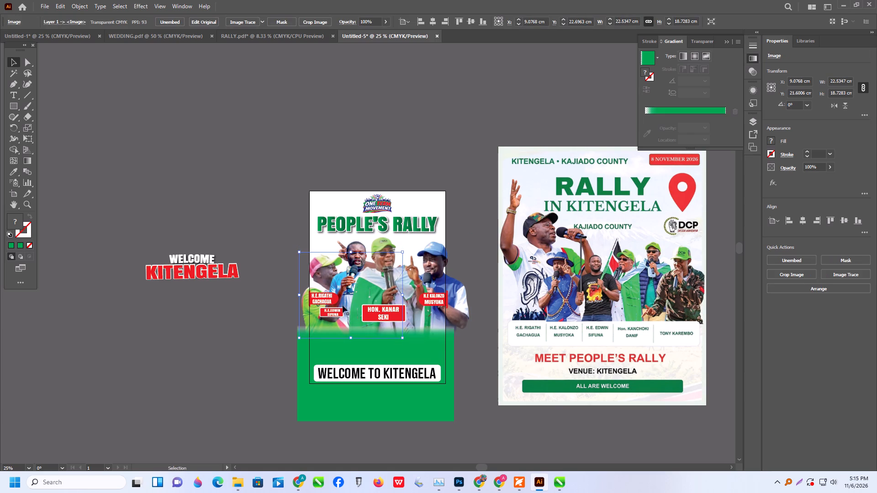
left_click(287, 201)
left_click(326, 269)
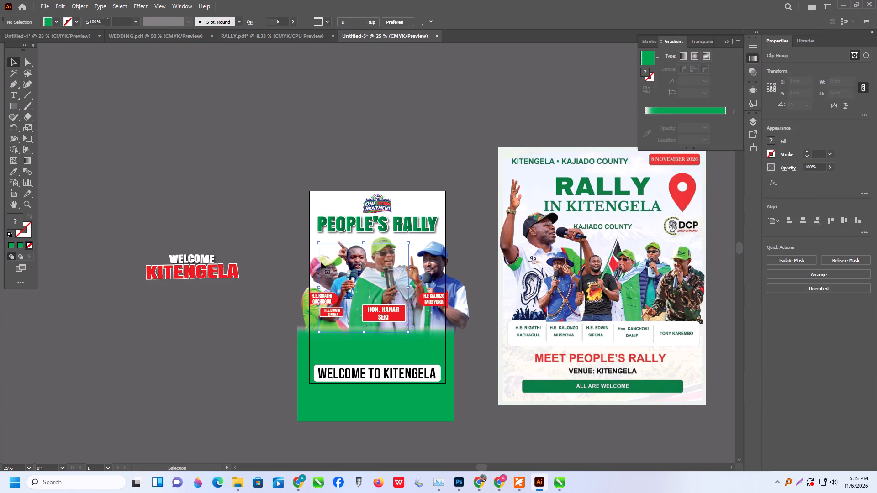
left_click(312, 268)
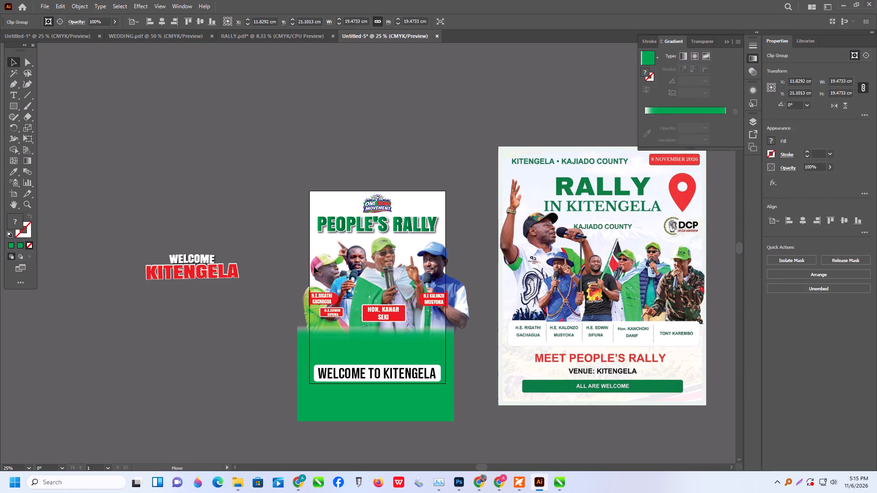
left_click(487, 258)
left_click(472, 227)
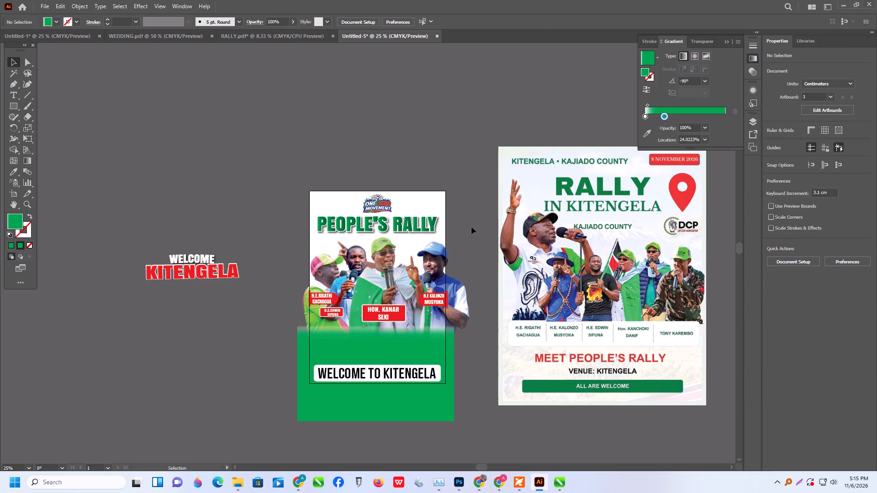
Center the PEOPLE'S RALLY title and the One Term Movement logo horizontally on the artboard.
scroll(407, 226, "up", 2, "alt")
left_click(407, 226)
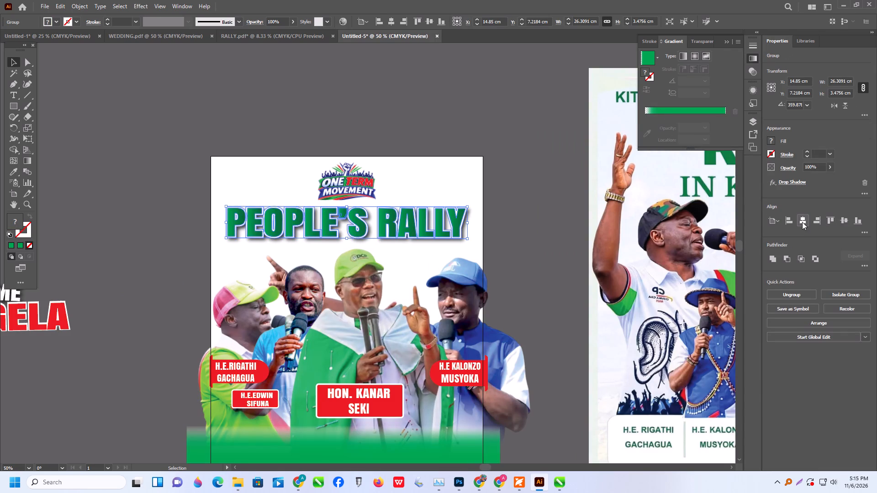
left_click(802, 222)
left_click(338, 181)
left_click(804, 215)
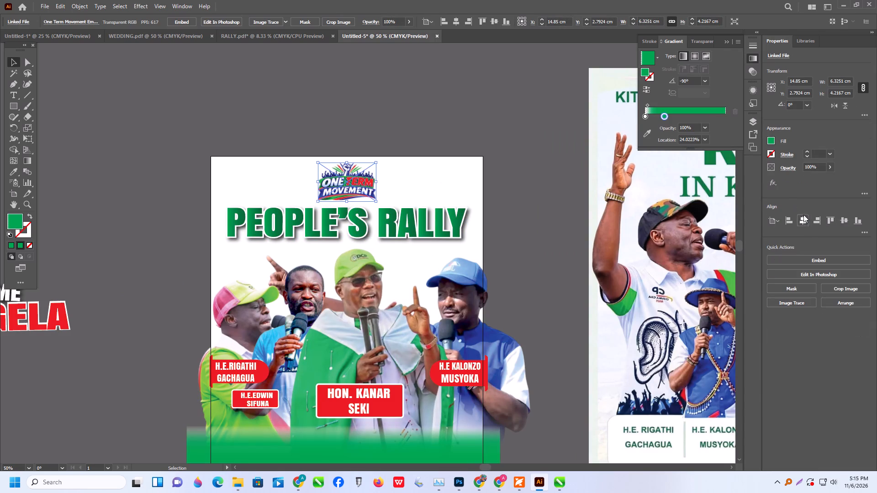
left_click(340, 110)
scroll(312, 145, "down", 3)
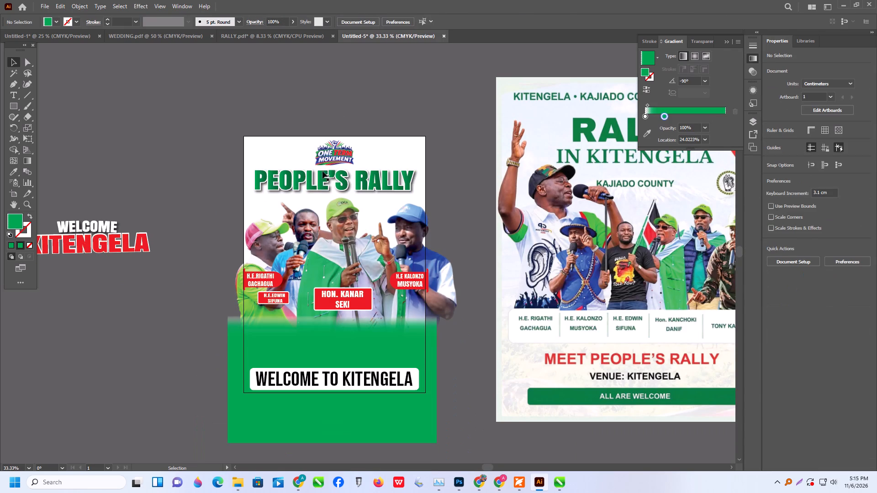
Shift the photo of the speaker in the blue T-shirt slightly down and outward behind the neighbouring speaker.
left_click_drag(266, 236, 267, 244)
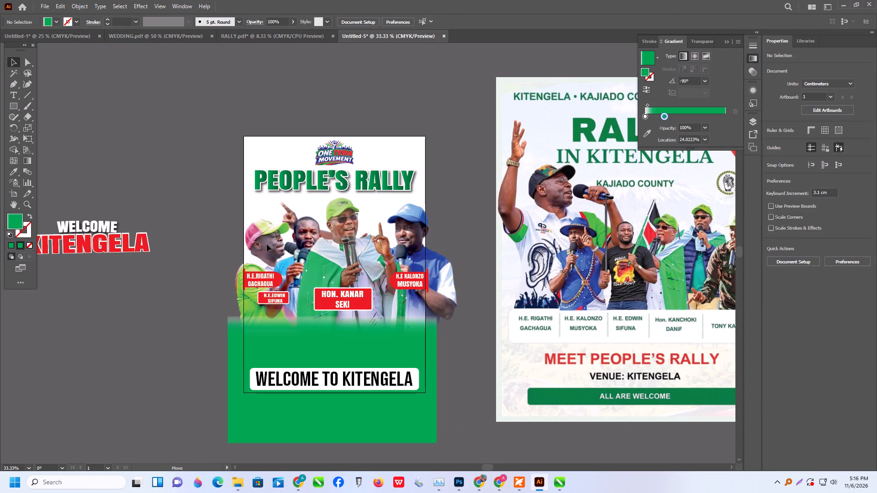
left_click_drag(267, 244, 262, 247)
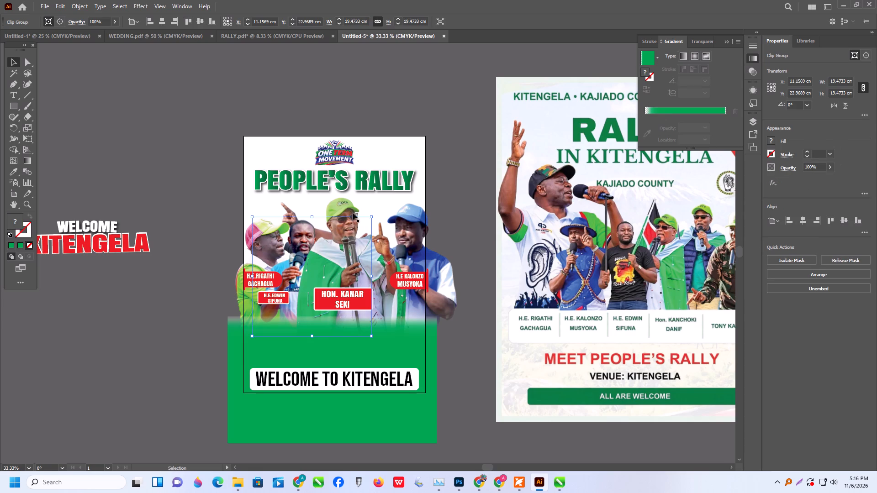
Scale the middle speaker's photo down to about 15.5 × 20.7 cm and lower it between the other speakers.
left_click(349, 206)
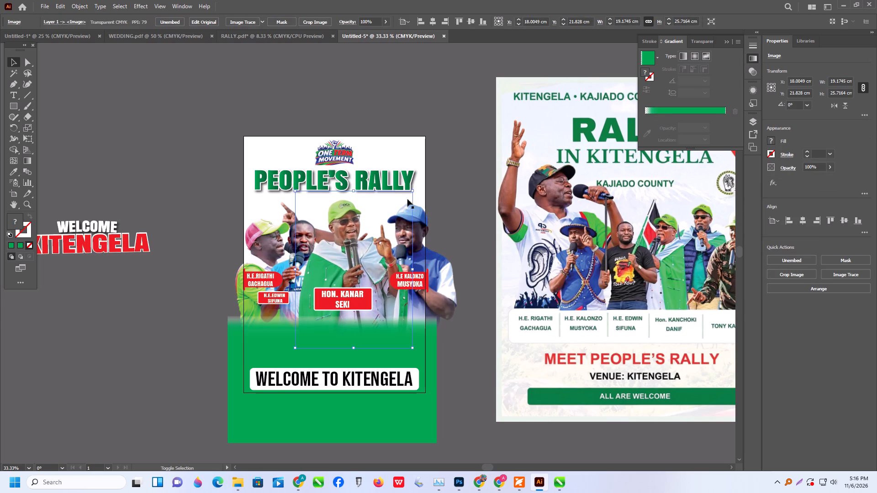
left_click_drag(413, 347, 390, 322, "shift")
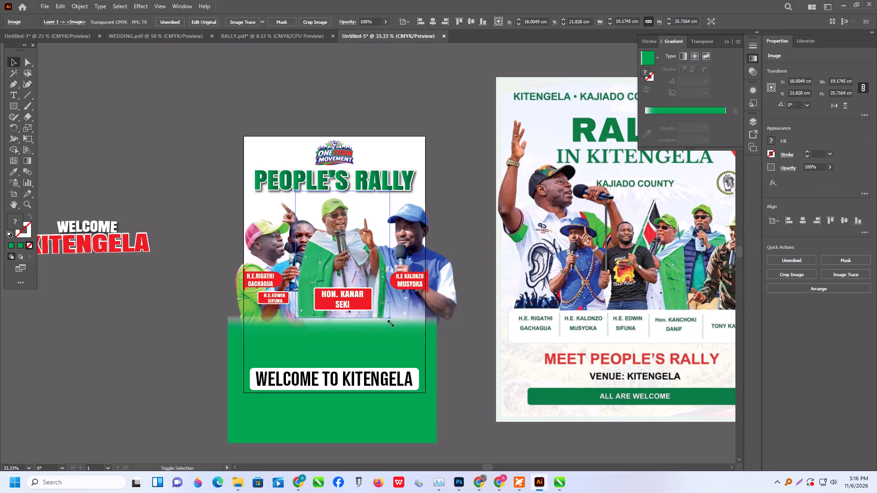
left_click_drag(390, 322, 390, 320, "shift")
left_click_drag(349, 236, 355, 255)
Reposition the blue T-shirt speaker's photo closer to the middle speaker, and raise the pink-and-green-cap speaker's photo slightly toward them.
left_click_drag(291, 260, 294, 252)
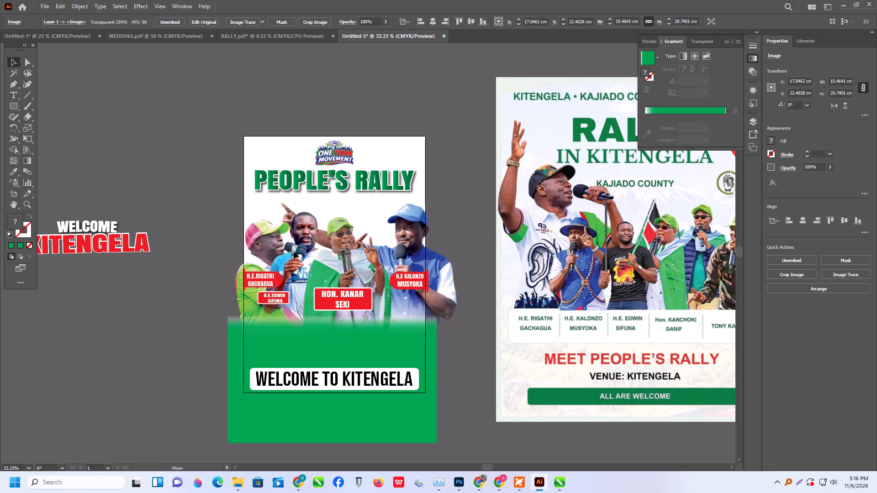
left_click_drag(294, 252, 296, 256)
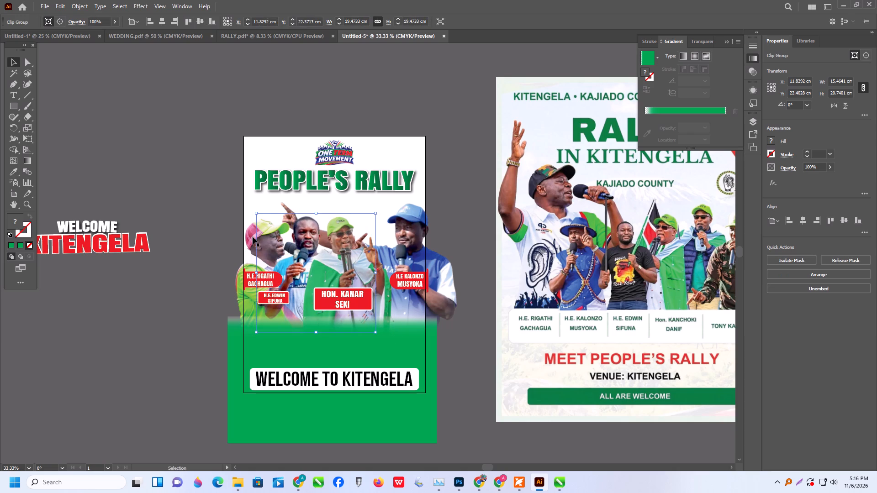
left_click_drag(253, 237, 255, 228)
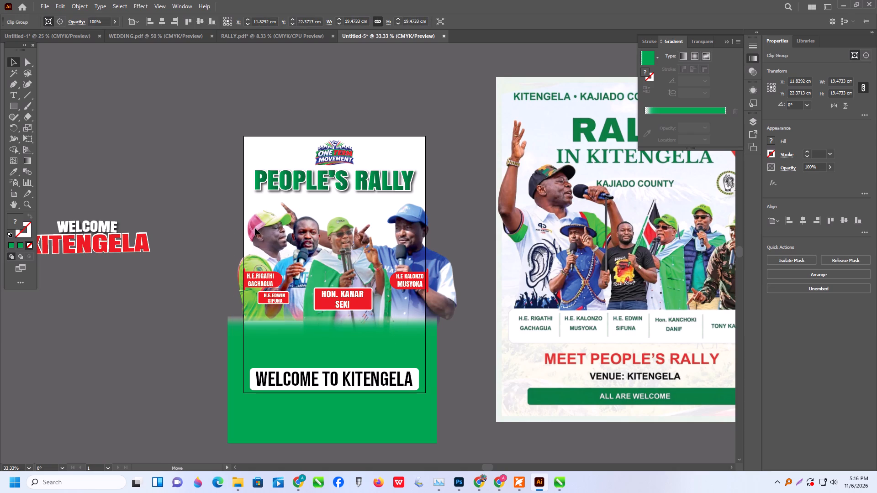
left_click_drag(255, 228, 258, 234)
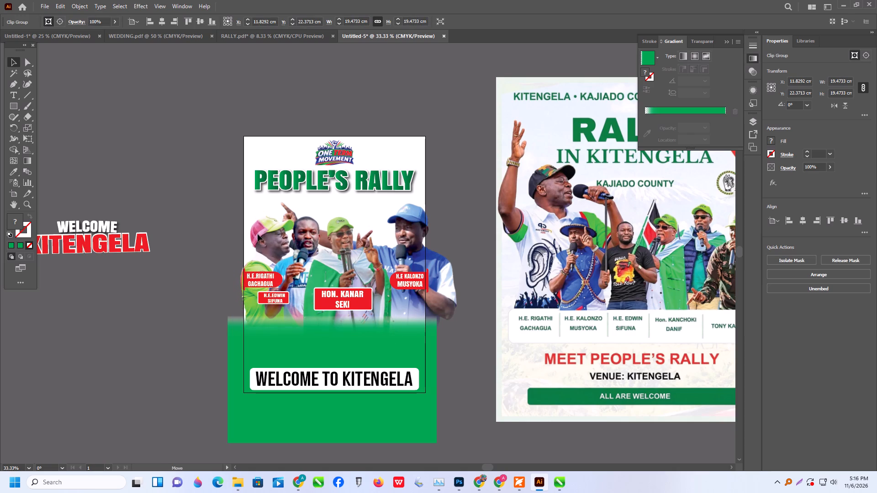
left_click_drag(258, 234, 259, 234)
Move the H.E.EDWIN SIFUNA text and its red box down onto the top of the green gradient.
scroll(278, 303, "up", 2, "alt")
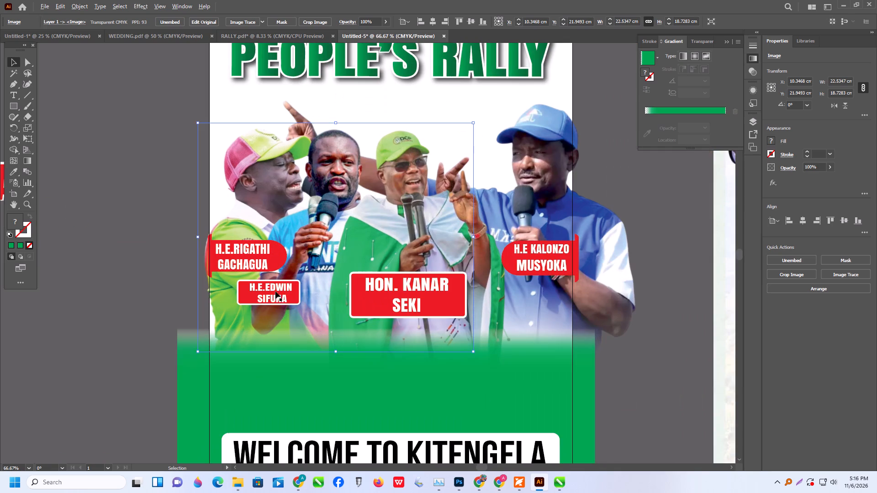
left_click(275, 291)
left_click(242, 291, "shift")
left_click_drag(277, 296, 278, 299)
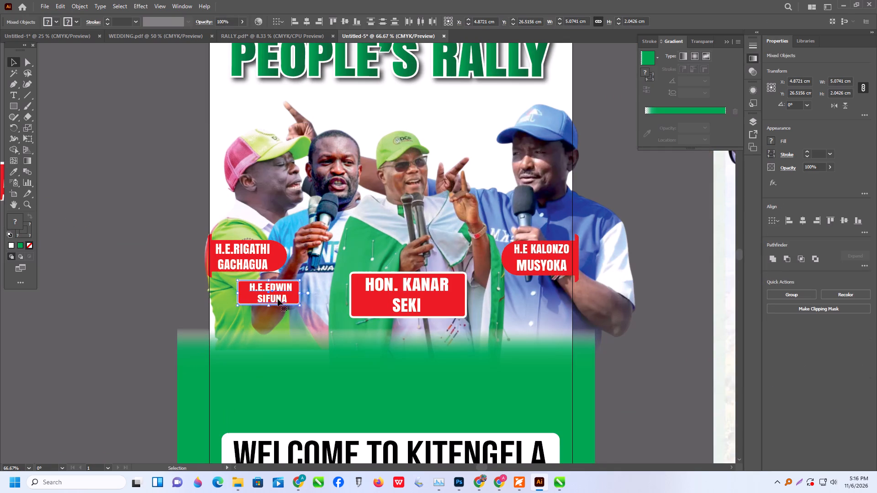
left_click_drag(278, 299, 305, 350)
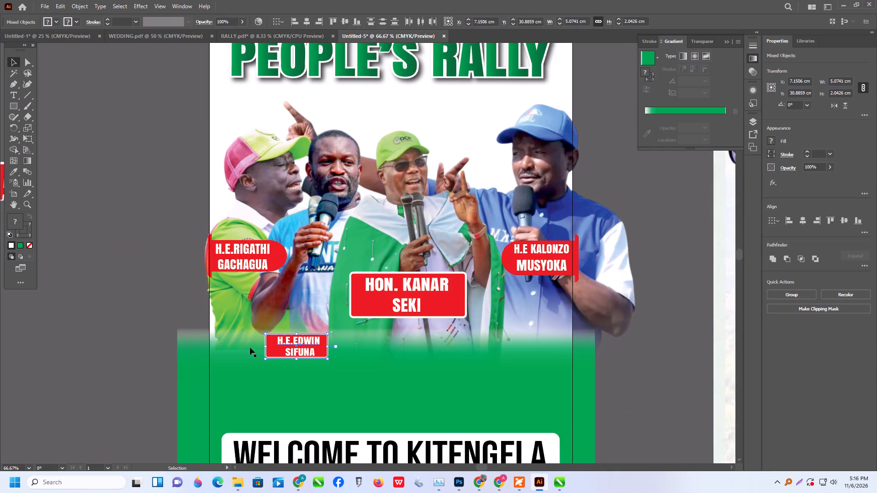
Move the H.E.RIGATHI GACHAGUA tag down to the gradient's upper edge, beside the H.E.EDWIN SIFUNA tag.
left_click(227, 257)
left_click_drag(248, 254, 226, 312)
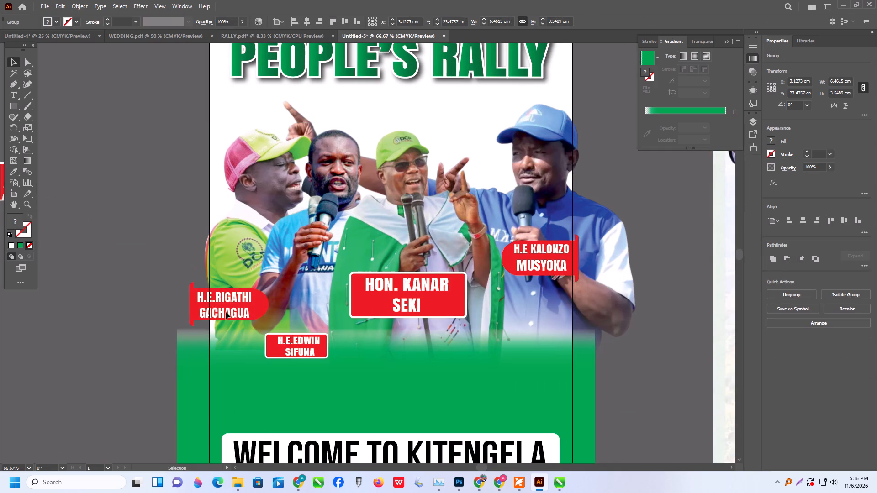
left_click_drag(226, 312, 238, 341)
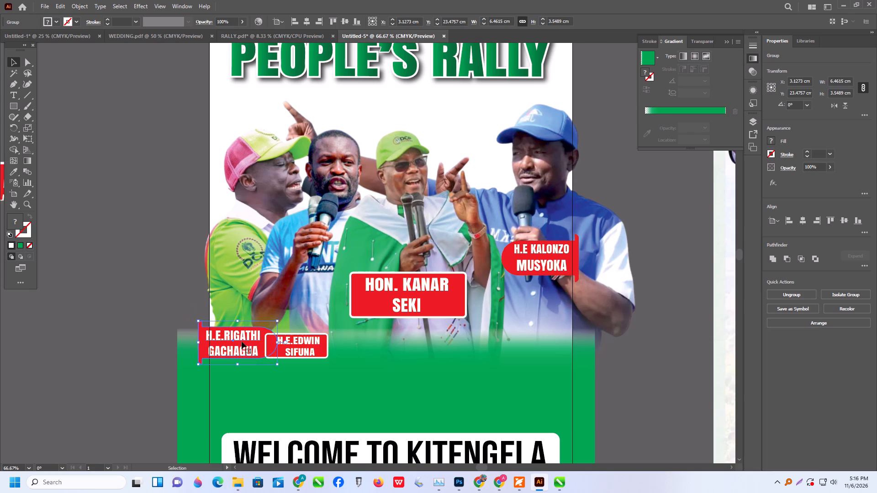
Center the H.E.EDWIN SIFUNA text and its red box on each other horizontally and group them.
left_click_drag(304, 351, 312, 325)
key("ctrl+z")
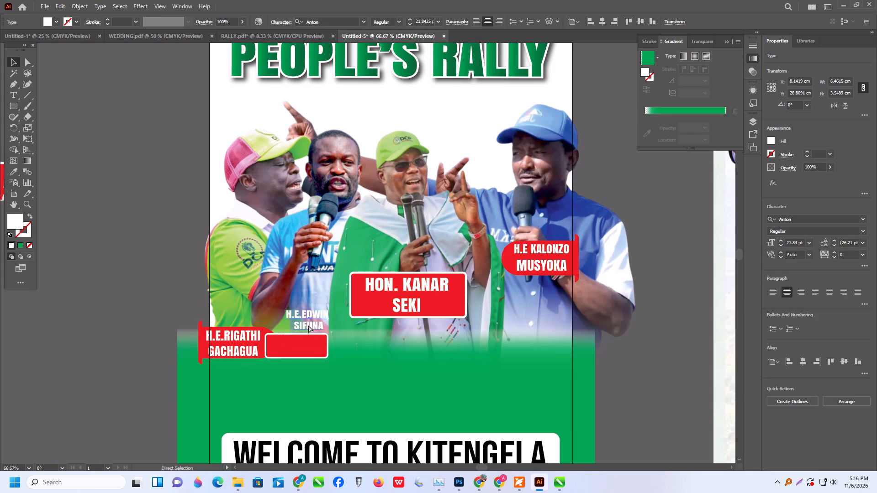
left_click(267, 344, "shift")
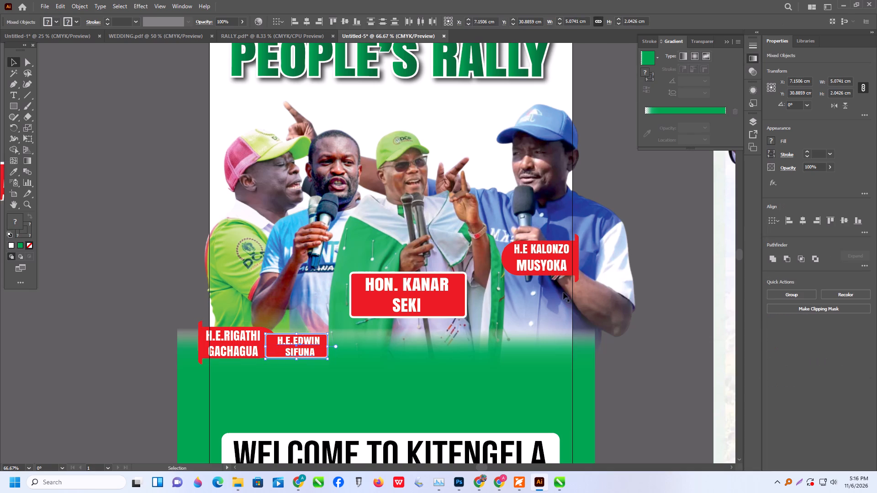
left_click(776, 220)
left_click(792, 240)
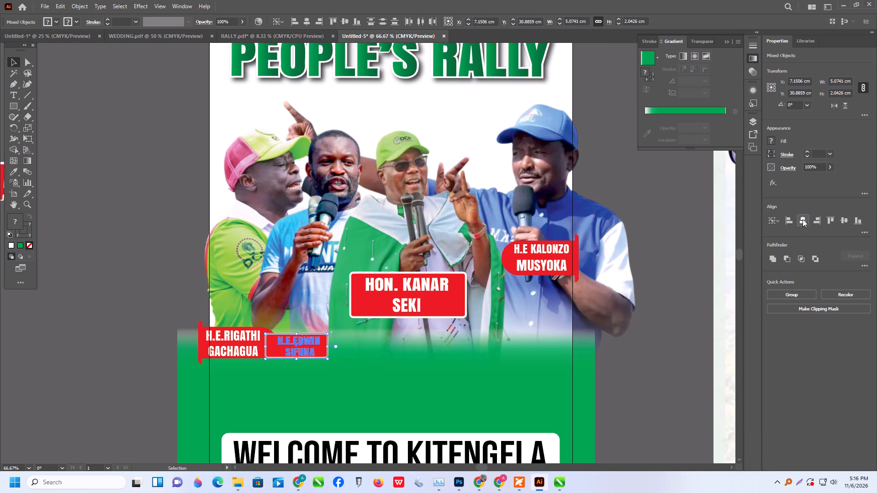
left_click(801, 219)
left_click(845, 222)
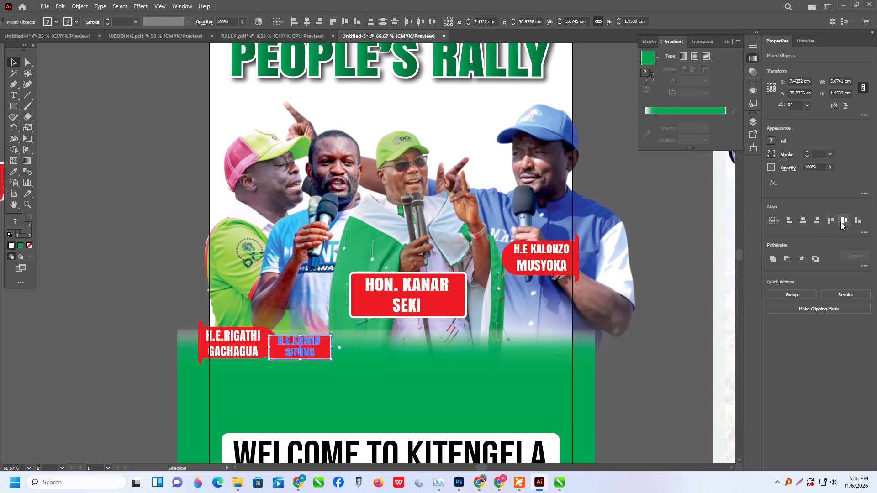
key("ctrl+z")
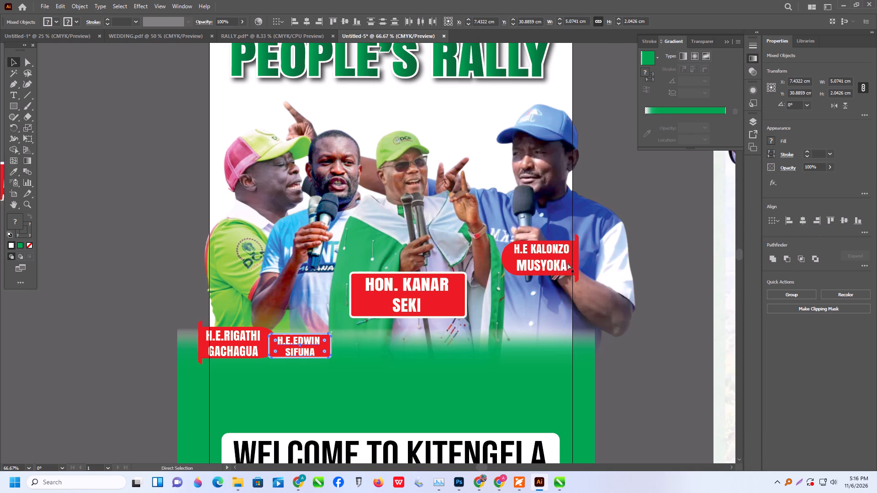
key("ctrl+g")
Move the grouped H.E.EDWIN SIFUNA tag up beneath the blue T-shirt speaker, to about X 8.5 cm, Y 29.3 cm.
left_click_drag(303, 344, 315, 323)
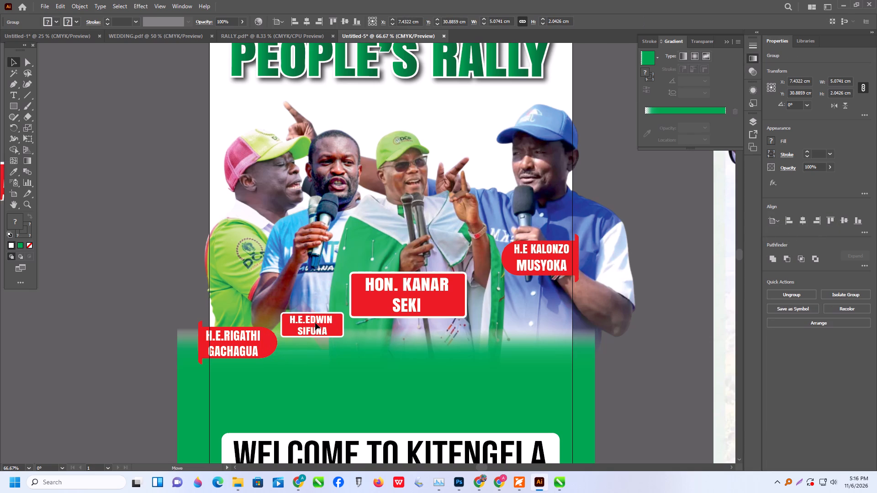
left_click_drag(315, 323, 316, 325)
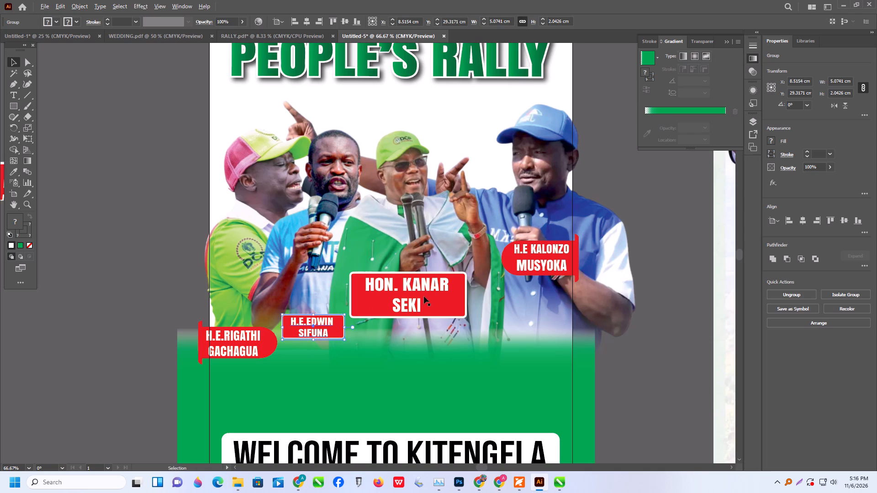
Move the H.E KALONZO MUSYOKA tag off the poster beside the artboard and ungroup it.
left_click(555, 262)
left_click_drag(559, 261, 558, 330)
right_click(556, 329)
left_click(647, 370)
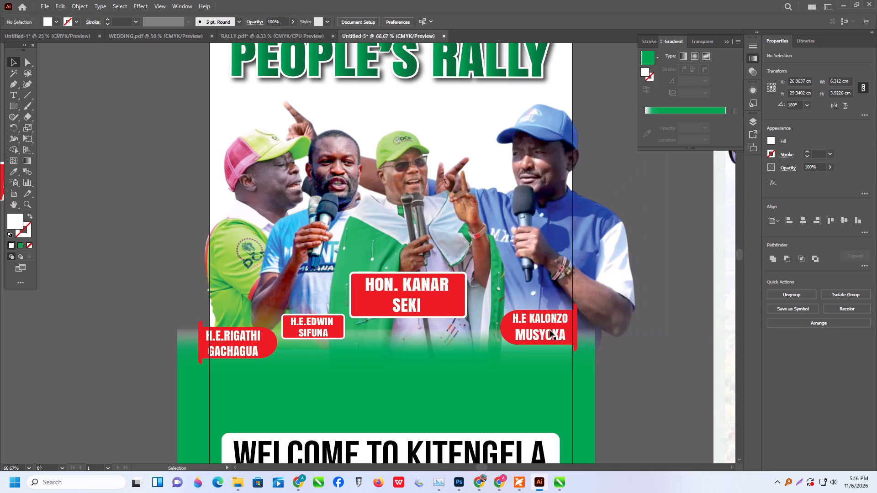
left_click_drag(549, 330, 654, 348)
right_click(654, 347)
left_click(686, 261)
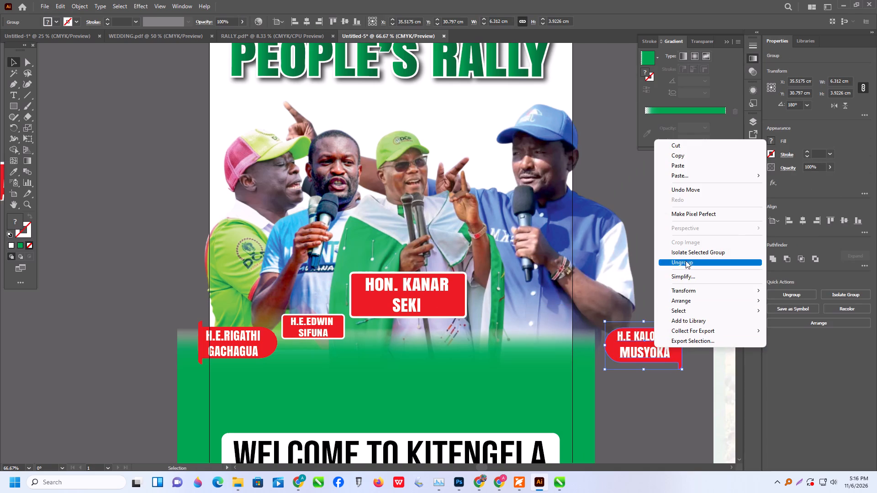
left_click(678, 236)
Separate the red background shape from the H.E KALONZO MUSYOKA text and delete the shape.
left_click_drag(672, 346, 688, 342)
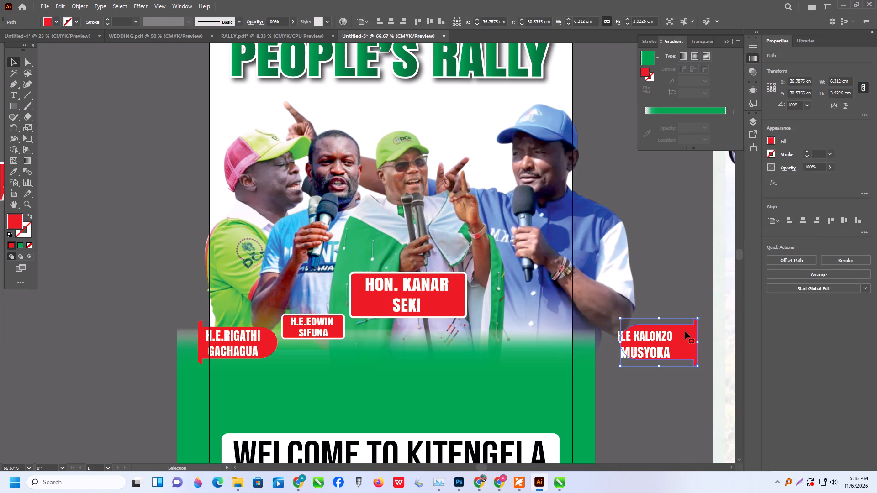
key("Delete")
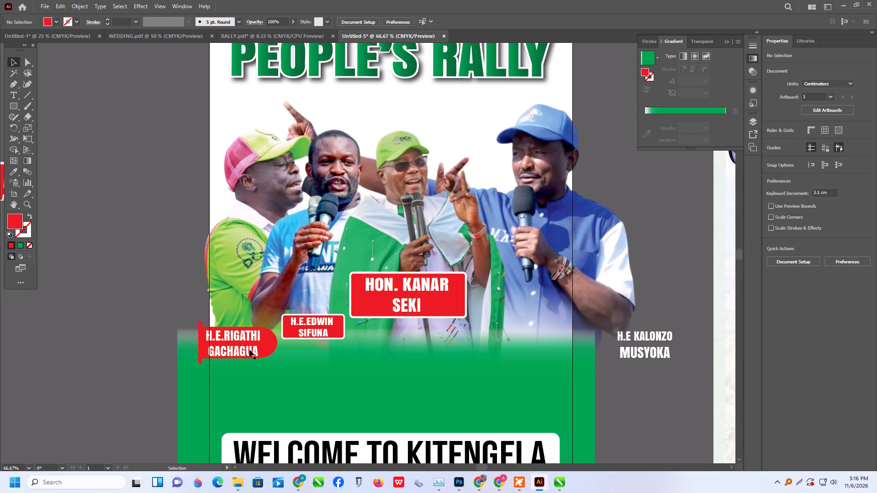
Move the H.E.RIGATHI GACHAGUA tag flush with the artboard's left edge, at about X 3.2 cm, Y 30.8 cm.
left_click_drag(254, 347, 264, 350)
Duplicate the H.E.RIGATHI GACHAGUA tag off the poster, below the H.E KALONZO MUSYOKA text, at about X 34.8 cm, Y 35.5 cm.
left_click_drag(255, 353, 642, 410, "alt")
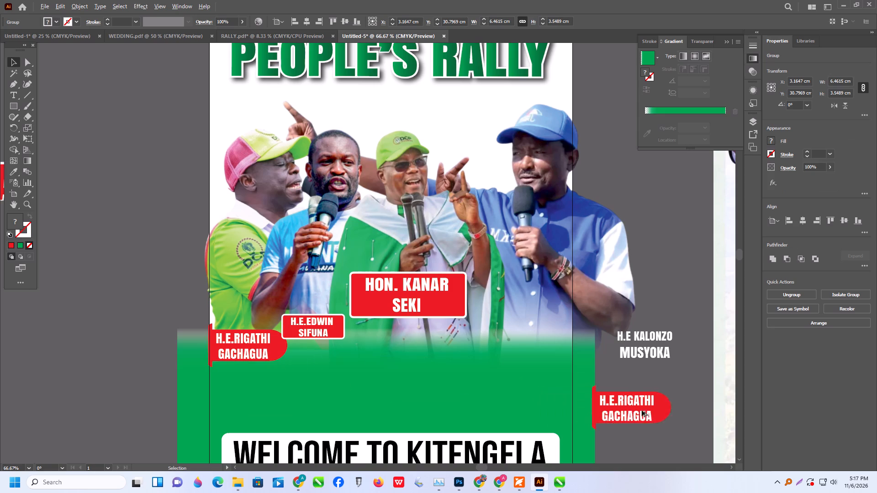
left_click_drag(642, 410, 642, 410, "alt")
Reflect the duplicated H.E.RIGATHI GACHAGUA tag across the vertical axis.
right_click(639, 406)
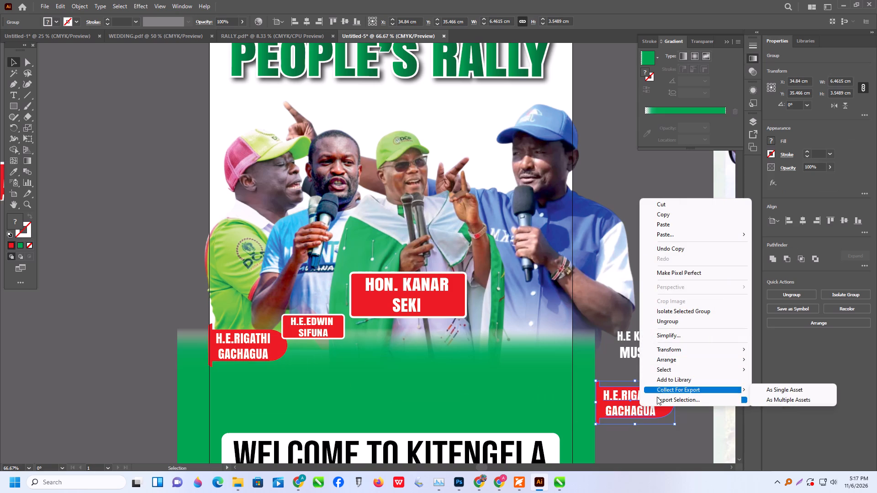
left_click(666, 464)
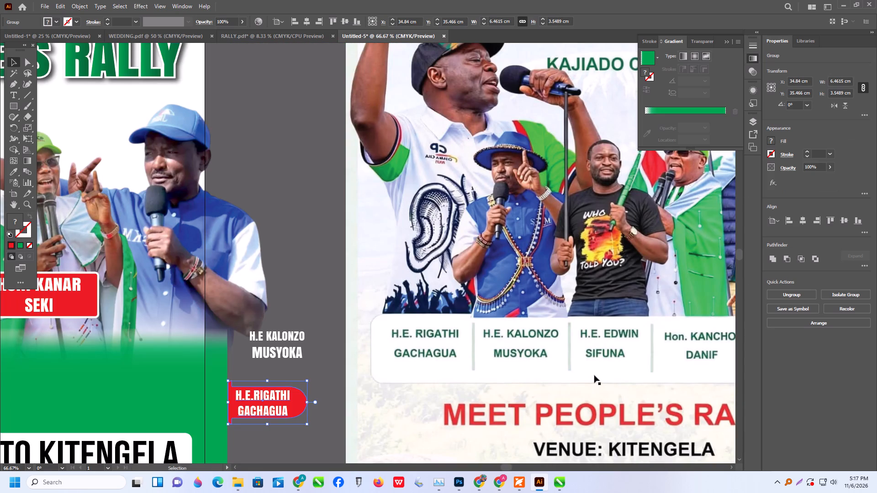
left_click(317, 269)
left_click(281, 402)
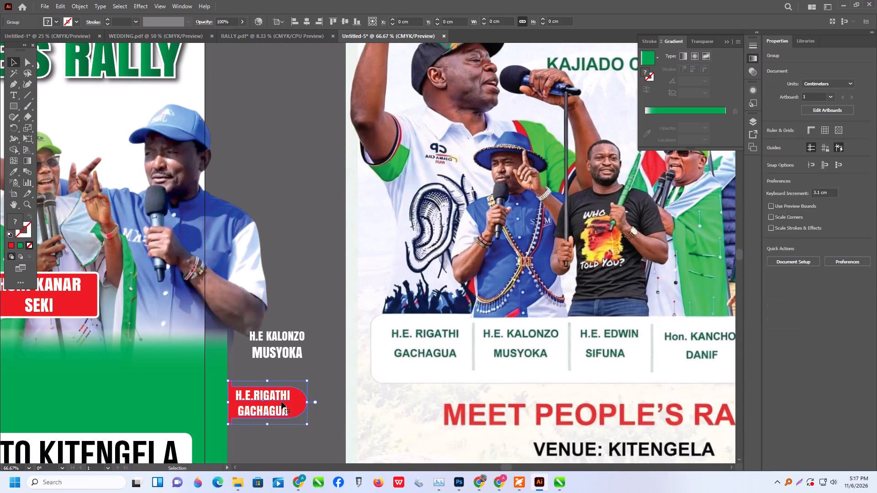
right_click(272, 405)
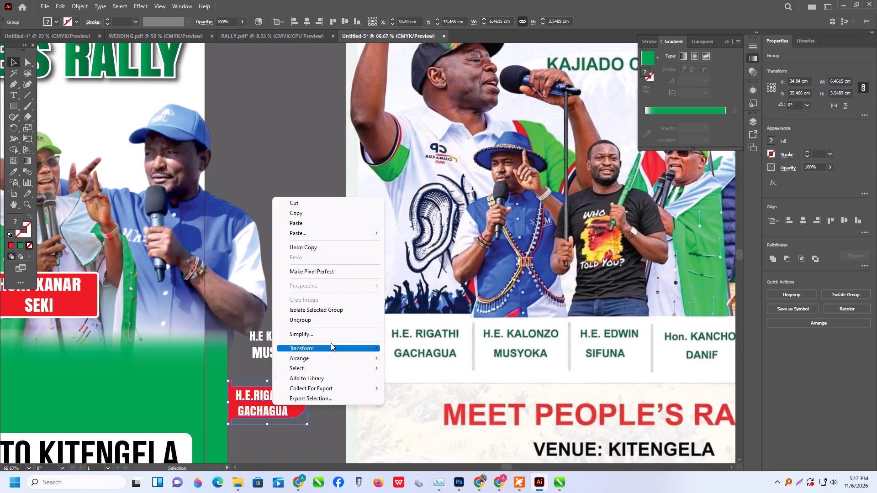
left_click(321, 346)
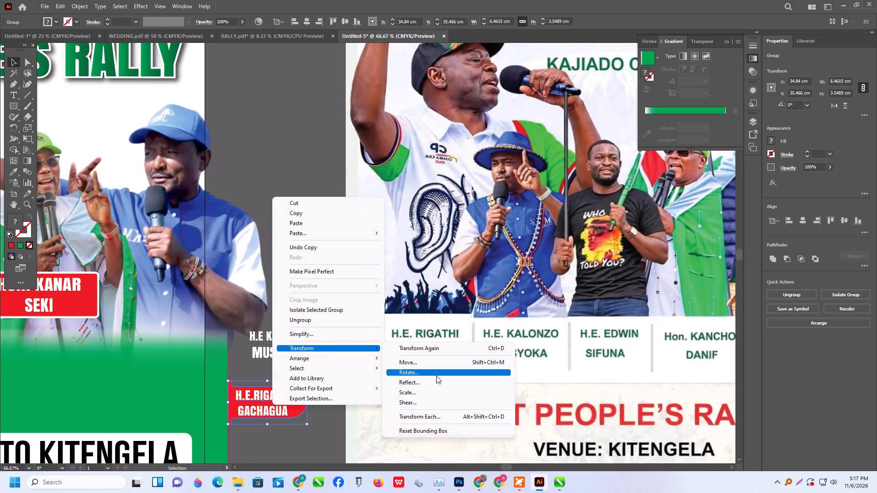
left_click(426, 380)
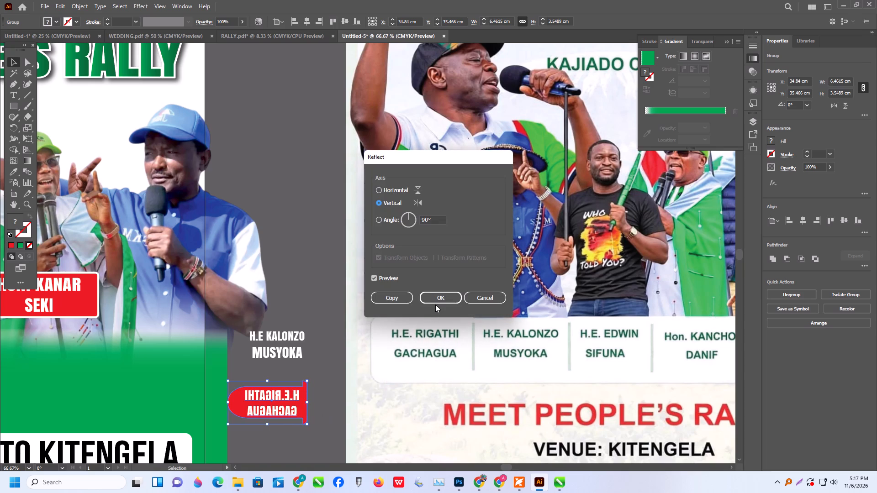
left_click(435, 304)
left_click(438, 301)
left_click(304, 303)
Ungroup the reflected tag and delete its mirrored H.E.RIGATHI GACHAGUA text, keeping the red shape.
right_click(275, 415)
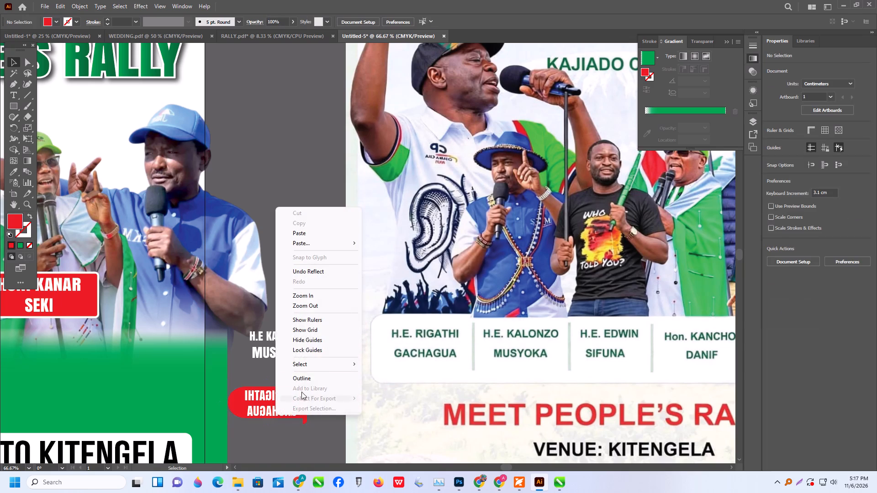
left_click(261, 407)
right_click(261, 407)
left_click(302, 319)
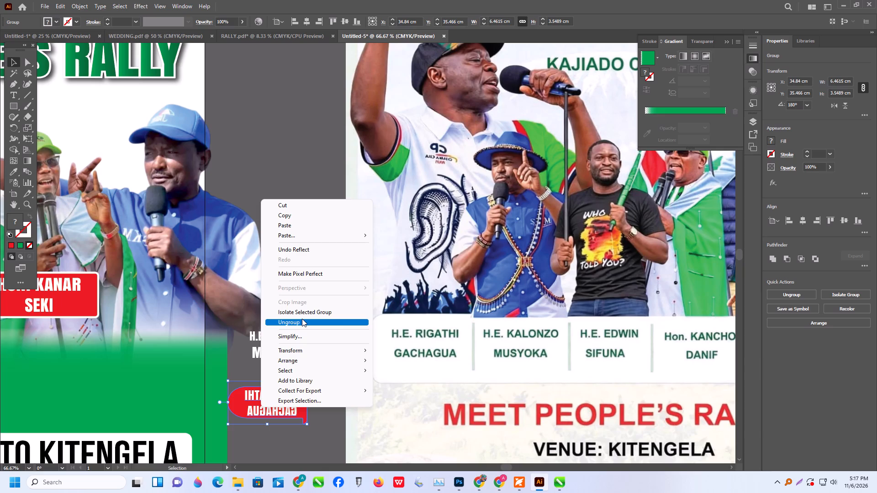
left_click(319, 295)
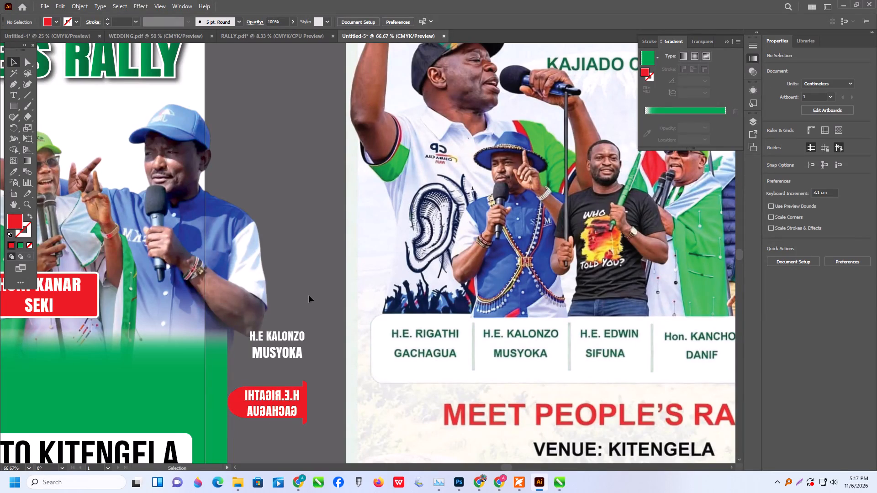
left_click(285, 399)
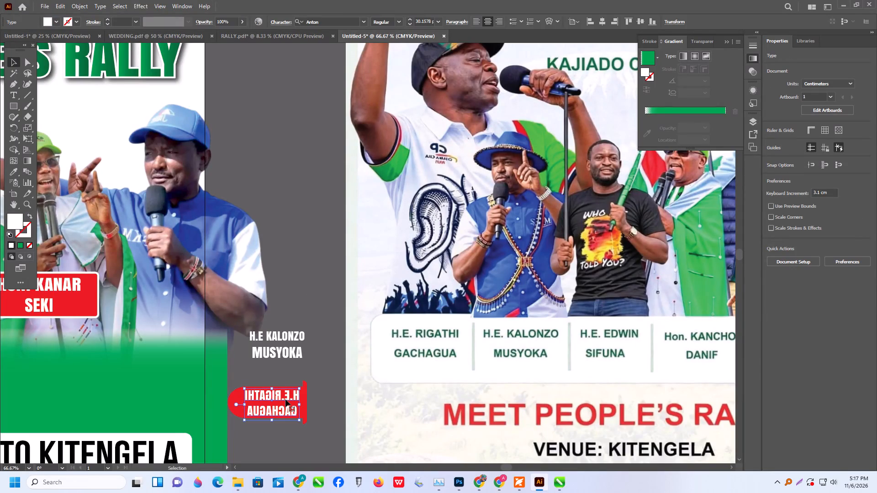
key("Delete")
Place the reflected red shape flush with the artboard's right edge, about X 26.7 cm, Y 31 cm, and put the H.E KALONZO MUSYOKA text on it.
left_click_drag(278, 401, 189, 349)
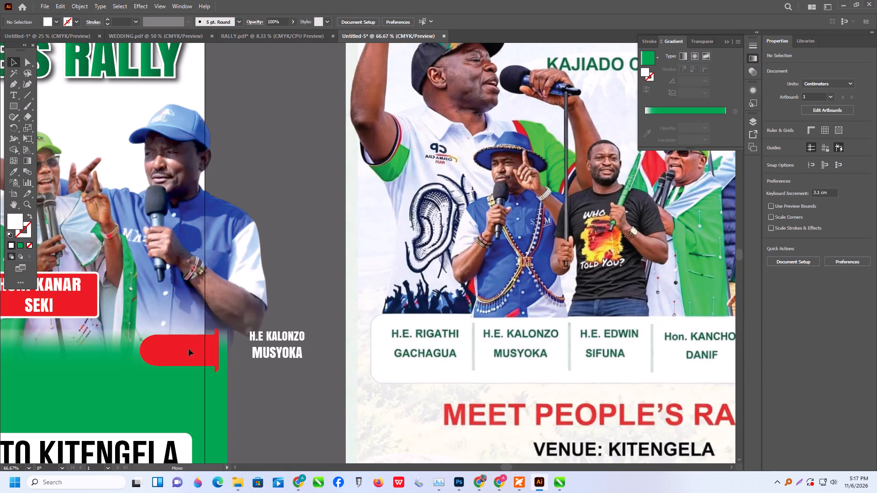
left_click_drag(189, 349, 179, 346)
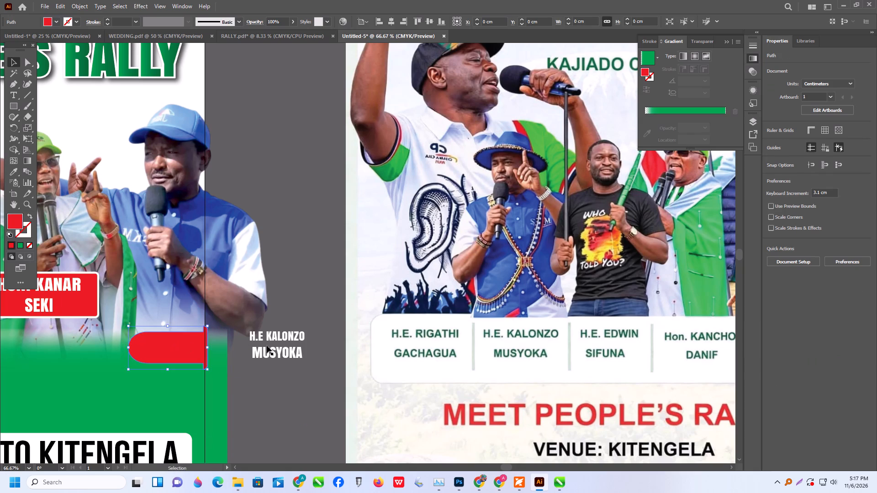
left_click_drag(281, 355, 177, 358)
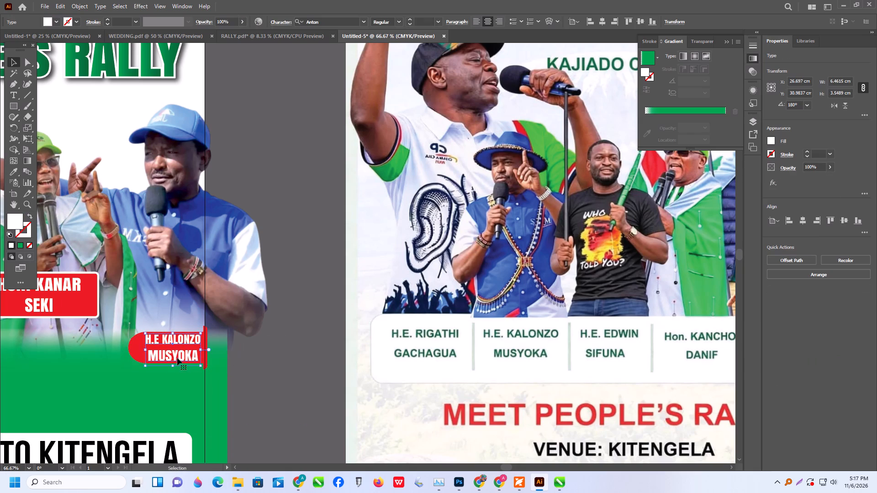
Scale the HON. KANAR SEKI text and its red box down to about 6.2 × 2.4 cm and place them at about X 16.8 cm, Y 30.6 cm.
scroll(178, 357, "up", 1, "alt")
scroll(332, 378, "down", 1, "alt")
scroll(435, 346, "down", 1, "alt")
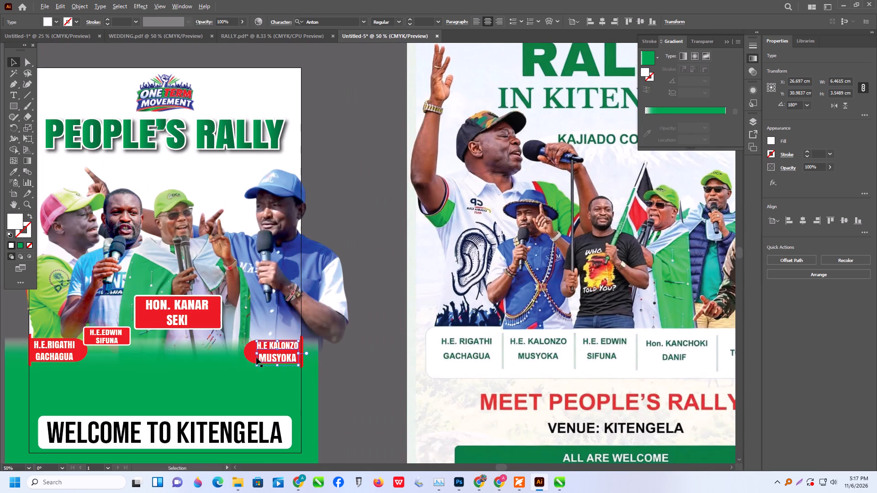
scroll(164, 310, "down", 2, "alt")
scroll(132, 307, "up", 2, "alt")
scroll(240, 331, "up", 1, "alt")
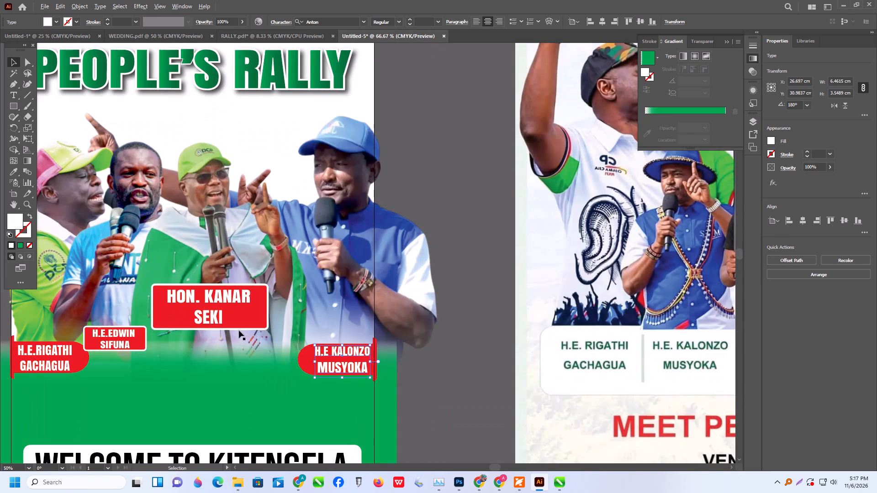
left_click_drag(207, 295, 211, 322)
key("ctrl+z")
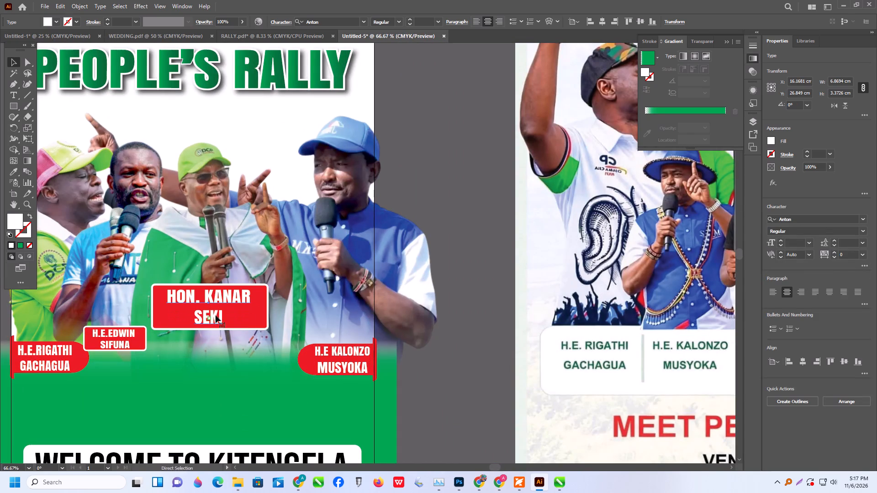
left_click(265, 323, "shift")
left_click_drag(264, 322, 268, 333)
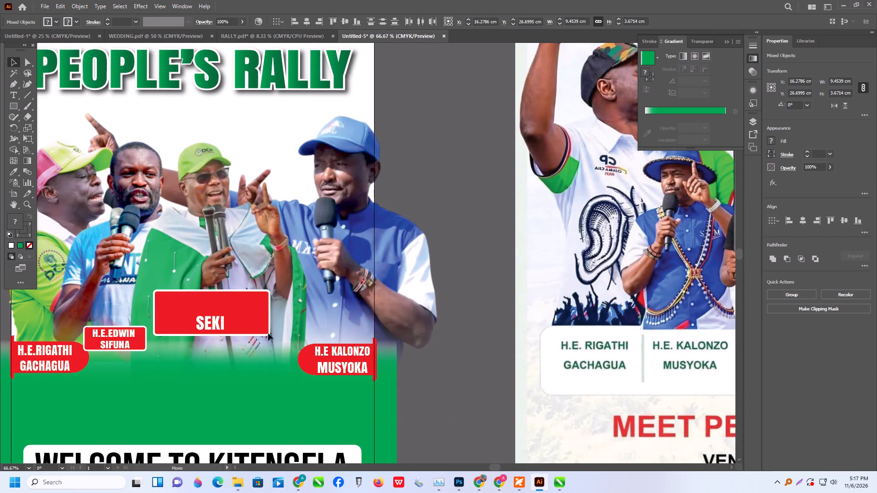
left_click_drag(268, 333, 276, 365)
left_click_drag(280, 372, 248, 361, "shift")
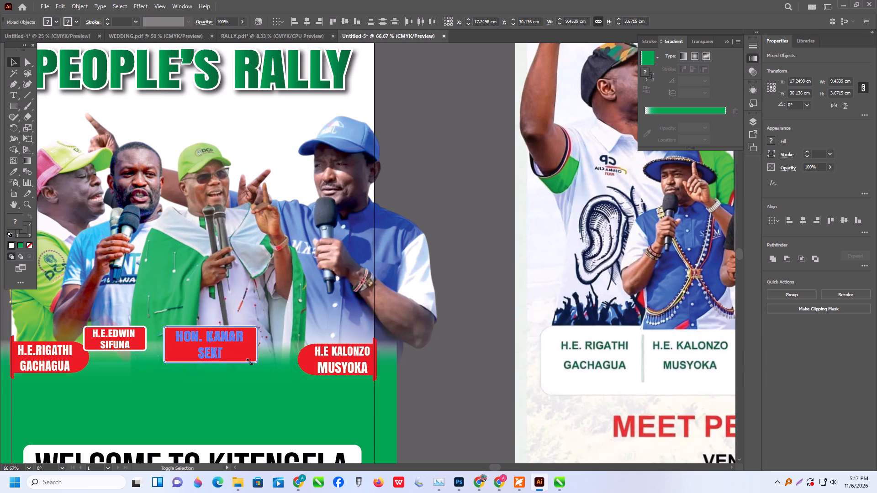
left_click_drag(248, 361, 239, 357, "shift")
left_click_drag(234, 349, 248, 362)
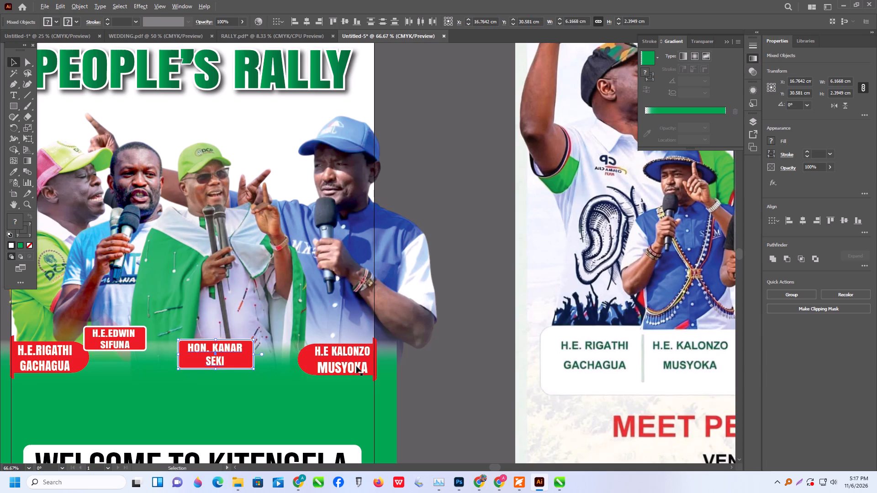
Shrink the H.E KALONZO MUSYOKA text slightly to about 4.4 × 2.6 cm within its red tag.
scroll(336, 369, "down", 1, "alt")
scroll(414, 351, "down", 1, "alt")
scroll(289, 356, "up", 2, "alt")
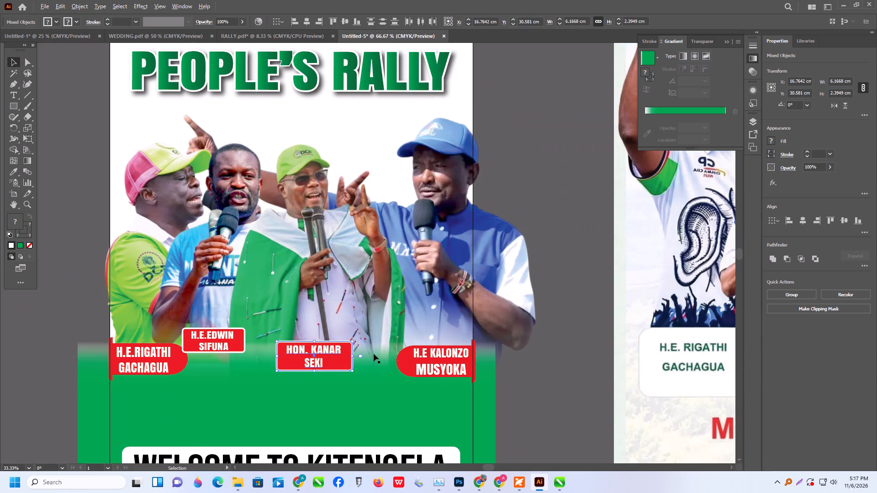
left_click(432, 354)
left_click(470, 380, "shift")
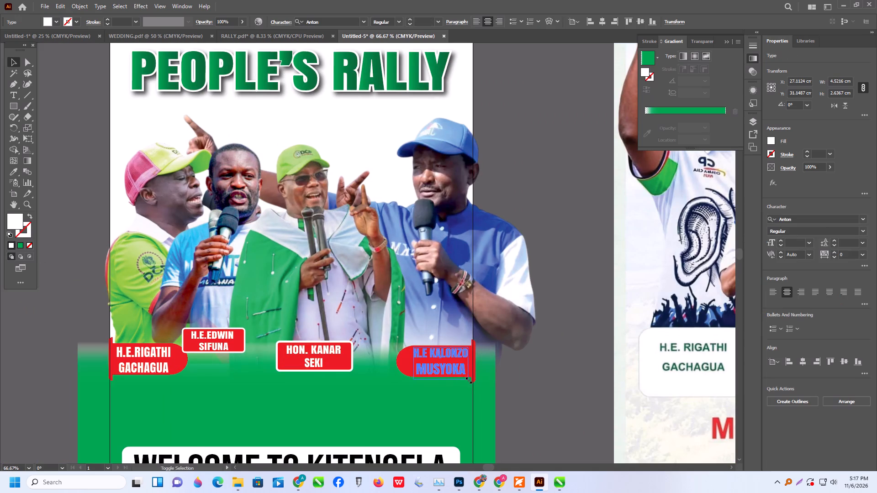
Lower the PEOPLE'S RALLY title to about Y 7.8 cm and enlarge it to about 28.6 × 3.8 cm.
scroll(497, 362, "down", 1, "alt")
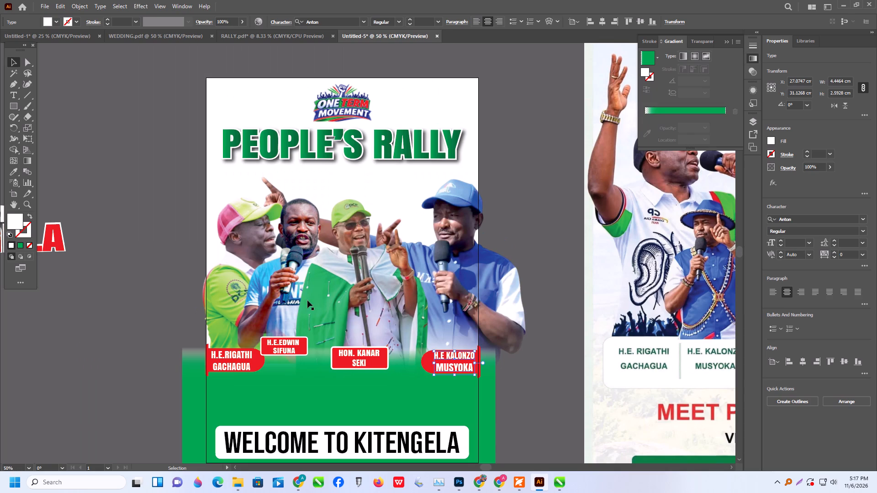
scroll(294, 188, "up", 2)
scroll(333, 188, "up", 1)
scroll(380, 199, "down", 1)
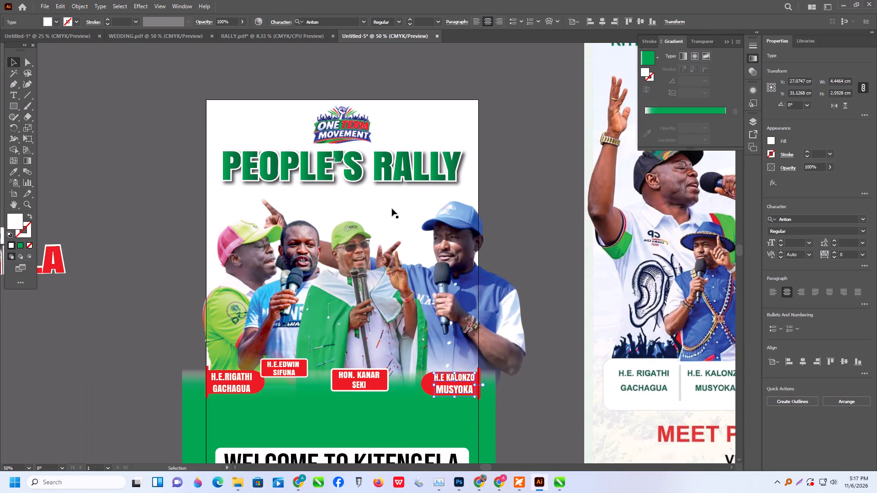
scroll(392, 209, "down", 3)
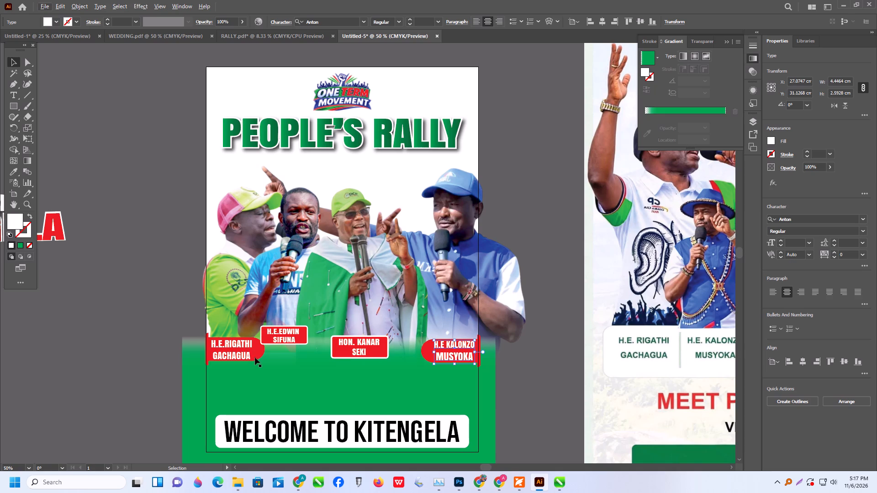
scroll(255, 356, "up", 3)
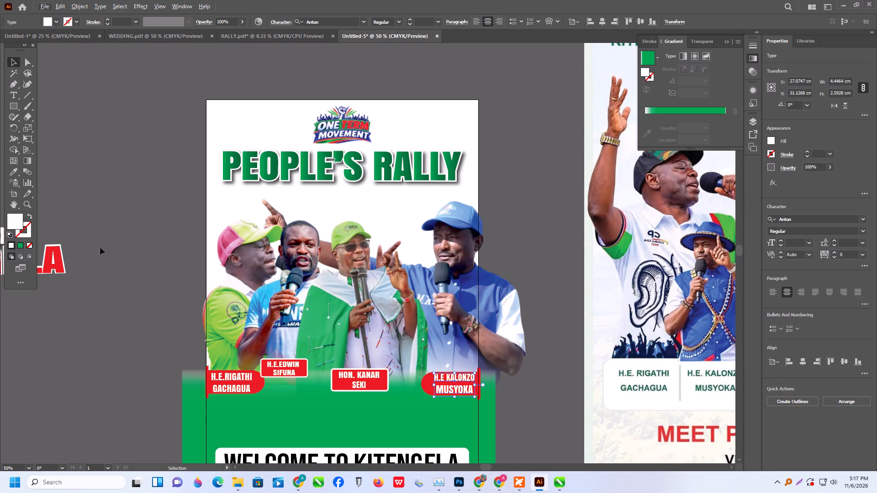
left_click(252, 161)
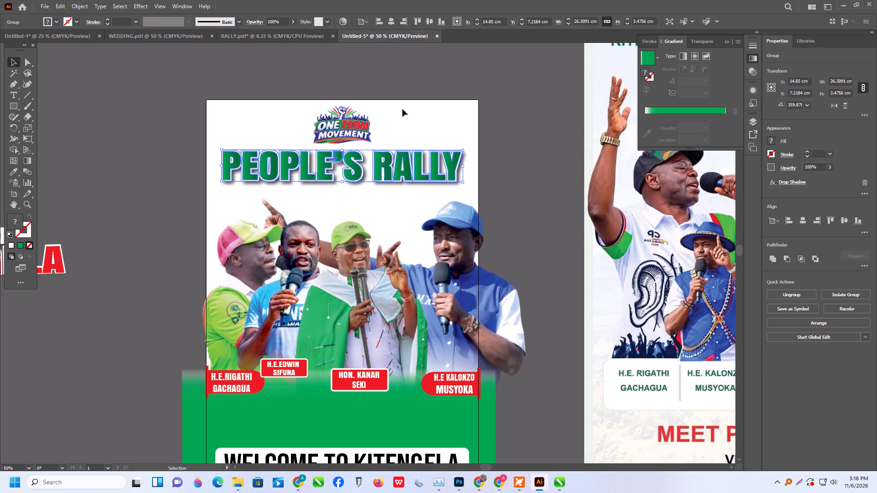
left_click_drag(358, 160, 358, 167)
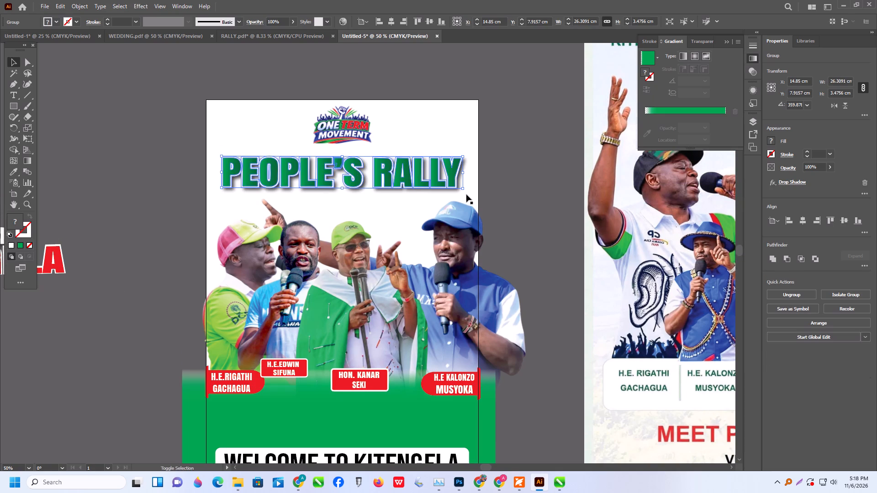
left_click_drag(464, 189, 474, 194, "shift")
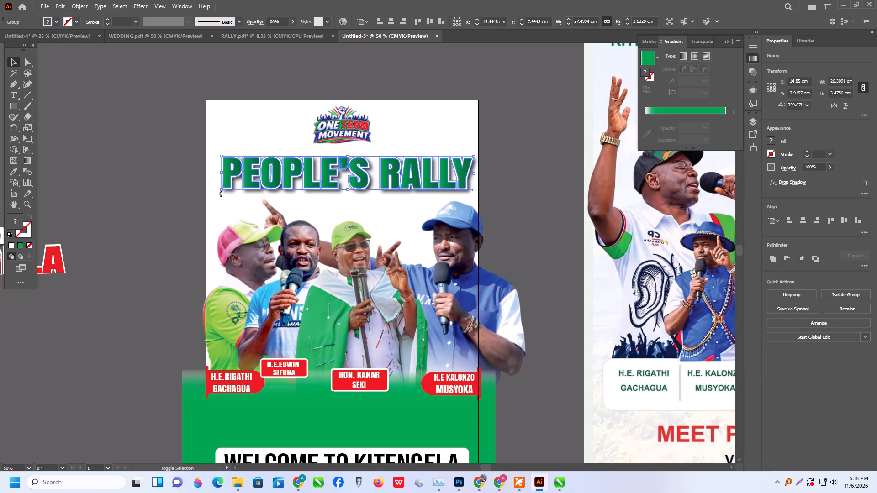
left_click_drag(223, 188, 211, 197, "shift")
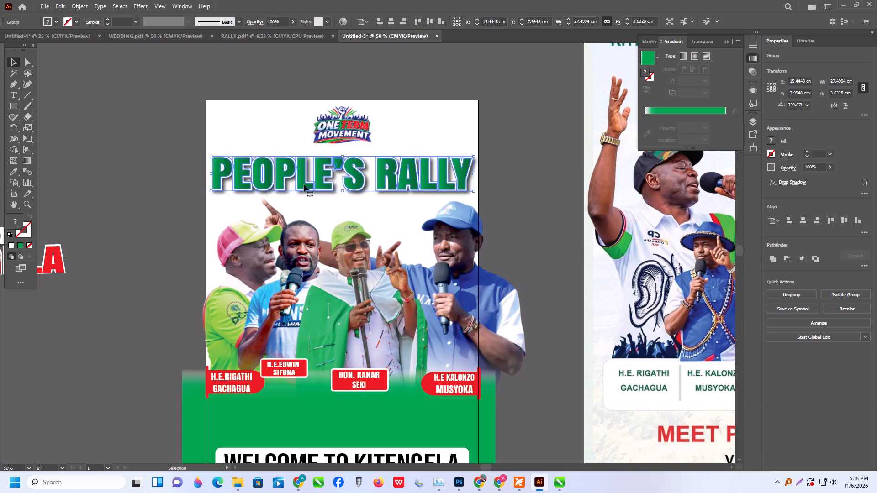
left_click(356, 178)
Enlarge the ONE TERM MOVEMENT logo to about 8 × 5.4 cm, raise it to about Y 3.1 cm and centre it horizontally on the artboard.
left_click(351, 131)
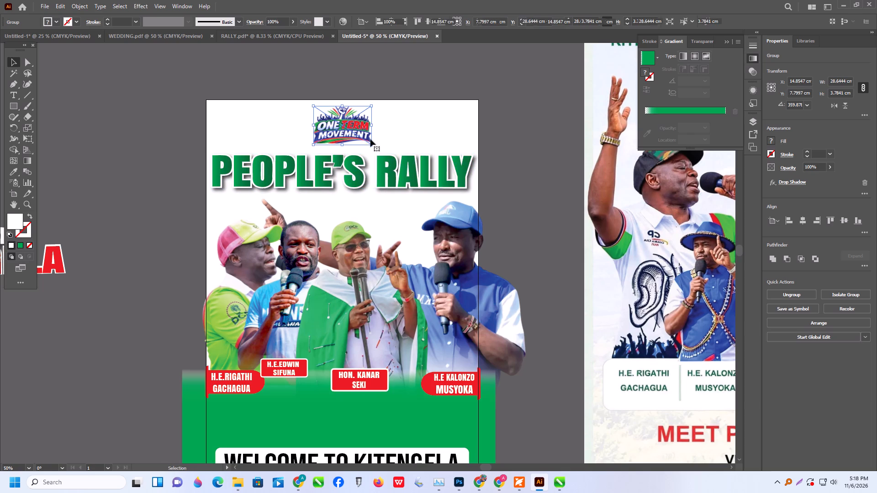
left_click_drag(371, 146, 387, 162, "shift")
left_click(366, 144)
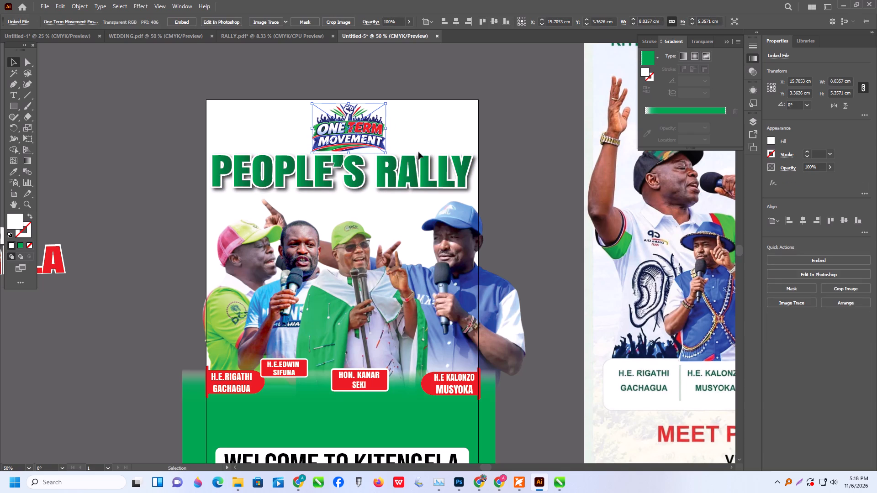
left_click(801, 217)
left_click(583, 168)
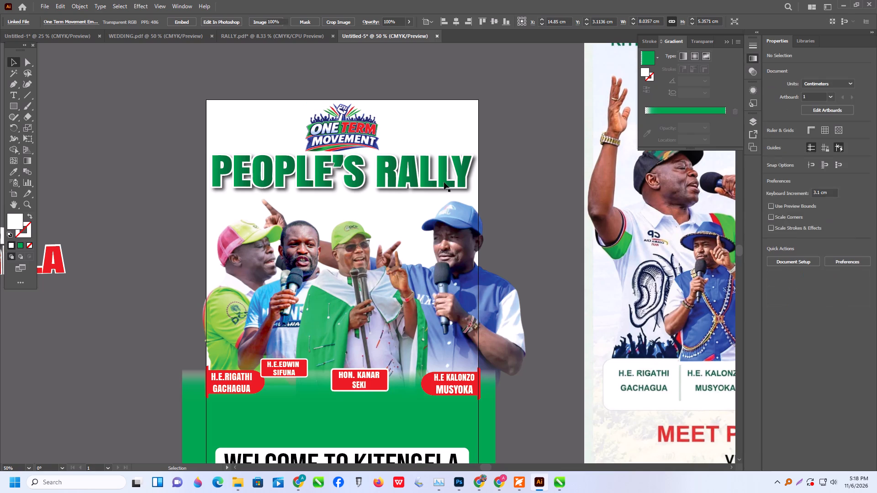
Centre the PEOPLE'S RALLY title horizontally on the artboard.
left_click(444, 182)
left_click(803, 218)
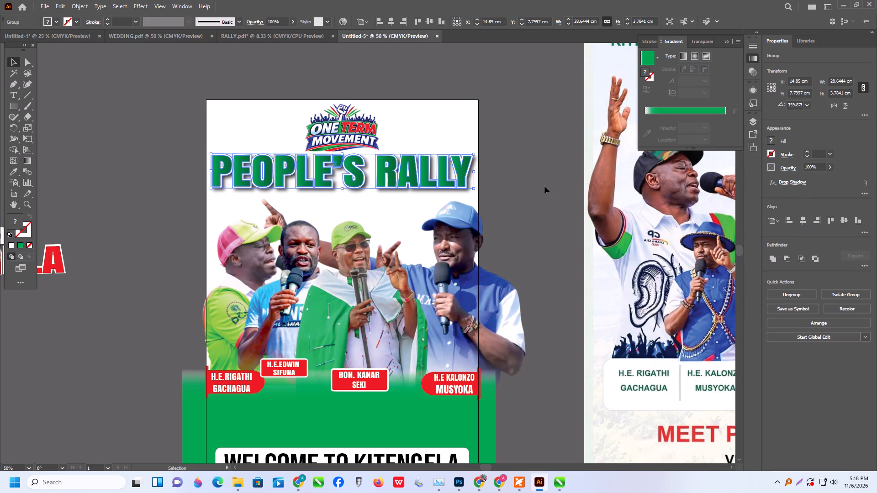
left_click(544, 186)
scroll(505, 283, "down", 13)
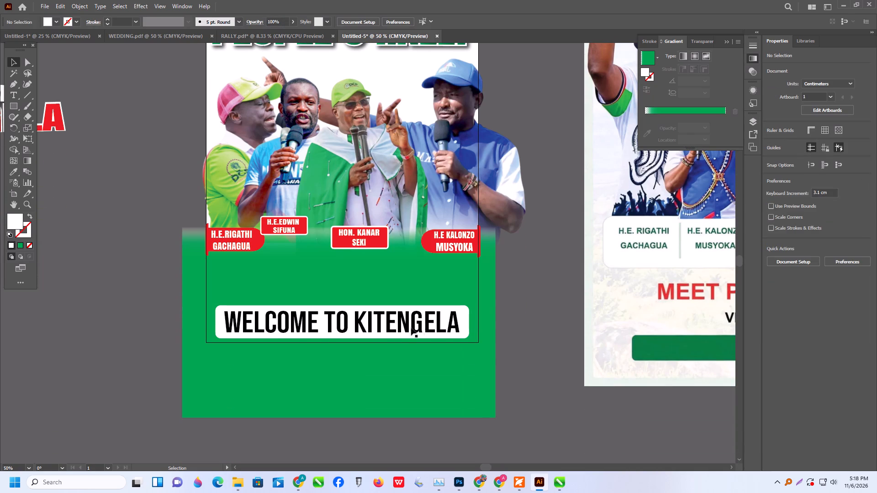
Move the four red name tags with their text off the poster onto the empty area on either side of the artboard.
scroll(366, 335, "down", 2, "alt")
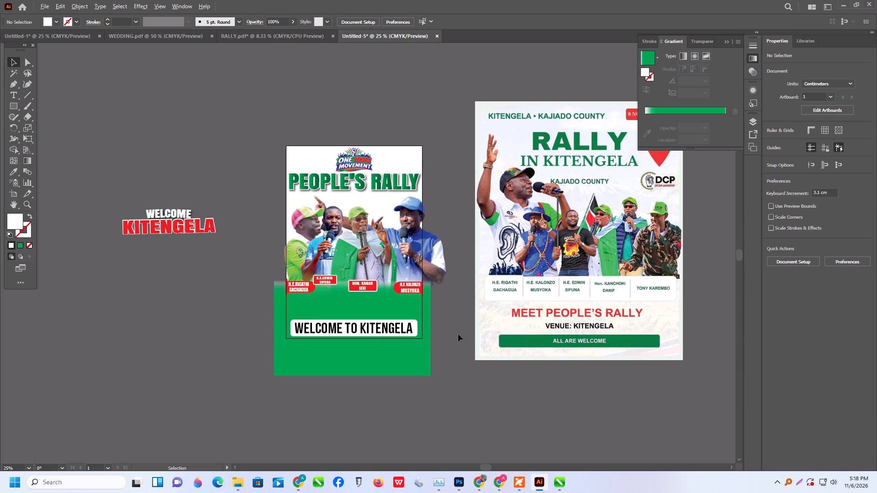
scroll(395, 334, "up", 2, "alt")
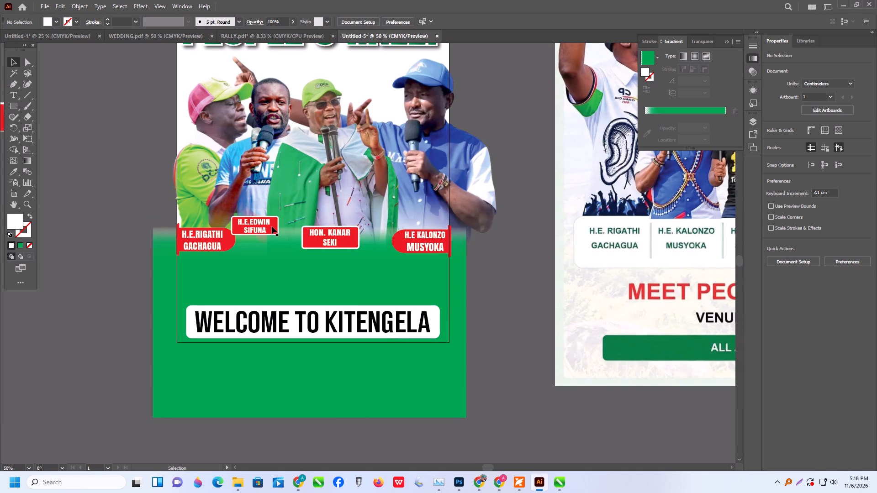
left_click(272, 226)
left_click_drag(272, 228, 119, 198)
left_click_drag(204, 244, 168, 255)
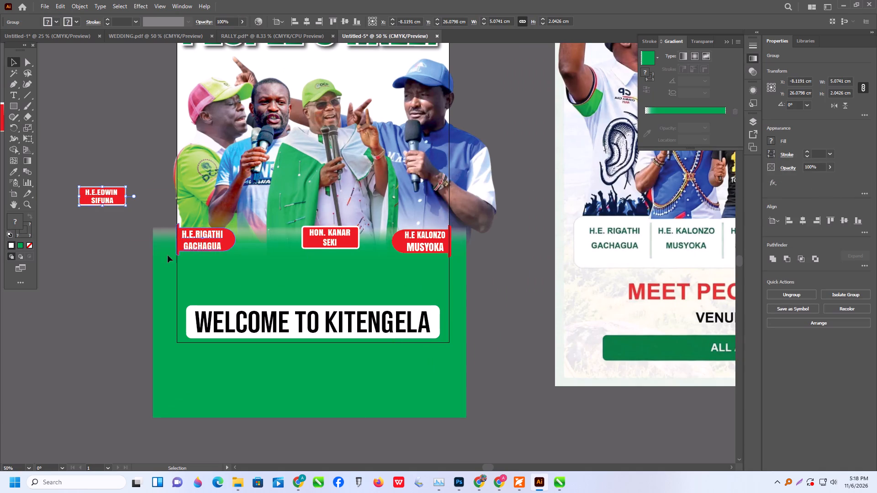
left_click_drag(168, 255, 88, 272)
left_click_drag(335, 239, 111, 225)
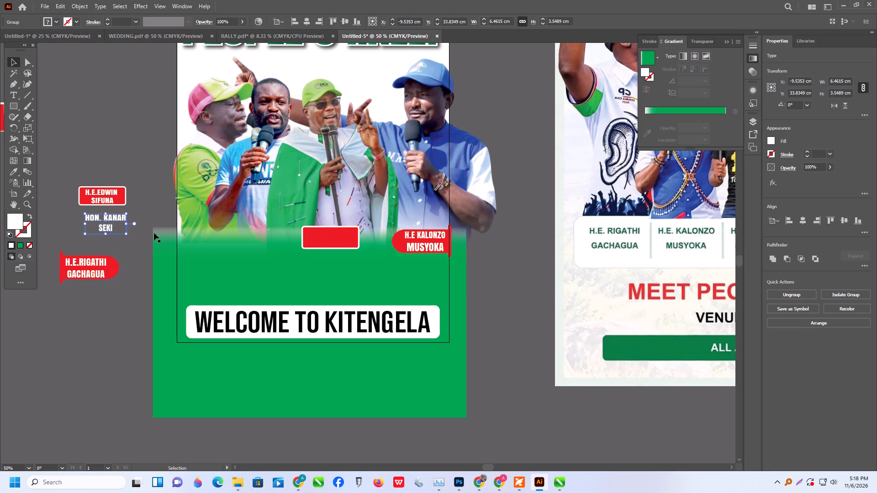
key("ctrl+z")
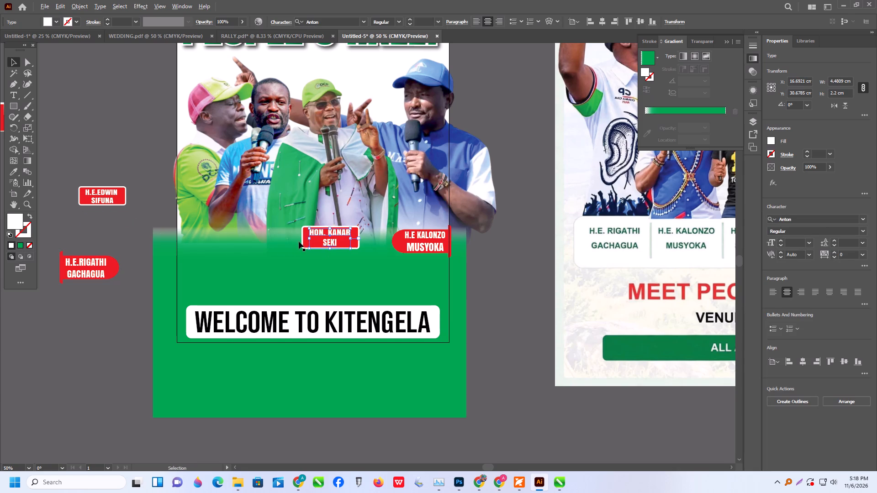
scroll(299, 241, "up", 1, "alt")
left_click(307, 233, "shift")
left_click_drag(349, 241, 154, 165)
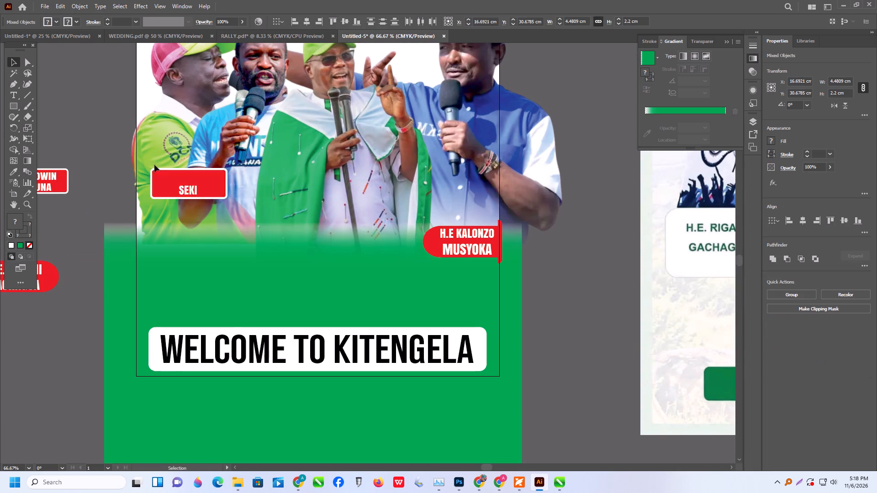
left_click_drag(154, 165, 102, 123)
left_click_drag(473, 245, 603, 290)
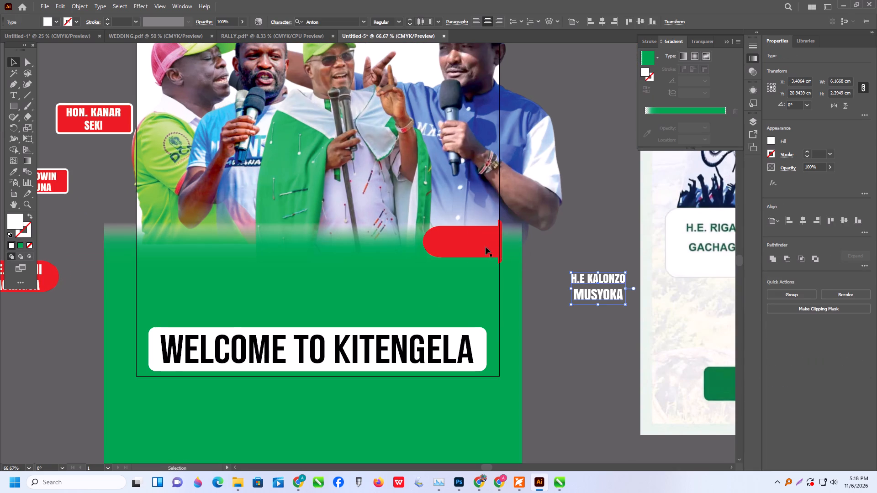
left_click_drag(491, 244, 641, 305)
Draw a red square-cornered rectangle across the poster beneath the speakers and widen it to about 31.2 × 4.6 cm.
left_click(14, 109)
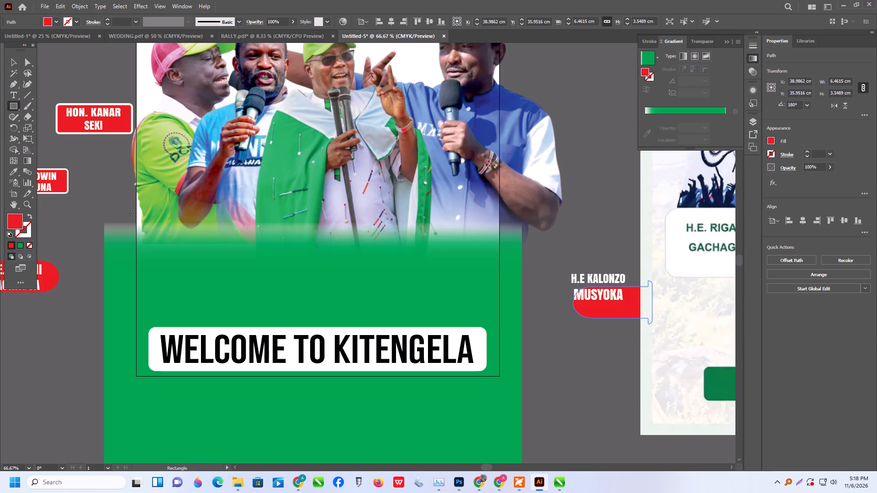
left_click_drag(131, 210, 503, 265)
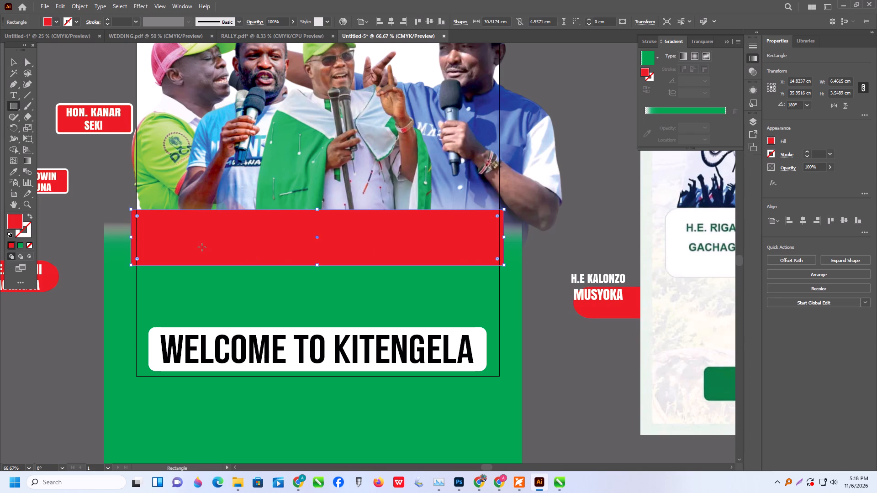
left_click(137, 216, "shift")
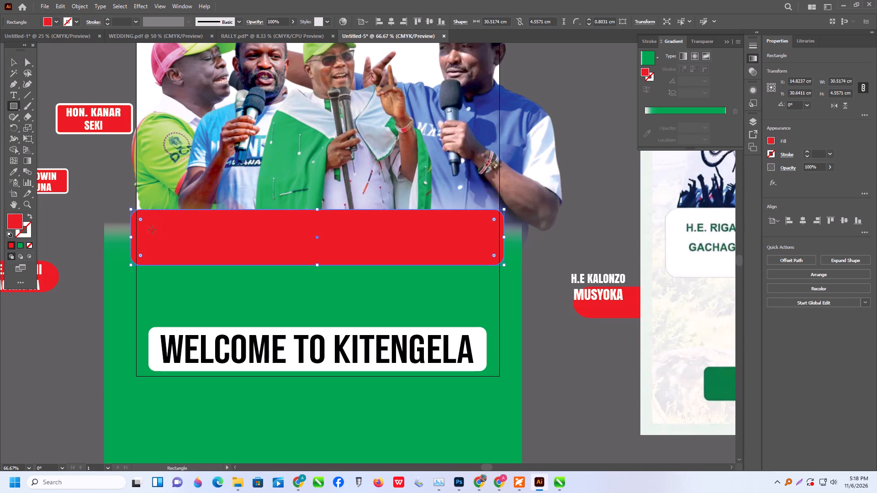
scroll(174, 232, "down", 2, "alt")
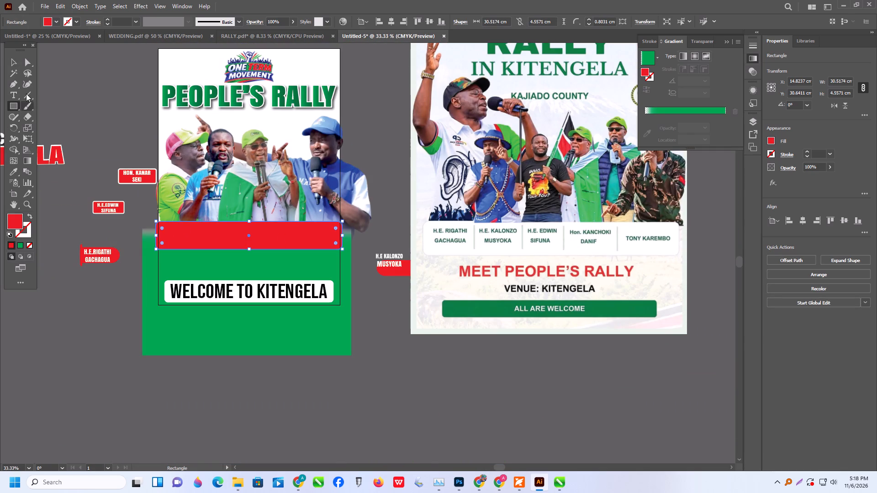
left_click(13, 63)
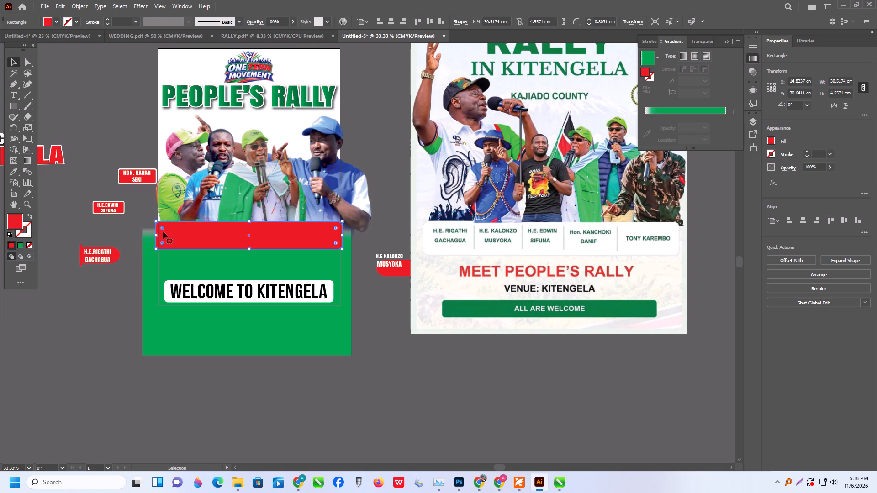
left_click(163, 231)
left_click_drag(164, 231, 164, 230)
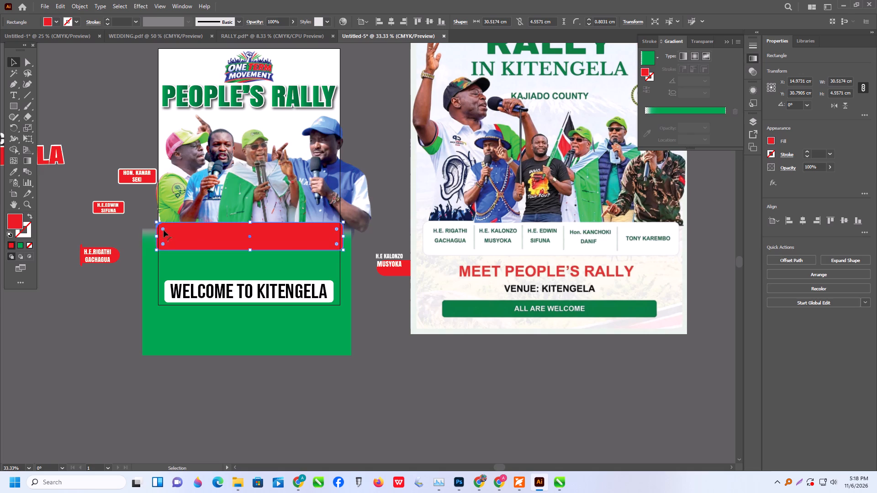
left_click_drag(164, 230, 151, 227)
left_click(230, 247)
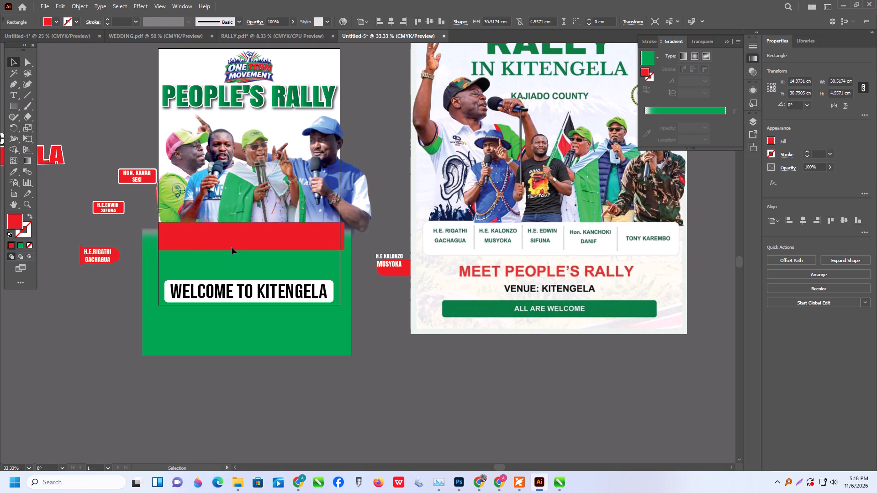
left_click(157, 239)
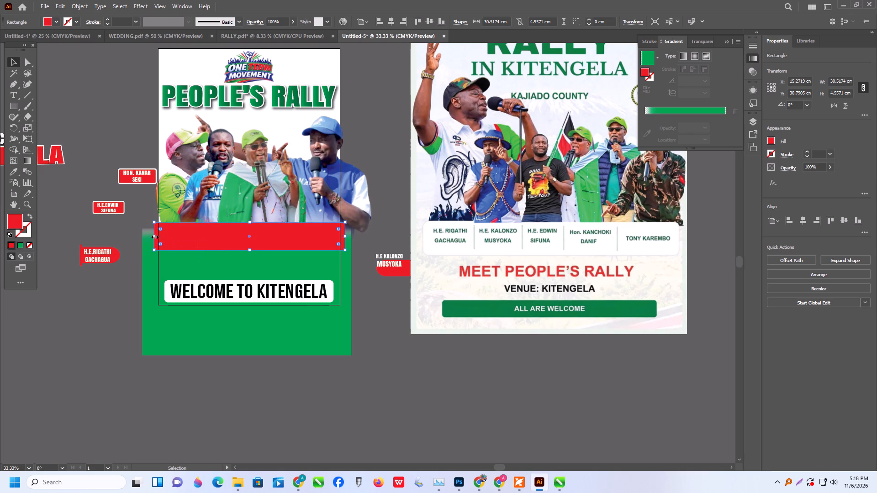
left_click(135, 223)
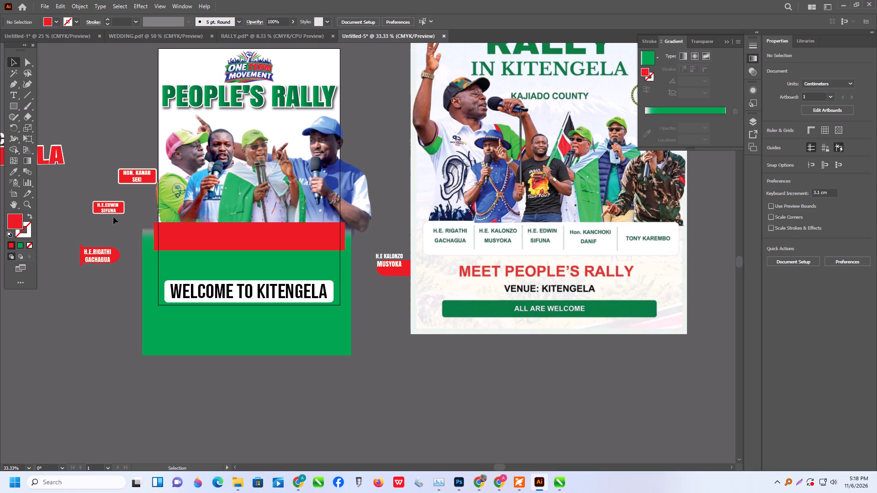
Ungroup the H.E.RIGATHI GACHAGUA tag and place only its text at the left end of the red band, brought to the front.
left_click(102, 259)
right_click(96, 256)
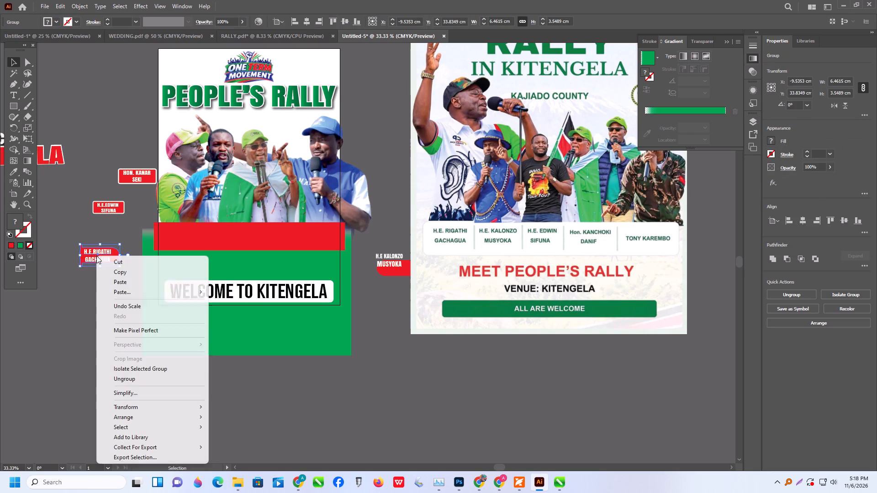
left_click_drag(140, 378, 136, 377)
left_click(81, 368)
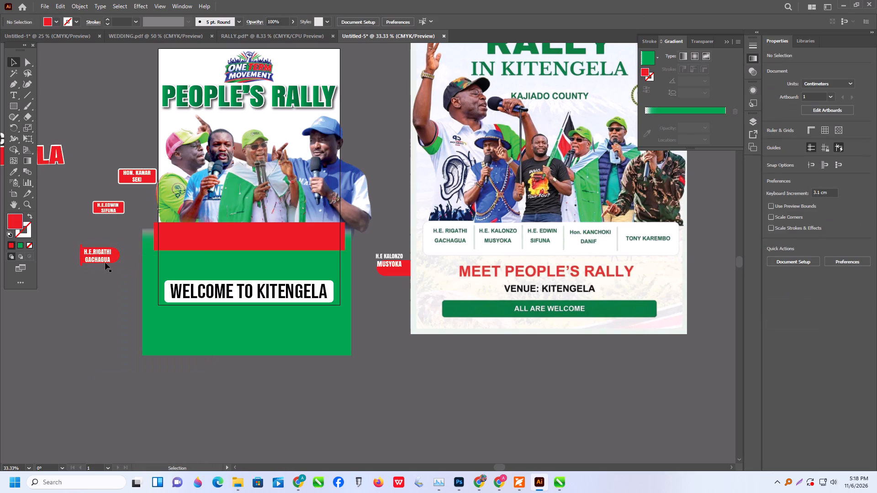
left_click_drag(105, 262, 187, 241)
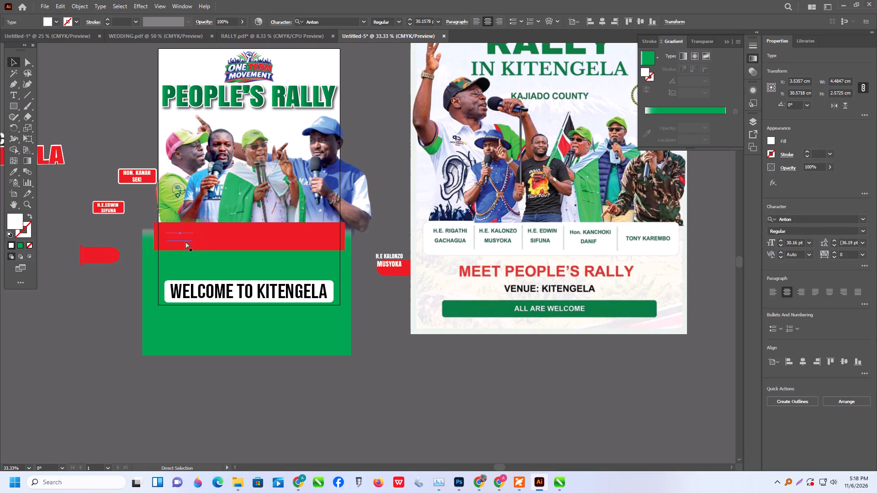
key("ctrl+shift+bracketright")
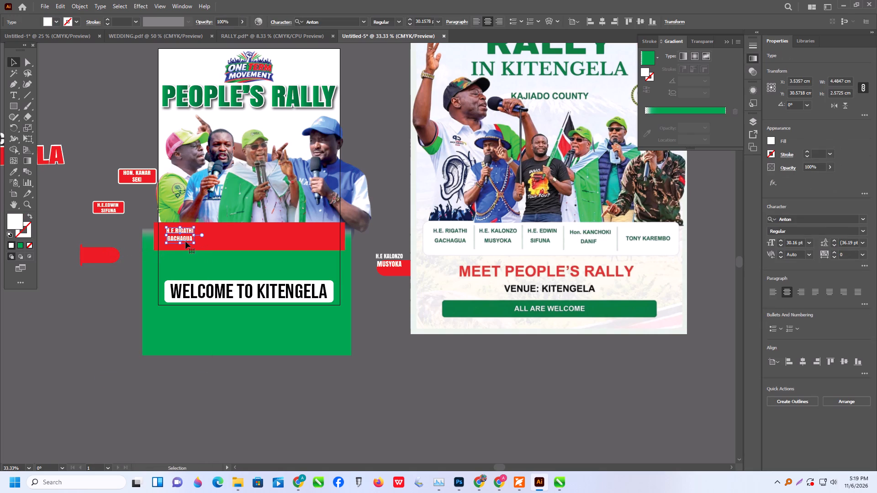
scroll(104, 224, "up", 1, "alt")
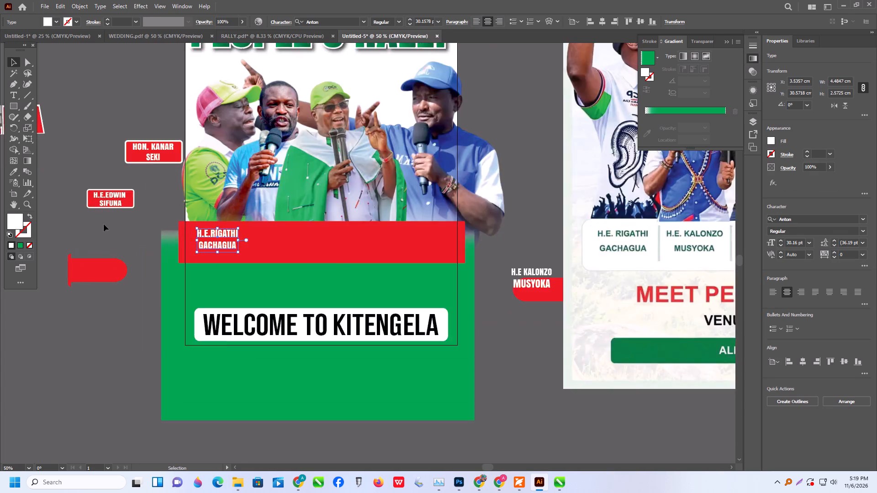
scroll(104, 224, "up", 1, "alt")
left_click_drag(268, 251, 264, 252)
Reduce the red band's height to about 3.3 cm, keeping its top edge in place.
left_click(334, 272)
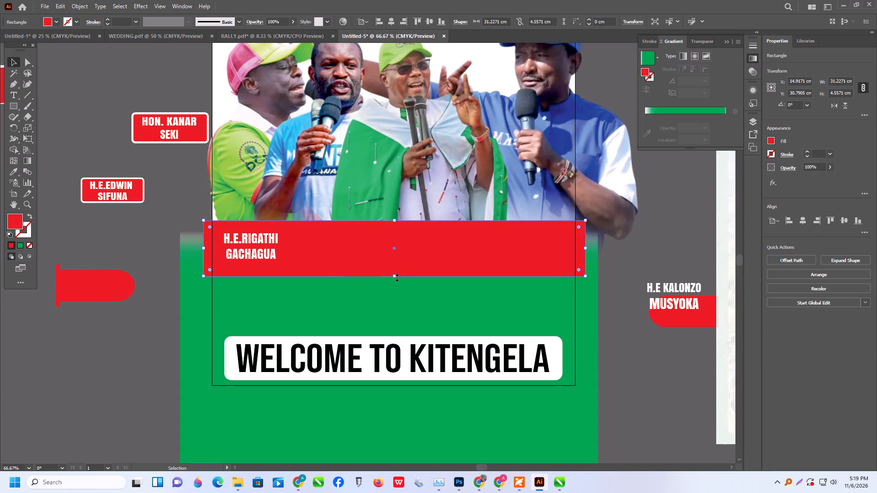
left_click_drag(395, 277, 401, 261)
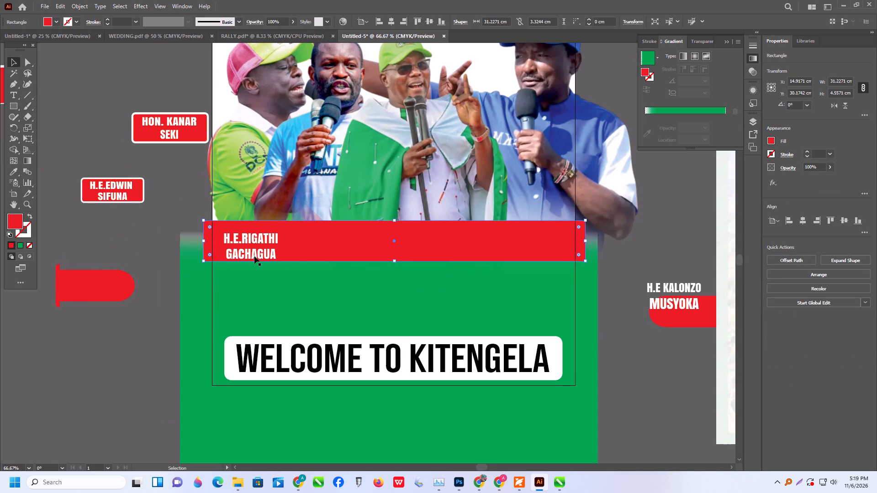
Raise the H.E.RIGATHI GACHAGUA text within the red band and enlarge it to about 4.7 × 2.7 cm.
left_click_drag(254, 256, 254, 249)
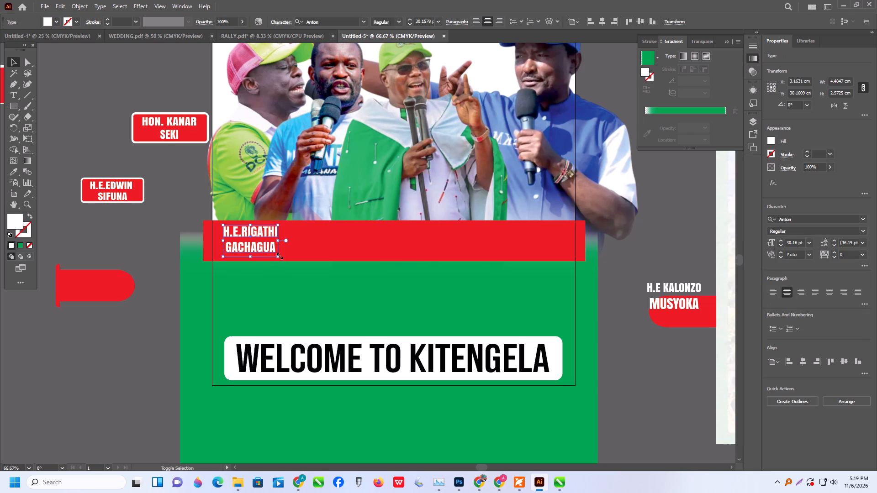
left_click(279, 255, "shift")
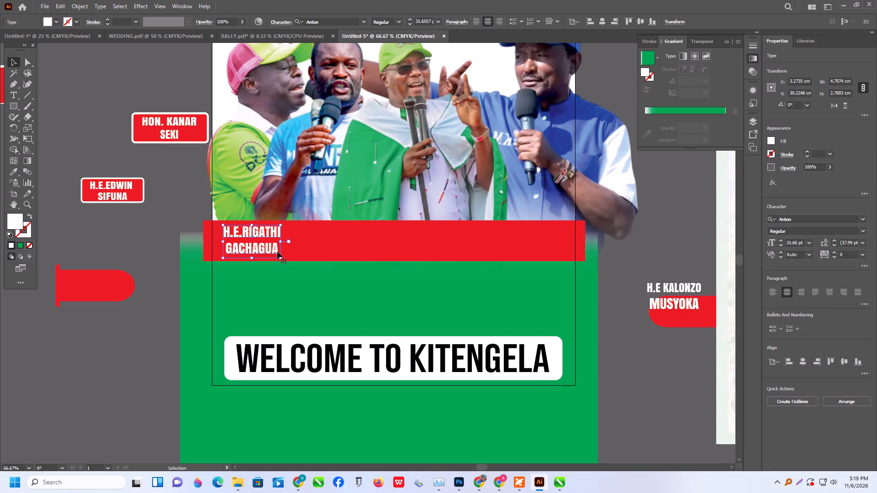
scroll(245, 307, "up", 4)
left_click(143, 296)
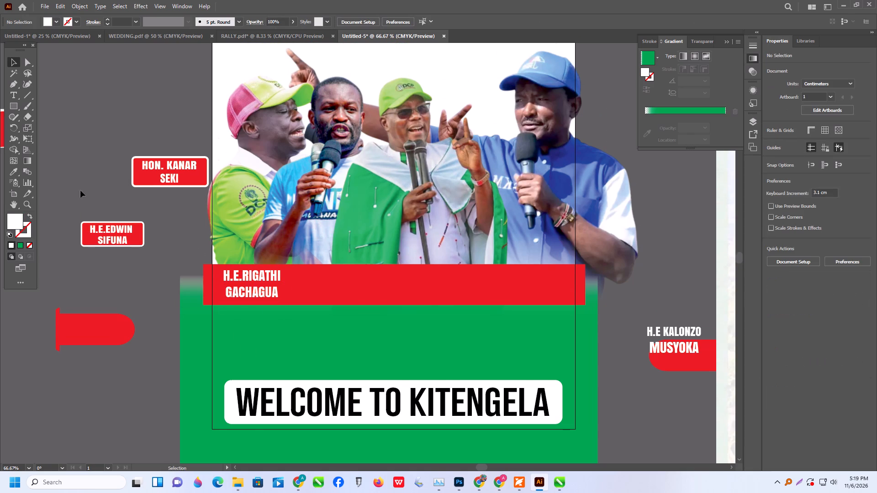
Draw a thin white vertical divider about 0.15 × 2.9 cm on the red band and place it just after GACHAGUA at about X 5.8 cm.
scroll(57, 147, "down", 2, "alt")
scroll(86, 170, "up", 1, "alt")
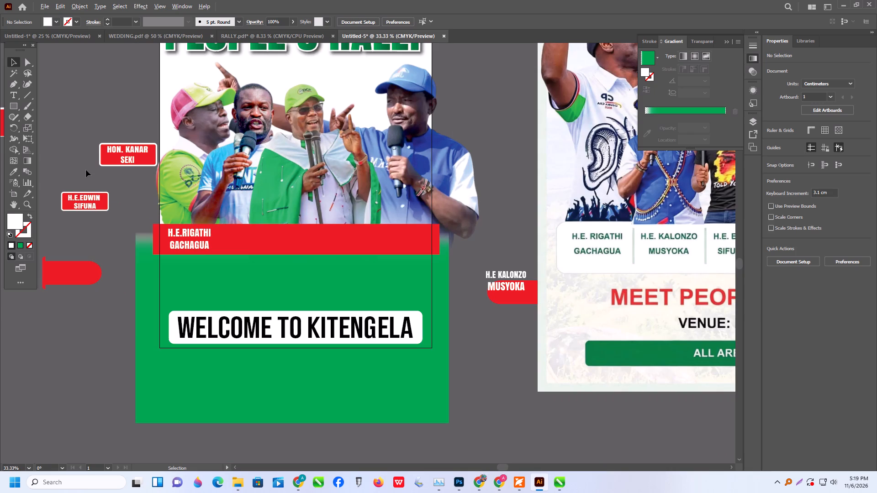
left_click(15, 102)
scroll(250, 248, "up", 2, "alt")
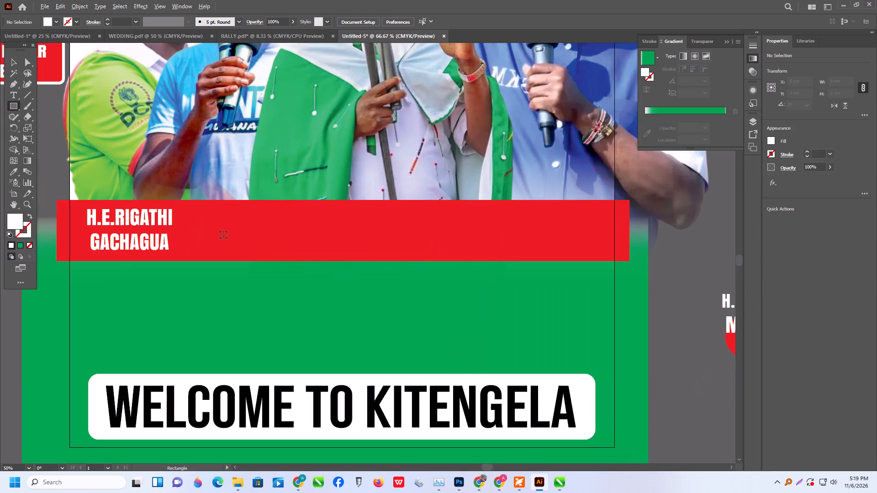
left_click_drag(190, 205, 190, 256)
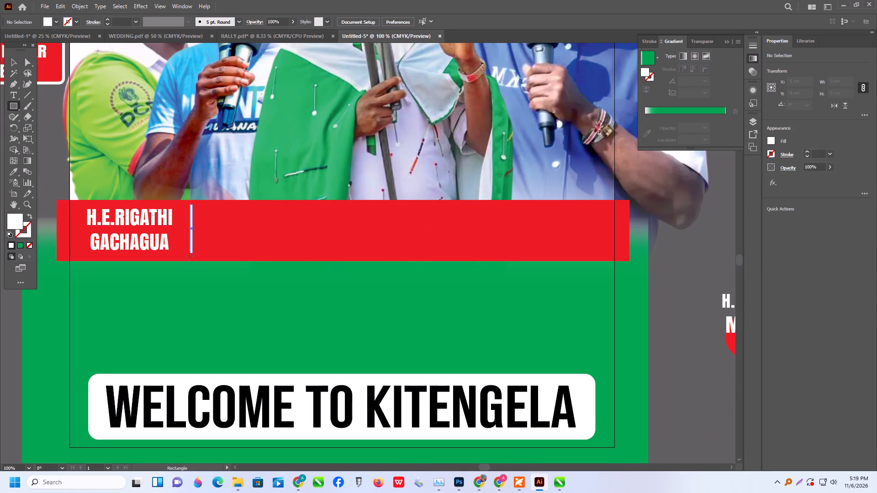
left_click_drag(190, 256, 188, 258)
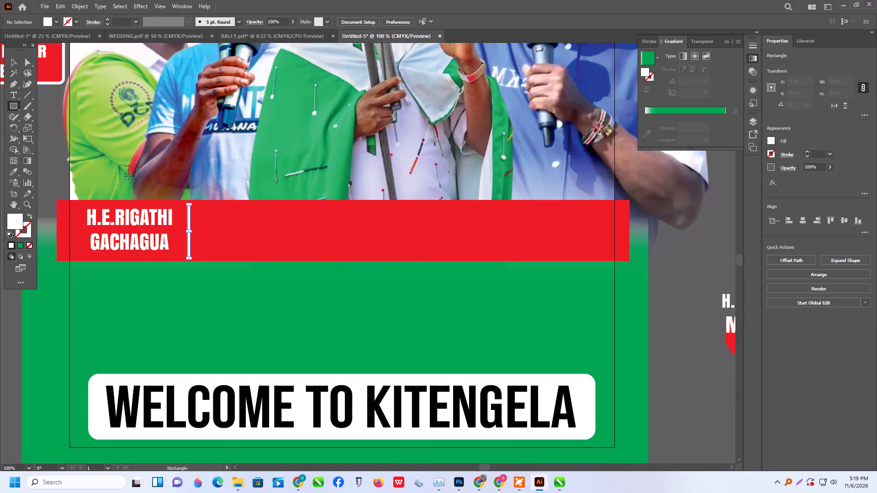
left_click_drag(11, 65, 25, 74)
scroll(101, 193, "up", 2, "alt")
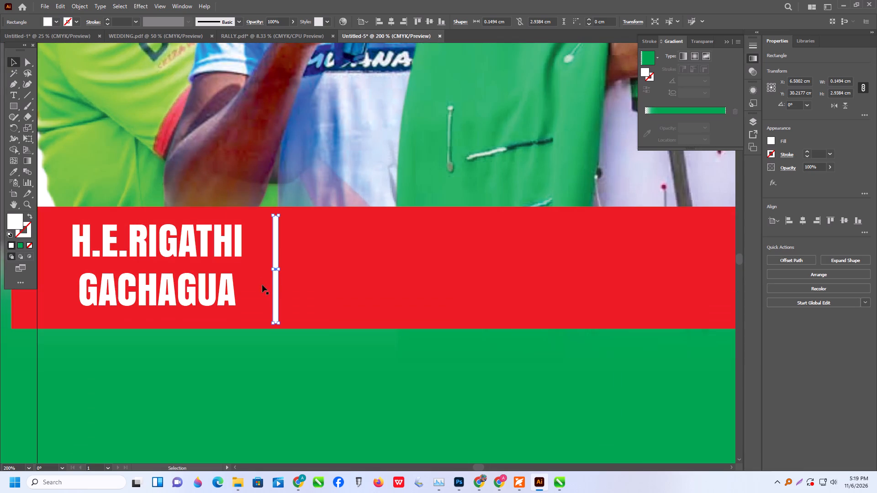
left_click_drag(277, 297, 254, 296)
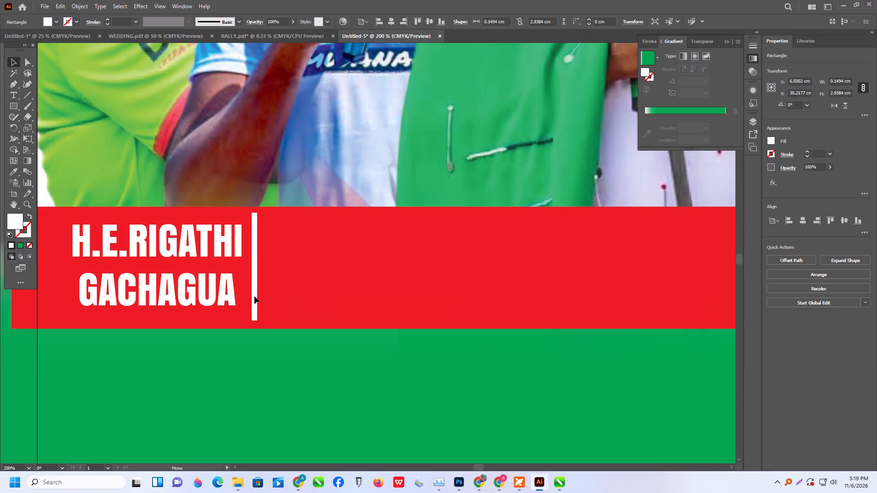
left_click_drag(254, 296, 253, 297)
Ungroup the H.E.EDWIN SIFUNA tag and place only its text on the red band just after the divider, brought to the front.
scroll(251, 296, "down", 5, "alt")
scroll(217, 276, "up", 1, "alt")
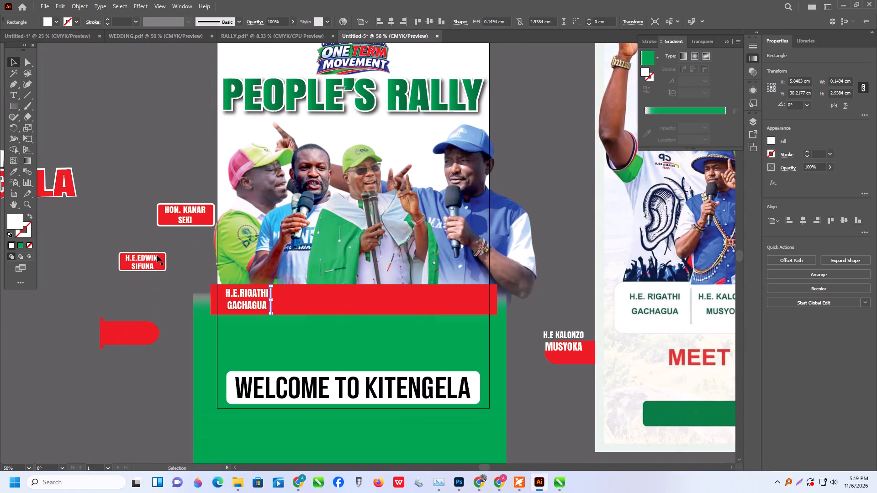
left_click(148, 264)
right_click(148, 264)
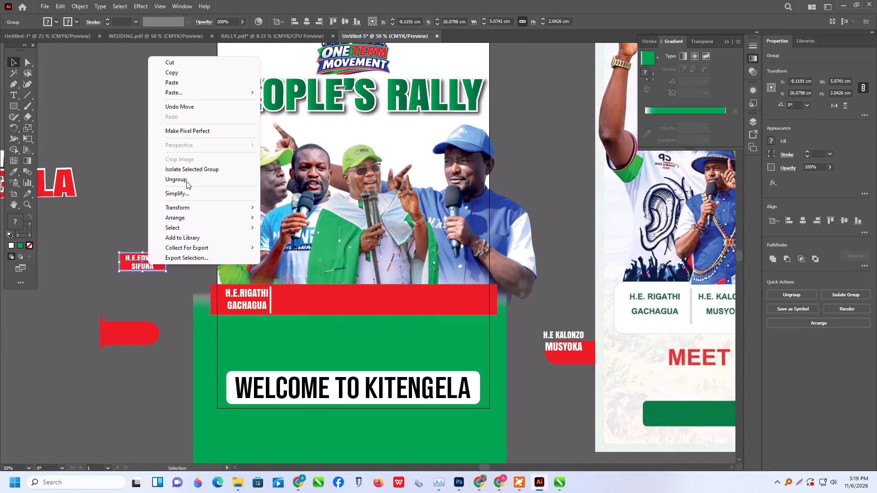
left_click(186, 181)
left_click(133, 207)
left_click_drag(148, 256, 169, 267)
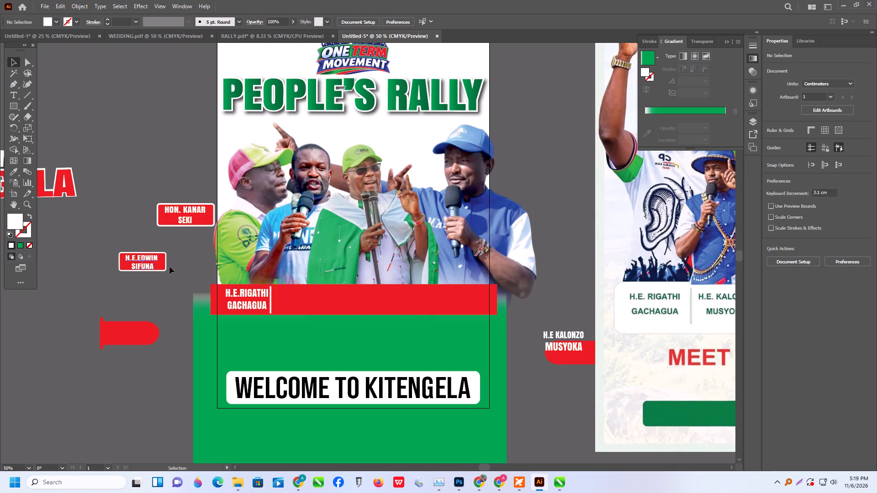
left_click_drag(169, 267, 296, 298)
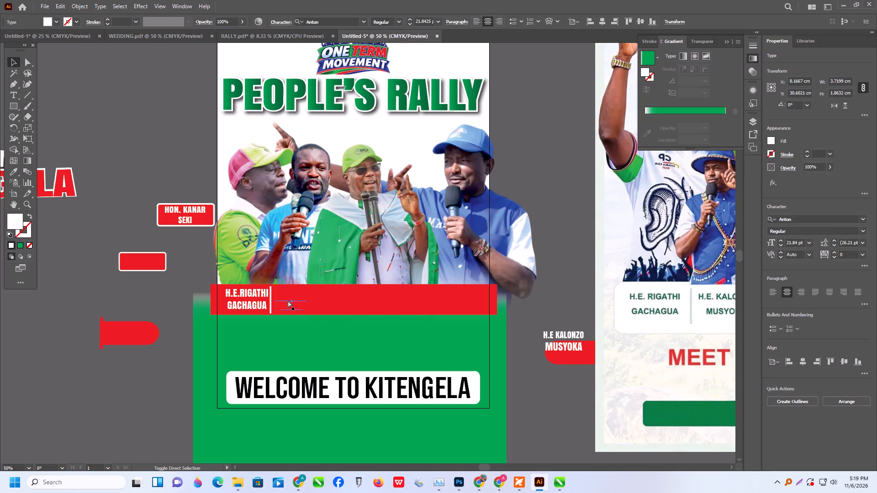
key("ctrl+shift+bracketright")
scroll(285, 300, "up", 4, "alt")
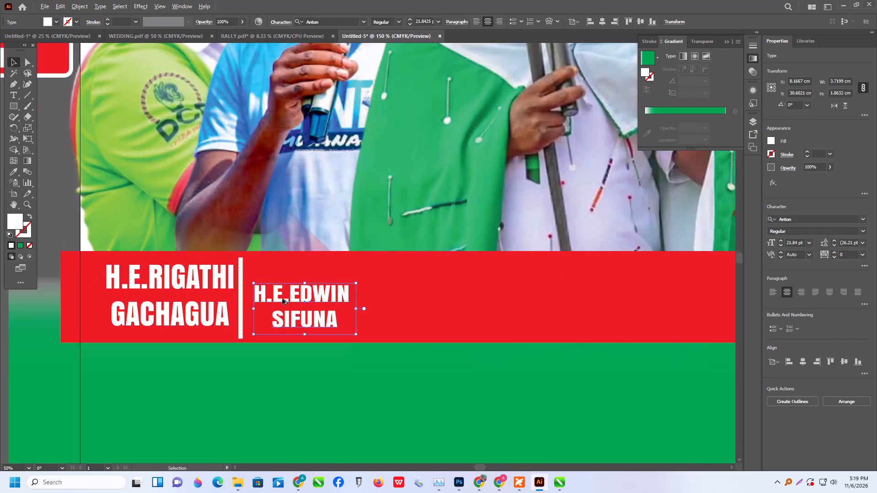
scroll(282, 299, "up", 1, "alt")
left_click_drag(310, 300, 306, 279)
Shrink the H.E.RIGATHI GACHAGUA text slightly and recentre it vertically within the red band.
scroll(309, 280, "down", 1, "alt")
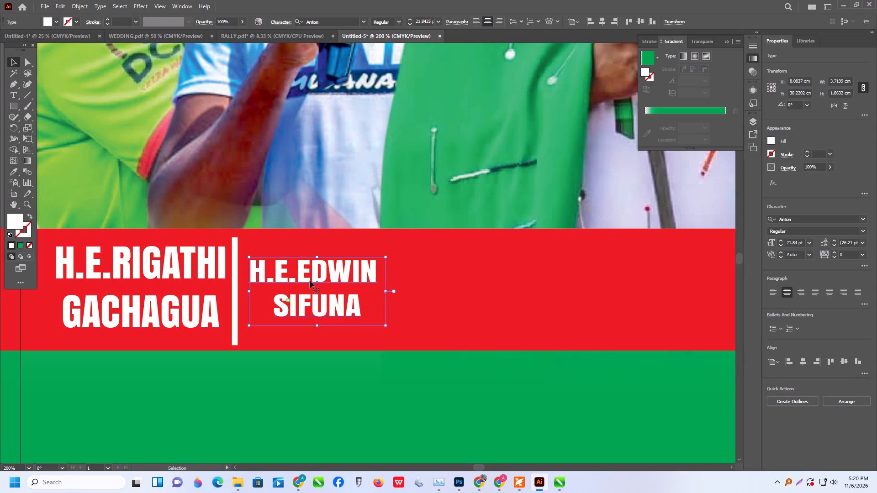
scroll(245, 313, "down", 2, "alt")
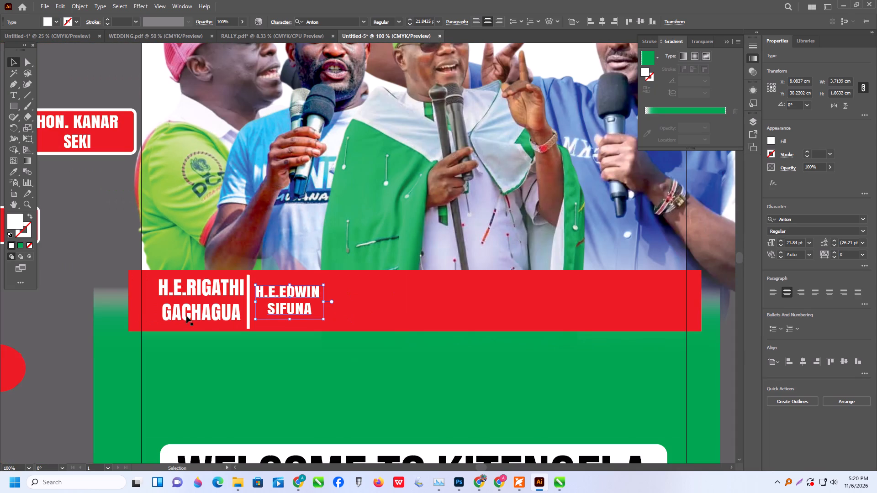
left_click(191, 314)
left_click_drag(243, 326, 227, 322, "shift")
left_click_drag(205, 304, 205, 315)
left_click_drag(203, 318, 204, 313)
Enlarge the H.E.EDWIN SIFUNA text to about 26.5 pt and delete the trailing space after EDWIN.
left_click(301, 309)
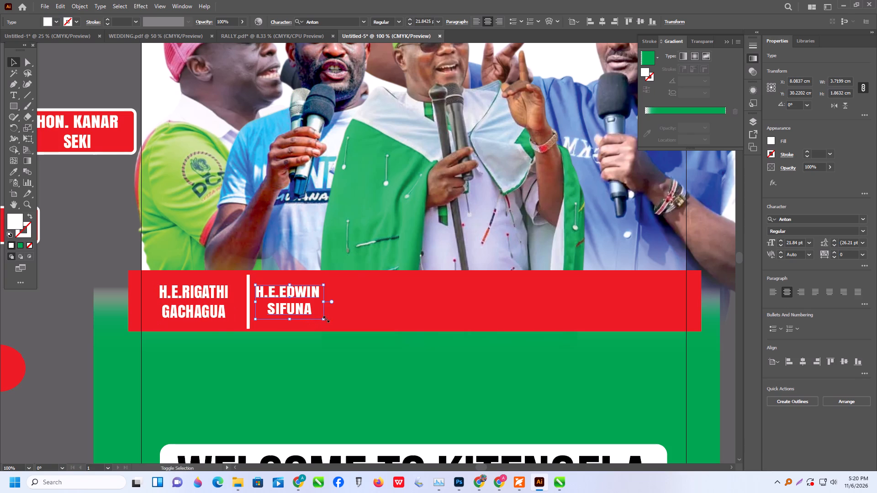
left_click_drag(325, 319, 338, 329, "shift")
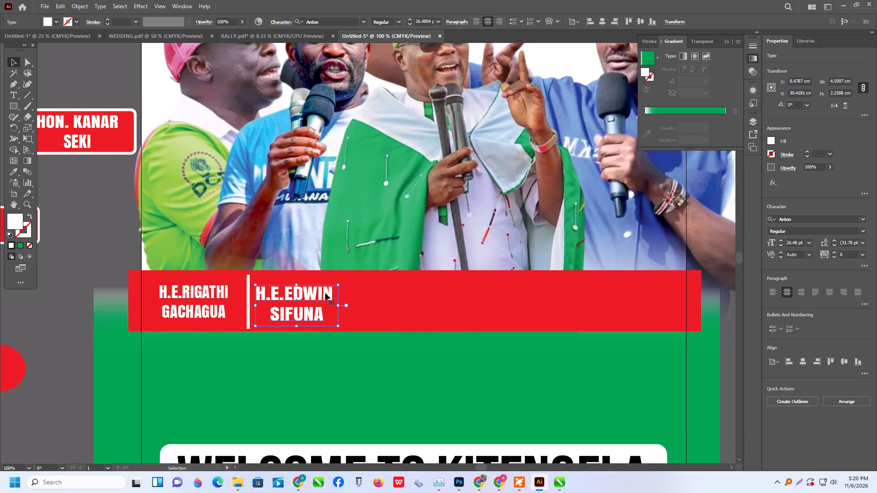
triple_click(329, 295)
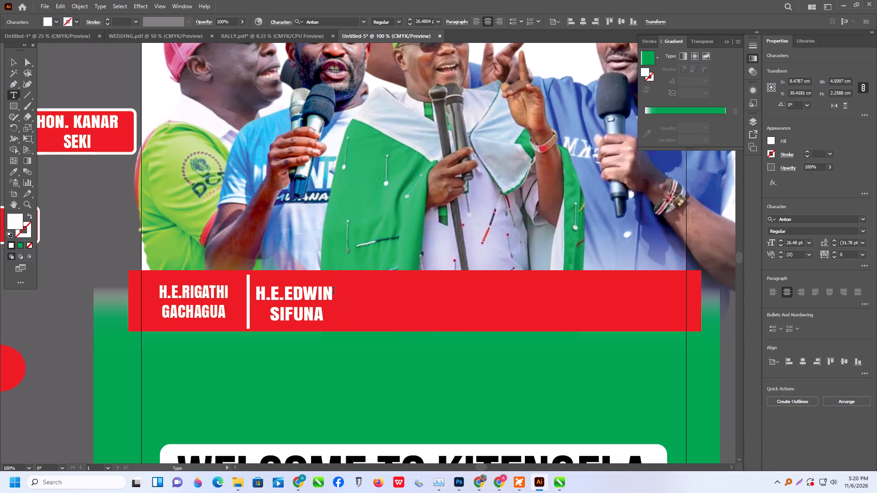
left_click_drag(333, 291, 348, 296)
key("BackSpace")
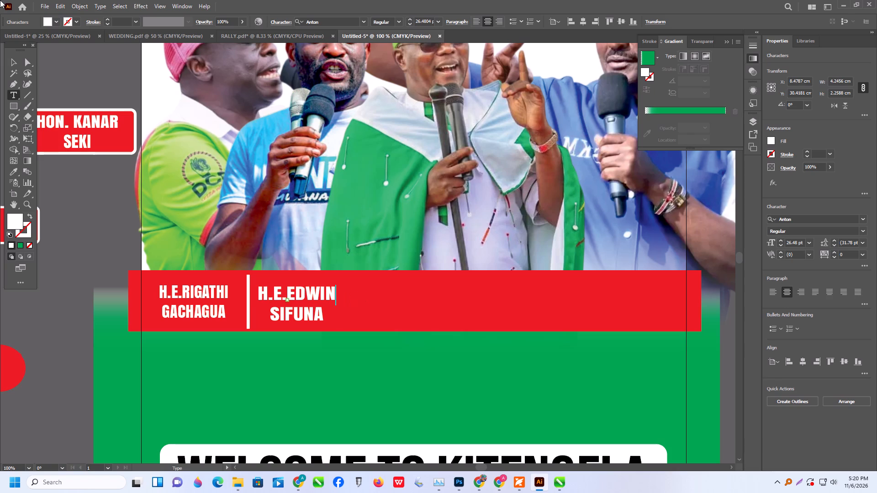
left_click(13, 57)
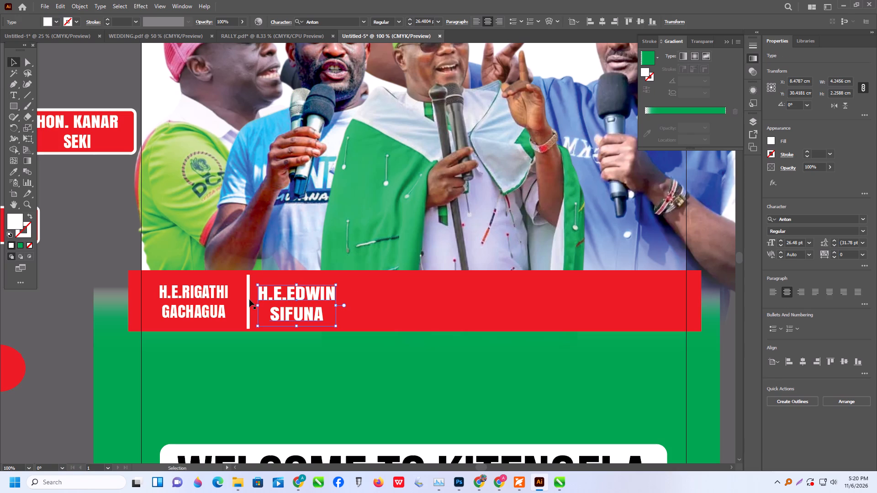
Shift the divider closer to GACHAGUA and move the H.E.EDWIN SIFUNA text next to it at about X 8 cm.
left_click_drag(249, 299, 241, 299)
left_click_drag(295, 301, 285, 299)
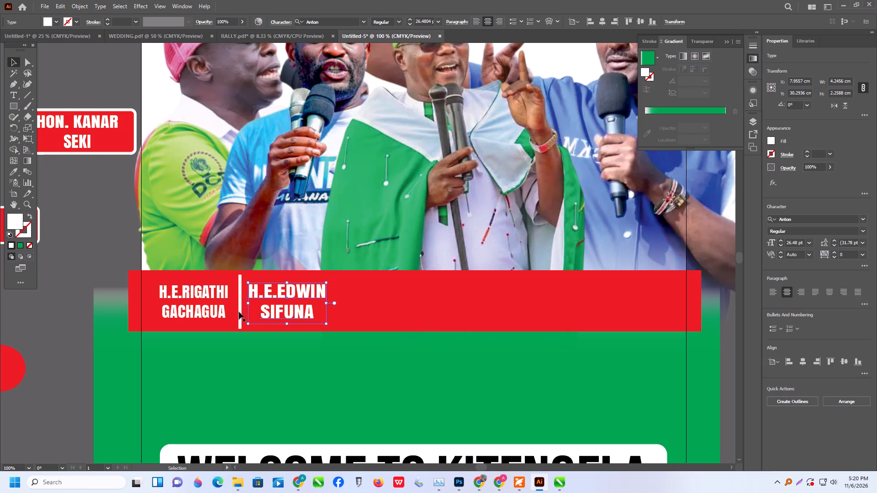
Duplicate the white divider and place the copy just after SIFUNA at about X 10.5 cm.
left_click_drag(240, 312, 344, 314, "alt")
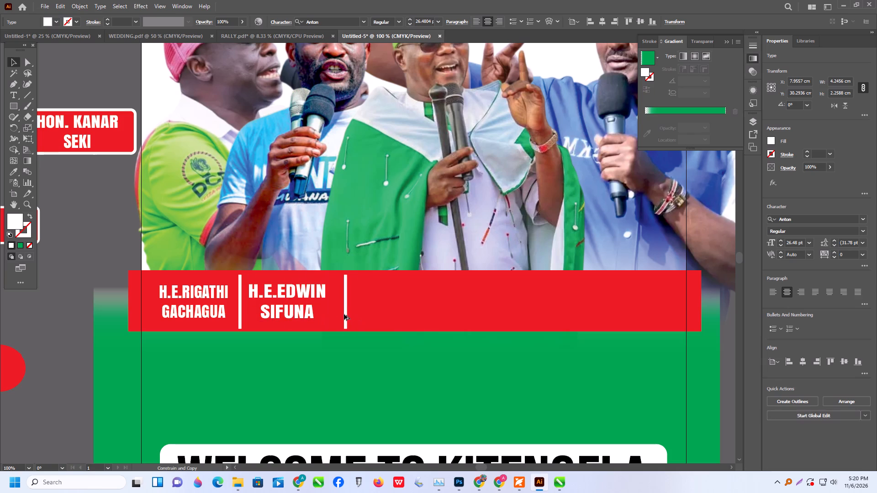
left_click_drag(344, 314, 334, 312, "alt")
Move only the HON. KANAR SEKI text from its red tag onto the band after the second divider, brought to the front.
scroll(302, 317, "down", 2, "alt")
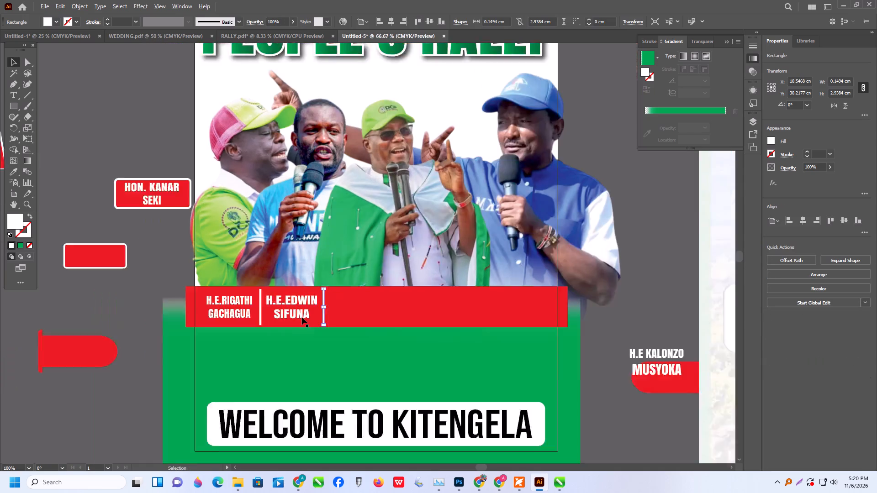
scroll(387, 321, "down", 2)
left_click_drag(197, 196, 222, 201)
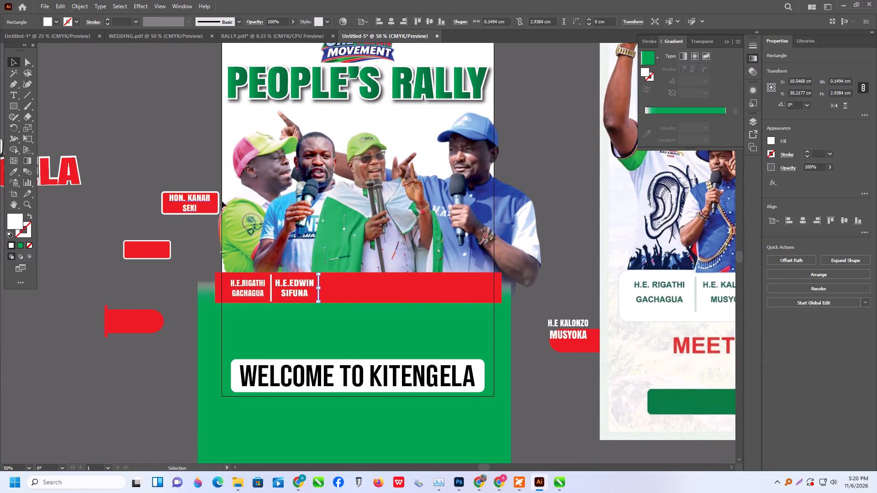
left_click_drag(222, 201, 357, 286)
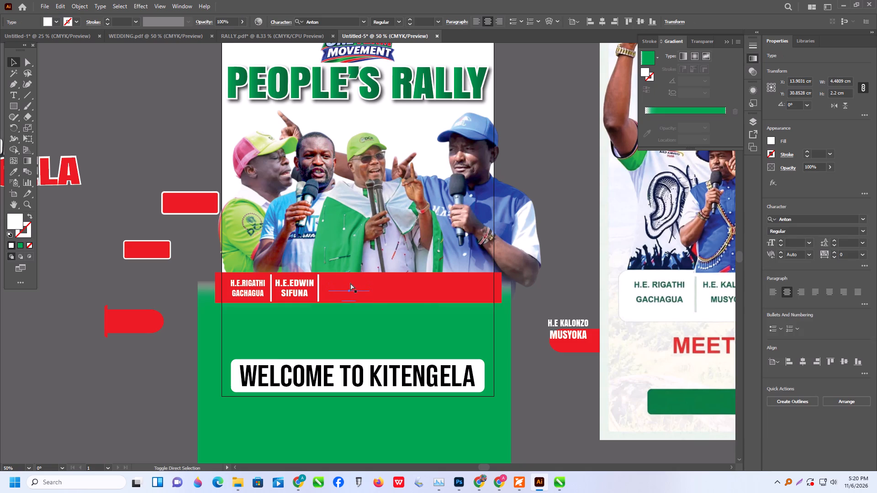
key("ctrl+shift+bracketright")
Match the HON. KANAR SEKI text style to the H.E.EDWIN SIFUNA text with the Eyedropper.
scroll(333, 296, "up", 2, "alt")
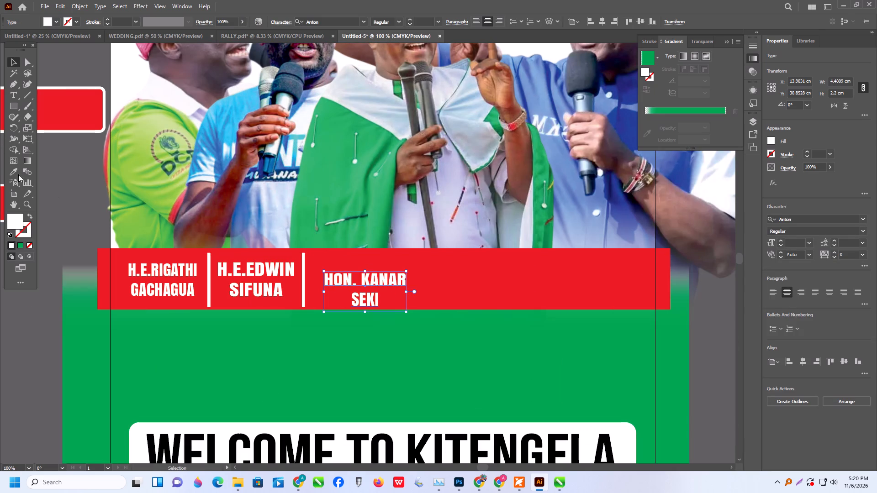
left_click(15, 168)
left_click(257, 272)
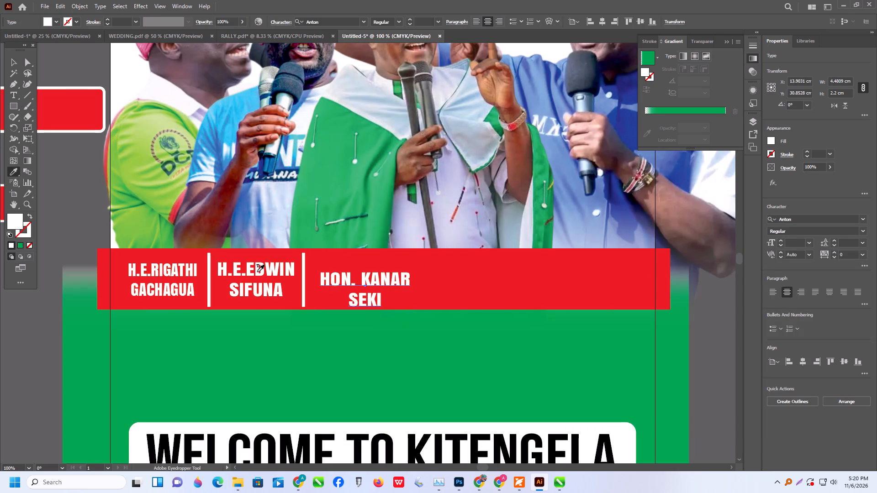
left_click(13, 63)
Raise the HON. KANAR SEKI text in line with the other names and enlarge it to about 27.7 pt.
left_click_drag(374, 281, 370, 277)
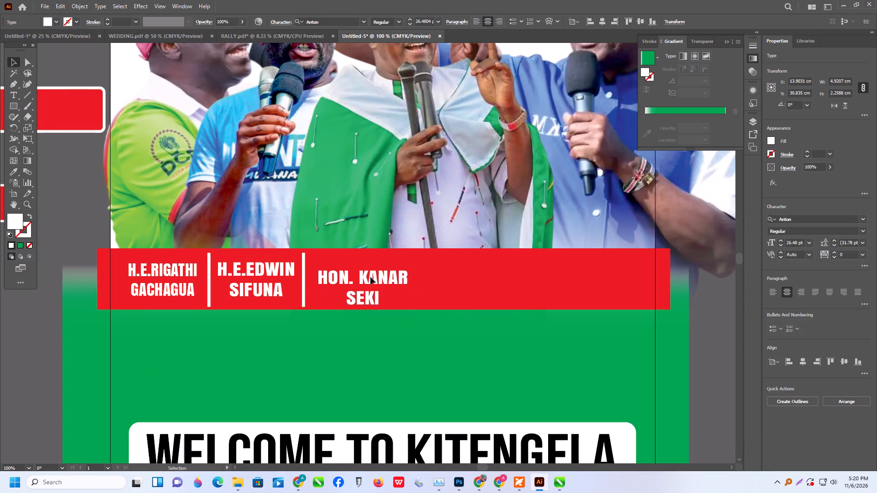
left_click_drag(370, 277, 370, 271)
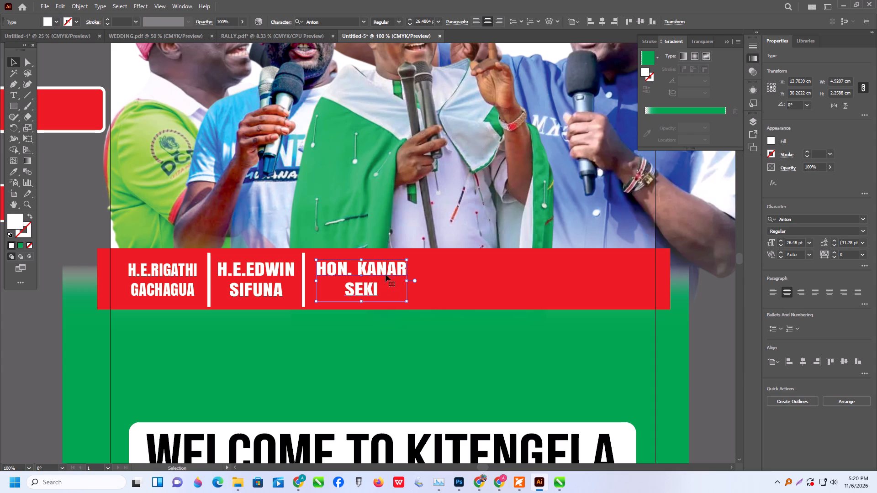
left_click(386, 271)
left_click_drag(407, 301, 411, 304, "shift")
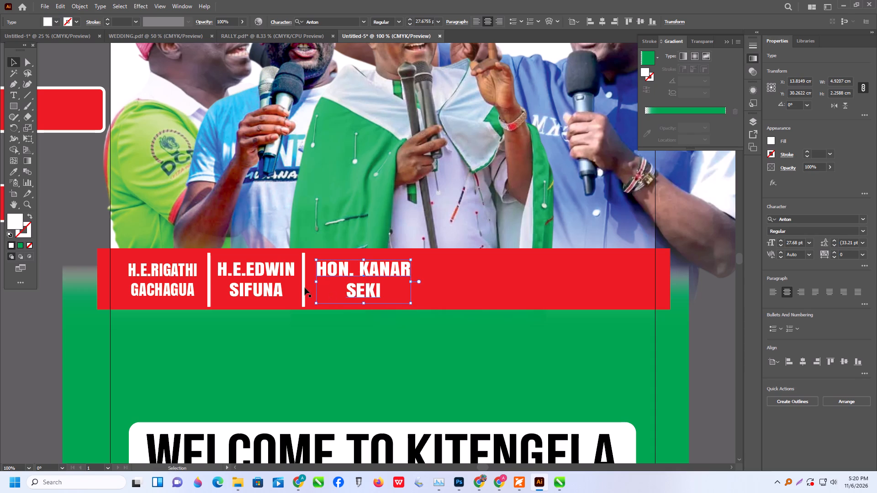
Duplicate the second divider and place the copy just after HON. KANAR SEKI at about X 17 cm.
left_click(304, 286)
left_click_drag(303, 286, 407, 287, "alt")
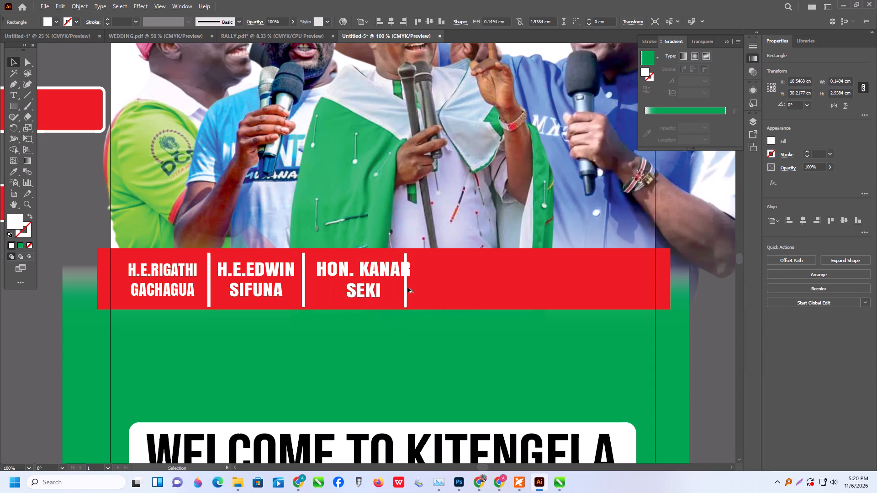
left_click_drag(407, 287, 421, 289, "alt")
Move the H.E KALONZO MUSYOKA text onto the far end of the red band, brought to the front and vertically centred.
scroll(329, 305, "down", 2, "alt")
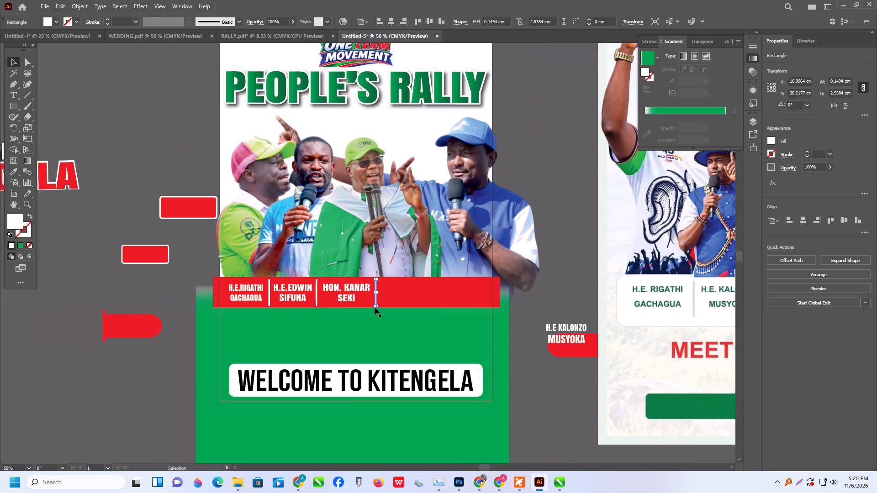
left_click_drag(563, 328, 449, 283)
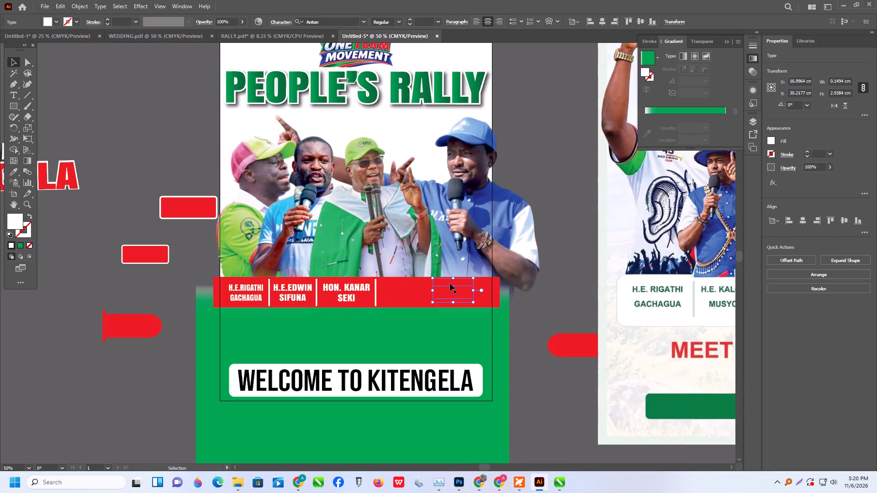
key("ctrl+shift+bracketright")
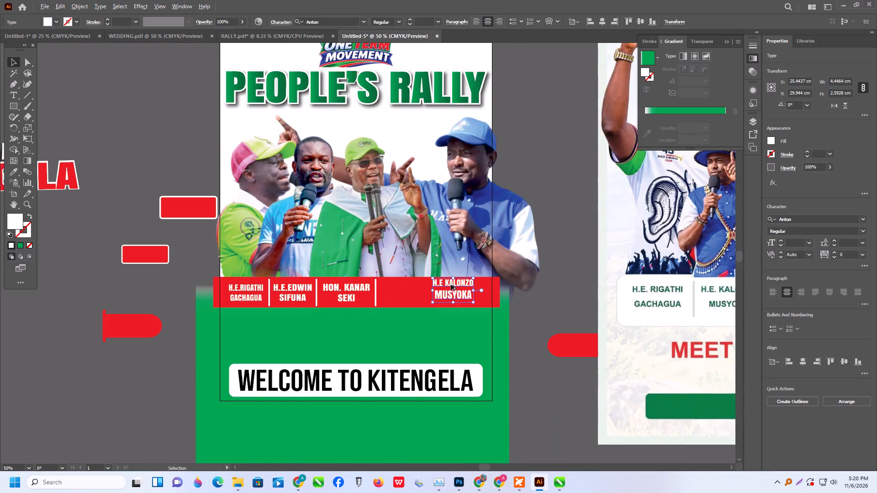
scroll(451, 284, "up", 2, "alt")
left_click_drag(454, 284, 464, 291)
Move the third divider to just before H.E KALONZO MUSYOKA and the HON. KANAR SEKI text beside it at about X 20 cm.
left_click_drag(298, 312, 330, 312)
key("ctrl+z")
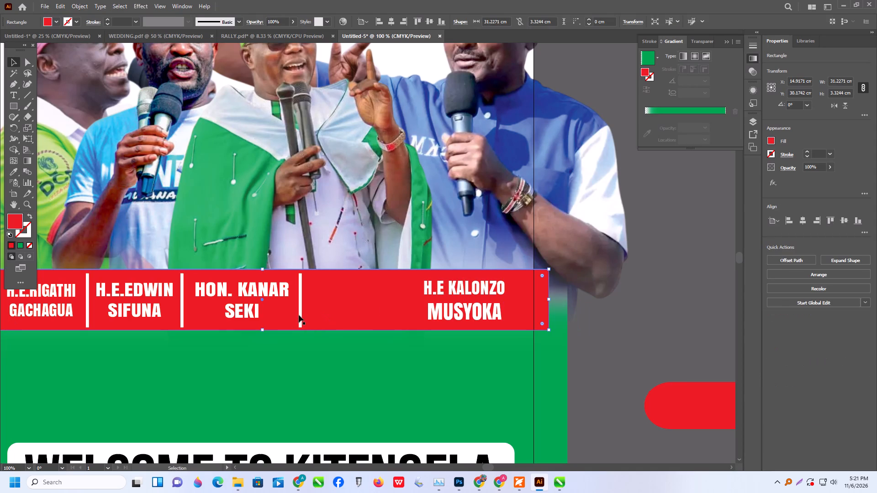
left_click_drag(299, 315, 407, 314)
left_click(255, 295)
left_click_drag(258, 294, 300, 294)
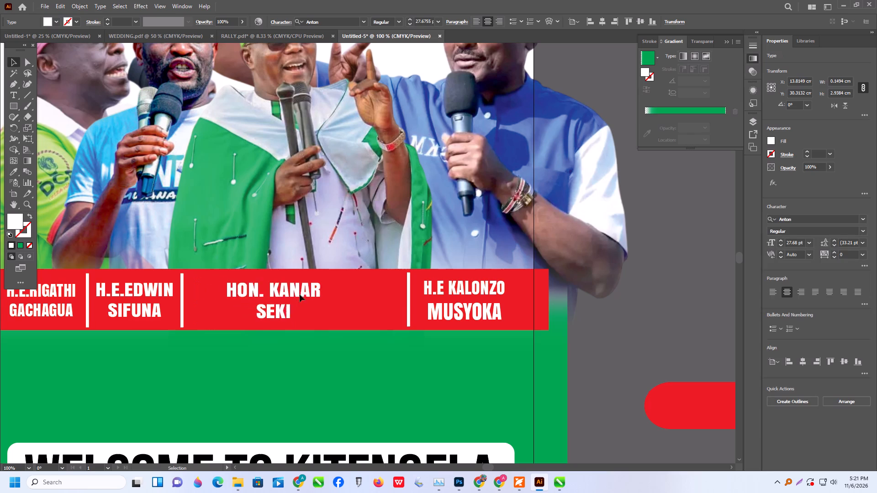
left_click_drag(300, 294, 371, 296)
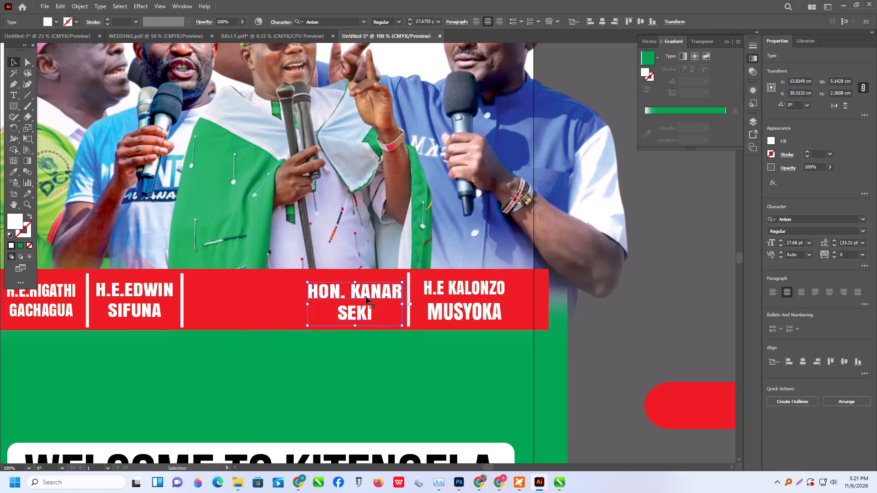
Move the second divider before HON. KANAR to about X 16.7 cm and the H.E.EDWIN SIFUNA text between the first two dividers at about X 11.2 cm.
left_click_drag(184, 299, 283, 300)
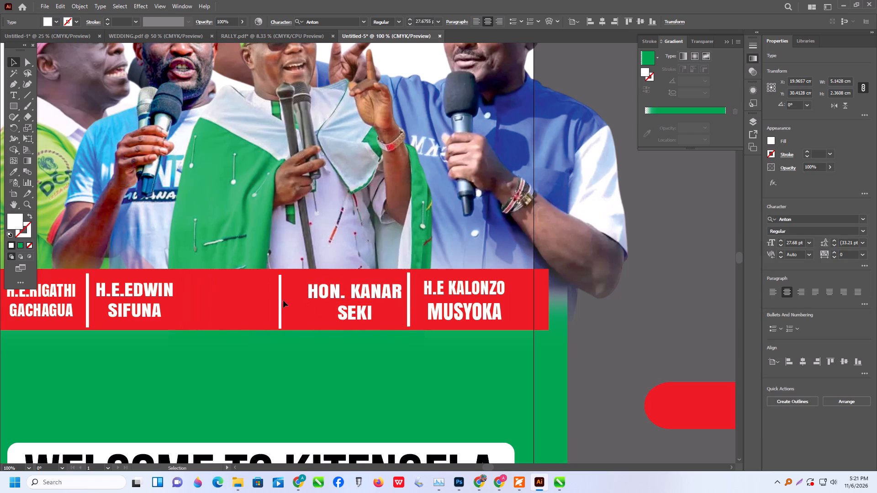
left_click_drag(283, 300, 296, 299)
scroll(204, 307, "down", 2, "alt")
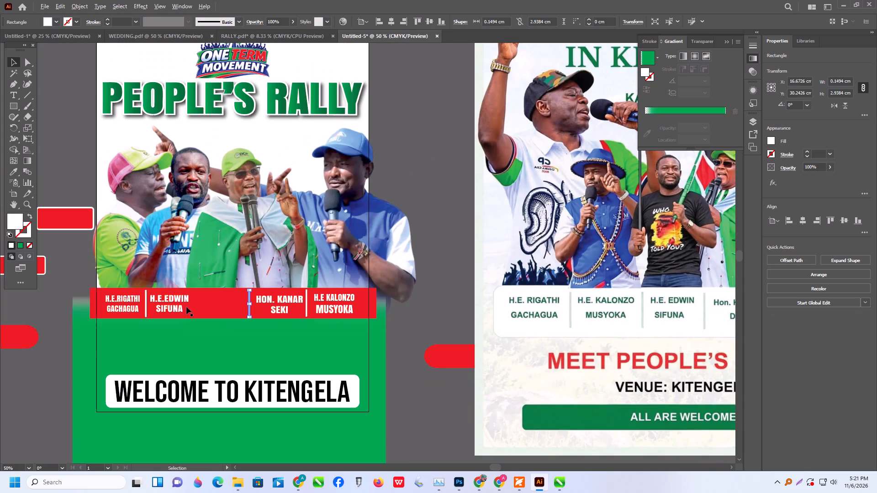
scroll(167, 304, "up", 1, "alt")
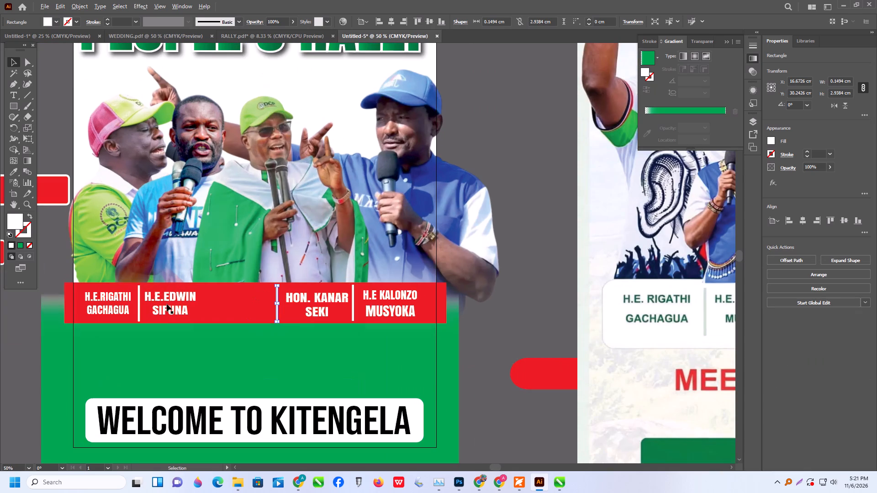
left_click_drag(185, 309, 224, 309)
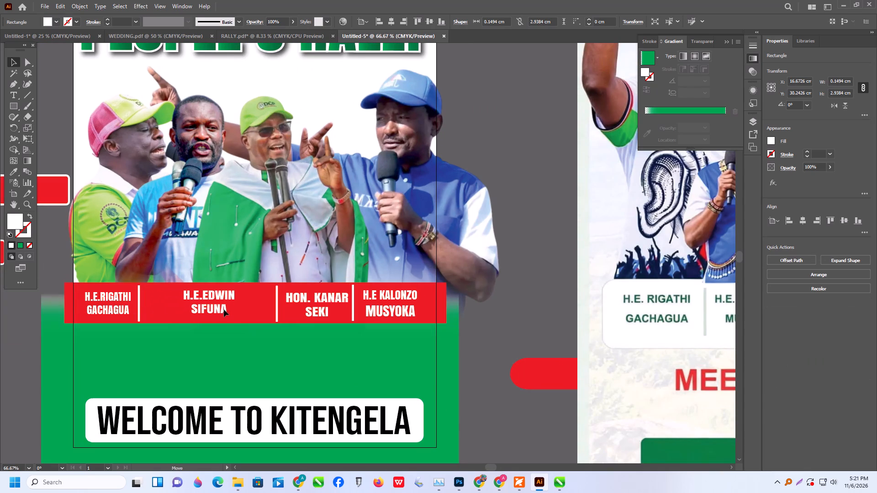
left_click_drag(224, 309, 224, 310)
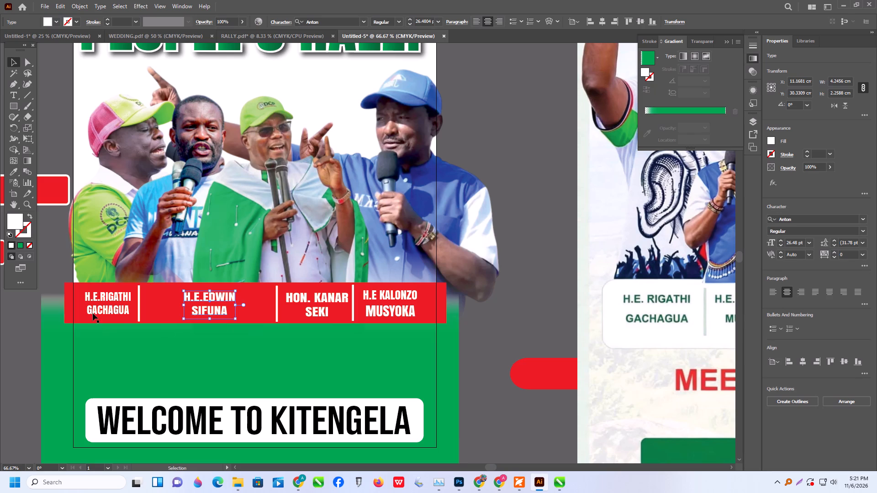
Narrow the red name band to about 28.4 cm wide within the artboard and round its corners to about 0.47 cm.
left_click(79, 316)
left_click_drag(63, 303, 65, 303)
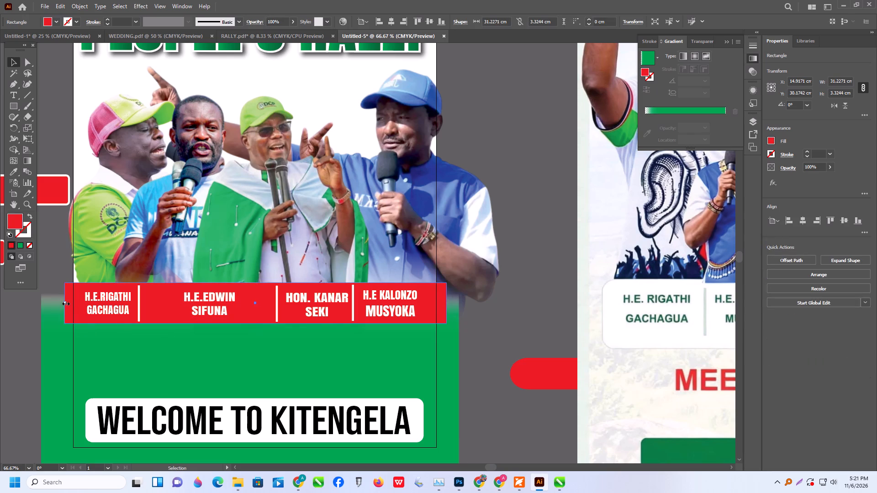
left_click_drag(65, 303, 82, 307)
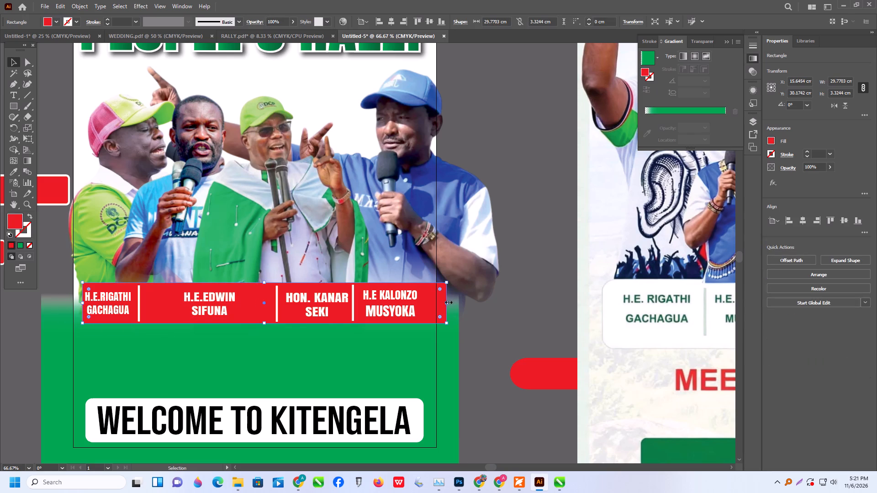
left_click_drag(448, 301, 426, 300)
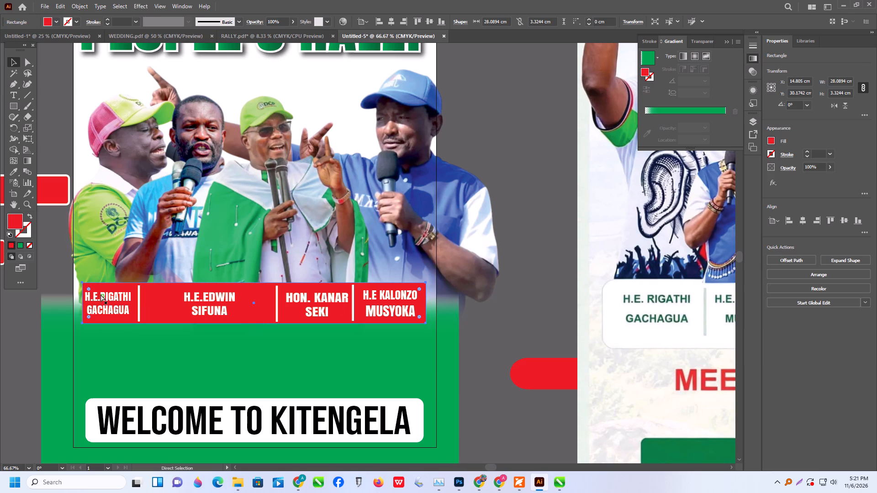
left_click(89, 288, "ctrl")
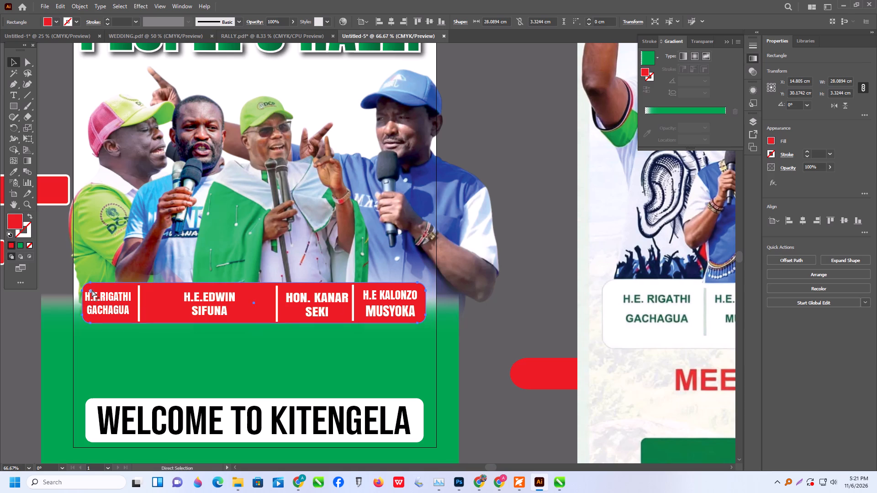
left_click_drag(83, 303, 79, 302)
Delete the leftover red shapes and the spare red lettering on the pasteboard beside the poster, on the H.E.RIGATHI GACHAGUA side.
scroll(171, 315, "up", 1)
scroll(571, 356, "down", 1, "alt")
scroll(211, 313, "up", 2)
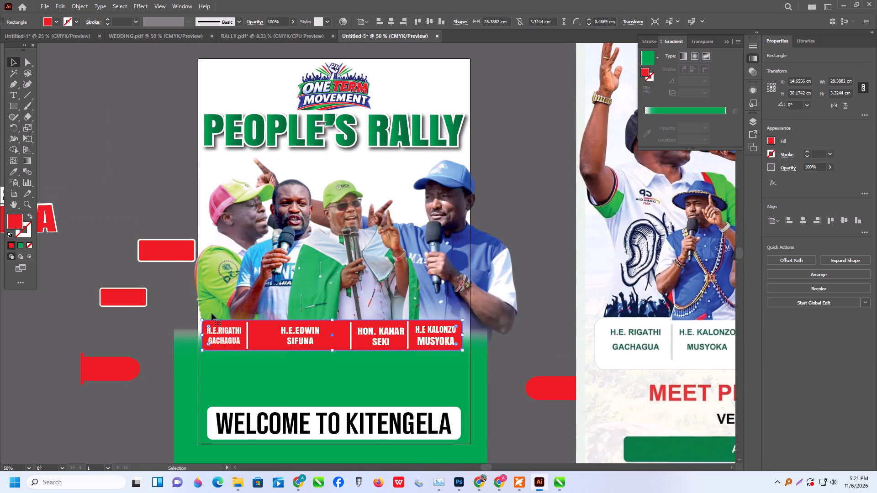
left_click_drag(126, 207, 112, 425)
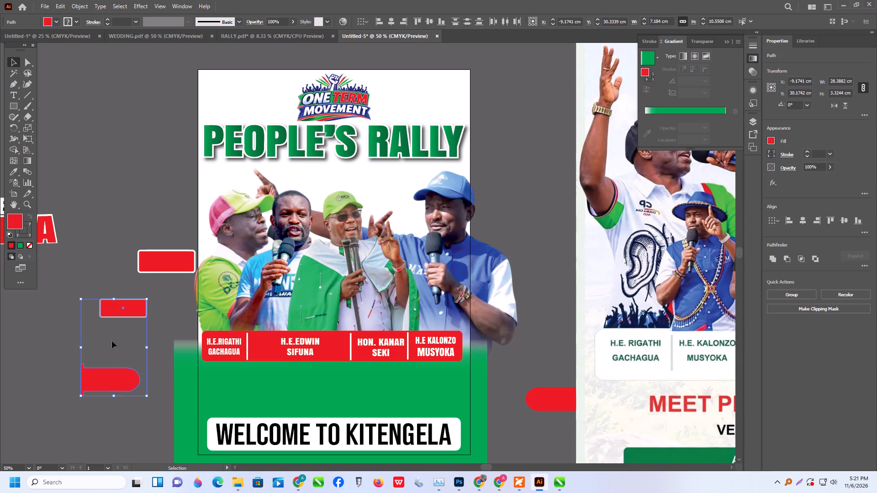
key("Delete")
left_click_drag(134, 226, 163, 287)
key("Delete")
left_click_drag(48, 207, 71, 292)
key("Delete")
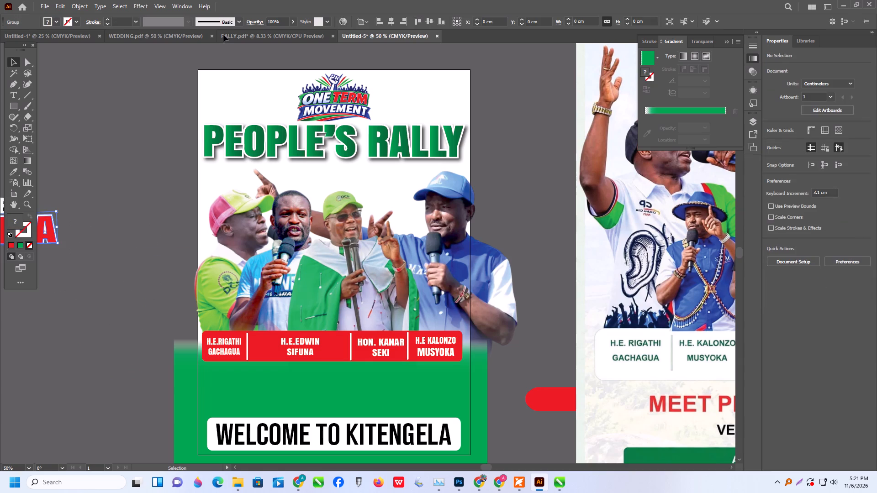
Switch to the RALLY.pdf document and isolate the HON. KANAR SEKI text inside the nested groups of the upper banner.
left_click(268, 37)
scroll(313, 100, "up", 4)
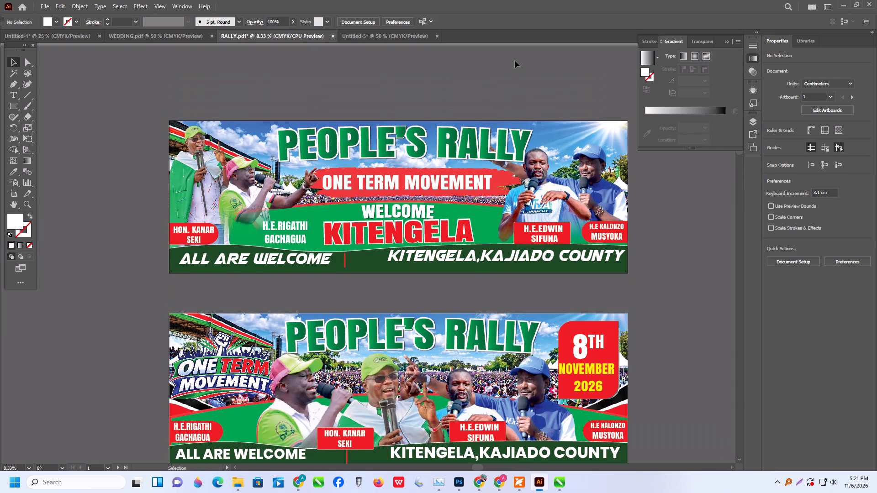
left_click(504, 77)
left_click(183, 236)
triple_click(182, 232)
double_click(182, 232)
triple_click(184, 227)
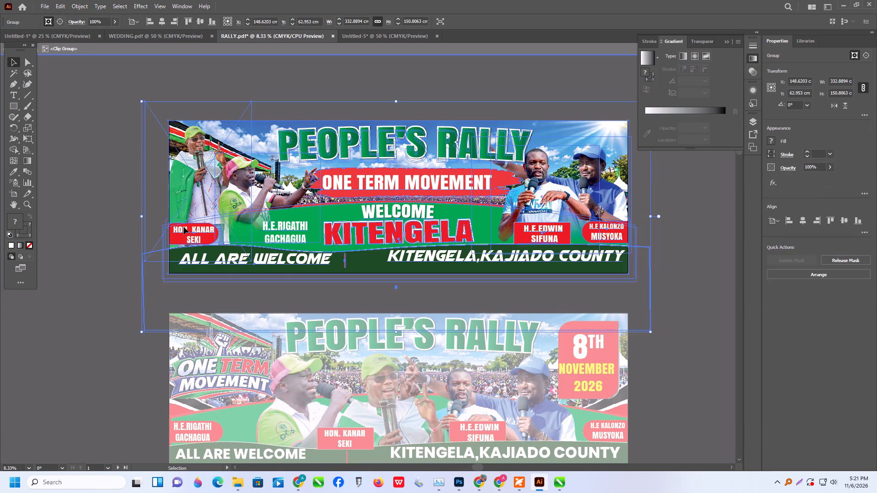
left_click(184, 227)
triple_click(186, 231)
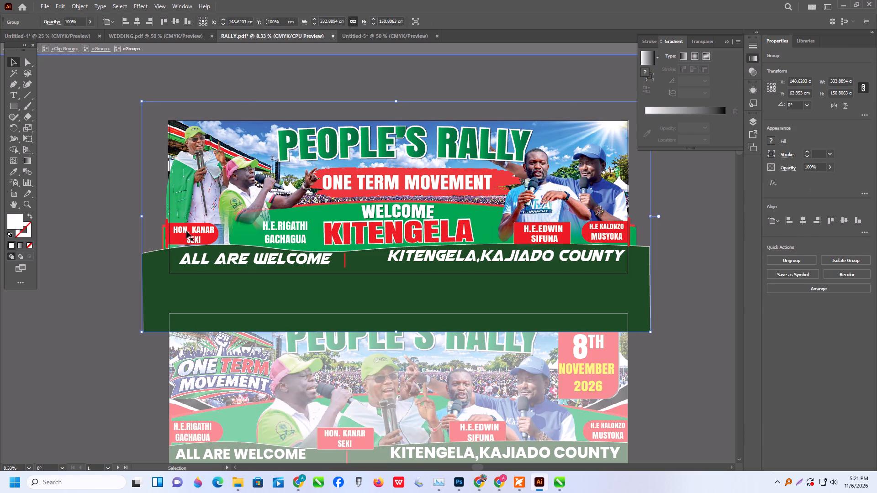
left_click(186, 231)
triple_click(179, 230)
left_click(179, 230)
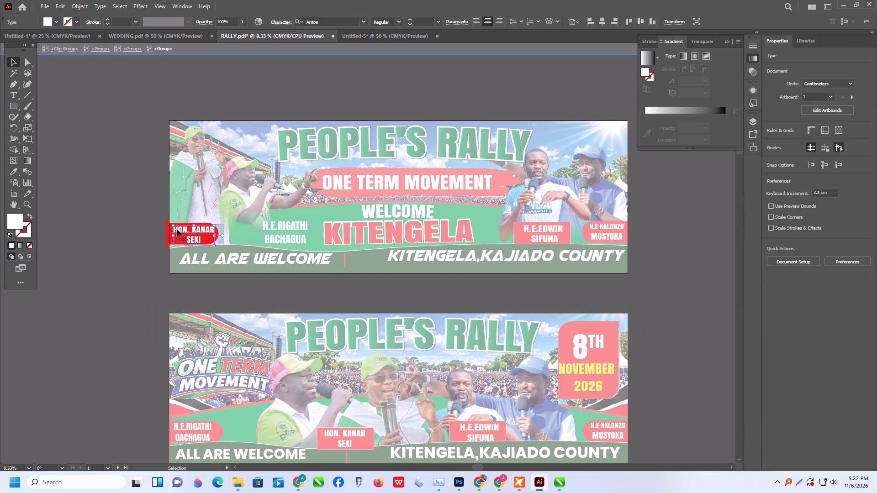
Insert the text IN COMING GOR directly before HON. KANAR in the upper banner's red name label.
scroll(175, 230, "up", 3, "alt")
triple_click(177, 232)
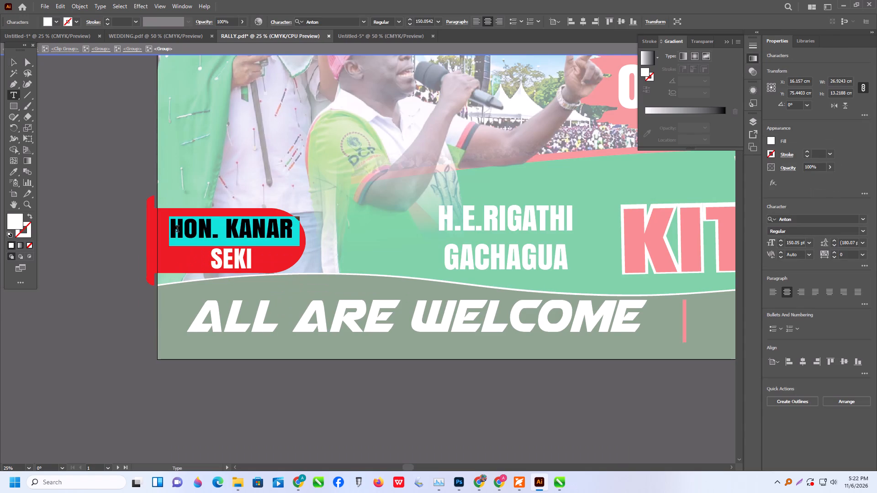
left_click(174, 228)
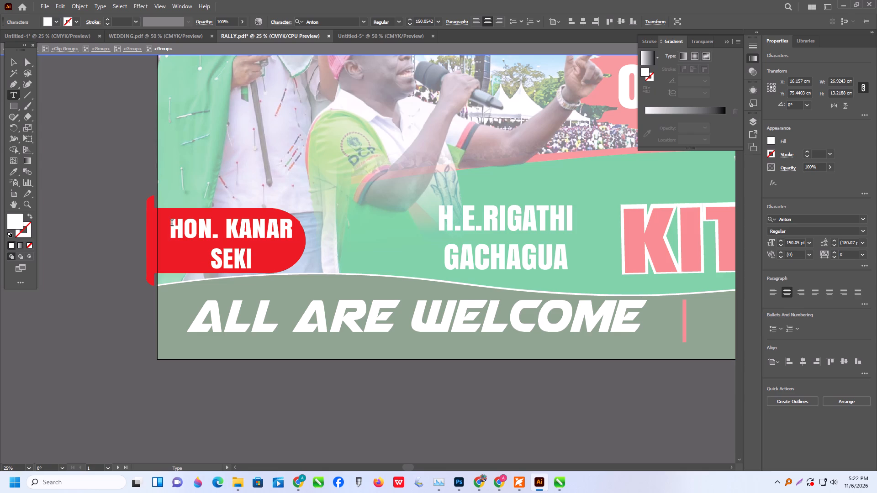
key("i")
key("BackSpace")
type("IN")
key("space")
type("COMING")
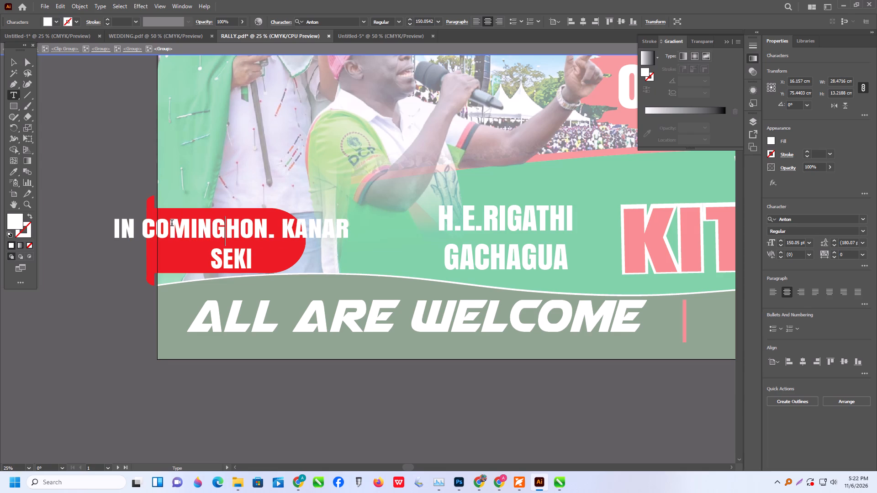
key("space")
type("GO")
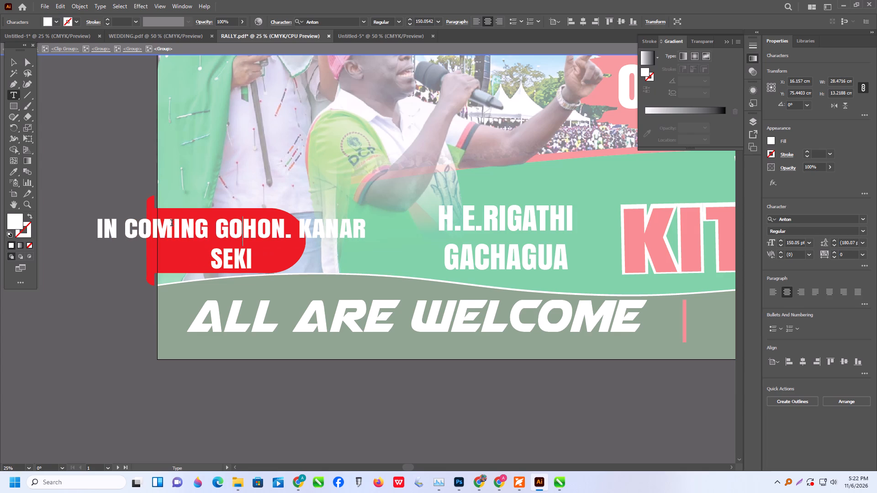
key("r")
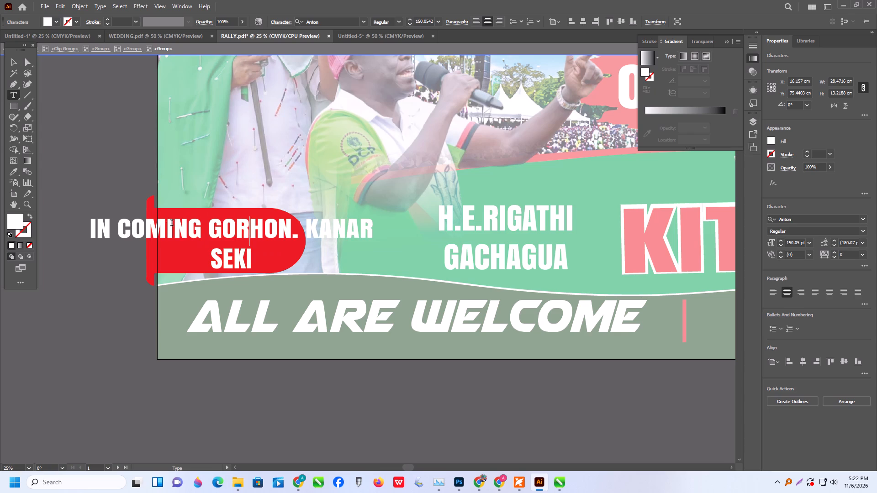
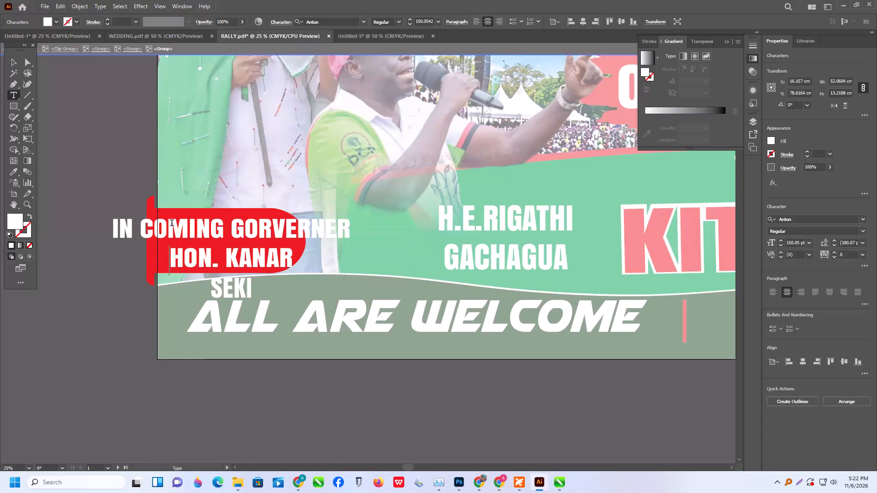
Bring SEKI up onto the HON. KANAR line of the red name label, separated by a space.
left_click(215, 289)
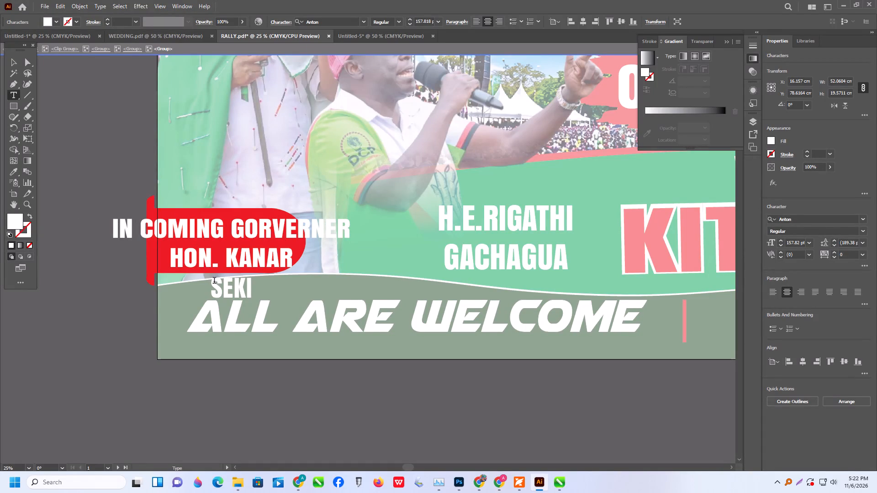
key("BackSpace")
key("space")
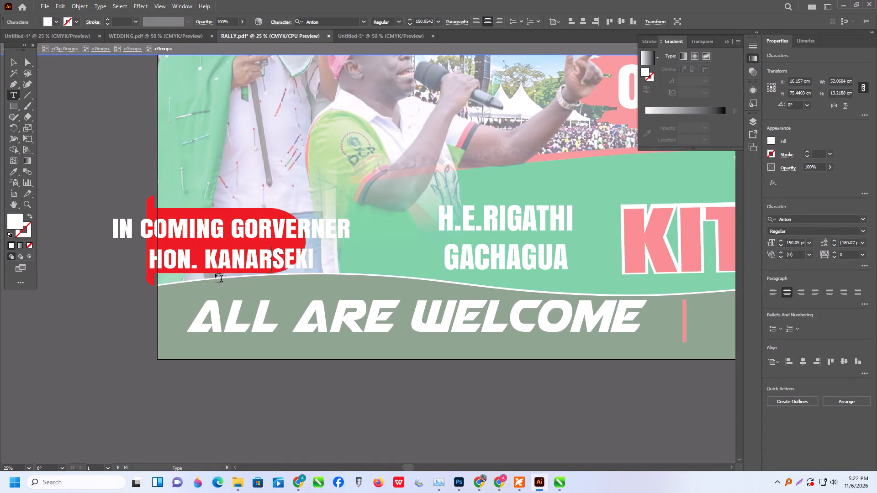
Cut IN COMING out of the red name label and remove the leftover space before GORVERNER.
left_click_drag(224, 230, 72, 215)
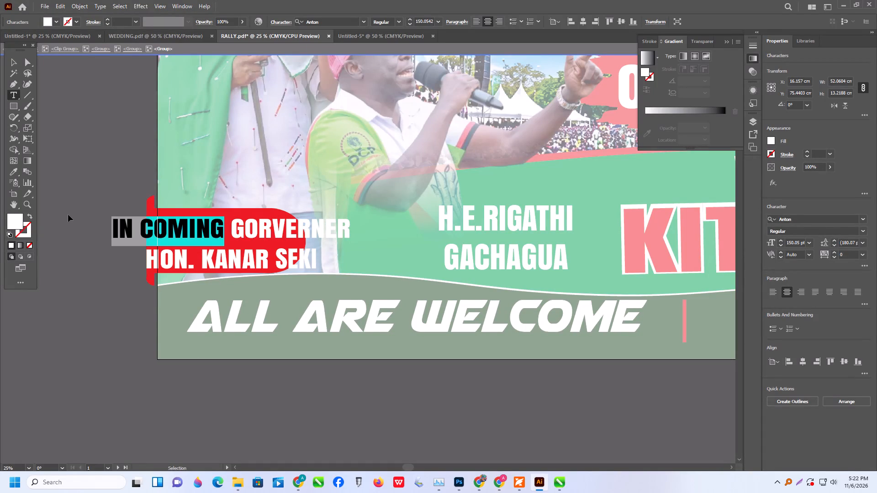
key("ctrl+x")
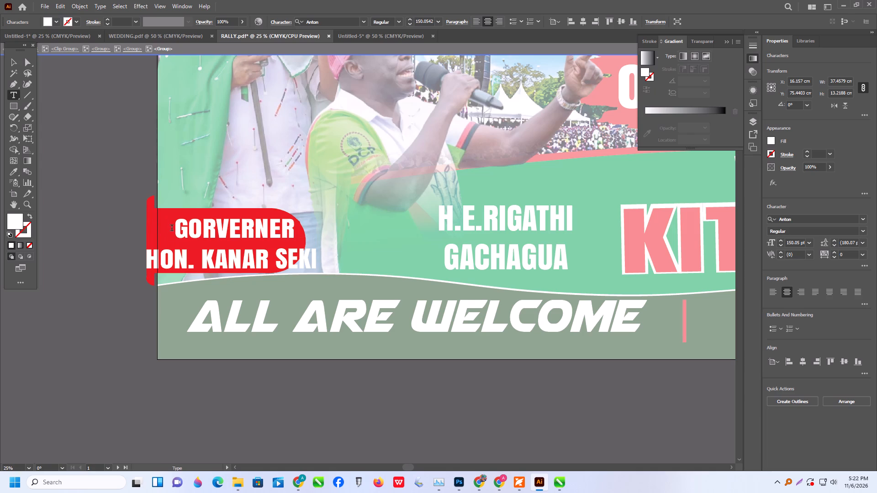
left_click_drag(174, 229, 141, 226)
key("BackSpace")
Widen the red name band toward H.E.RIGATHI GACHAGUA so it extends past the end of HON. KANAR SEKI.
left_click(18, 65)
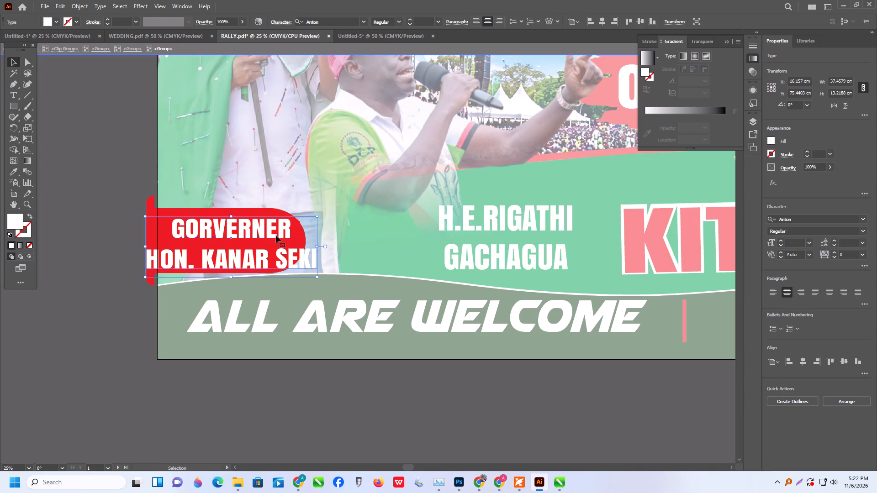
left_click(165, 211)
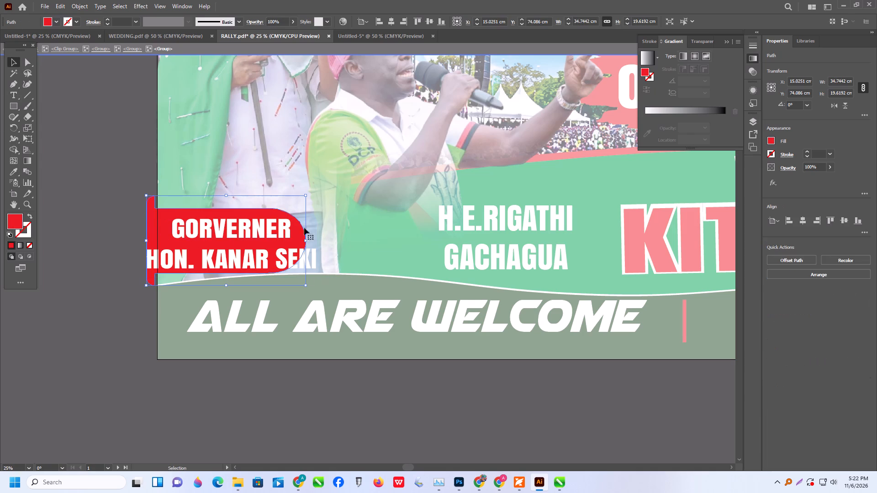
left_click_drag(304, 241, 354, 249)
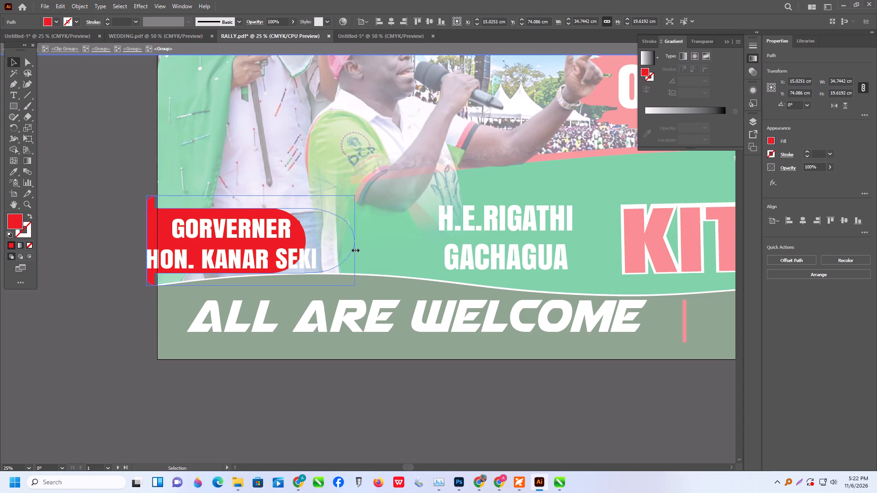
left_click_drag(354, 249, 354, 250)
Move the GORVERNER HON. KANAR SEKI text inside the red band and scale it down to about 35.2 cm wide.
left_click_drag(286, 259, 299, 257)
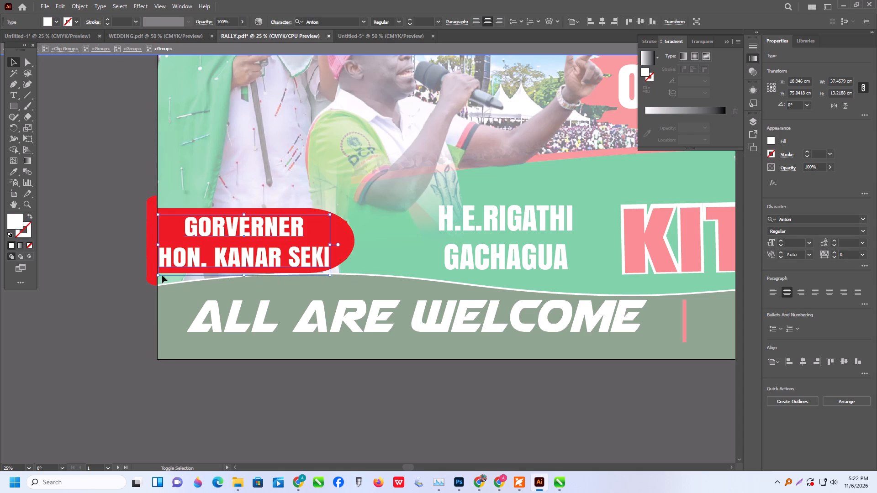
left_click_drag(158, 275, 169, 278, "shift")
left_click(248, 259)
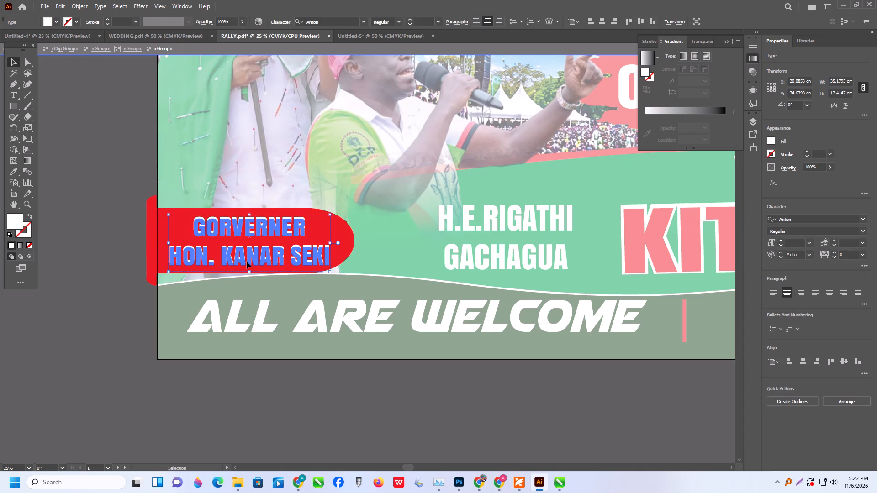
Paste IN COMING as a separate text above GORVERNER and convert it to Title Case.
left_click(85, 210)
key("ctrl+v")
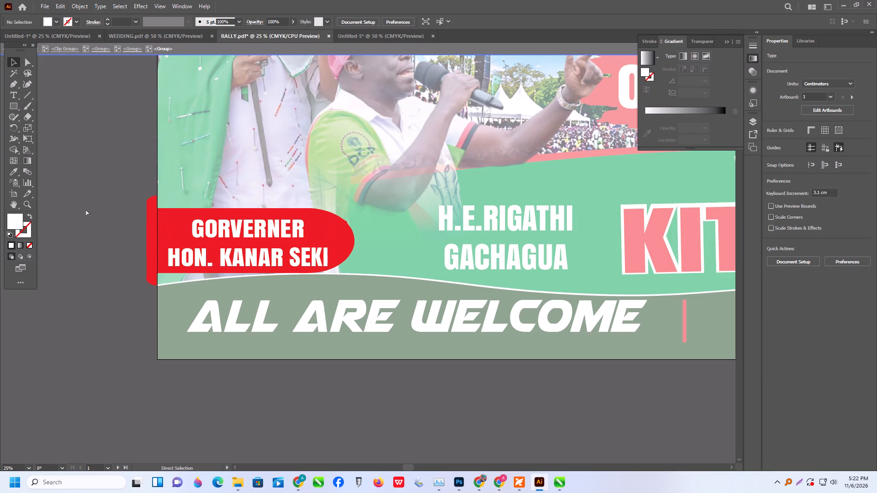
left_click_drag(371, 254, 249, 206)
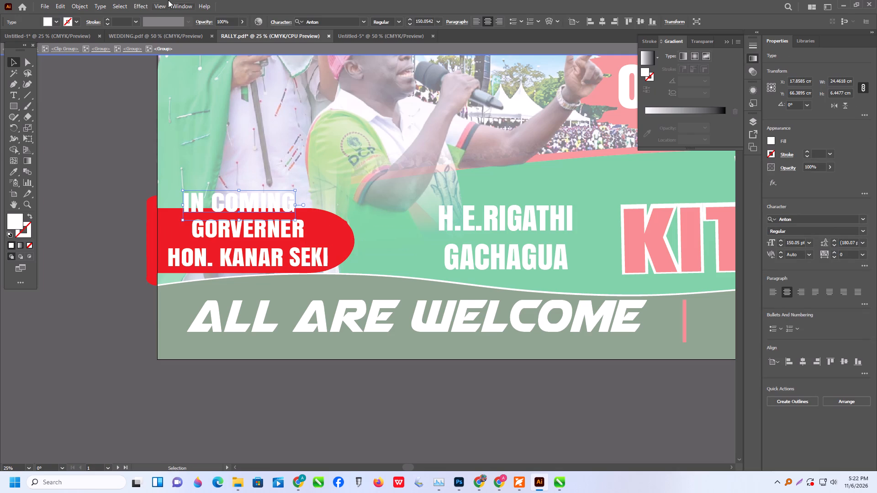
left_click(97, 8)
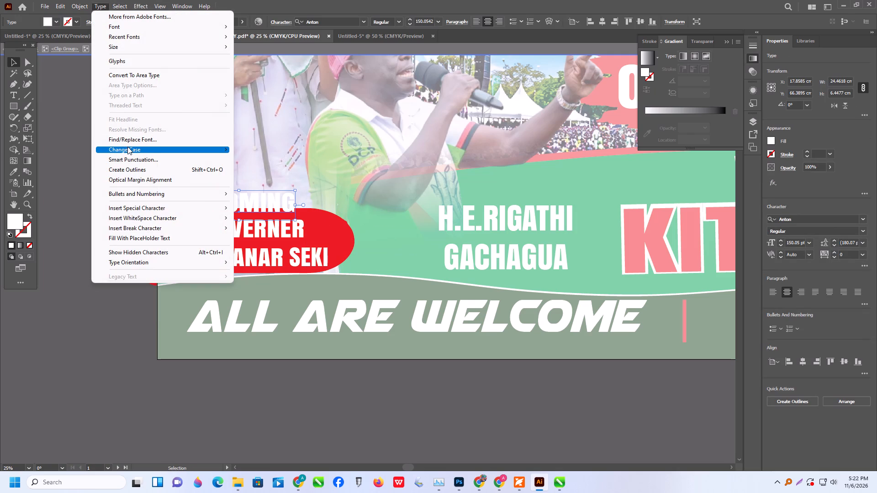
left_click(127, 147)
left_click(262, 169)
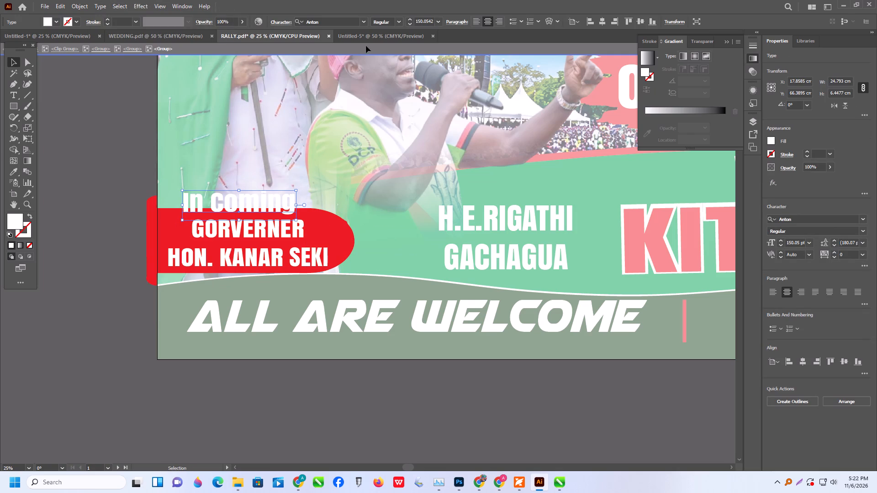
Set the In Coming text in the RegardsScript font and position it just above the red name band.
left_click(363, 21)
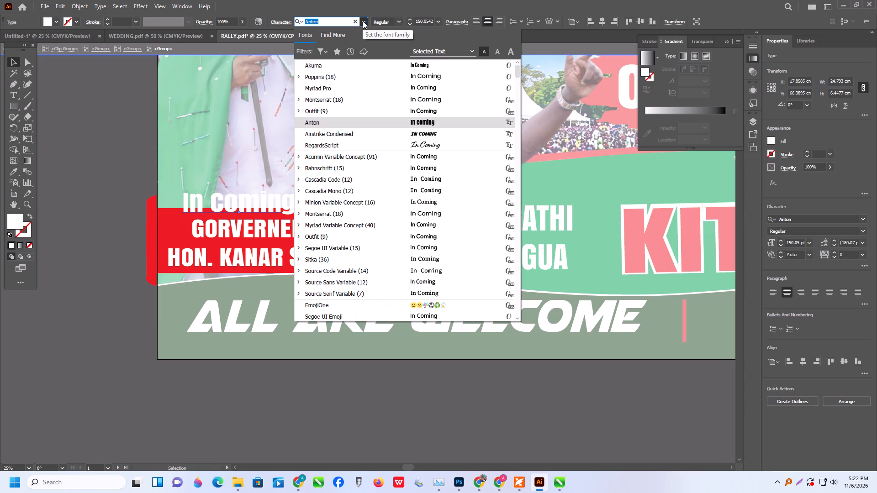
key("Down")
key("Down")
key("Down")
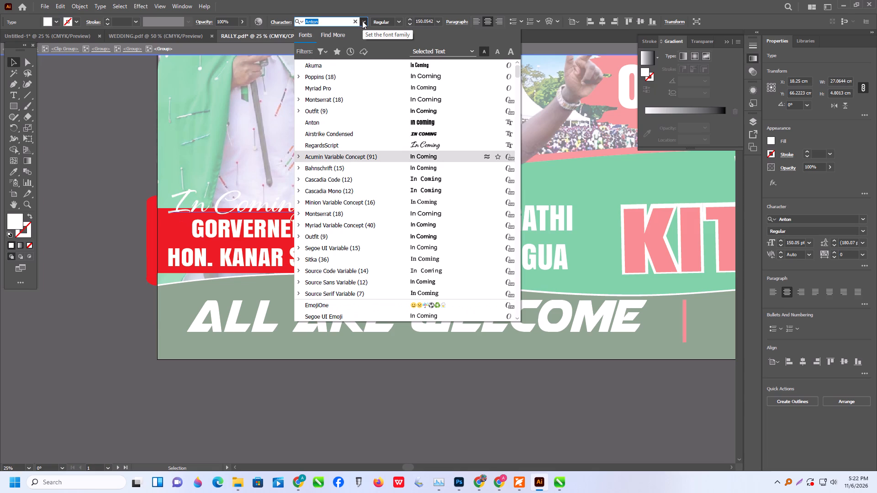
key("Up")
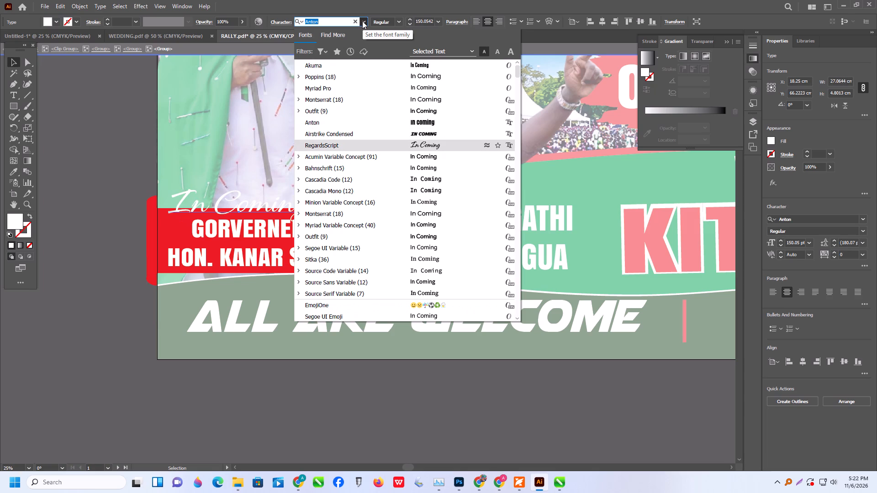
key("Return")
left_click_drag(286, 210, 289, 205)
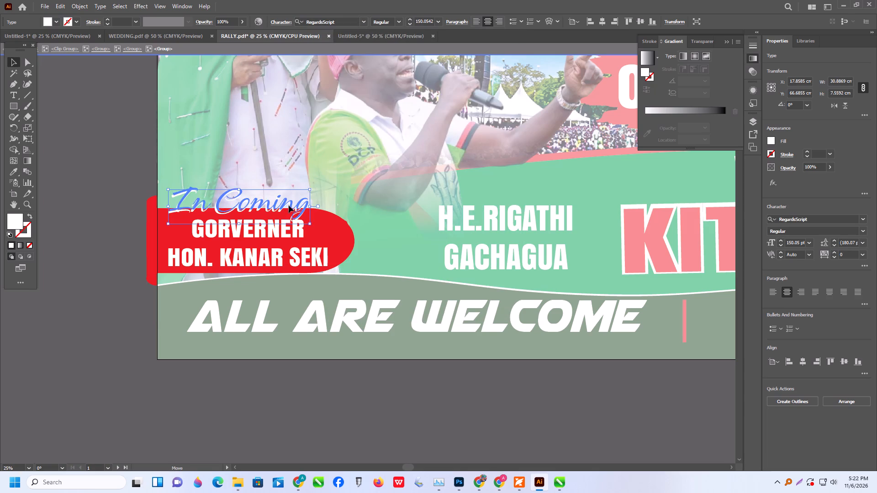
left_click_drag(289, 205, 290, 201)
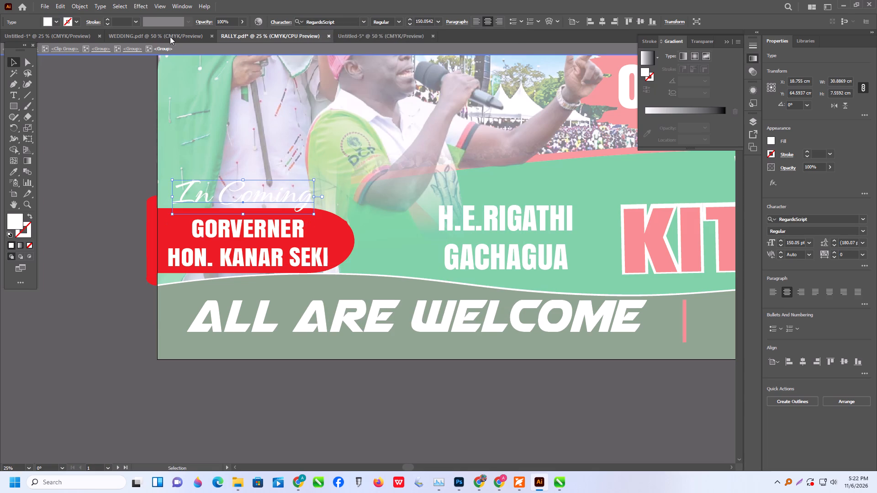
Try red and yellow fills on the In Coming text, and settle on black.
left_click(58, 25)
left_click(32, 37)
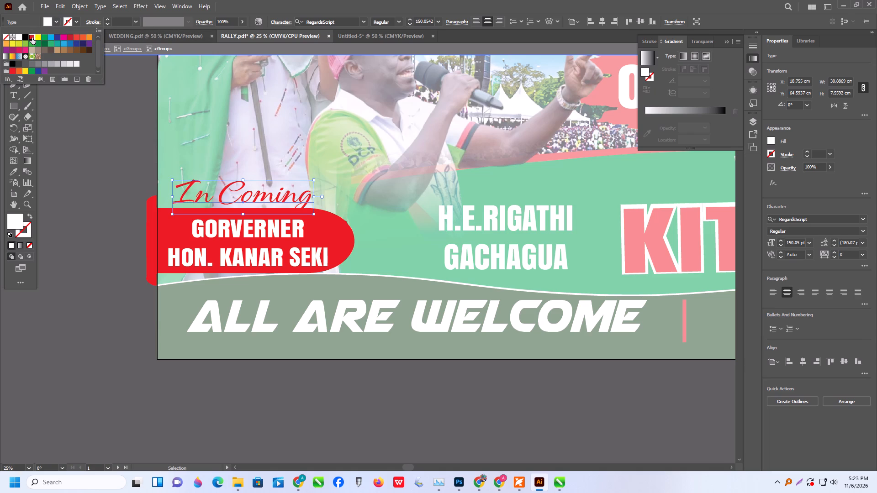
left_click(40, 35)
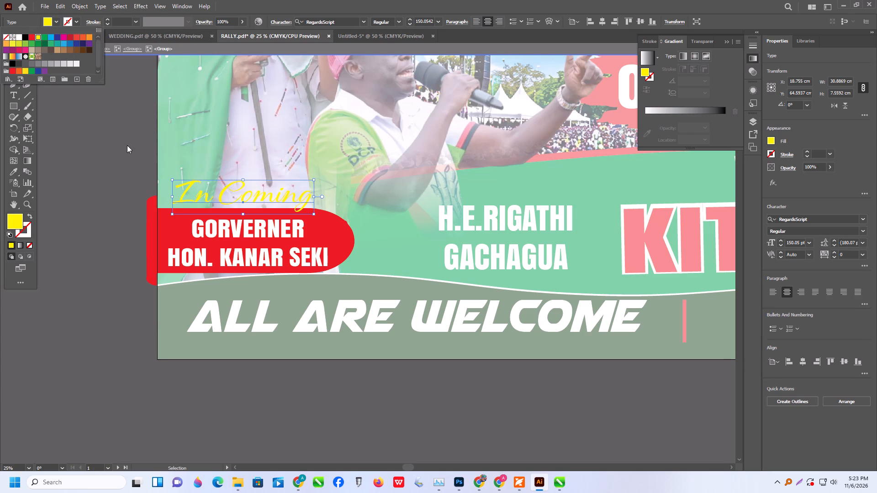
left_click(26, 35)
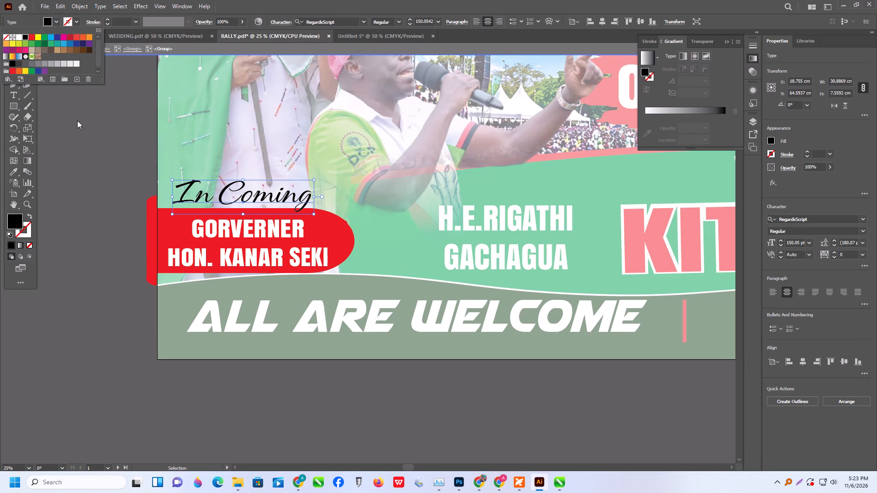
left_click(77, 127)
left_click(85, 145)
Scale the In Coming text down to about 121 pt above the red band and tilt it about 1.9°.
left_click(261, 199)
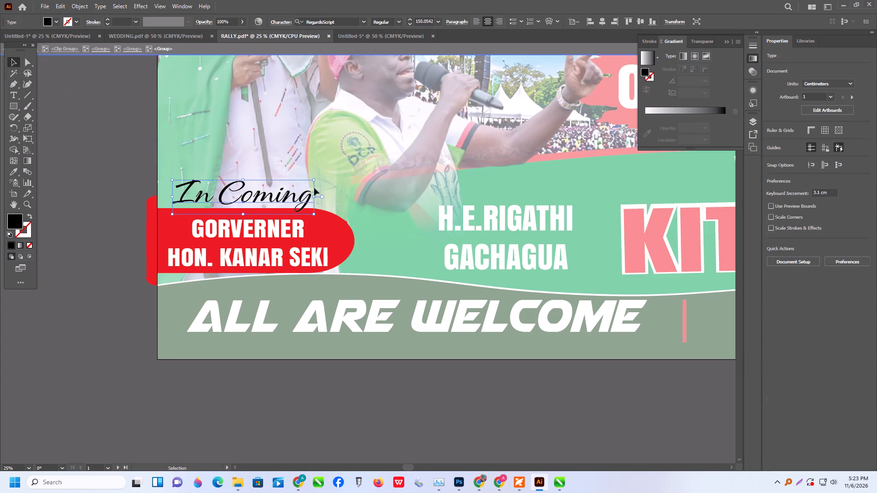
left_click_drag(315, 215, 288, 210, "shift")
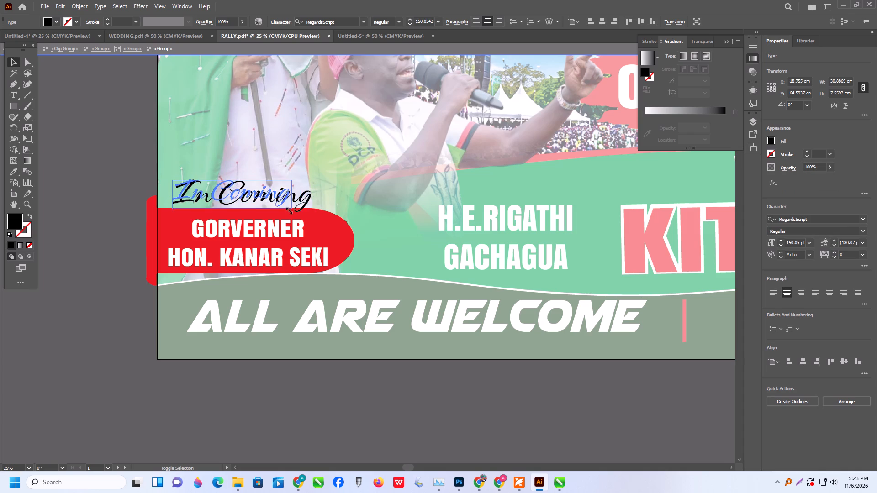
left_click_drag(288, 210, 286, 210, "shift")
left_click_drag(259, 197, 267, 200)
left_click(300, 213)
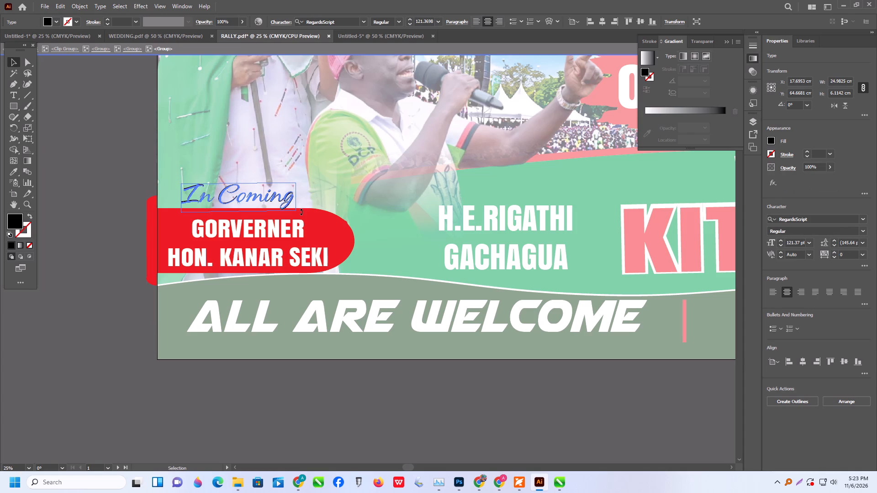
left_click(287, 199)
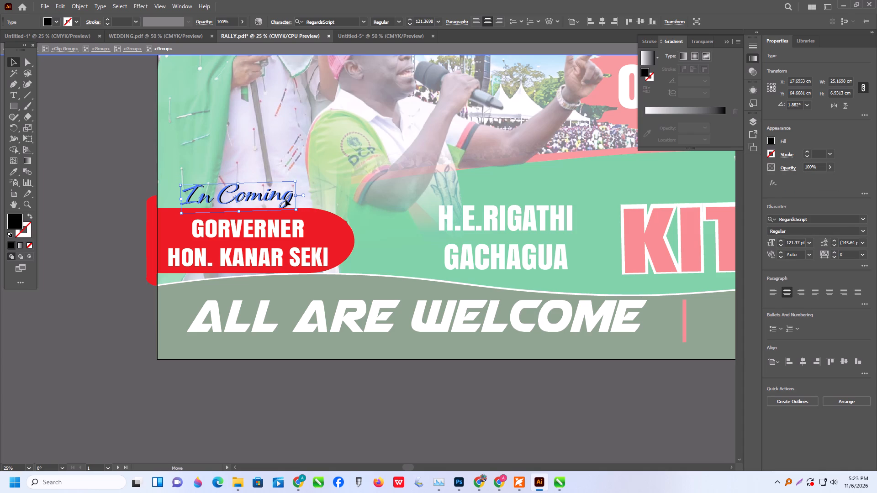
Preview other fonts for the In Coming text, and leave isolation to review the label on the full banner.
left_click(365, 24)
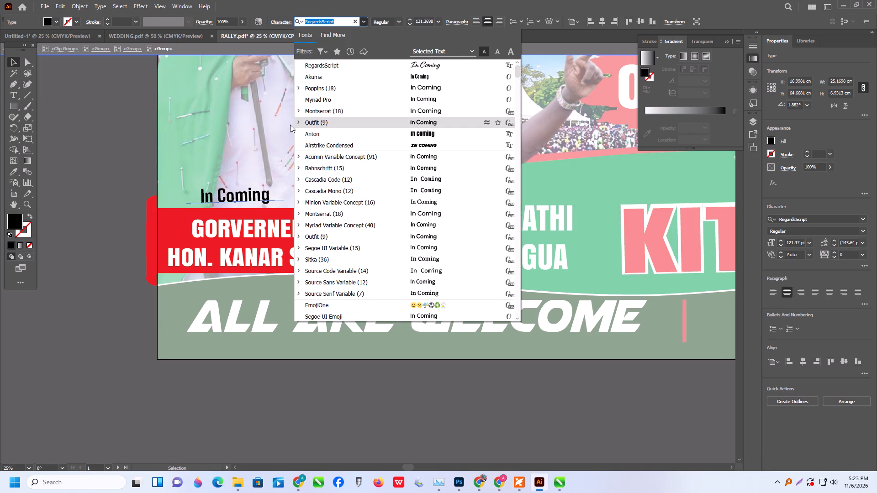
left_click(82, 79)
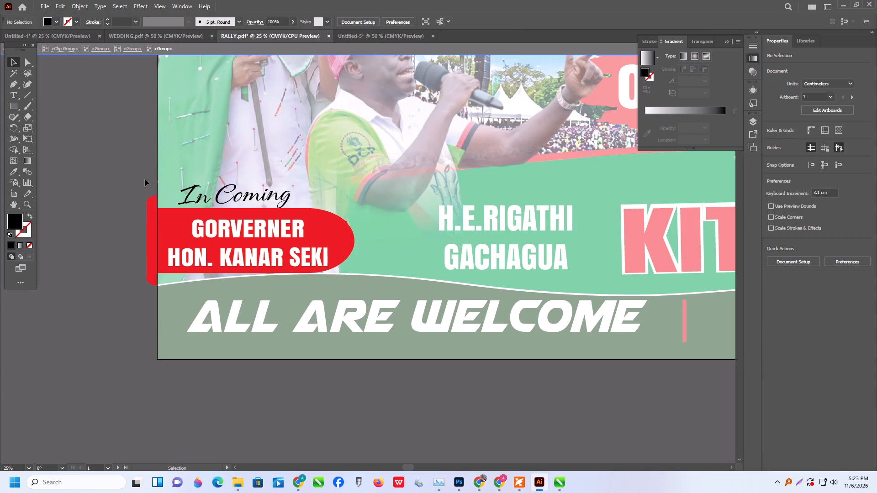
triple_click(83, 209)
left_click(83, 209)
scroll(129, 233, "up", 3)
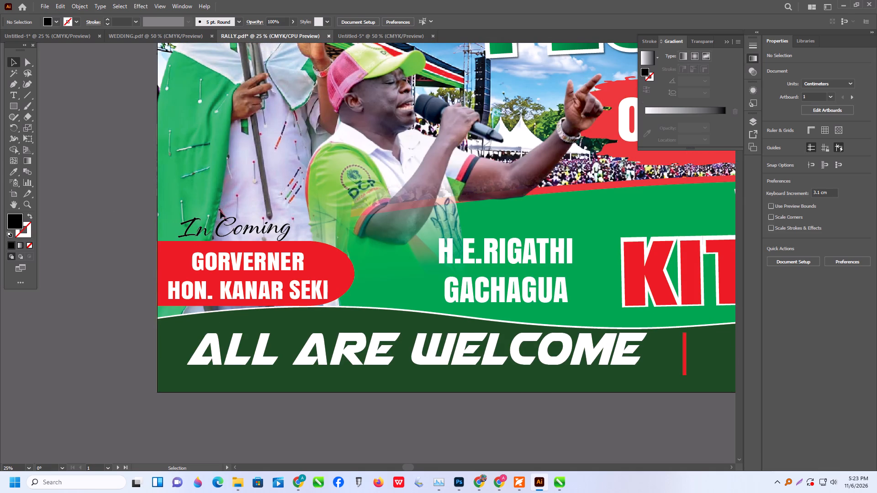
scroll(268, 245, "down", 1, "alt")
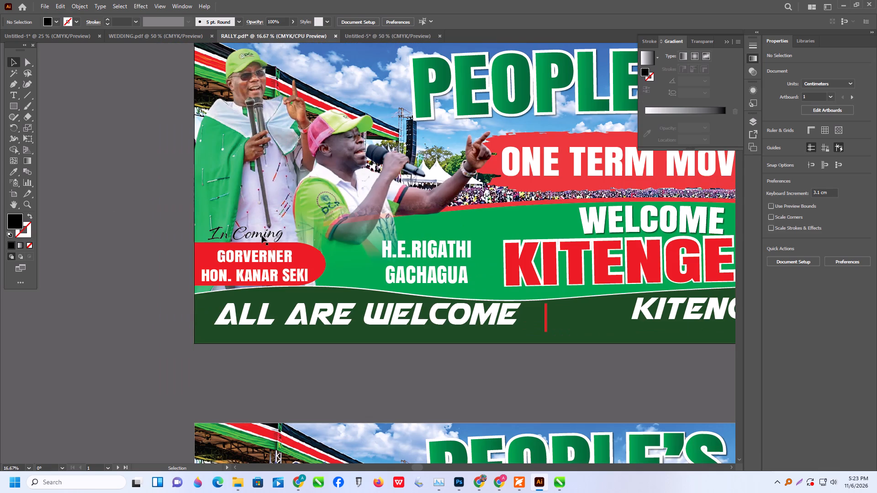
Isolate the In Coming text inside the nested groups of the upper banner and enlarge it to about 164 pt.
triple_click(262, 236)
double_click(262, 236)
triple_click(249, 236)
left_click(249, 236)
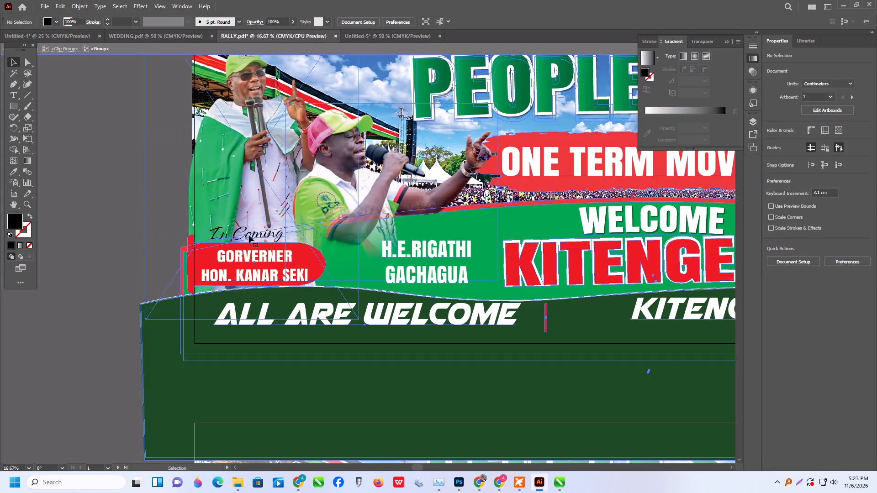
triple_click(249, 236)
triple_click(258, 235)
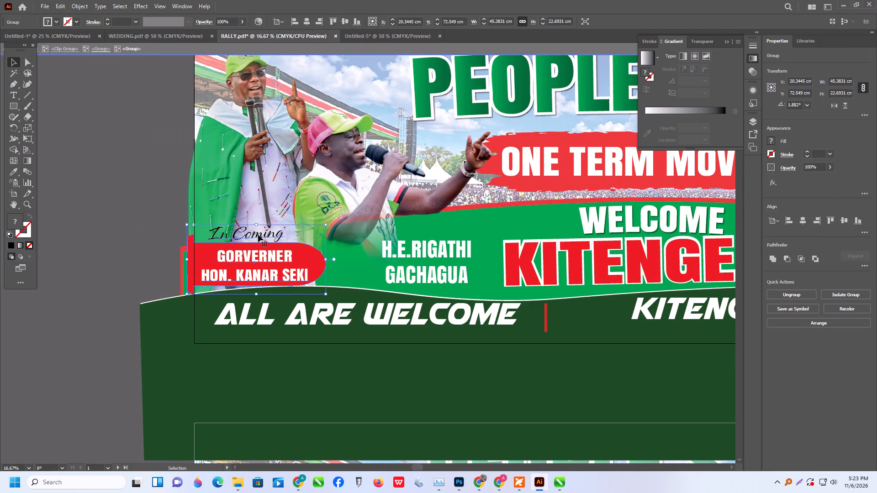
left_click(258, 235)
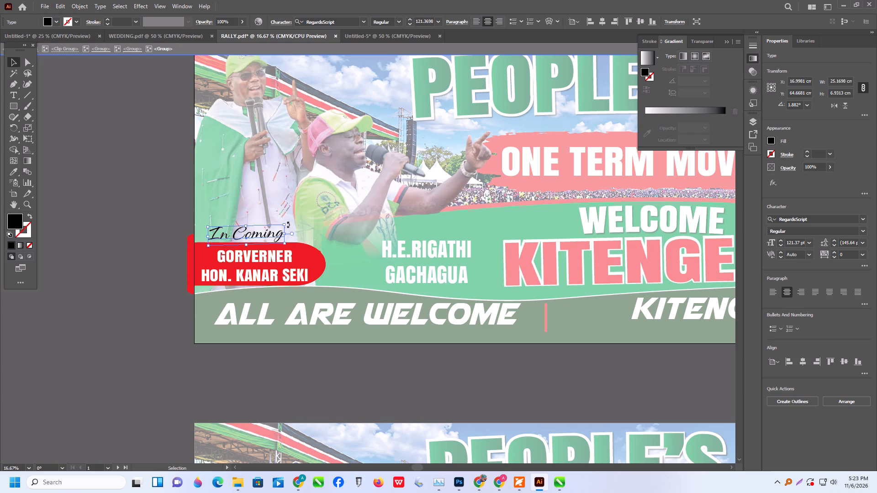
left_click_drag(286, 223, 319, 217, "shift")
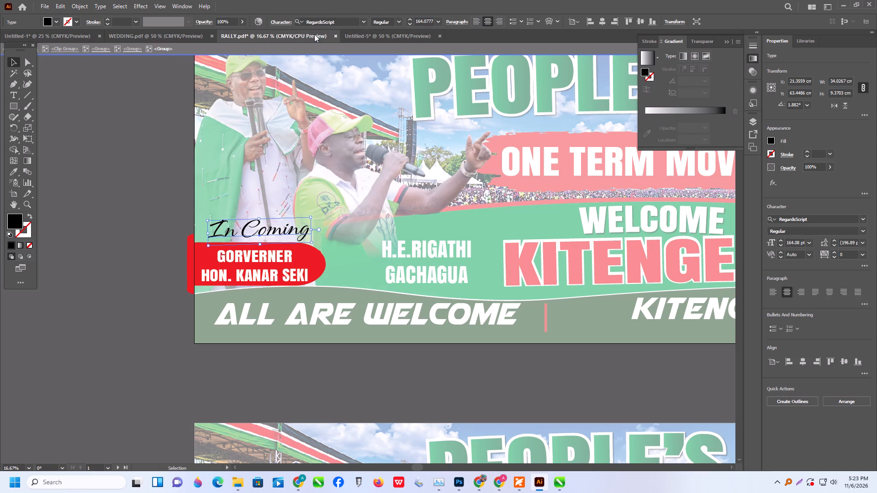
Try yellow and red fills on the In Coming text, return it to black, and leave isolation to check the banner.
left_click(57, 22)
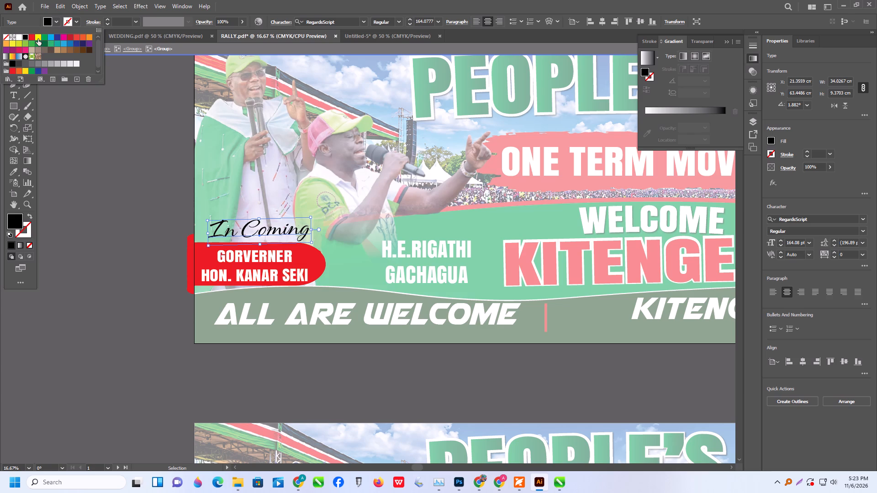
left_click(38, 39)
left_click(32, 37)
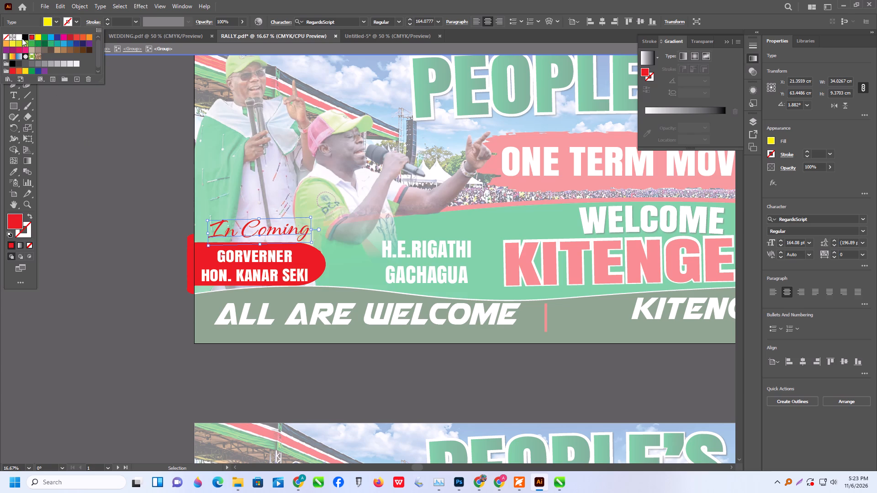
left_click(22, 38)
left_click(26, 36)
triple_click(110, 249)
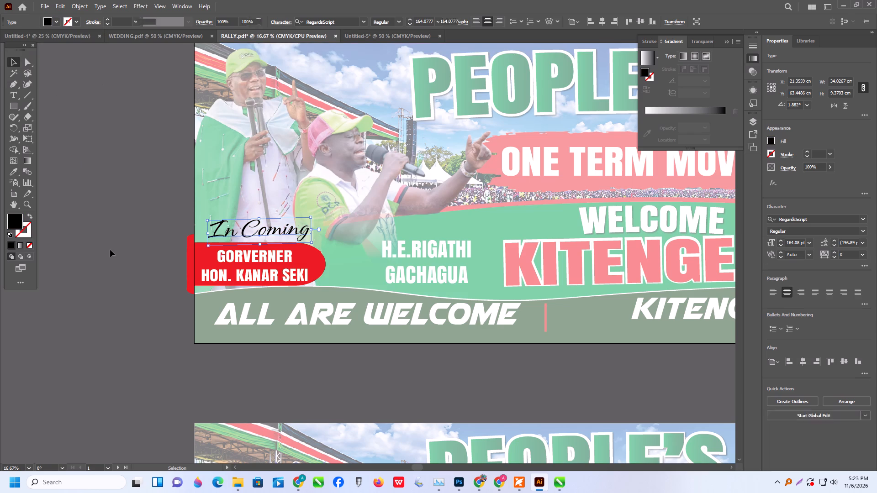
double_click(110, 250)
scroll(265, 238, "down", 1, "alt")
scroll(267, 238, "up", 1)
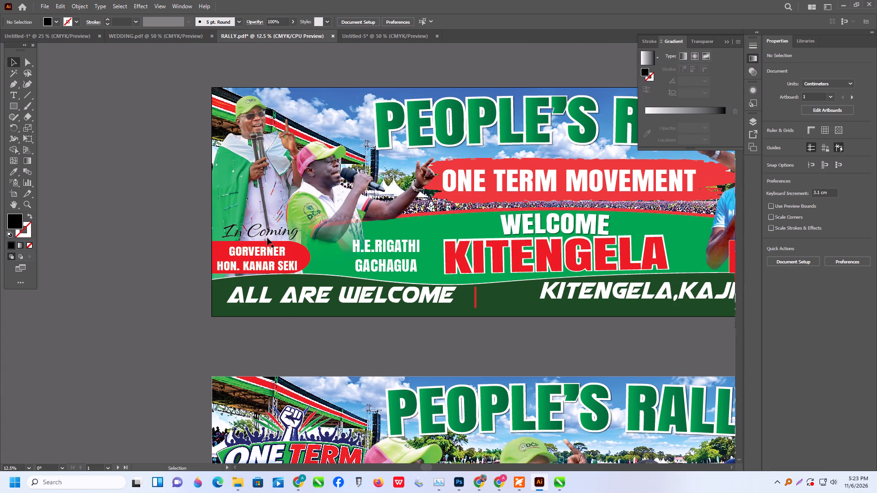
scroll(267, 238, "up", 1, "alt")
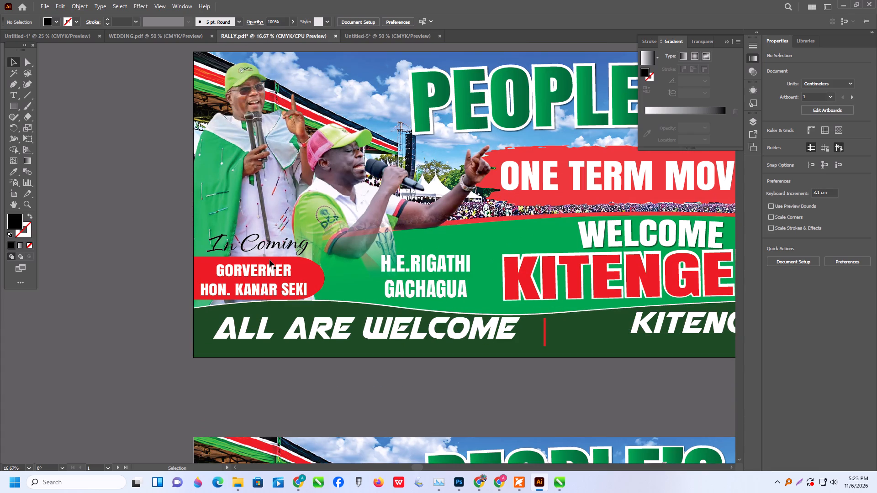
Isolate the In Coming text in the upper banner's nested groups, preview fonts on it, and apply the Ananda font.
double_click(280, 245)
triple_click(280, 245)
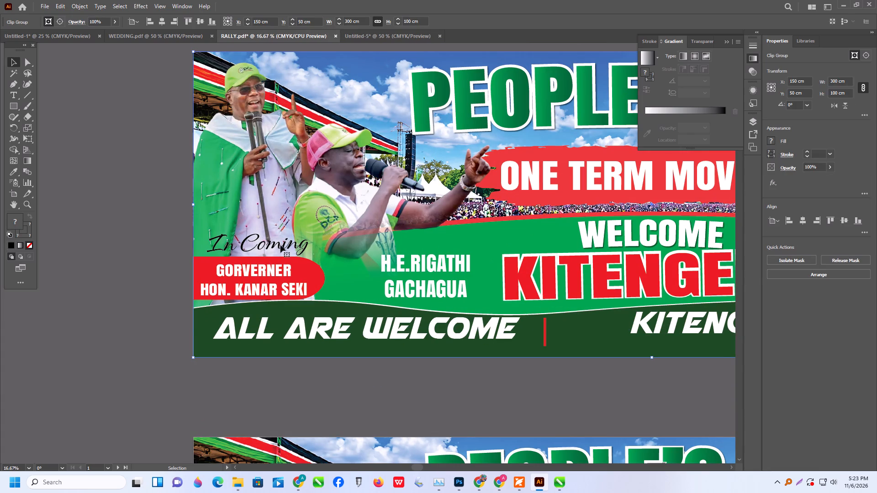
left_click(280, 245)
triple_click(280, 246)
double_click(280, 246)
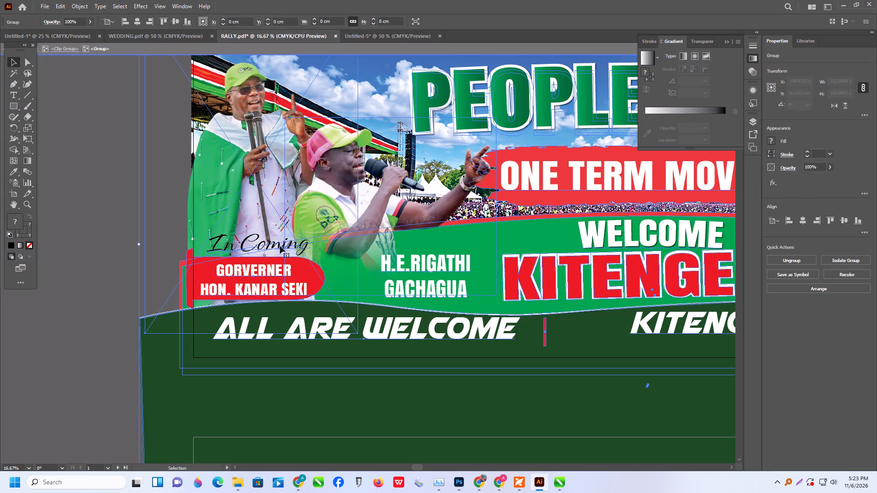
triple_click(280, 246)
left_click(280, 246)
triple_click(280, 246)
left_click(280, 246)
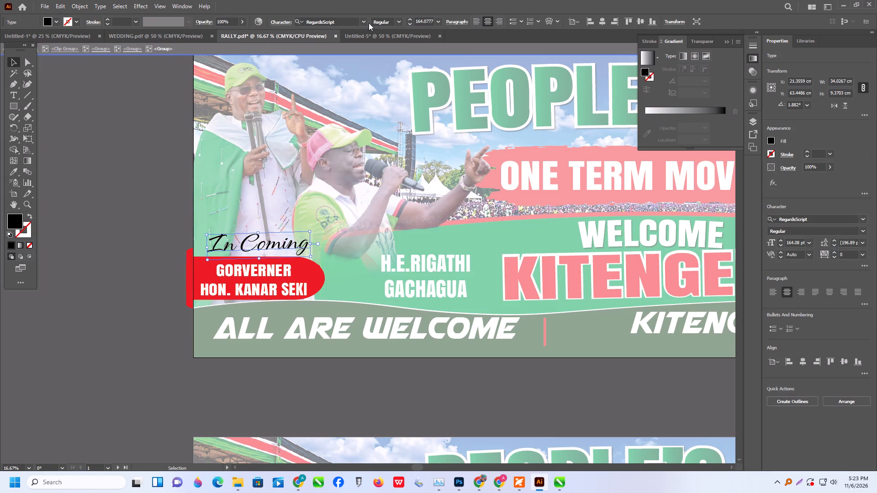
left_click(367, 21)
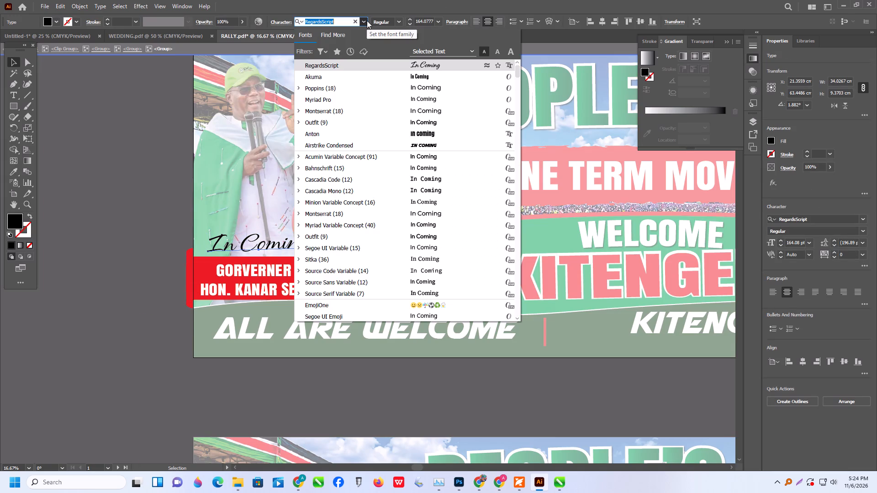
key("Down")
key("Down")
key("Down")
key("Down")
key("Down")
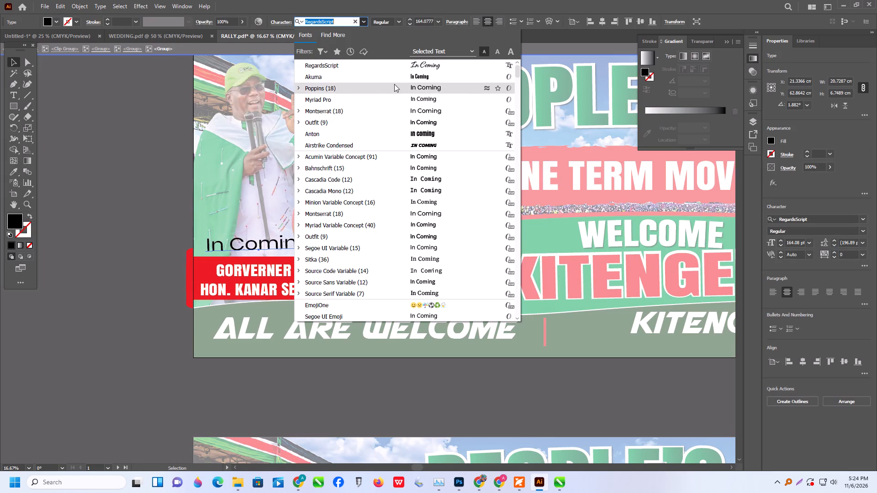
key("Down")
key("Down")
key("Down")
key("Down")
key("Down")
key("Down")
key("Down")
key("Down")
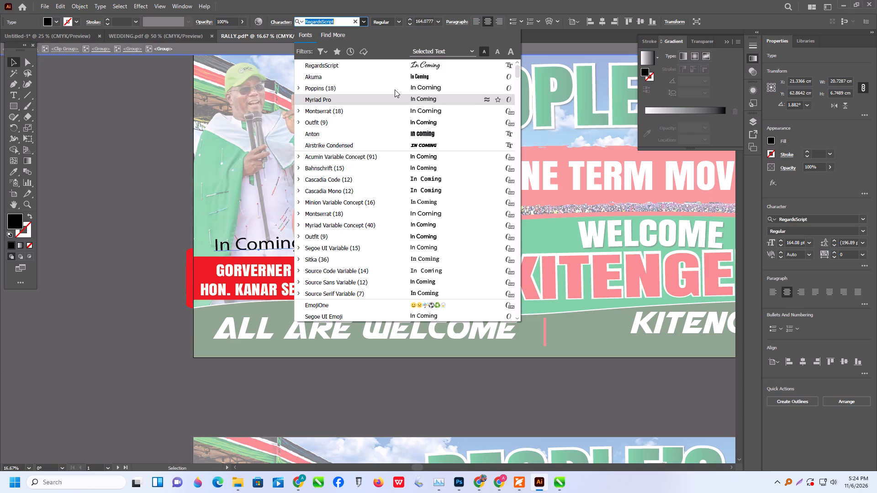
key("Down")
key("Down")
key("Down")
key("Down")
key("Down")
key("Down")
key("Down")
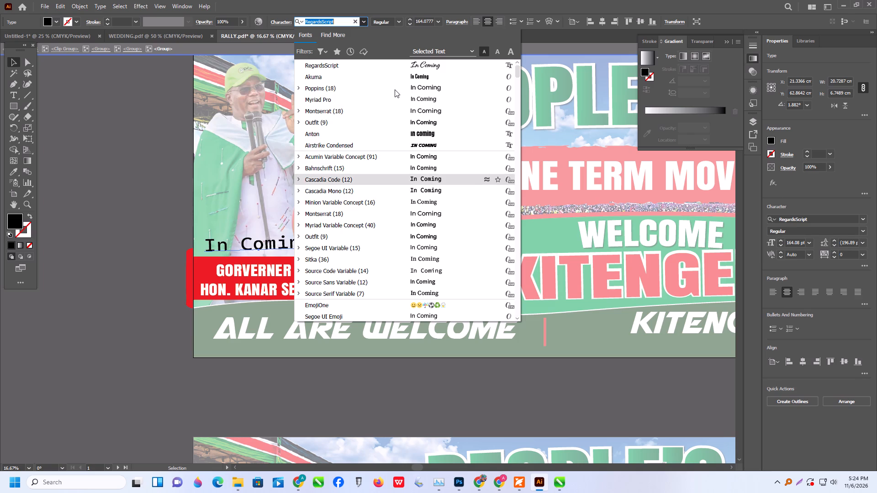
key("Down")
key("Down")
key("Down")
key("Down")
key("Down")
key("Down")
key("Down")
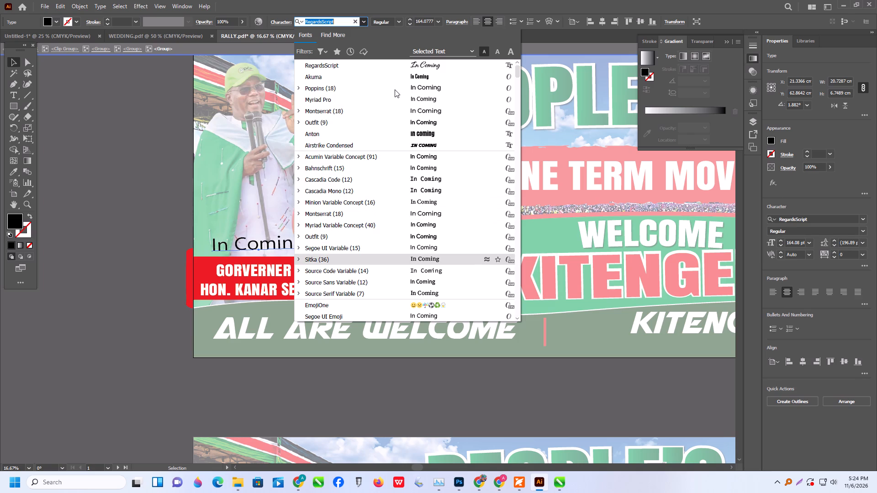
key("Down")
key("Down")
key("Down")
key("Down")
key("Down")
key("Down")
key("Down")
key("Down")
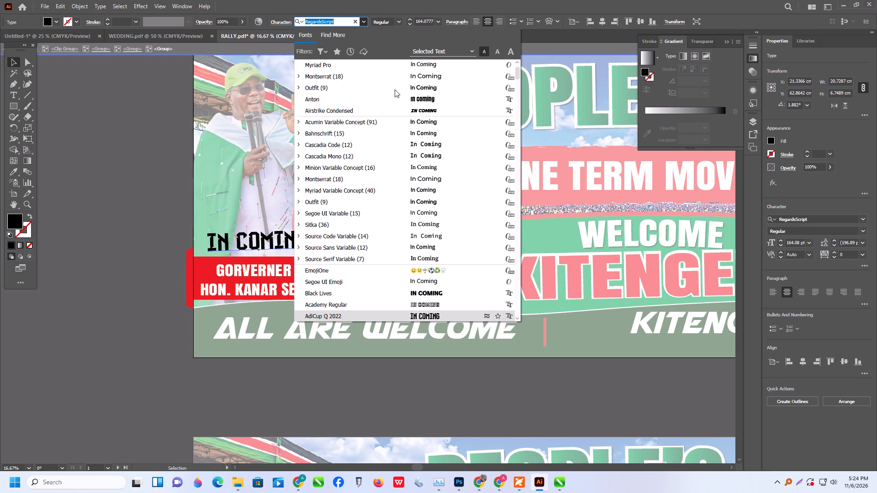
key("Down")
key("Down")
key("Down")
key("Down")
key("Down")
key("Down")
key("Down")
key("Down")
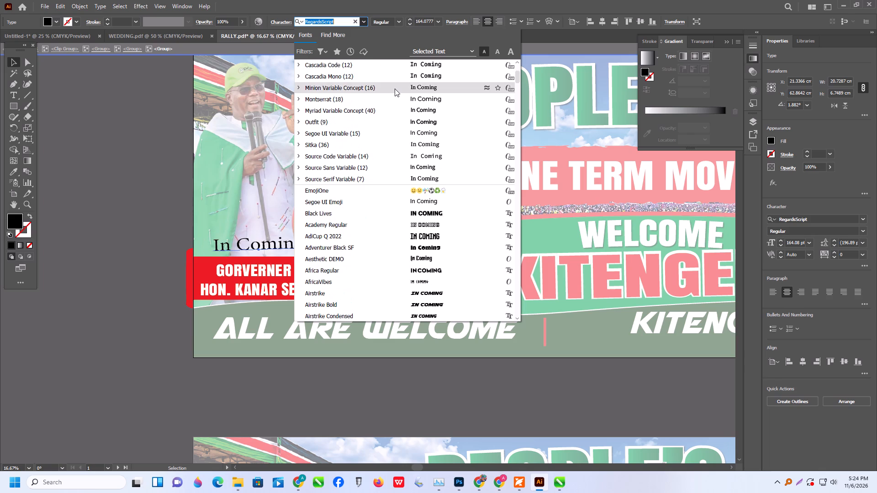
key("Down")
key("Down")
key("Down")
key("Down")
key("Down")
key("Down")
key("Down")
key("Down")
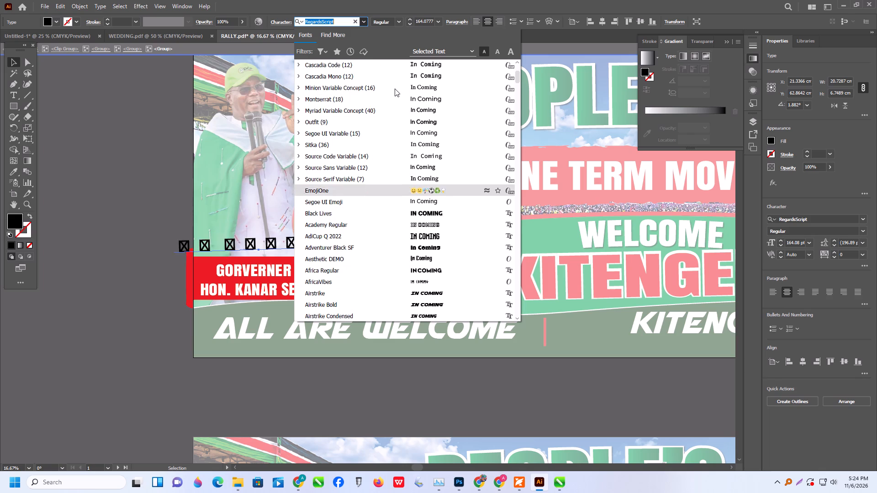
key("Down")
key("Down")
key("Down")
key("Down")
key("Down")
key("Down")
key("Down")
key("Down")
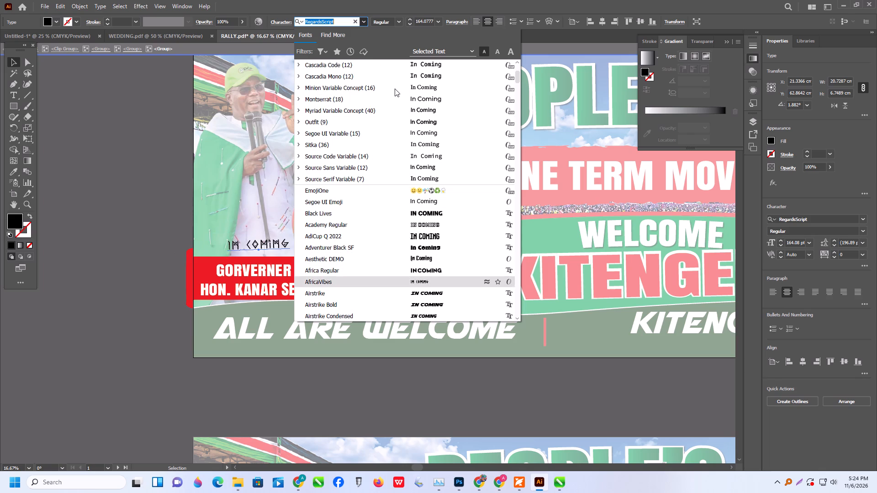
key("Down")
key("Down")
key("Down")
key("Down")
key("Down")
key("Down")
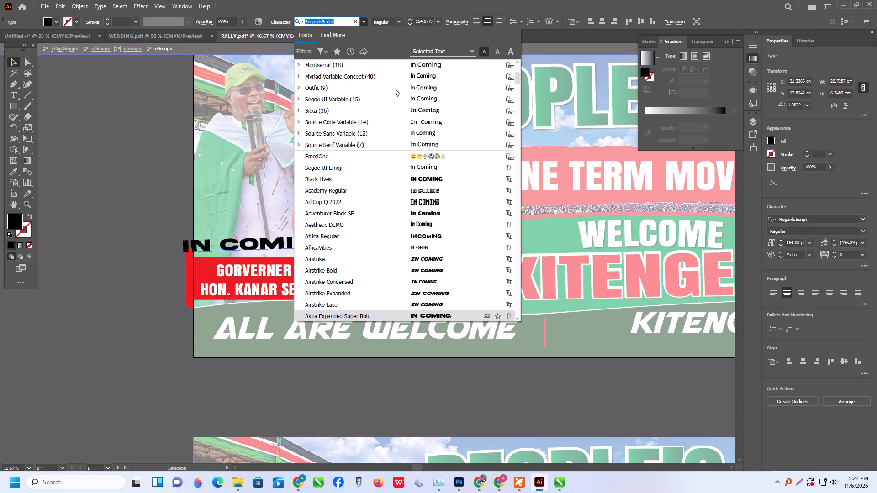
key("Down")
key("Down")
key("Down")
key("Down")
key("Down")
key("Down")
key("Down")
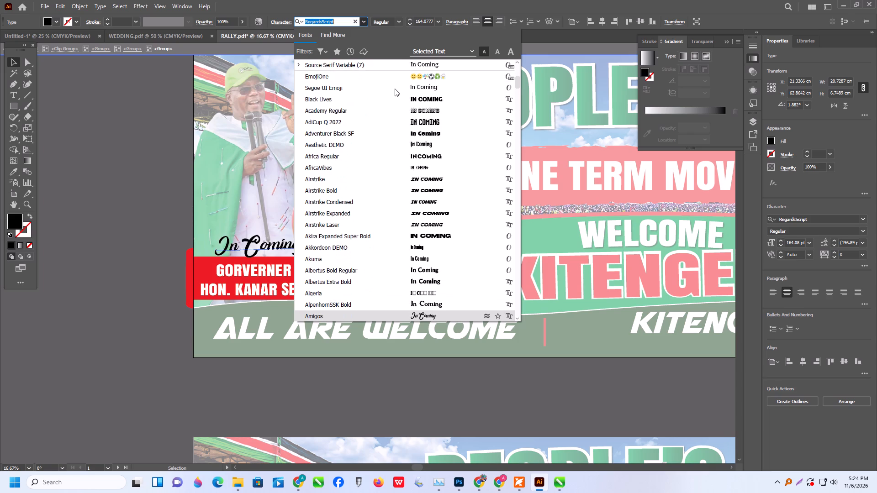
key("Down")
key("Down")
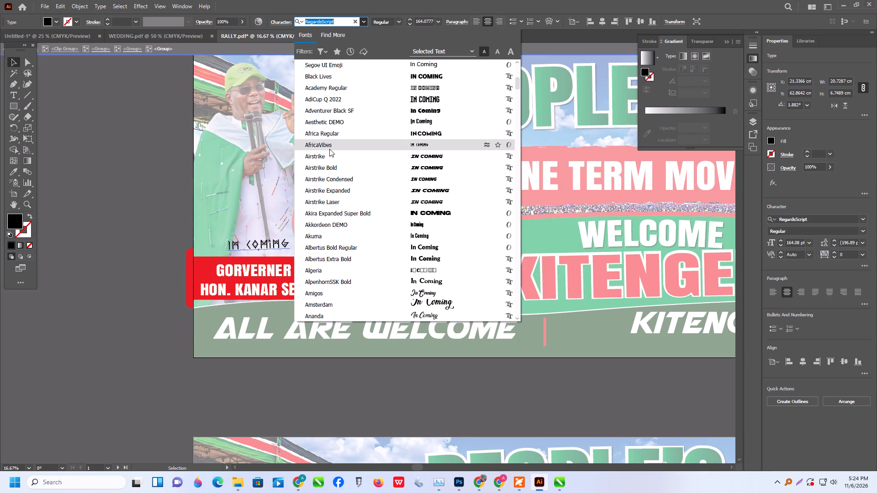
key("Down")
key("Down")
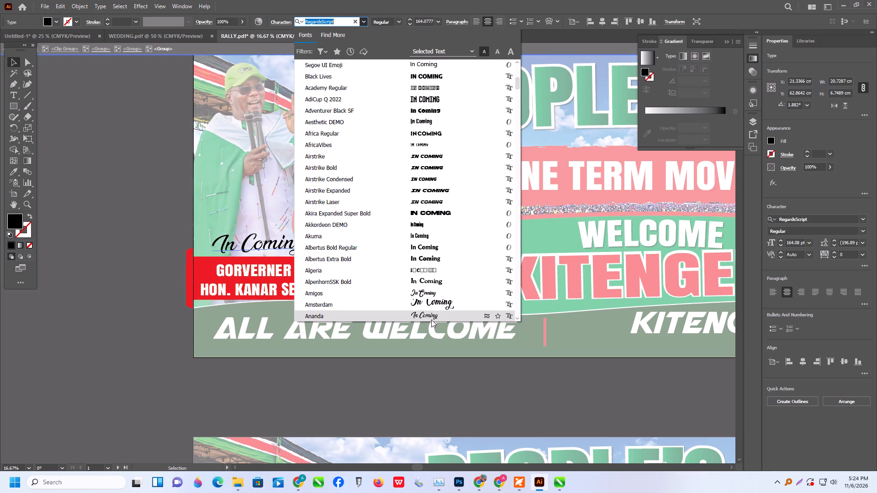
left_click(431, 320)
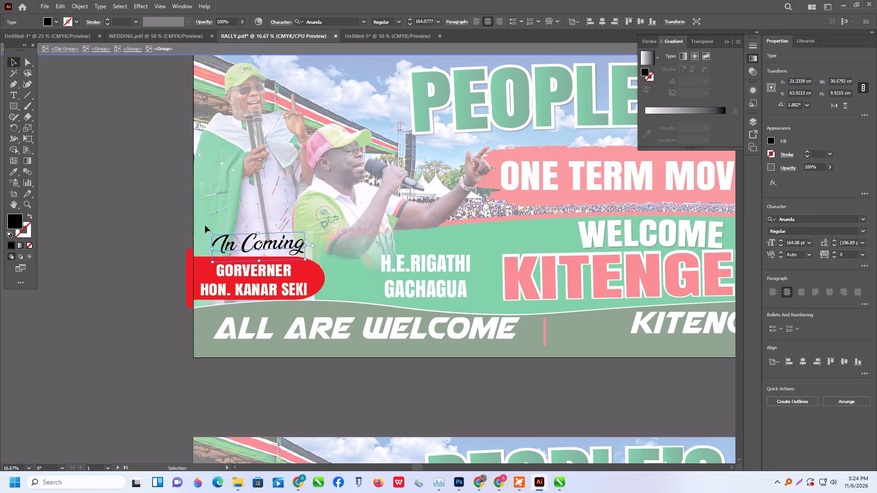
Resize the In Coming text to about 154.5 pt and move it down over the red band's upper edge.
left_click_drag(209, 235, 202, 231, "shift")
left_click_drag(276, 244, 288, 250)
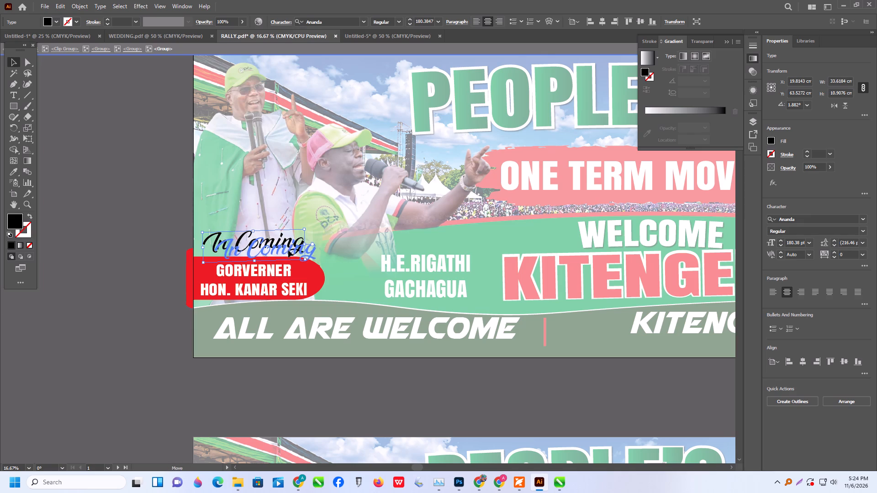
left_click_drag(288, 250, 285, 254)
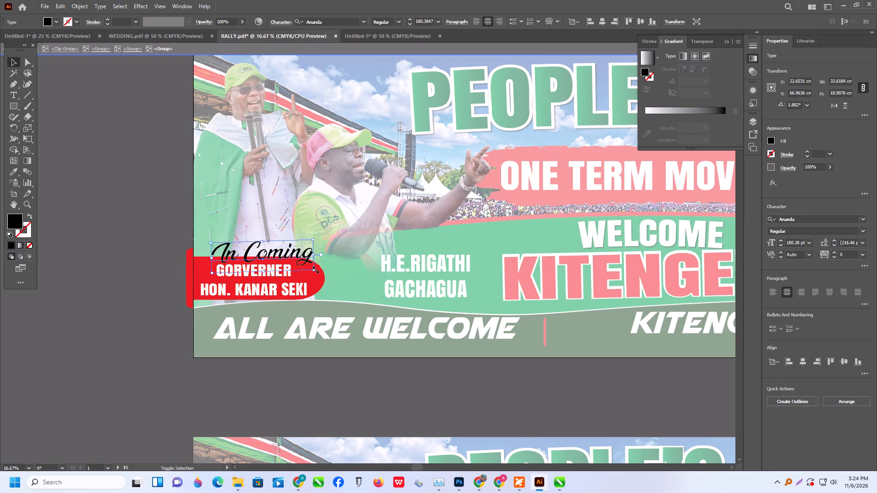
left_click_drag(315, 269, 299, 268, "shift")
Extend the red band downward to about 21.9 cm tall and lower the GORVERNER HON. KANAR SEKI text within it.
scroll(242, 253, "up", 2, "alt")
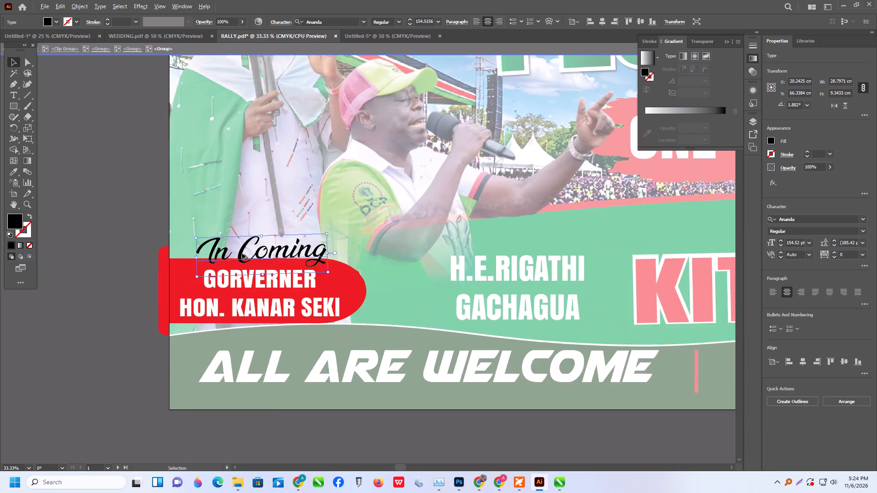
left_click_drag(297, 323, 307, 330)
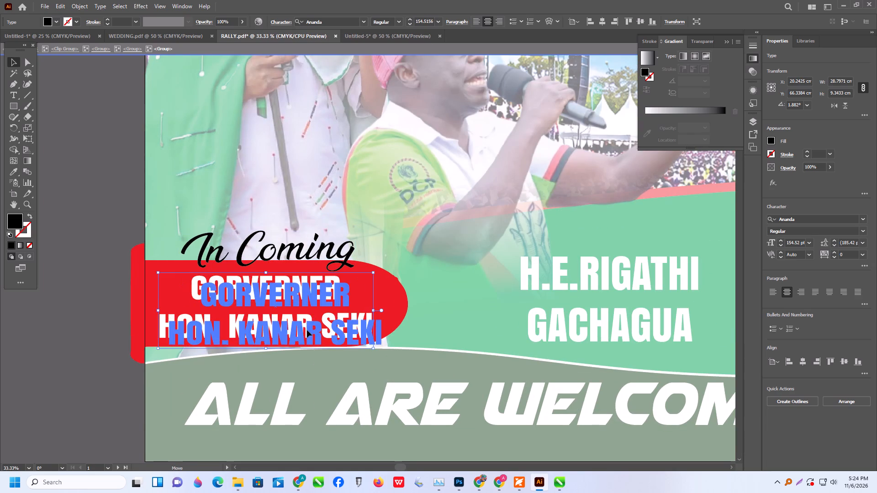
left_click_drag(307, 330, 304, 326)
left_click(408, 315)
left_click(405, 310)
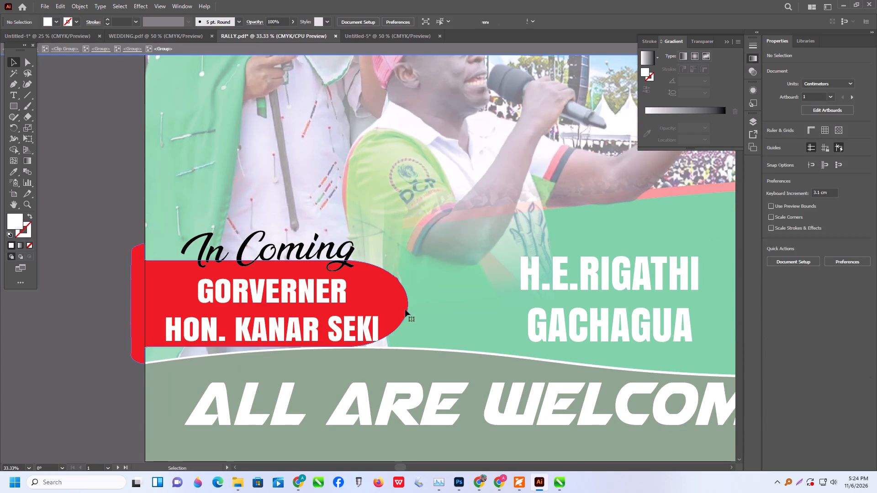
left_click_drag(269, 362, 274, 377)
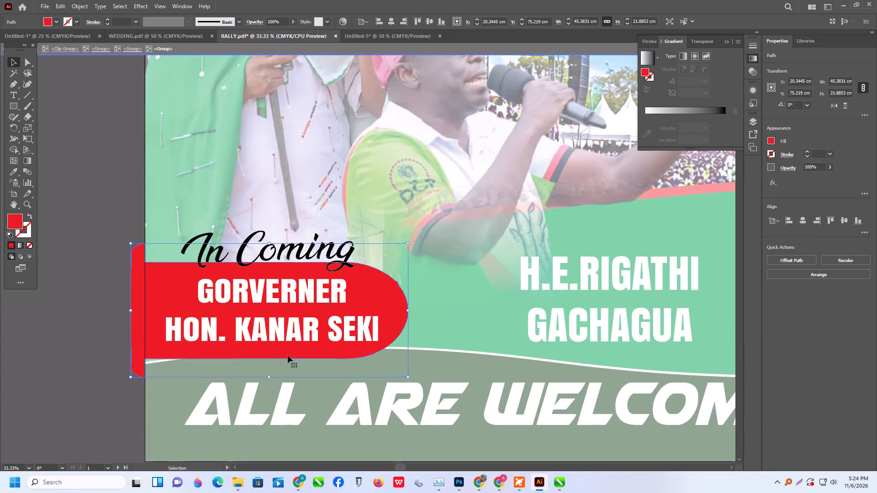
left_click_drag(291, 330, 286, 341)
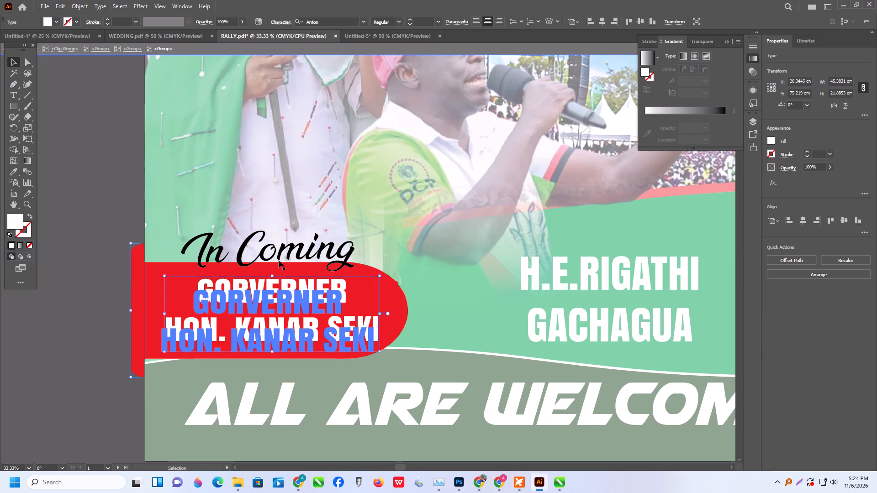
Move the In Coming text down onto the red band just above GORVERNER, and leave isolation to check the banner.
left_click_drag(282, 249, 273, 270)
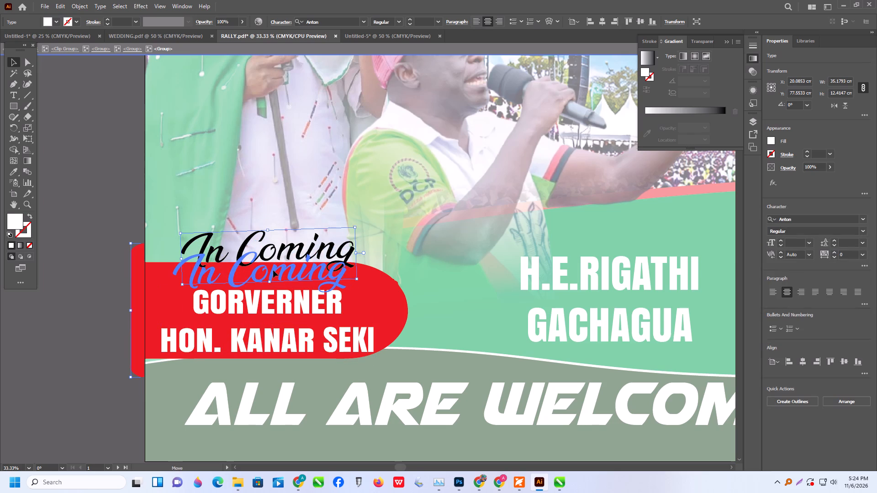
left_click_drag(273, 270, 272, 270)
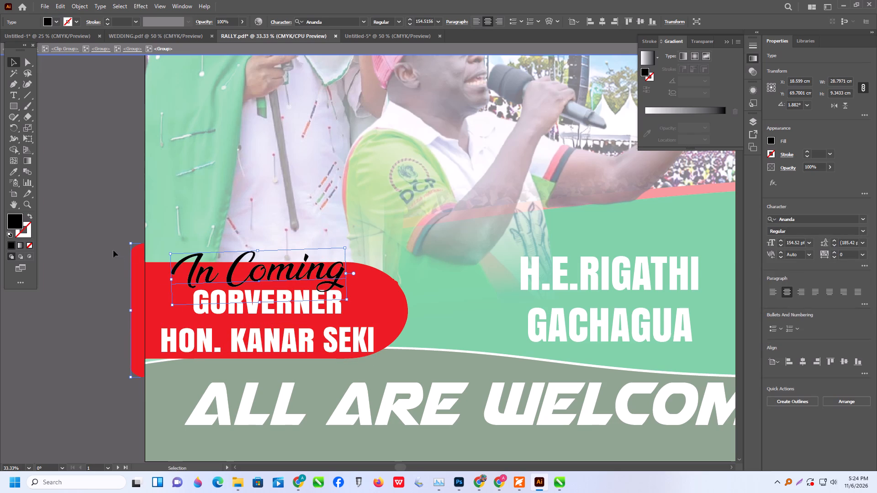
triple_click(89, 242)
double_click(89, 242)
scroll(224, 270, "down", 2, "alt")
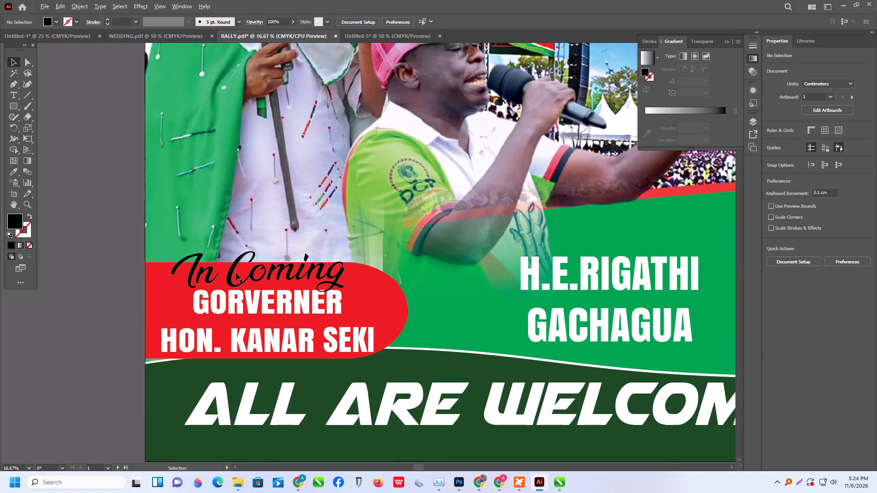
scroll(277, 281, "down", 5)
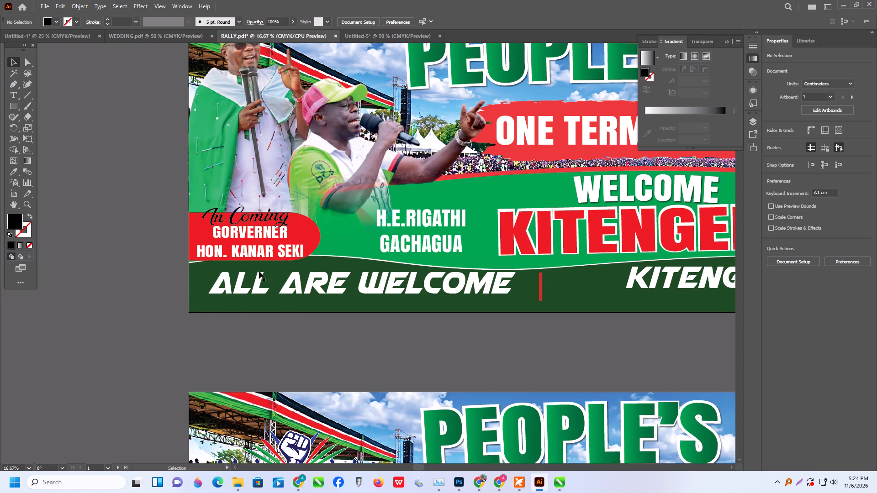
Isolate the red band behind the In Coming label in the upper banner and extend it upward to about 25.5 cm tall.
scroll(259, 271, "down", 1)
left_click(319, 216)
double_click(306, 221)
triple_click(306, 217)
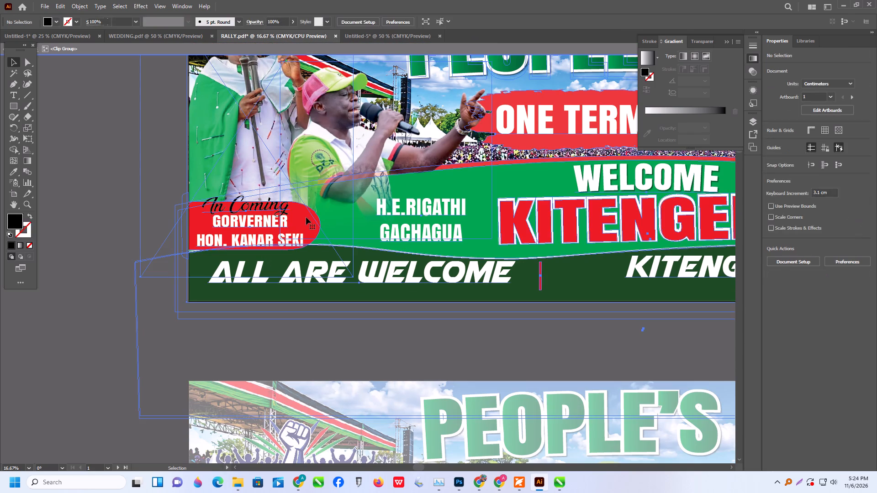
triple_click(306, 217)
triple_click(306, 217)
left_click(306, 217)
triple_click(305, 219)
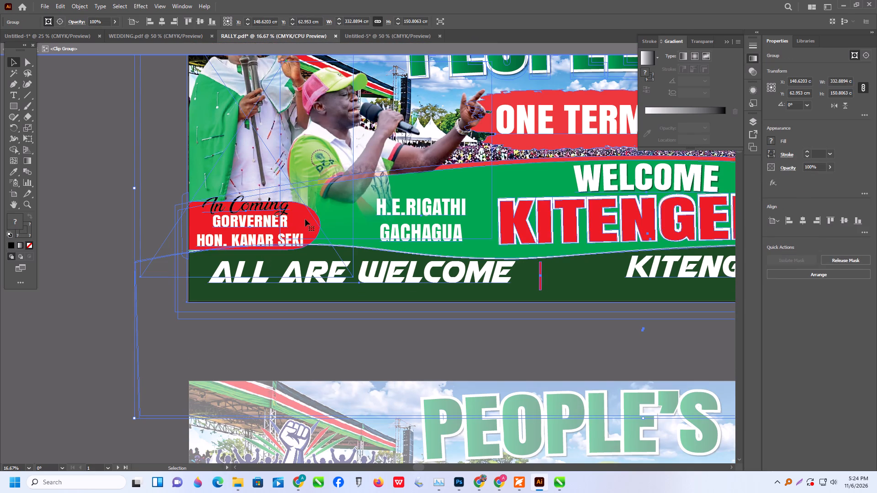
left_click(305, 219)
triple_click(305, 219)
left_click(305, 219)
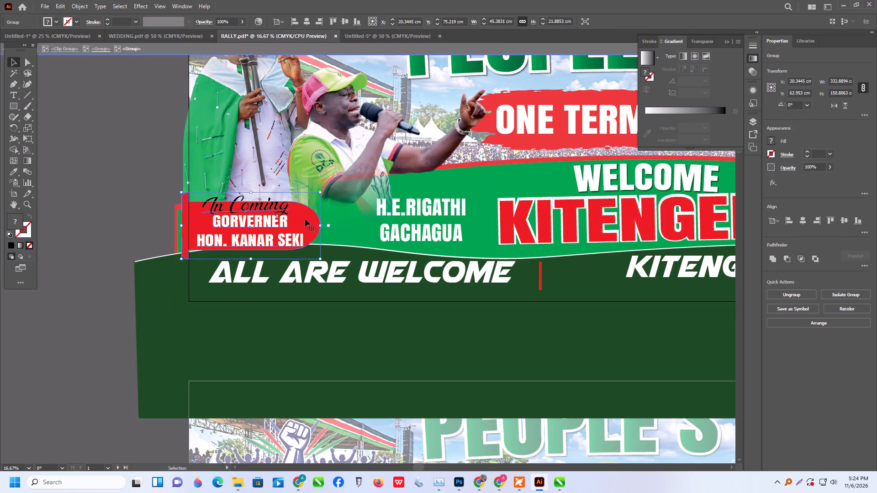
triple_click(306, 220)
left_click(306, 220)
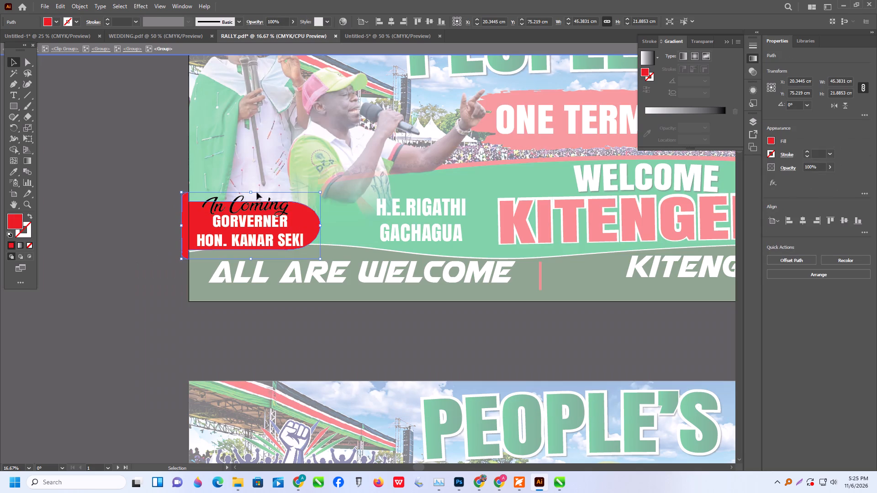
left_click_drag(250, 191, 256, 180)
left_click(156, 233)
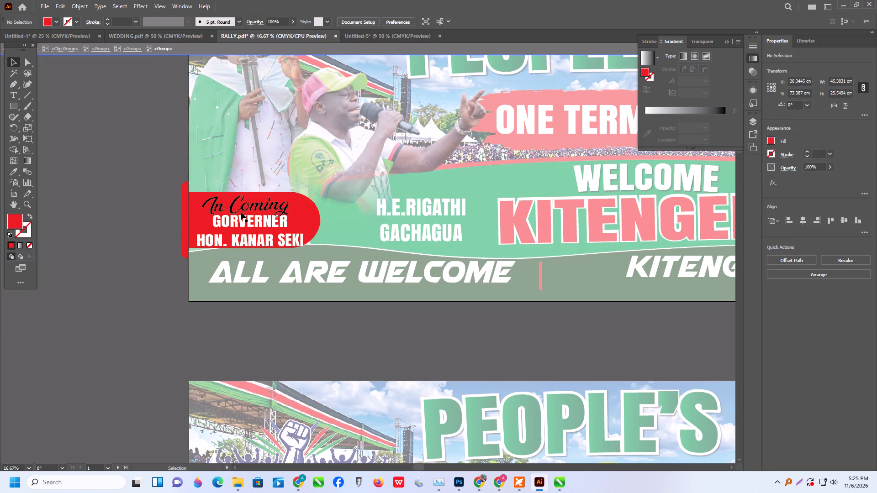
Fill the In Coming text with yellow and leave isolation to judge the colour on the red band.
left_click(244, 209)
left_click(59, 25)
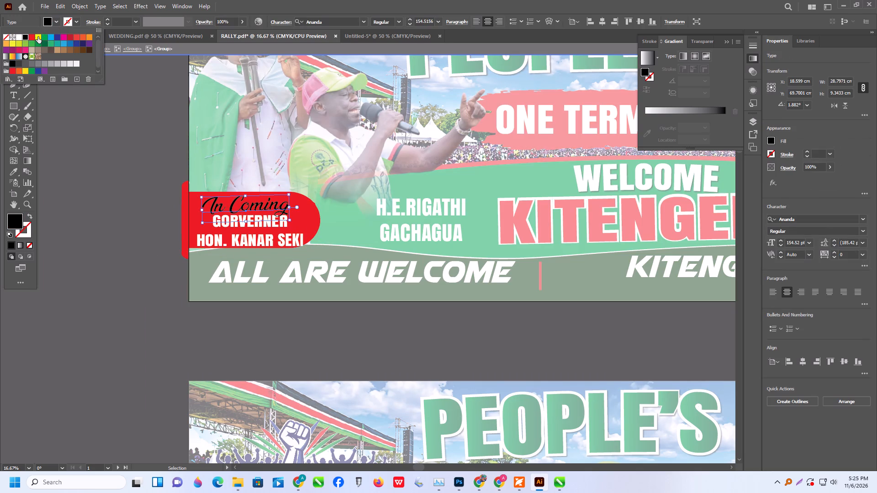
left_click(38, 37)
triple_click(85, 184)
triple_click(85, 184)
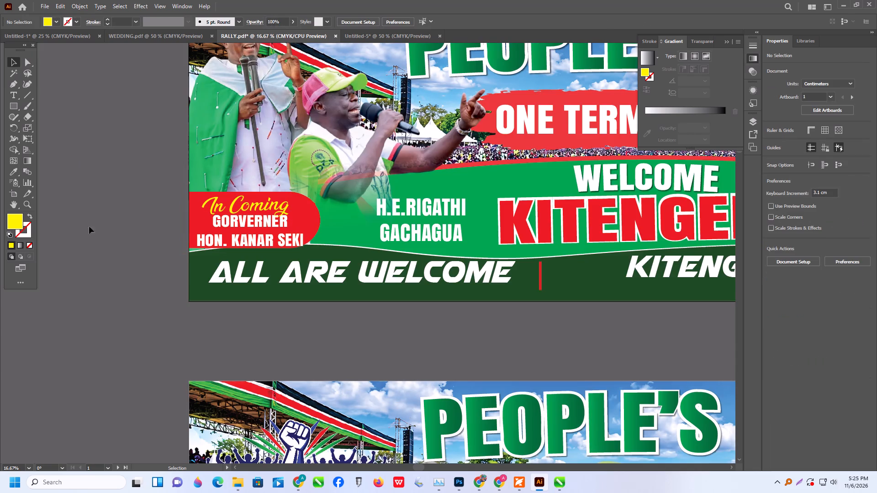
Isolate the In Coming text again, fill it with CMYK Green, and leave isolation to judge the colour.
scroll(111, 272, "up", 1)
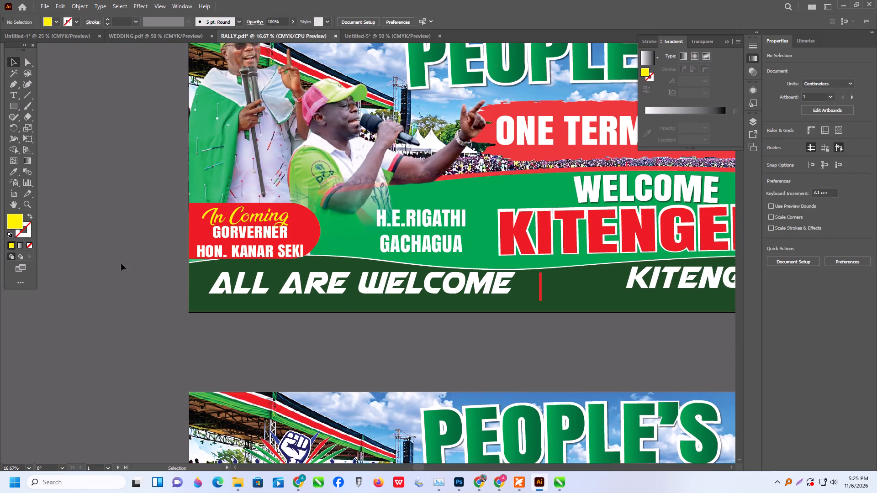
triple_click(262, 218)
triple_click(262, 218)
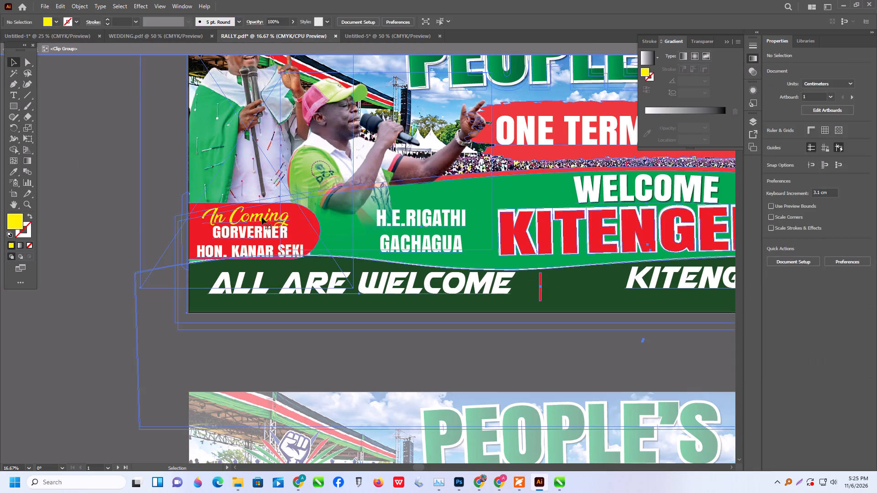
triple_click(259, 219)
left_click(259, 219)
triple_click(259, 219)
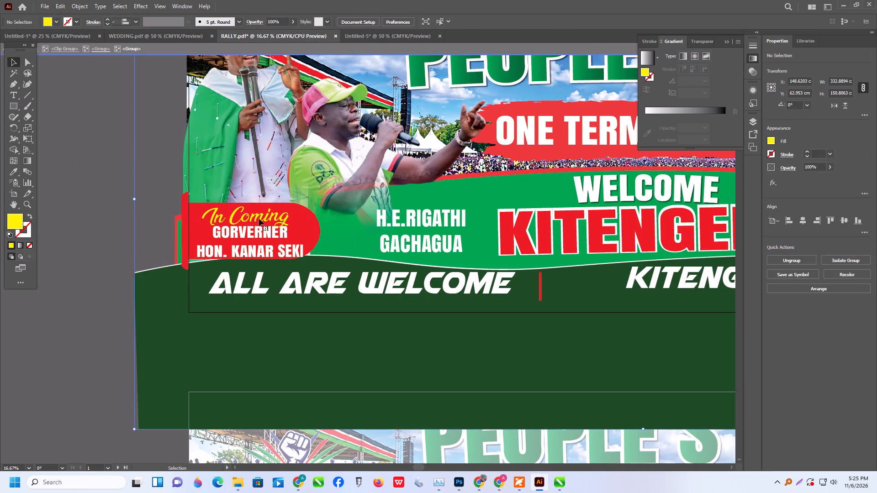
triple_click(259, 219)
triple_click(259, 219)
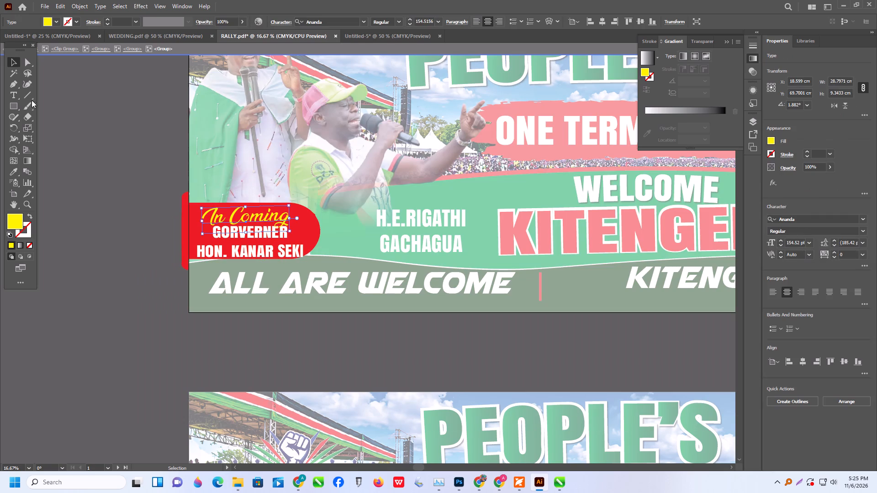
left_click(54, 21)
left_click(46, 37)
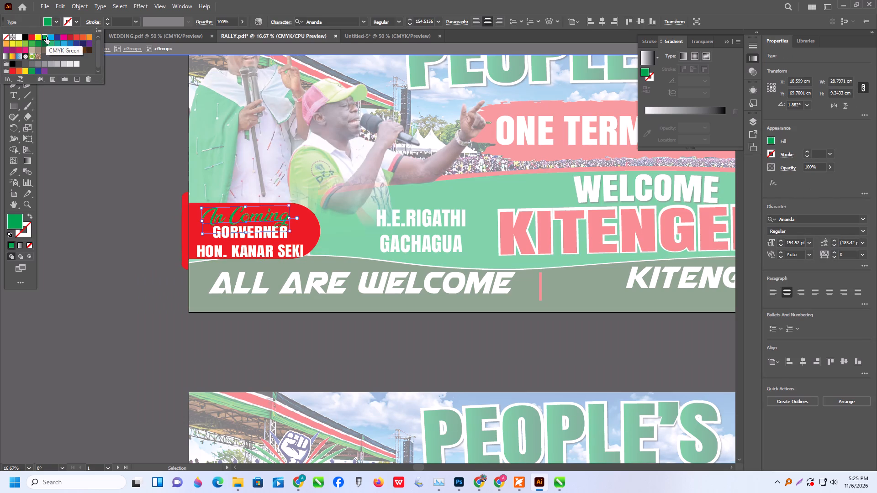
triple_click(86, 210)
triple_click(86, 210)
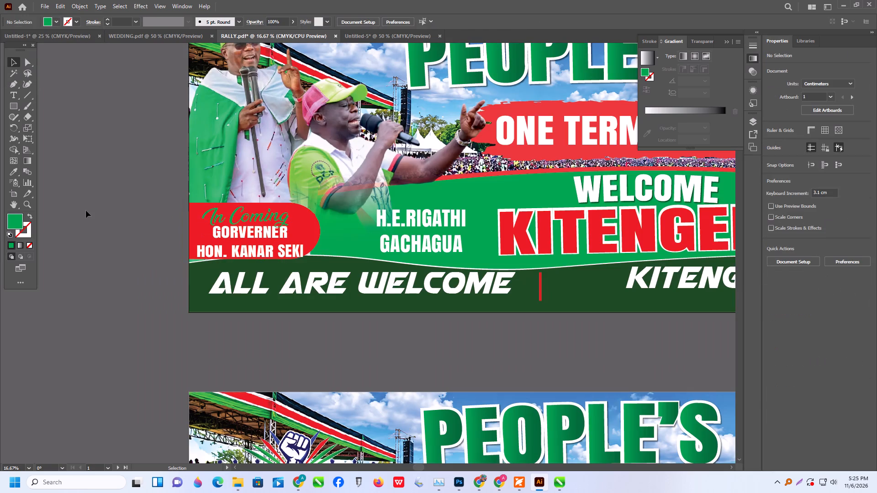
Isolate the In Coming text, move it up slightly on the red band, and fill it with black.
triple_click(250, 216)
double_click(250, 216)
triple_click(253, 216)
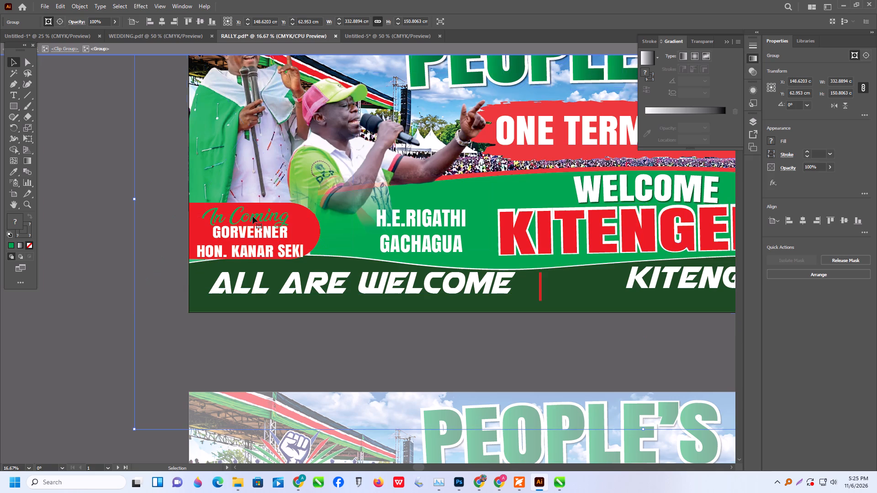
double_click(253, 216)
triple_click(253, 216)
double_click(253, 216)
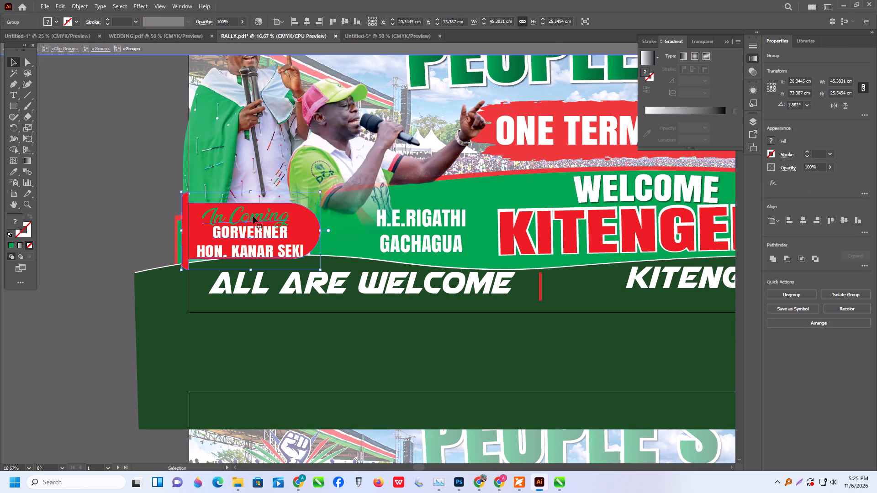
triple_click(256, 217)
left_click(256, 217)
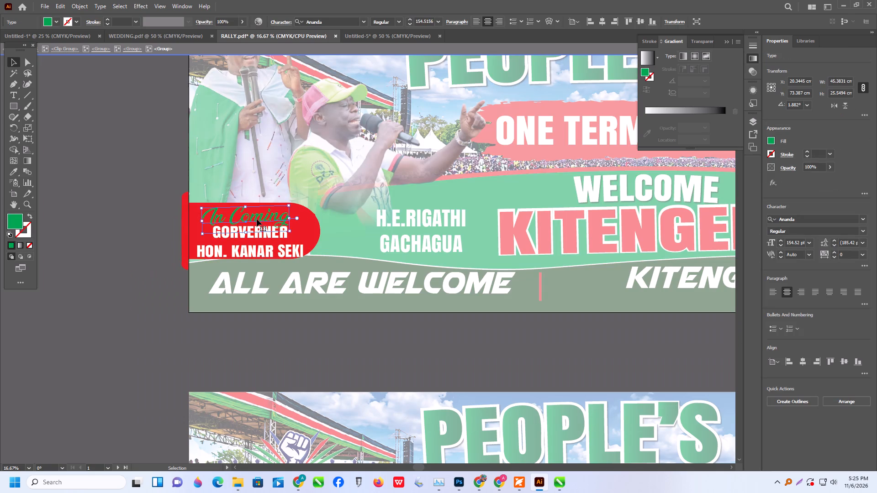
left_click(257, 217)
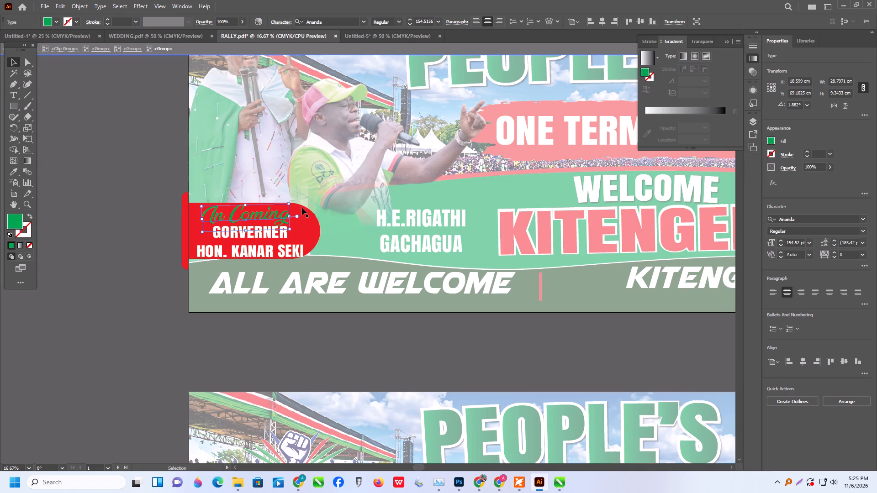
left_click(53, 20)
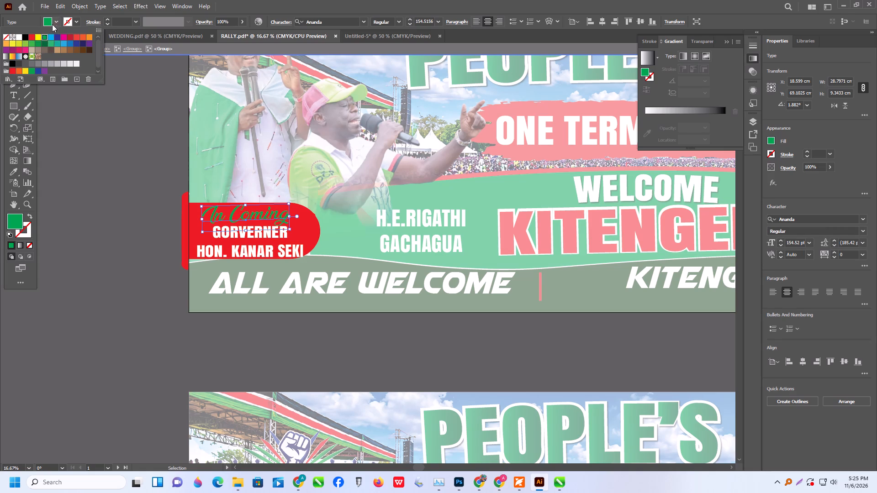
left_click(25, 37)
left_click(161, 221)
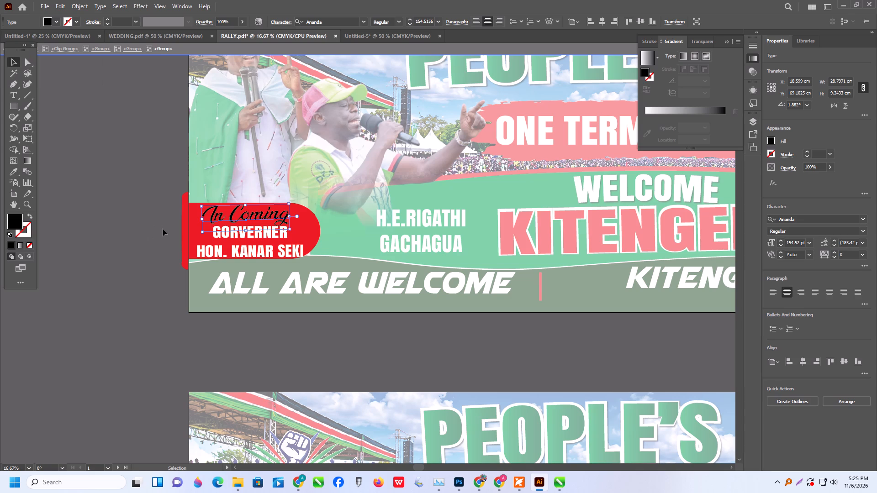
Raise the In Coming text a little more and give it a white 1 pt stroke.
scroll(218, 256, "up", 2, "alt")
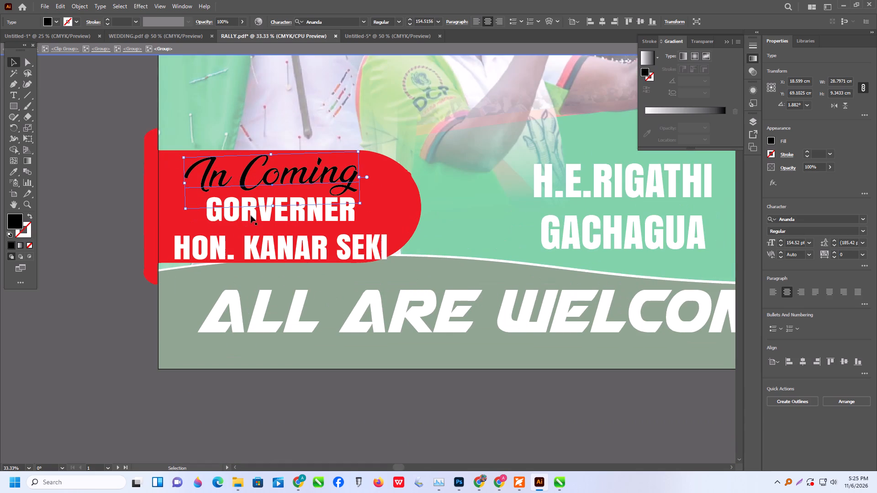
left_click(265, 183)
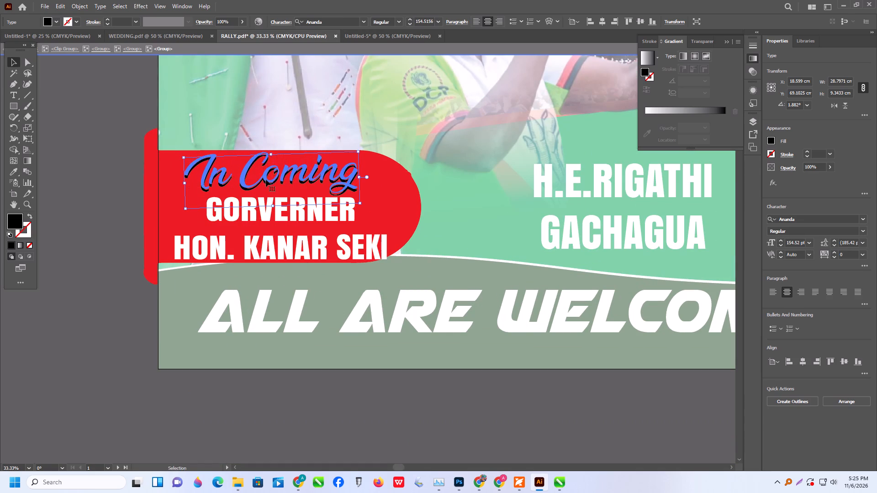
left_click(808, 152)
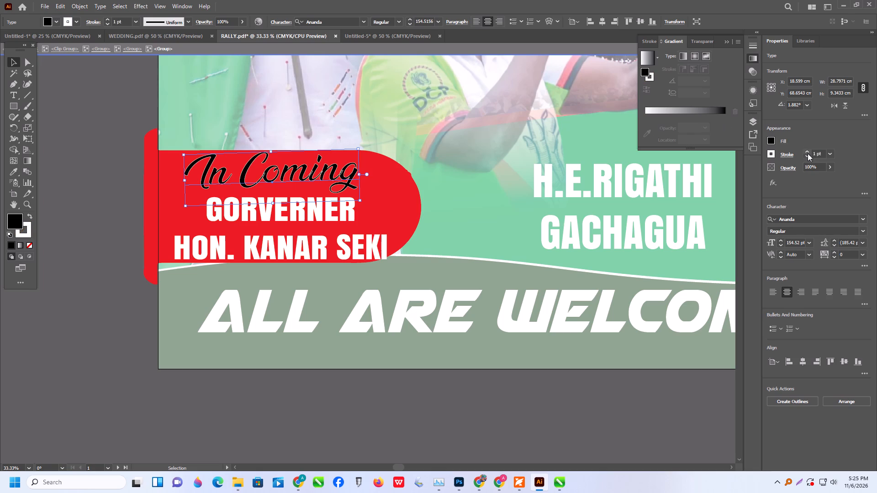
Scale the GORVERNER HON. KANAR SEKI text down to about 34.6 cm wide and shift it slightly up and right within the red band.
left_click(380, 249)
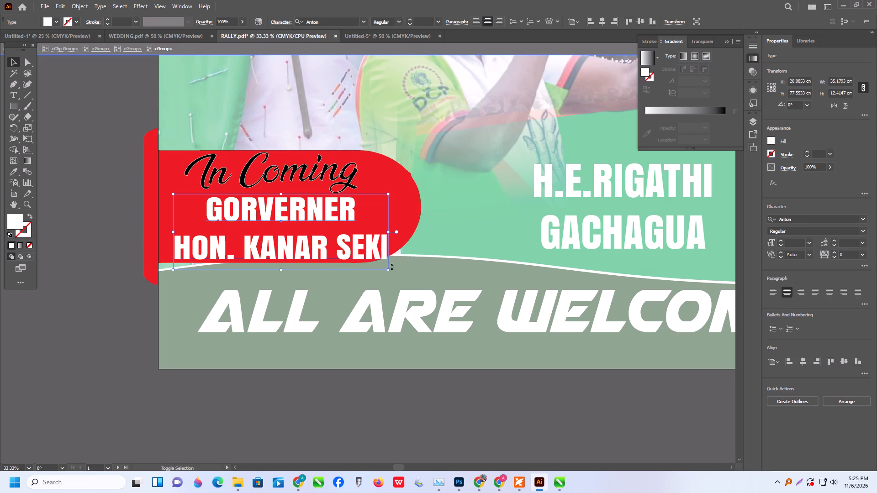
left_click_drag(390, 270, 386, 268, "shift")
left_click_drag(362, 251, 368, 247)
Shift the In Coming text slightly right above GORVERNER and leave isolation.
left_click(350, 180)
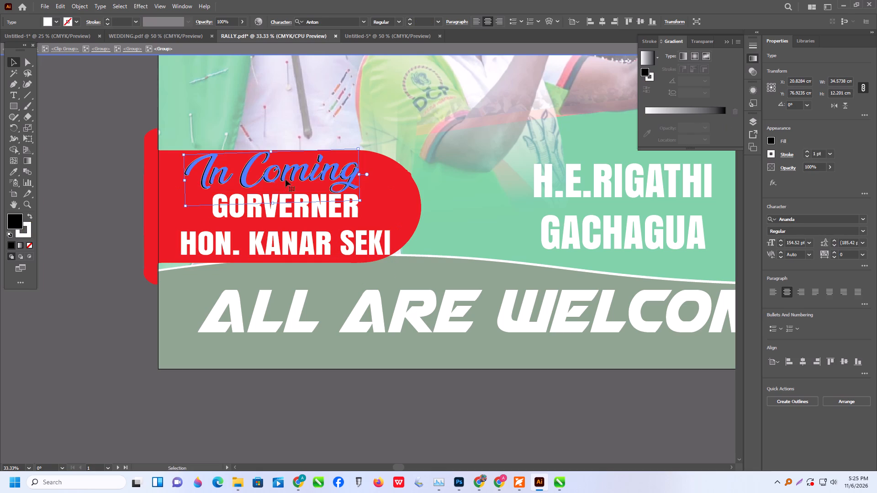
triple_click(134, 186)
left_click(131, 186)
double_click(125, 185)
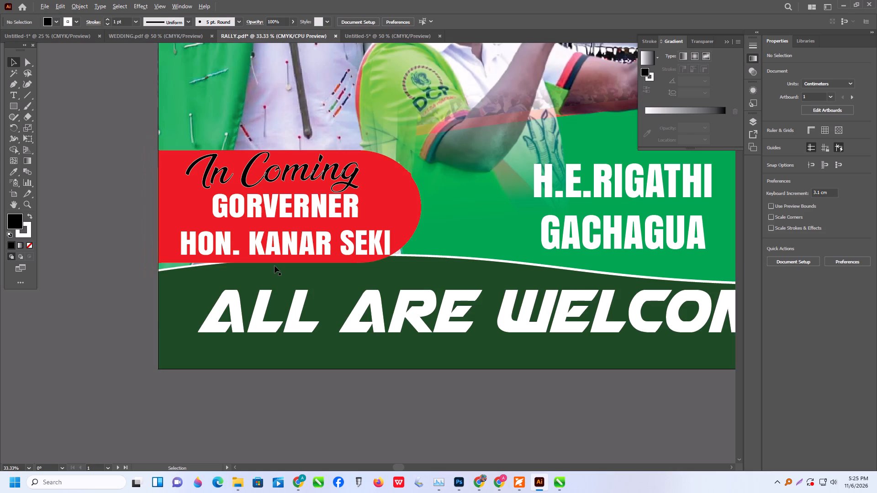
Examine the restyled In Coming label up close and within the full layout, comparing the upper and lower People's Rally banners.
scroll(294, 277, "down", 1, "alt")
scroll(310, 283, "up", 2)
scroll(312, 294, "down", 2, "alt")
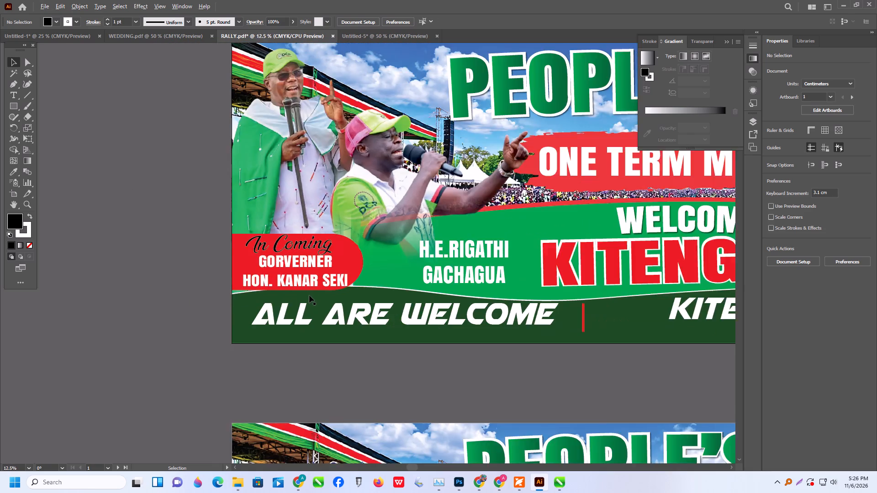
scroll(305, 295, "up", 1, "alt")
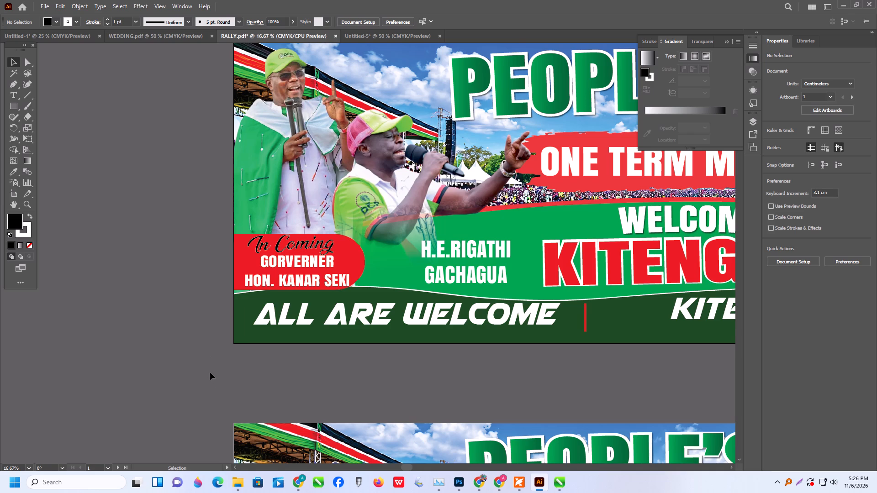
scroll(210, 372, "down", 3)
scroll(212, 369, "down", 2, "alt")
scroll(212, 365, "down", 2)
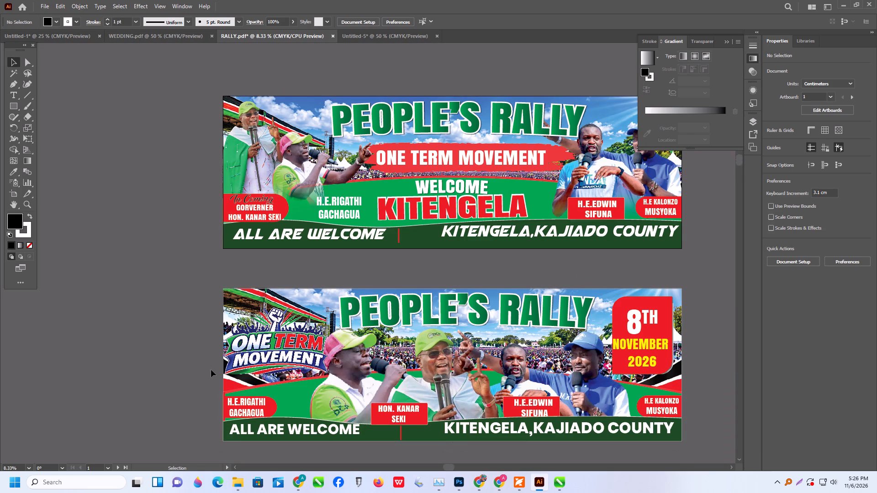
scroll(211, 370, "down", 5)
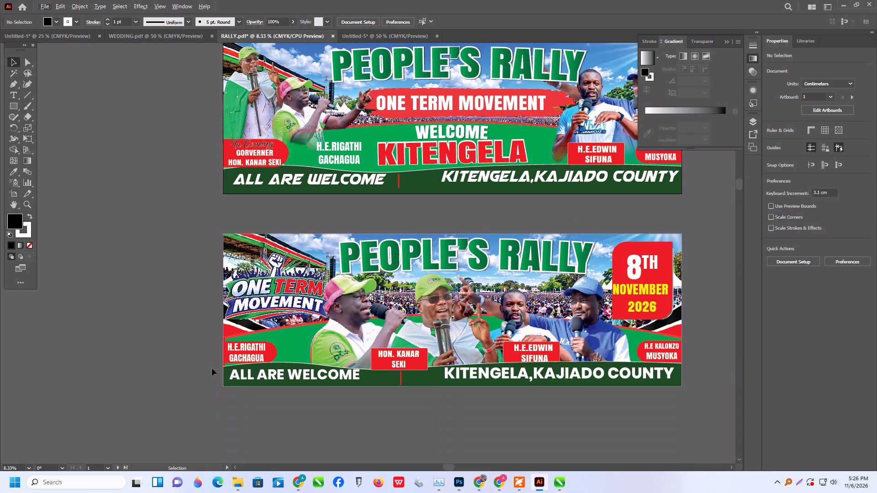
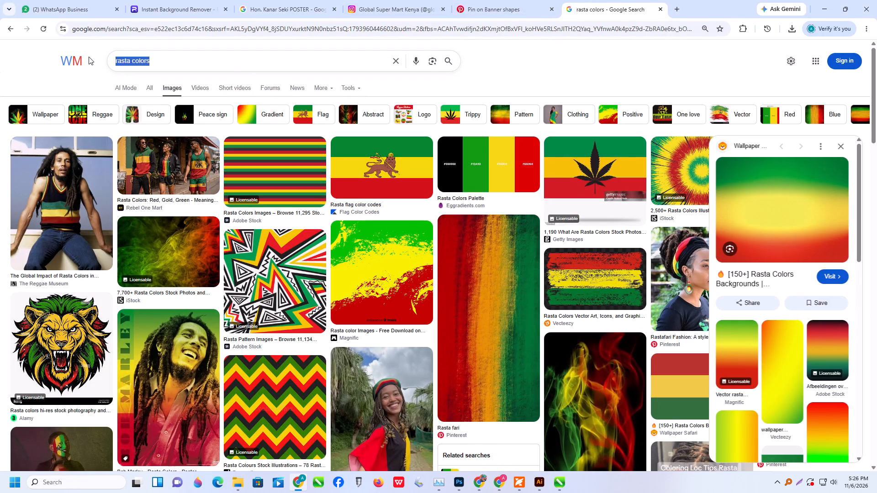
Search Google Images for governor and cut the correctly spelled word from the search box.
key("g")
type("OVER")
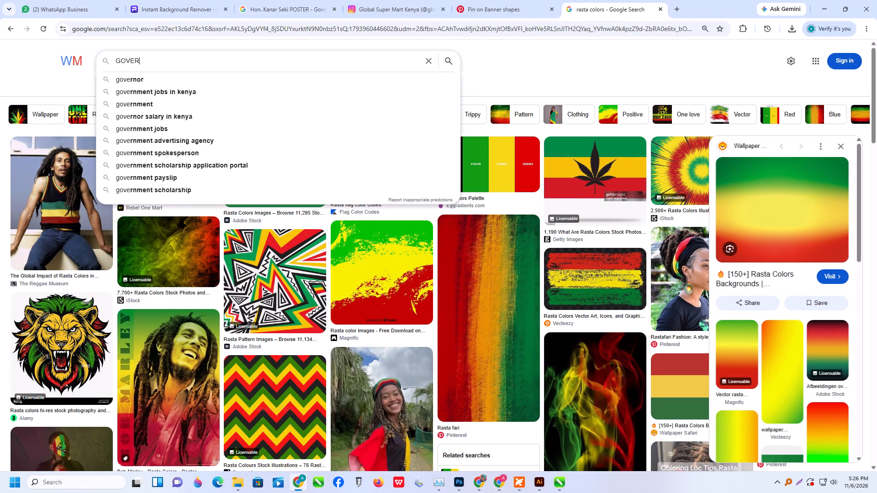
left_click(139, 75)
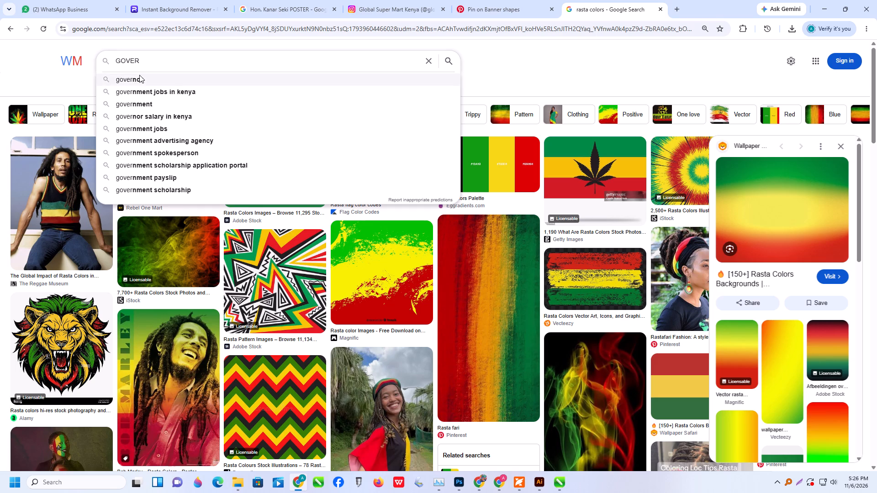
left_click_drag(153, 67, 84, 71)
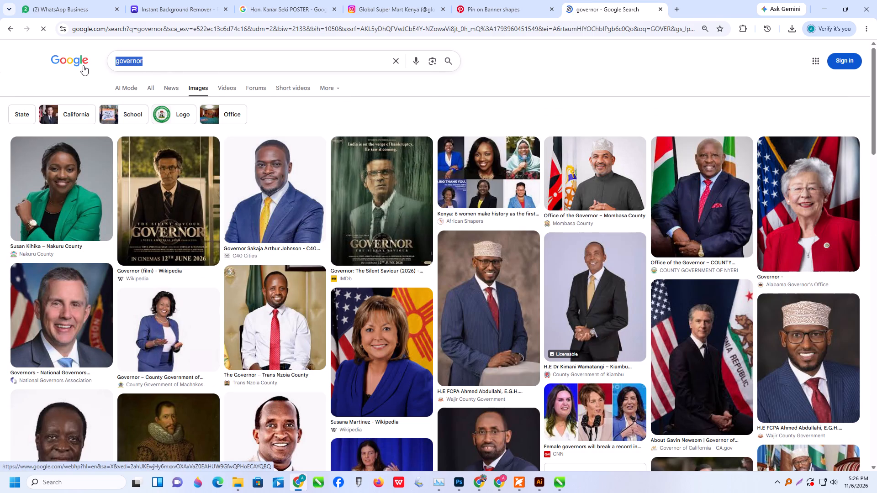
key("ctrl+x")
In the upper banner's red label in Illustrator, replace GORVERNER with the copied word governor, keeping HON. KANAR SEKI on its own line.
left_click(821, 2)
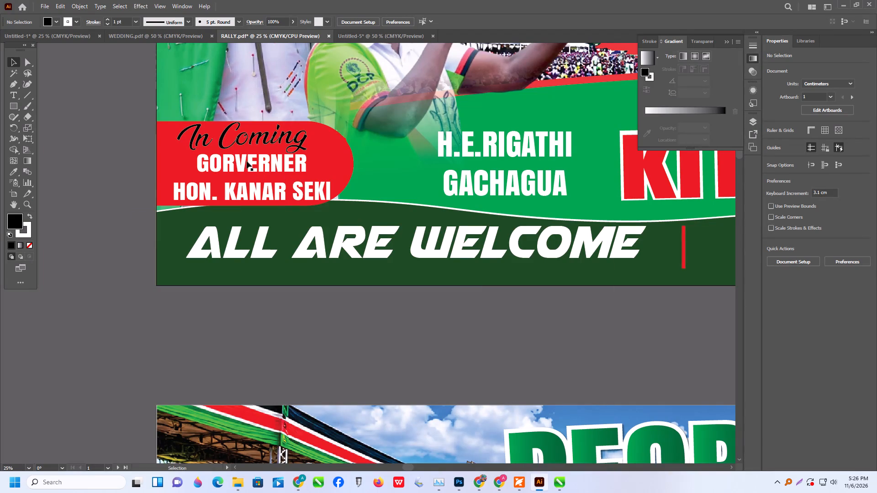
triple_click(247, 161)
left_click(247, 161)
triple_click(249, 161)
left_click(249, 161)
triple_click(253, 163)
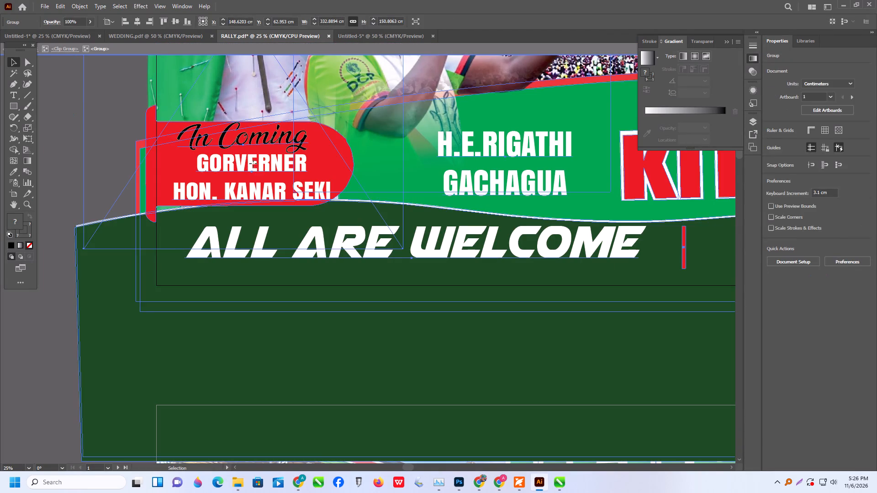
triple_click(253, 163)
triple_click(254, 163)
triple_click(254, 163)
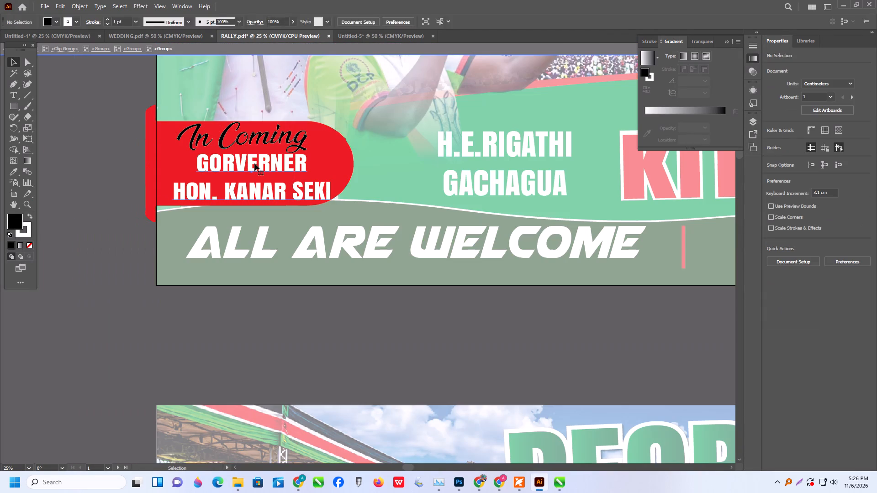
triple_click(254, 163)
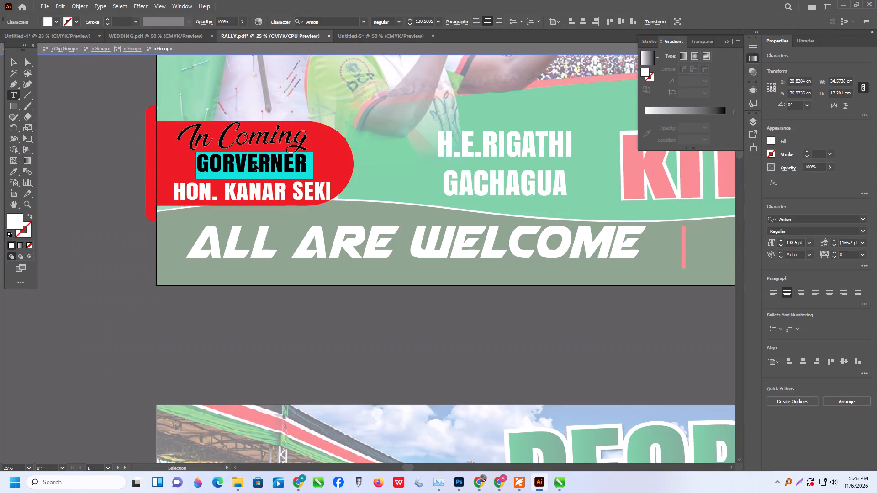
key("ctrl+v")
key("Return")
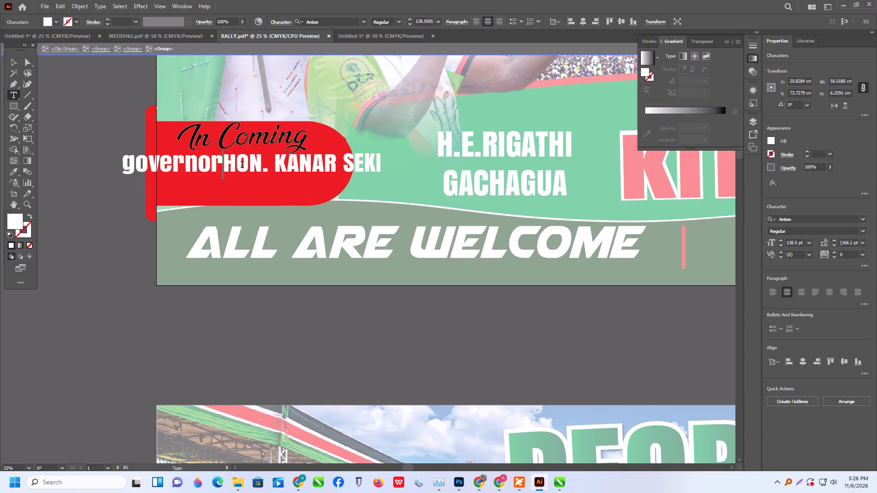
Change the word governor in the upper banner's label to uppercase and leave isolation.
left_click_drag(300, 165, 206, 163)
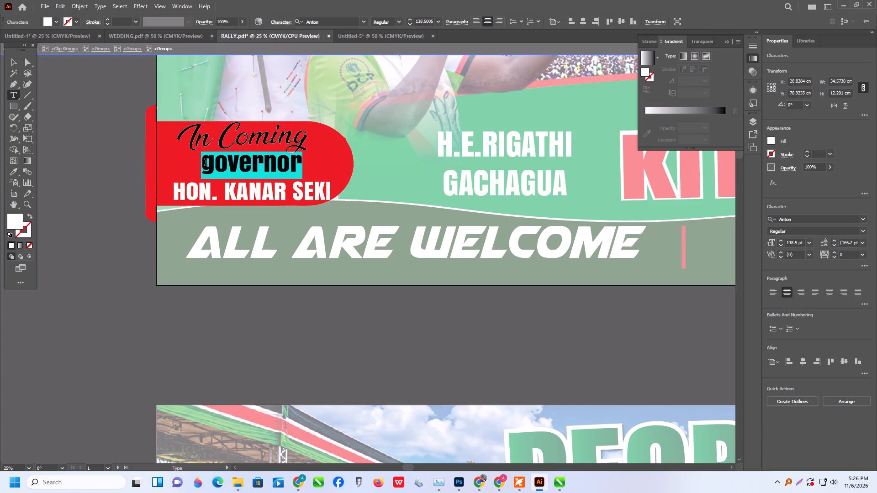
left_click_drag(206, 163, 203, 163)
left_click(102, 7)
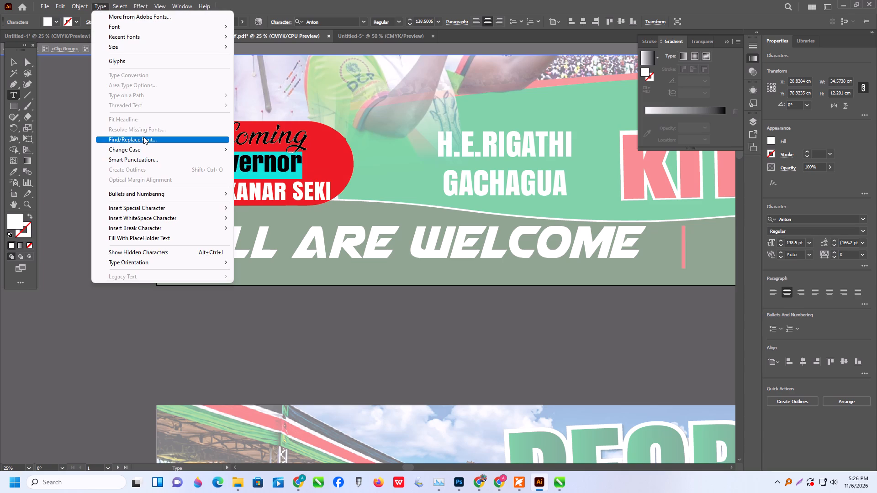
left_click(142, 147)
left_click(272, 148)
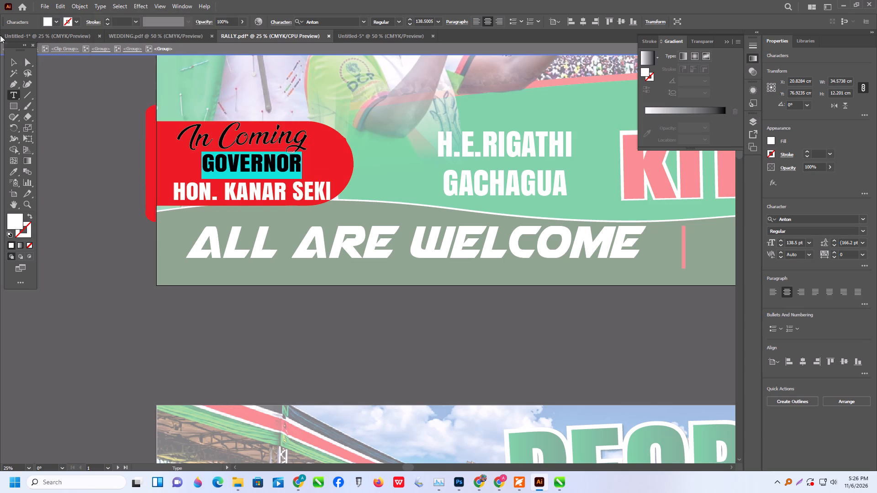
left_click(16, 61)
triple_click(63, 242)
left_click(63, 242)
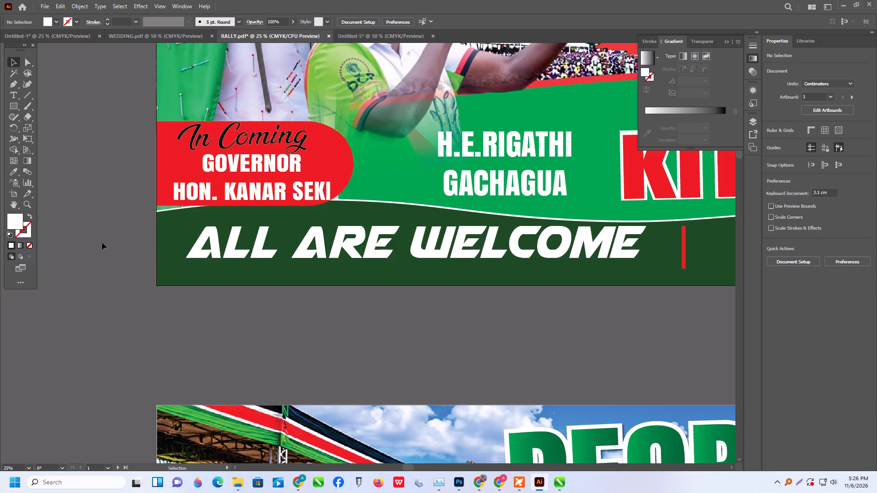
Copy the In Coming and GOVERNOR HON. KANAR SEKI texts from the upper banner's red label and leave isolation.
scroll(280, 223, "down", 8)
triple_click(268, 105)
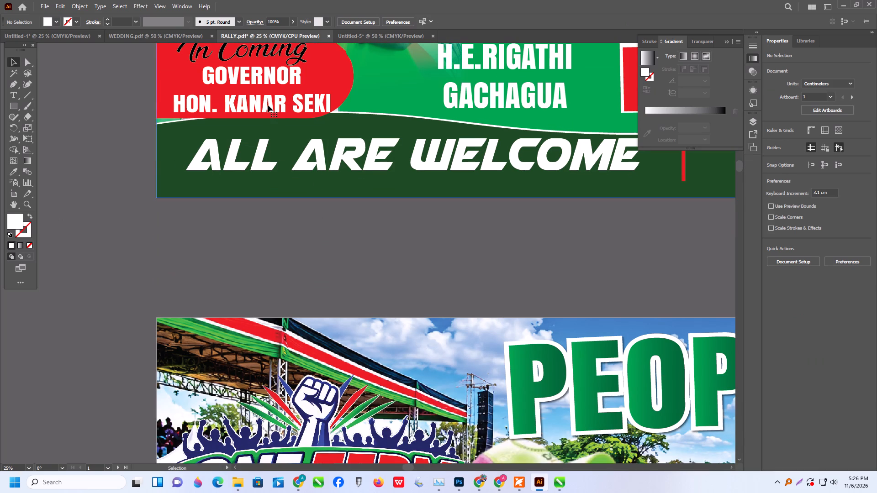
triple_click(268, 105)
triple_click(268, 105)
double_click(268, 105)
triple_click(269, 105)
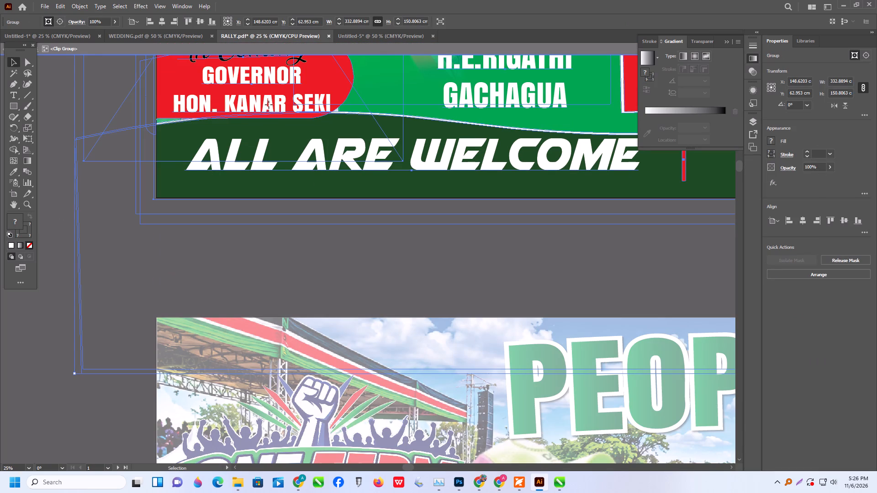
triple_click(269, 105)
double_click(269, 105)
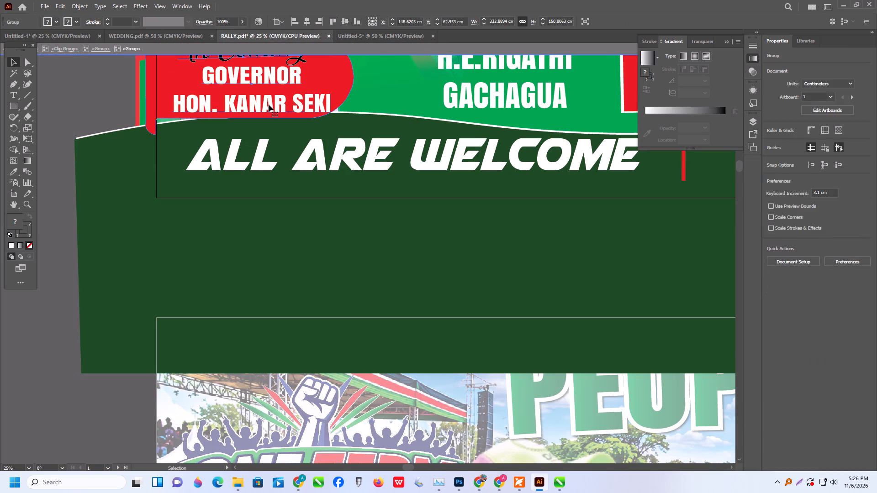
scroll(269, 105, "up", 3)
triple_click(271, 134)
left_click(271, 134)
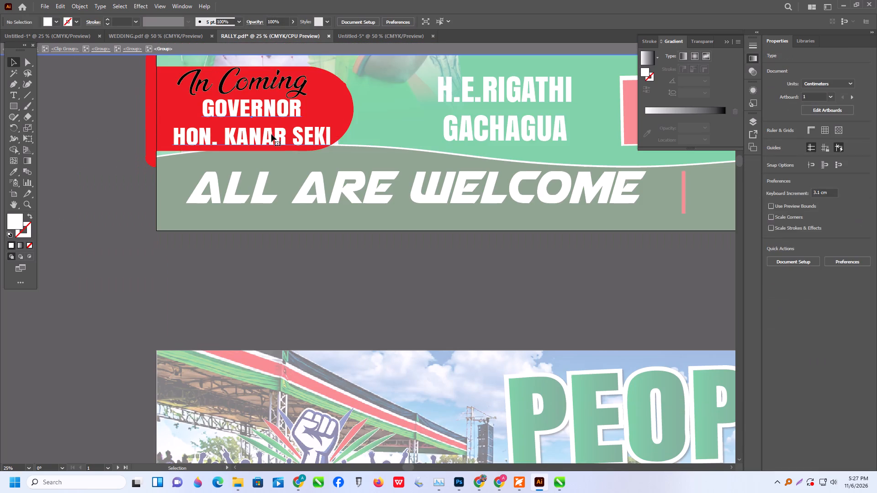
left_click(262, 80, "shift")
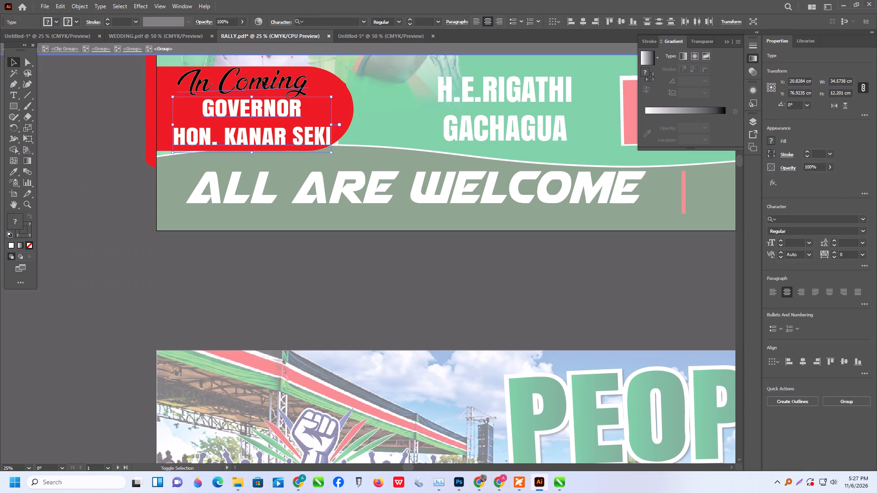
key("ctrl+c")
triple_click(111, 268)
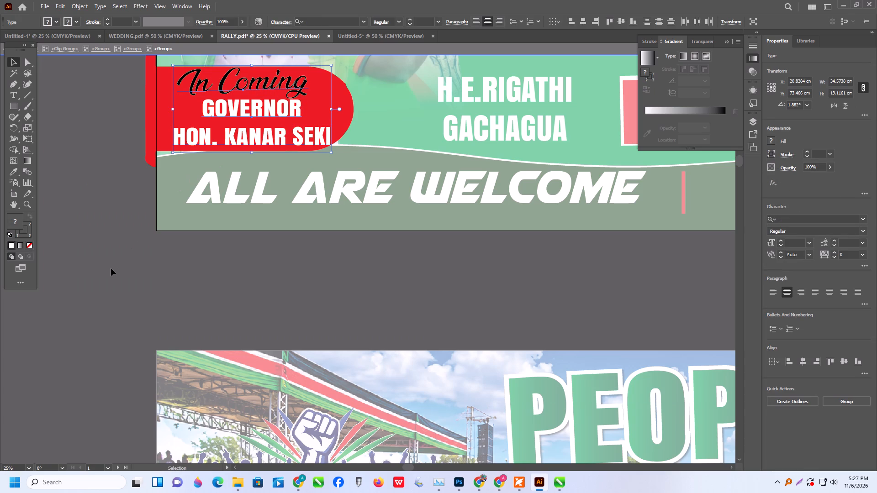
triple_click(111, 268)
Isolate the red rectangle behind HON. KANAR SEKI in the lower banner and widen it to about 45.7 cm.
scroll(172, 264, "down", 2)
scroll(241, 282, "down", 2)
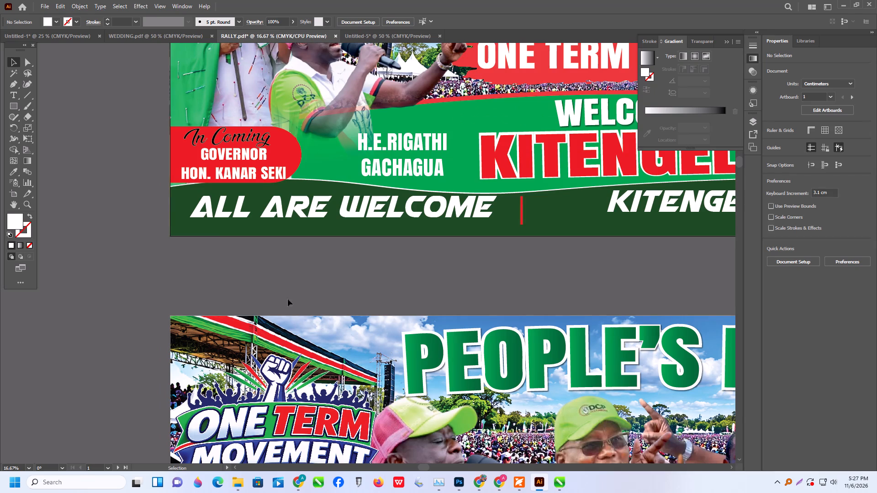
scroll(288, 299, "down", 16)
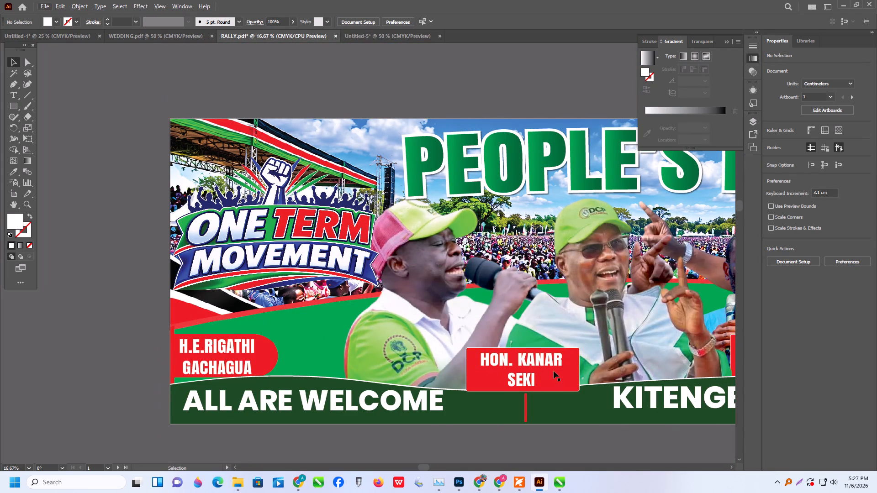
triple_click(553, 372)
triple_click(567, 379)
triple_click(567, 379)
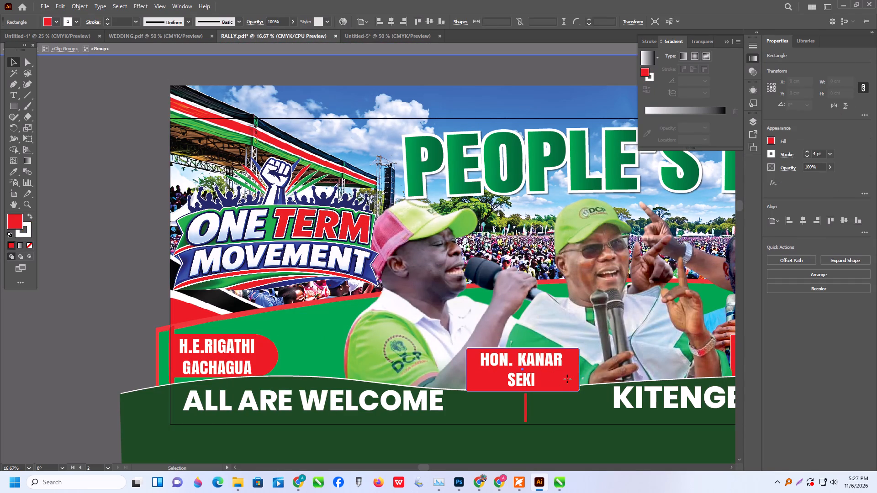
left_click(567, 379)
left_click_drag(581, 371, 586, 371)
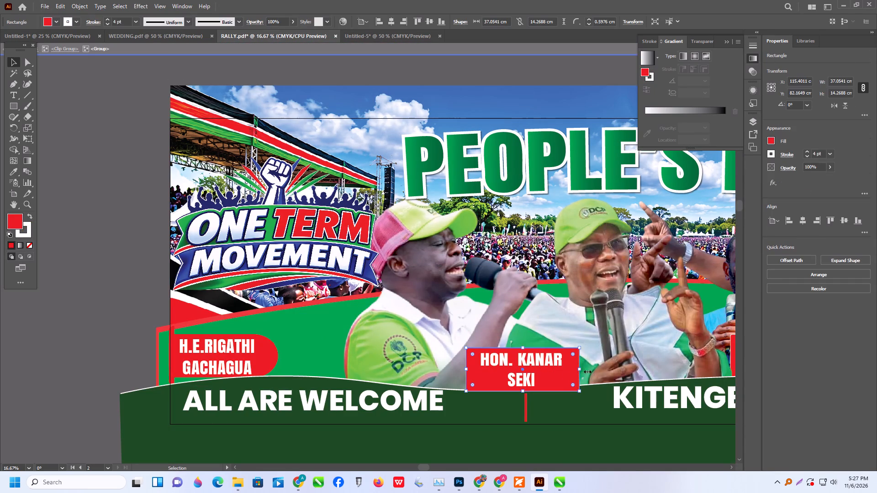
left_click_drag(586, 371, 606, 372)
Replace the lower banner's HON. KANAR SEKI text with the copied In Coming and GOVERNOR HON. KANAR SEKI texts, placed over the red rectangle.
left_click(519, 378)
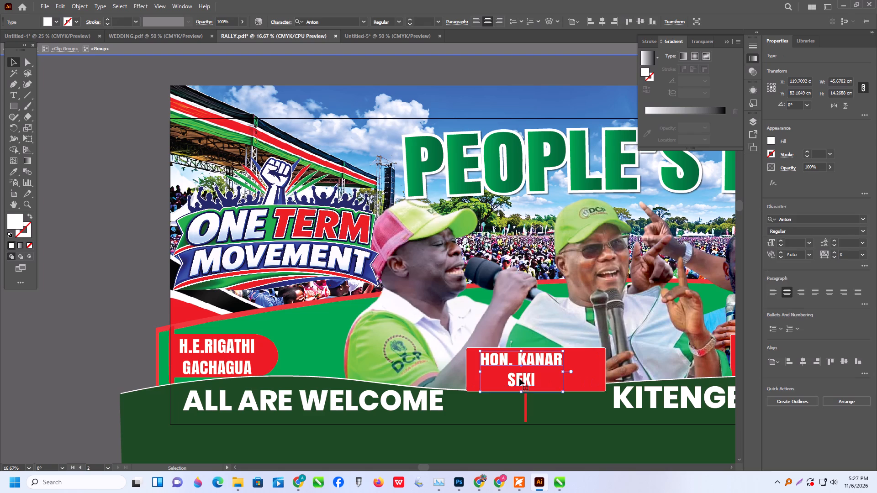
key("Delete")
key("ctrl+v")
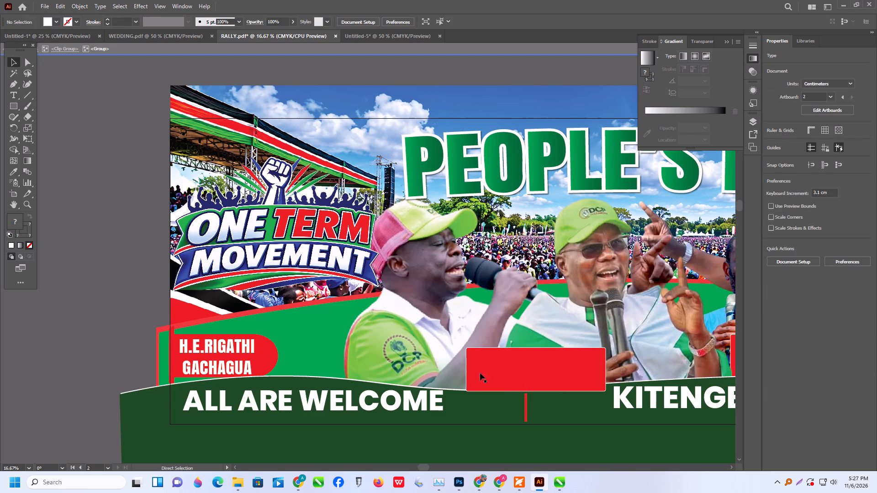
left_click_drag(375, 276, 549, 400)
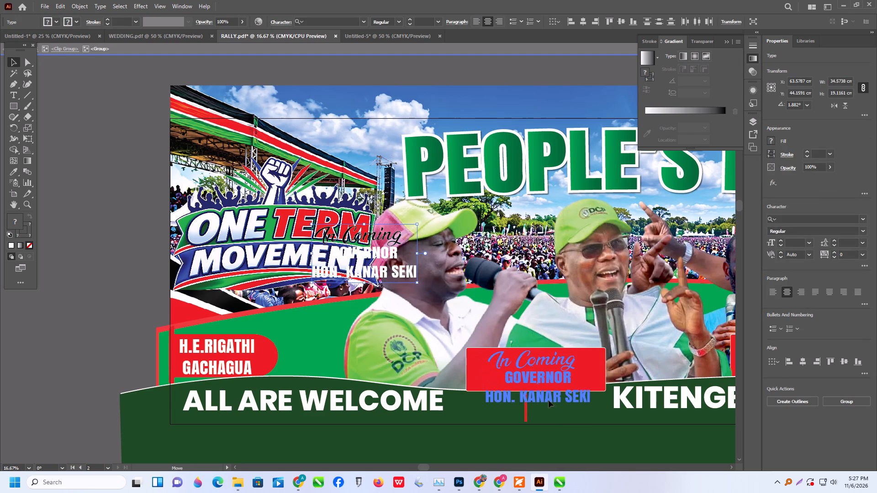
left_click_drag(549, 400, 547, 395)
Enlarge the lower banner's red label rectangle to about 48.4 by 18.7 cm and shift it slightly up.
left_click(602, 381)
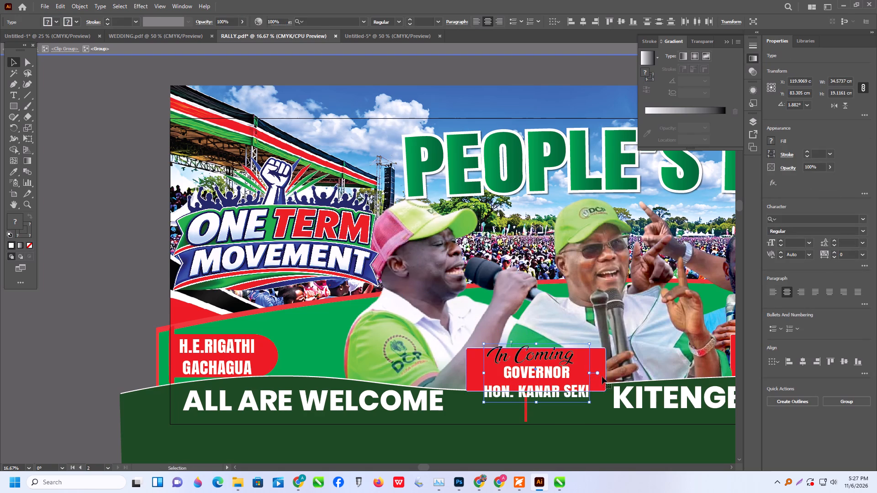
left_click_drag(536, 347, 536, 340)
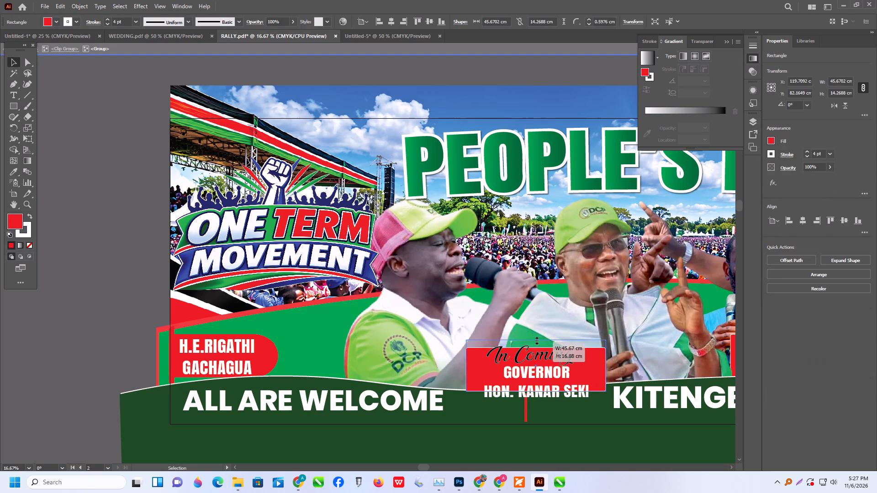
left_click_drag(536, 340, 536, 338)
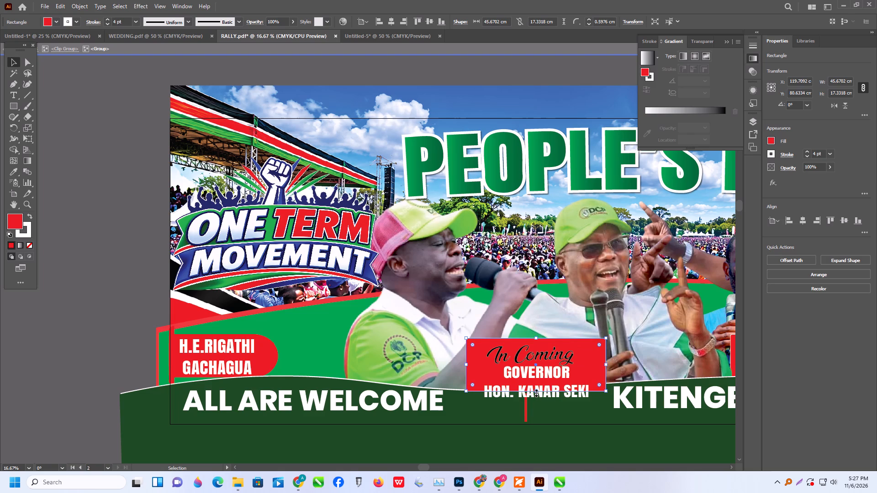
left_click(535, 392)
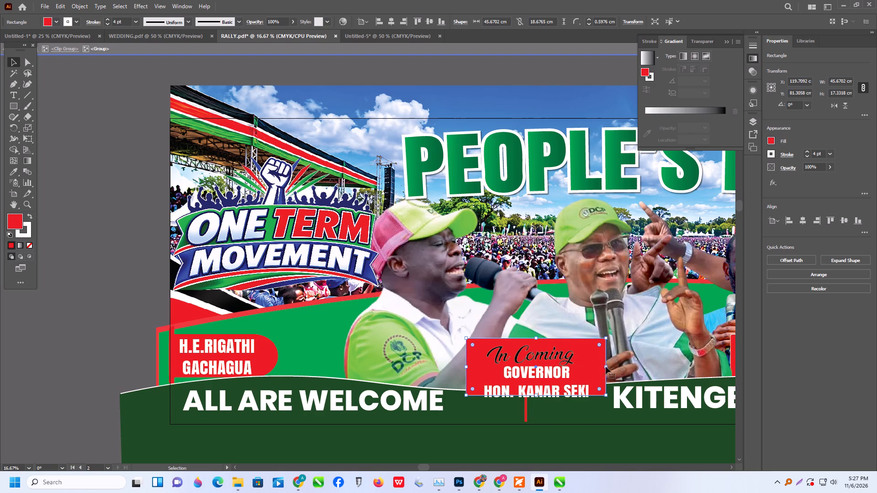
left_click_drag(606, 367, 614, 366)
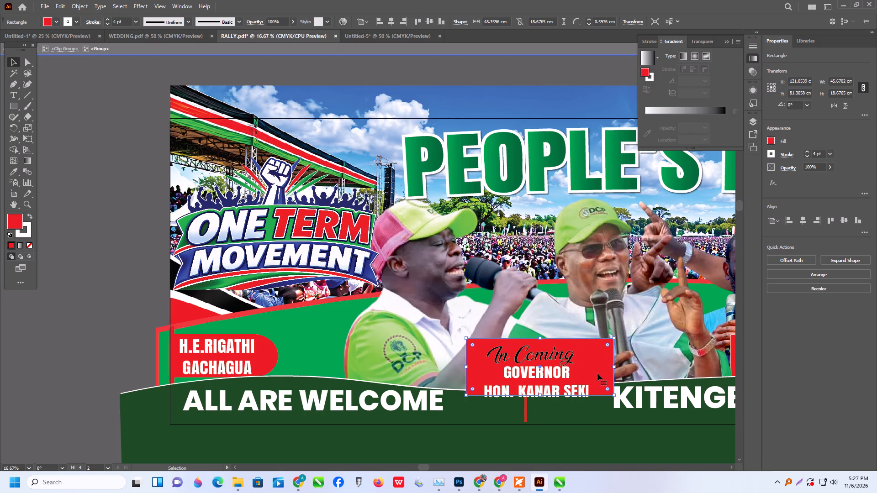
left_click_drag(597, 373, 597, 368)
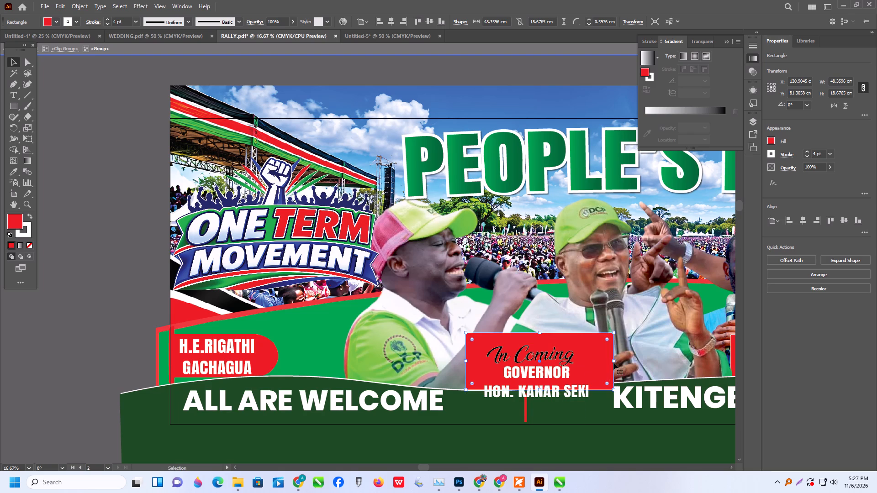
Raise the In Coming and GOVERNOR HON. KANAR SEKI texts and arrange them, In Coming on top, inside the lower banner's red rectangle.
left_click_drag(553, 375, 554, 367)
scroll(555, 353, "up", 2, "alt")
left_click_drag(557, 352, 564, 339)
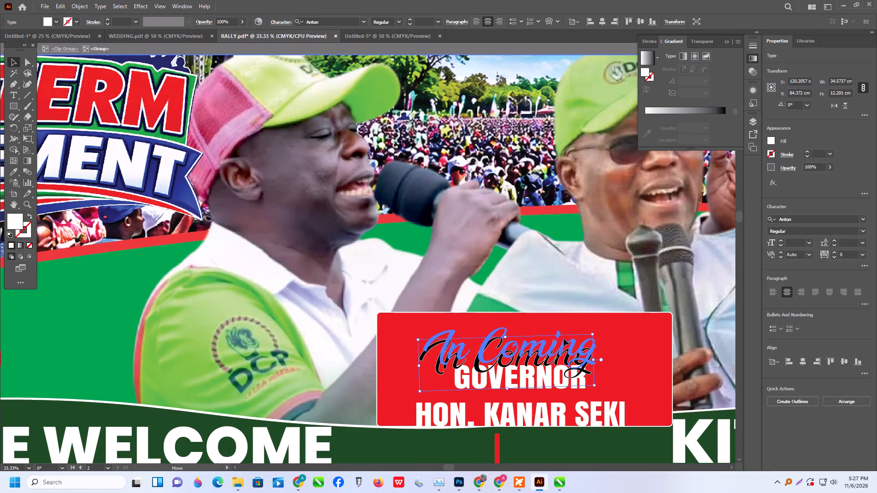
left_click_drag(564, 339, 564, 336)
left_click_drag(566, 385, 576, 378)
left_click(586, 345)
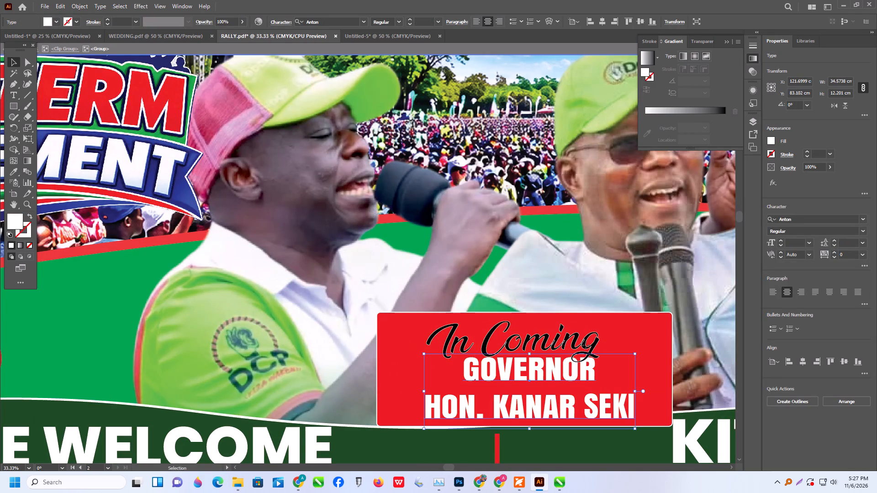
left_click(584, 377, "shift")
left_click_drag(581, 374, 580, 368)
Narrow the lower banner's red label rectangle from its left edge to about 43.2 cm wide.
left_click(409, 377)
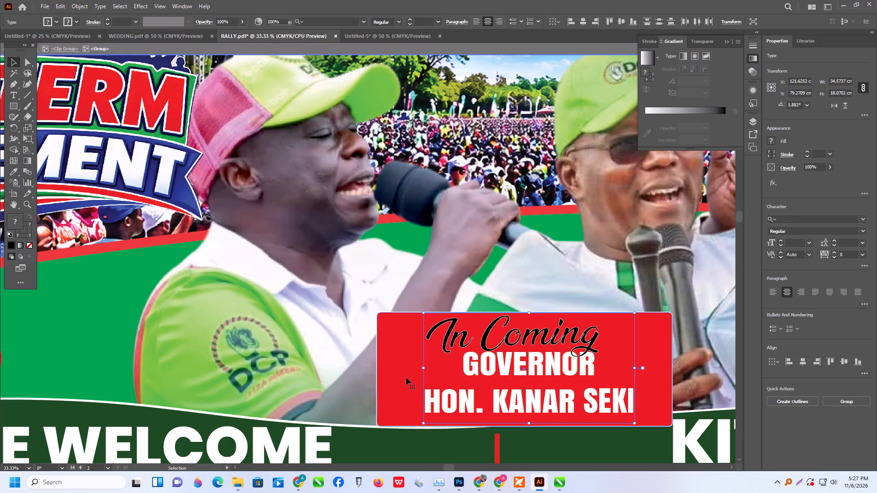
left_click_drag(375, 367, 408, 369)
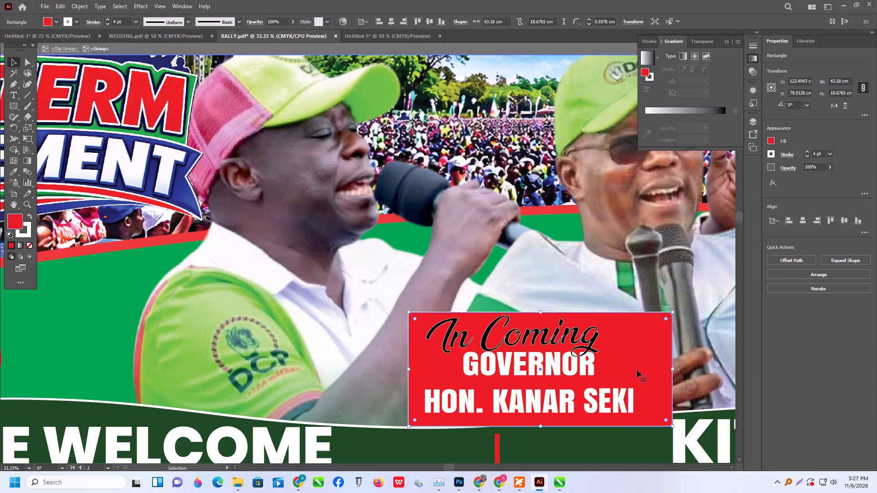
Narrow the lower banner's red label rectangle from its right edge to about 39.8 cm wide and leave isolation mode.
left_click_drag(673, 368, 652, 372)
scroll(640, 378, "down", 2, "alt")
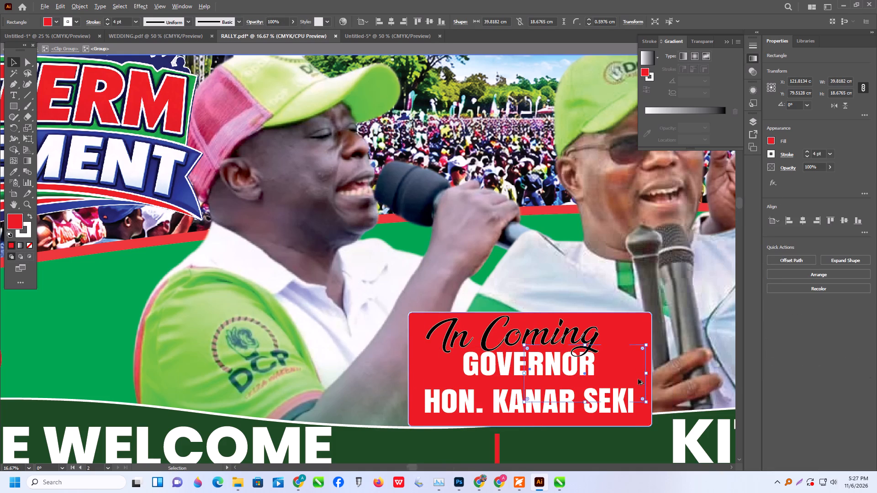
scroll(638, 379, "down", 1, "alt")
triple_click(262, 315)
double_click(262, 314)
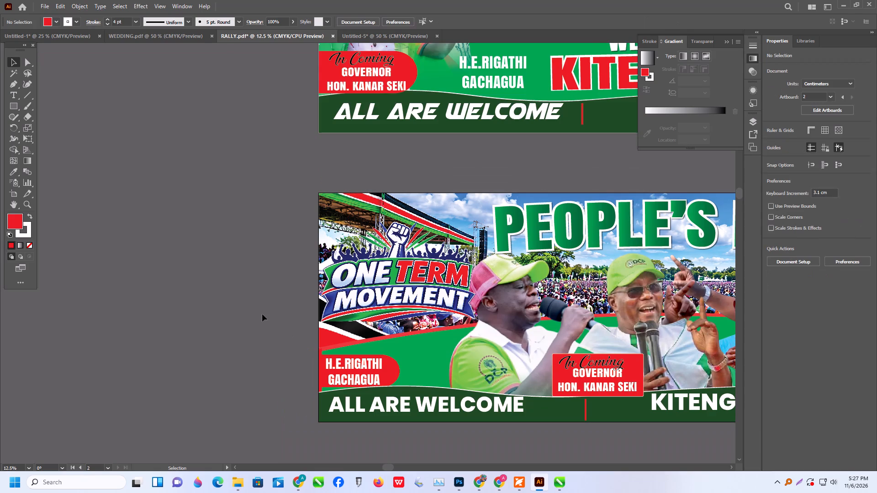
Examine both banners as a whole and the lower banner's GOVERNOR HON. KANAR SEKI label up close.
scroll(262, 314, "down", 3)
scroll(608, 329, "up", 1, "alt")
scroll(391, 350, "down", 2)
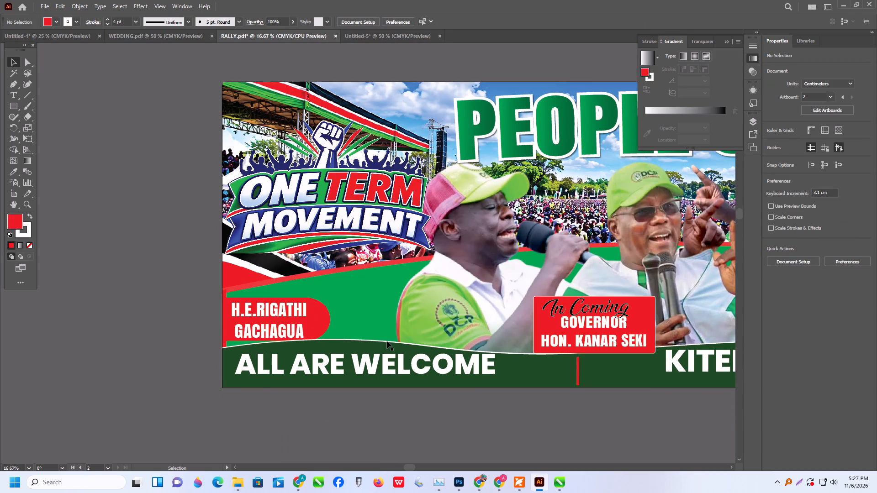
scroll(387, 341, "down", 1, "alt")
scroll(499, 372, "down", 3, "alt")
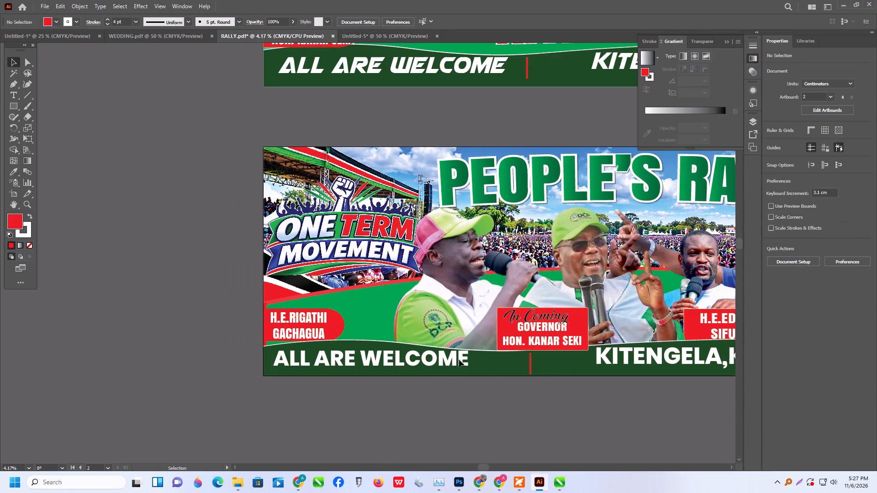
scroll(339, 184, "up", 2, "alt")
scroll(332, 283, "up", 2, "alt")
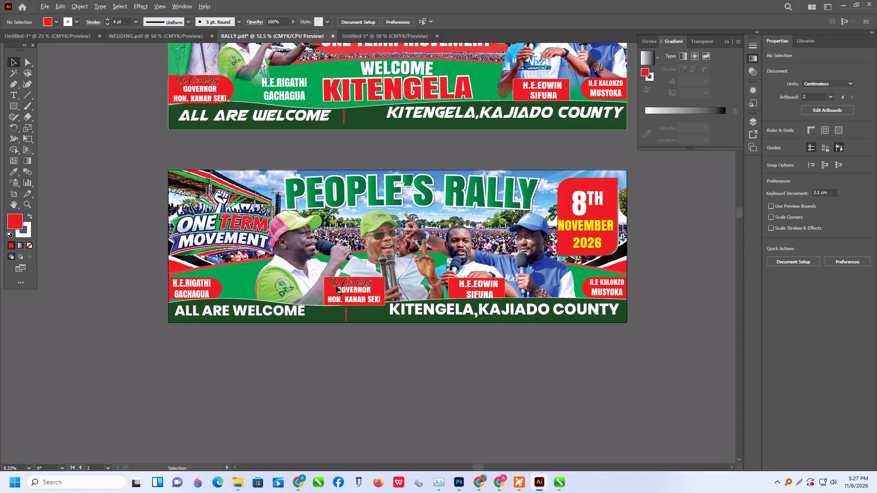
scroll(333, 297, "up", 2, "alt")
scroll(450, 317, "up", 1)
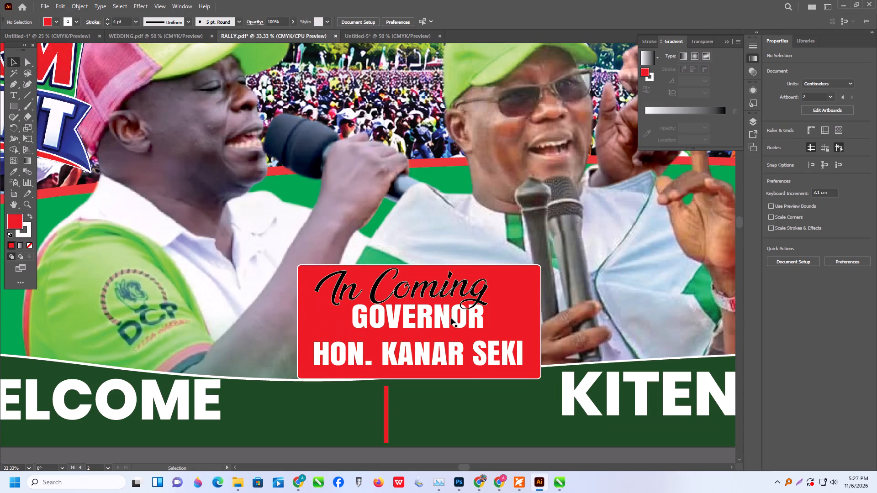
scroll(451, 318, "up", 2)
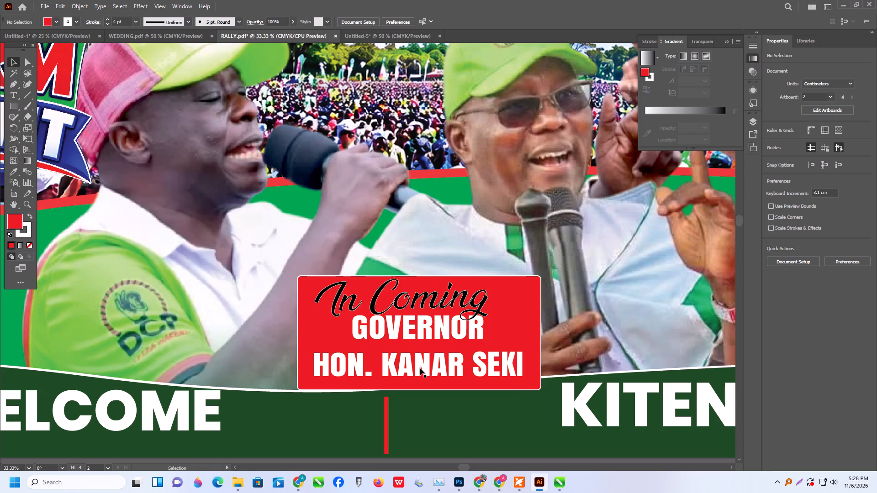
scroll(420, 368, "down", 2, "alt")
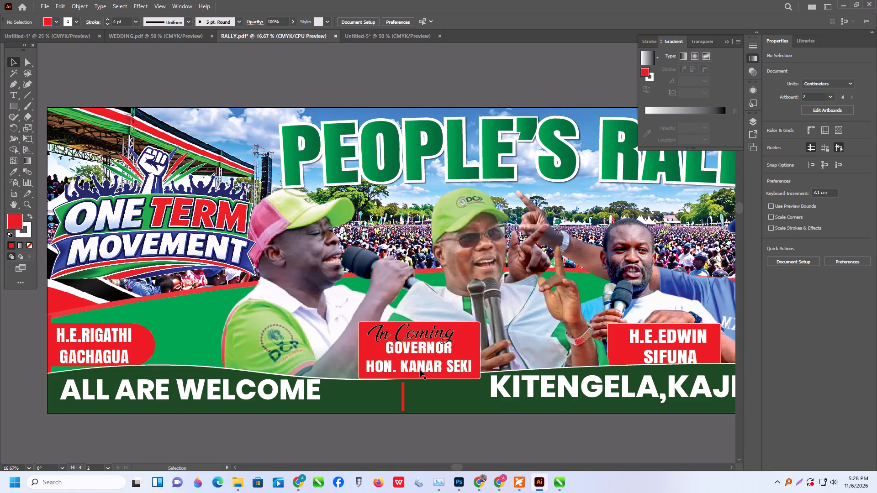
scroll(420, 370, "up", 7)
scroll(420, 371, "down", 2, "alt")
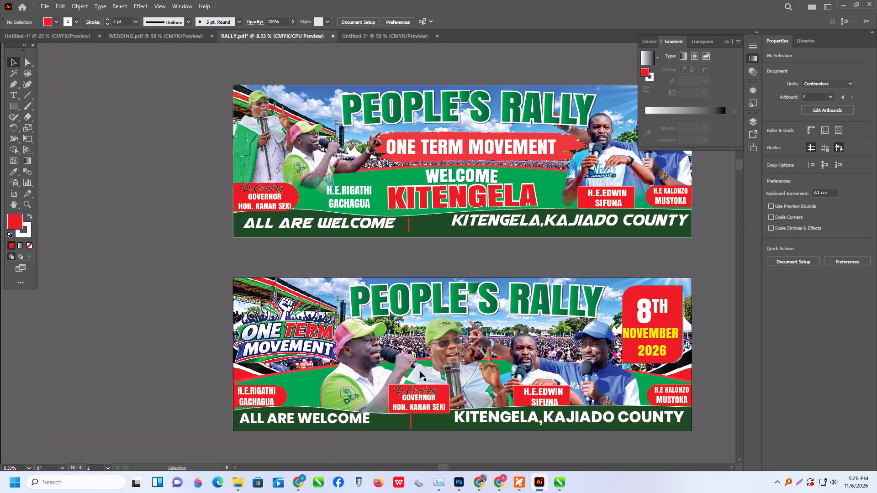
scroll(421, 372, "up", 2, "alt")
Group the lower banner's In Coming and GOVERNOR HON. KANAR SEKI texts, and group them with their red rectangle.
triple_click(427, 424)
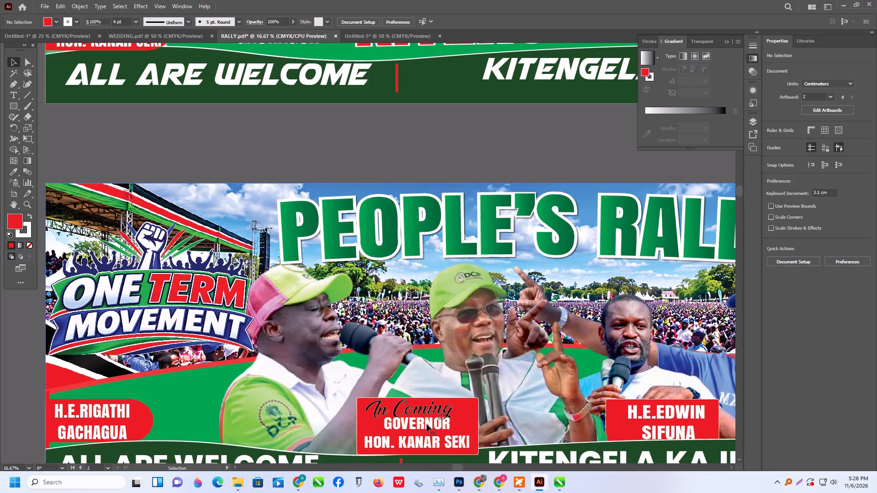
triple_click(442, 425)
triple_click(441, 425)
left_click(441, 425)
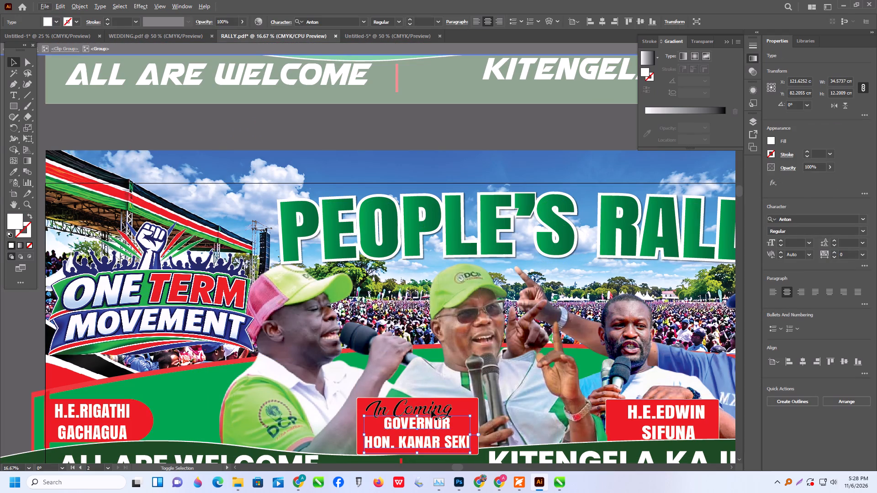
left_click(431, 410, "shift")
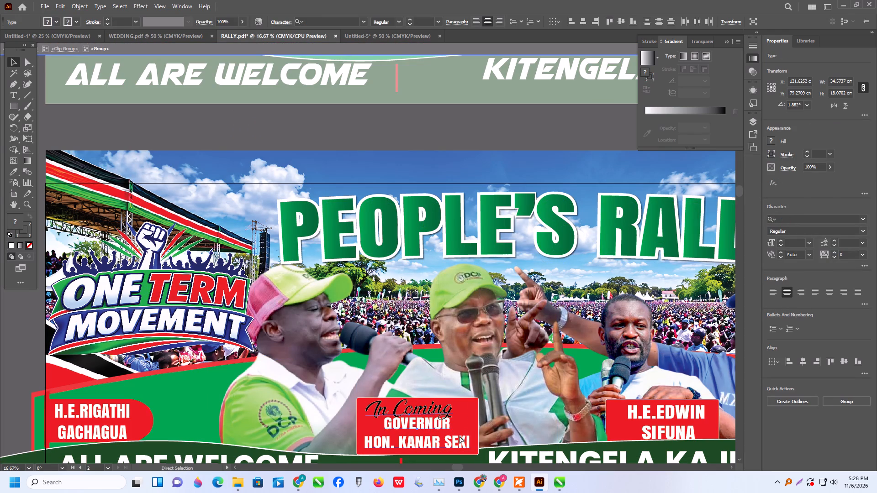
key("ctrl+g")
left_click(478, 435, "shift")
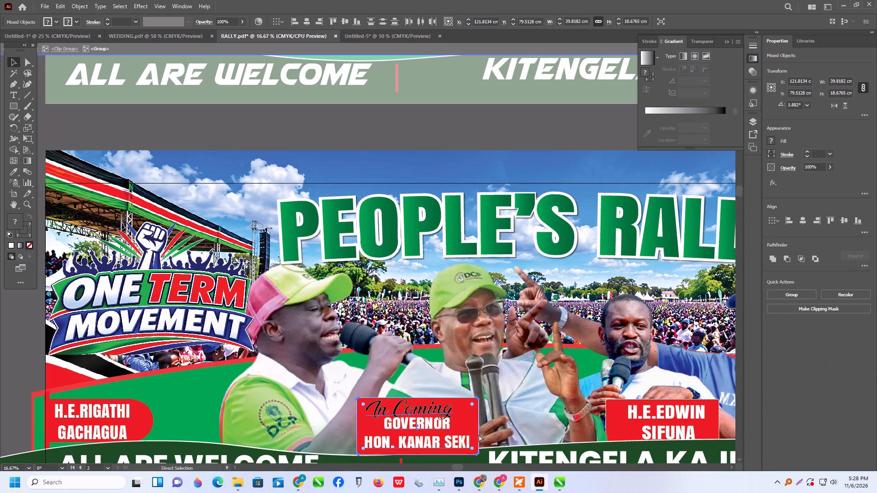
key("ctrl+g")
Move the grouped GOVERNOR HON. KANAR SEKI label rightward onto the chest of the man in the green cap and sunglasses.
left_click_drag(469, 435, 523, 427)
scroll(521, 428, "down", 3)
left_click_drag(494, 397, 523, 401)
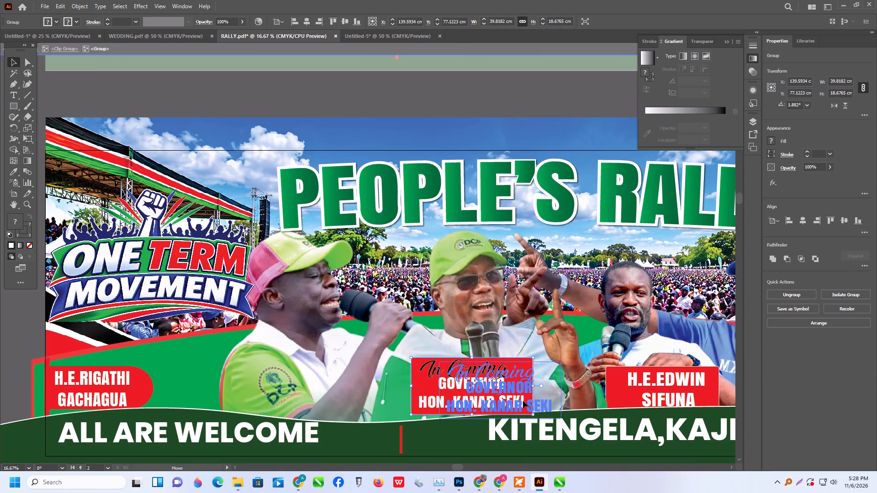
left_click_drag(523, 401, 528, 396)
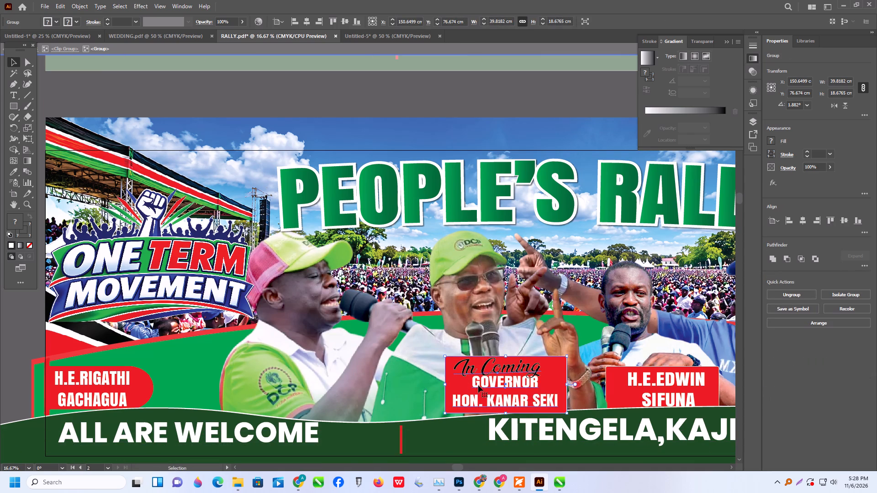
left_click(482, 386)
left_click_drag(468, 313, 467, 308)
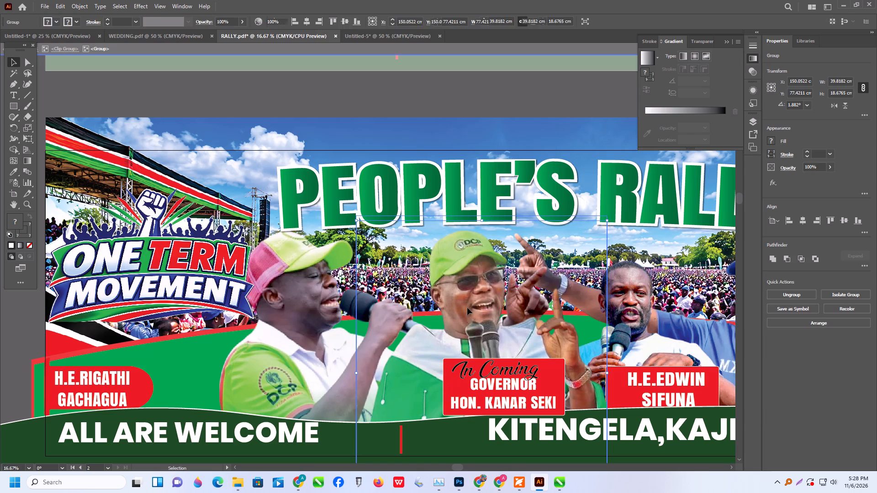
scroll(467, 308, "down", 8)
left_click(500, 296)
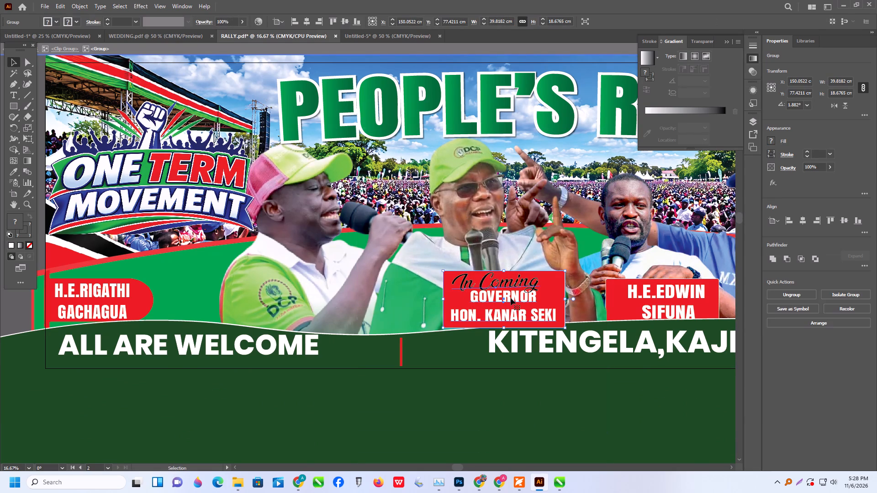
left_click(511, 298)
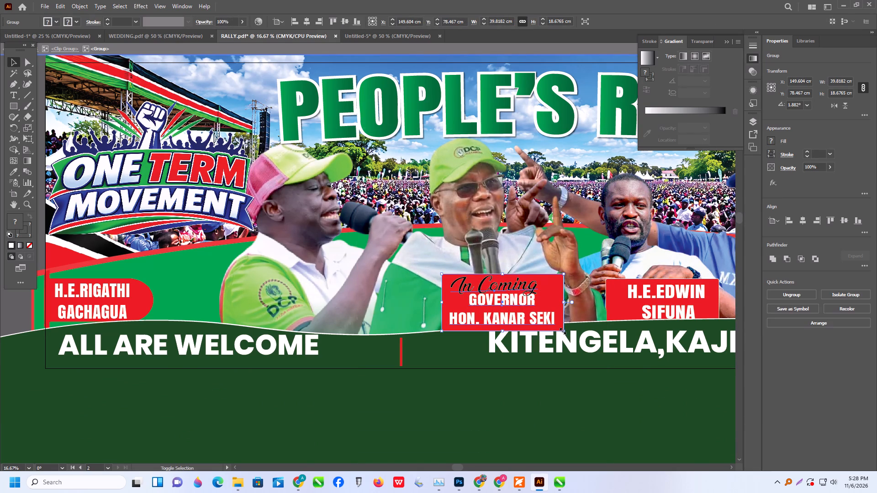
Scale the lower banner's grouped label down to about 33.2 by 15.6 cm, nudge it into place, and leave isolation mode.
left_click_drag(562, 330, 543, 326, "shift")
left_click_drag(517, 305, 516, 310)
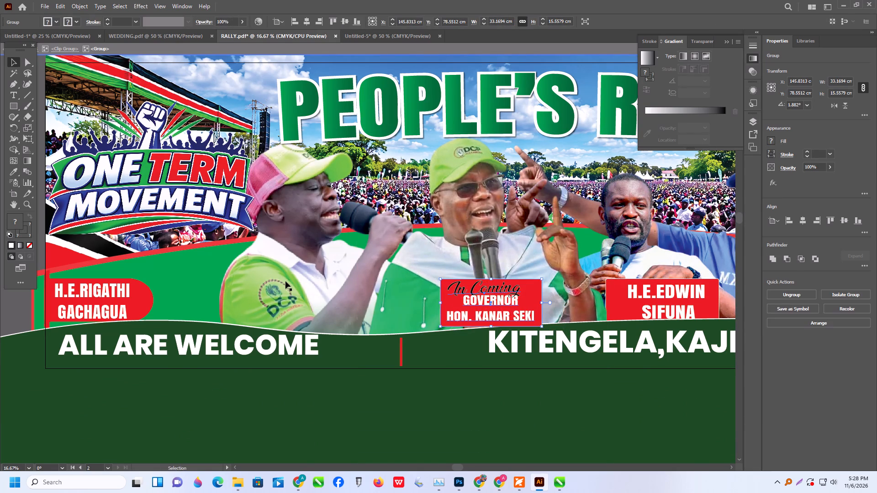
scroll(313, 284, "down", 3, "alt")
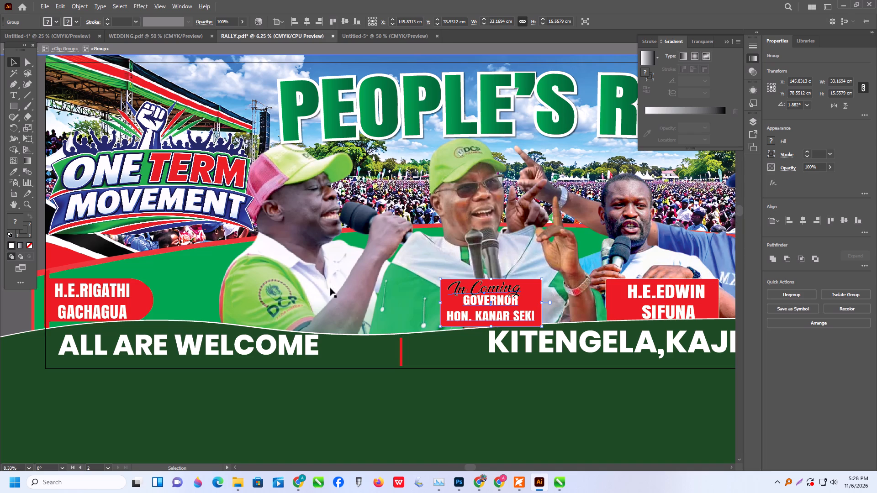
triple_click(109, 338)
left_click(110, 335)
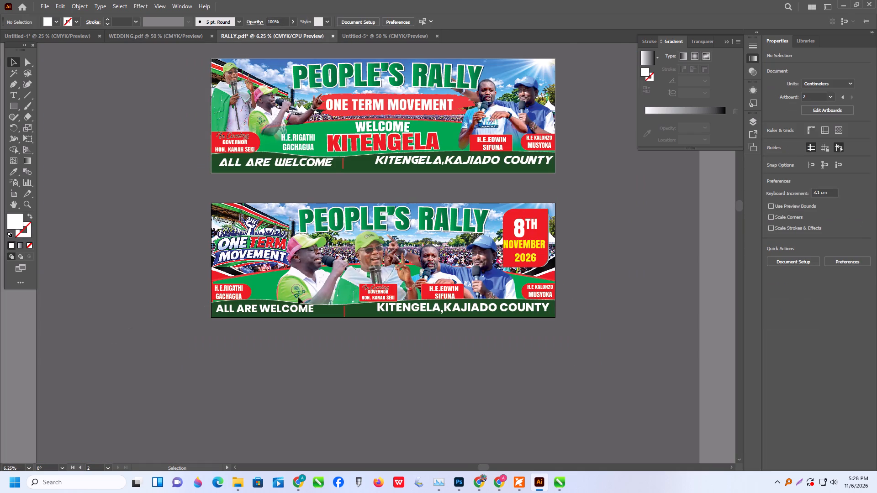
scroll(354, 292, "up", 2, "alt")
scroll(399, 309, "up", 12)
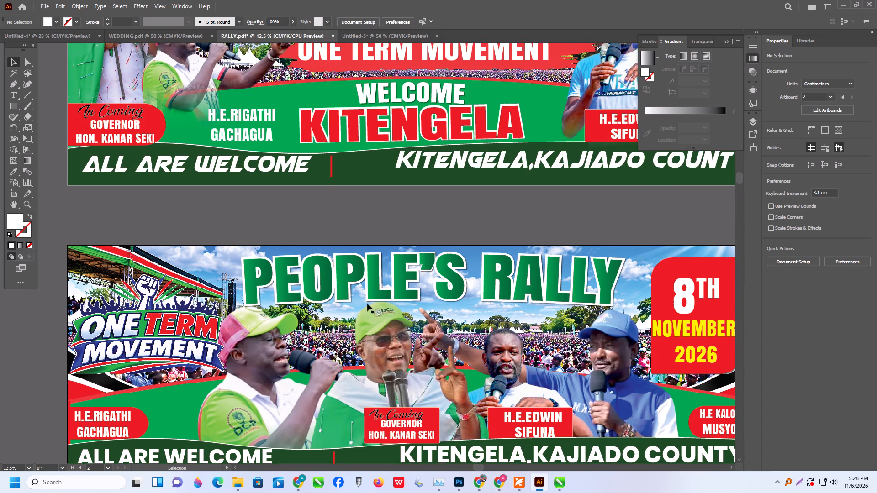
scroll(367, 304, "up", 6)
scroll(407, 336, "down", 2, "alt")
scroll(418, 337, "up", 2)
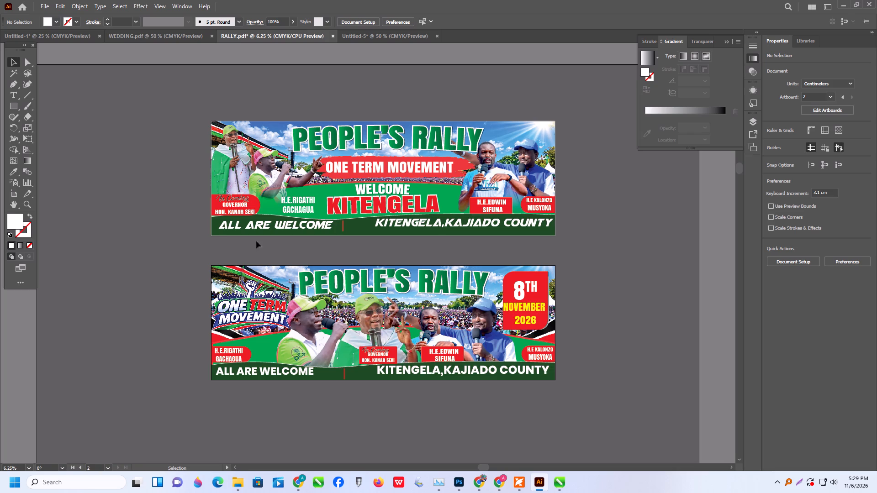
Save the document as Adobe PDF named RALLY in the ALEKH folder with all artboards, replacing the existing file.
left_click(45, 9)
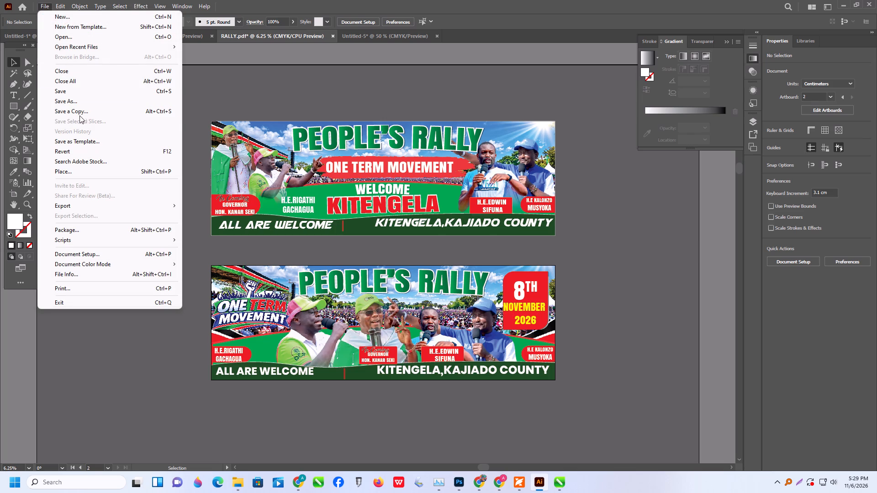
left_click(80, 103)
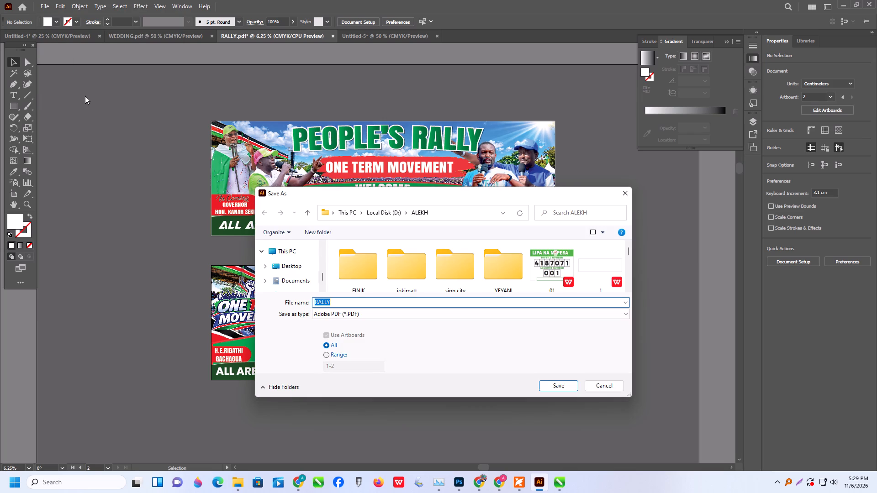
left_click(558, 386)
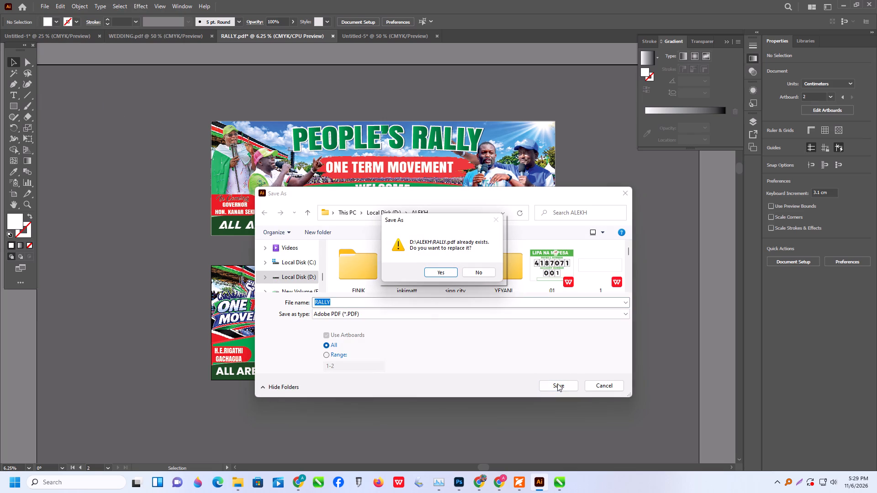
left_click(444, 274)
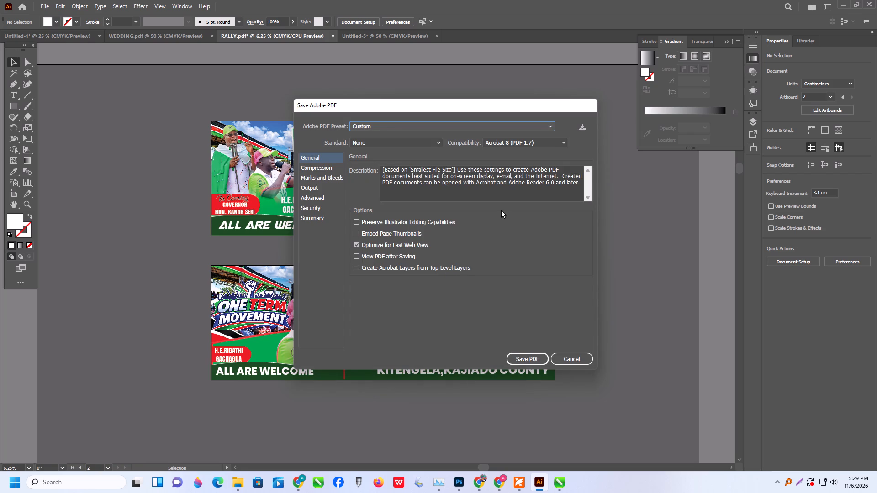
Choose the Smallest File Size PDF preset with Acrobat 8 (PDF 1.7) compatibility, keeping the standard at None.
left_click(538, 129)
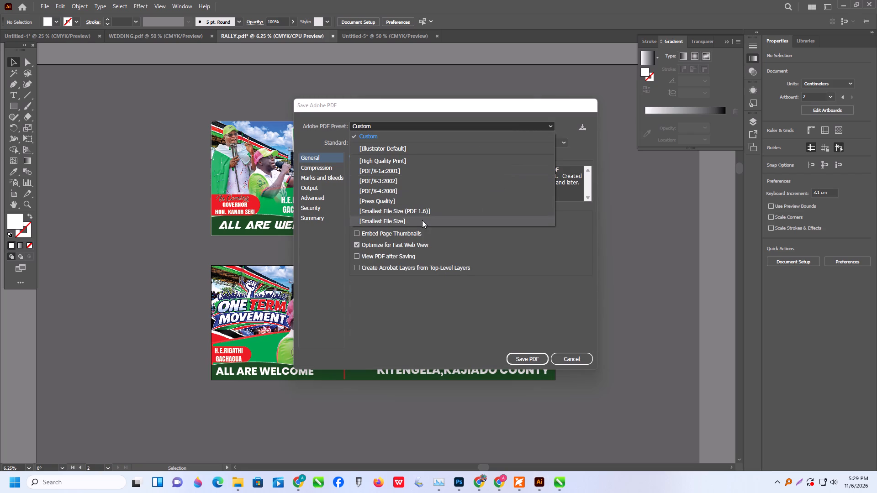
left_click(422, 220)
left_click(549, 143)
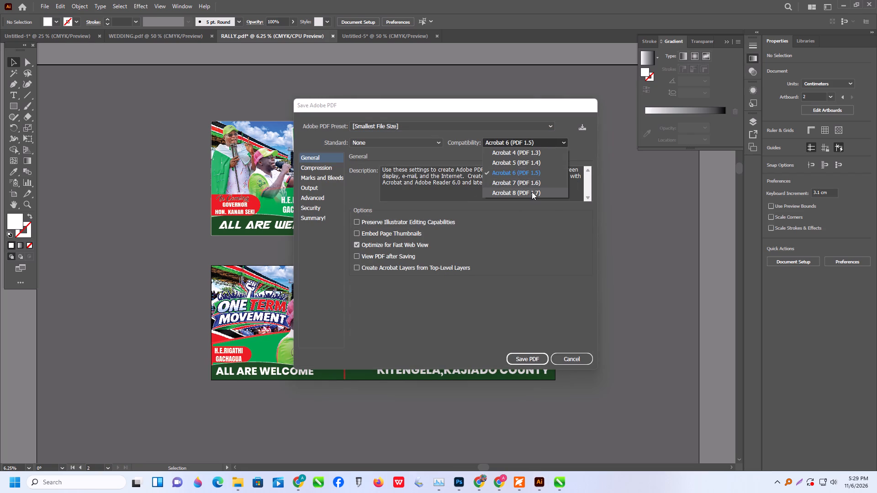
left_click(531, 193)
left_click(400, 145)
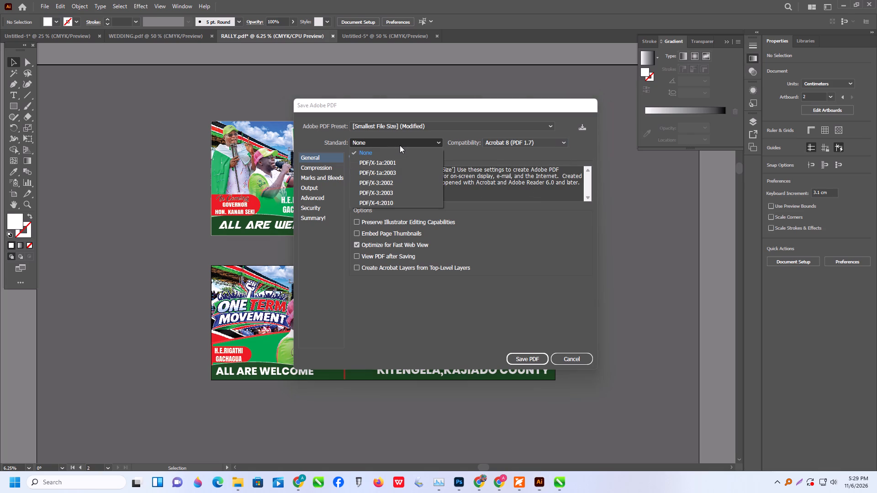
left_click(400, 145)
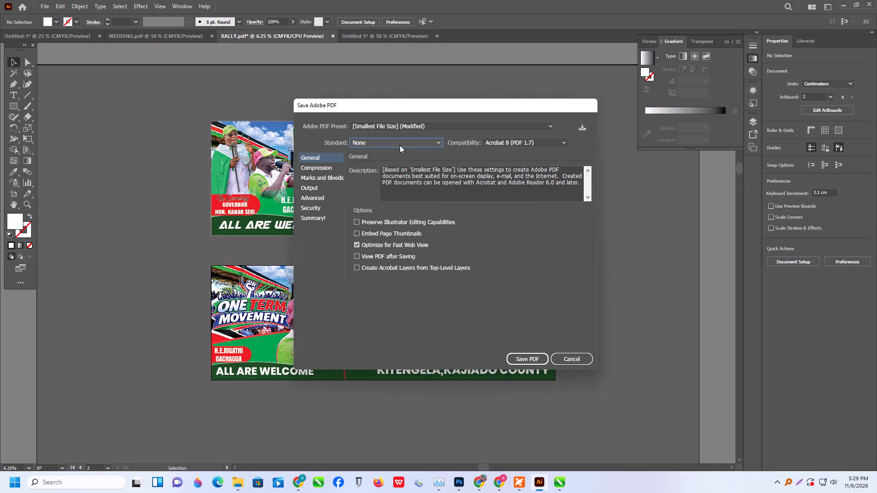
Set colour bitmap compression to 300 ppi for images above 300 ppi with High image quality, keeping Automatic (JPEG), and save the PDF.
left_click(321, 166)
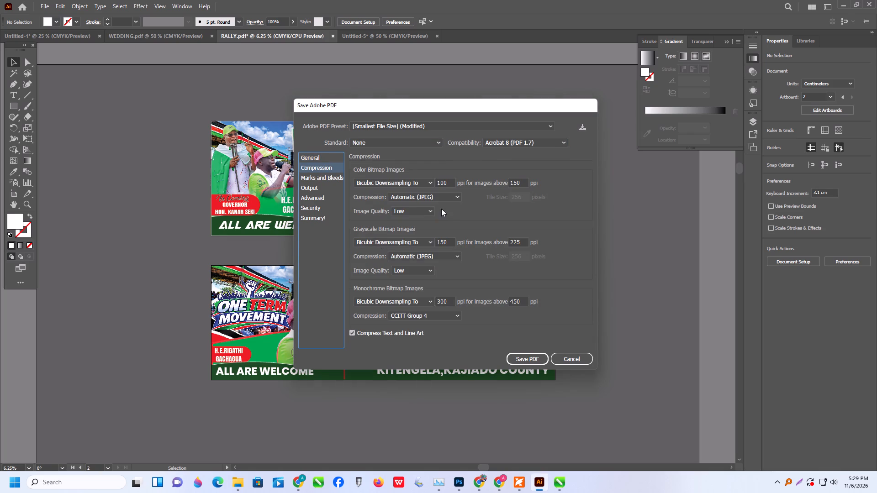
left_click_drag(450, 184, 406, 184)
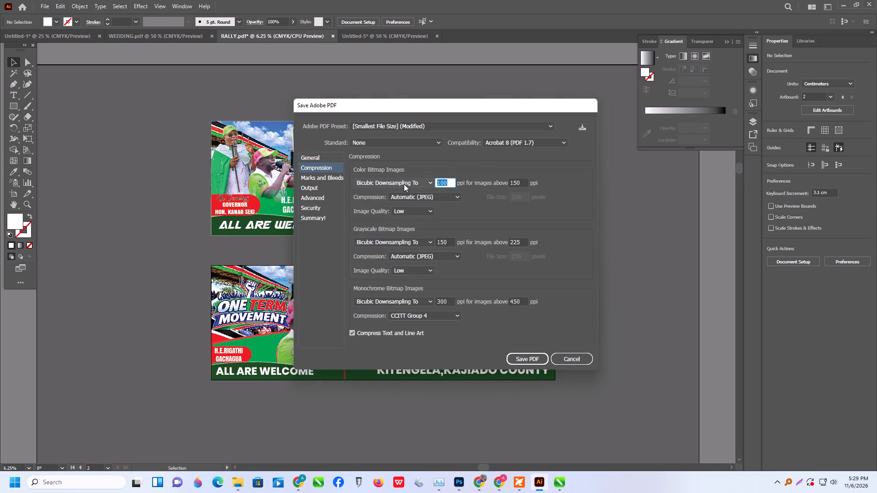
type("300")
left_click(517, 184)
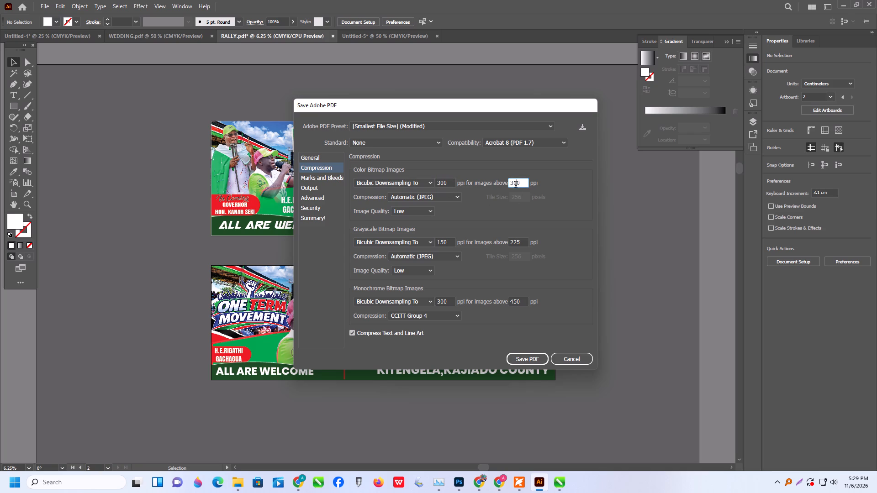
left_click(450, 198)
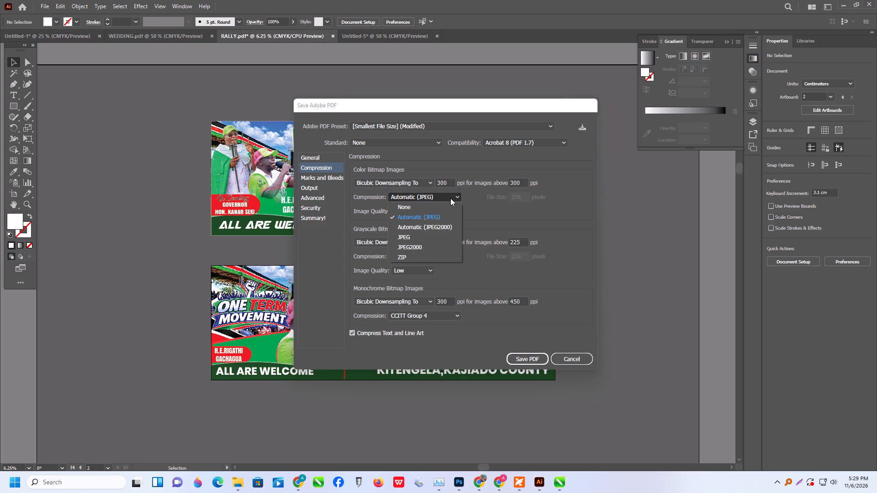
left_click(450, 198)
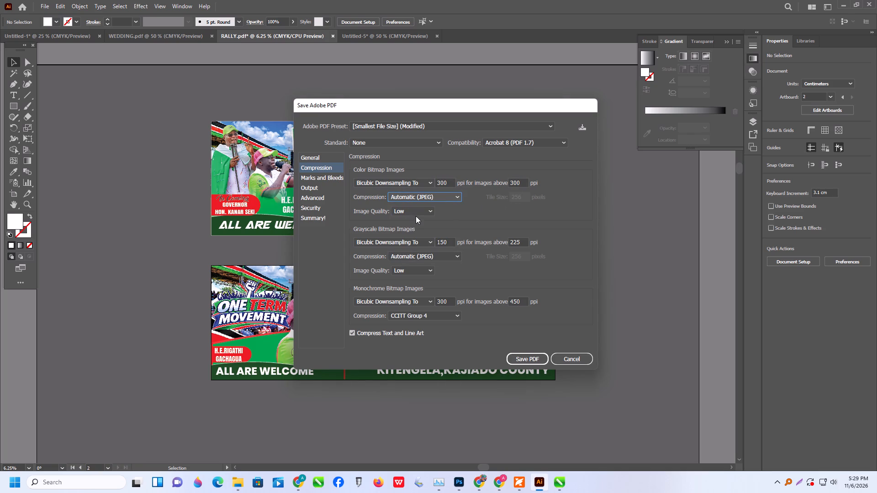
left_click(429, 210)
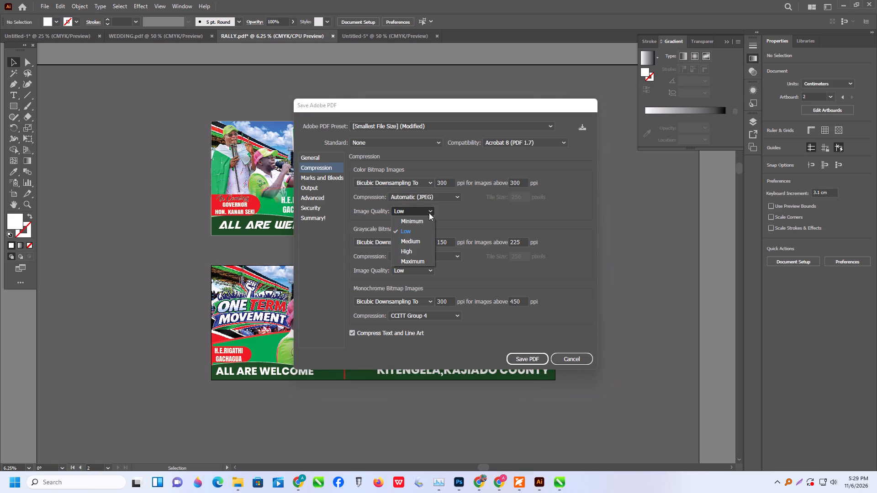
left_click(413, 250)
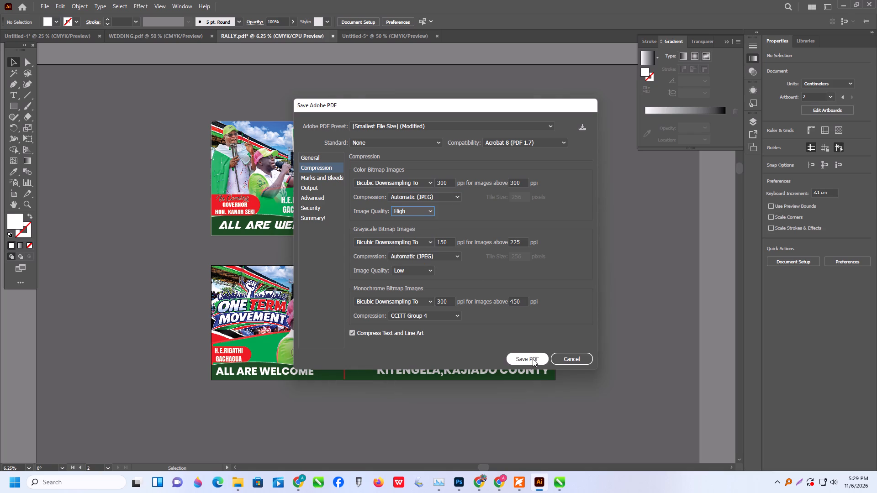
left_click(533, 358)
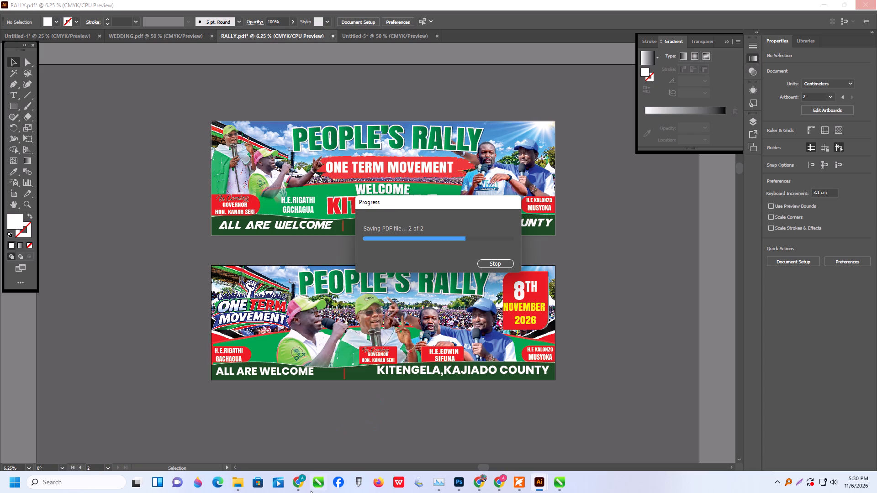
Switch to the Chrome browser window.
left_click(297, 489)
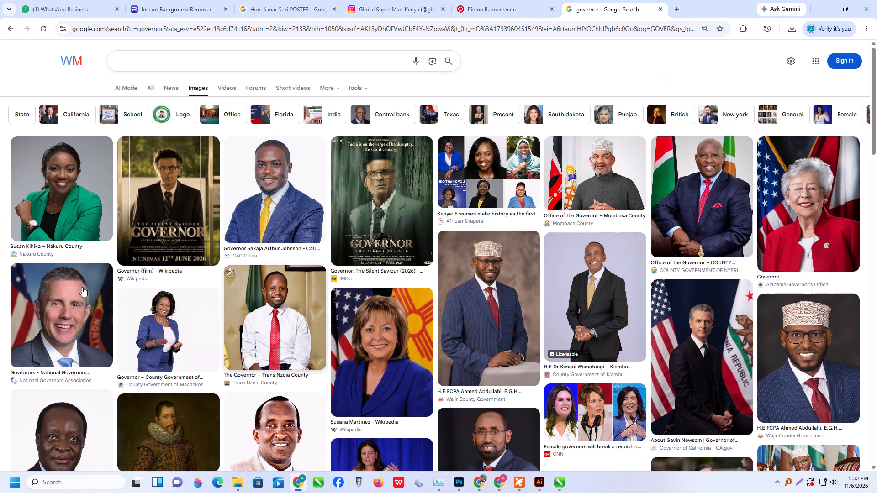
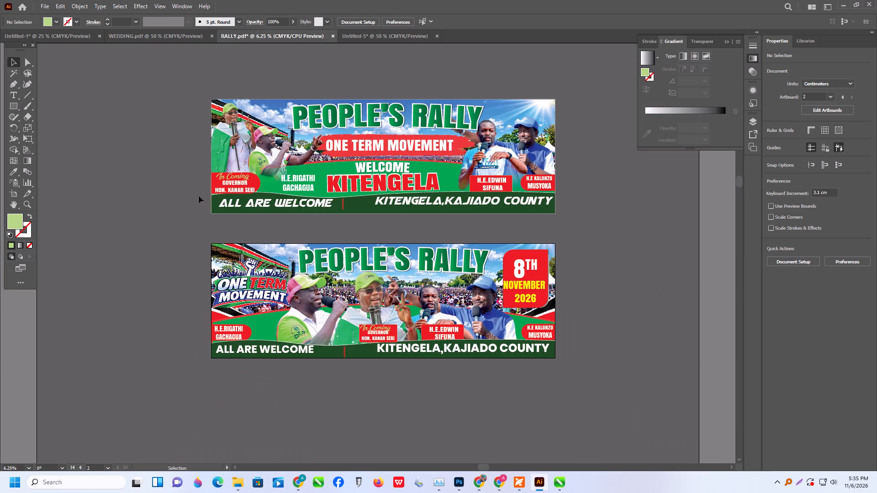
Export all artboards as JPEG files named RALLY in the ALEKH folder using the RGB color model, replacing the existing RALLY-01 and RALLY-02 files.
left_click(40, 5)
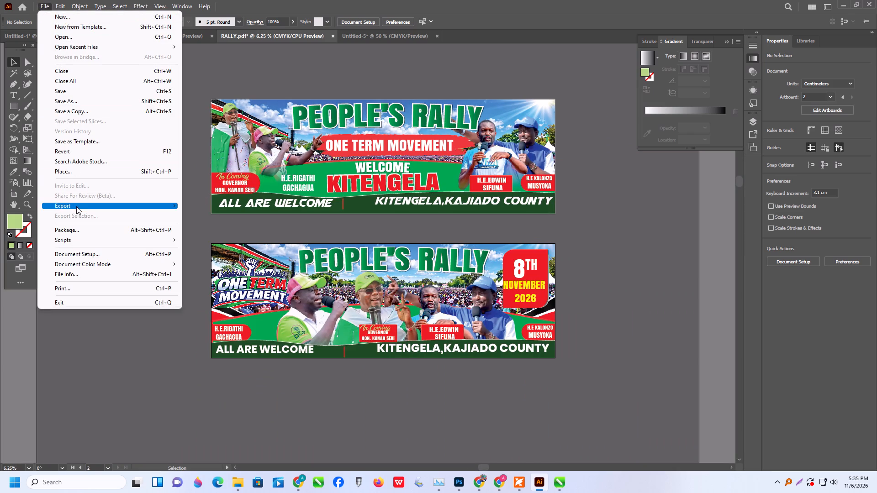
left_click(74, 207)
left_click(237, 215)
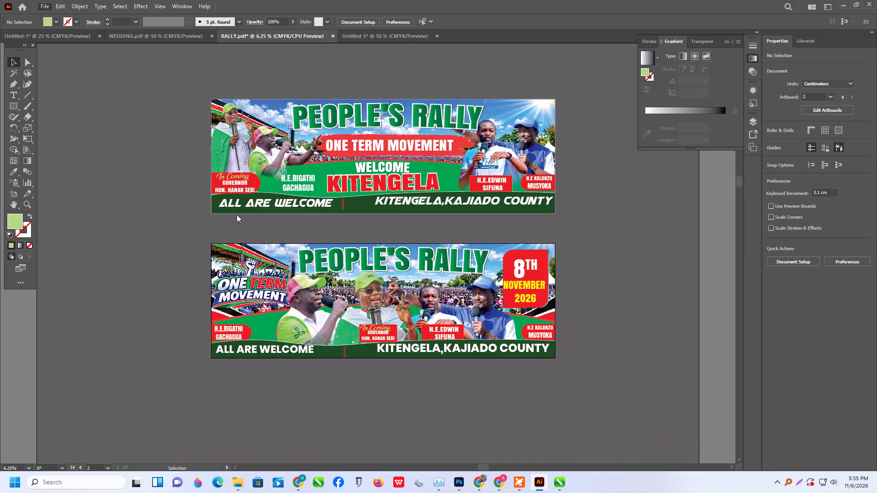
left_click(324, 338)
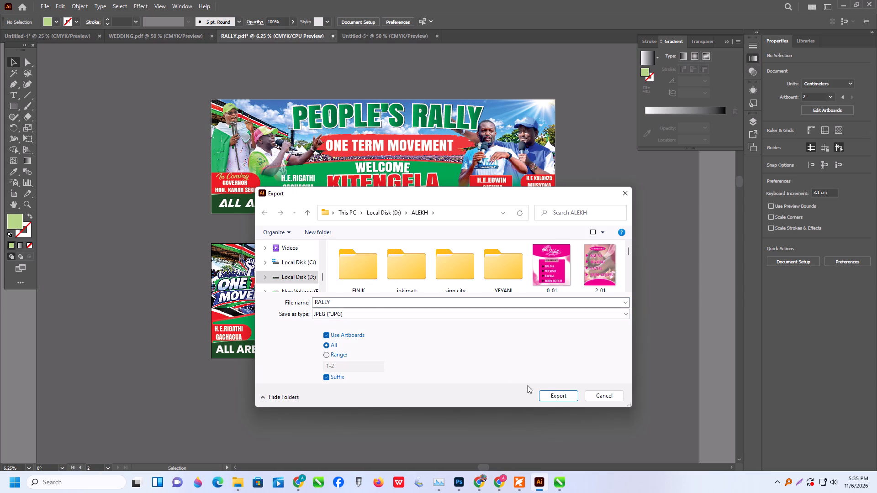
left_click(558, 398)
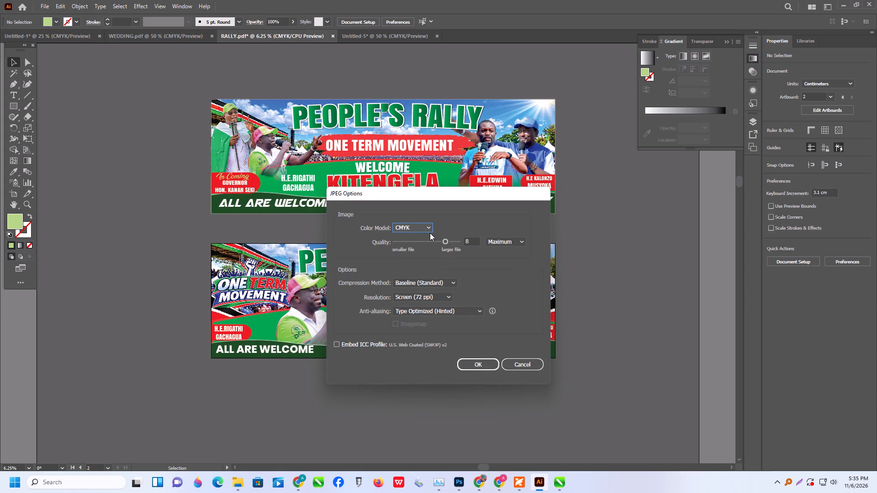
left_click(430, 231)
left_click(420, 237)
left_click(485, 363)
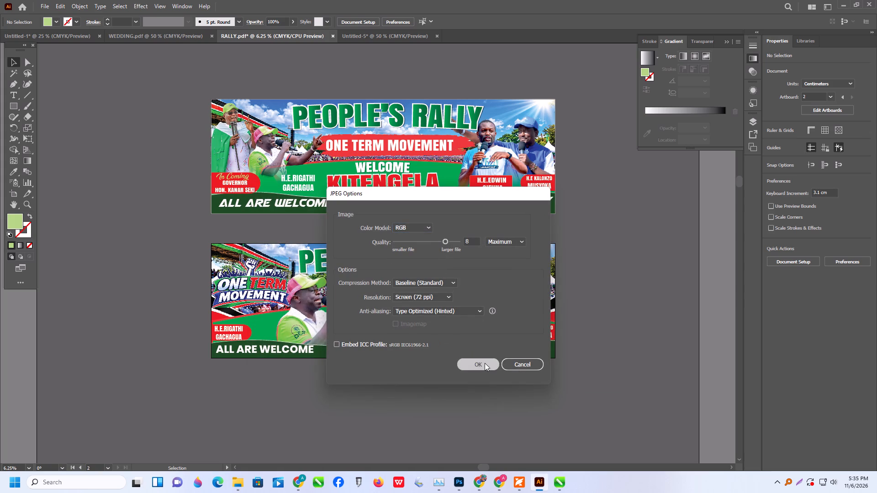
left_click(523, 271)
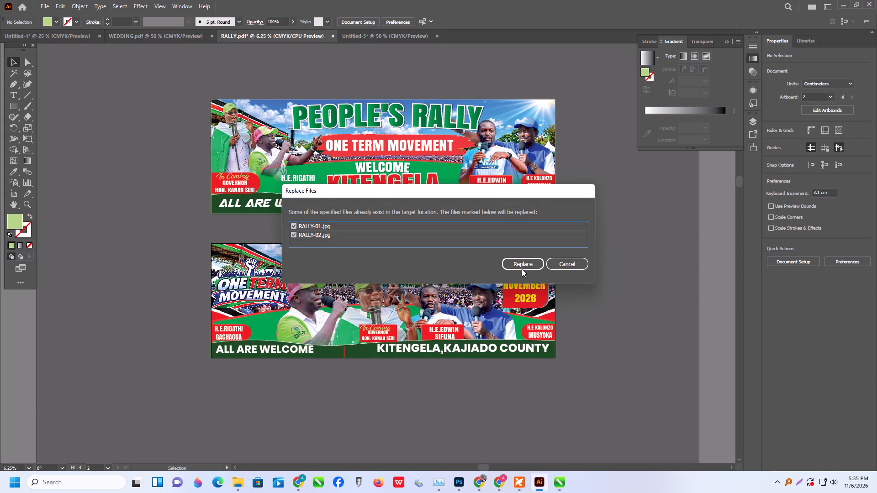
left_click(521, 266)
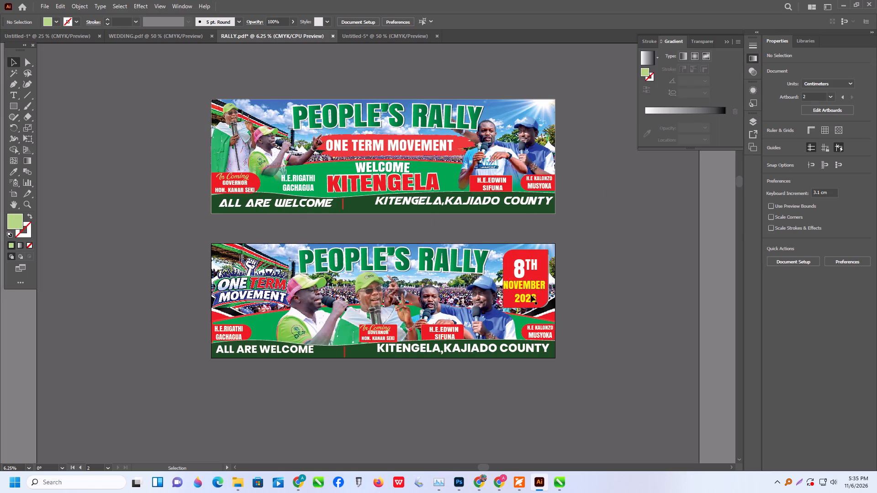
Save the document as Adobe PDF named RALLY in the ALEKH folder with all artboards, replacing the existing file.
left_click(43, 7)
left_click(60, 103)
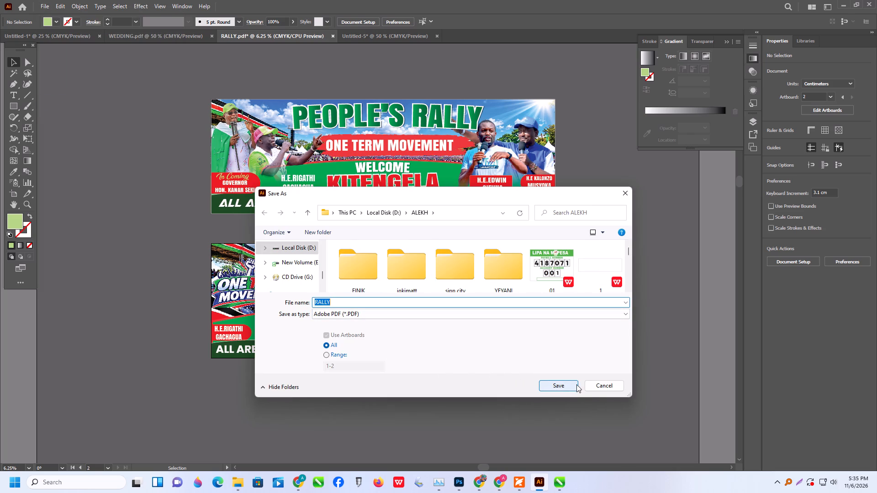
left_click(573, 387)
left_click(435, 278)
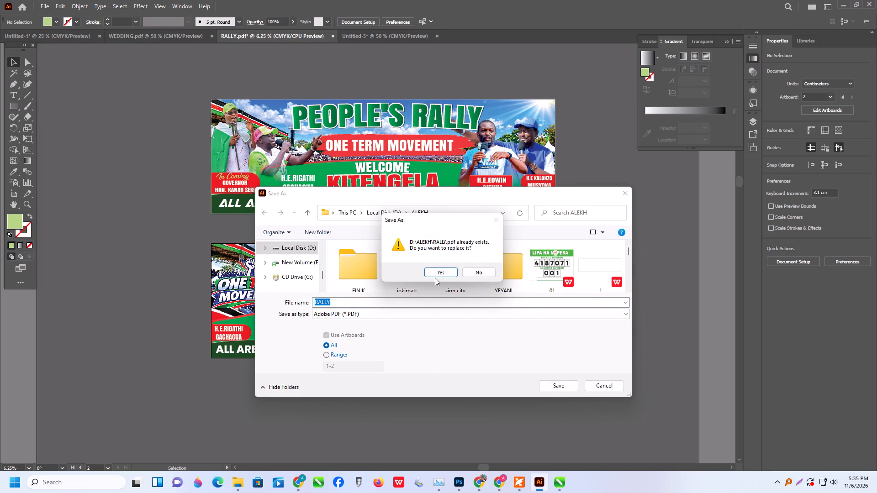
left_click(439, 273)
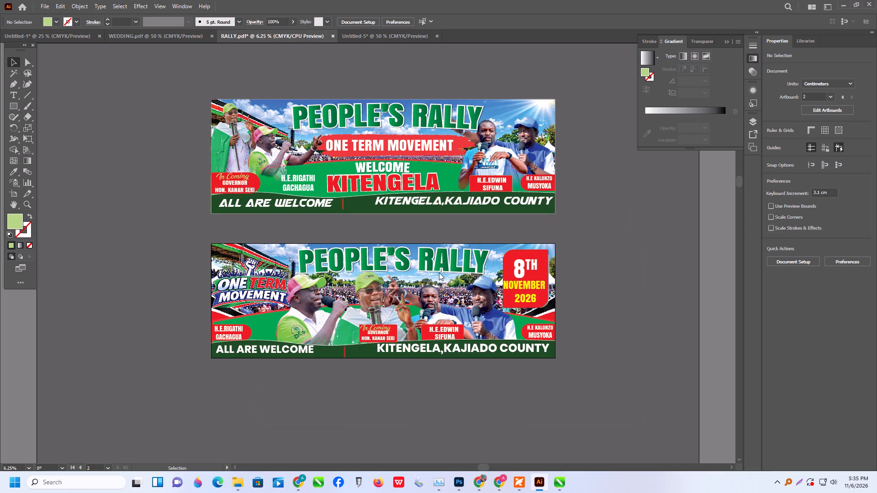
Choose the Smallest File Size PDF preset with the standard set to None and Acrobat 8 (PDF 1.7) compatibility.
left_click(511, 124)
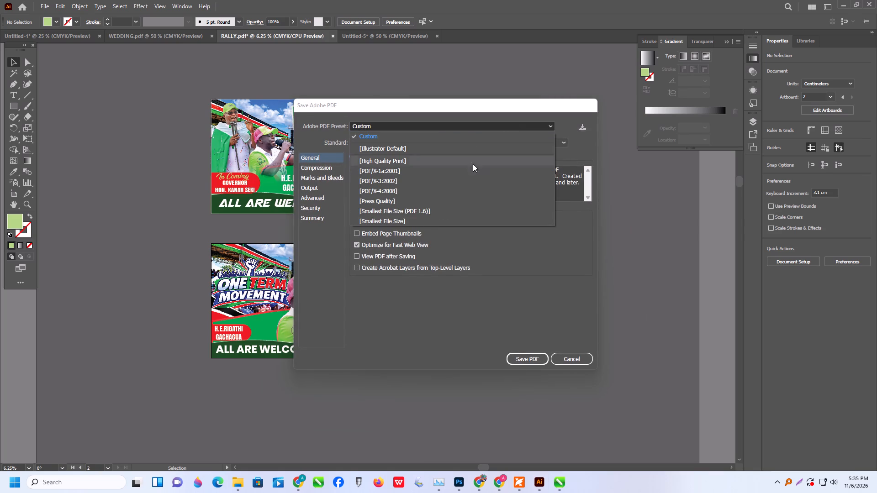
left_click(402, 220)
left_click(407, 152)
left_click(408, 147)
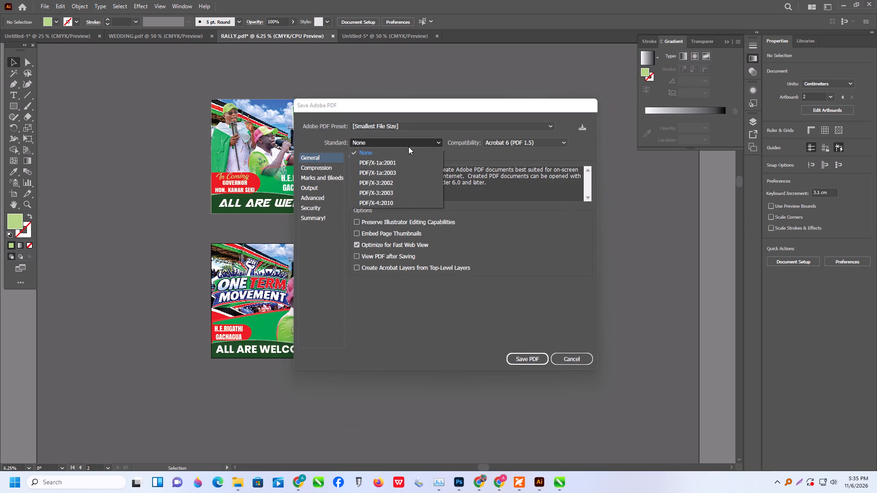
left_click(399, 201)
left_click(421, 148)
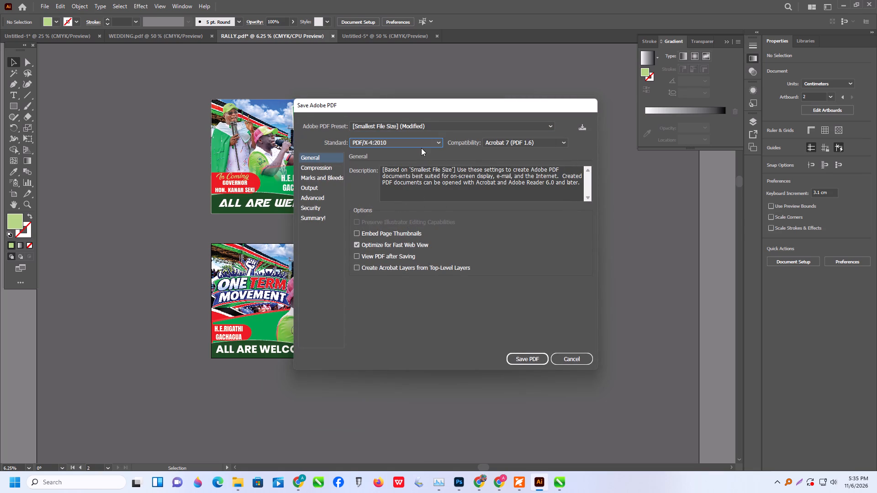
left_click(422, 145)
left_click(422, 145)
left_click(422, 143)
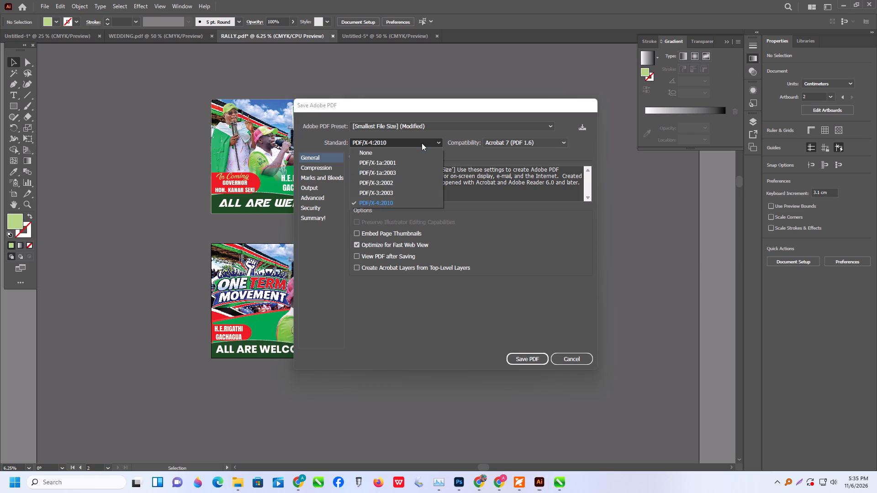
left_click(427, 141)
left_click(427, 141)
left_click(394, 152)
left_click(540, 142)
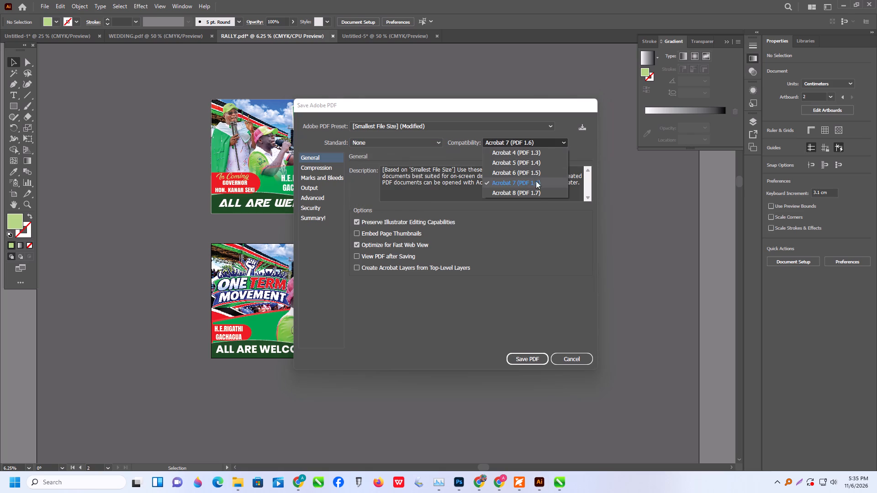
left_click(536, 192)
Set color bitmap compression to 300 ppi for images above 300 ppi with High image quality.
left_click(330, 170)
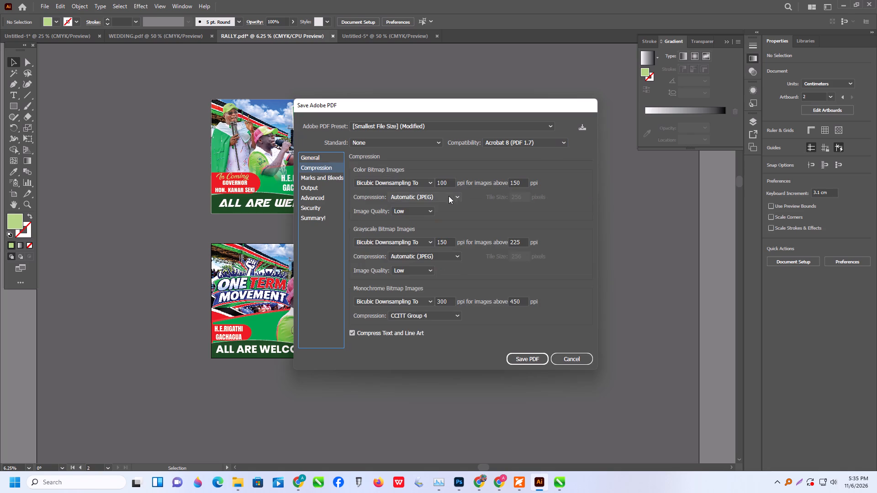
left_click_drag(450, 182, 407, 190)
type("300")
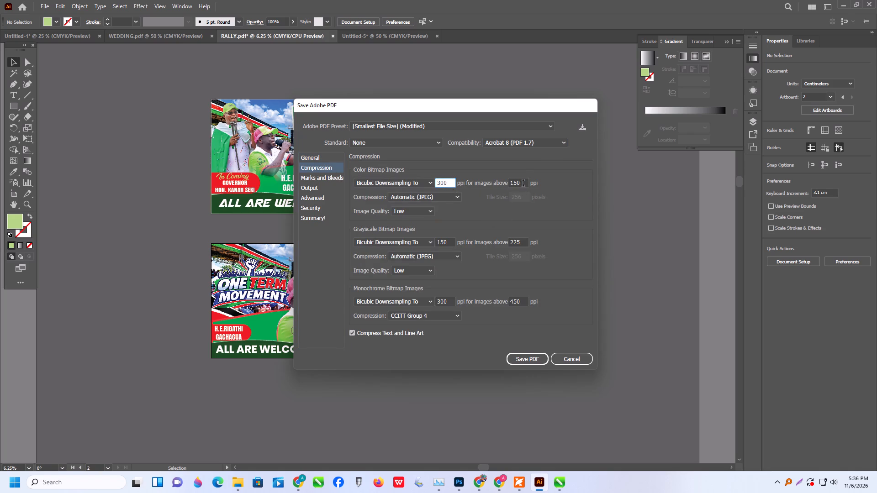
left_click_drag(523, 184, 487, 185)
double_click(429, 205)
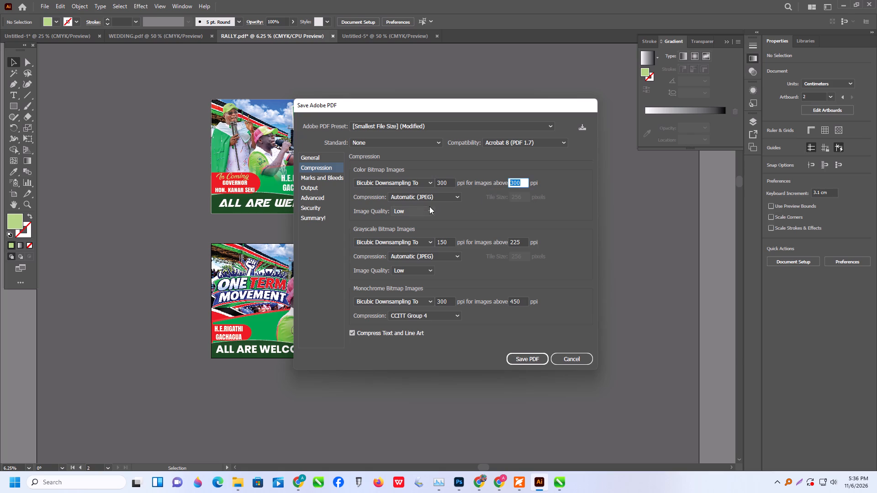
left_click(415, 252)
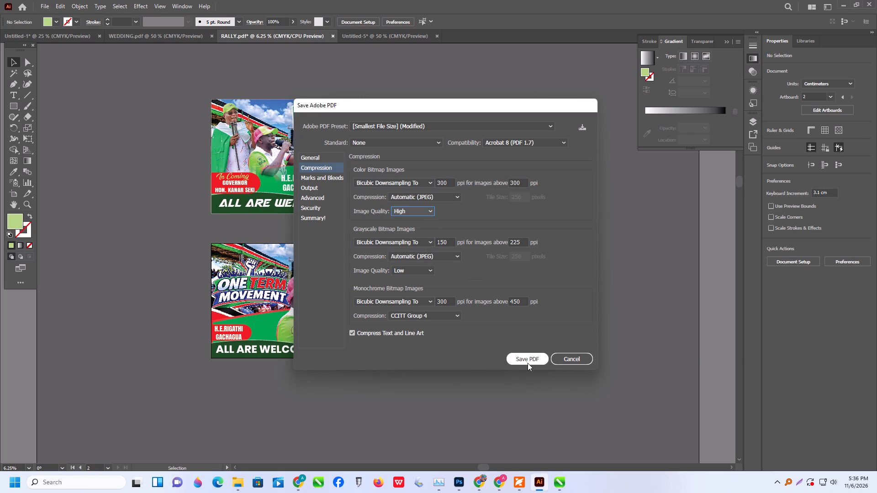
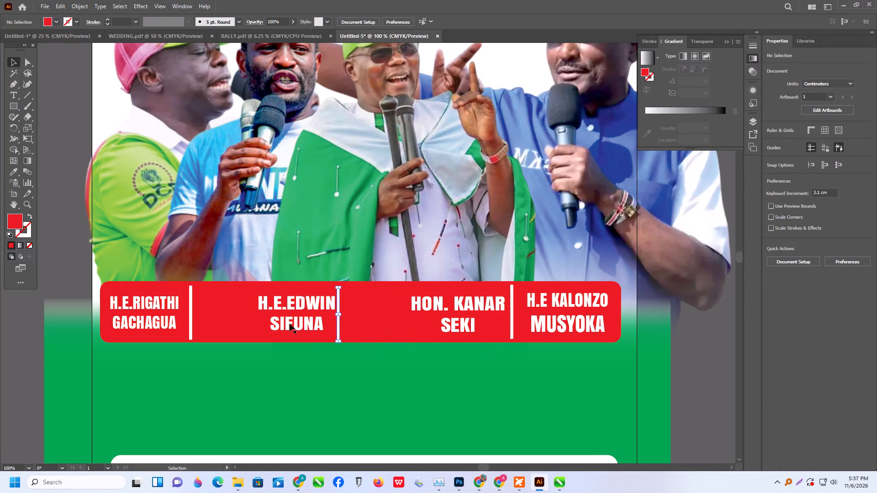
Reposition the H.E.EDWIN SIFUNA name, the divider after it and the HON. KANAR SEKI name further left along the poster's red bar.
left_click_drag(290, 322, 239, 323)
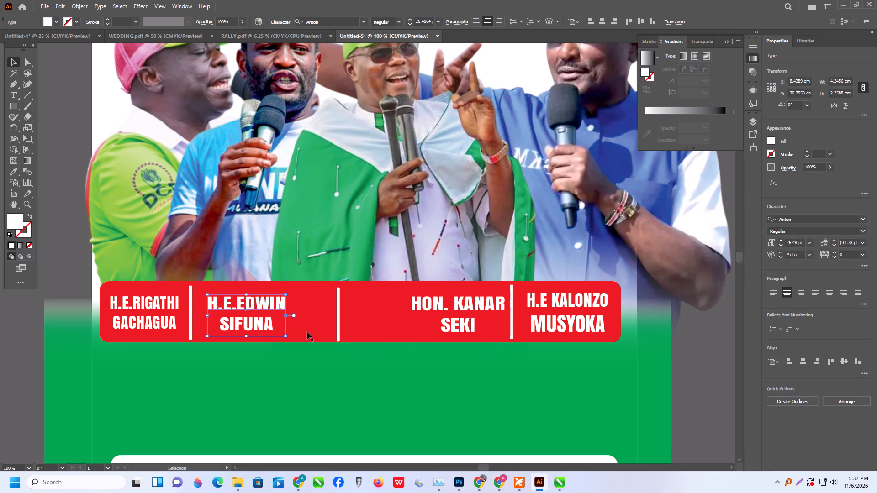
left_click_drag(338, 338, 304, 339)
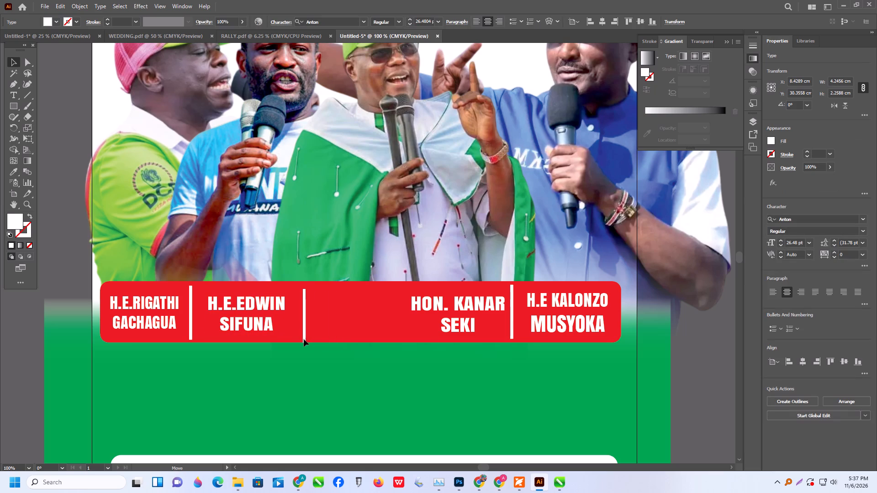
left_click_drag(304, 339, 301, 338)
left_click_drag(447, 331, 387, 335)
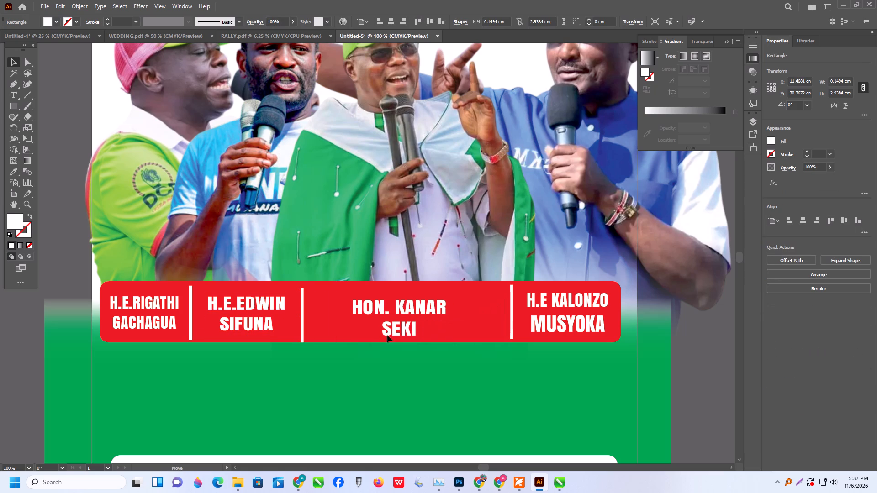
left_click_drag(387, 335, 387, 336)
Copy the grouped In Coming GOVERNOR HON. KANAR SEKI text from the second banner in RALLY.pdf, without its red box.
left_click(258, 37)
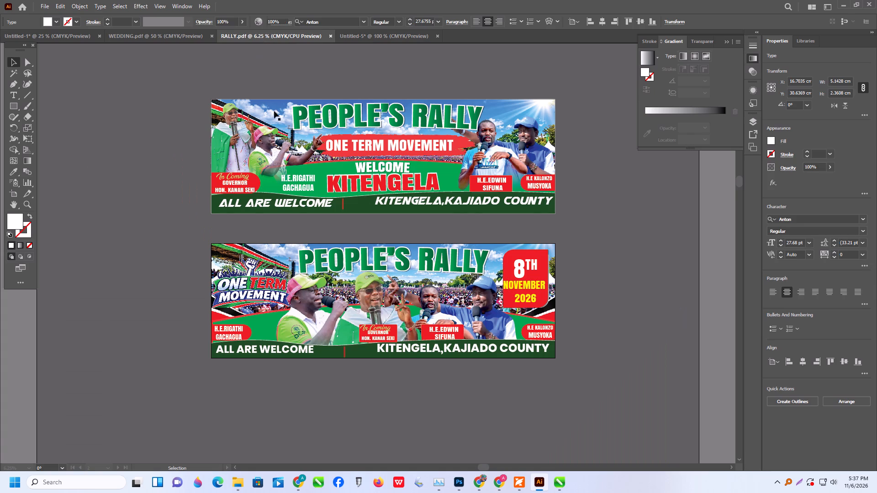
scroll(243, 335, "up", 1, "alt")
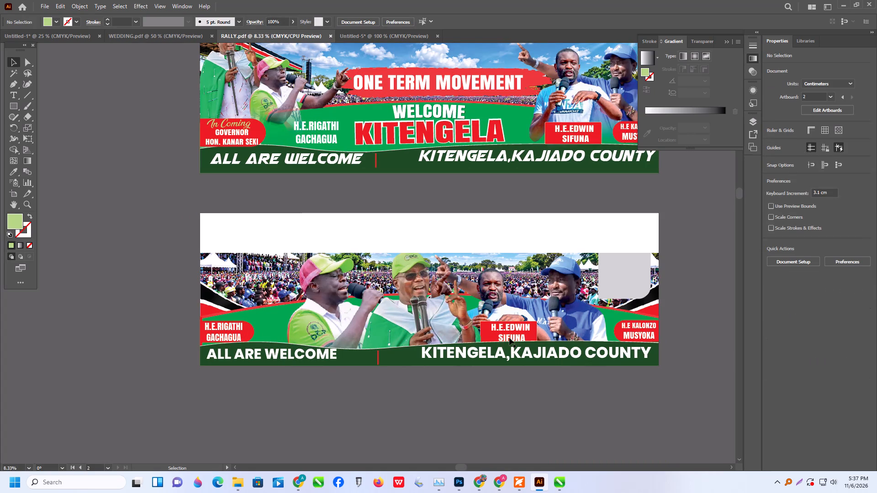
scroll(520, 336, "up", 2, "alt")
left_click(350, 317)
triple_click(350, 317)
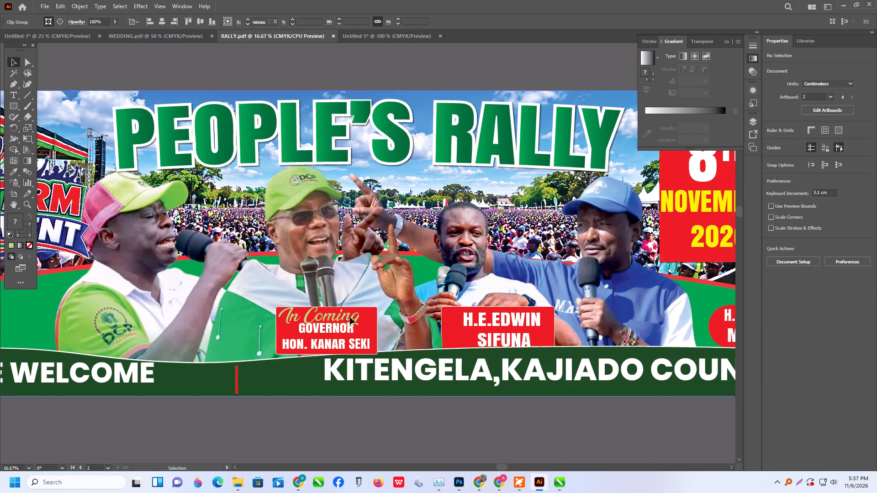
left_click(350, 317)
triple_click(339, 316)
double_click(339, 316)
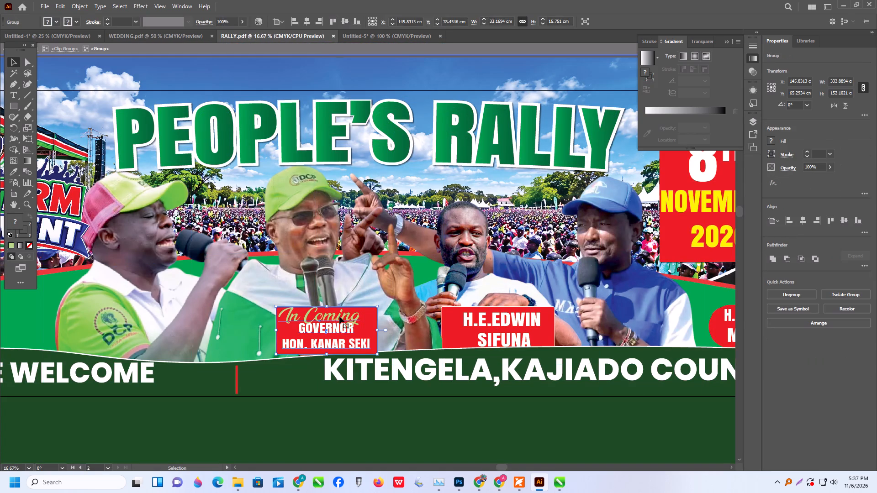
triple_click(339, 316)
left_click(339, 316)
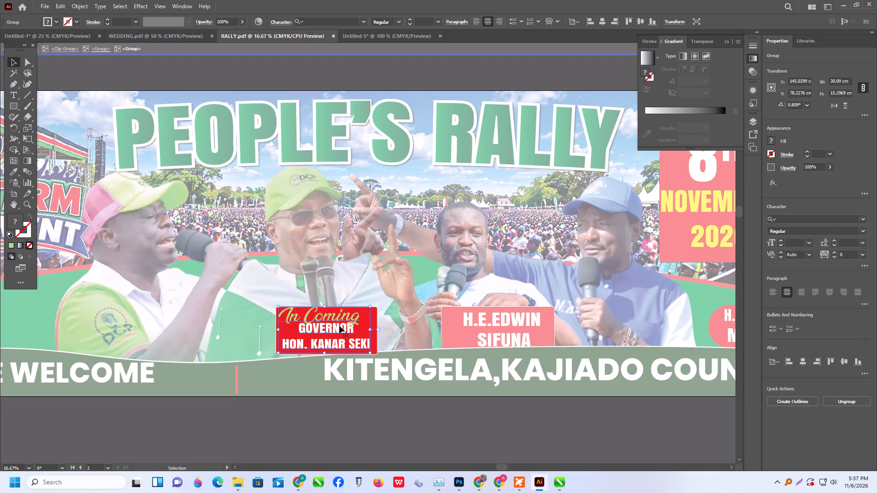
key("ctrl+c")
triple_click(405, 415)
double_click(405, 415)
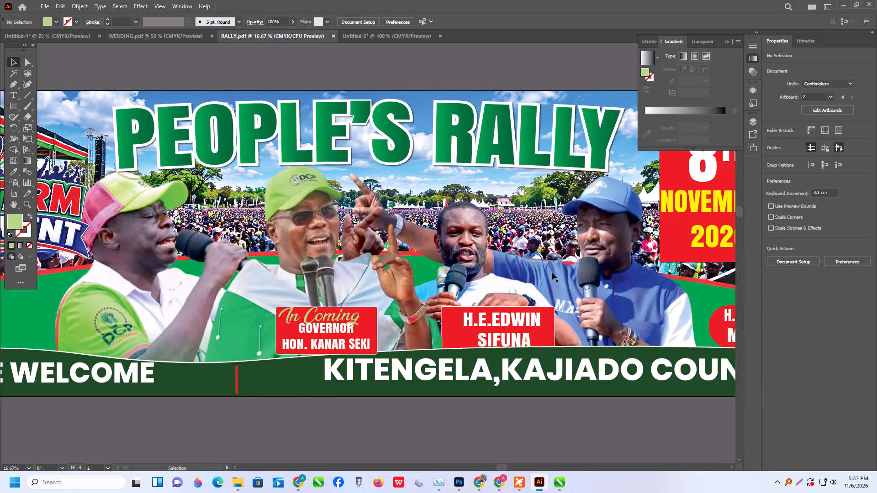
Return to the Untitled-5 poster and delete the stray WELCOME text beside the artboard.
left_click(369, 32)
scroll(351, 275, "down", 2, "alt")
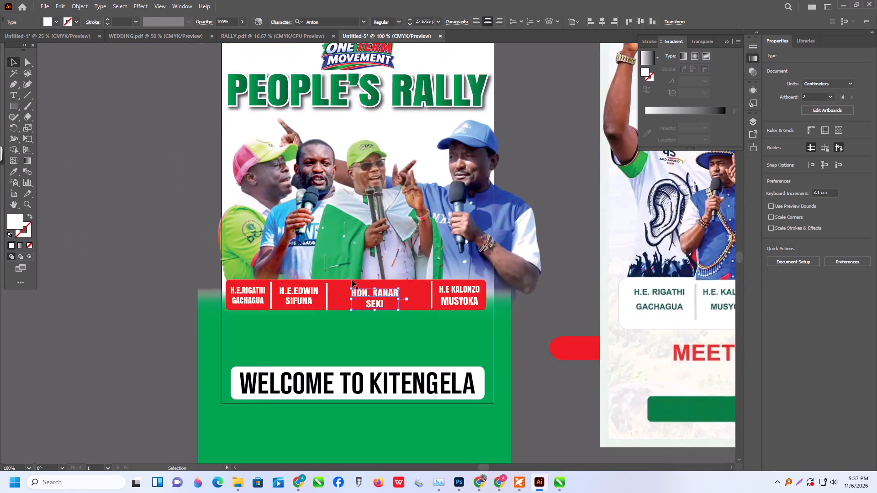
scroll(352, 280, "down", 3, "alt")
left_click(232, 273, "alt")
scroll(234, 258, "up", 2, "alt")
left_click_drag(152, 184, 290, 250)
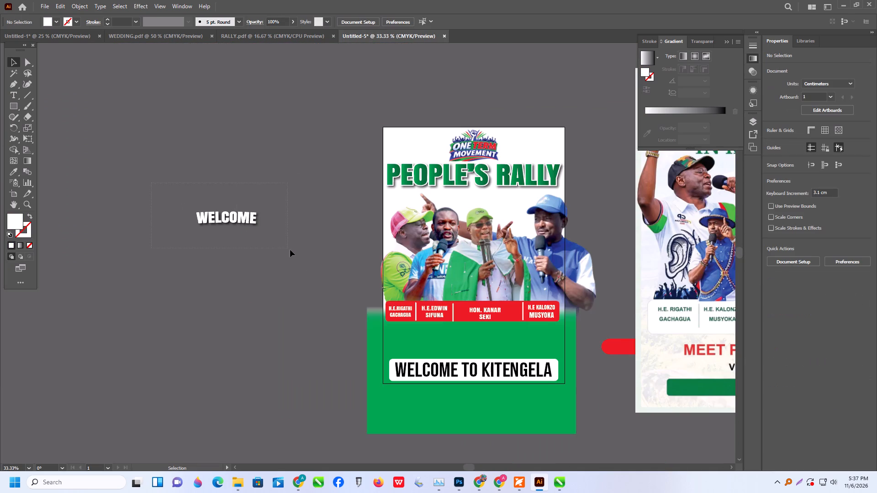
left_click_drag(290, 250, 293, 251)
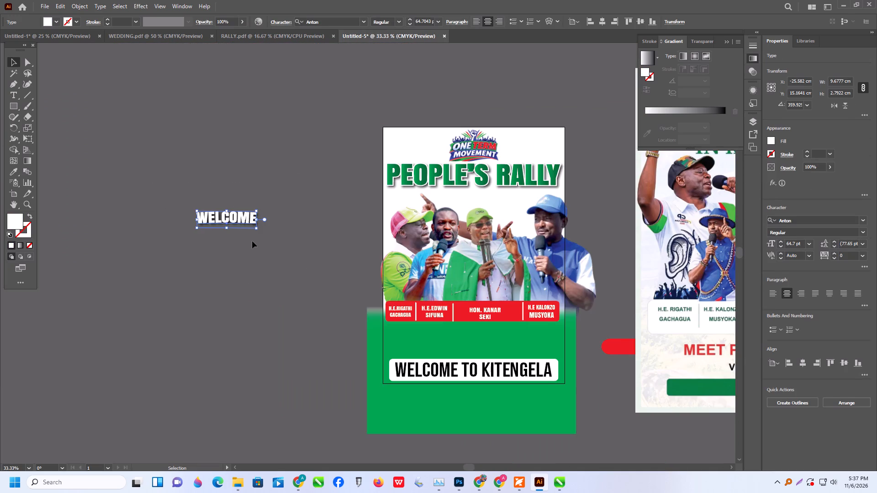
key("Delete")
Paste the copied text beside the poster, ungroup it, and separate In Coming from the GOVERNOR HON. KANAR SEKI text.
key("ctrl+v")
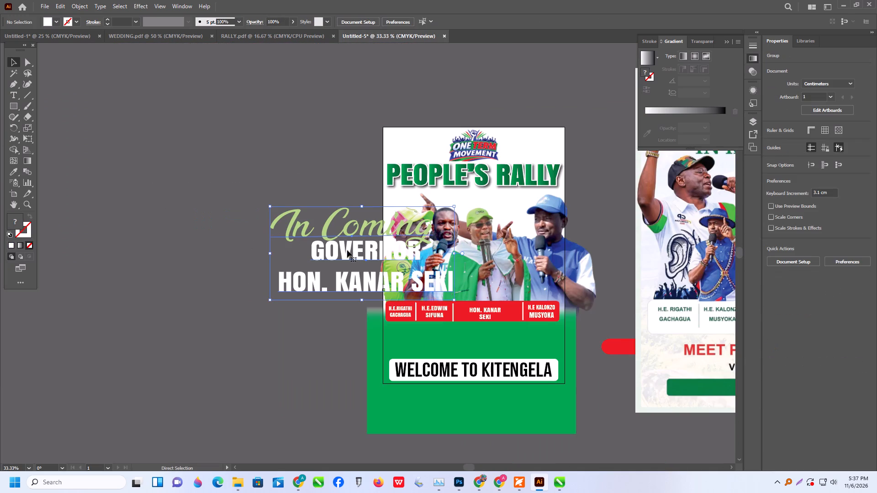
left_click_drag(347, 251, 238, 308)
left_click(243, 228)
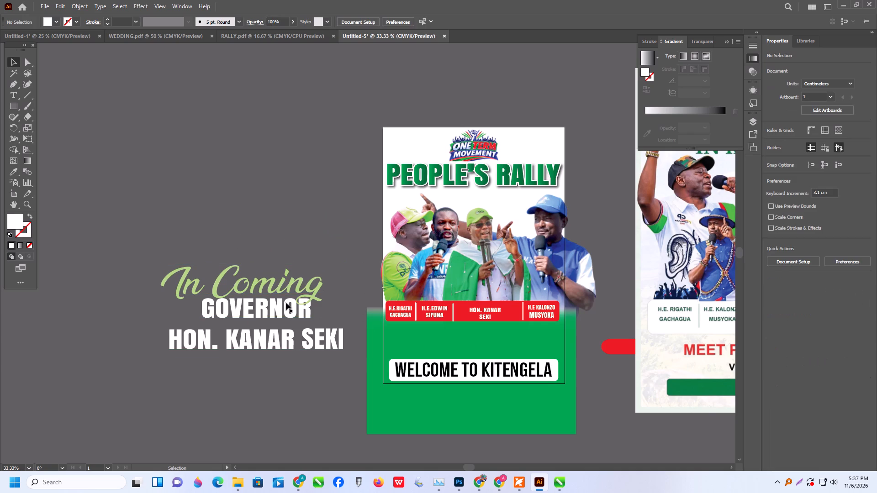
left_click_drag(283, 293, 308, 271)
left_click_drag(294, 284, 273, 292)
right_click(273, 292)
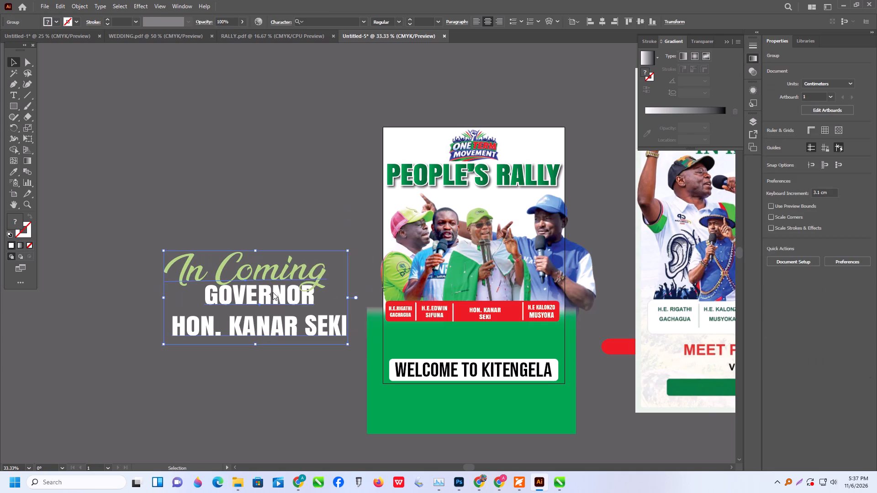
left_click(305, 210)
left_click(278, 192)
left_click_drag(278, 278, 279, 278)
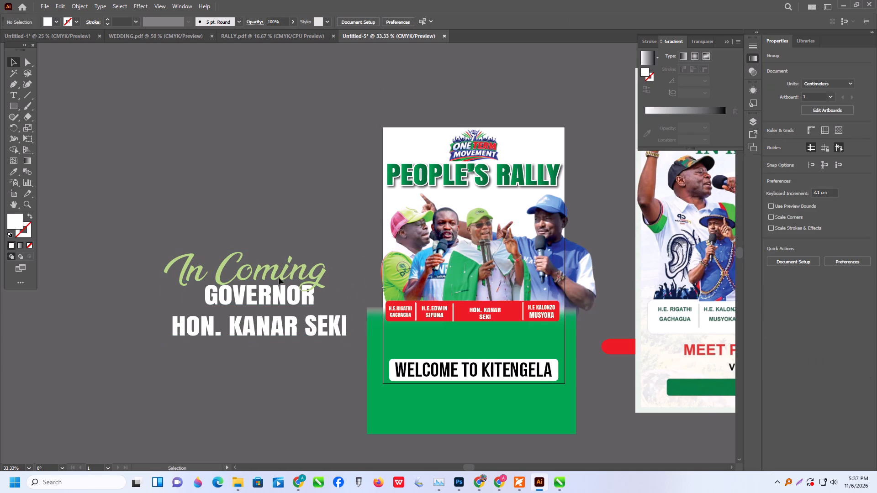
left_click_drag(279, 278, 286, 248)
left_click_drag(297, 298, 304, 323)
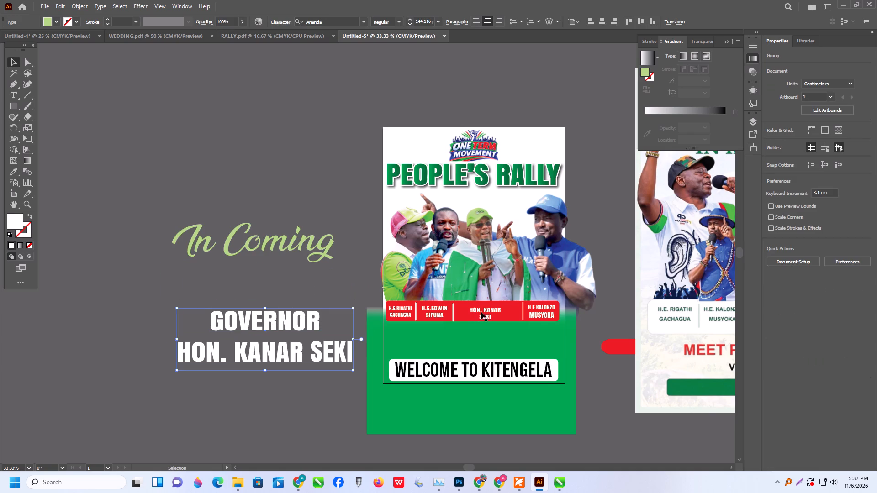
Replace the HON. KANAR SEKI label in the red bar with the GOVERNOR HON. KANAR SEKI text, scaled to about 9 cm wide.
left_click(486, 309)
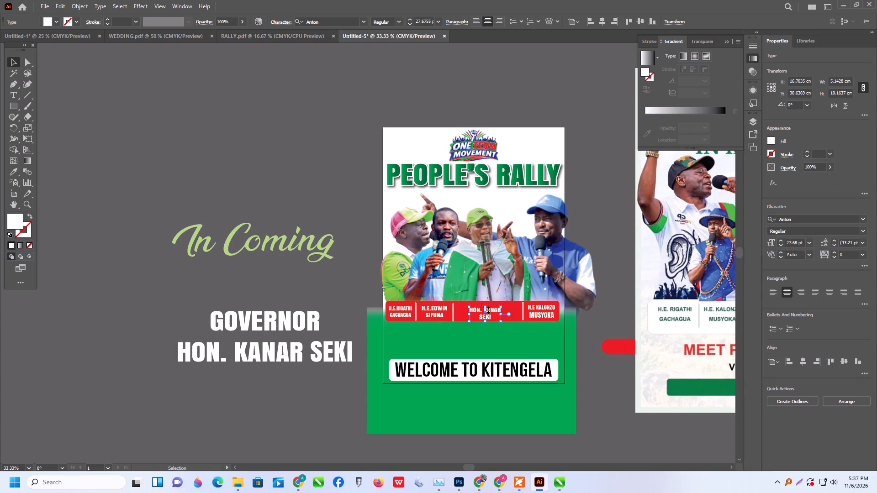
key("Delete")
left_click_drag(327, 354, 506, 356)
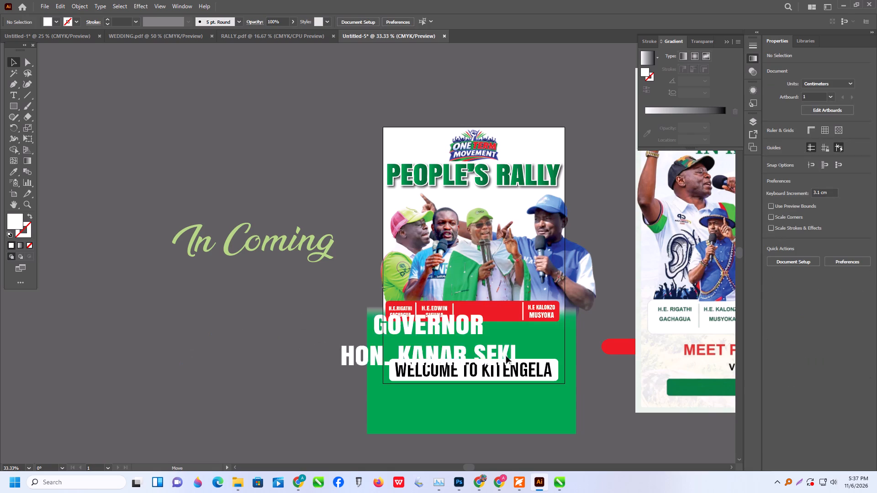
left_click_drag(506, 356, 539, 350)
left_click_drag(566, 365, 476, 351, "shift")
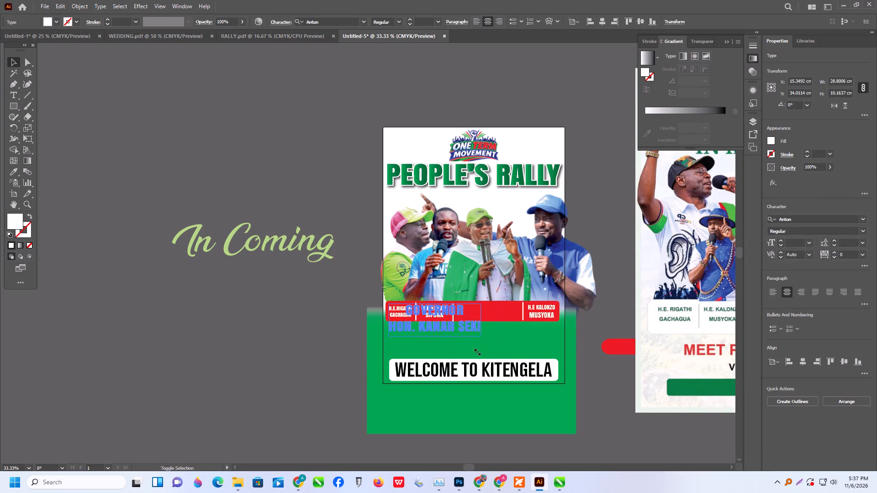
left_click_drag(476, 351, 444, 349, "shift")
left_click_drag(423, 319, 498, 320)
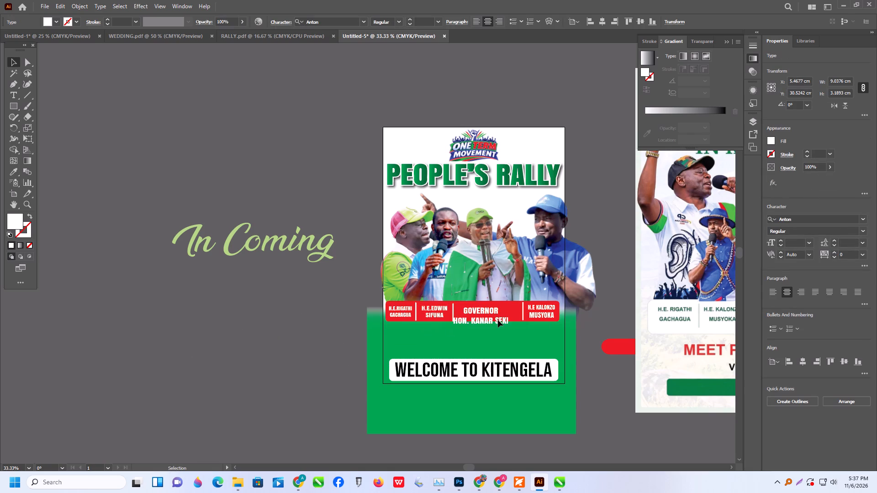
left_click_drag(498, 320, 494, 318)
Shrink the GOVERNOR HON. KANAR SEKI text to about 7.4 cm wide and center it low between its dividers.
scroll(502, 318, "up", 4, "alt")
left_click_drag(510, 312, 517, 316)
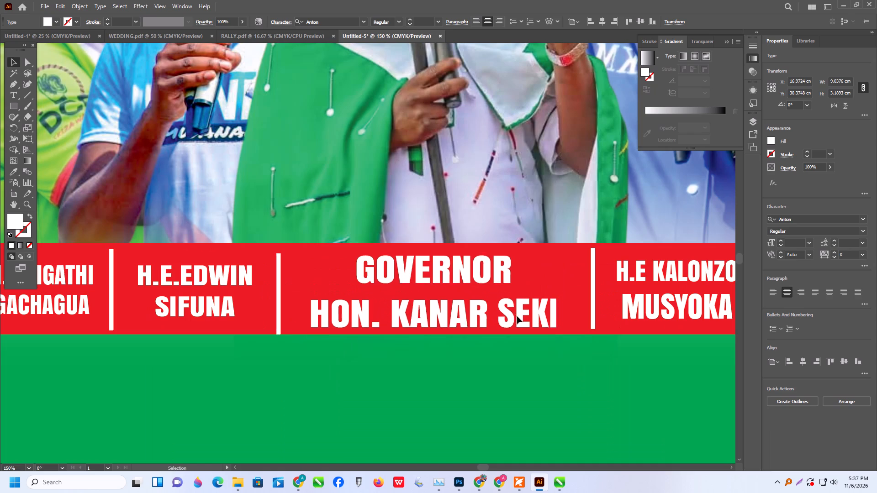
left_click_drag(517, 316, 514, 313)
left_click_drag(557, 340, 552, 339, "shift")
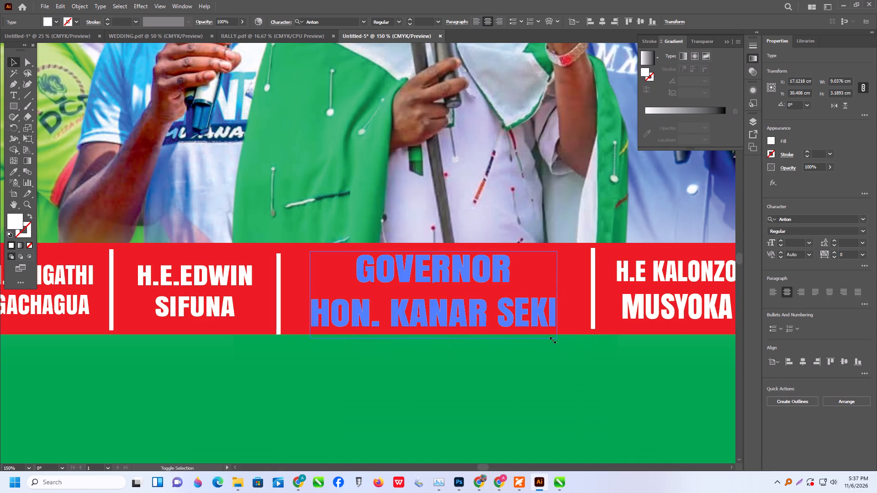
left_click_drag(552, 339, 512, 336, "shift")
left_click_drag(480, 306, 505, 322)
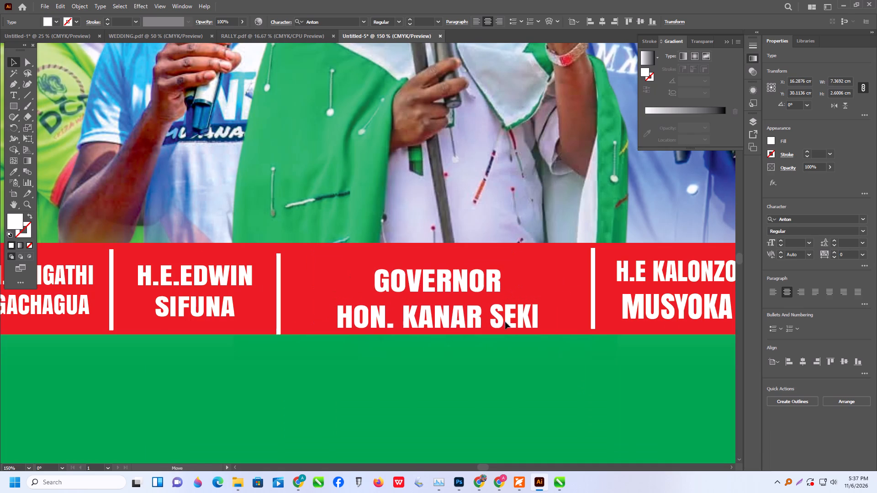
left_click_drag(505, 322, 503, 322)
Scale the In Coming text down to about 4.5 cm wide and place it above GOVERNOR, offset to the left, in the red bar.
scroll(505, 327, "down", 5, "alt")
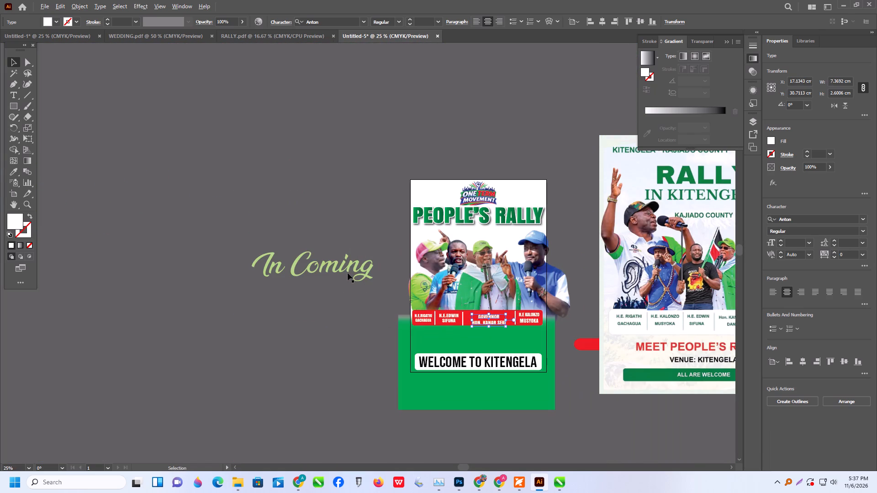
left_click_drag(343, 265, 511, 311)
left_click_drag(542, 331, 540, 331, "shift")
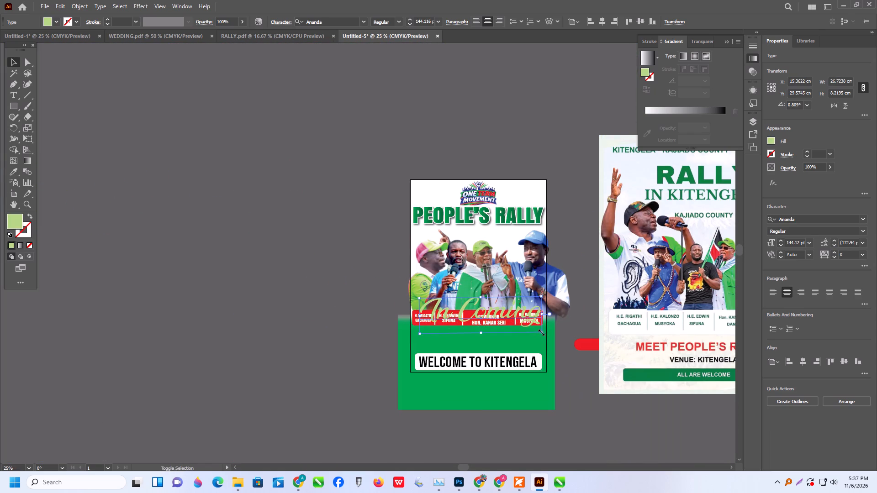
left_click_drag(540, 331, 451, 319, "shift")
scroll(454, 309, "up", 3, "alt")
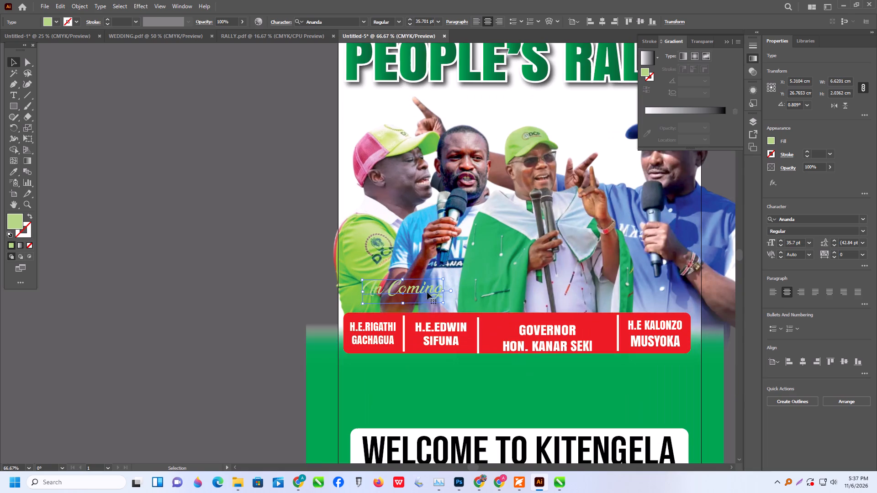
left_click_drag(428, 292, 549, 321)
scroll(557, 325, "up", 1, "alt")
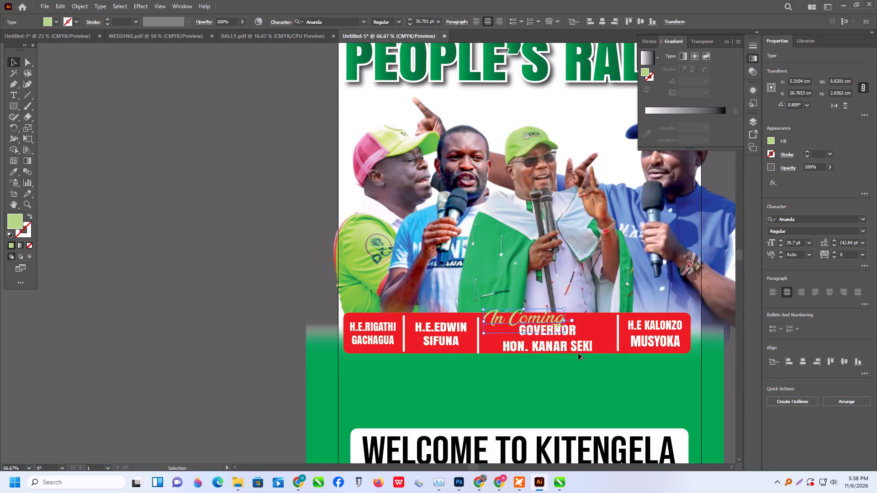
scroll(523, 325, "down", 8)
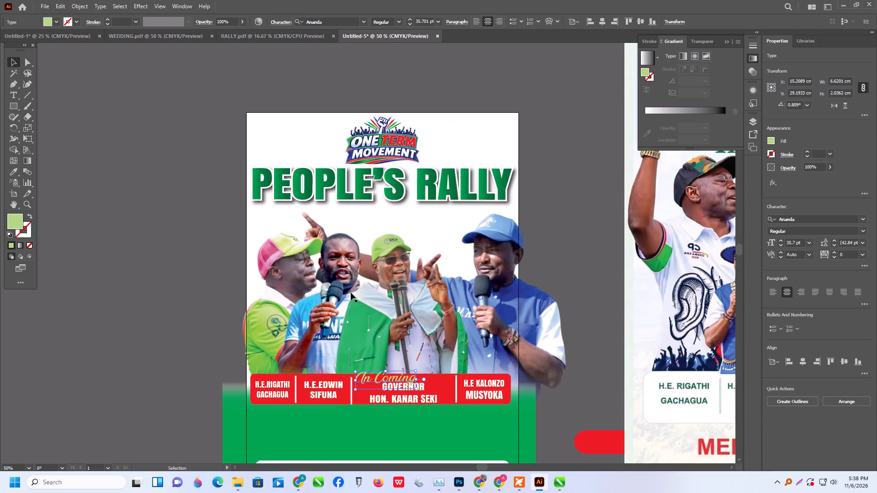
scroll(417, 387, "up", 2, "alt")
left_click_drag(415, 390, 401, 388, "shift")
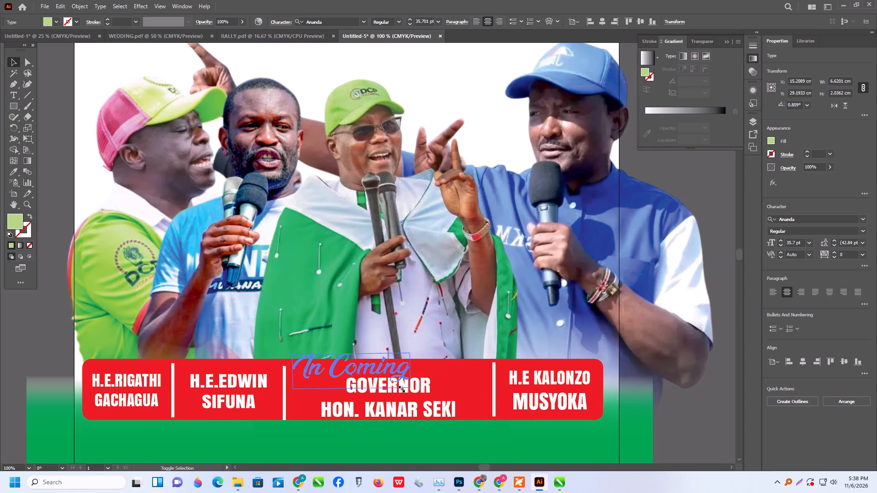
left_click_drag(401, 388, 375, 386, "shift")
left_click_drag(360, 362, 369, 369)
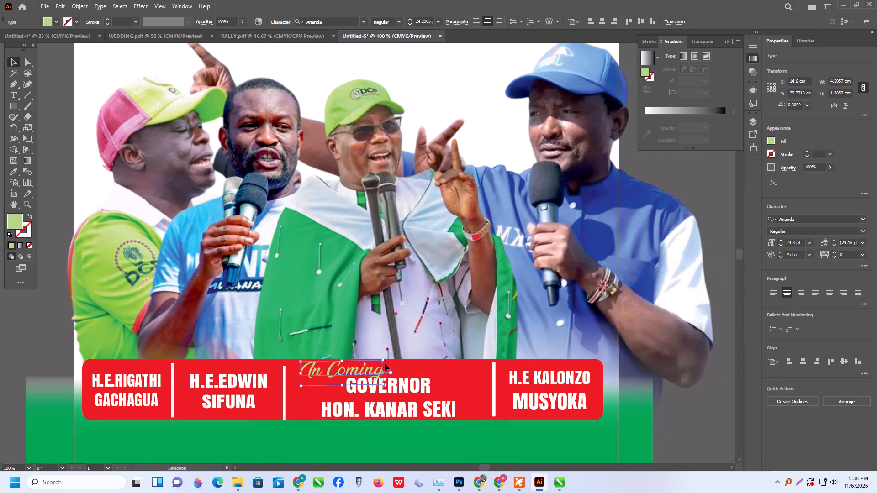
Switch to RALLY.pdf and cut the H.E.RIGATHI GACHAGUA text from its red label on the lower banner.
scroll(385, 377, "down", 1)
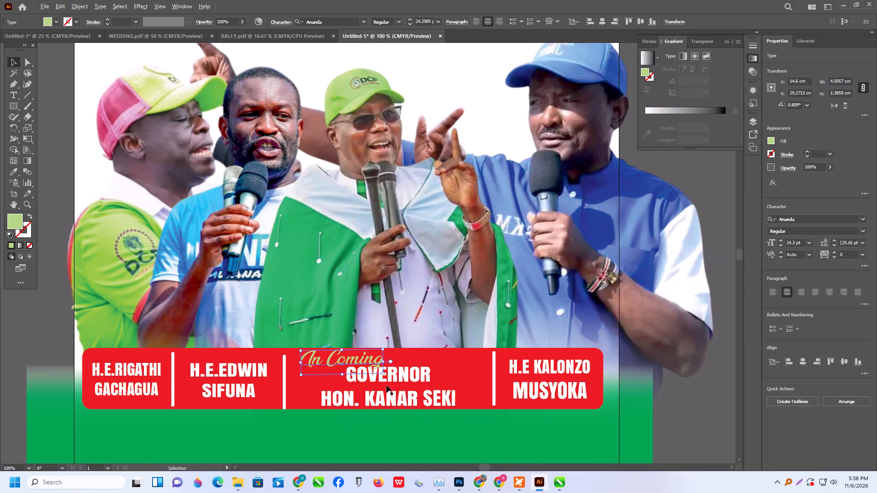
scroll(388, 390, "down", 2, "alt")
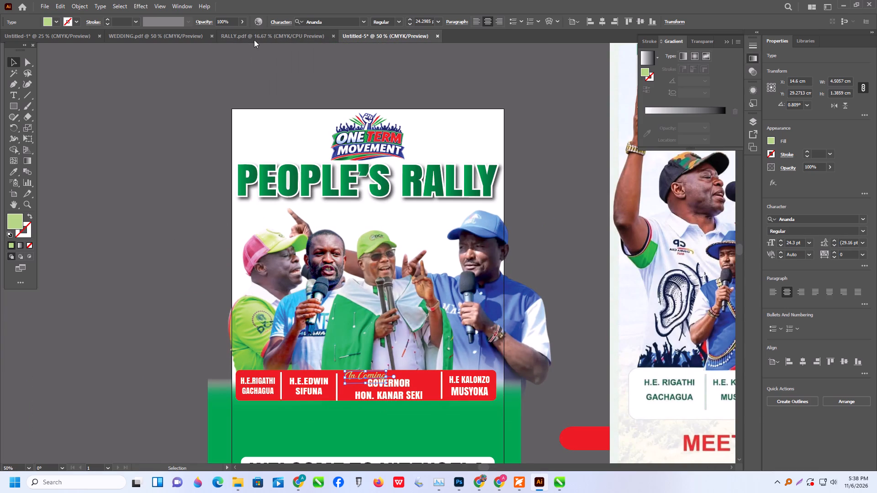
left_click(254, 38)
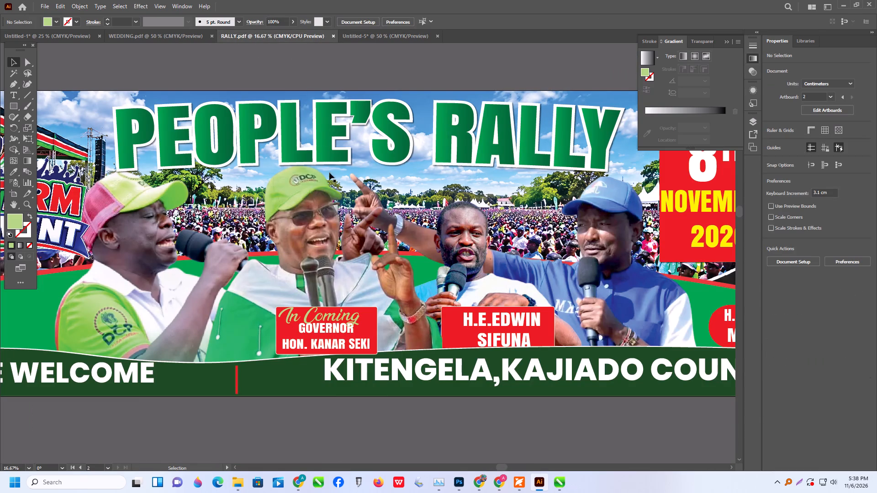
scroll(392, 285, "down", 2, "alt")
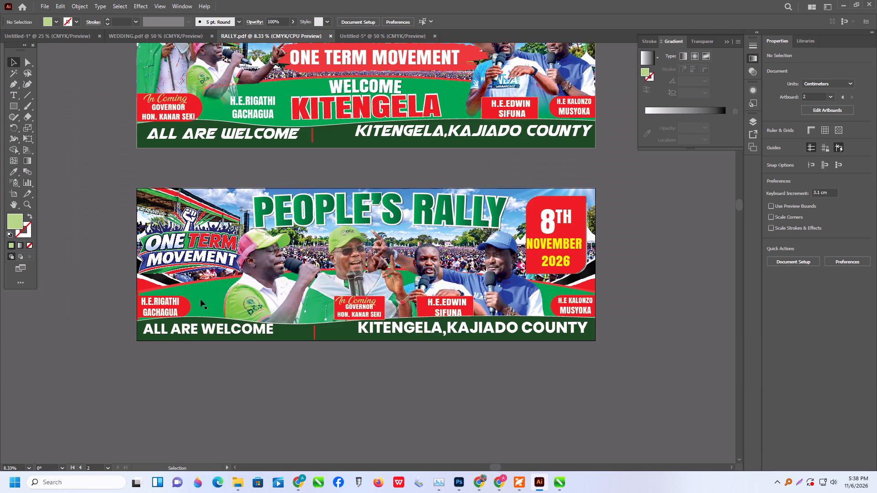
scroll(174, 296, "up", 1, "alt")
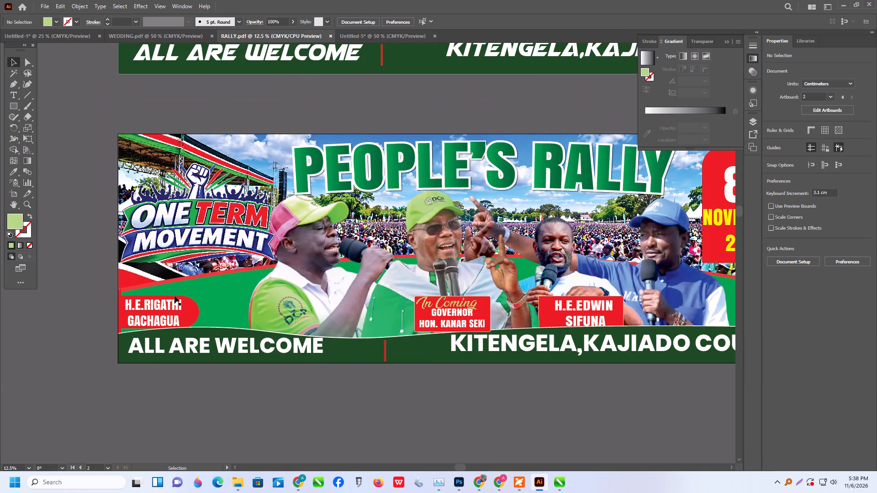
scroll(184, 292, "down", 1, "alt")
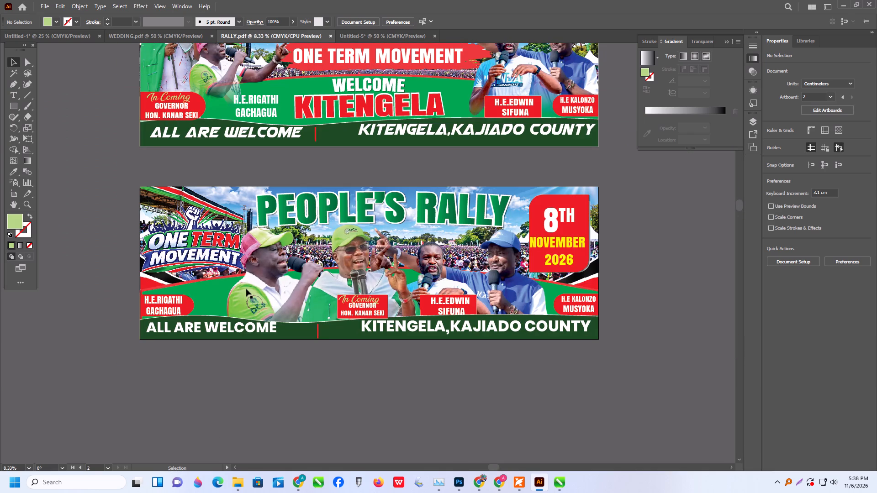
triple_click(160, 302)
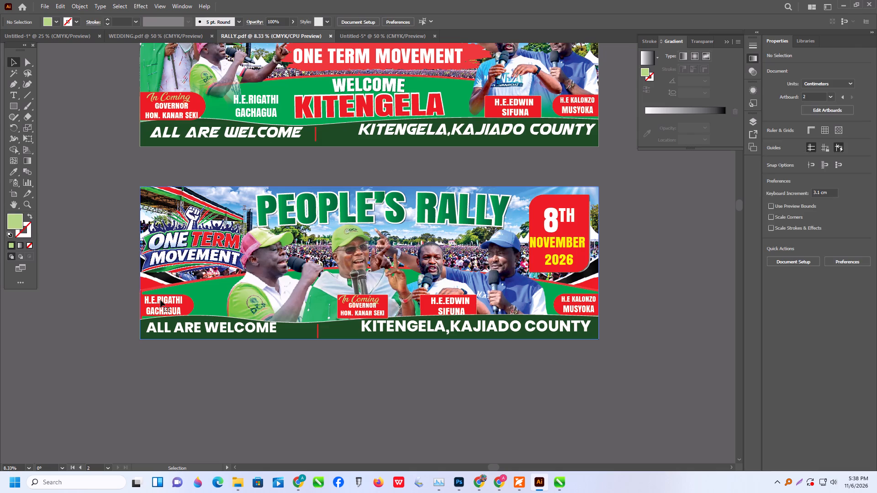
triple_click(160, 300)
triple_click(160, 300)
double_click(160, 300)
double_click(161, 297)
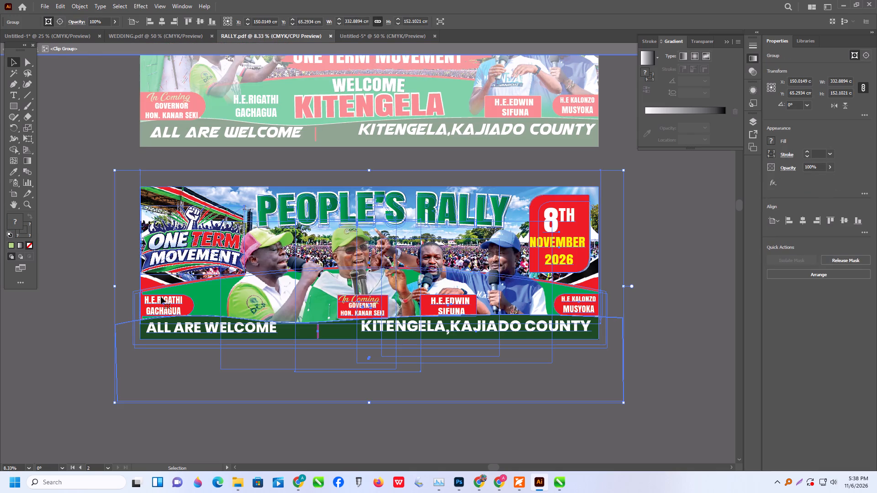
triple_click(165, 308)
left_click(165, 308)
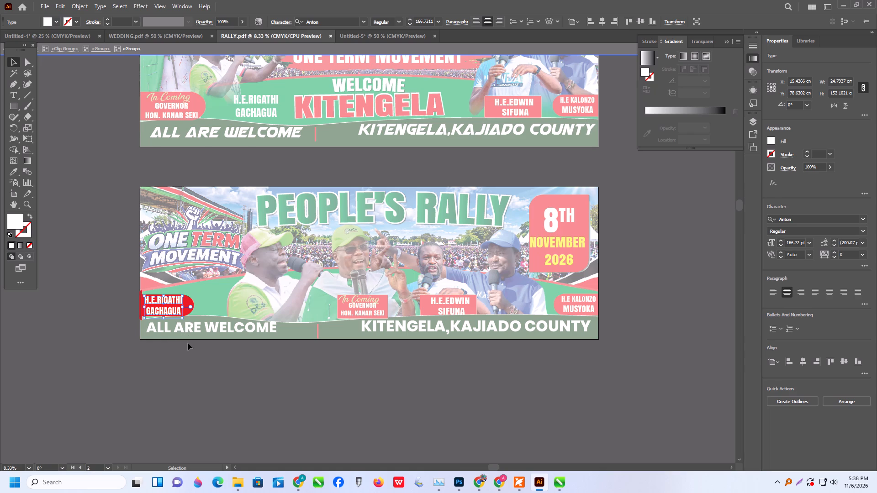
key("ctrl+x")
Delete the empty red rounded label shape at the lower banner's left end.
left_click(148, 300)
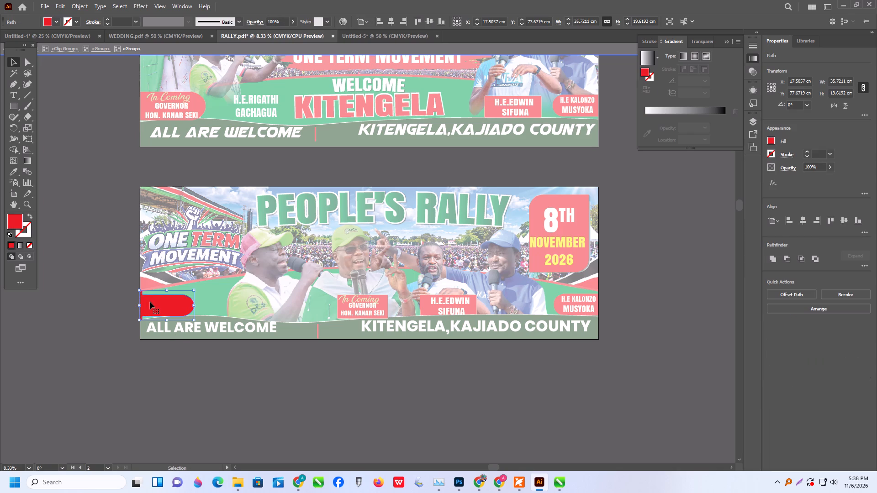
key("Delete")
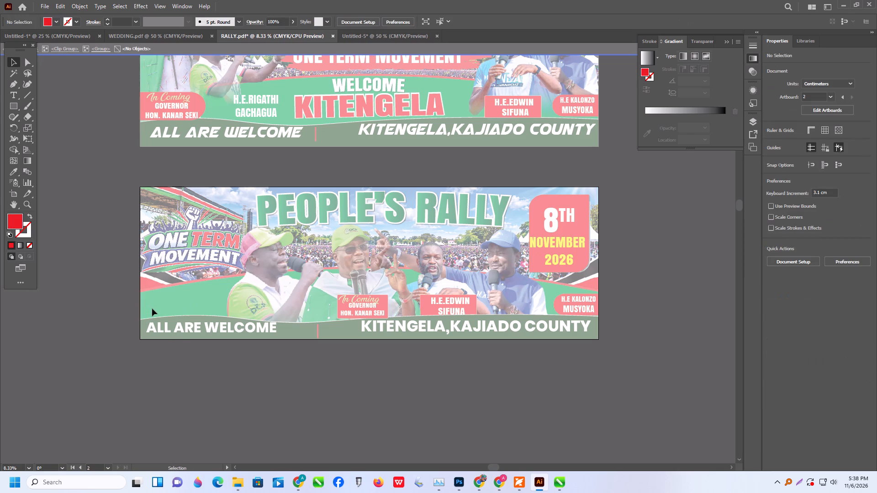
left_click(332, 400)
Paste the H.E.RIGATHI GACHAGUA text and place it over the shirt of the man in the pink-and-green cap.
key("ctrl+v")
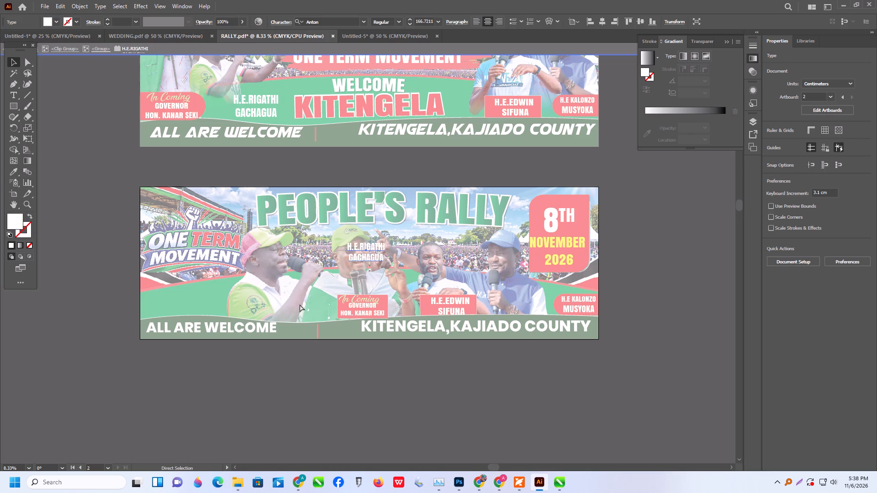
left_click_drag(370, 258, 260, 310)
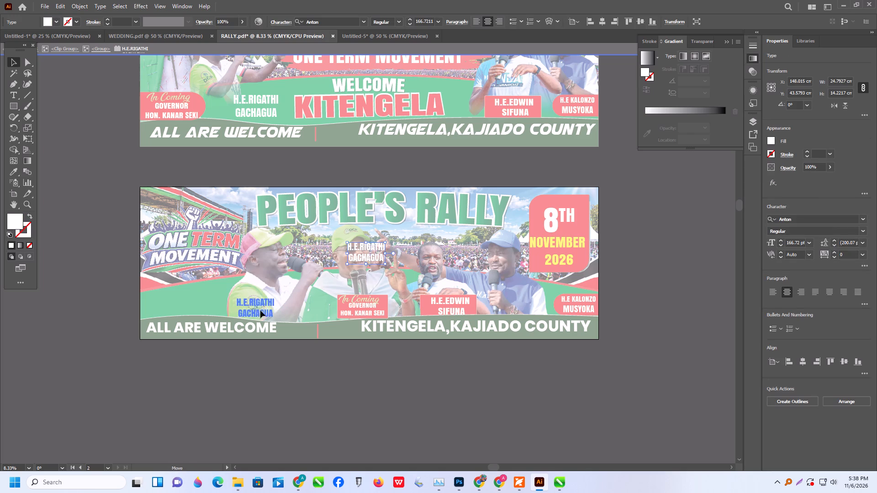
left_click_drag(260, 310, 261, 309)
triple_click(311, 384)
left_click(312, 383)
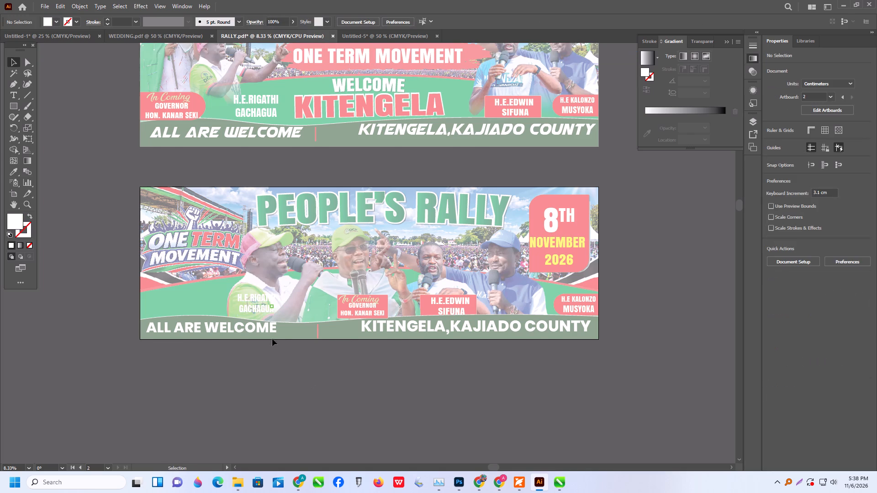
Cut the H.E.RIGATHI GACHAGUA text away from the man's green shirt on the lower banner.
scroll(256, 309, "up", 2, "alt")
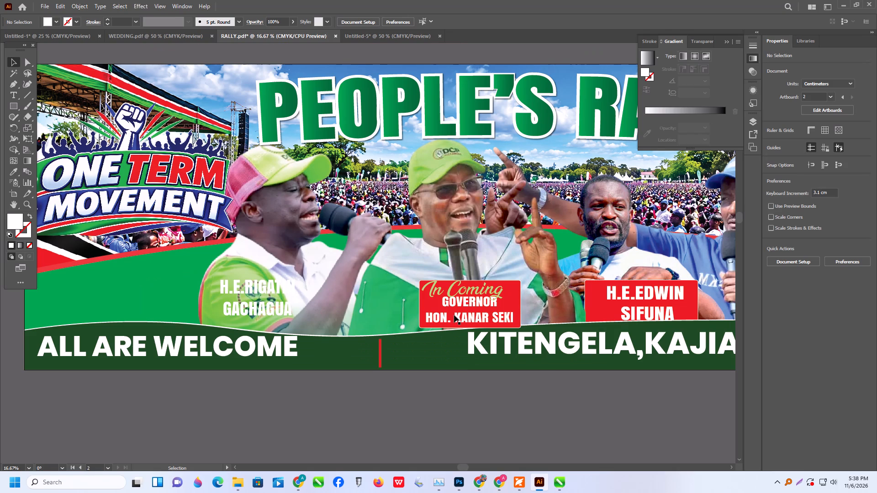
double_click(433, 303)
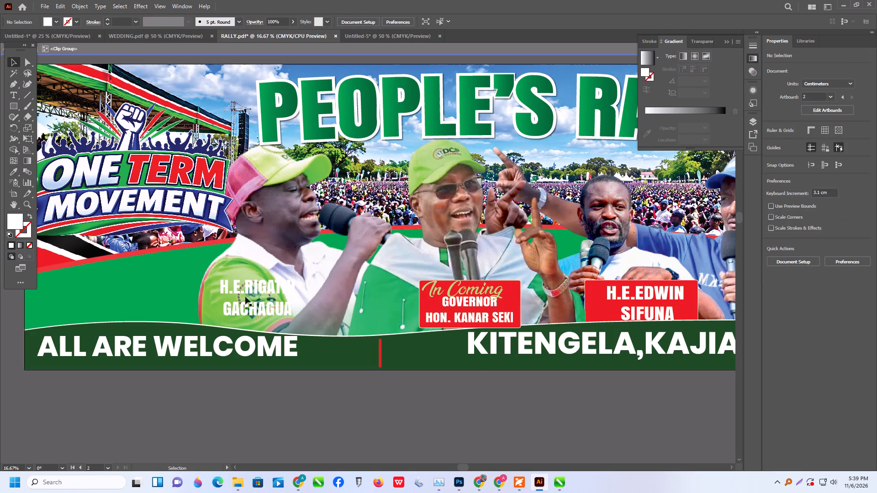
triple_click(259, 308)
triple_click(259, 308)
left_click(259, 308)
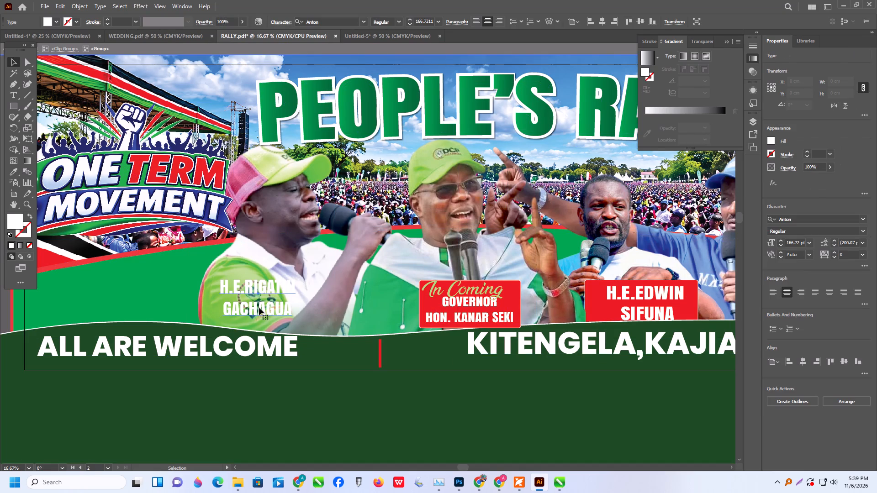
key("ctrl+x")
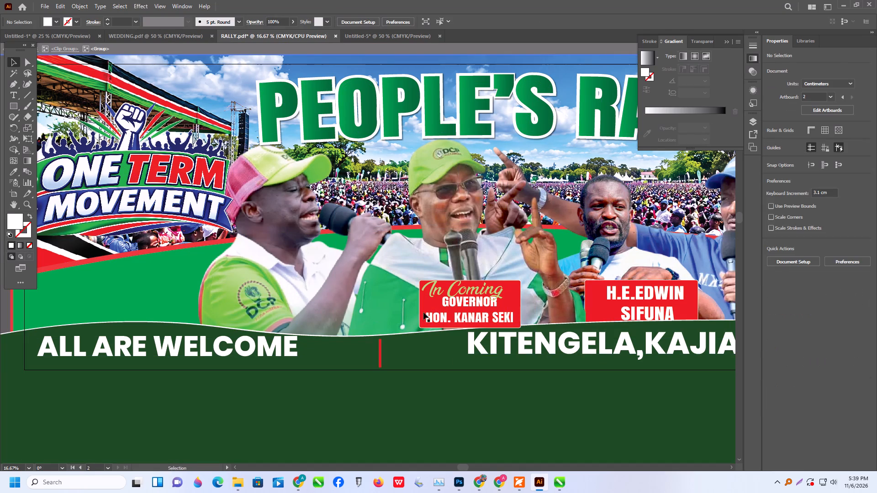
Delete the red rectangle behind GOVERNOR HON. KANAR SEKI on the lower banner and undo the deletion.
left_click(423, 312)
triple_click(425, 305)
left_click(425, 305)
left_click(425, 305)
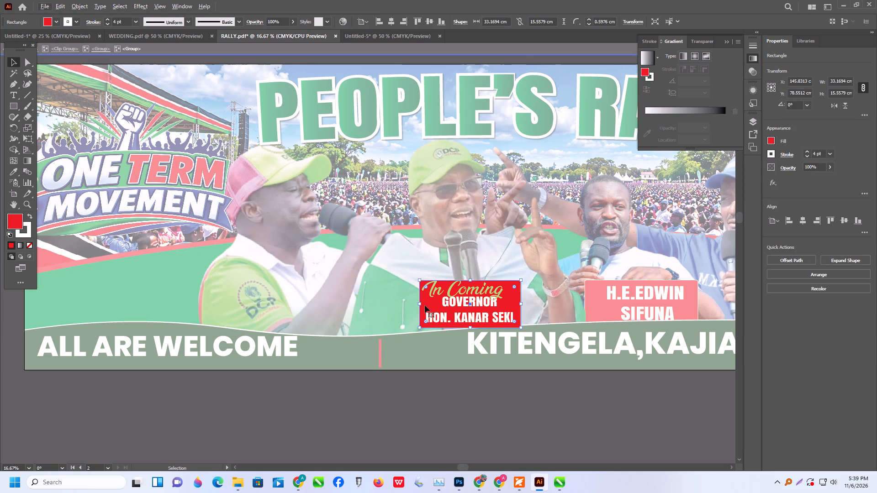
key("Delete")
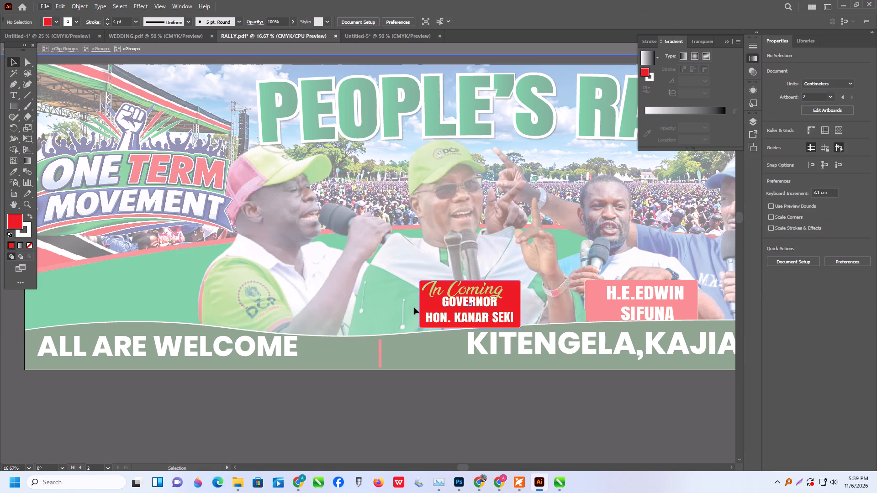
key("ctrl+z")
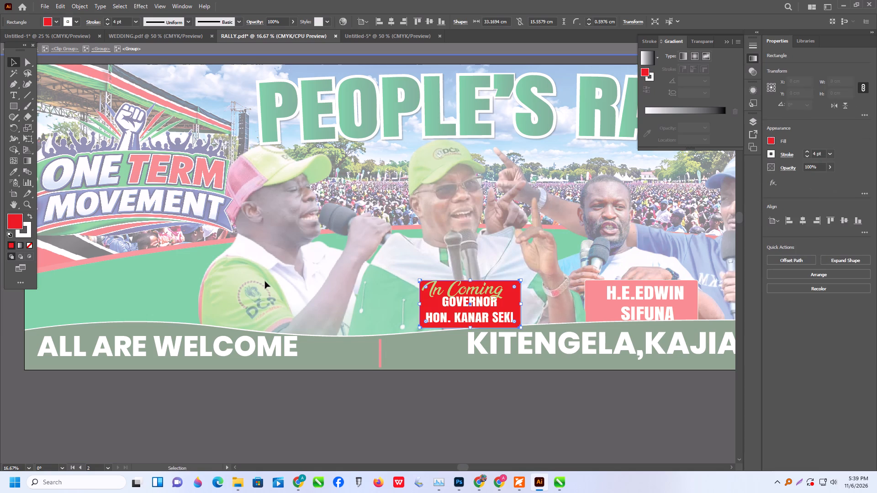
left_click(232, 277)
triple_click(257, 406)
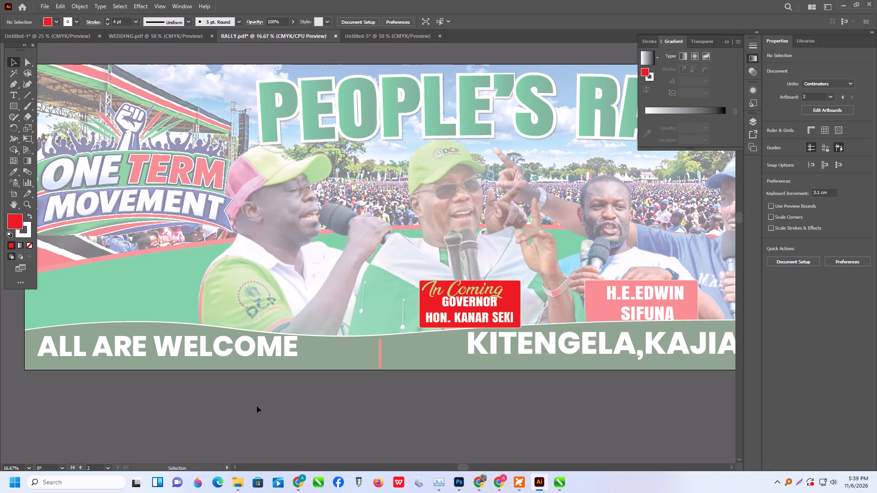
Inside the clip group of the man in the pink-and-green cap, draw a red rectangle about 34.8 by 14 cm.
triple_click(251, 297)
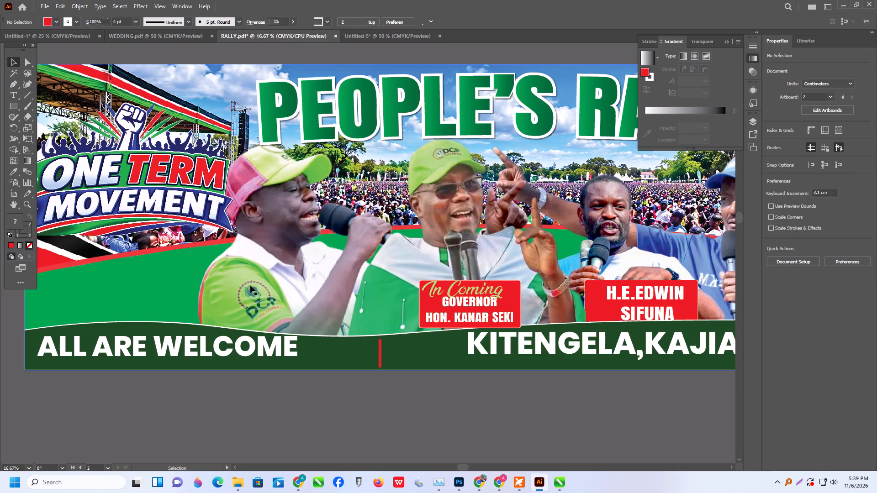
triple_click(250, 285)
triple_click(231, 283)
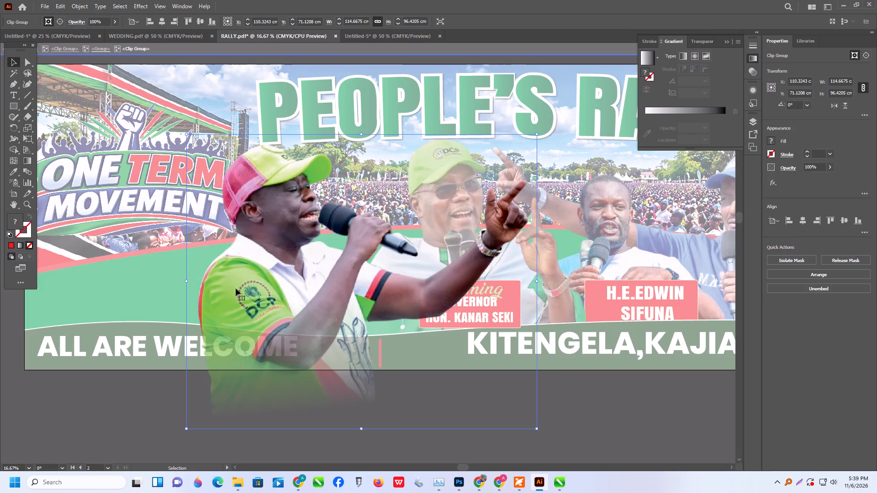
left_click(108, 412)
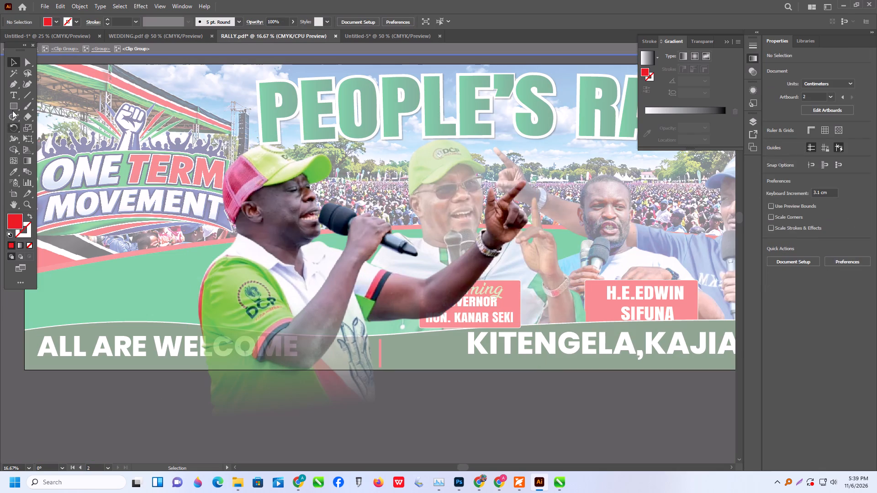
left_click(11, 110)
left_click_drag(166, 291, 263, 320)
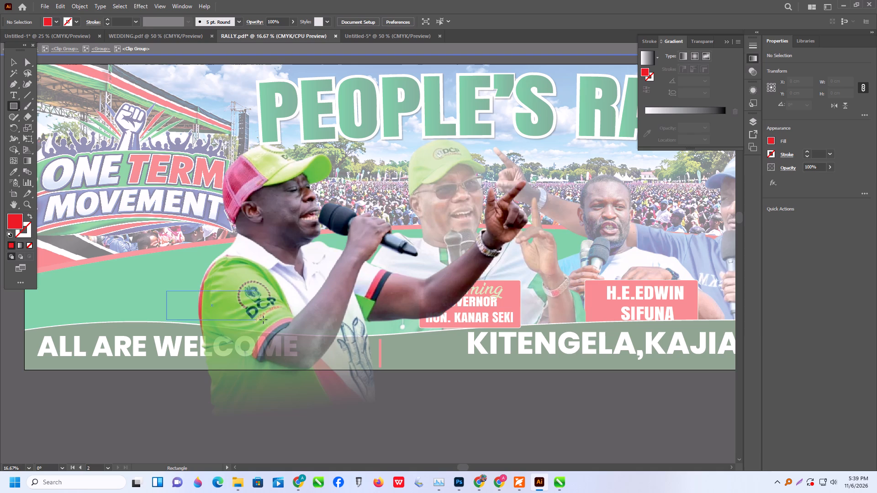
left_click_drag(263, 320, 273, 334)
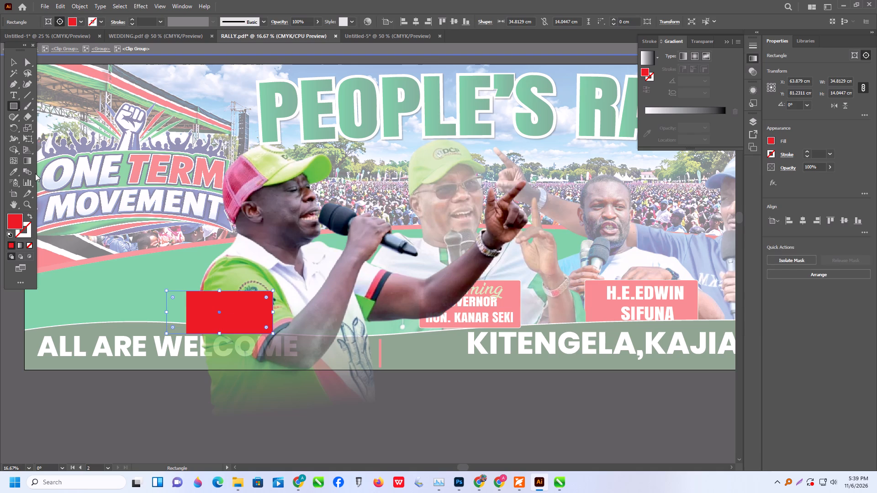
Round the red rectangle's corners to about 2 cm and position it across the man's lower green shirt.
left_click(12, 63)
left_click_drag(239, 320, 271, 309)
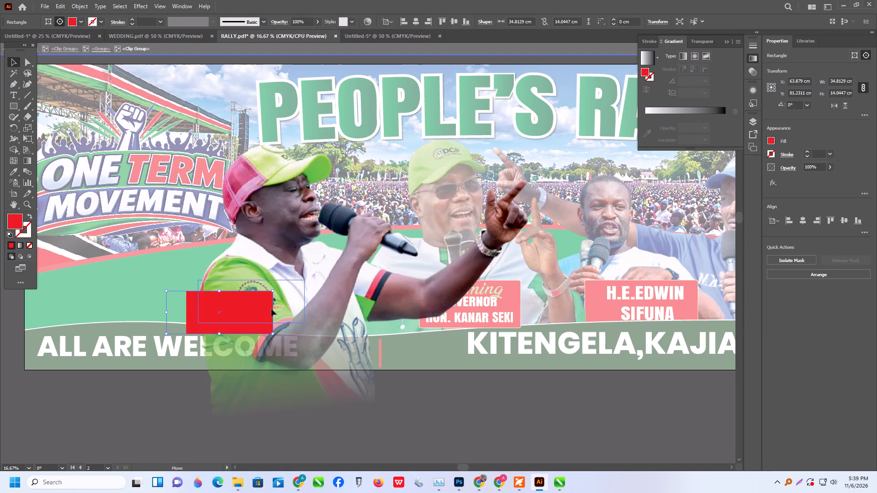
left_click_drag(271, 309, 268, 312)
left_click_drag(202, 291, 206, 291, "shift")
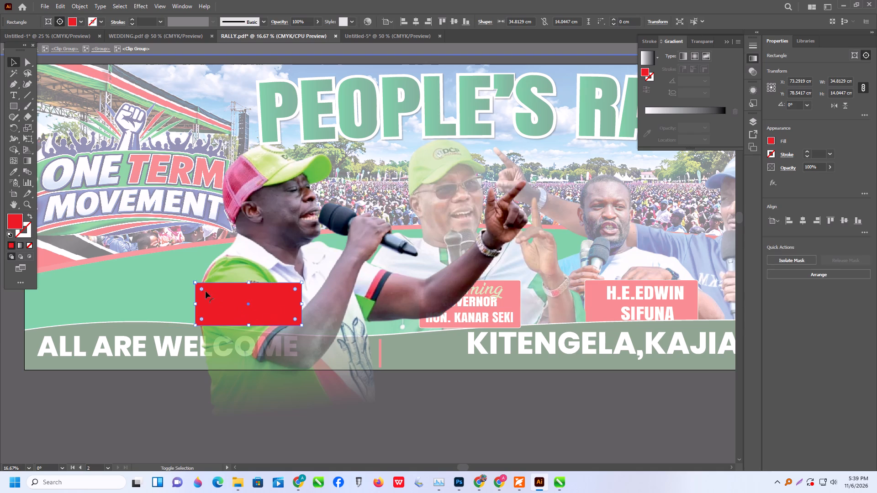
left_click_drag(206, 291, 209, 292, "shift")
left_click_drag(206, 294, 201, 289, "shift")
left_click_drag(259, 300, 253, 301)
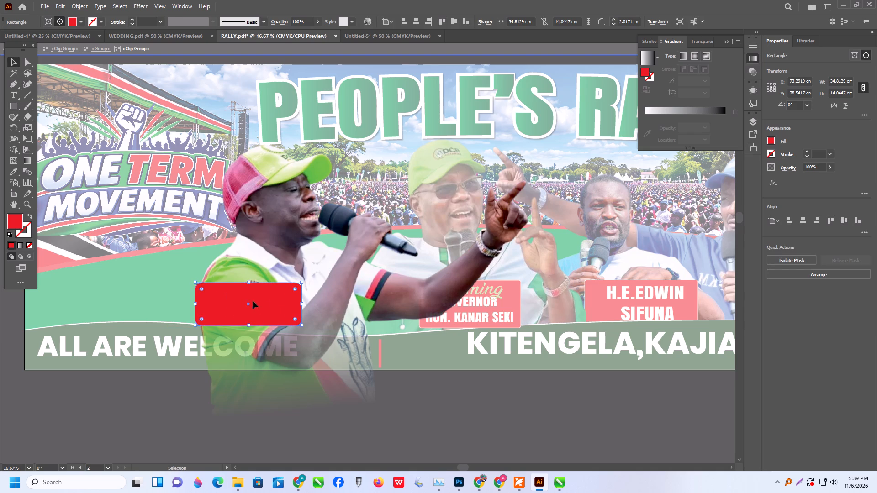
left_click_drag(253, 301, 217, 297)
left_click_drag(214, 300, 263, 303)
left_click_drag(257, 309, 263, 315)
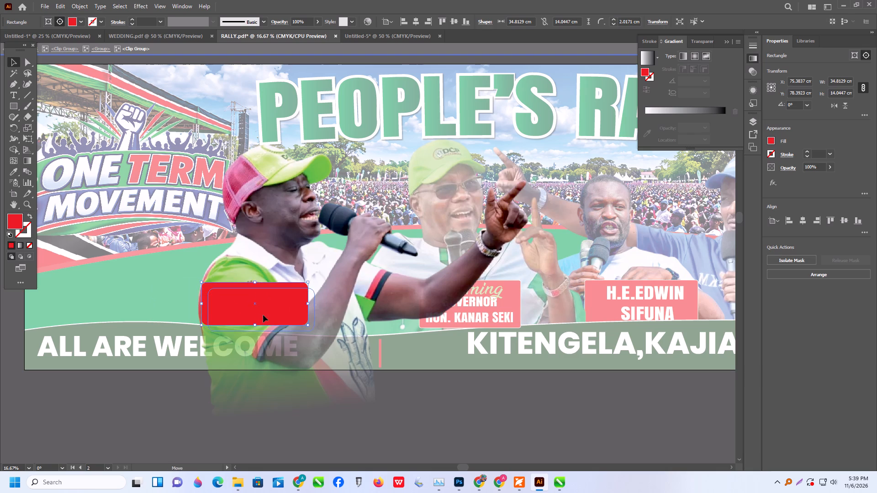
left_click_drag(263, 315, 251, 314)
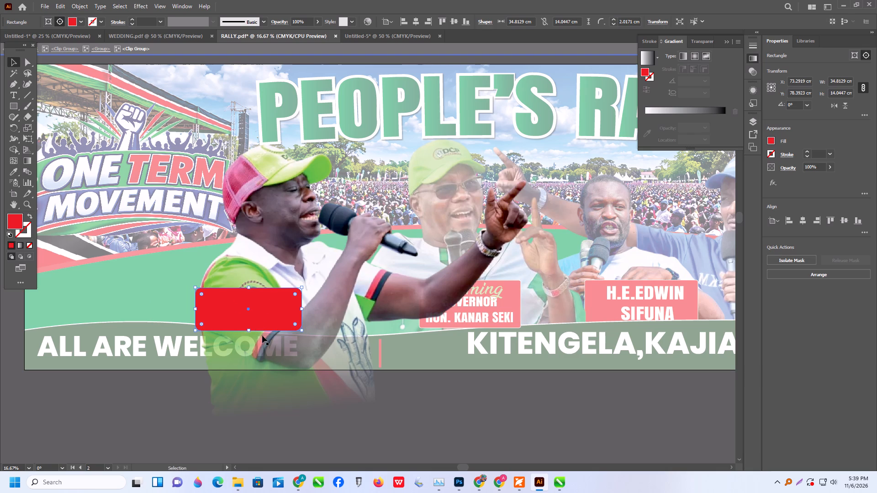
Paste the H.E.RIGATHI GACHAGUA text into the clip group and place it on the red rectangle.
key("ctrl+v")
left_click_drag(362, 263, 296, 314)
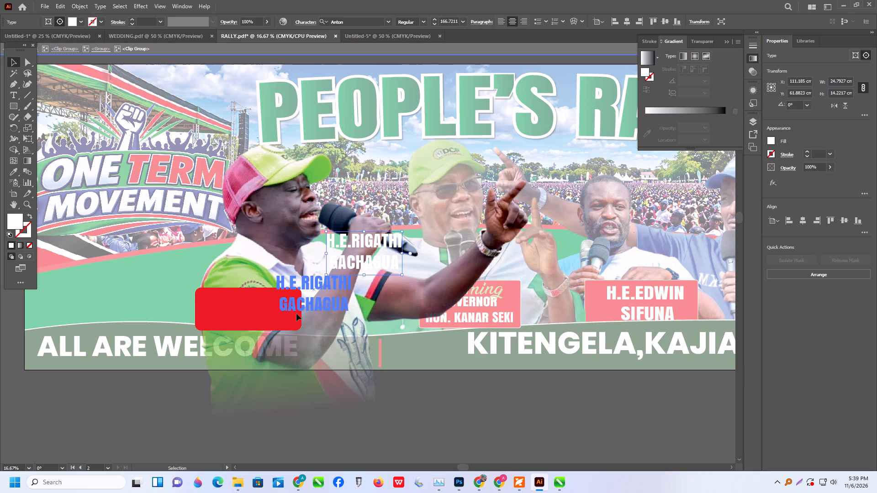
left_click_drag(296, 314, 244, 319)
Extend the red rectangle upward to a height of about 15.24 cm.
scroll(249, 328, "up", 2, "alt")
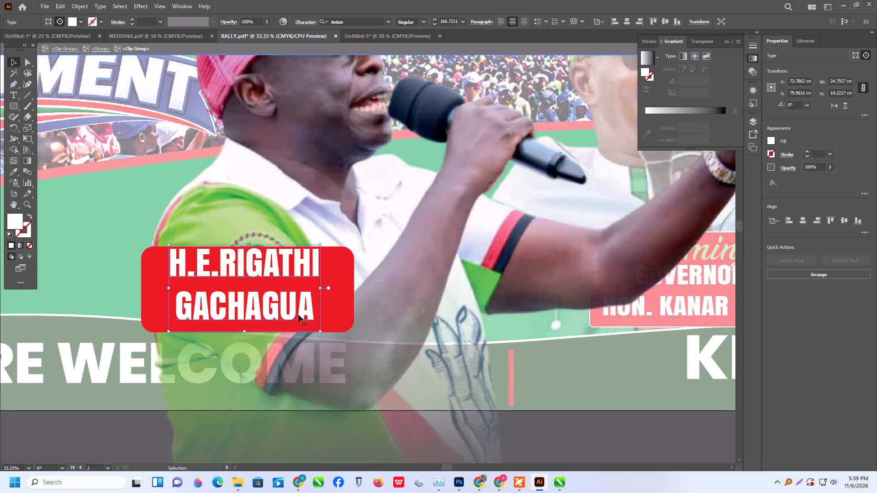
left_click(335, 306)
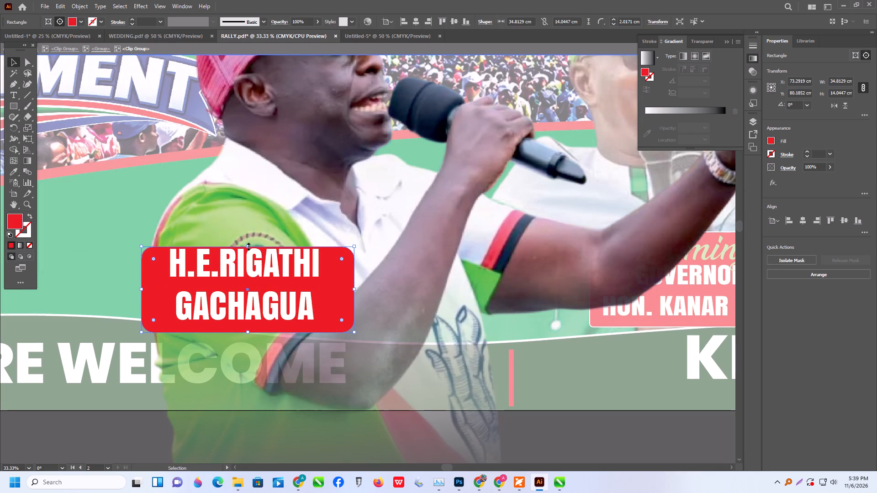
left_click_drag(248, 246, 248, 239)
Enlarge the H.E.RIGATHI GACHAGUA text to about 26.6 cm wide, centered on the red rectangle, and leave the clip group.
left_click_drag(261, 271, 257, 269)
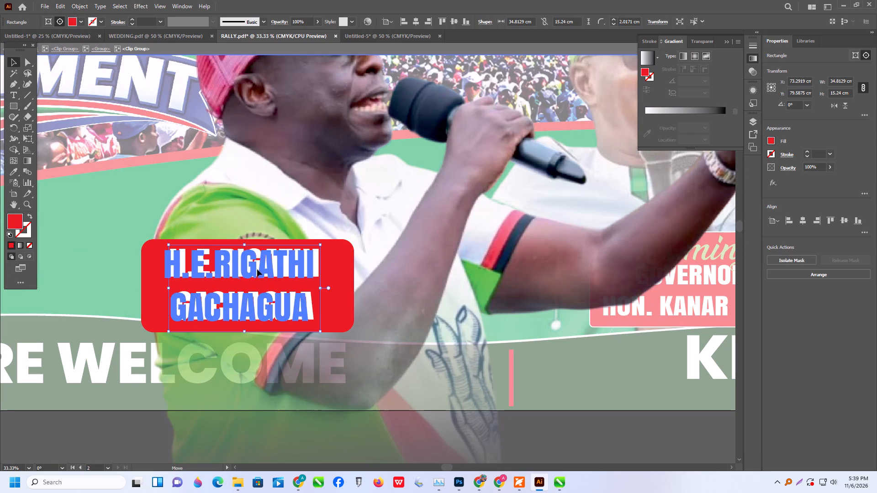
left_click_drag(257, 269, 256, 269)
left_click_drag(314, 330, 327, 336, "shift")
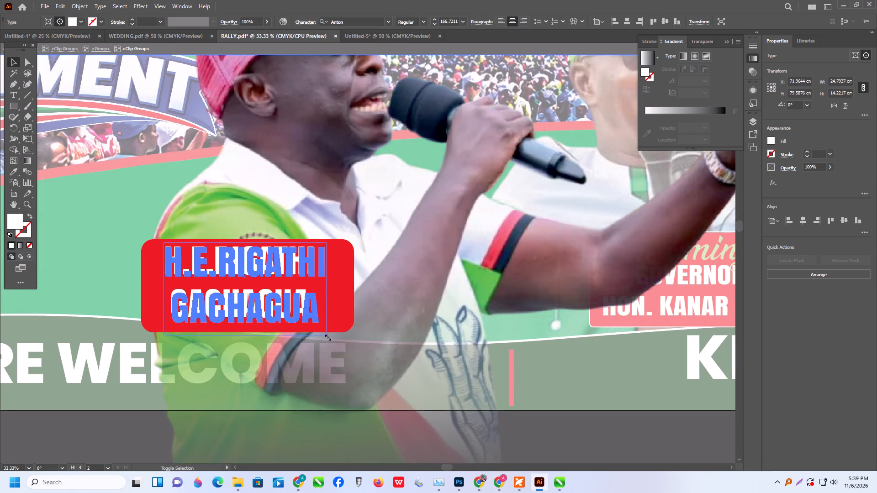
left_click_drag(327, 336, 326, 336, "shift")
scroll(318, 327, "down", 5, "alt")
triple_click(177, 331)
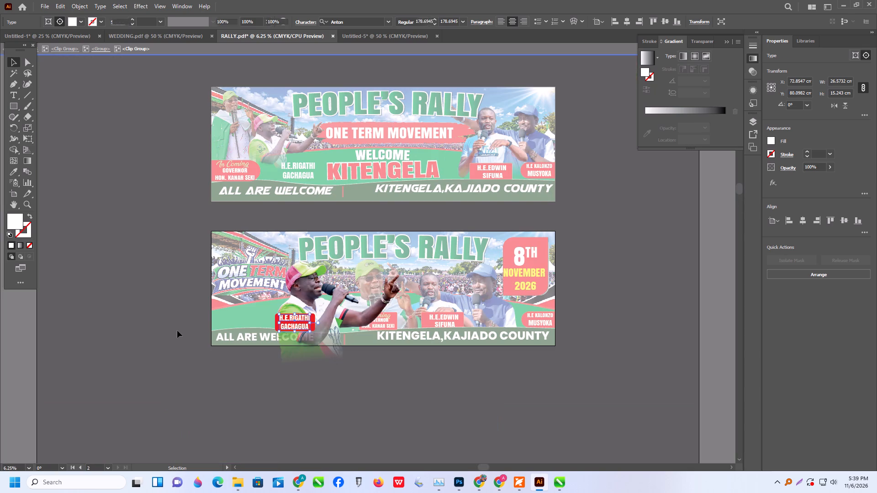
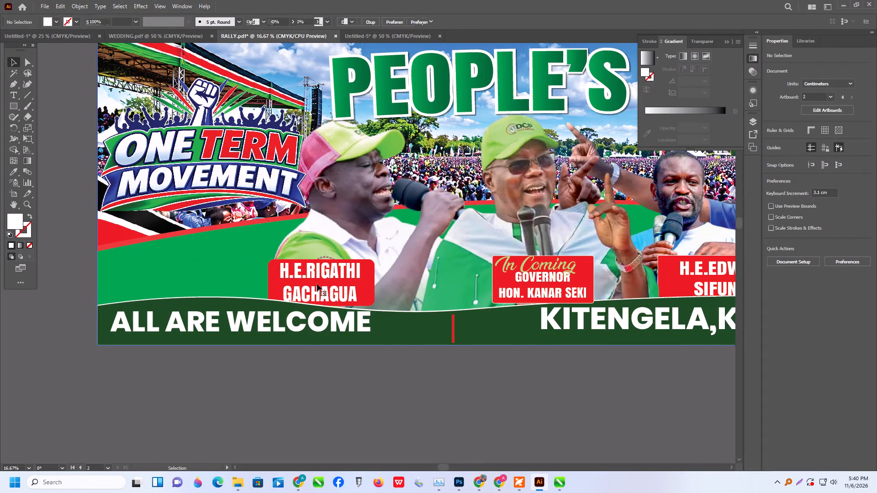
Shift the clip group holding the first man's photo and name label slightly left, to X about 107.3 cm.
triple_click(319, 284)
triple_click(319, 284)
triple_click(318, 282)
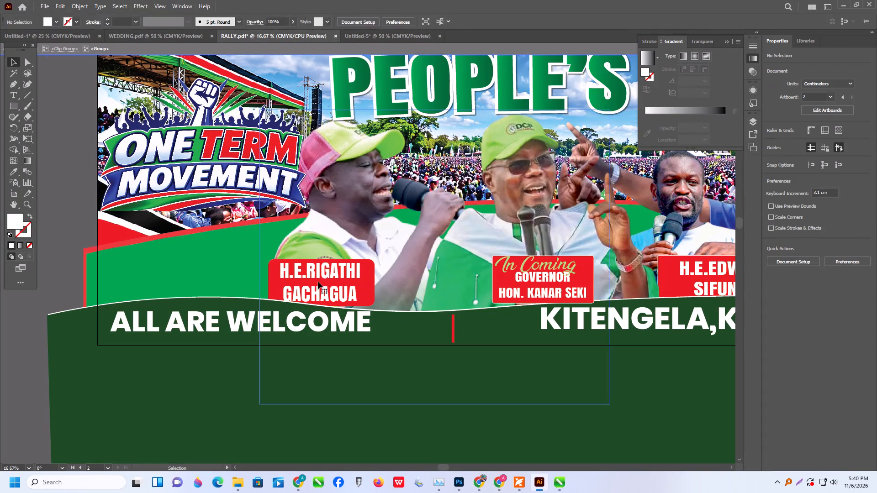
left_click_drag(350, 252, 341, 249)
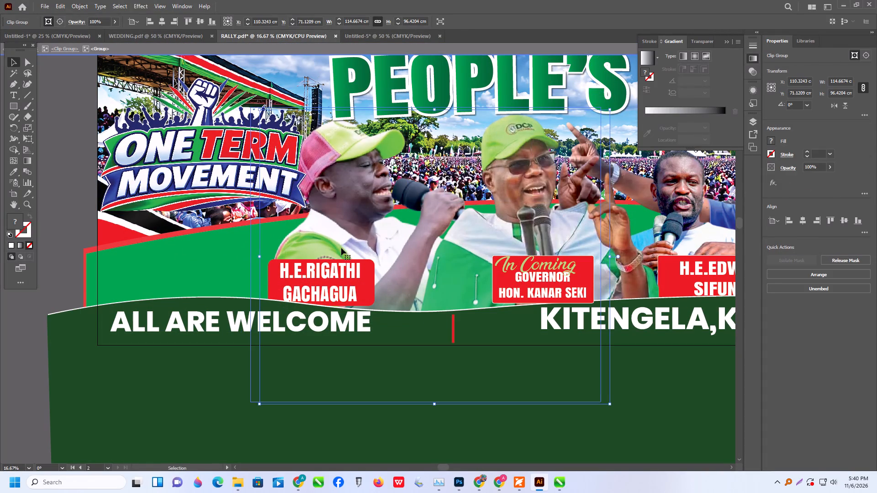
left_click(343, 270)
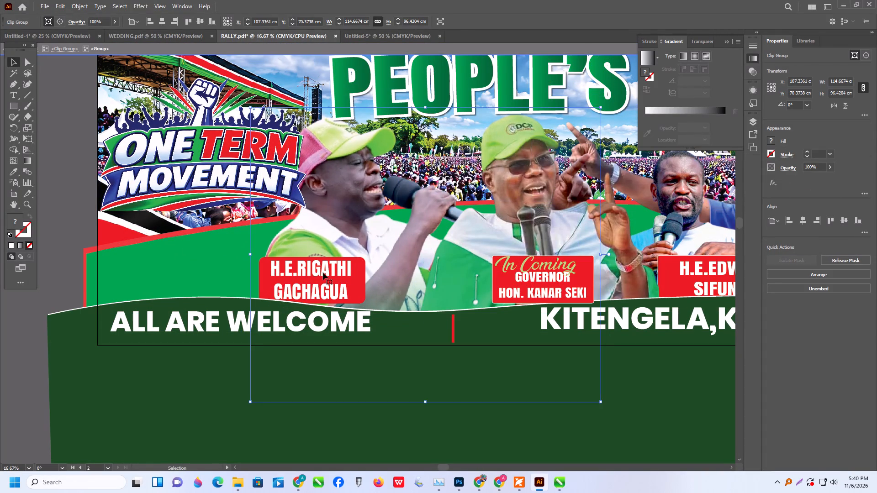
Move the H.E.RIGATHI GACHAGUA text and red rectangle slightly left inside the clip group and widen the rectangle to about 37.65 cm.
triple_click(323, 273)
left_click_drag(324, 274, 315, 275)
left_click_drag(362, 295, 350, 295)
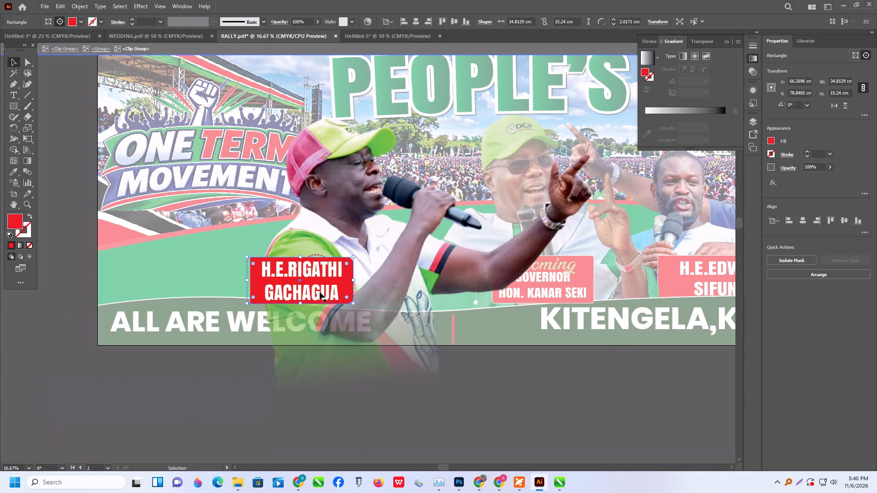
left_click_drag(248, 280, 238, 280)
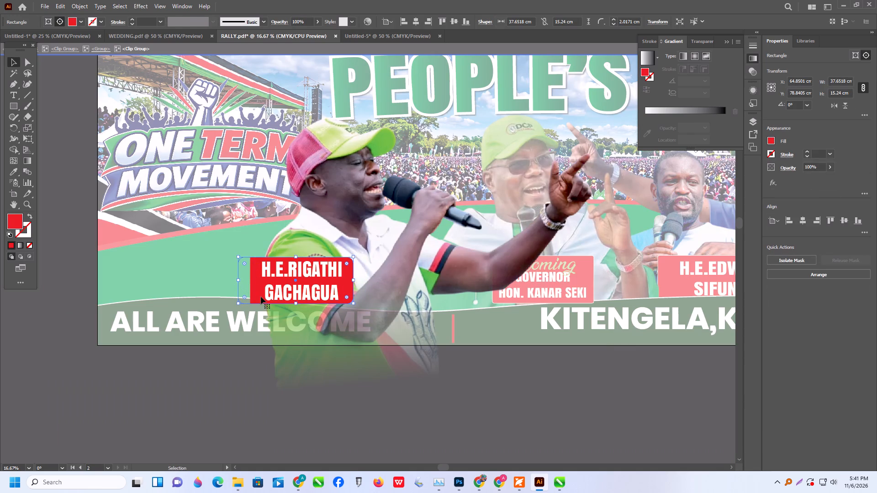
triple_click(273, 395)
left_click(272, 395)
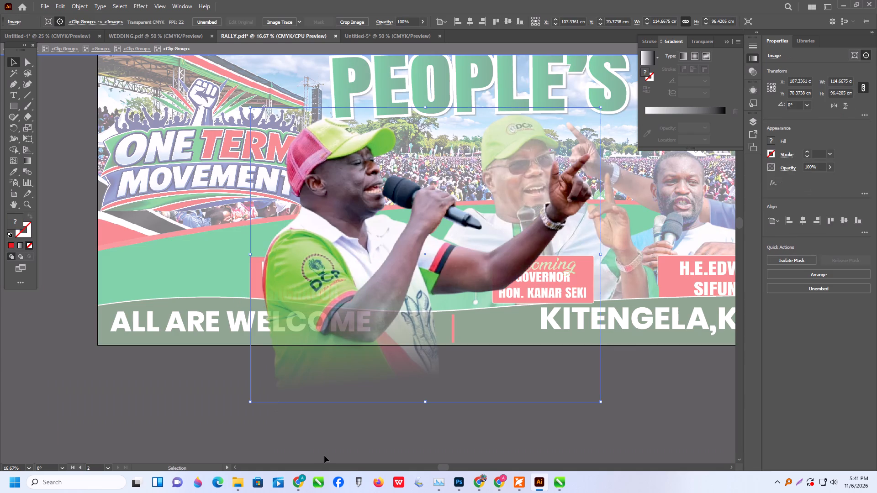
triple_click(325, 456)
double_click(325, 456)
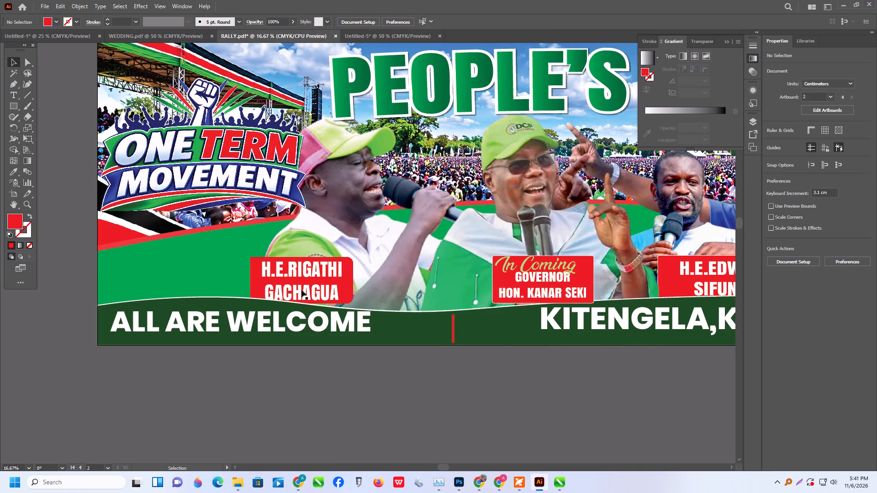
Cut the H.E.RIGATHI GACHAGUA text and its red rectangle out of the photo's clip group and paste them outside it.
triple_click(332, 272)
double_click(332, 272)
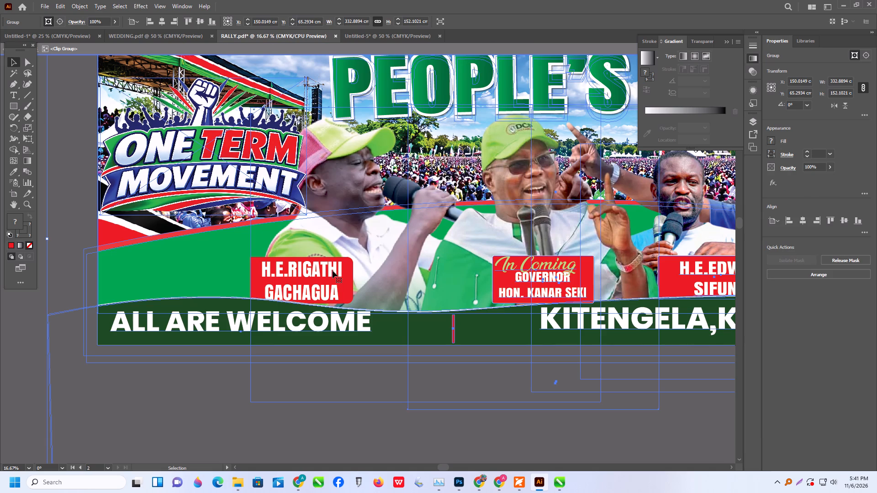
triple_click(331, 271)
triple_click(331, 269)
triple_click(329, 268)
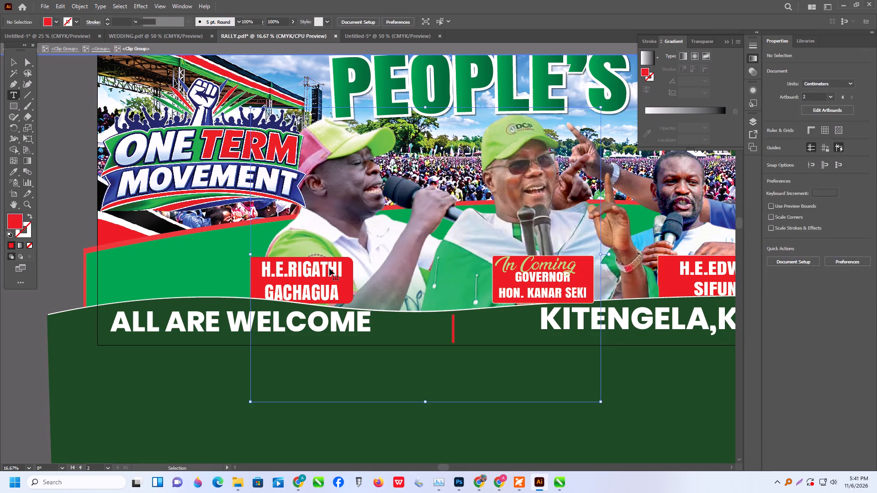
left_click(10, 62)
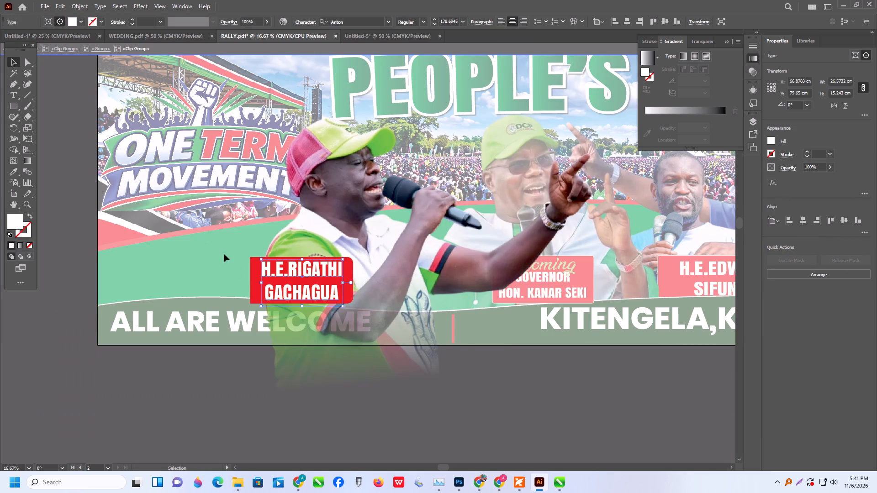
left_click(252, 279, "shift")
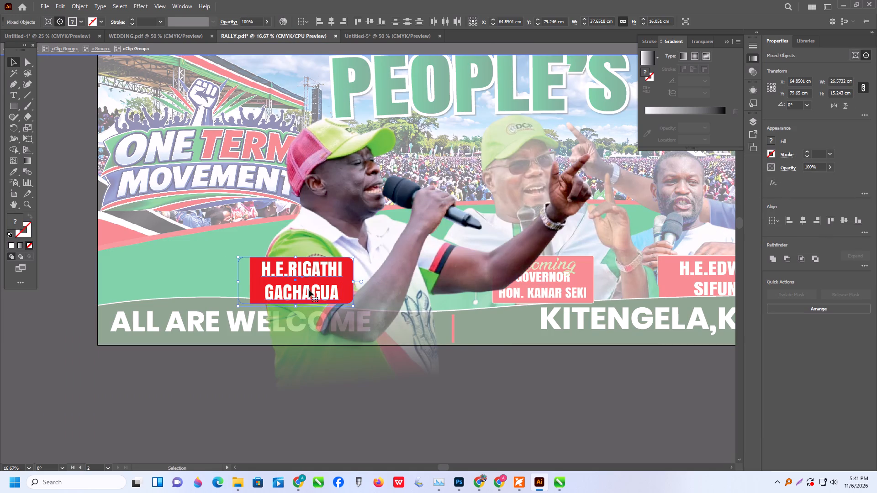
left_click_drag(309, 290, 335, 288)
left_click_drag(328, 288, 328, 288)
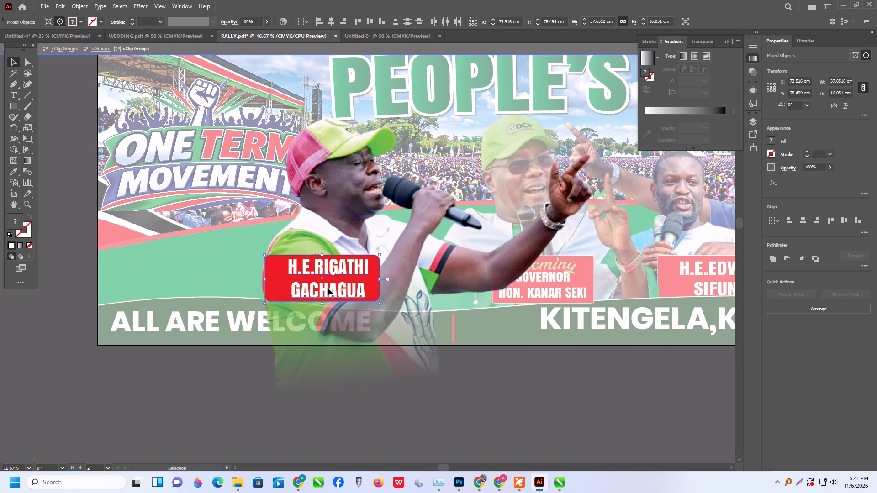
left_click_drag(328, 288, 316, 283)
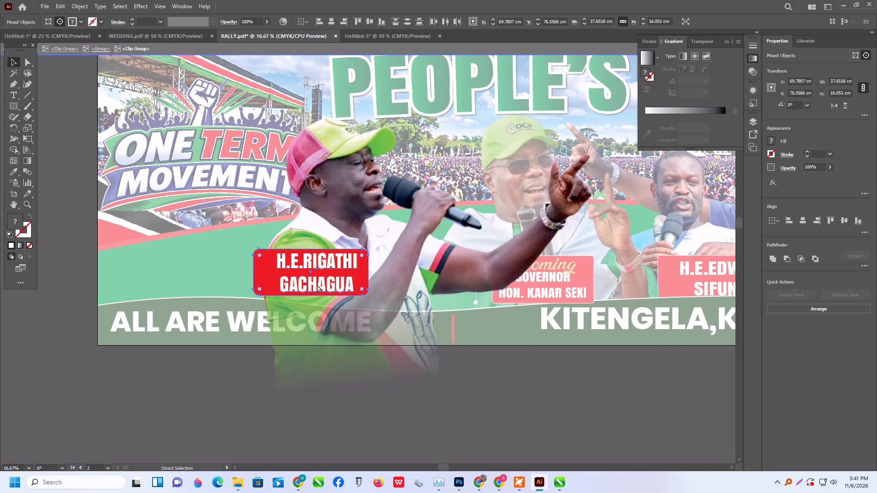
key("ctrl+x")
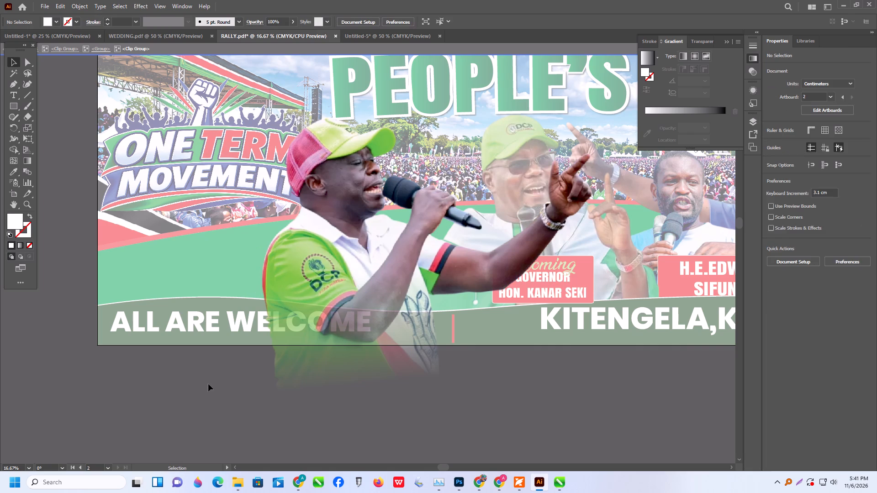
triple_click(210, 383)
left_click(210, 383)
key("ctrl+v")
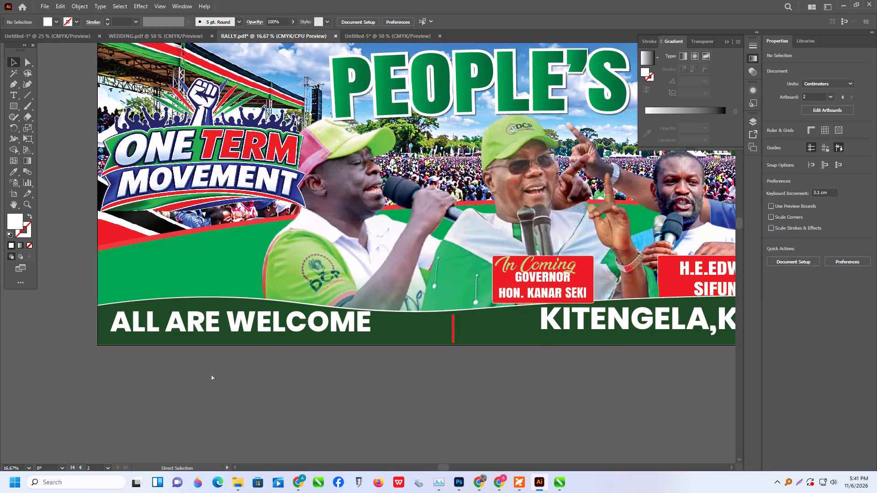
Position the pasted H.E.RIGATHI GACHAGUA label on the green area beside the man's shirt, above ALL ARE WELCOME.
left_click_drag(351, 261, 226, 278)
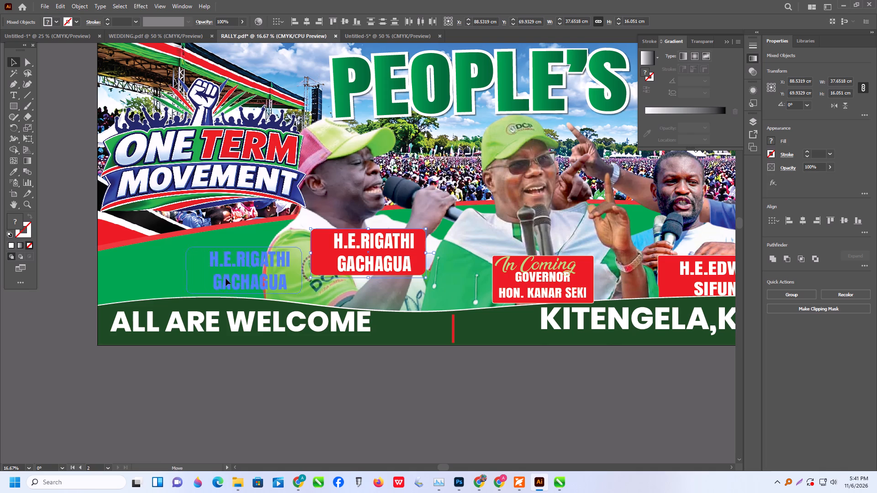
left_click_drag(226, 278, 226, 282)
left_click(247, 285)
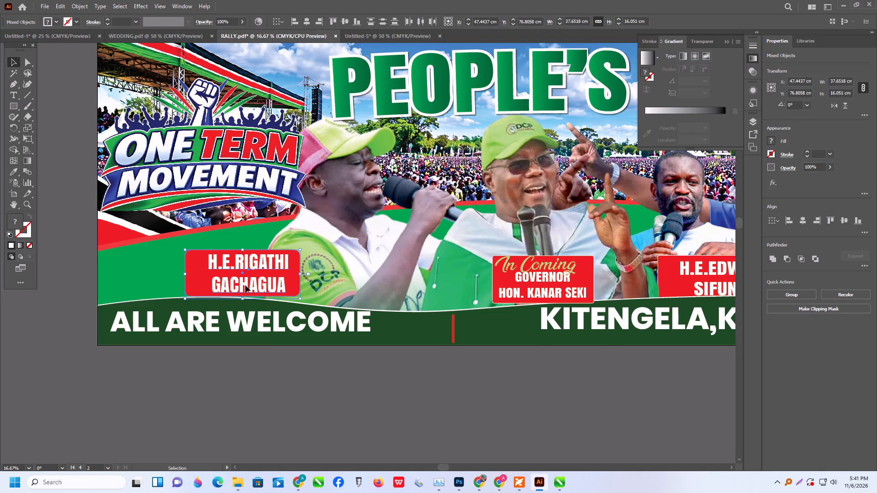
triple_click(304, 401)
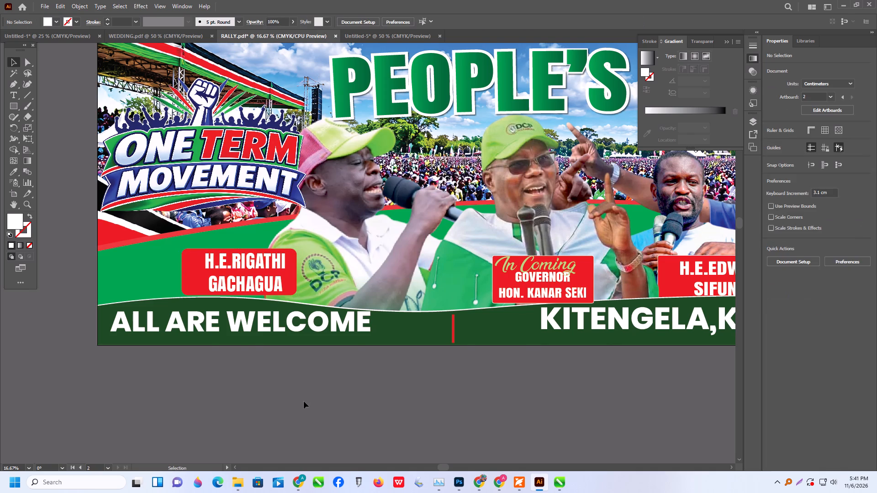
Group all the artwork of the lower banner together, including the pasted name label.
scroll(304, 401, "down", 3, "alt")
left_click_drag(148, 253, 614, 392)
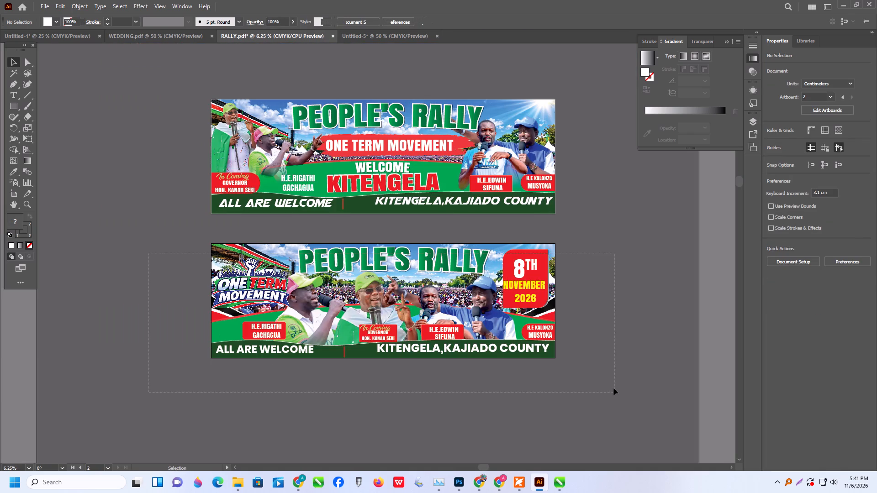
key("ctrl+g")
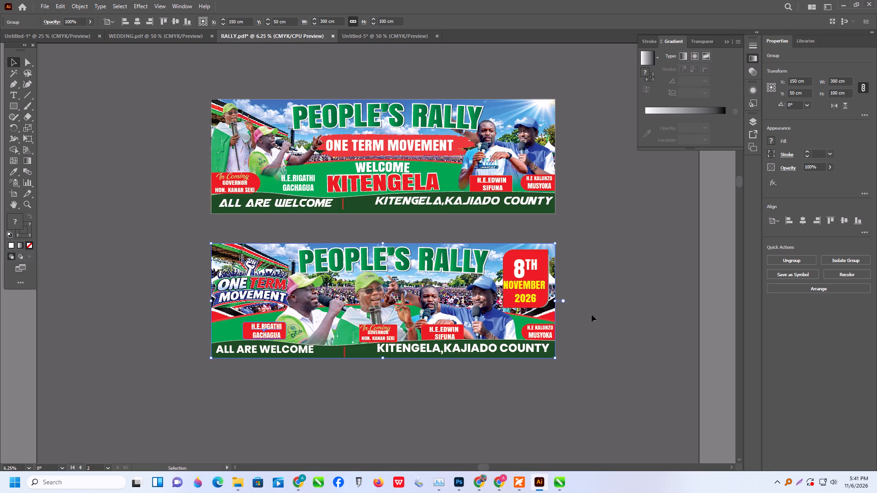
left_click(638, 294)
Export all artboards as JPEG files named RALLY in the ALEKH folder, using the RGB color model.
scroll(243, 296, "down", 7)
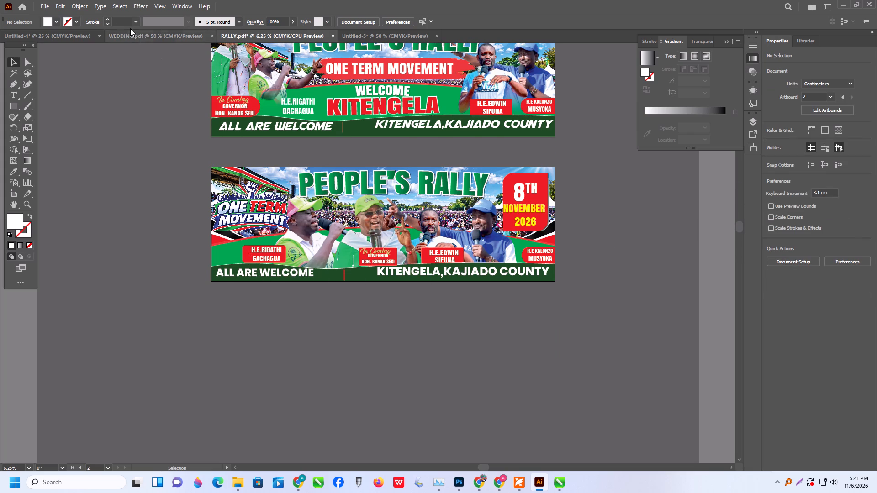
left_click(42, 7)
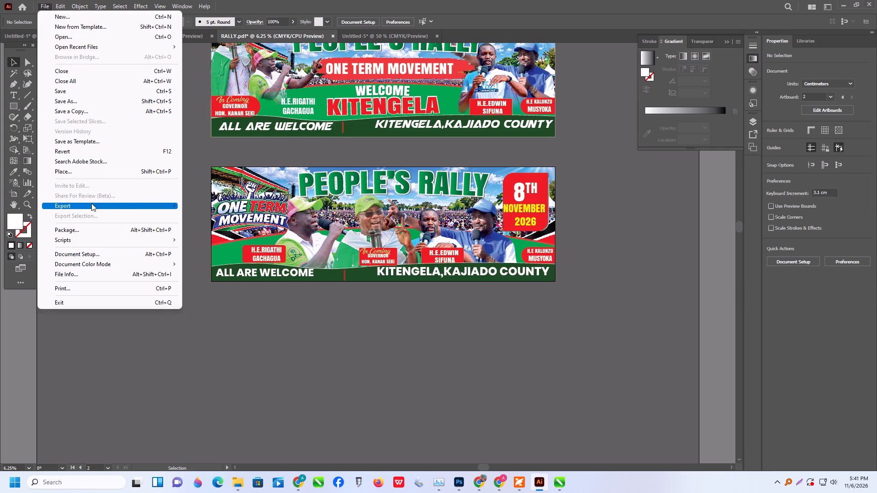
left_click(91, 203)
left_click(227, 215)
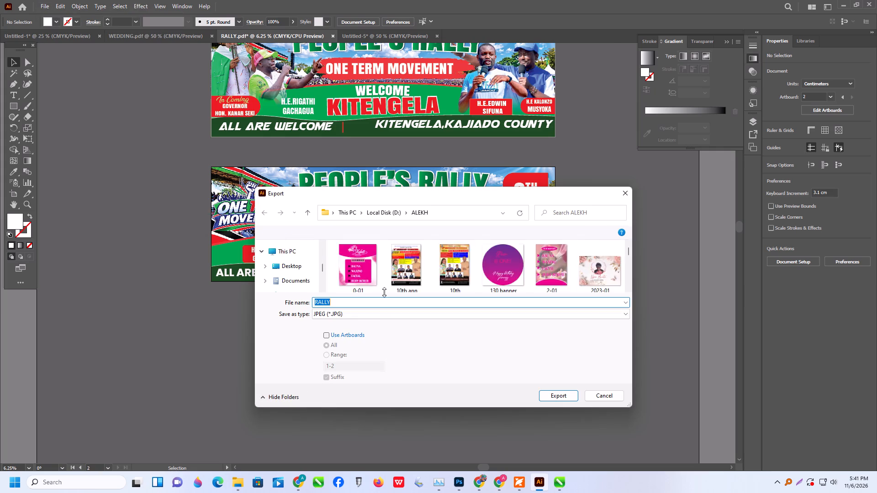
left_click(327, 336)
left_click(560, 396)
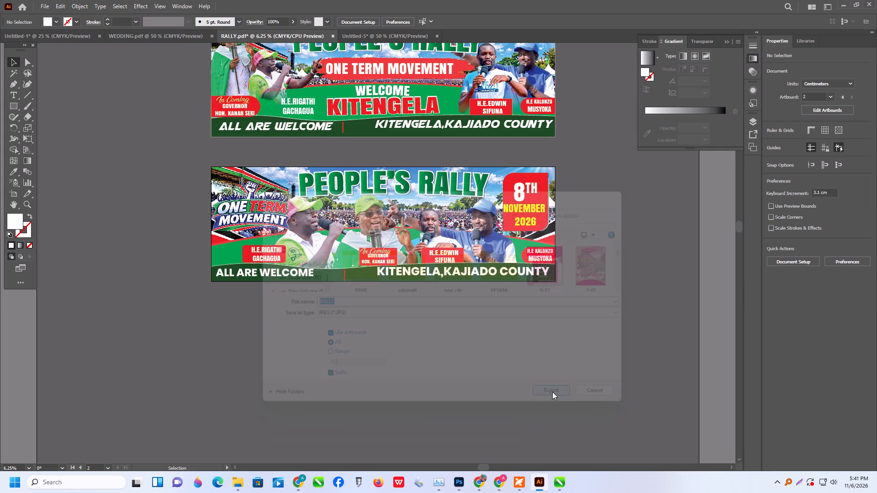
left_click(419, 224)
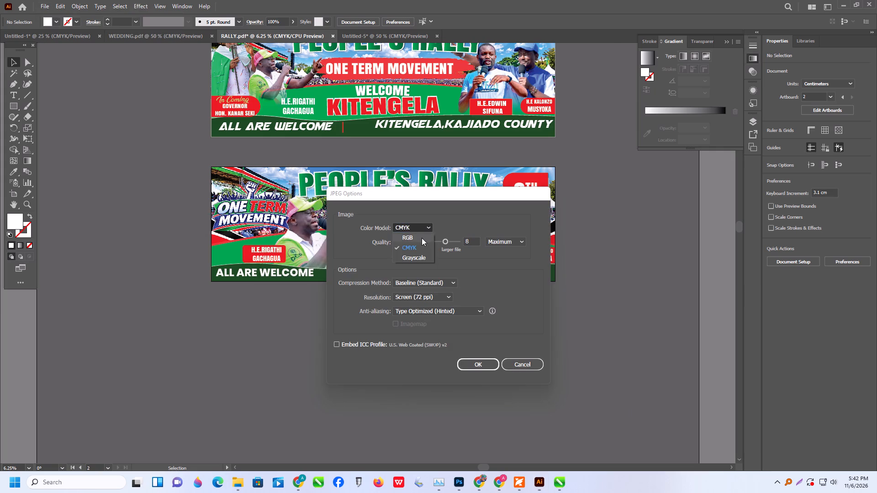
left_click(421, 238)
left_click(472, 365)
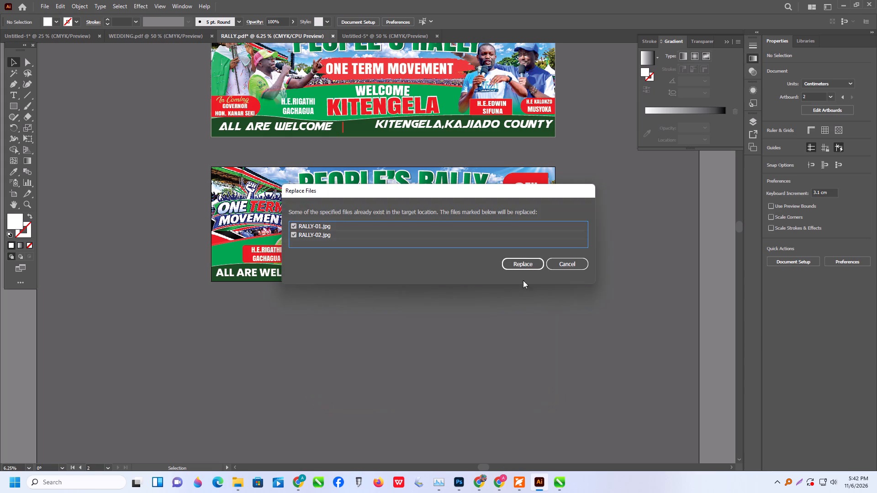
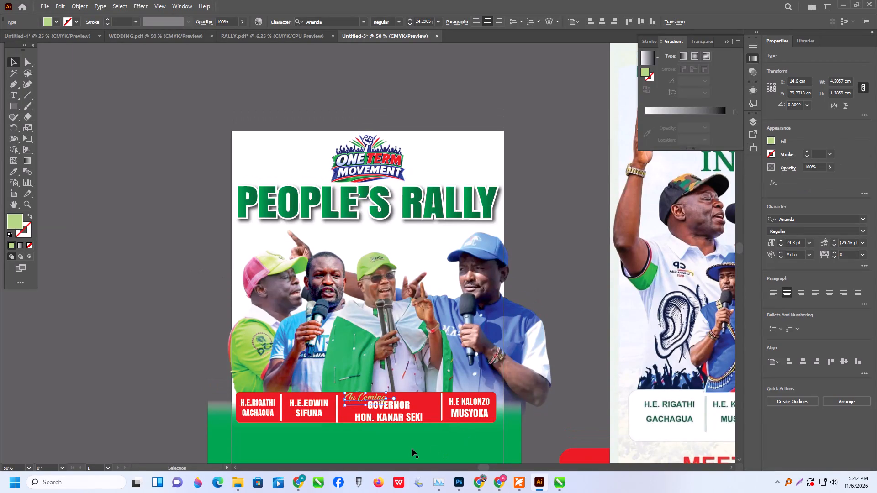
Nudge the In Coming text slightly to the right above GOVERNOR on the red name strip, to X about 14.69 cm.
scroll(402, 425, "up", 3, "alt")
left_click(315, 300)
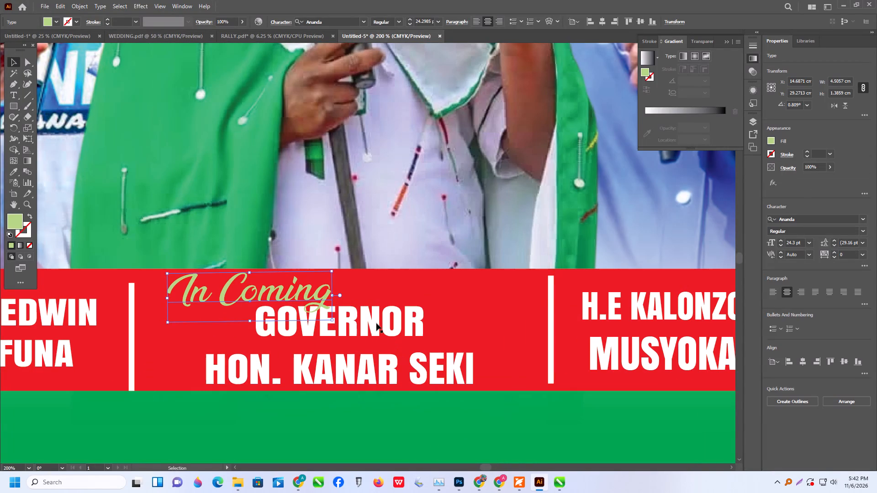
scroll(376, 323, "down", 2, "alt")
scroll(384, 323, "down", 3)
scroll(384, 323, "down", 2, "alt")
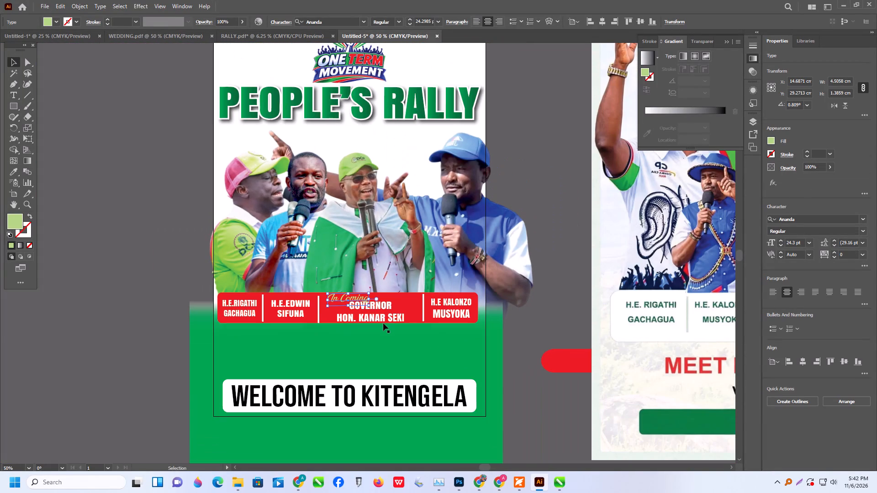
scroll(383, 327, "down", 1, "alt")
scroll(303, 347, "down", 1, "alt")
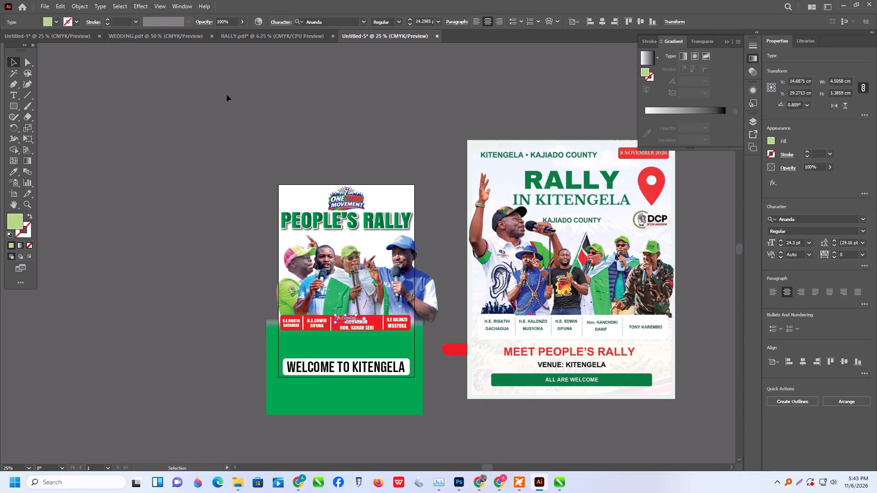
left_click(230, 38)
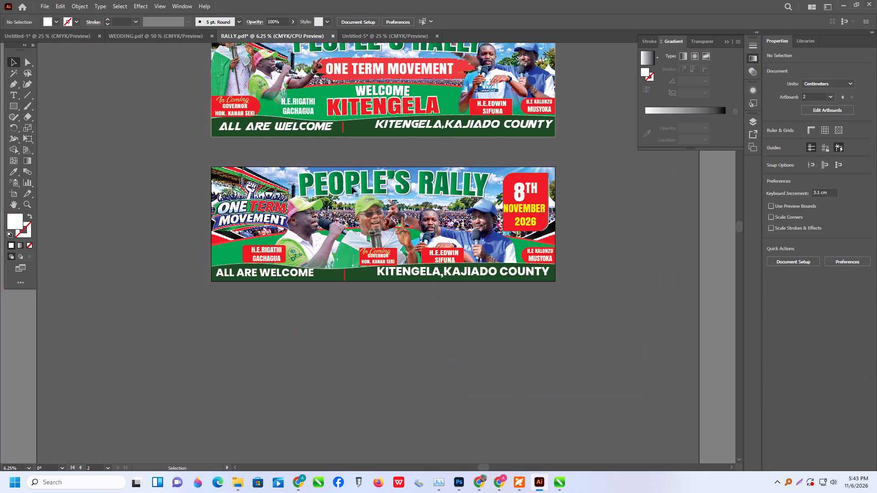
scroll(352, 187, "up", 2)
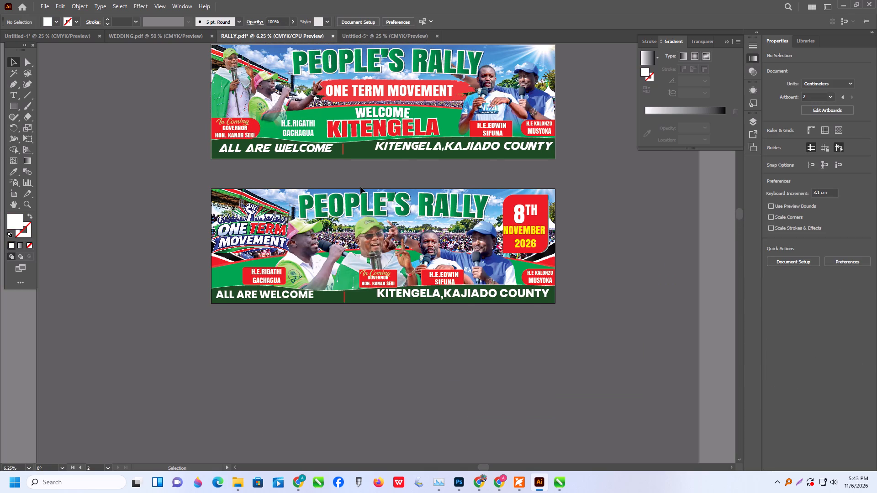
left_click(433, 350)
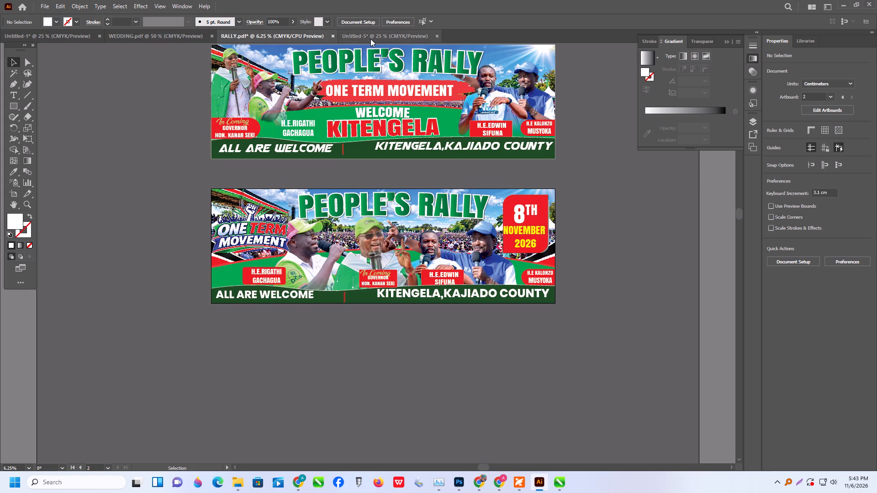
In Untitled-5, move the ONE TERM MOVEMENT logo onto the green area between the name strip and WELCOME TO KITENGELA.
left_click(370, 39)
scroll(360, 324, "down", 1)
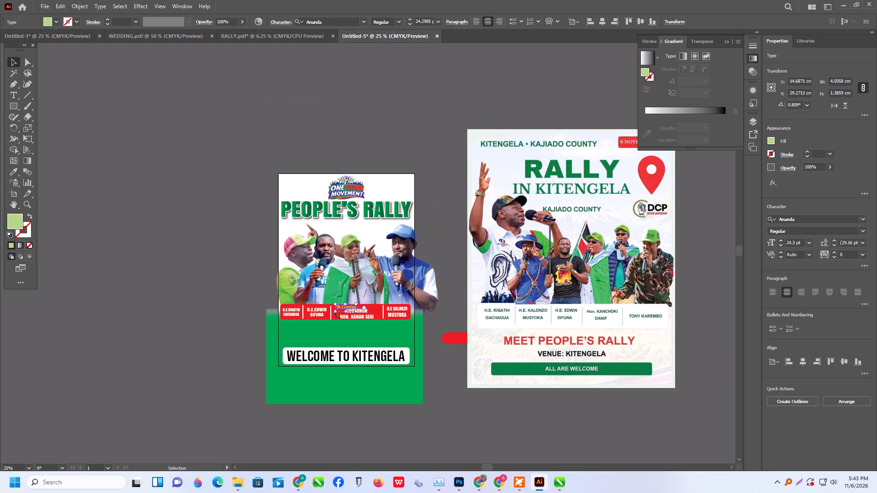
left_click_drag(349, 186, 315, 263)
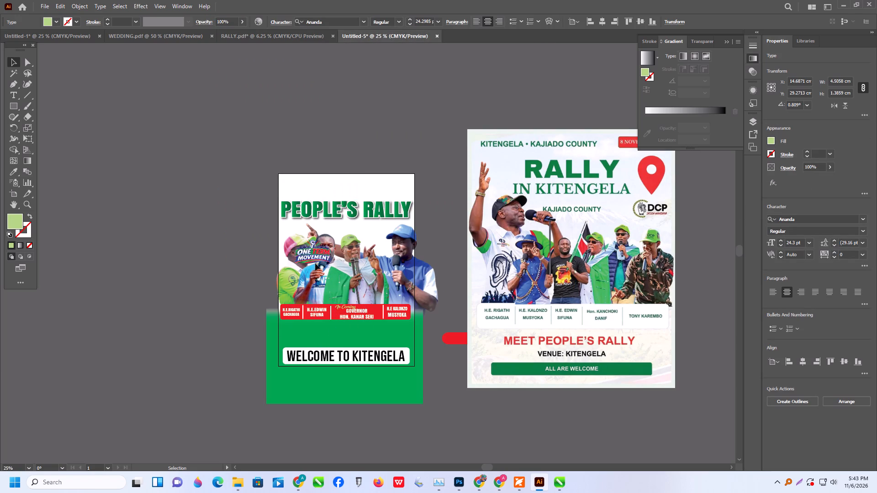
left_click_drag(315, 263, 313, 332)
scroll(312, 338, "up", 3, "alt")
left_click_drag(329, 346, 320, 341)
Enlarge the ONE TERM MOVEMENT logo to about 8.2 cm wide and fit it just above the WELCOME TO KITENGELA box.
left_click_drag(348, 359, 350, 362, "shift")
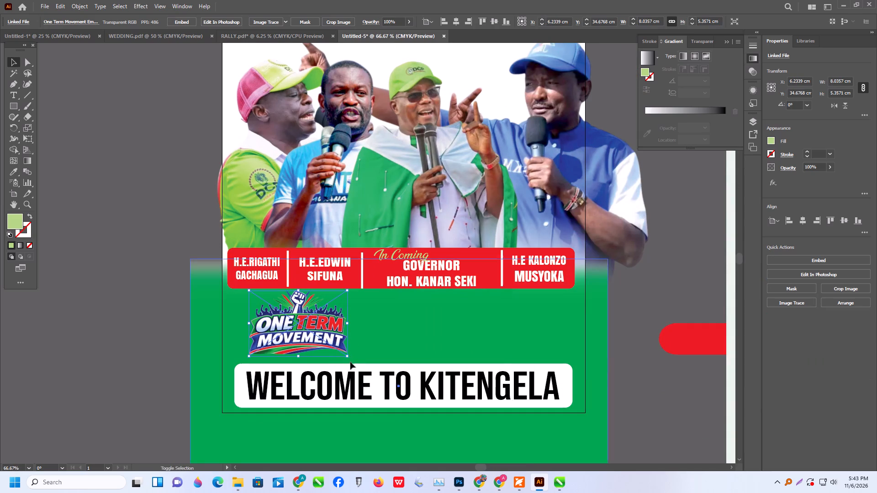
left_click_drag(350, 362, 354, 365, "shift")
key("ctrl+z")
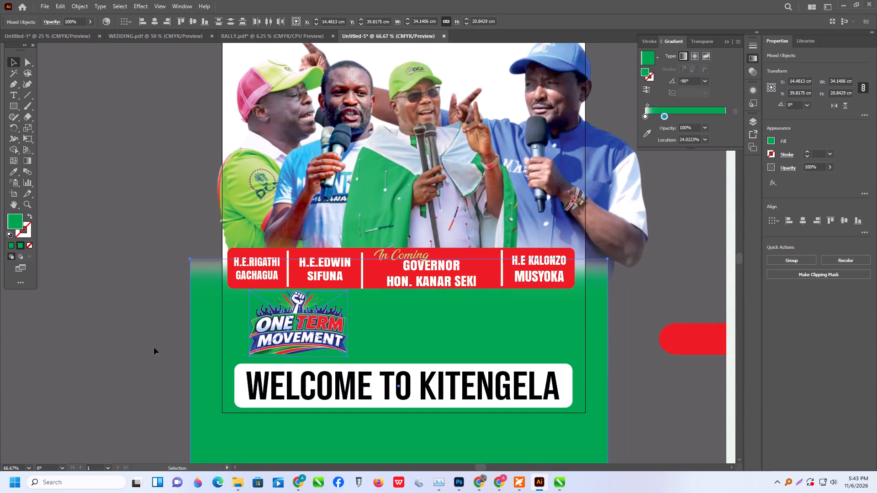
left_click(109, 345)
left_click(306, 331)
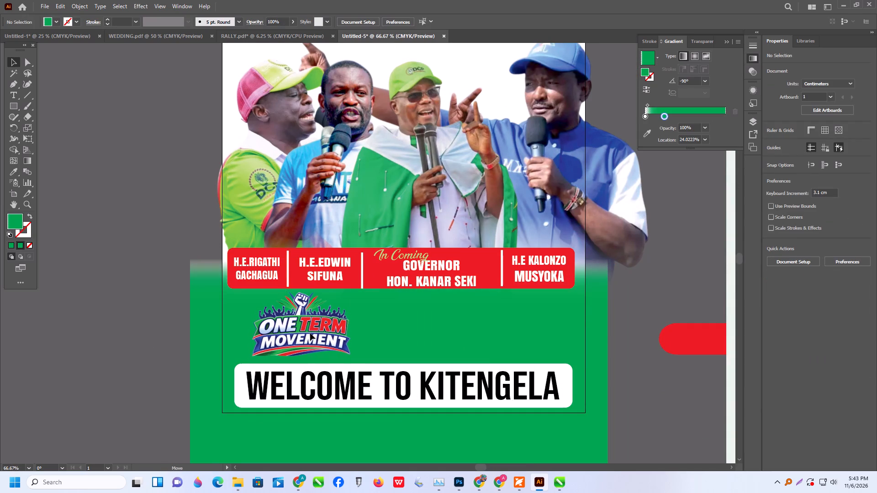
left_click_drag(351, 359, 355, 362, "shift")
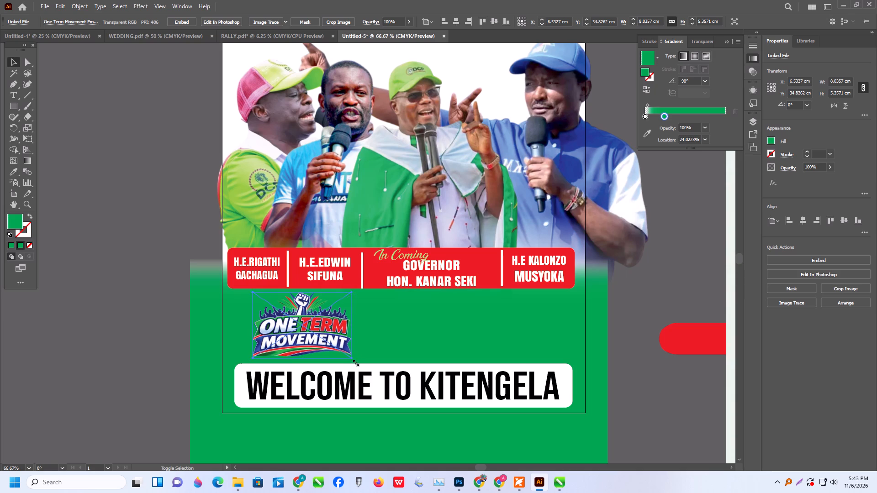
left_click_drag(355, 362, 356, 363, "shift")
left_click(337, 347)
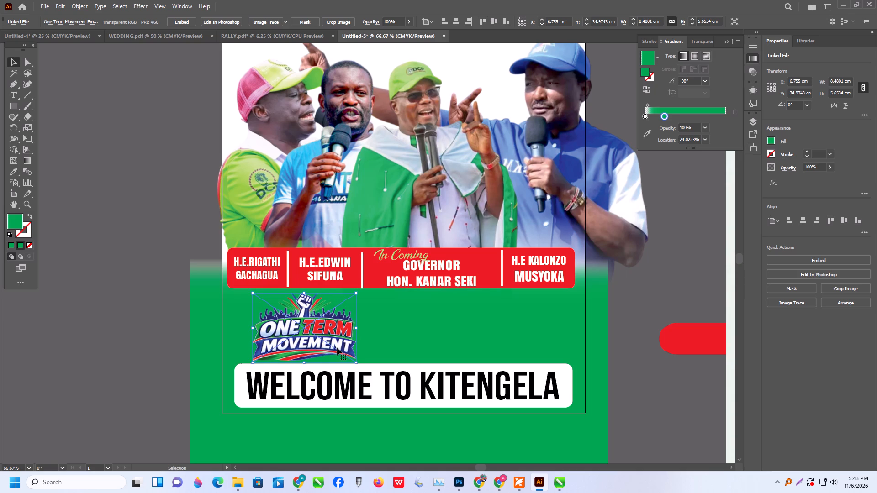
left_click(357, 365, "shift")
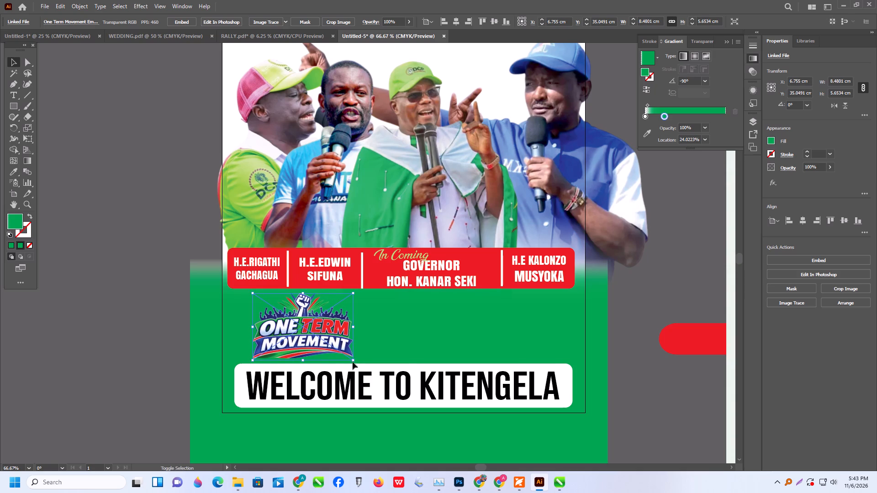
Apply a Drop Shadow to the logo with Multiply mode, 75% opacity, 0.2469 cm X and Y offsets and 0.1764 cm blur.
left_click(139, 10)
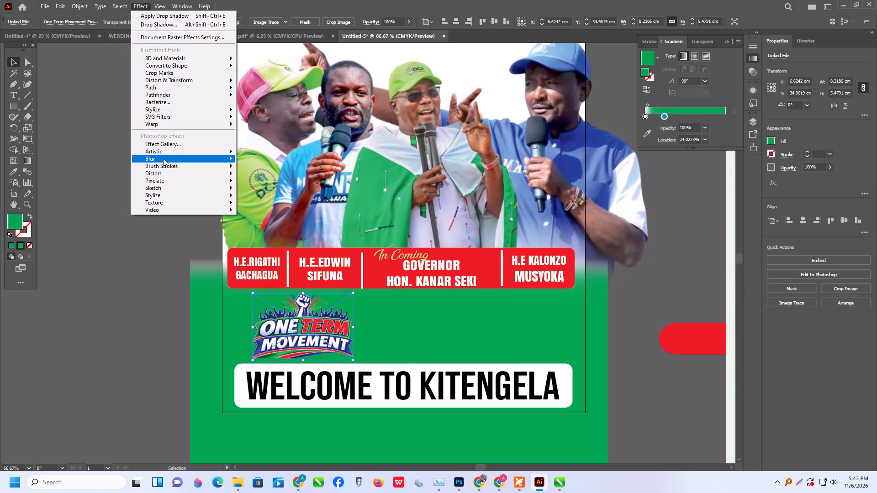
left_click(165, 106)
left_click(268, 111)
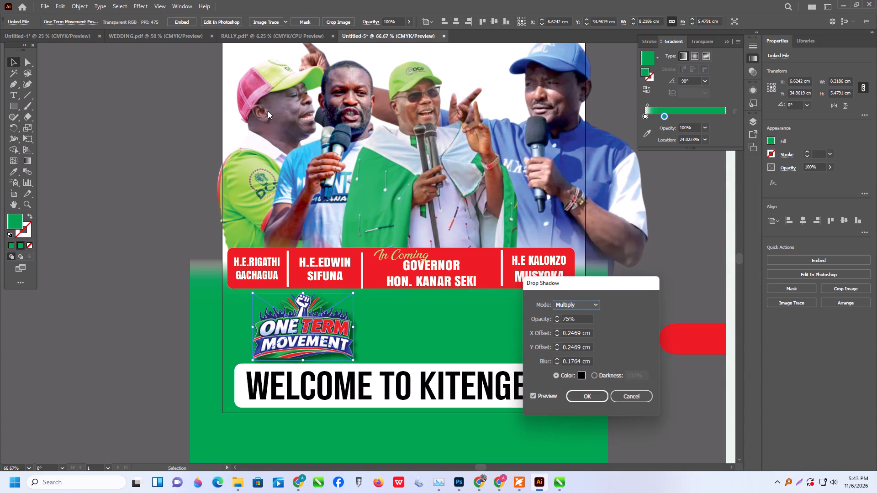
left_click(597, 399)
left_click(161, 313)
double_click(127, 304)
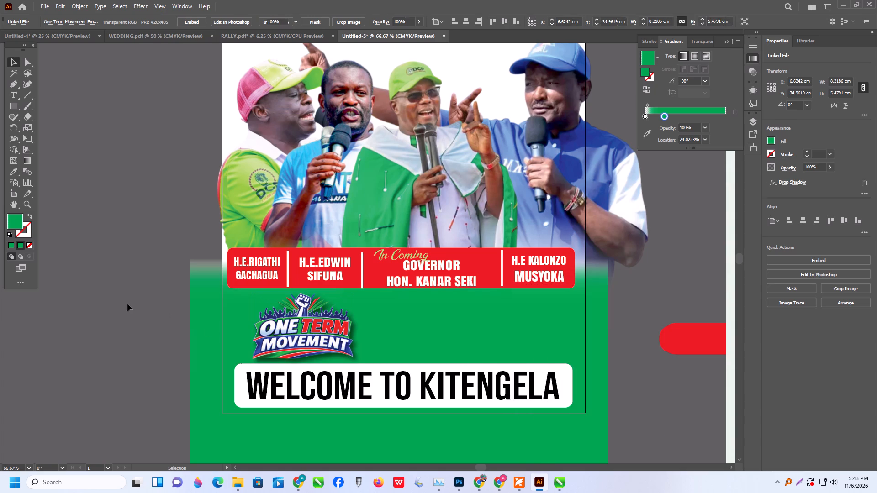
Move the PEOPLE'S RALLY title up into the space the logo left at the top of the poster.
scroll(298, 344, "down", 1, "alt")
scroll(304, 345, "up", 5)
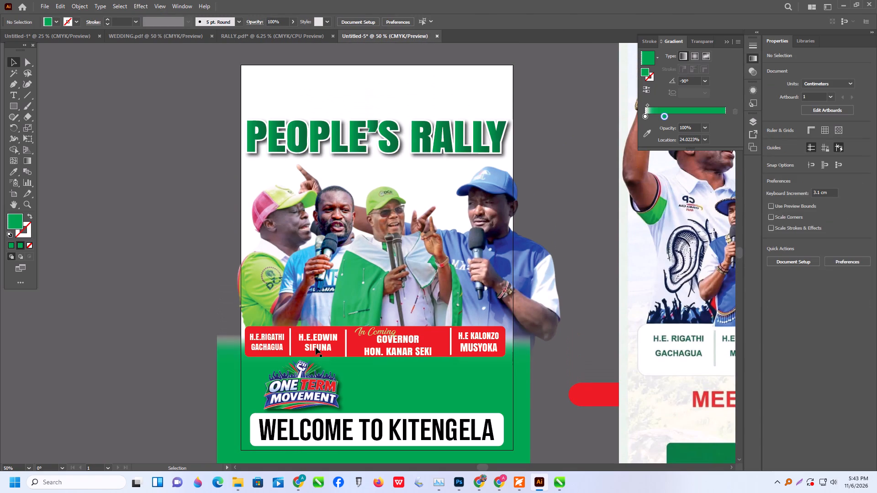
scroll(308, 326, "down", 1, "alt")
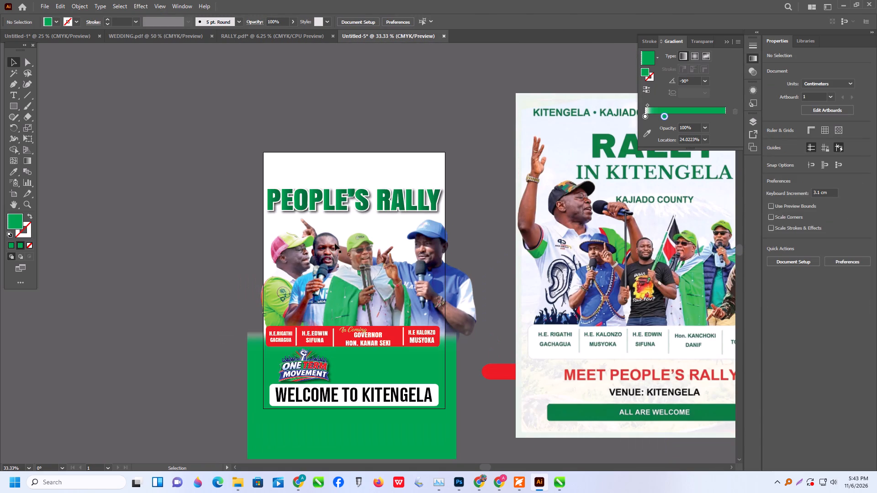
left_click_drag(367, 205, 367, 181)
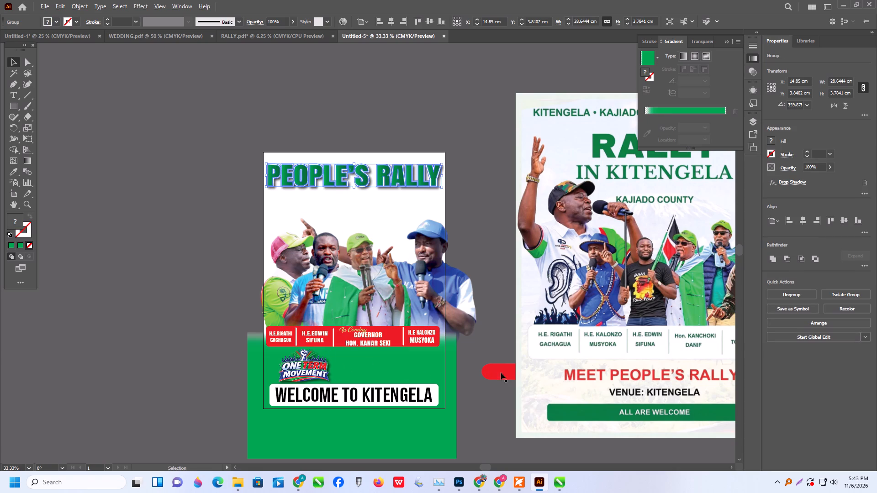
Move the spare red rounded shape beside the artboard a little closer to the poster.
left_click_drag(501, 372, 484, 366)
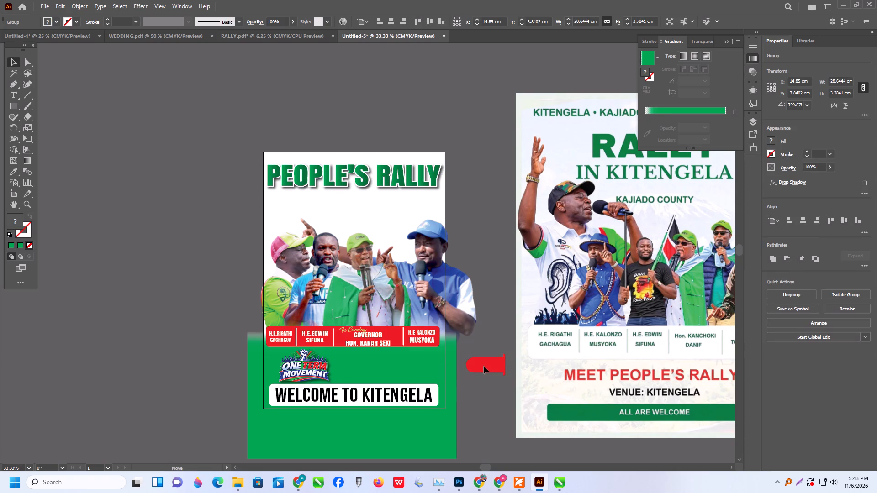
left_click_drag(484, 366, 485, 367)
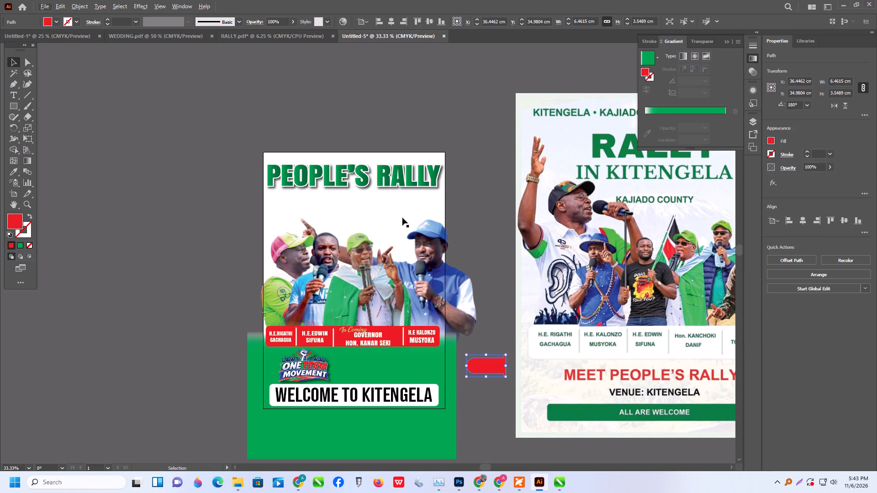
Copy the red brush stroke behind ONE TERM MOVEMENT from the upper RALLY.pdf banner and paste it into Untitled-5.
scroll(464, 236, "up", 1)
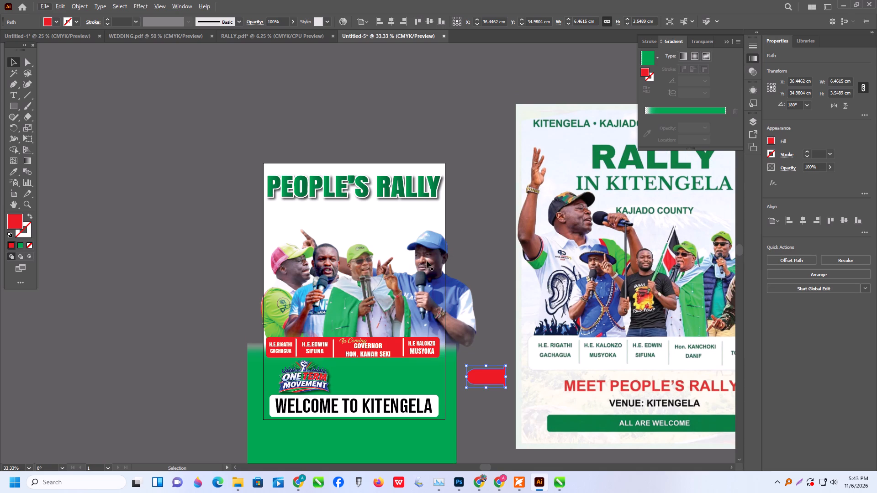
scroll(266, 316, "down", 1, "alt")
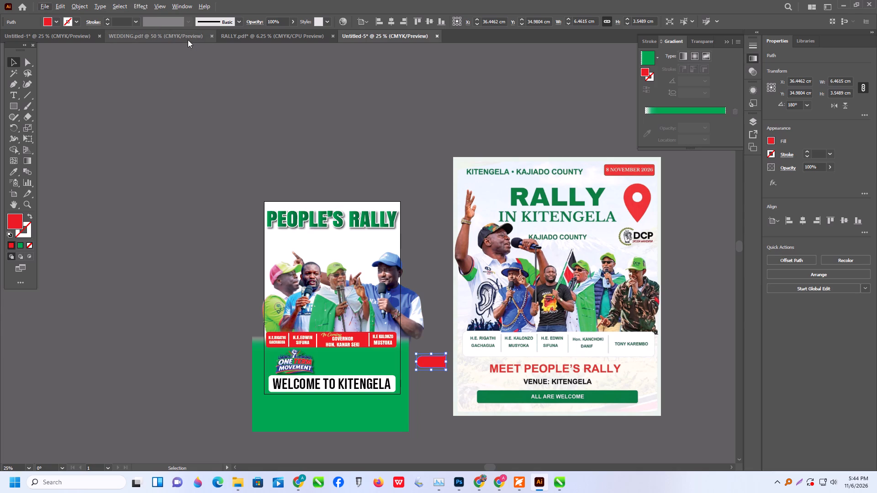
left_click(291, 38)
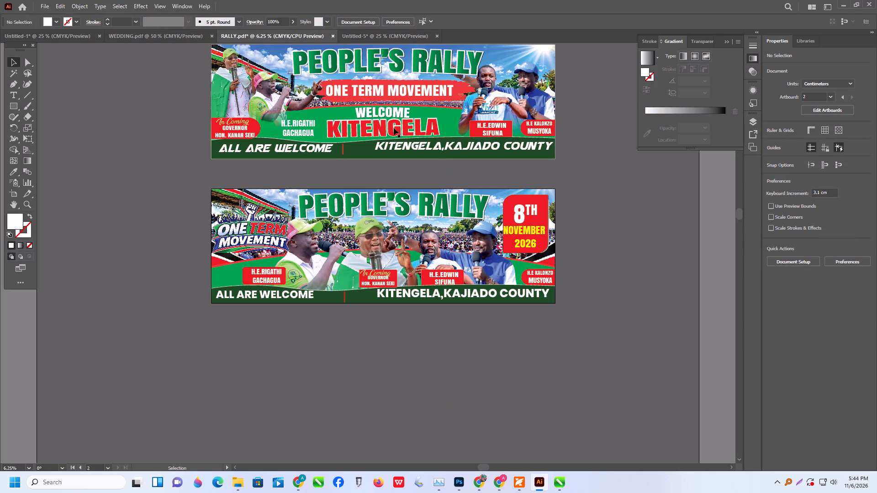
triple_click(460, 87)
left_click(462, 85)
triple_click(465, 85)
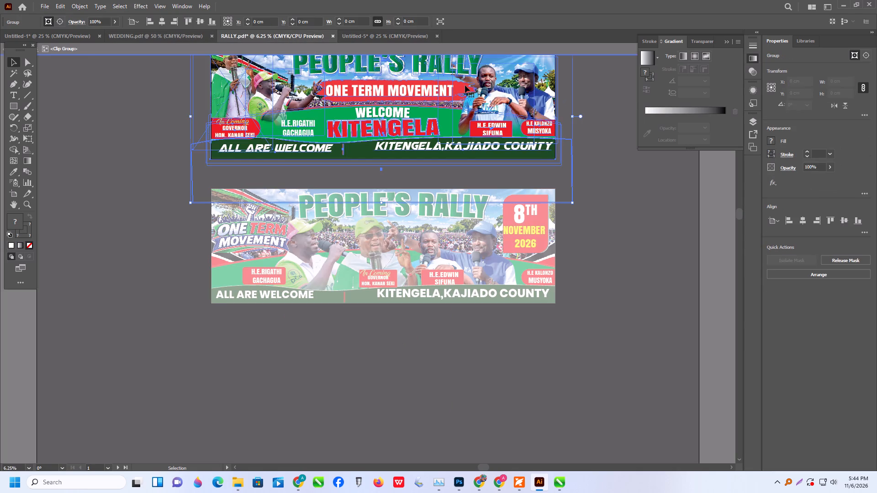
double_click(465, 85)
triple_click(465, 85)
left_click(465, 85)
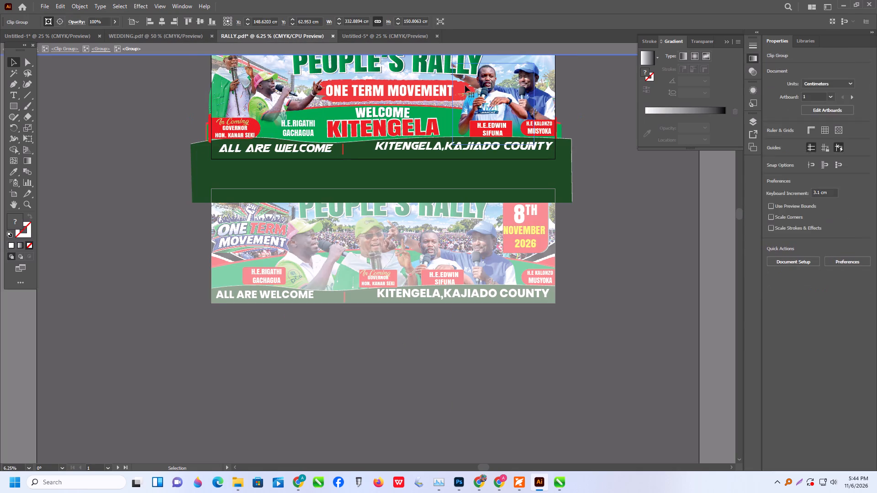
left_click(346, 79)
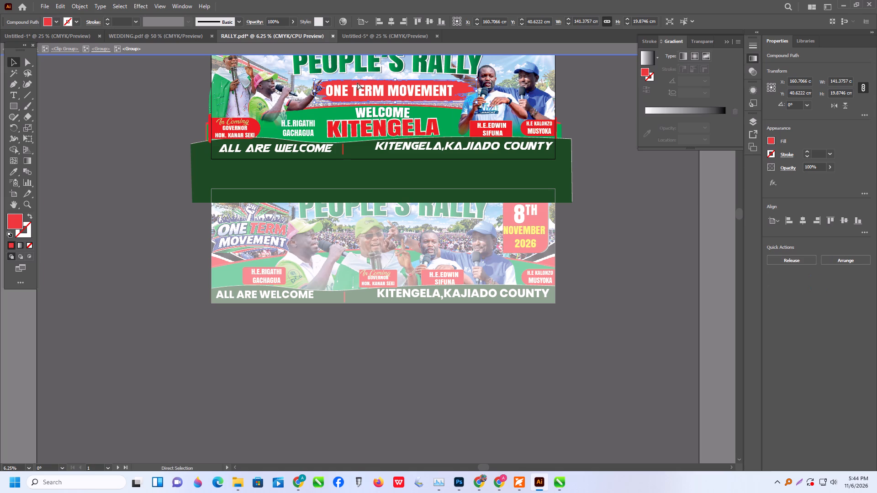
key("ctrl+c")
left_click(146, 146)
double_click(147, 143)
left_click(377, 33)
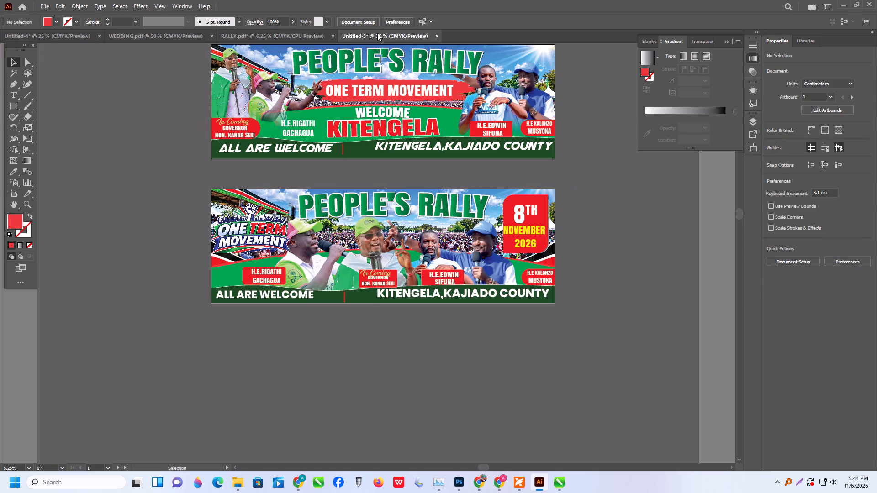
key("ctrl+v")
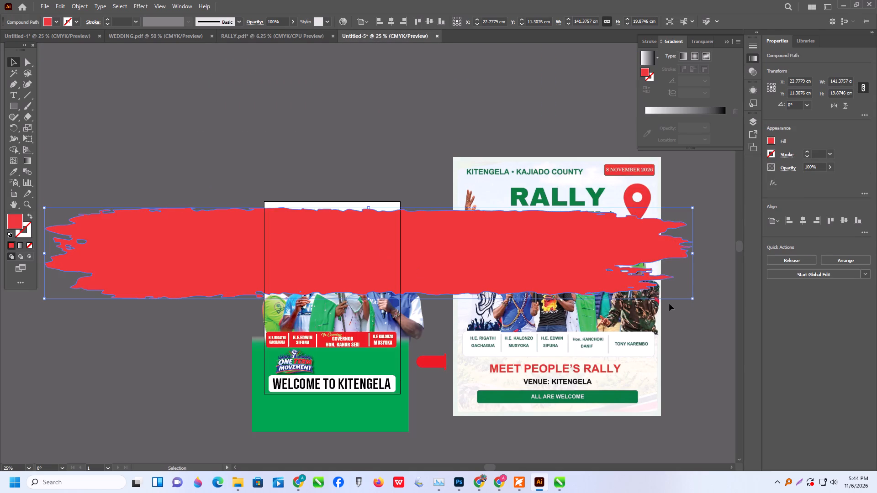
Scale the pasted red brush stroke down to about 22.3 cm wide and place it under the PEOPLE'S RALLY title.
left_click_drag(693, 297, 241, 266, "shift")
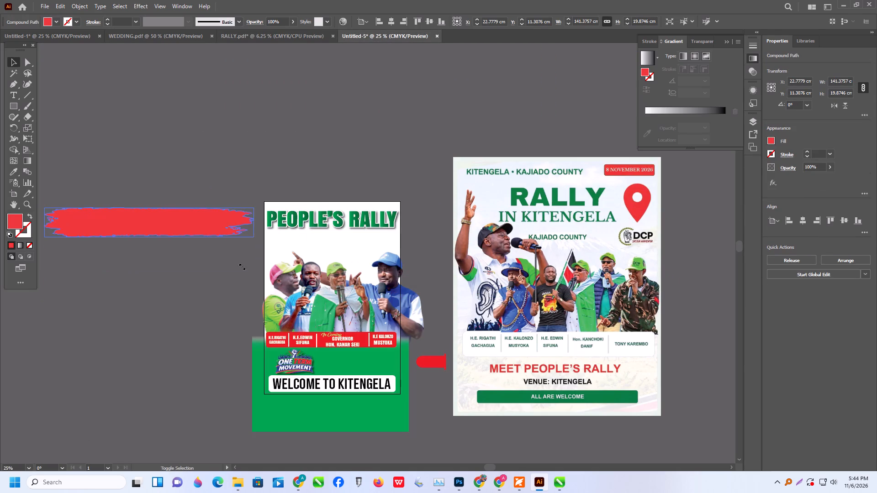
left_click_drag(241, 266, 217, 257, "shift")
left_click_drag(173, 221, 375, 244)
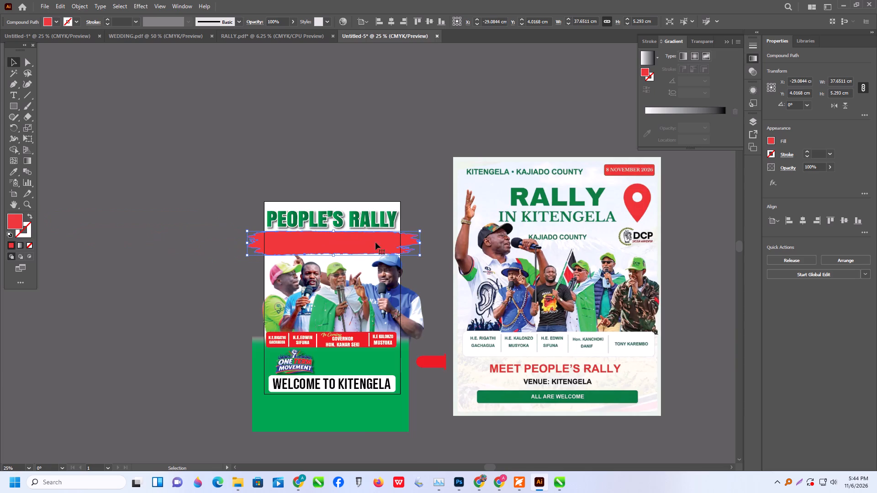
scroll(379, 244, "up", 2, "alt")
left_click_drag(461, 268, 319, 257, "shift")
left_click_drag(243, 233, 244, 233)
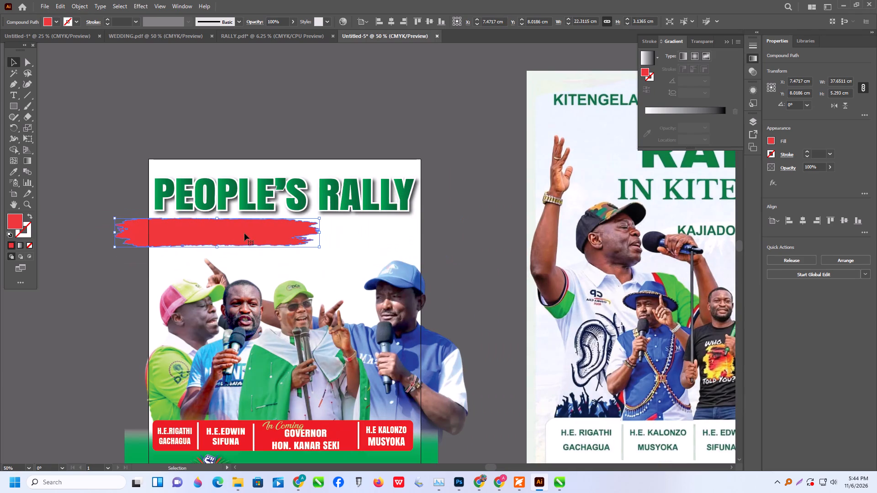
left_click_drag(244, 233, 309, 235)
Reshape the red brush stroke to about 23.6 by 2.5 cm and position it between the title and the speakers' heads.
left_click_drag(282, 251, 285, 244)
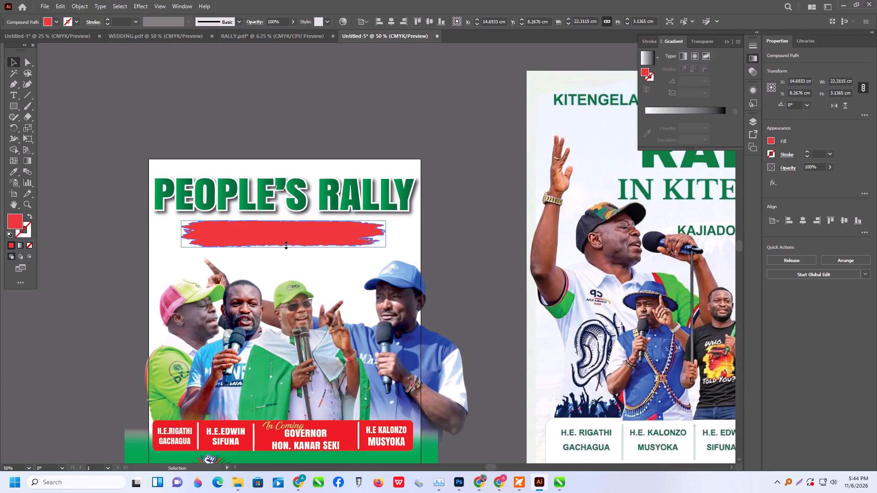
left_click_drag(285, 244, 288, 242)
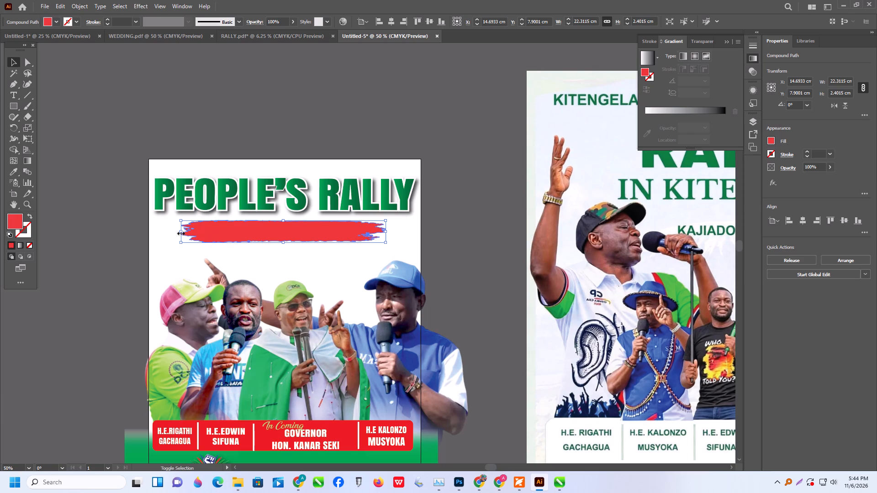
left_click_drag(180, 232, 169, 232, "shift")
left_click(302, 235)
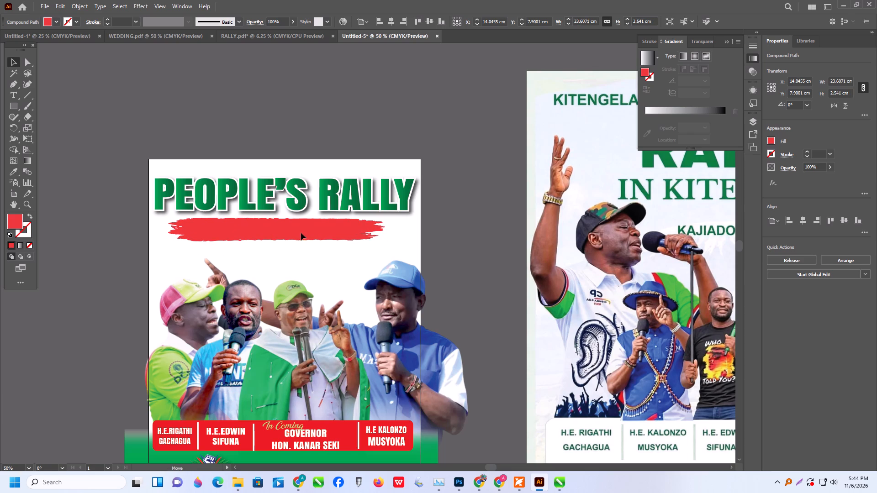
left_click(290, 113)
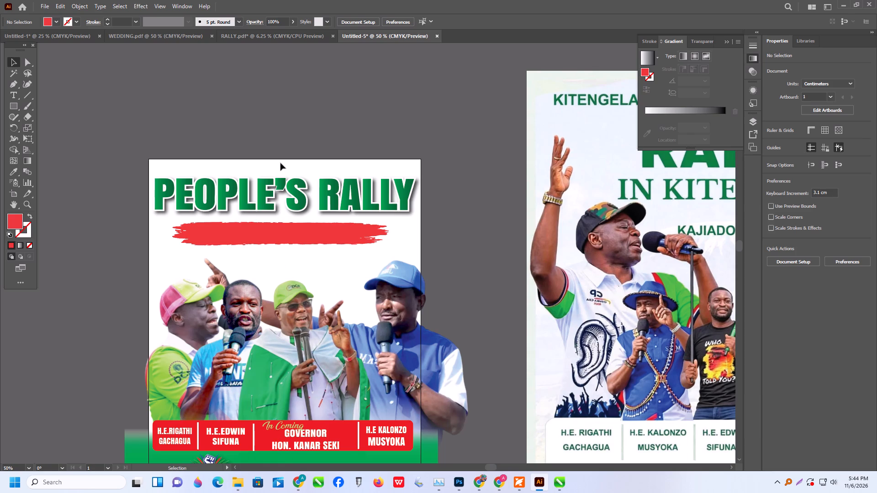
left_click(321, 246)
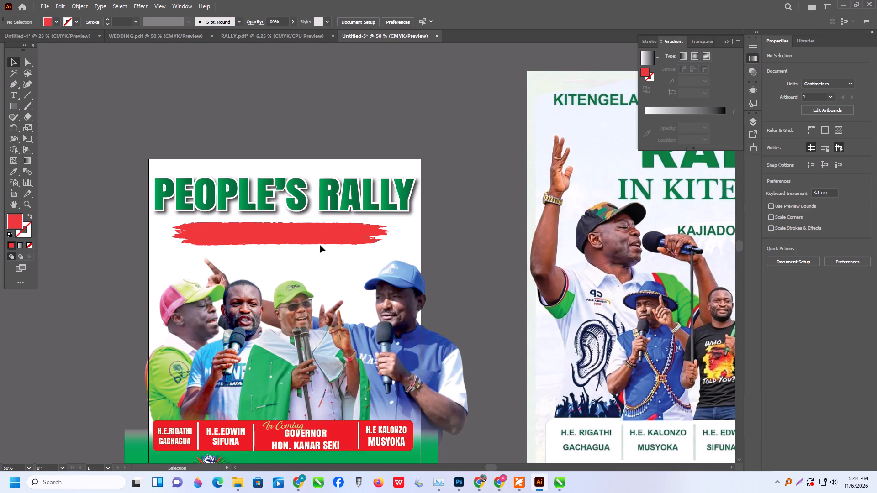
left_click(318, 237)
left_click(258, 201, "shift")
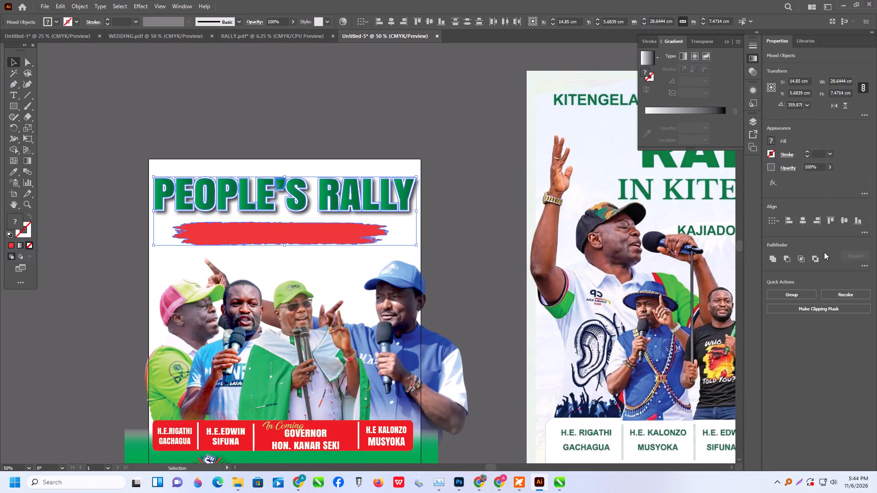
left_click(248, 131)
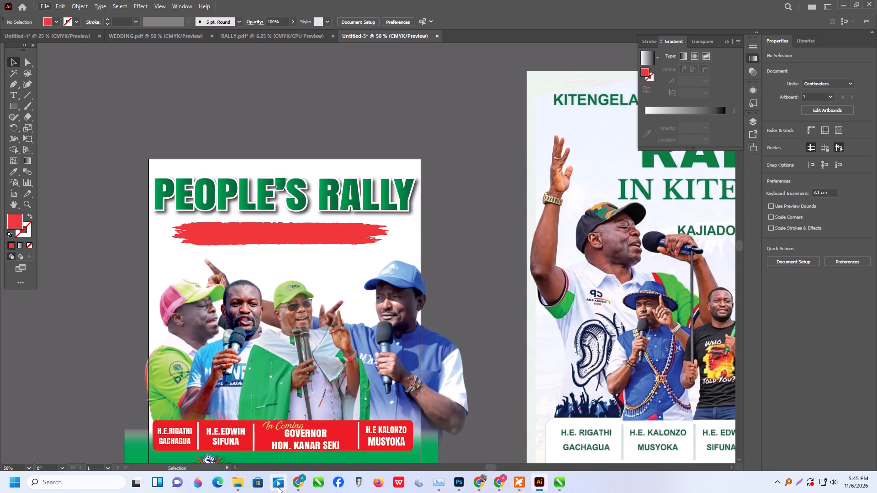
Switch to File Explorer, search the ALEKH folder for "ste", and preview the stella sticker PDF.
left_click(239, 479)
left_click(161, 339)
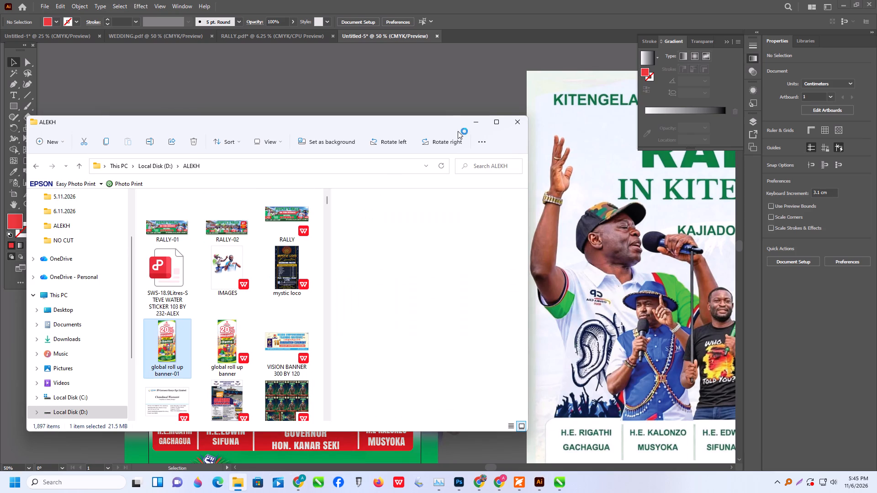
left_click(493, 122)
left_click(830, 47)
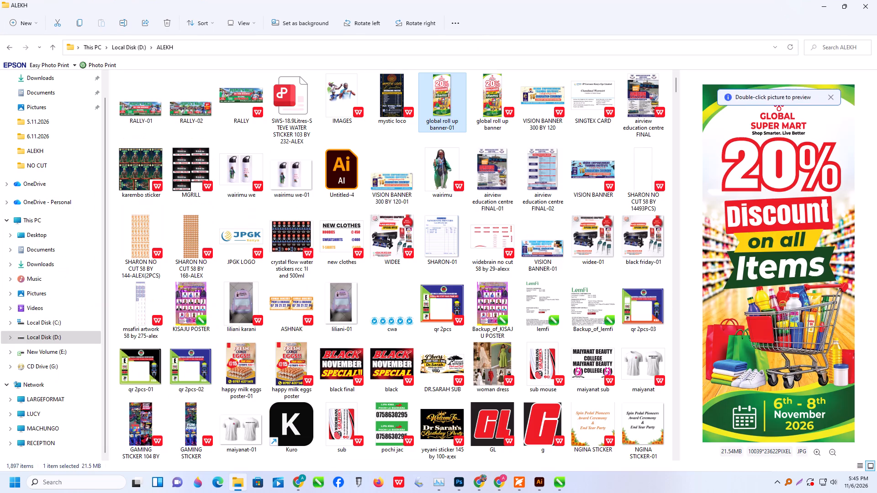
left_click(824, 49)
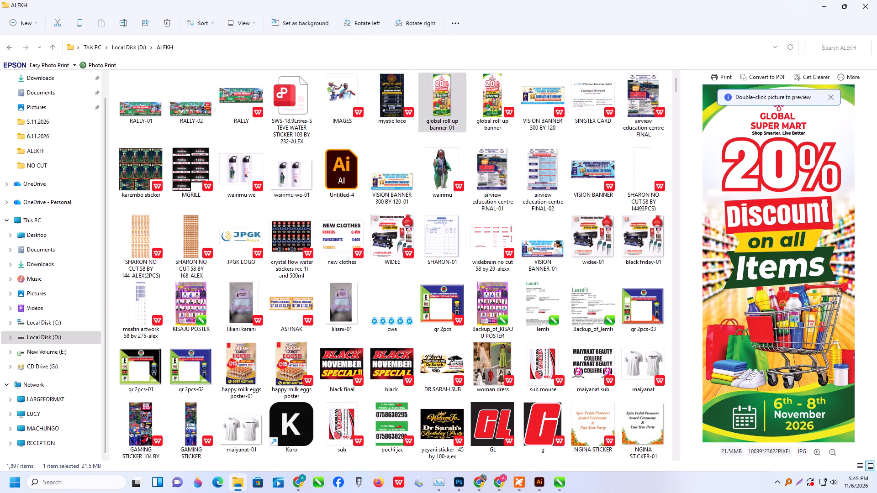
type("ste")
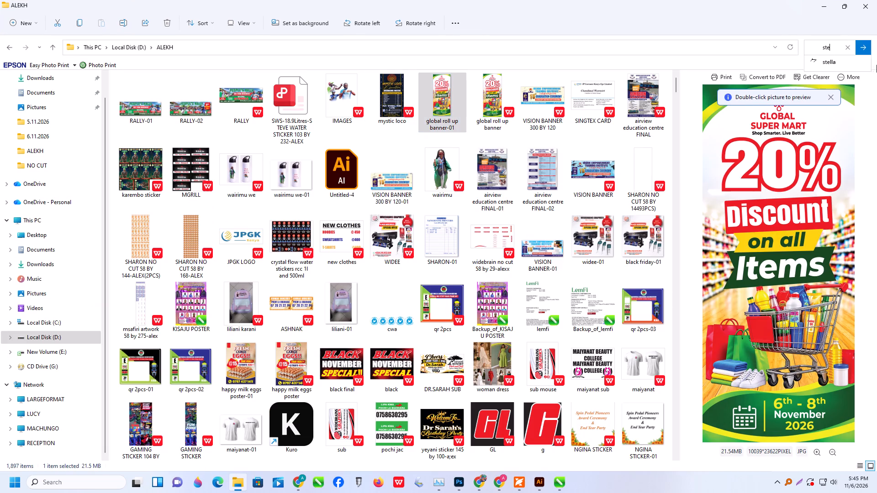
left_click(859, 48)
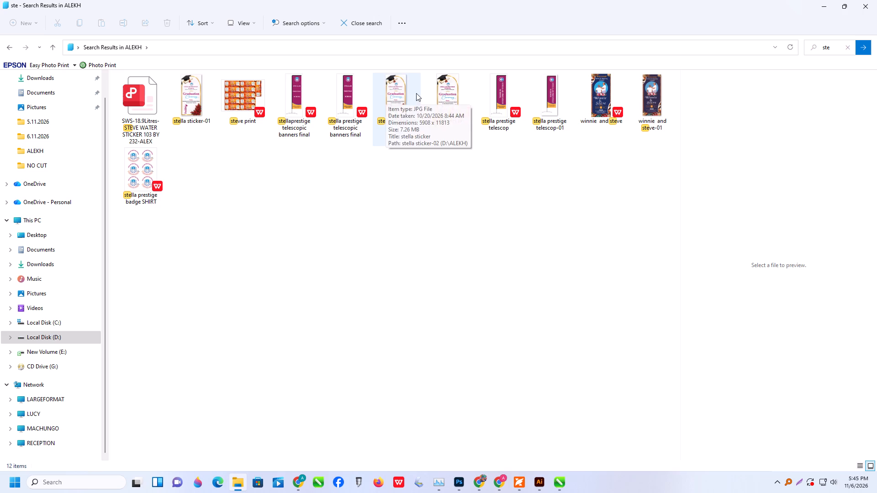
left_click(430, 94)
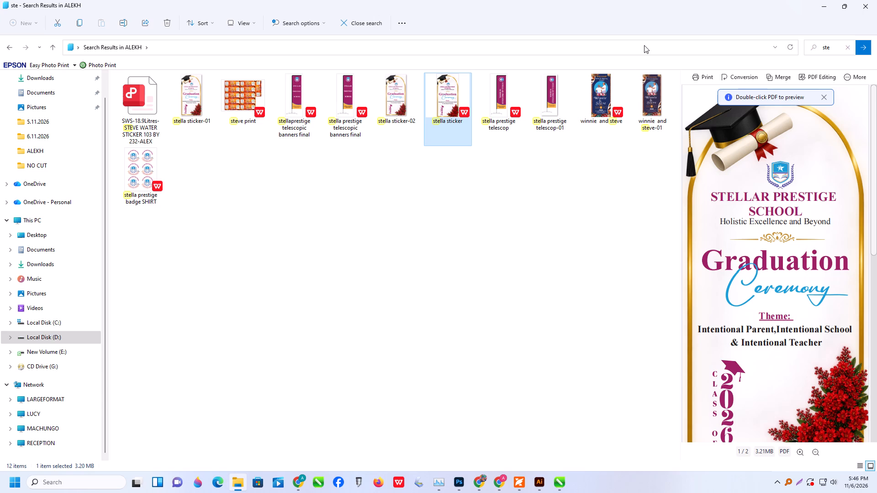
left_click(817, 4)
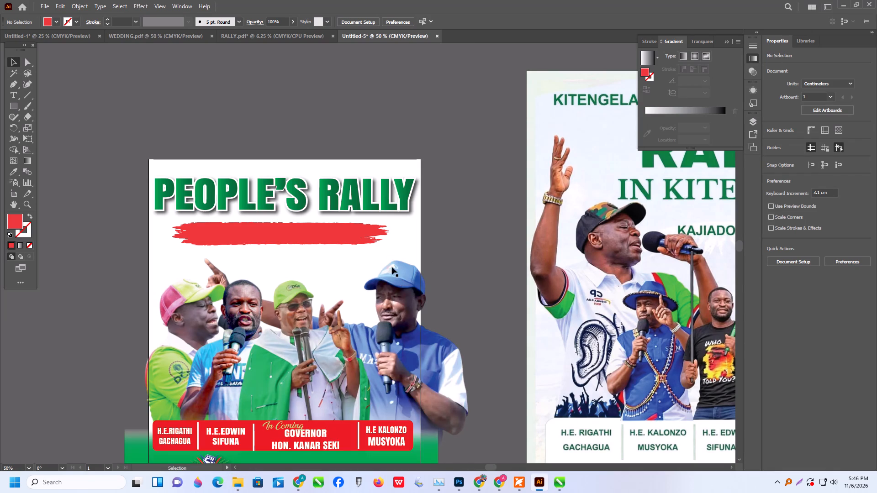
Add the text "kajiado county" in the empty area above the poster in Illustrator's Untitled-5.
scroll(390, 257, "down", 3)
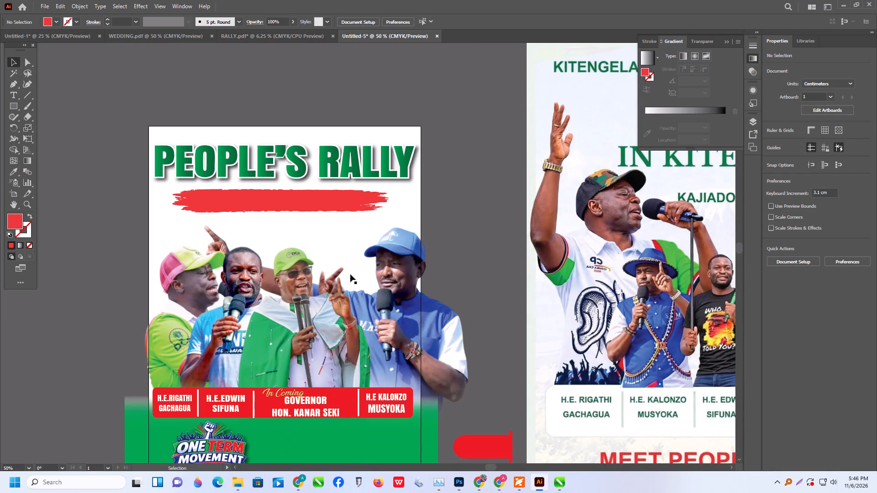
scroll(354, 274, "down", 1, "alt")
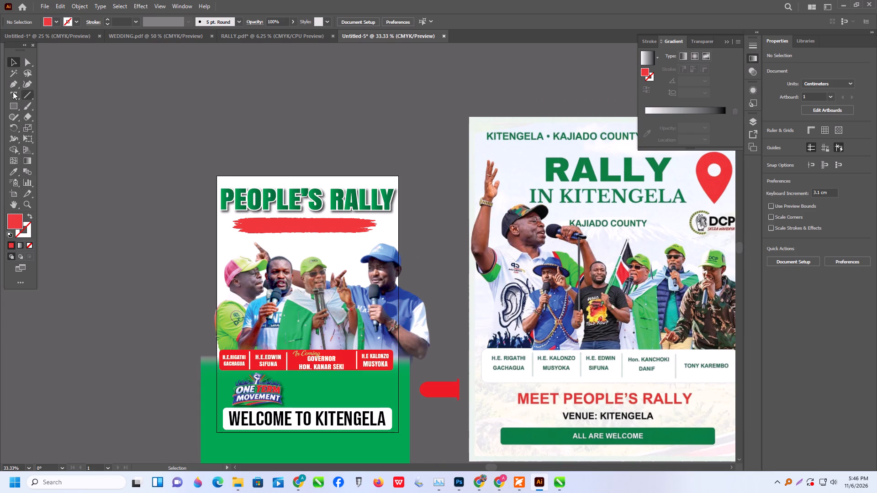
left_click_drag(13, 92, 19, 92)
left_click(313, 120)
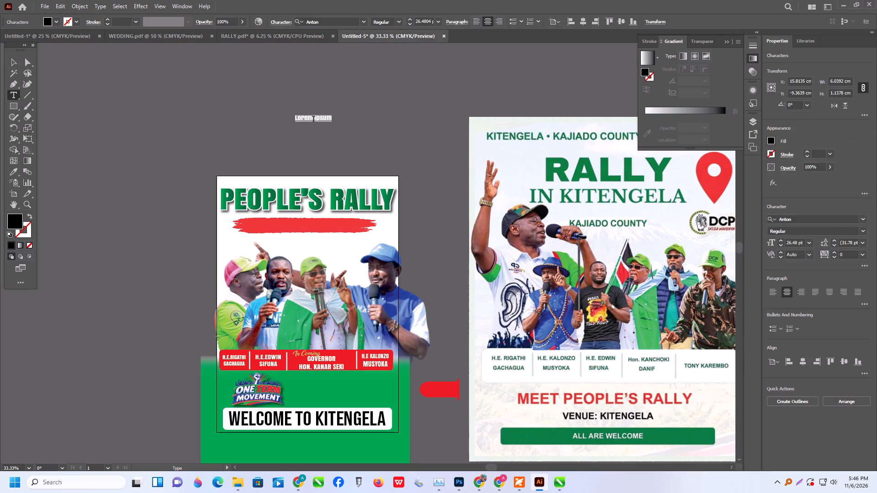
type("kaji")
key("d")
type("o v")
key("BackSpace")
type("county")
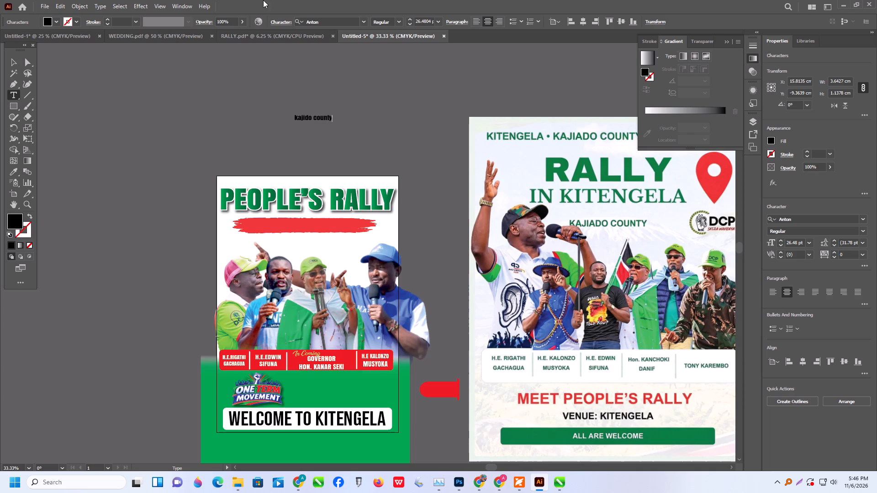
left_click(306, 120)
key("a")
Enlarge the kajiado county text to about 21.9 cm wide and change it to uppercase.
left_click(13, 67)
left_click_drag(335, 113, 427, 96, "shift")
left_click(95, 6)
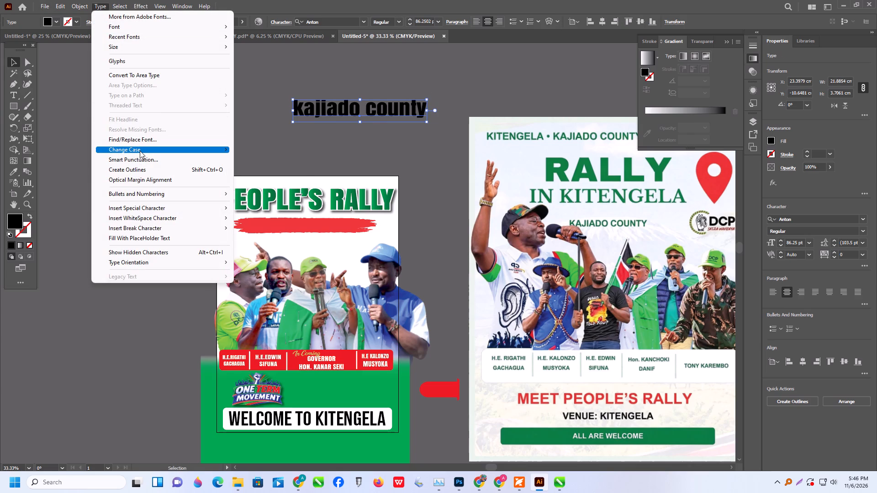
left_click(140, 151)
left_click(289, 147)
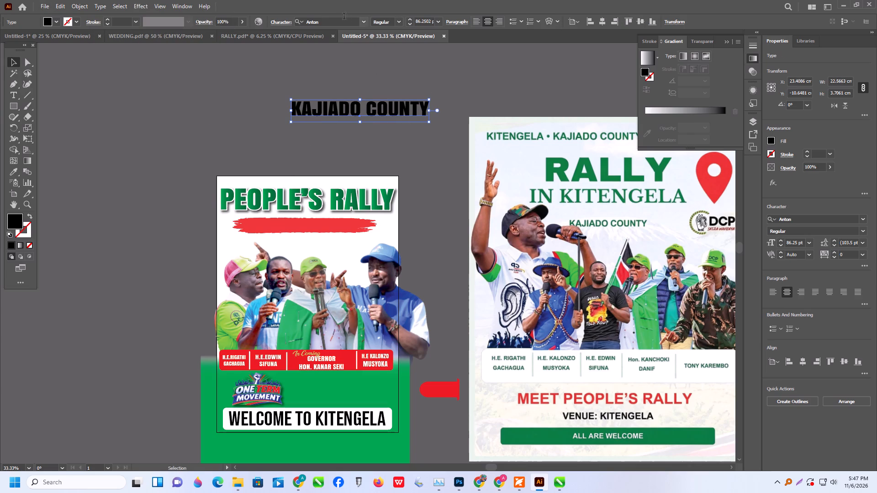
Set the KAJIADO COUNTY text in Times New Roman Bold.
left_click(364, 21)
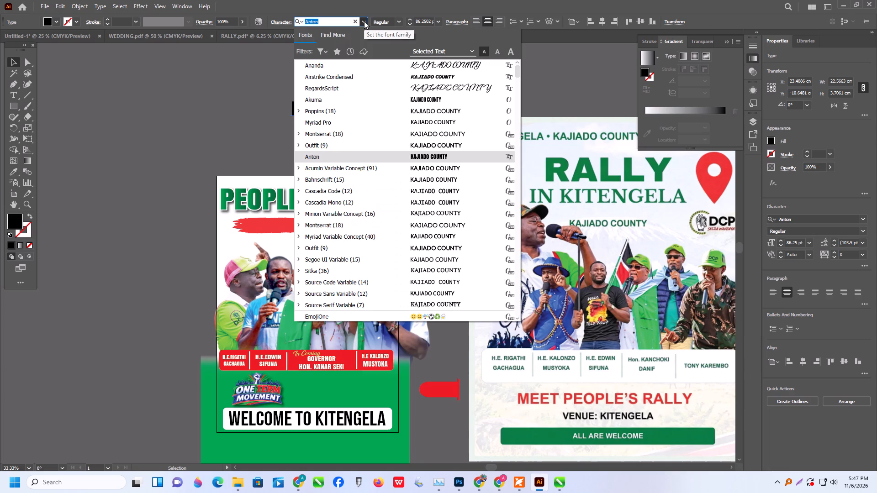
type("time")
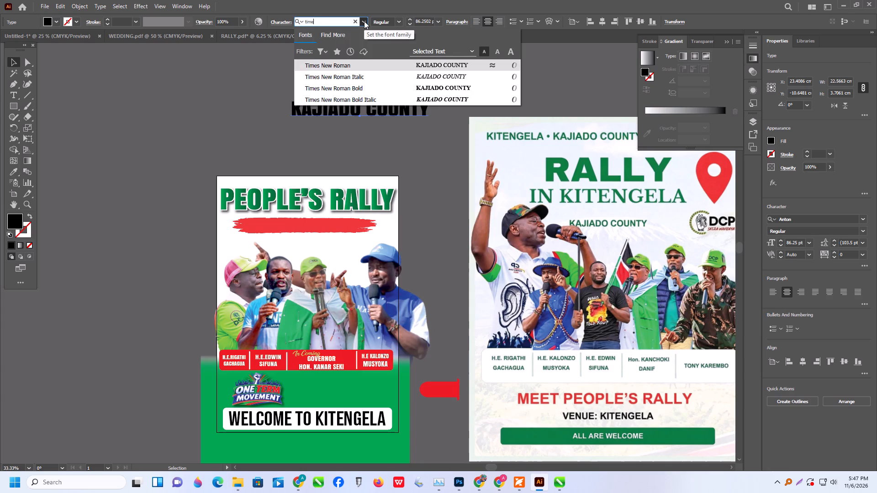
left_click(454, 83)
Narrow and shrink KAJIADO COUNTY to about 19 by 2.3 cm and place it over the red brush stroke.
left_click_drag(423, 116, 414, 152)
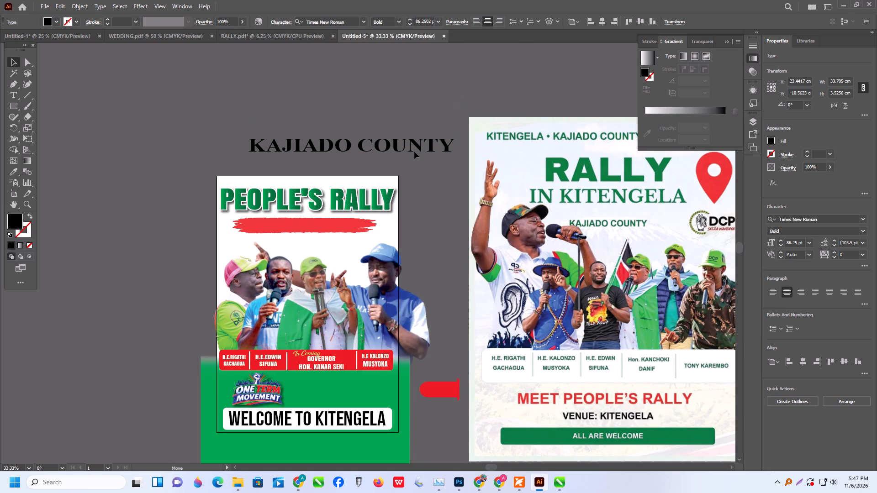
left_click_drag(414, 152, 414, 151)
left_click_drag(454, 149, 440, 152)
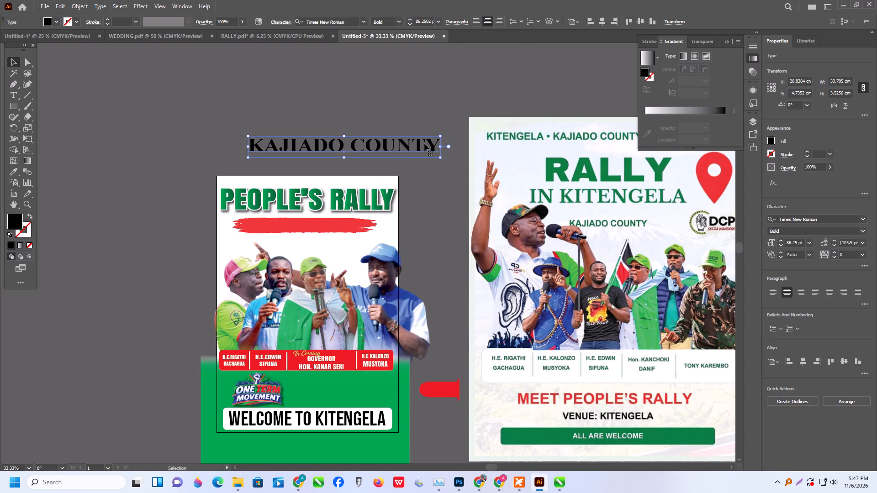
left_click_drag(419, 144, 413, 221)
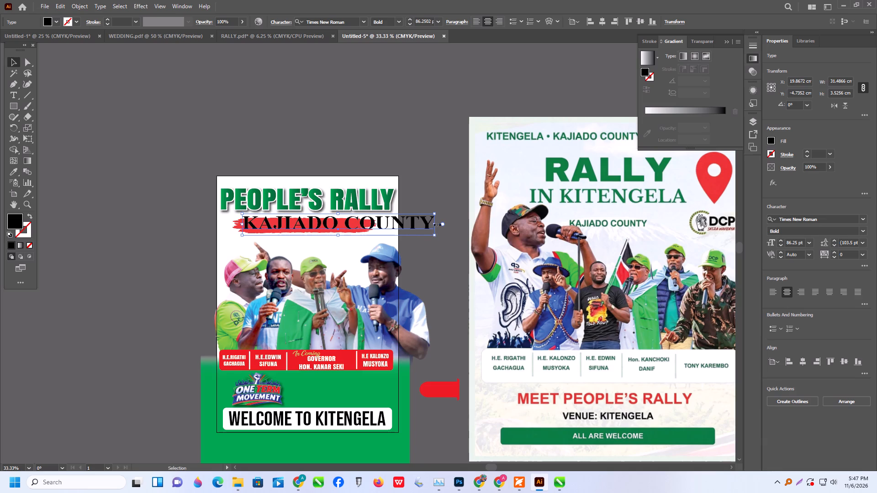
left_click_drag(433, 225, 421, 226)
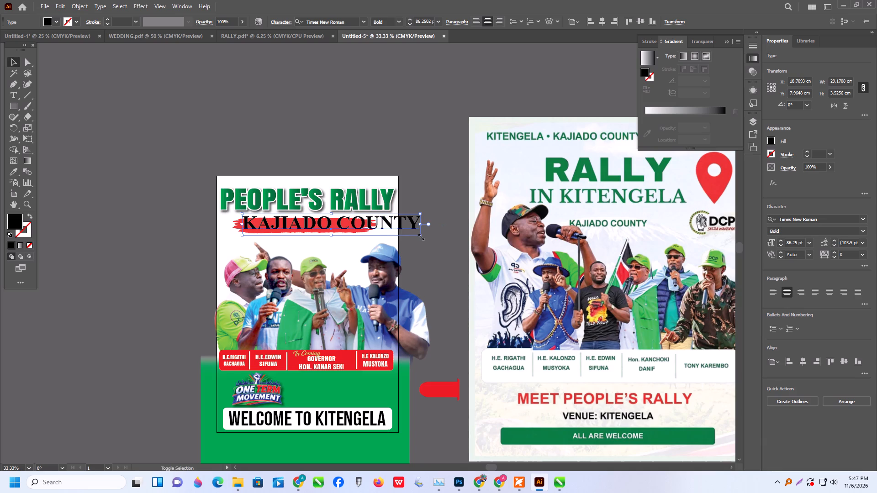
left_click_drag(420, 236, 358, 242, "shift")
scroll(332, 225, "up", 2, "alt")
left_click_drag(340, 212, 342, 216)
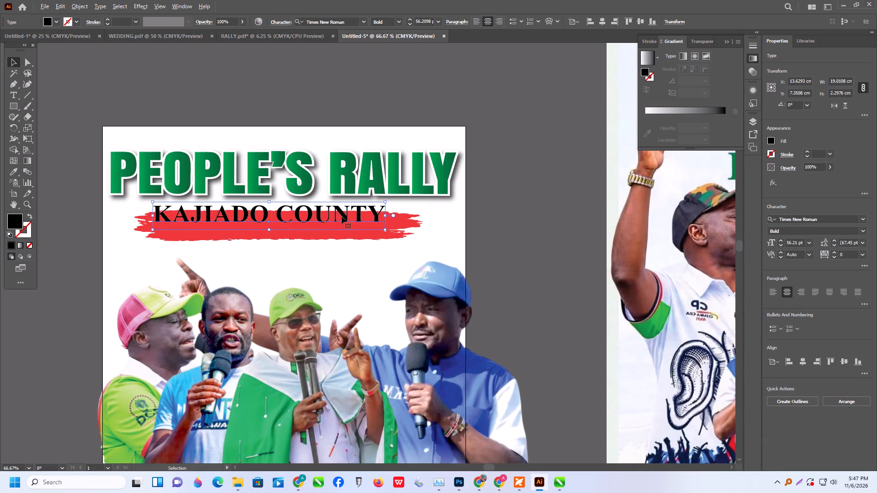
left_click_drag(342, 216, 344, 222)
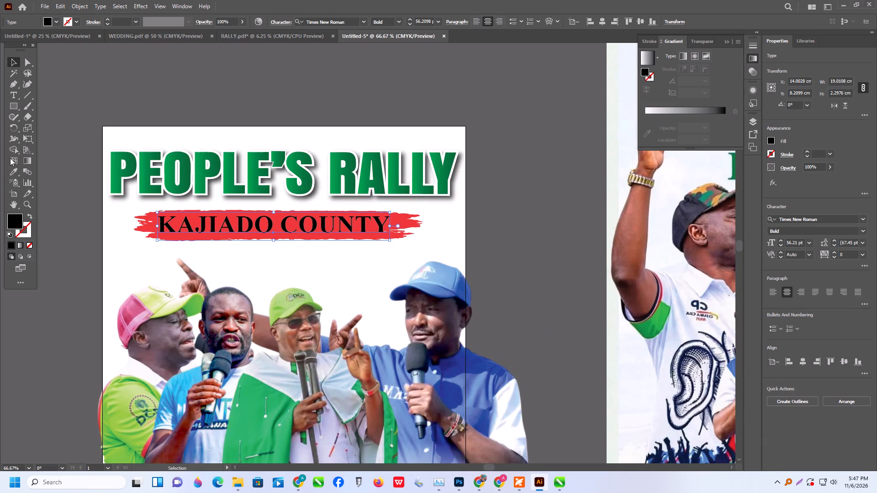
Colour KAJIADO COUNTY white, sampled from the poster background with the Eyedropper, and scale it down to about 18.3 cm wide.
left_click_drag(14, 173, 19, 171)
left_click(171, 138)
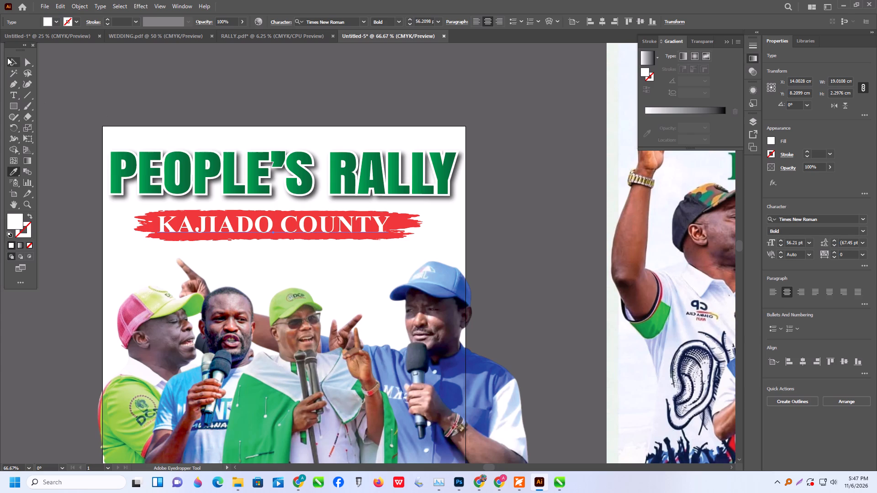
left_click(17, 61)
left_click_drag(158, 238, 166, 243, "shift")
Try to align KAJIADO COUNTY with the red brush stroke and move both slightly closer to the PEOPLE'S RALLY title.
left_click(257, 229)
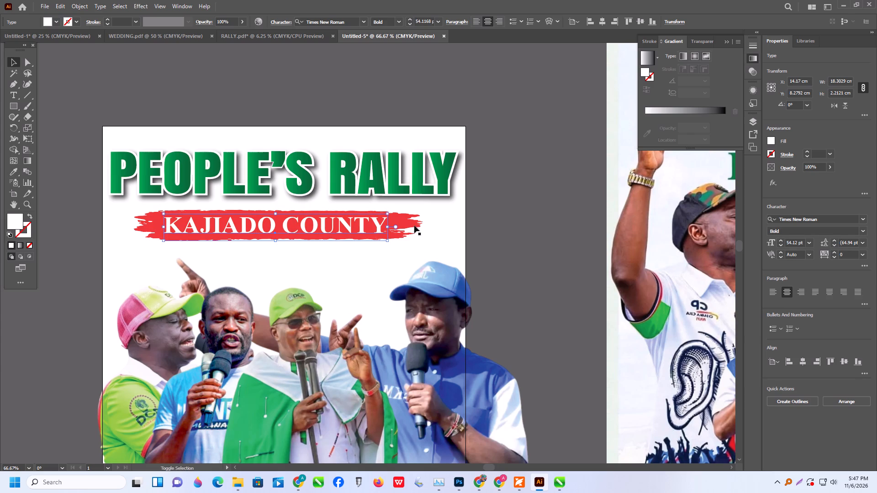
left_click(414, 226, "shift")
left_click(779, 224)
left_click(794, 241)
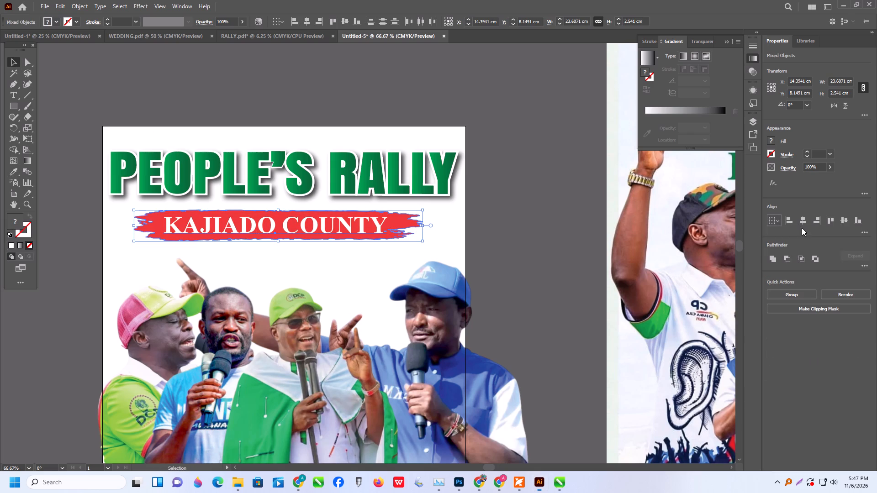
left_click(802, 227)
left_click_drag(333, 231, 338, 225)
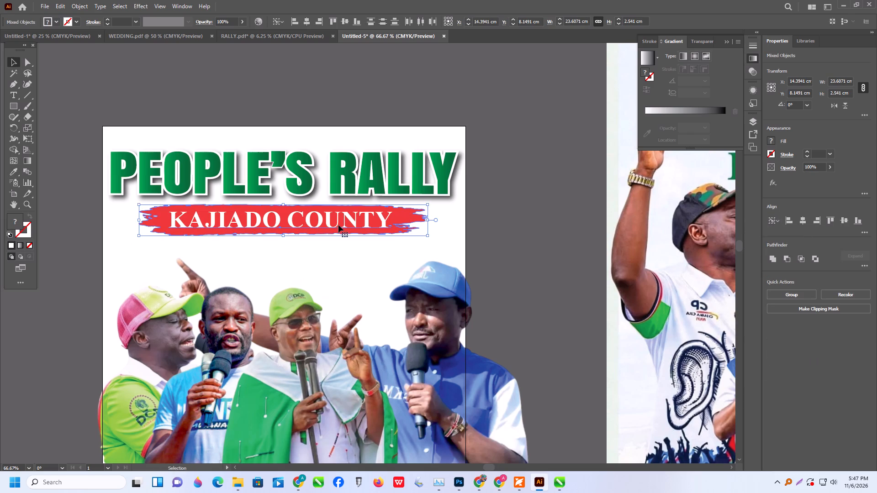
Move the PEOPLE'S RALLY title, KAJIADO COUNTY and its brush stroke together about 1.5 cm down toward the speakers' heads.
scroll(338, 225, "down", 1, "alt")
scroll(319, 215, "down", 2)
scroll(282, 205, "down", 1, "alt")
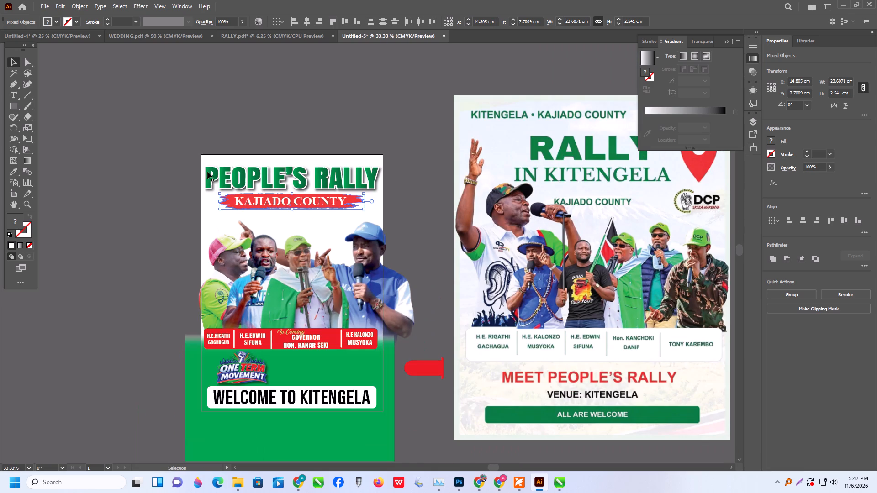
left_click_drag(125, 151, 421, 210)
left_click_drag(341, 180, 343, 187)
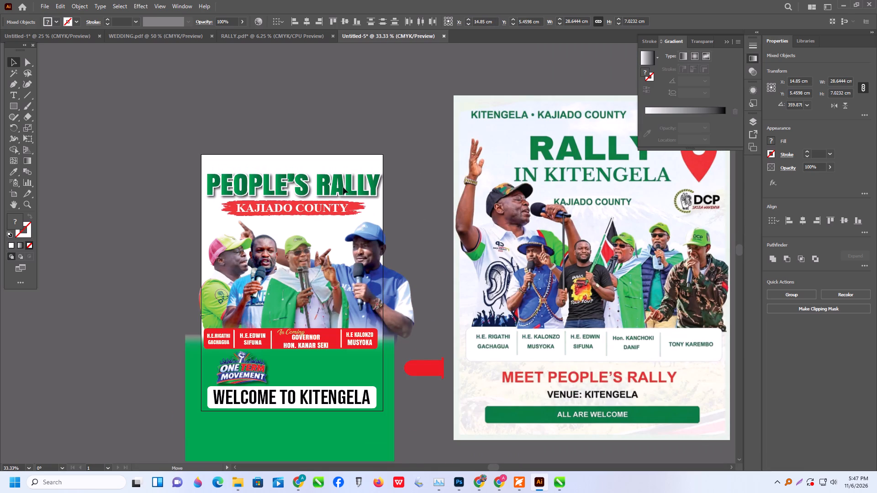
left_click_drag(343, 187, 343, 184)
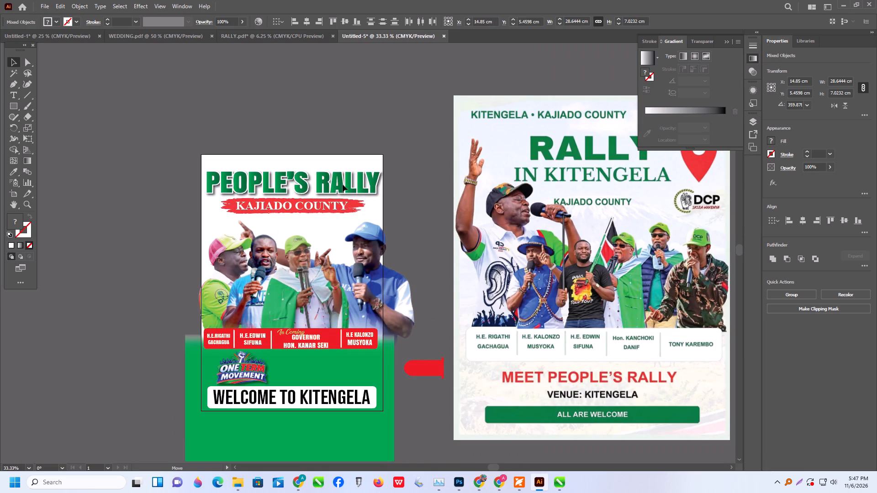
left_click_drag(343, 184, 342, 189)
scroll(342, 189, "down", 3)
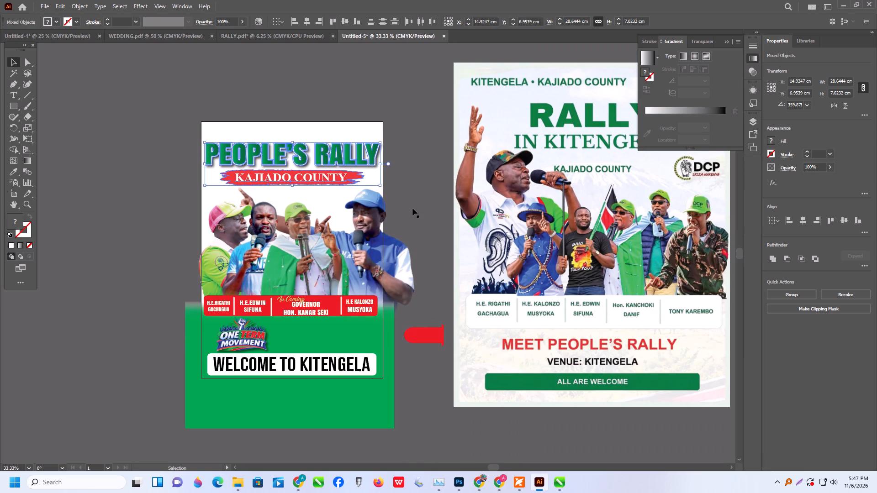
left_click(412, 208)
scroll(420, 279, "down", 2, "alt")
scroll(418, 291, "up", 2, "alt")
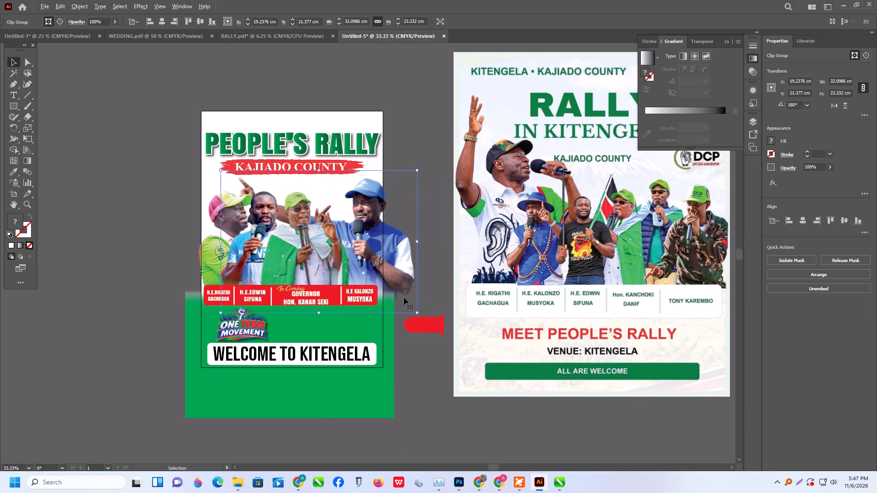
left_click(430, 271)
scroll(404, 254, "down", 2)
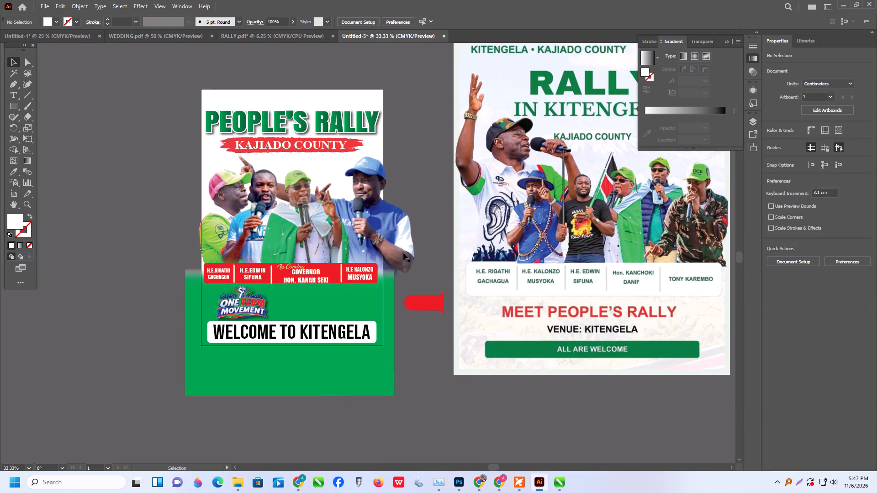
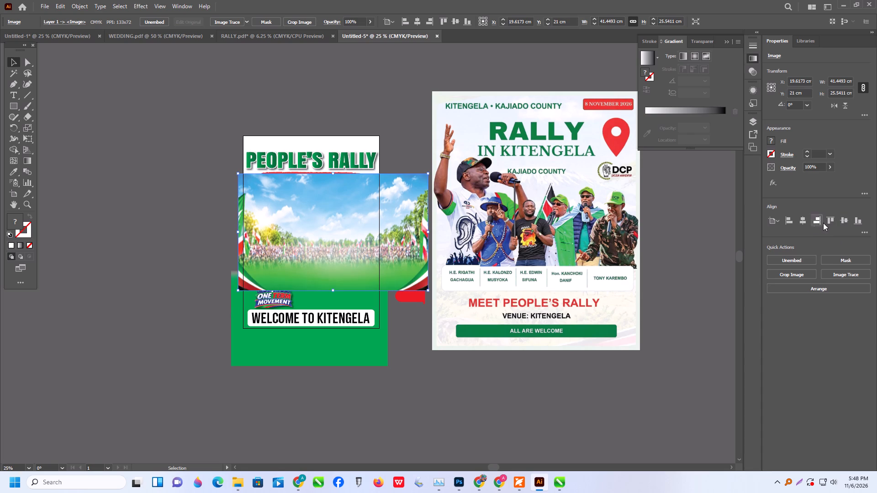
Align the crowd-and-sky background image to the artboard's top edge and stretch its height to about 35.5 cm.
left_click(831, 222)
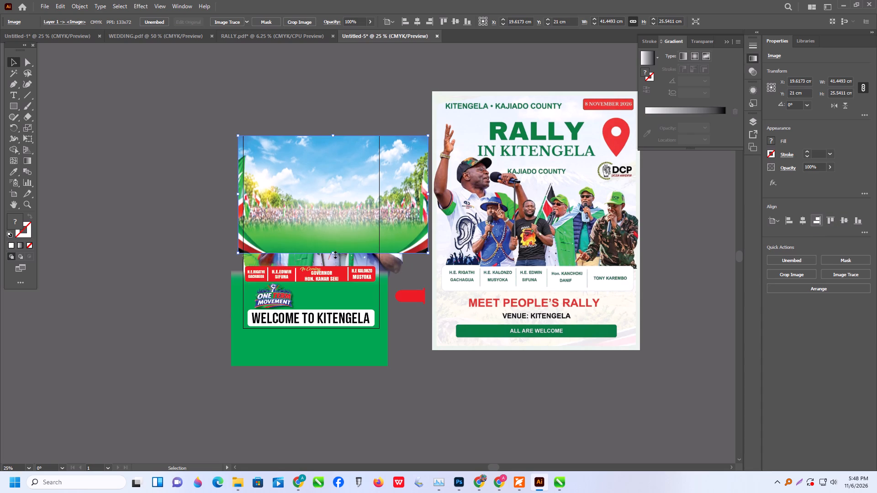
left_click_drag(335, 254, 327, 297)
Send the background image to the back, behind the poster's text, portraits and green area.
right_click(329, 237)
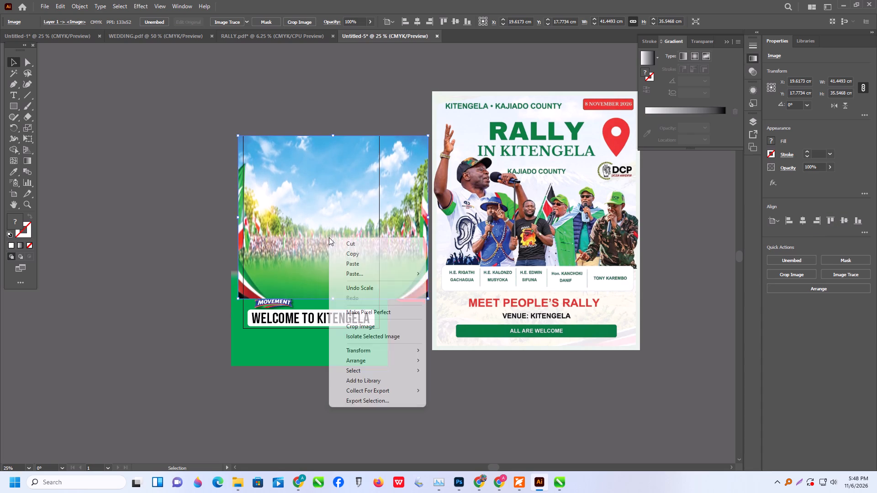
left_click(362, 363)
left_click(465, 383)
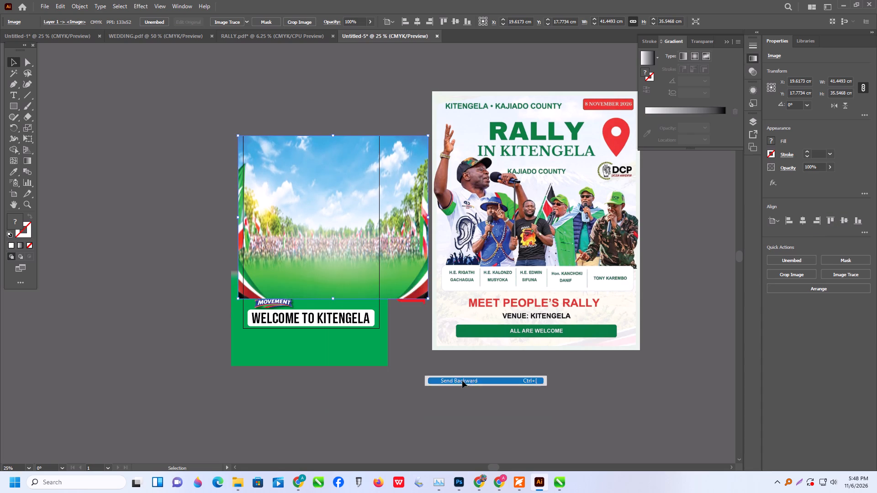
left_click(407, 263)
right_click(362, 249)
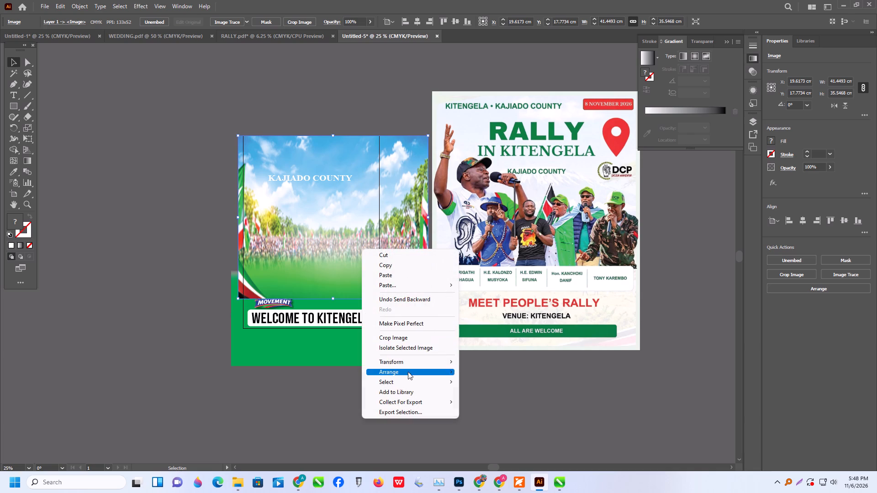
left_click(408, 372)
left_click(505, 402)
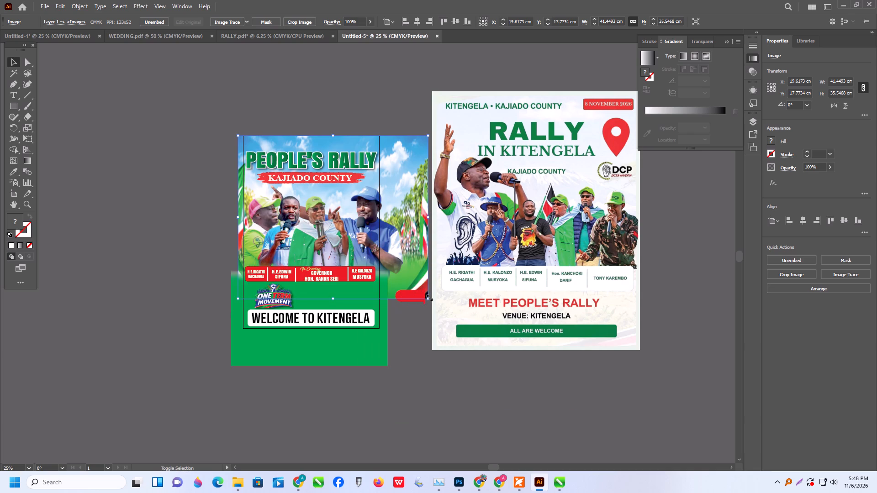
Scale the background image to about 33.7 cm wide and extend it above the artboard to about 32 cm tall.
left_click_drag(428, 297, 392, 283, "shift")
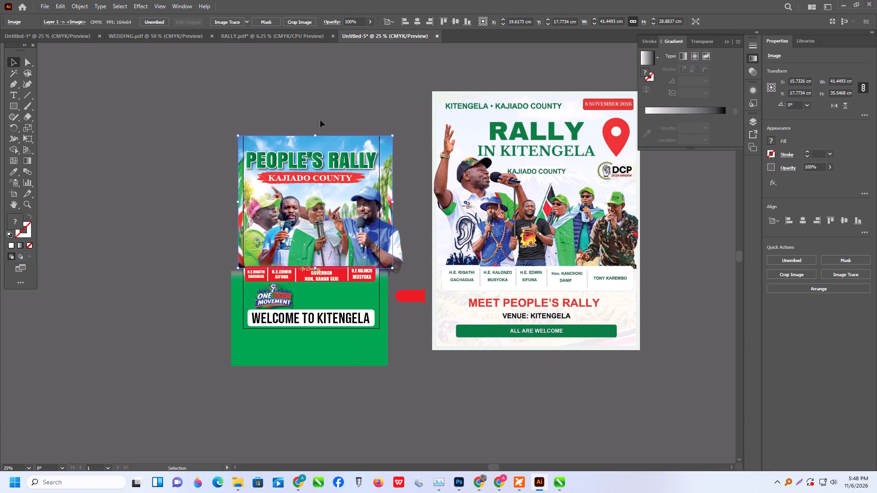
left_click(325, 142)
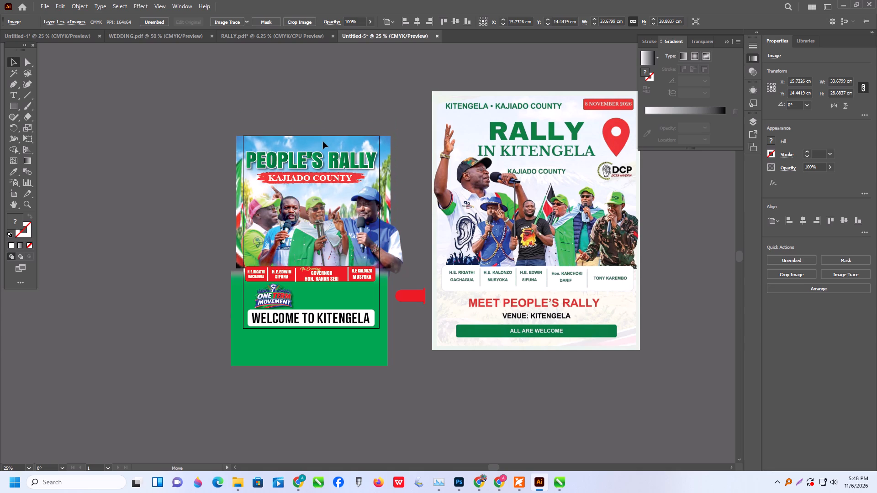
left_click_drag(312, 136, 315, 128)
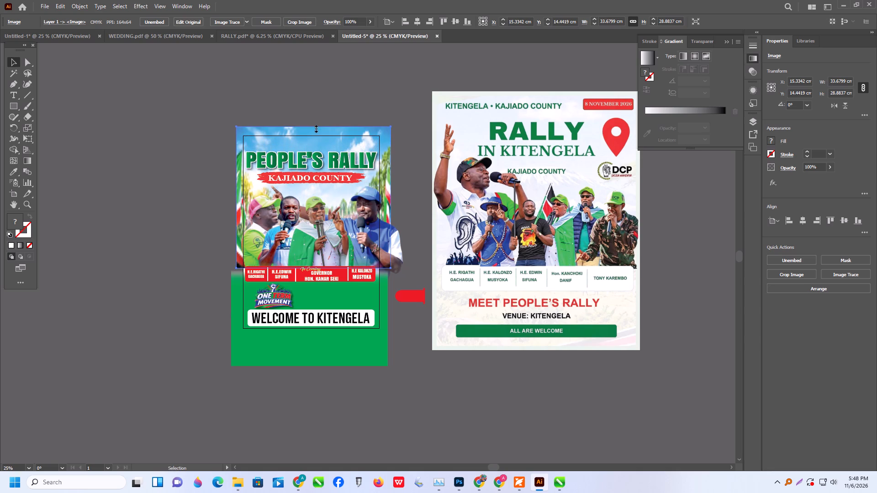
left_click_drag(315, 128, 316, 131)
scroll(319, 139, "up", 2, "alt")
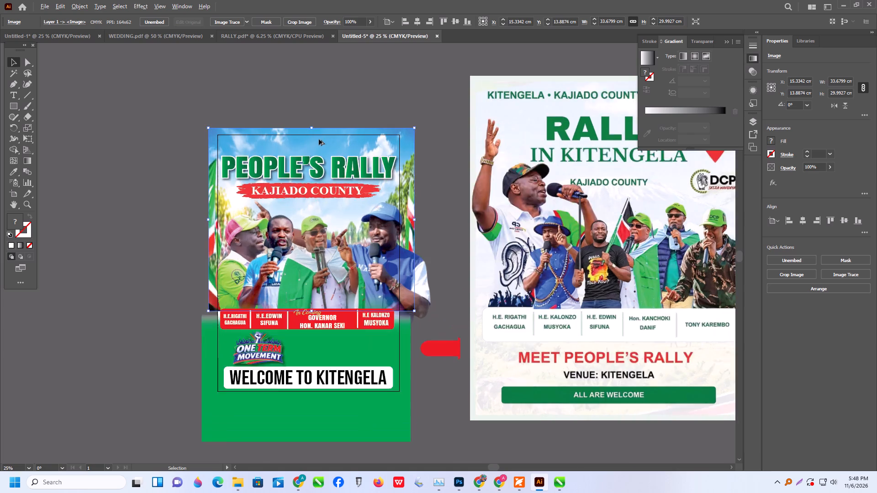
left_click(307, 152)
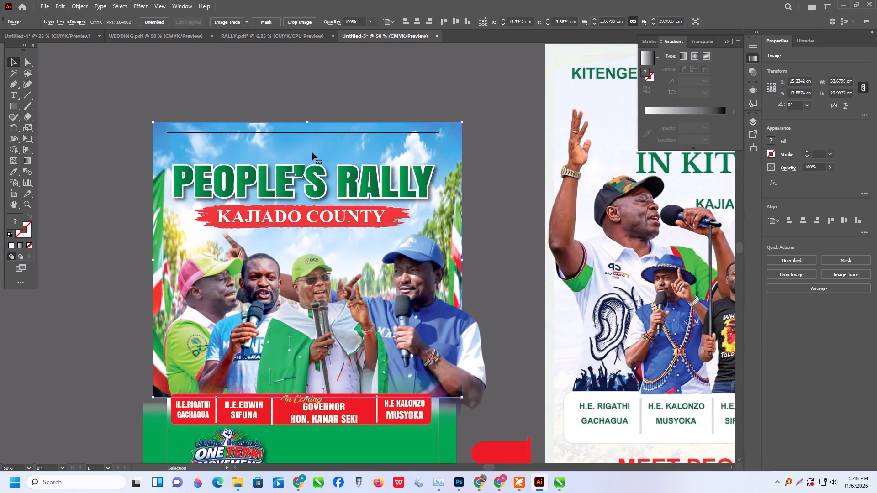
left_click_drag(308, 121, 327, 85)
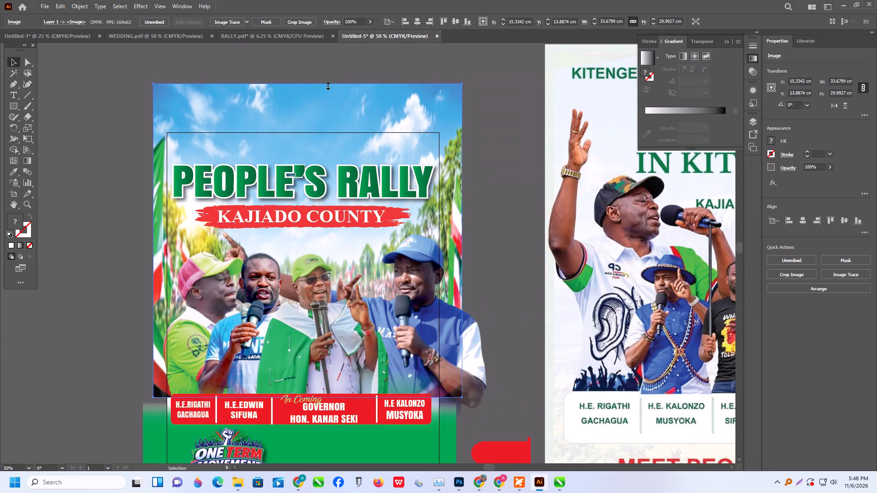
left_click_drag(327, 85, 325, 104)
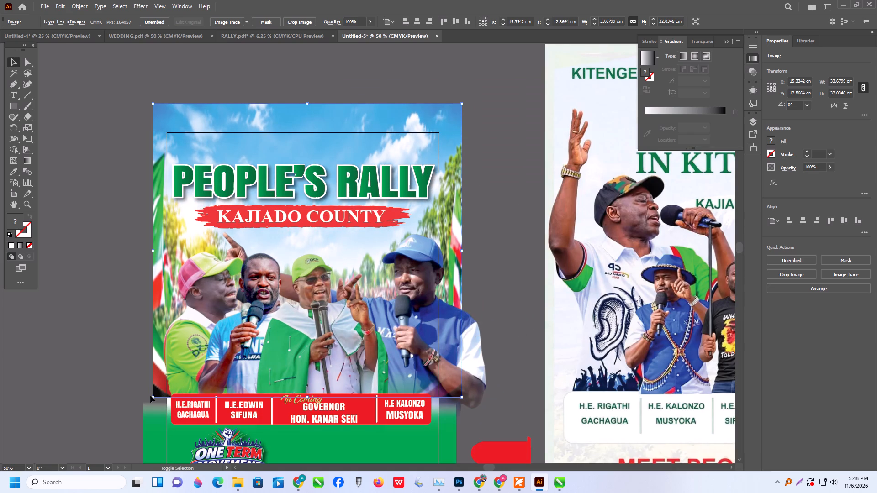
Scale the background image down to about 30.3 by 28.8 cm so it just overlaps both sides of the artboard.
left_click_drag(152, 397, 164, 399, "shift")
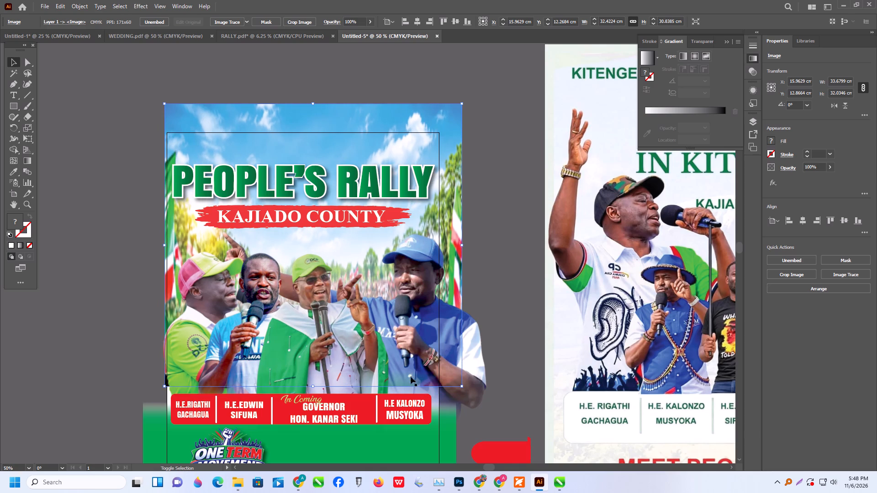
left_click_drag(462, 386, 455, 383, "shift")
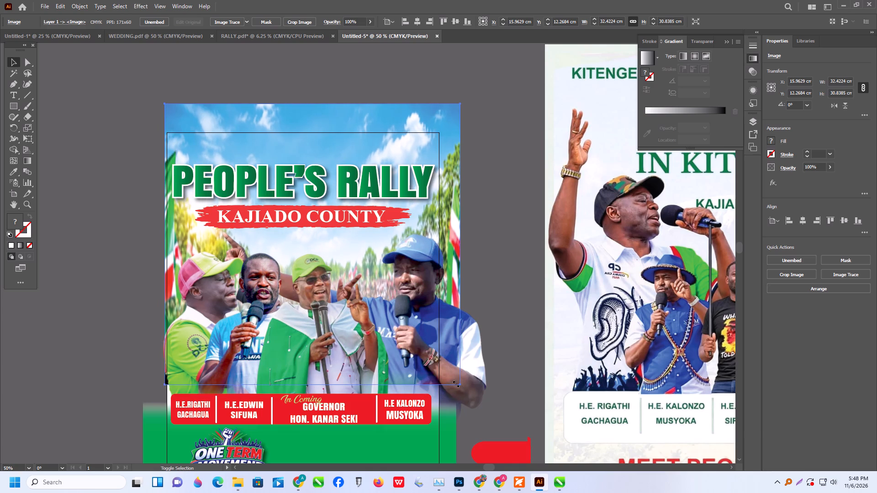
left_click_drag(455, 383, 438, 372, "shift")
left_click_drag(436, 366, 443, 372, "shift")
left_click_drag(357, 112, 356, 121)
Shrink the PEOPLE'S RALLY title to about 26.4 cm wide and move it slightly up.
left_click(322, 179)
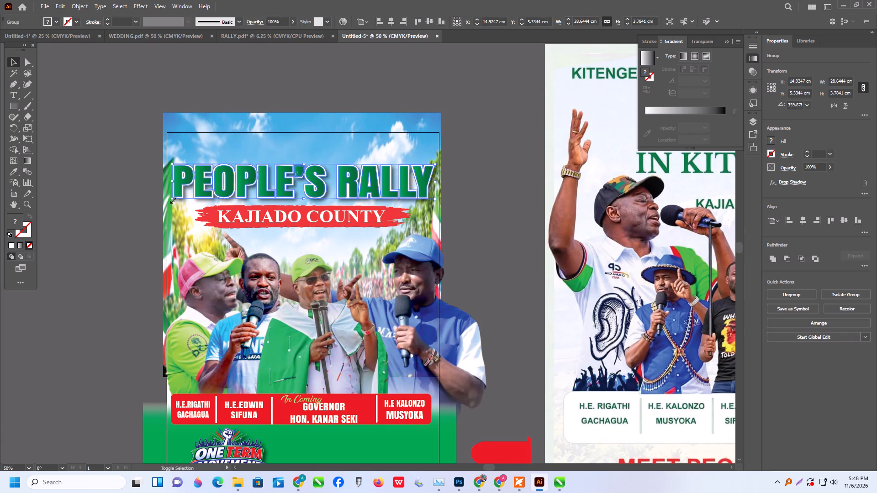
left_click_drag(172, 199, 181, 203, "shift")
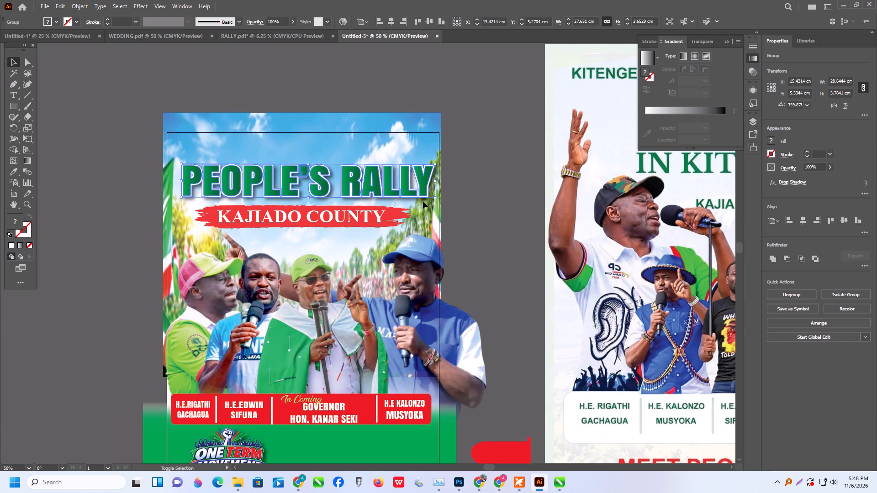
left_click(438, 199, "shift")
left_click(485, 195)
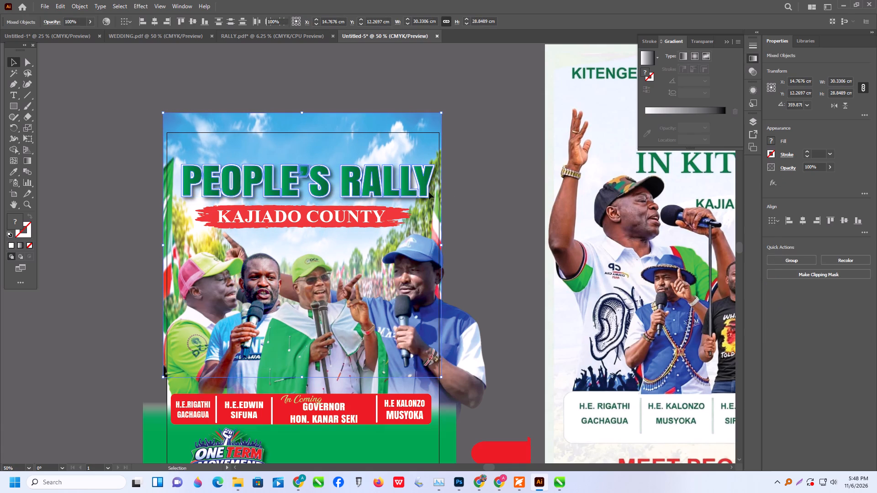
left_click(419, 192)
left_click_drag(436, 198, 423, 199, "shift")
left_click_drag(383, 192, 385, 185)
Move the KAJIADO COUNTY text and its red brush banner up, closer beneath the title.
left_click(351, 217)
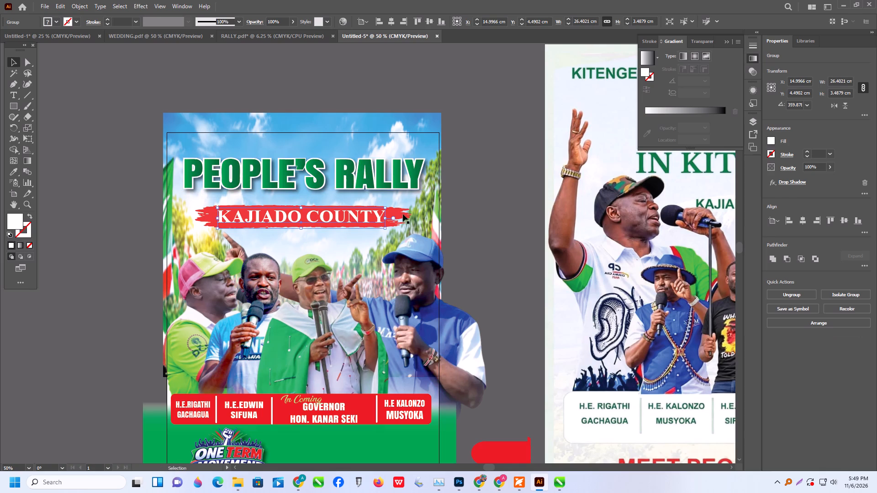
left_click(402, 213, "shift")
left_click_drag(398, 218, 400, 210)
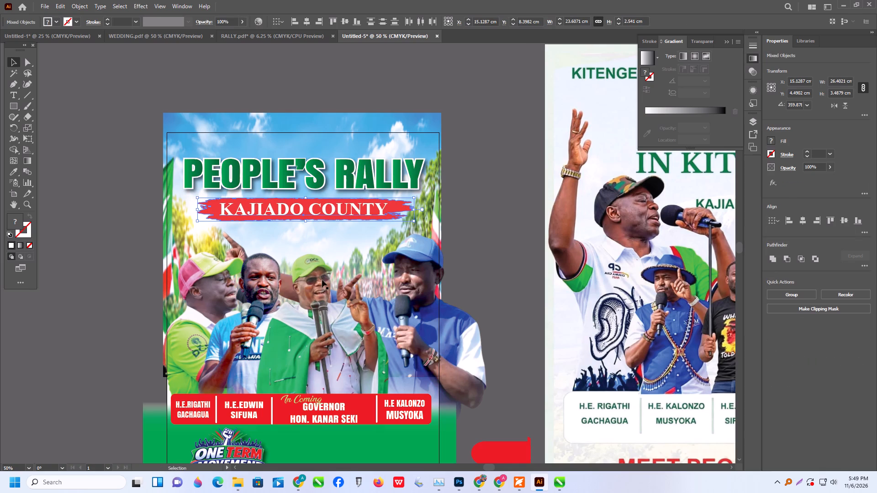
Shift the title, KAJIADO COUNTY text and red banner together to about X 15.35 cm, Y 6.05 cm.
left_click(316, 178, "shift")
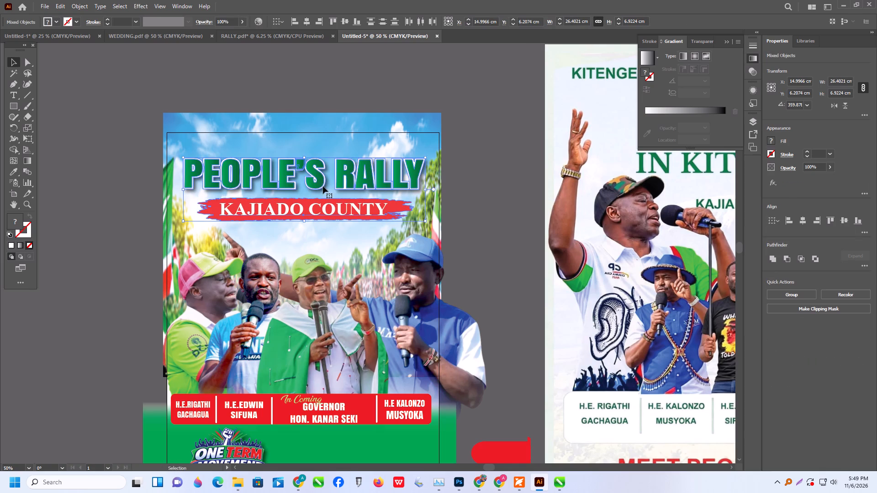
left_click(323, 186)
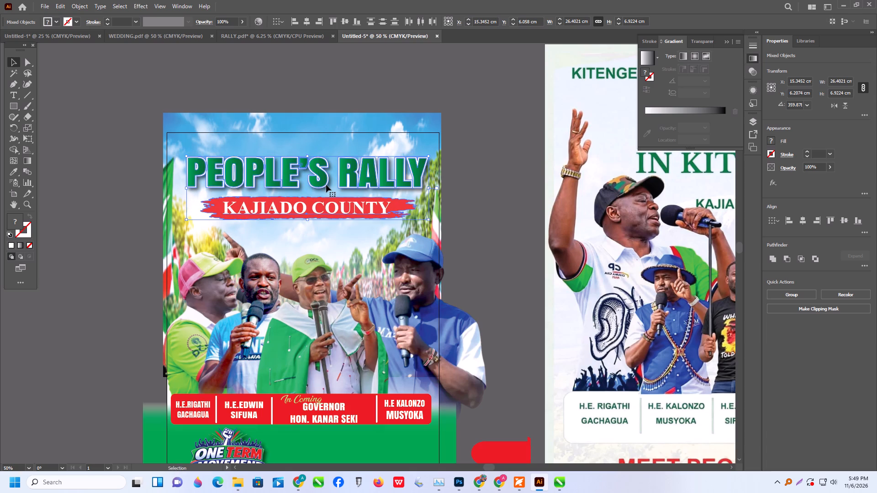
left_click(510, 224)
Move the title, KAJIADO COUNTY text and red banner together up to about Y 5.1 cm.
scroll(481, 222, "down", 6)
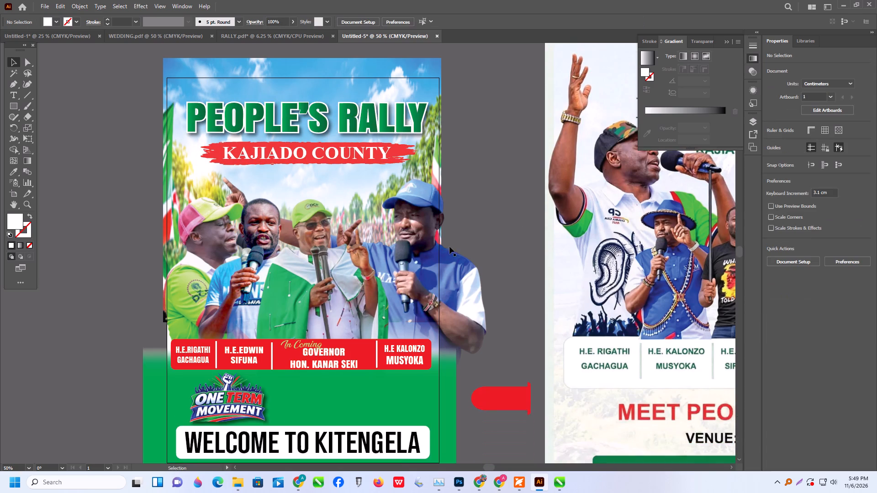
scroll(449, 246, "down", 9)
scroll(335, 301, "up", 1, "alt")
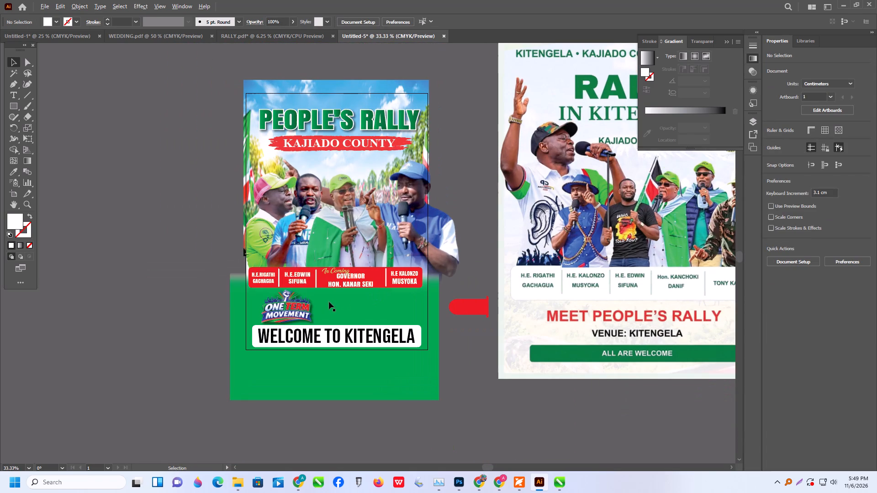
left_click(376, 112)
left_click(354, 146, "shift")
left_click_drag(367, 147, 365, 140)
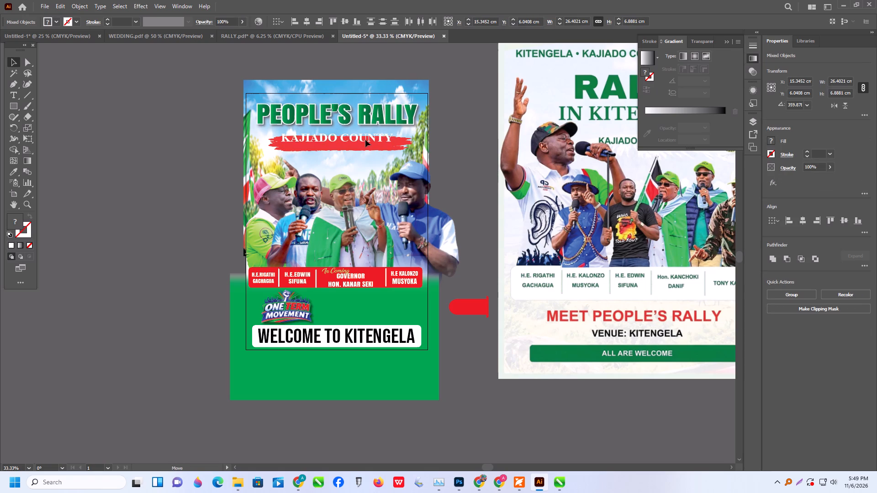
left_click_drag(365, 140, 366, 139)
key("ctrl+z")
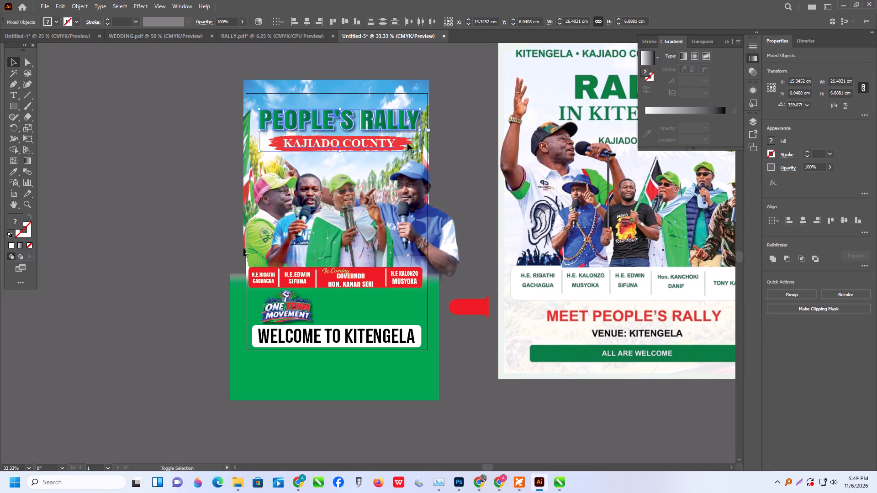
left_click(407, 143, "shift")
left_click_drag(400, 141, 399, 135)
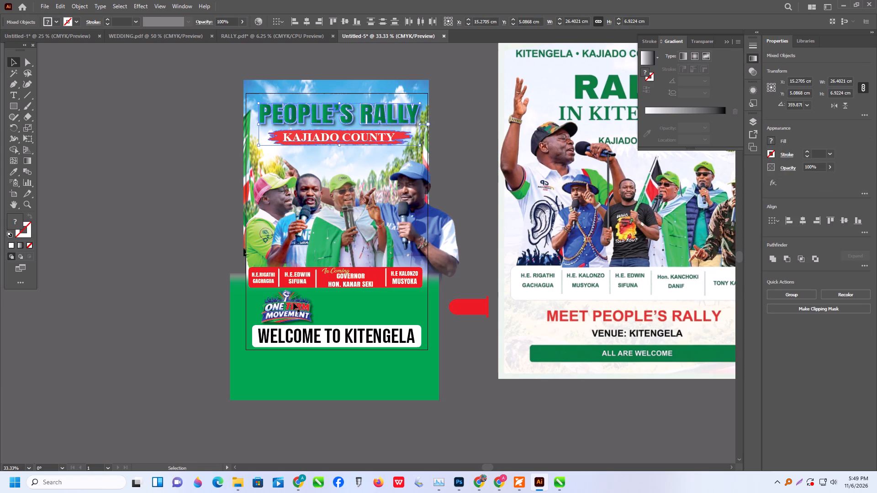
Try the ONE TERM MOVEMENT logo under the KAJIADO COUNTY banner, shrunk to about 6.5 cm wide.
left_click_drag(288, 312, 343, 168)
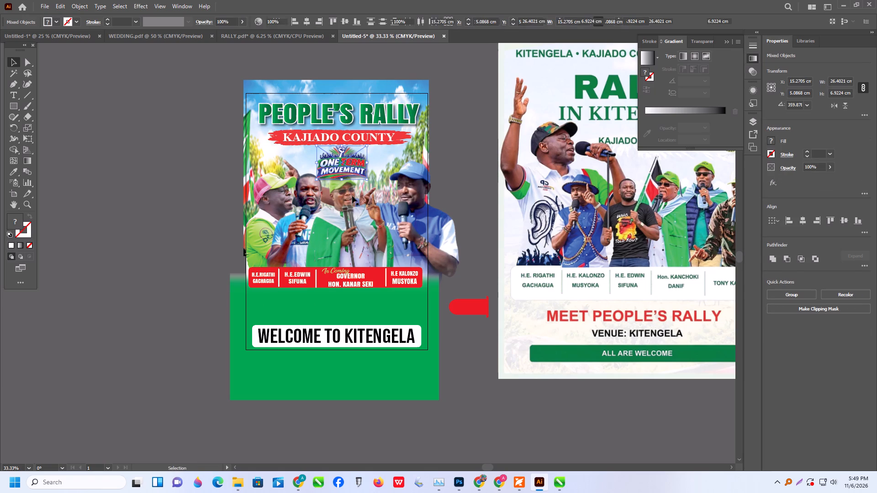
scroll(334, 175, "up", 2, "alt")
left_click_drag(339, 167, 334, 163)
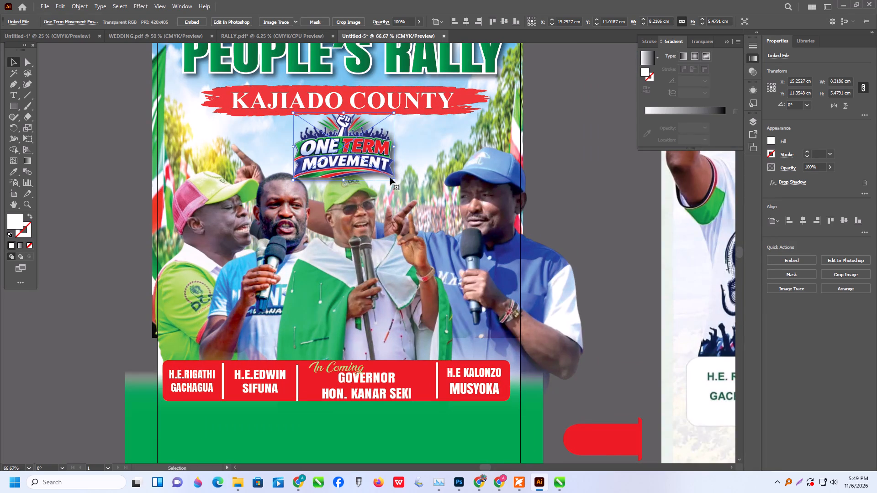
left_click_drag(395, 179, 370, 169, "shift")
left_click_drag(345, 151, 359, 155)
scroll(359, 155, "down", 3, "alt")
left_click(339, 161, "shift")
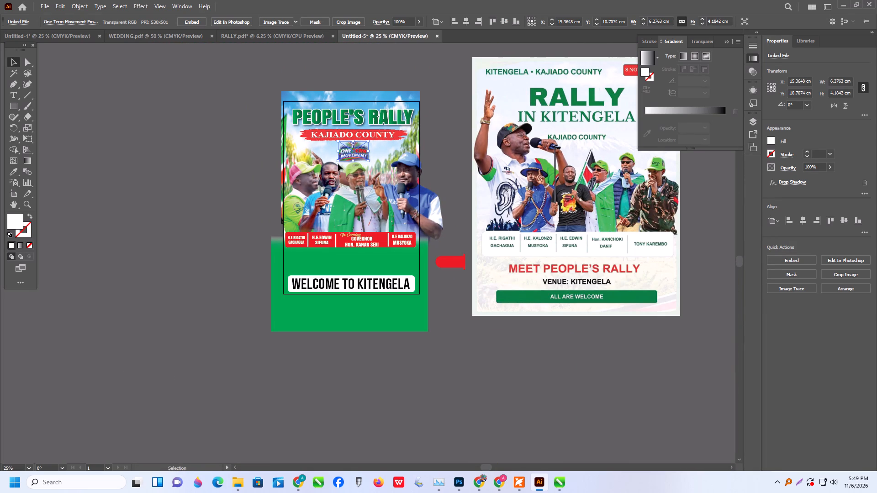
Place the ONE TERM MOVEMENT logo on the green area above WELCOME TO KITENGELA and enlarge it slightly.
left_click_drag(359, 151, 321, 264)
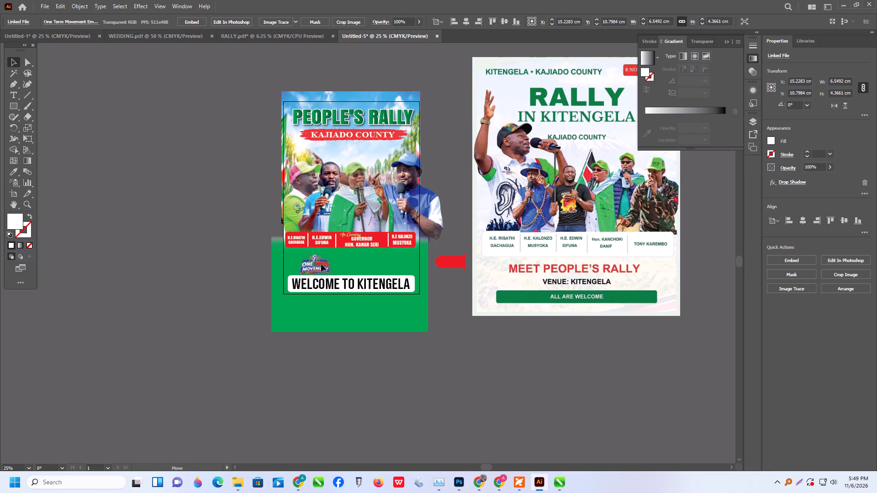
left_click_drag(321, 264, 322, 261)
left_click_drag(332, 270, 337, 275, "shift")
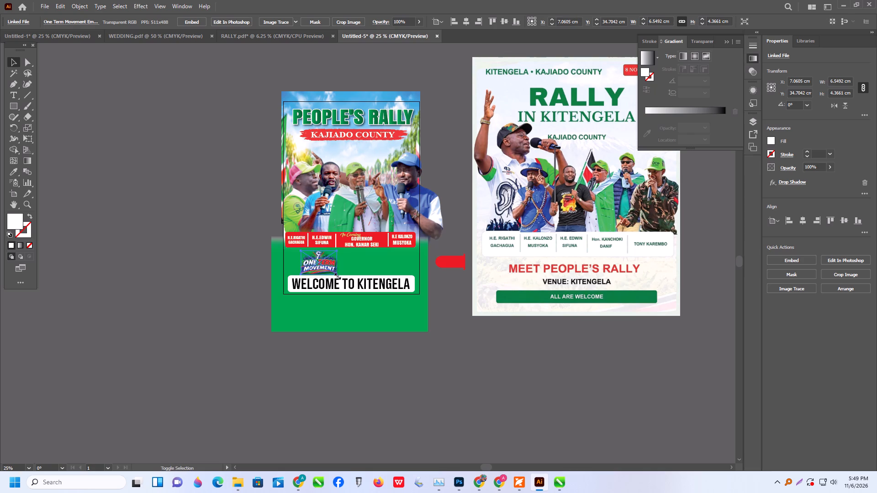
left_click_drag(337, 275, 335, 275, "shift")
left_click(322, 266)
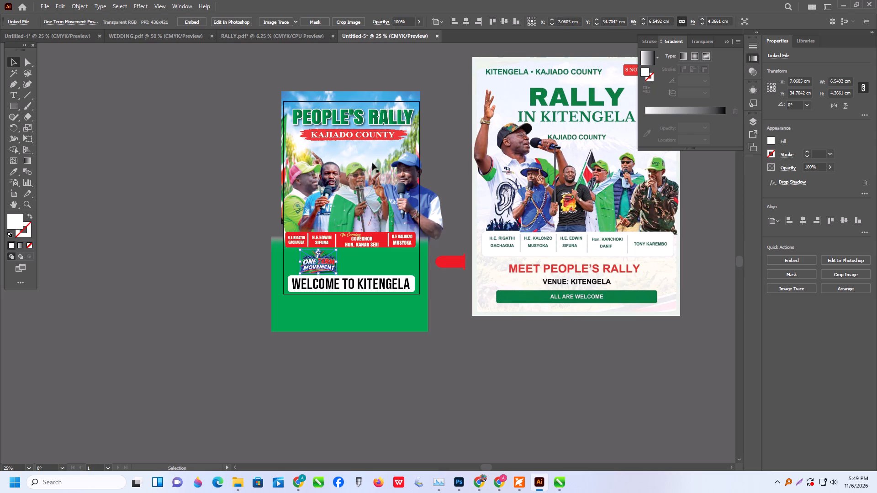
Group the KAJIADO COUNTY text with its red brush banner and move the group down to about Y 8.67 cm.
left_click(370, 137)
scroll(304, 128, "up", 2, "alt")
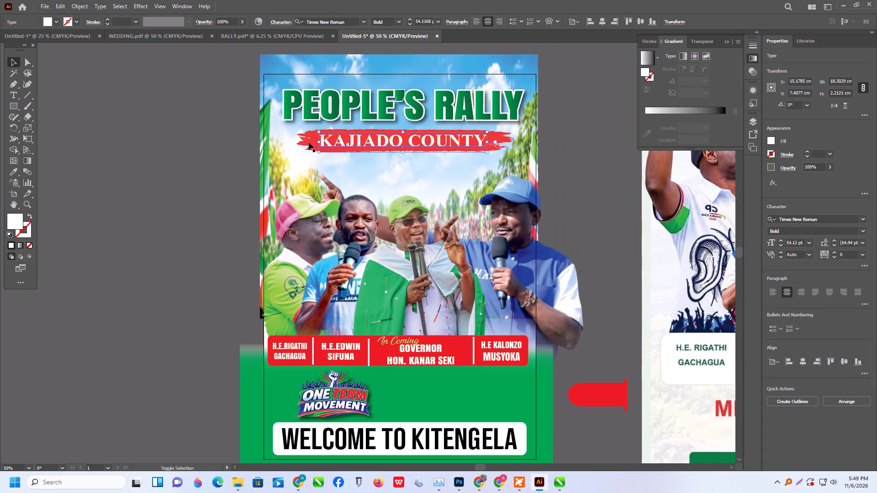
left_click(309, 142, "shift")
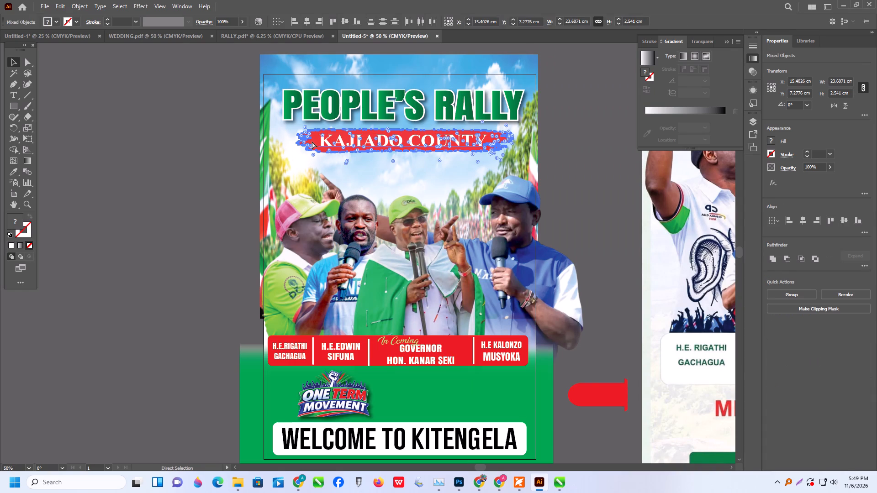
key("ctrl+g")
left_click_drag(418, 142, 411, 156)
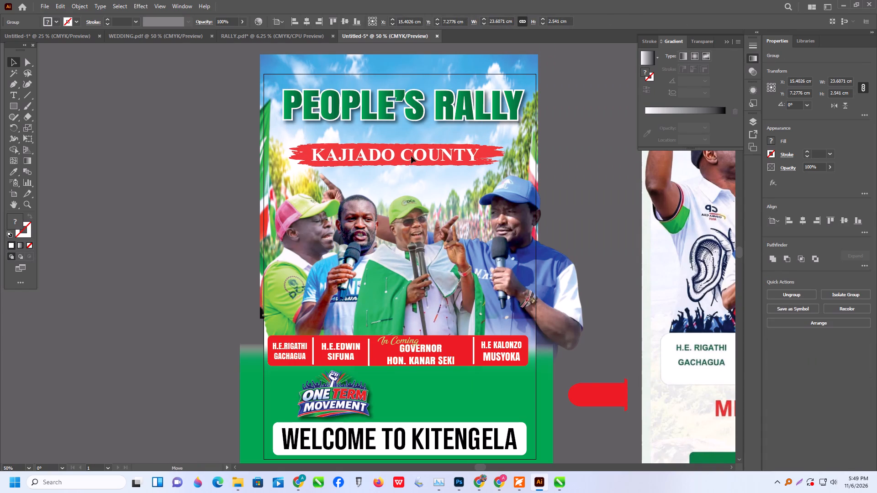
left_click_drag(411, 156, 417, 155)
Move the PEOPLE'S RALLY title down close to the KAJIADO COUNTY banner and centre it horizontally on the banner as key object.
left_click_drag(420, 116, 420, 126)
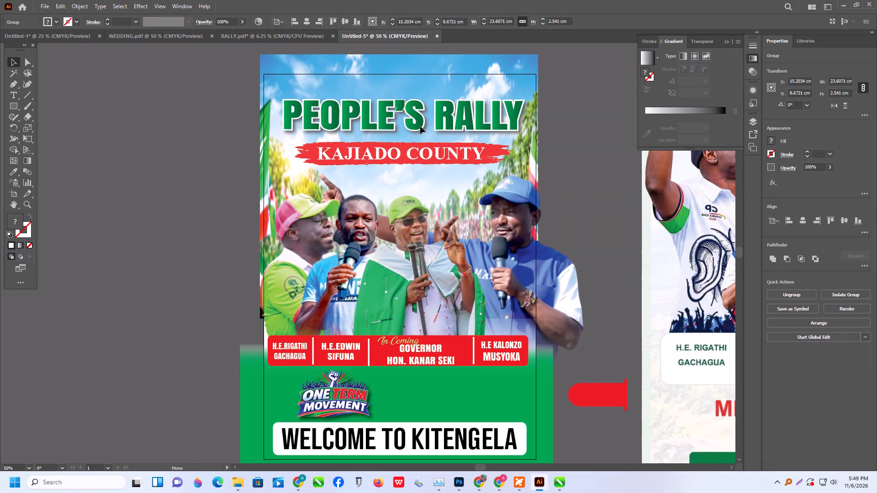
left_click_drag(420, 126, 420, 127)
left_click(419, 152, "shift")
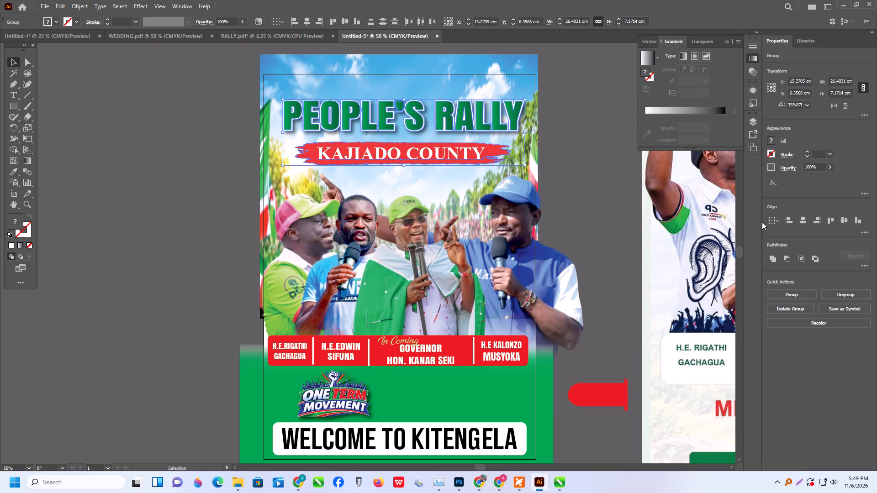
left_click(777, 220)
left_click(798, 239)
left_click(804, 222)
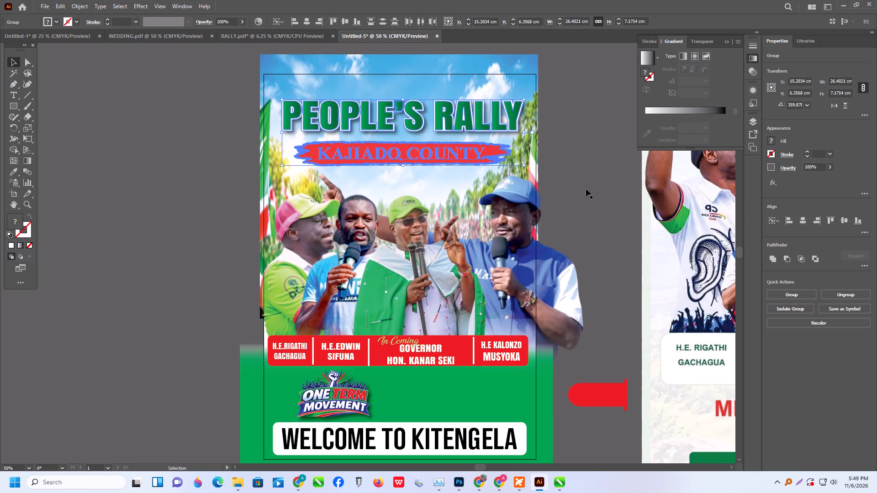
left_click(586, 189)
Delete the leftover red shape lying between the poster and the reference poster.
scroll(584, 187, "down", 2)
left_click(578, 110)
scroll(571, 131, "down", 2)
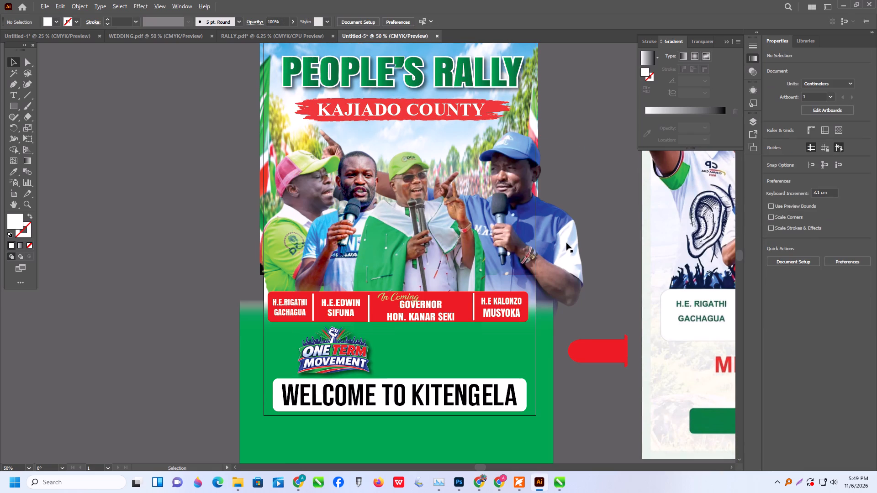
scroll(565, 250, "down", 1, "alt")
left_click(588, 323)
key("Delete")
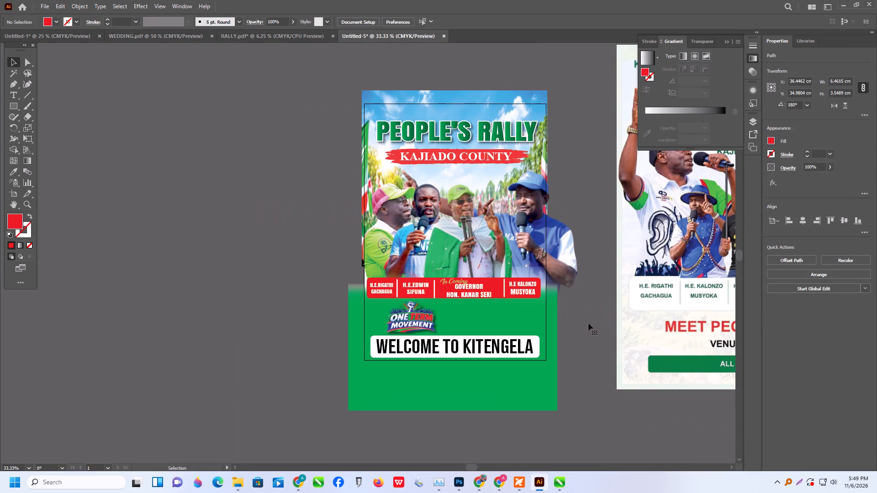
Draw a red rectangle about 13.97 by 3.96 cm on the green area beside the ONE TERM MOVEMENT logo.
scroll(512, 287, "down", 2, "alt")
scroll(539, 290, "up", 2, "alt")
scroll(308, 296, "down", 1, "alt")
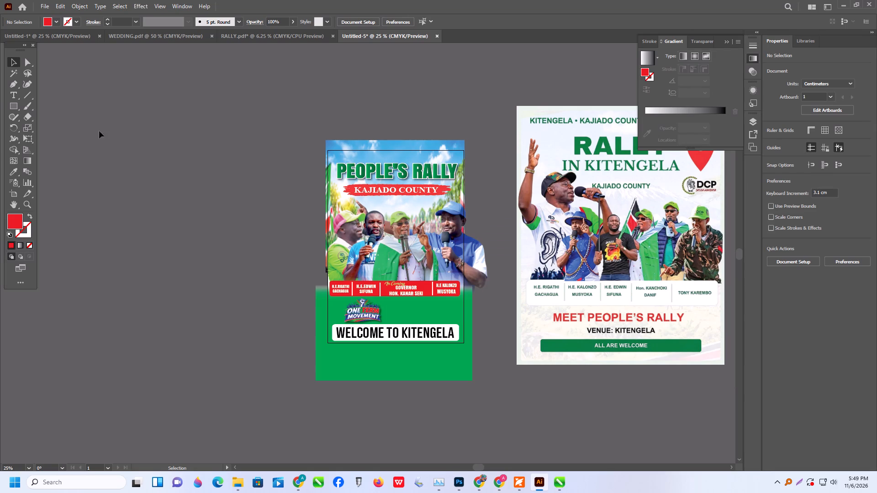
left_click(12, 105)
scroll(461, 336, "up", 1, "alt")
left_click_drag(364, 294, 443, 314)
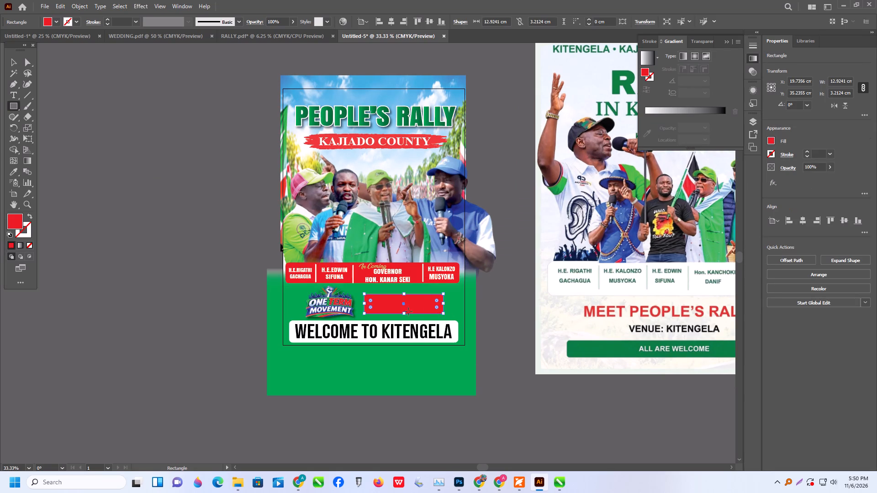
left_click(404, 314)
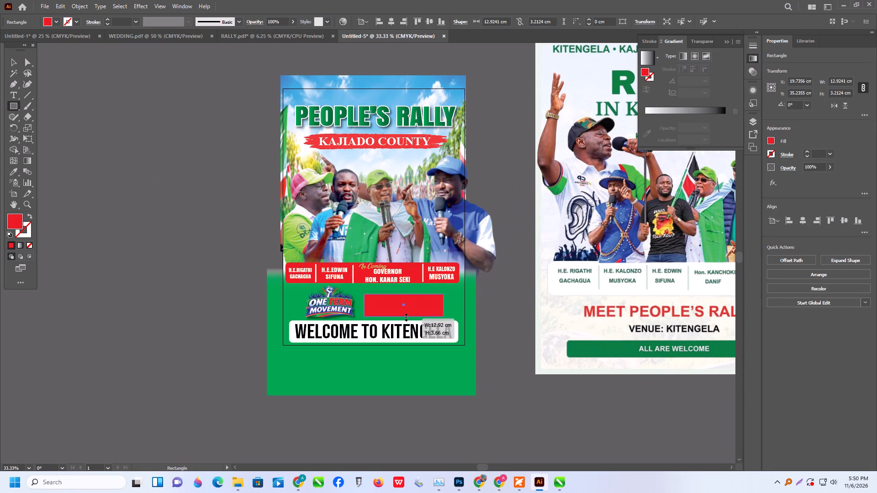
left_click_drag(444, 306, 452, 309)
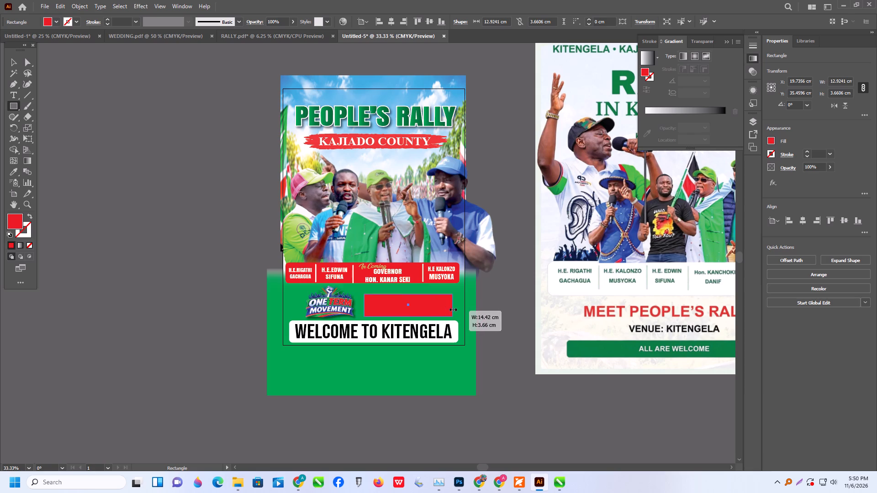
left_click_drag(452, 309, 449, 308)
left_click(407, 294)
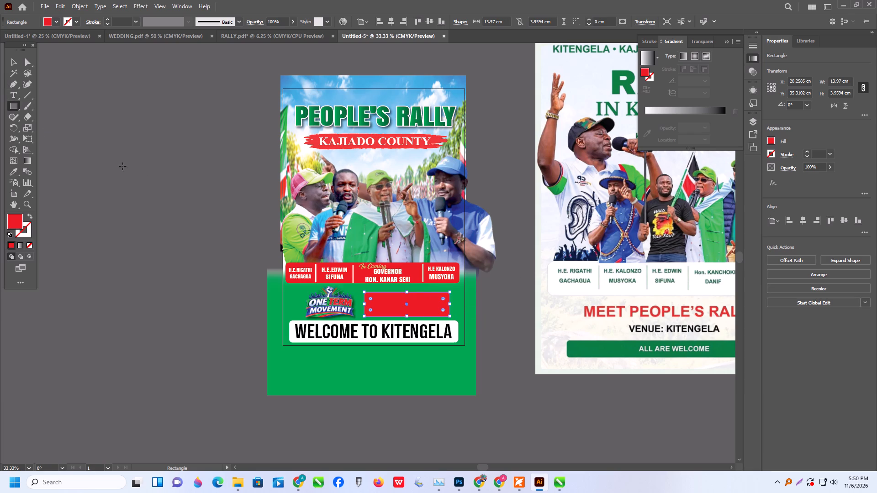
Round all corners of the red rectangle beside the logo to a radius of about 1.23 cm.
left_click_drag(371, 299, 372, 299, "shift")
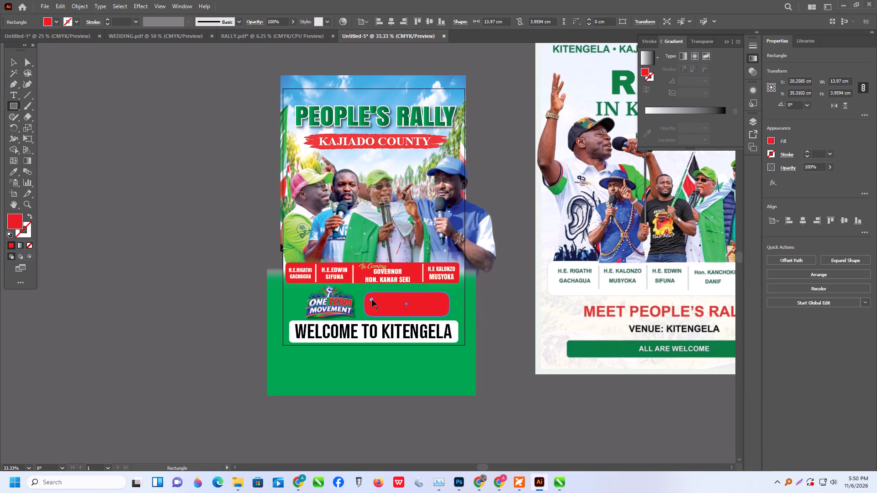
left_click_drag(372, 299, 363, 293, "shift")
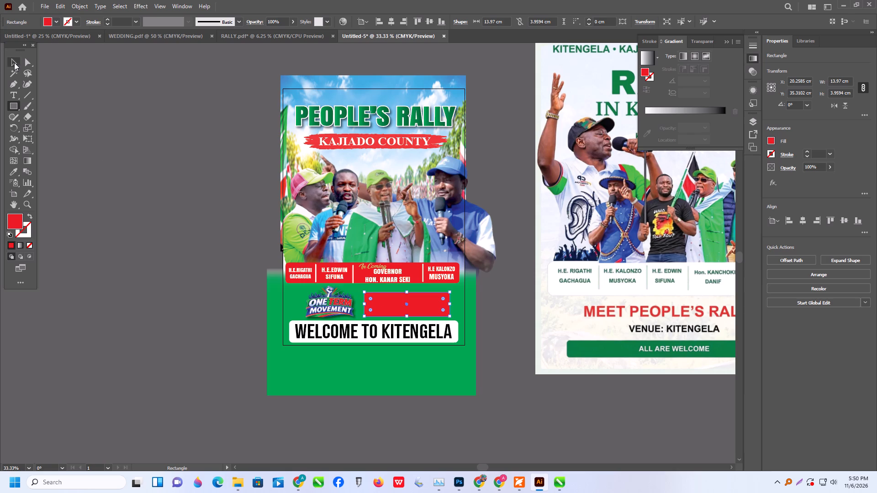
left_click_drag(13, 63, 16, 72)
left_click_drag(72, 168, 74, 173)
left_click_drag(129, 236, 130, 242)
left_click(414, 307)
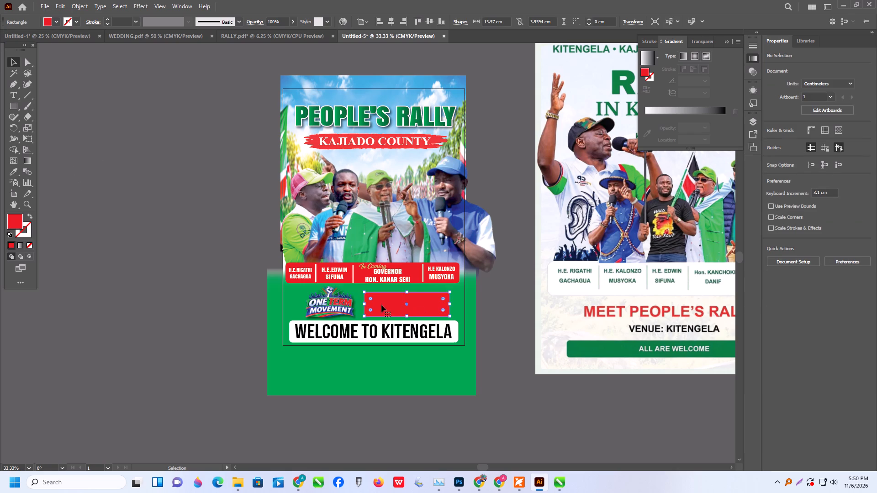
left_click(370, 299, "ctrl")
left_click(213, 291)
left_click(146, 290)
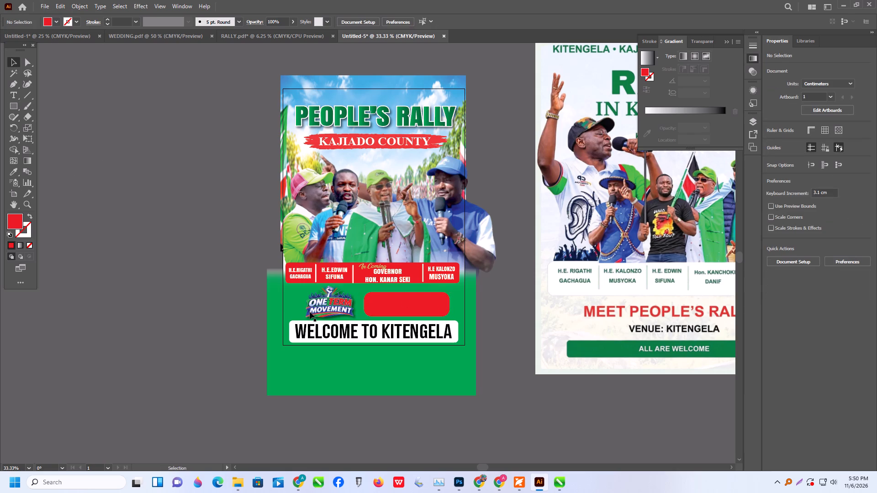
Extend the rounded red rectangle's top edge upward to a height of about 4.18 cm.
left_click(441, 305)
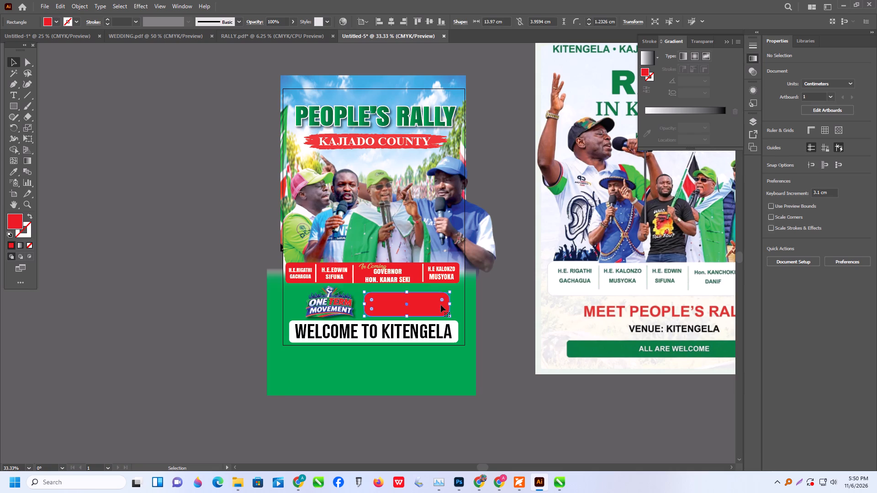
left_click(406, 291)
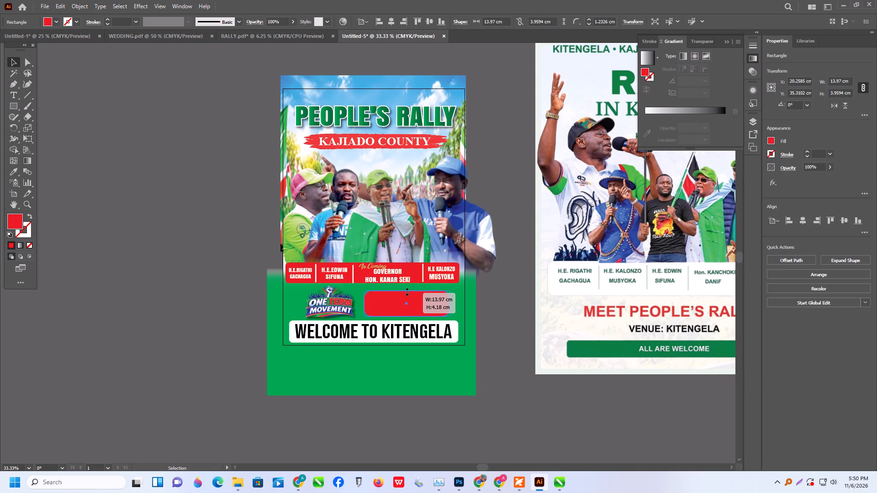
left_click(128, 231)
Add the date text "8th november 2026" on the empty canvas beside the poster.
scroll(155, 256, "down", 1)
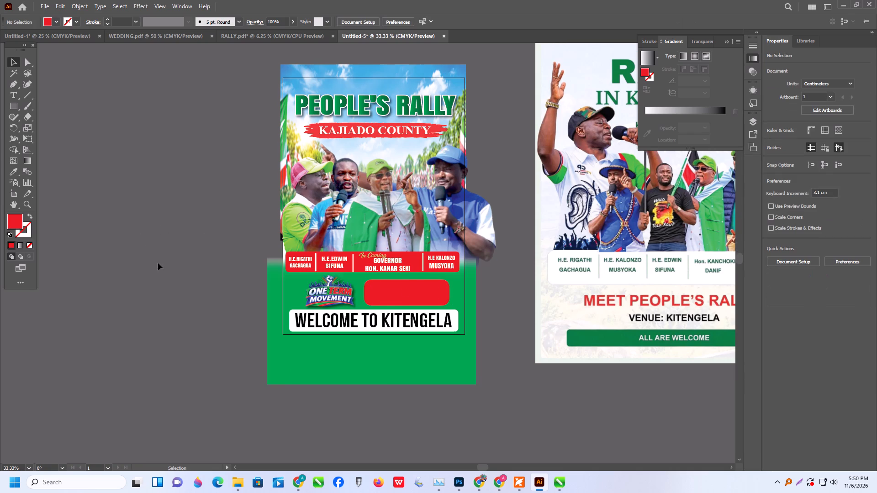
scroll(164, 290, "down", 1, "alt")
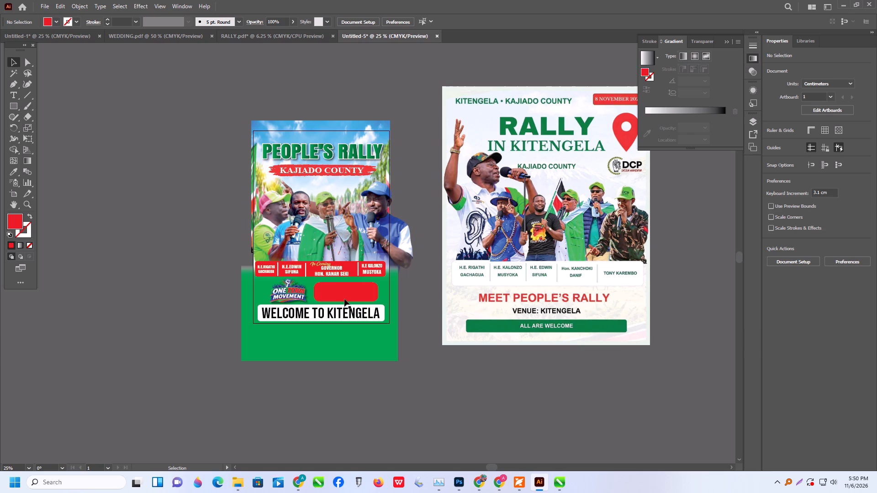
scroll(344, 304, "up", 3)
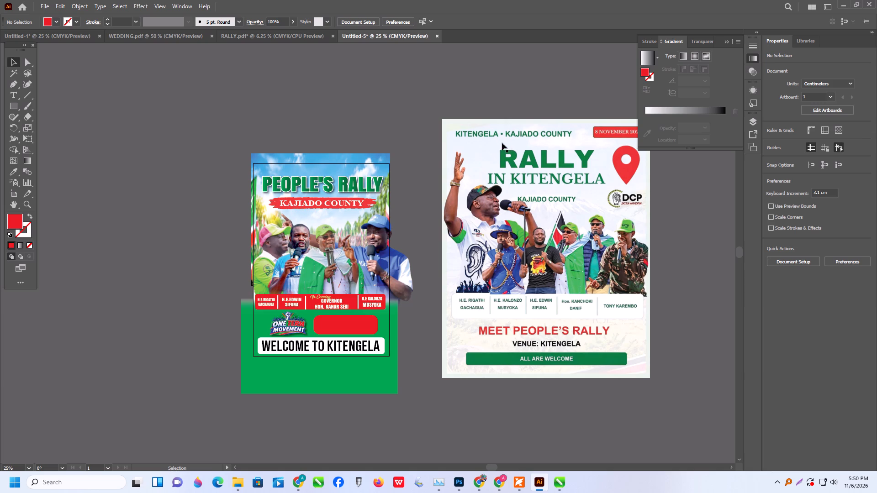
left_click(15, 97)
left_click(116, 170)
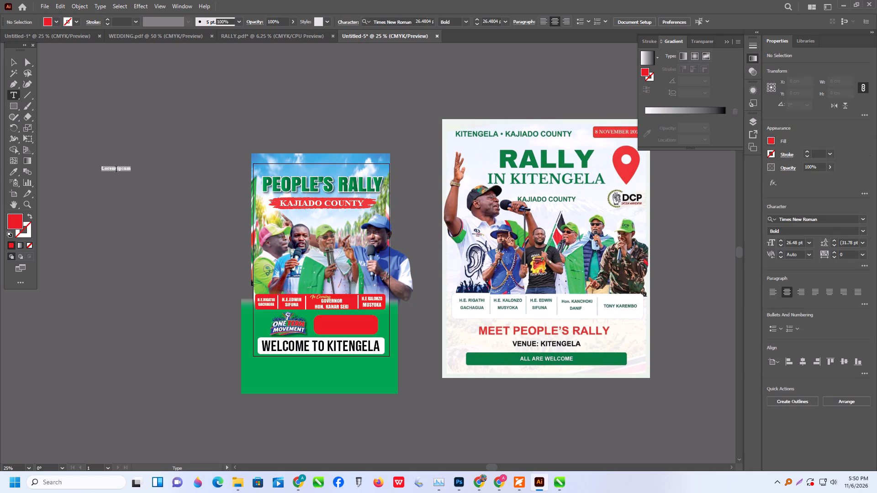
key("8")
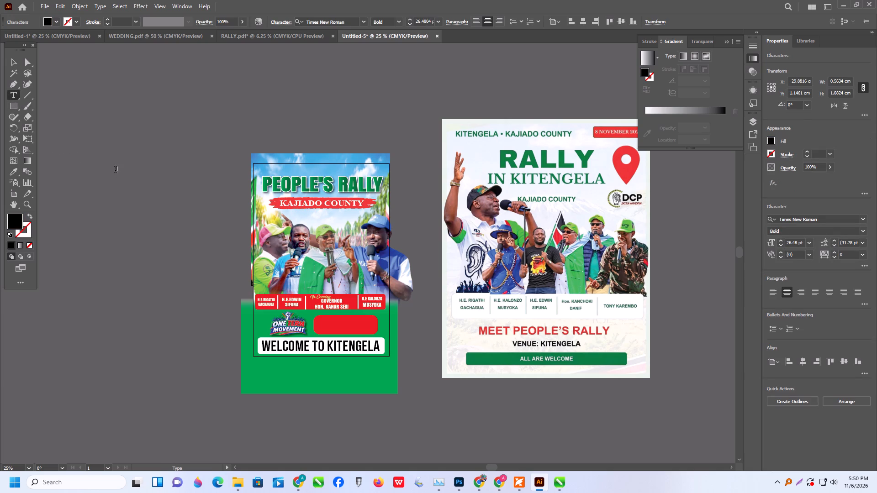
type("th n")
type("ovember")
key("space")
type("2026")
left_click(13, 61)
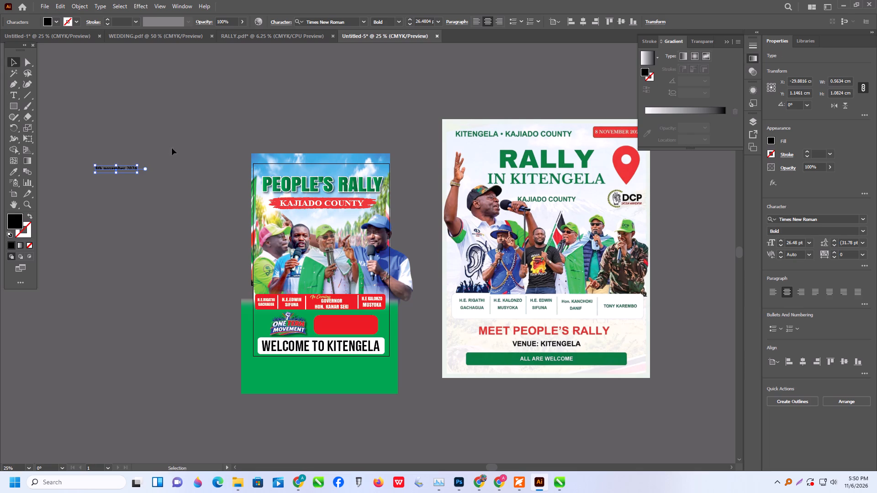
Place the date text on the rounded red rectangle and enlarge it to about 32 pt.
left_click_drag(121, 168, 363, 327)
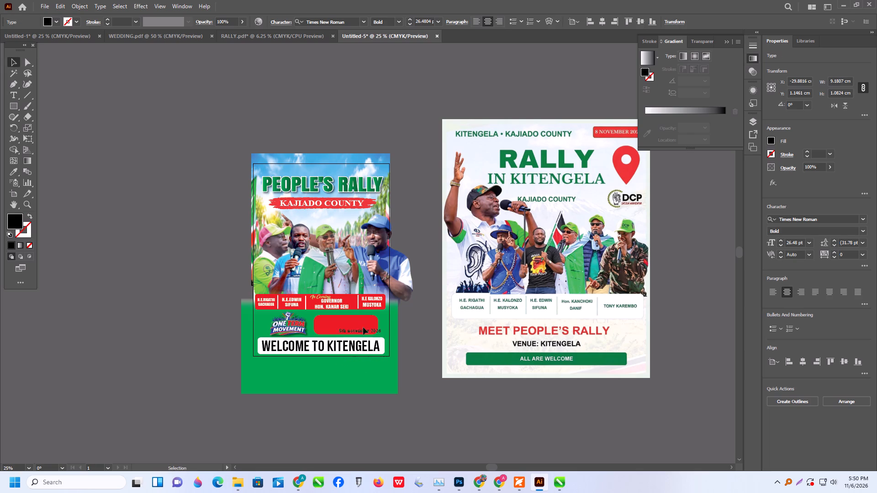
left_click_drag(363, 327, 346, 324)
scroll(348, 324, "up", 3, "alt")
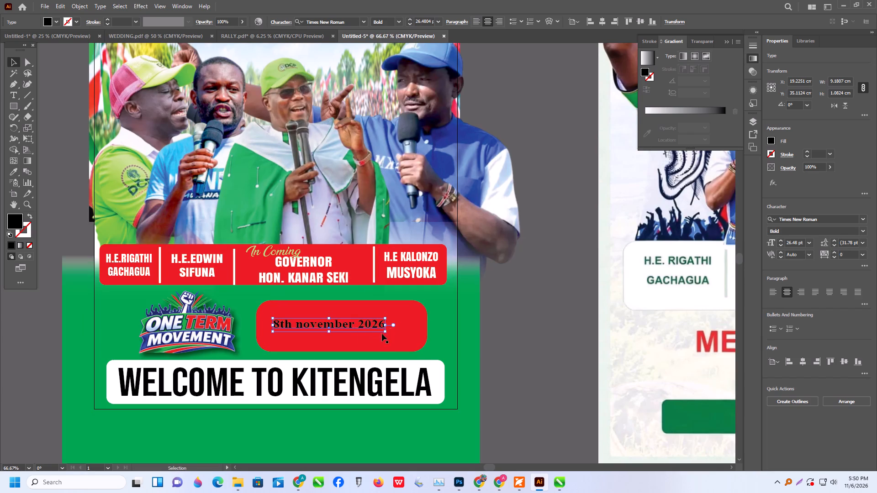
left_click_drag(386, 331, 409, 344, "shift")
left_click(542, 320)
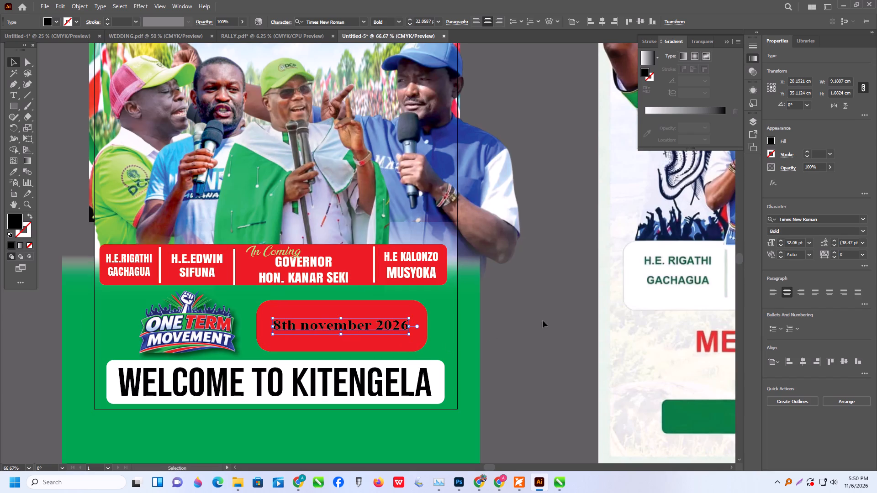
Switch to File Explorer and search Local Disk (D:) for "gedion".
left_click(240, 480)
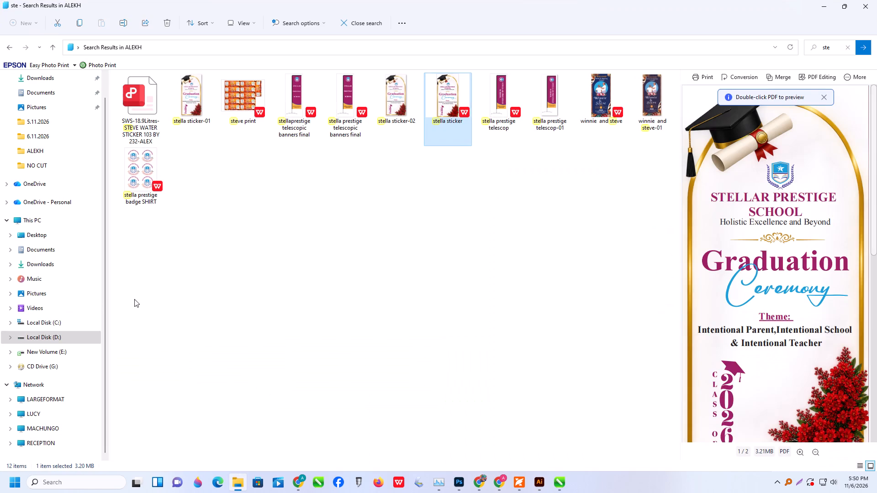
left_click(54, 340)
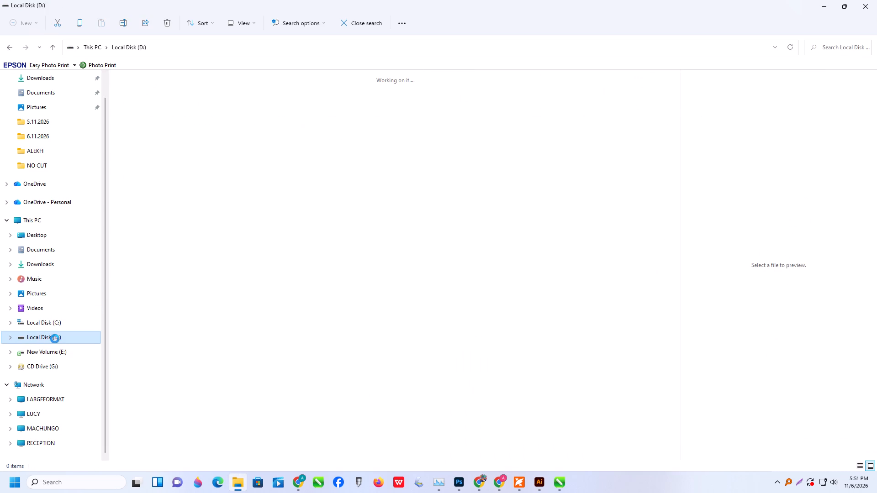
left_click(837, 51)
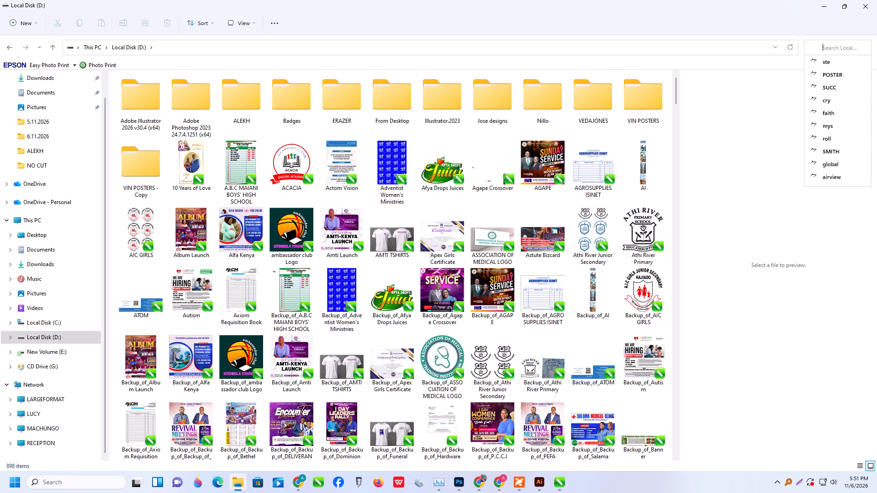
type("gedion")
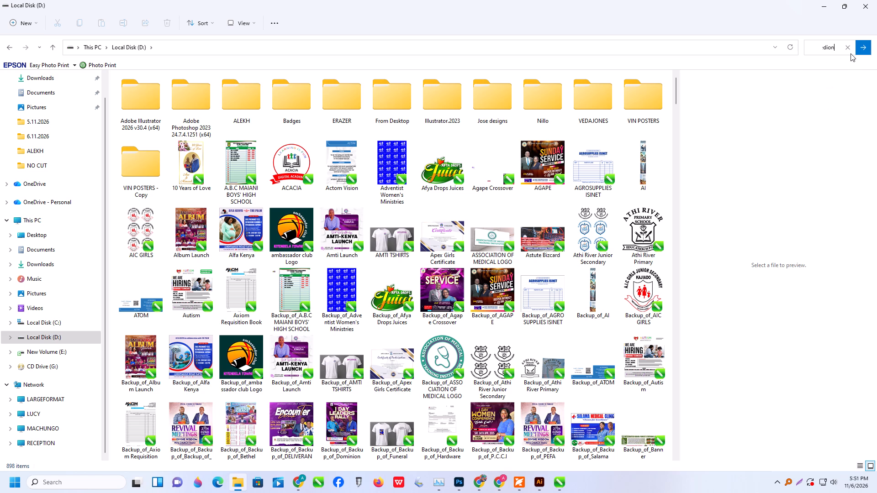
left_click(862, 53)
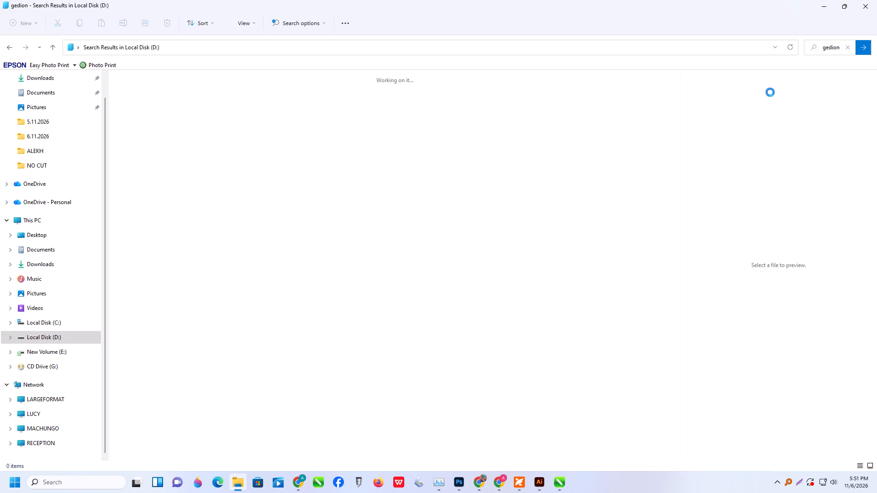
Open New Volume (E:) and start a file search there.
left_click(41, 351)
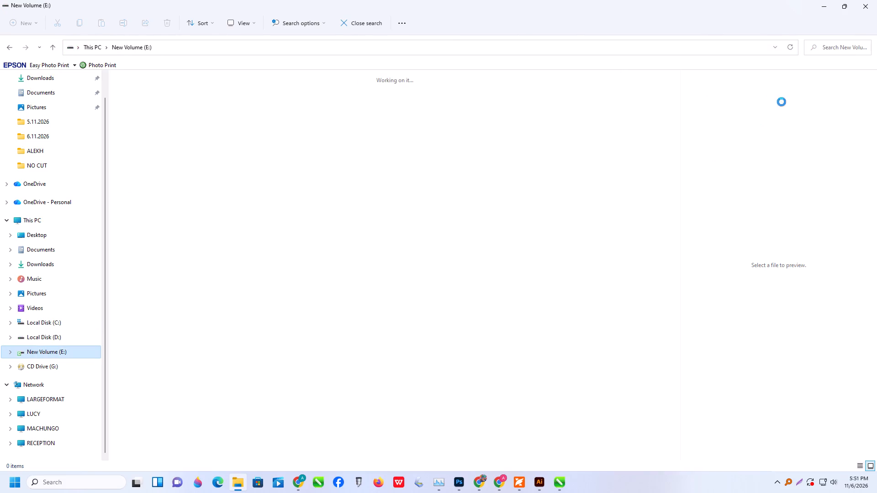
left_click(833, 49)
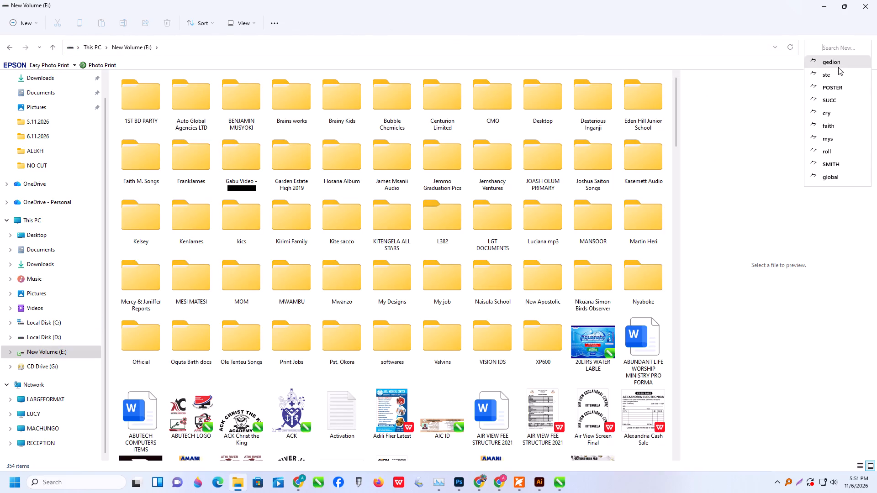
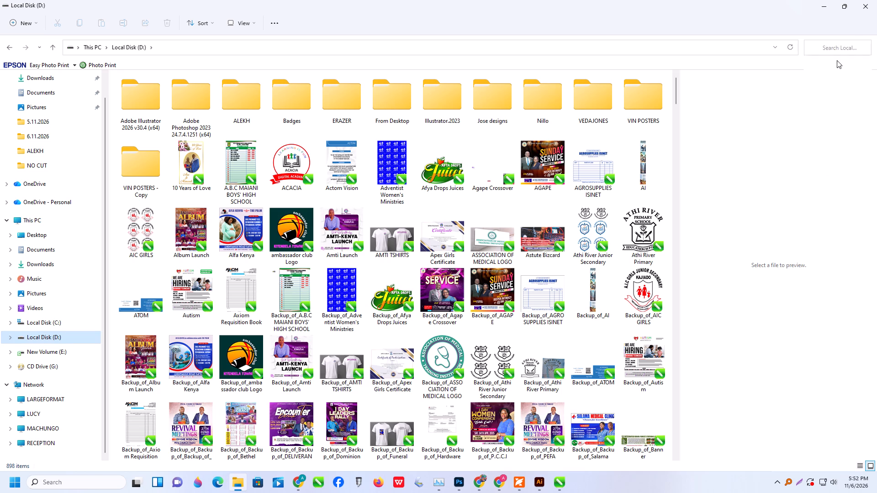
Search Local Disk (D:) for "gedion", then return to the poster in Illustrator.
left_click(863, 46)
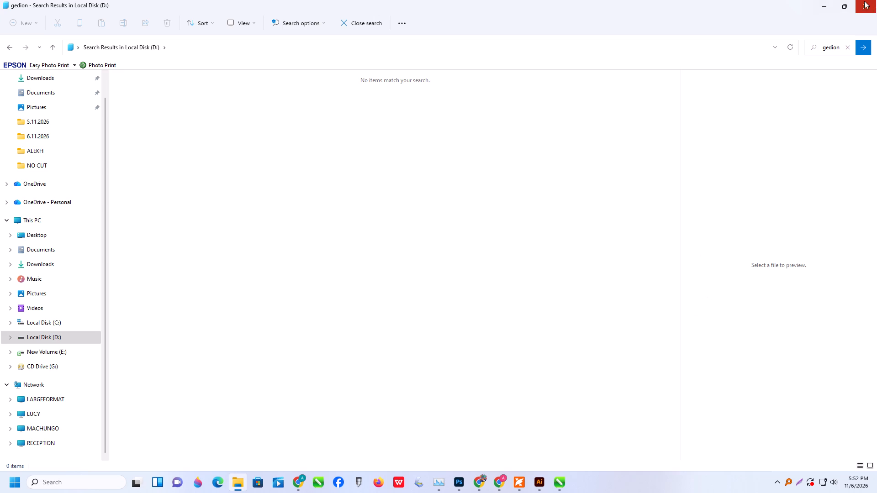
left_click(826, 8)
left_click(537, 274)
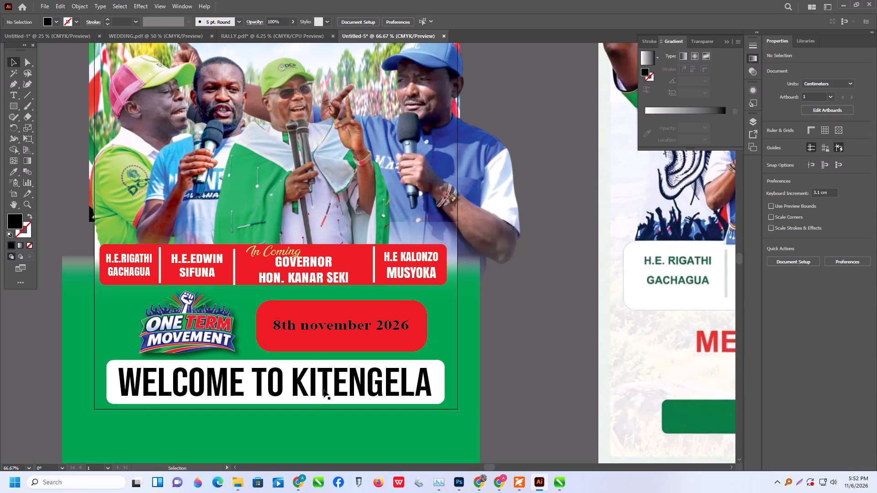
Convert the date text on the red rounded rectangle to uppercase.
left_click(347, 323)
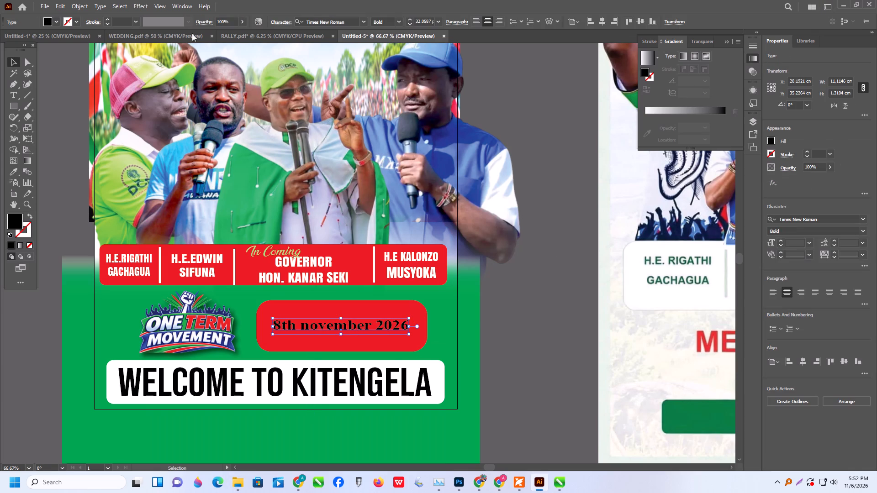
left_click(104, 4)
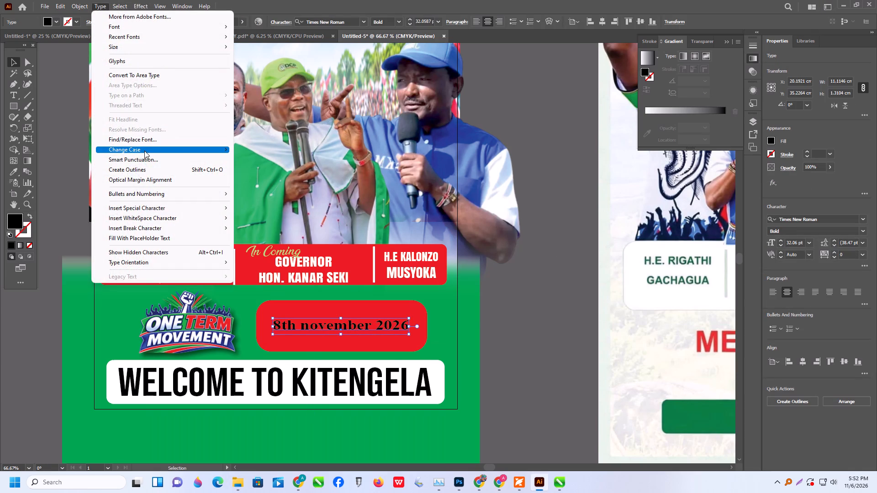
left_click(144, 151)
left_click(259, 151)
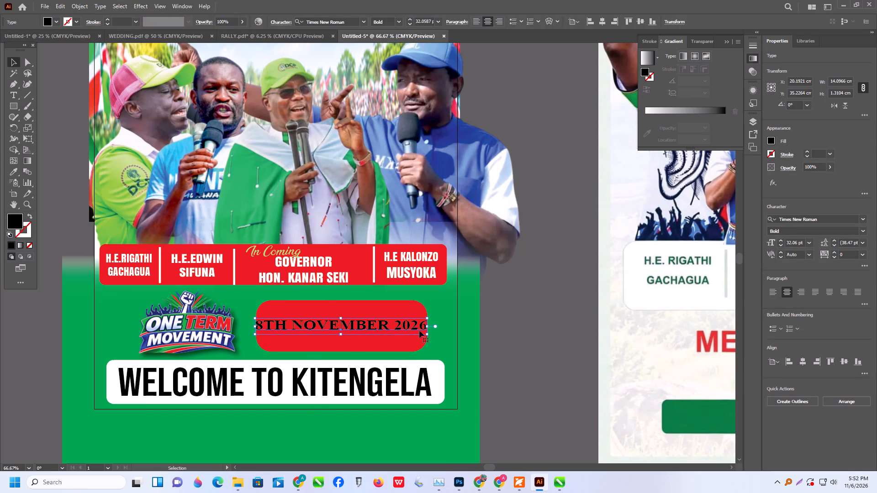
Resize the date text to about 13.1 cm wide and 36 pt, placing it along the upper part of the red rectangle.
left_click_drag(427, 327, 403, 331)
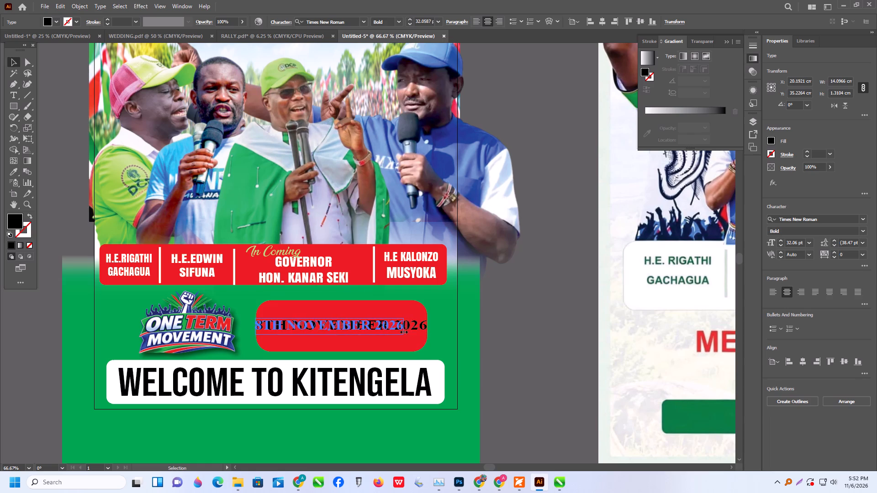
left_click_drag(403, 331, 402, 331)
left_click_drag(356, 327, 369, 317)
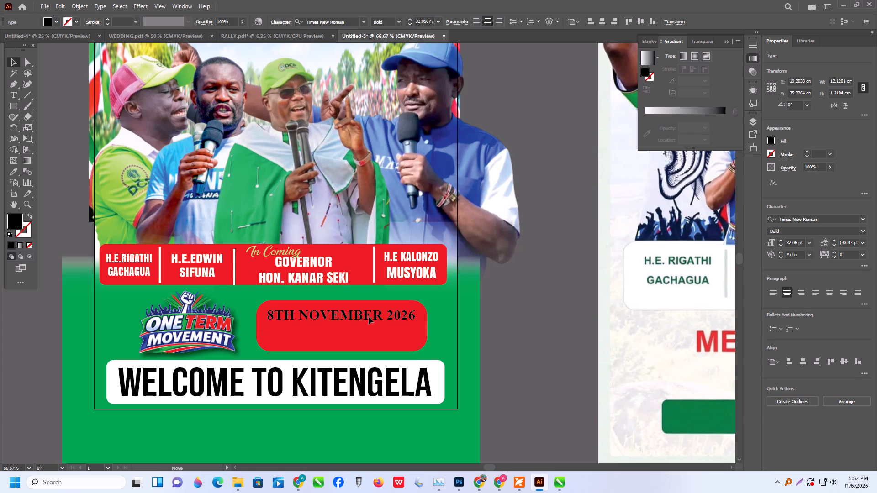
left_click_drag(369, 317, 369, 315)
left_click_drag(342, 321, 341, 326)
scroll(265, 319, "up", 2, "alt")
left_click_drag(270, 312, 258, 312)
left_click_drag(603, 314, 617, 315)
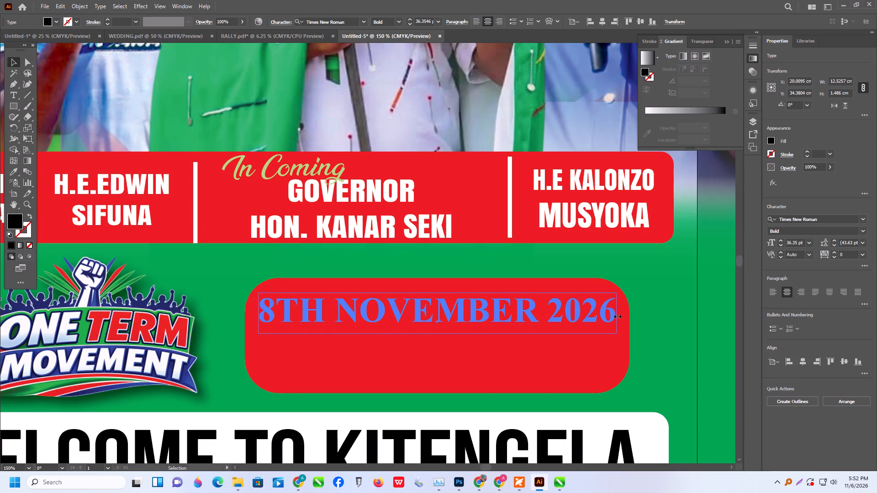
left_click_drag(617, 315, 618, 316)
Fill the date text with white.
left_click(54, 17)
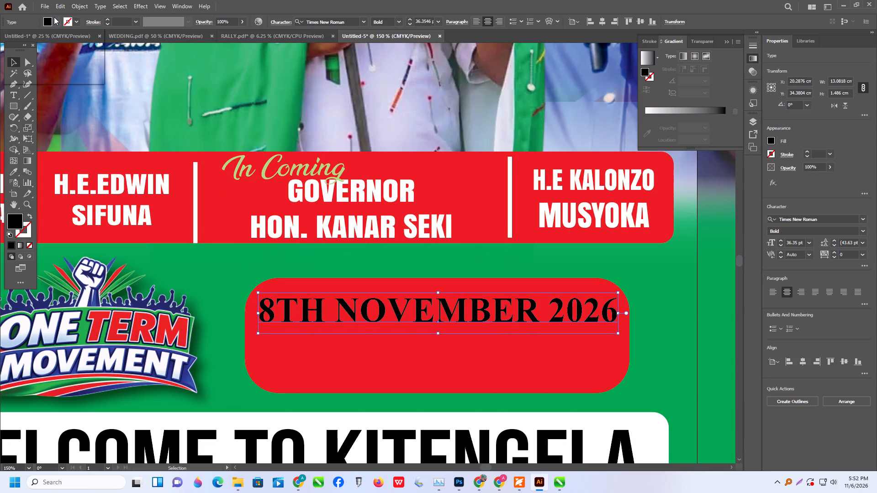
left_click(18, 37)
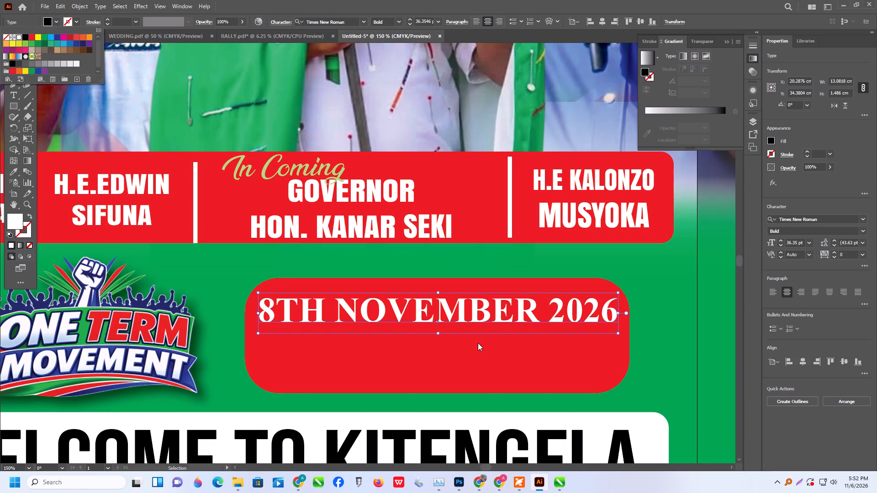
left_click(478, 344)
left_click(463, 353)
scroll(463, 354, "down", 3, "alt")
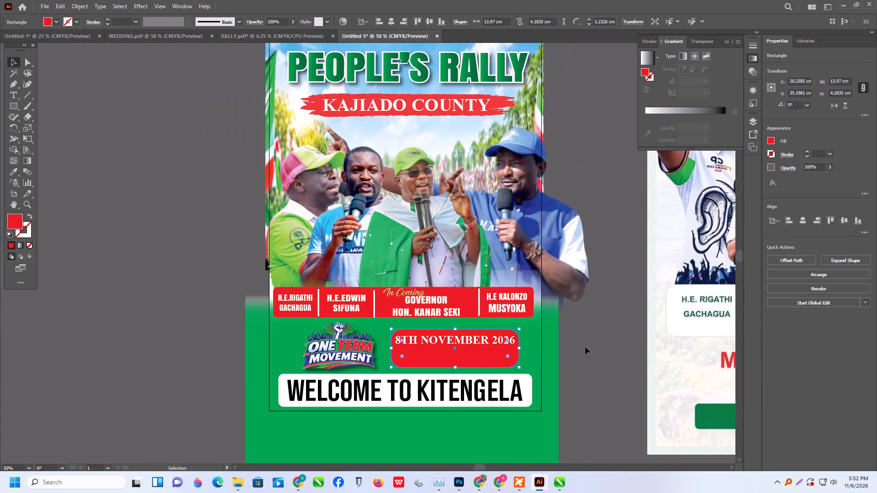
left_click(610, 337)
scroll(608, 346, "up", 1)
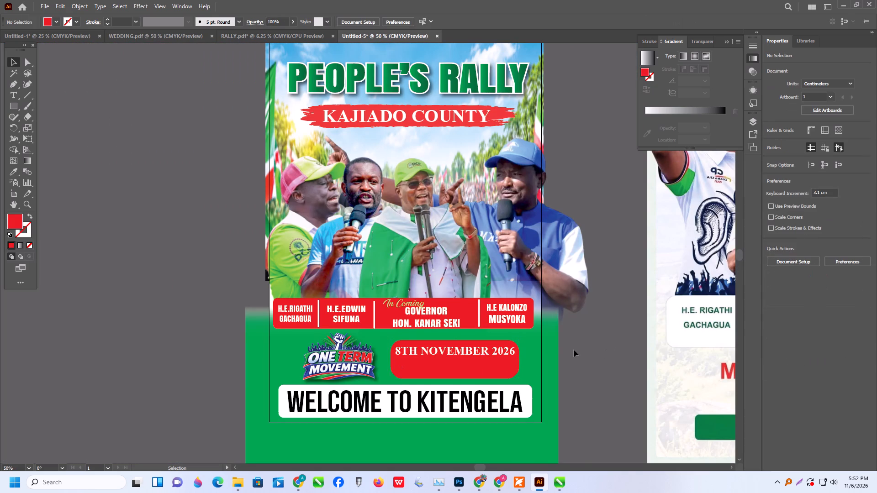
scroll(477, 334, "up", 2)
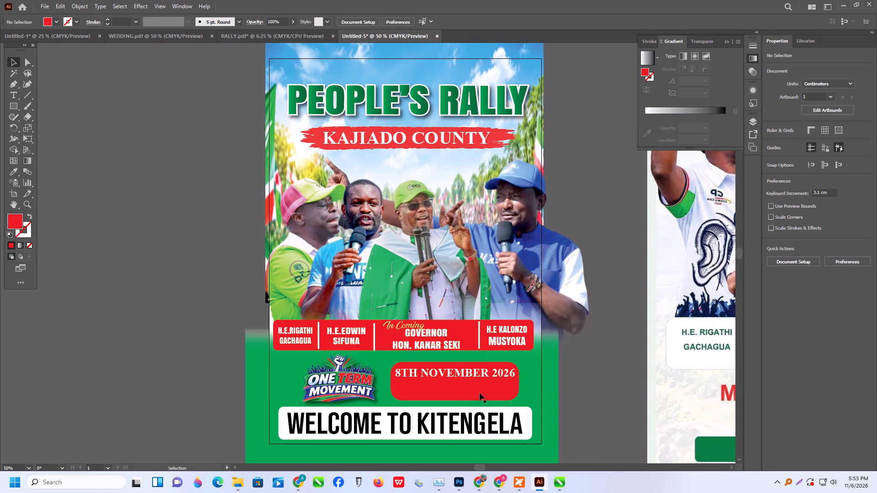
Reduce the red date rectangle's height to about 2.4 cm and its corner radius to about 0.39 cm.
left_click(466, 395)
left_click(402, 372)
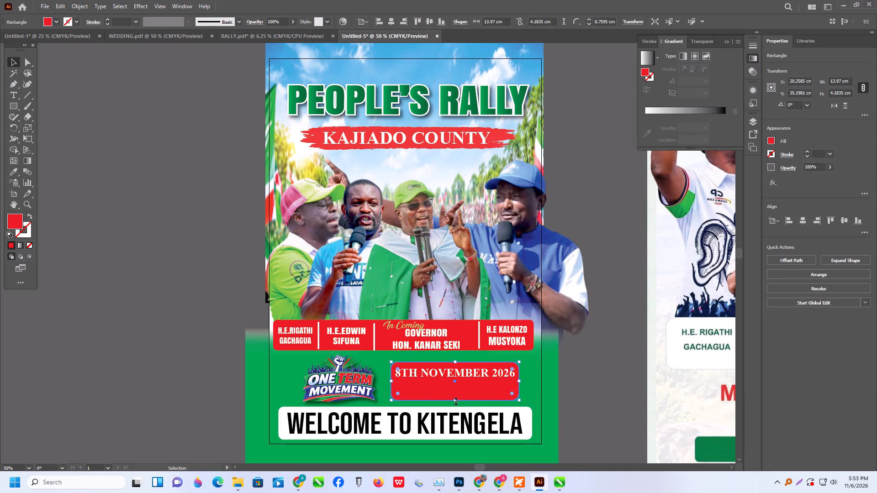
left_click_drag(455, 400, 456, 384)
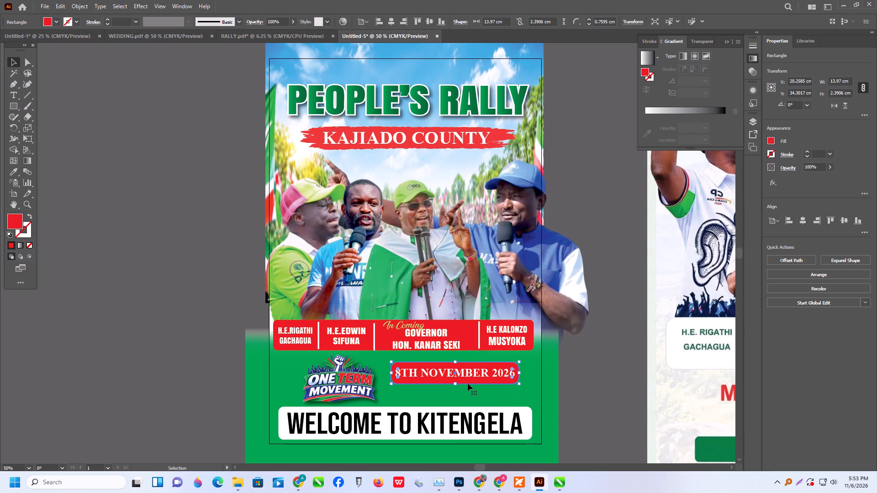
left_click(595, 373)
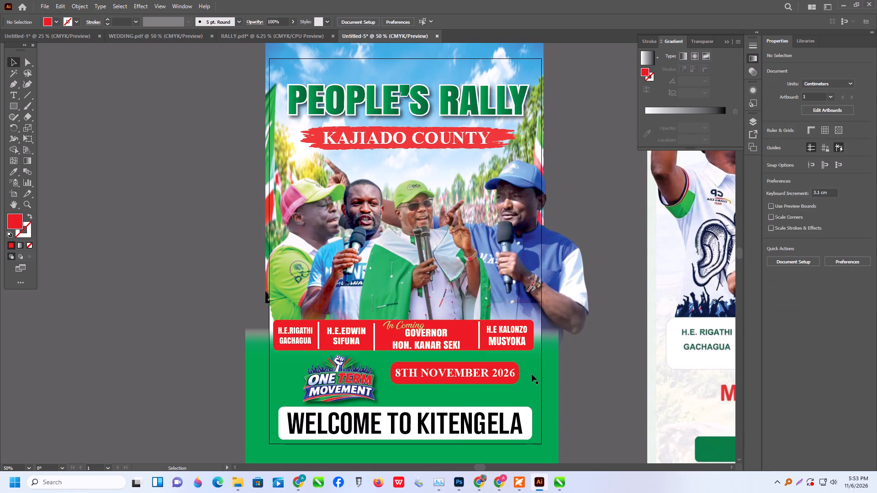
left_click(400, 366)
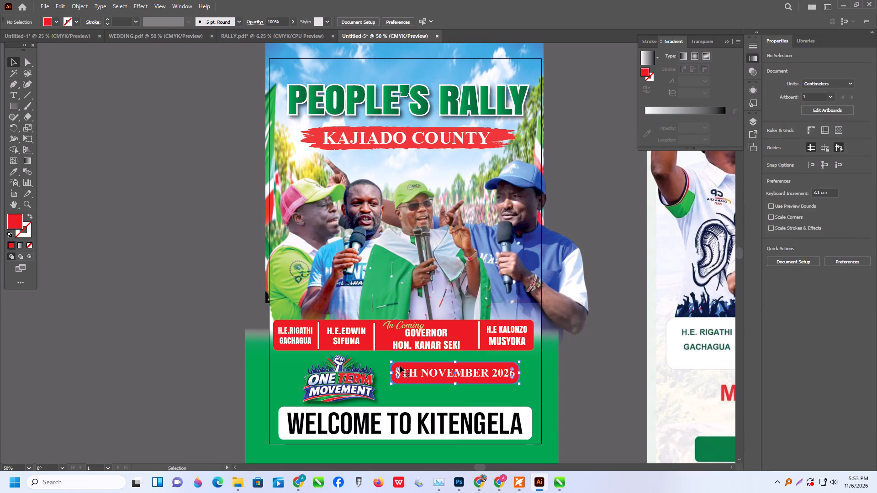
left_click(398, 368)
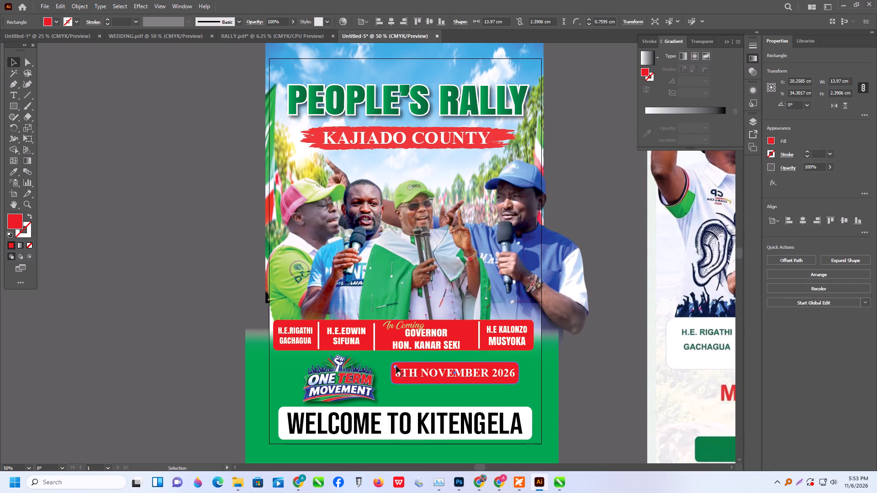
left_click(163, 332)
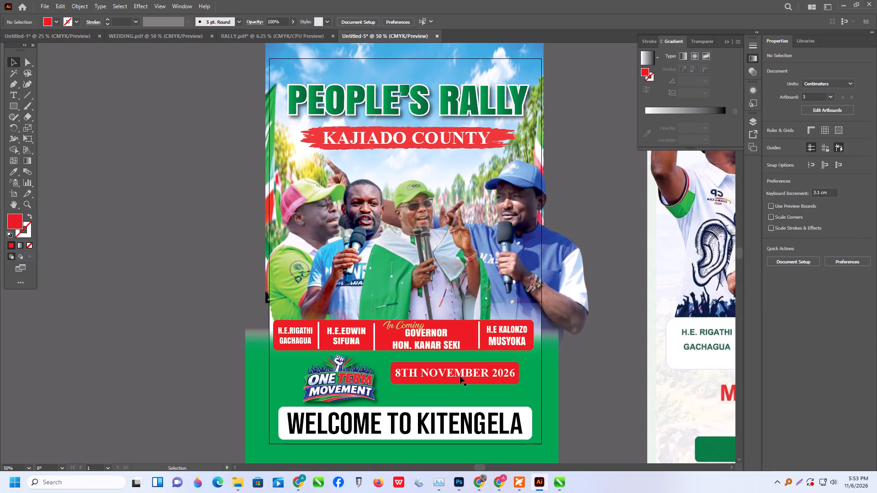
Move the One Term Movement logo toward the poster's left edge, centred at about X 4.88 cm, Y 34.95 cm.
scroll(460, 376, "down", 4)
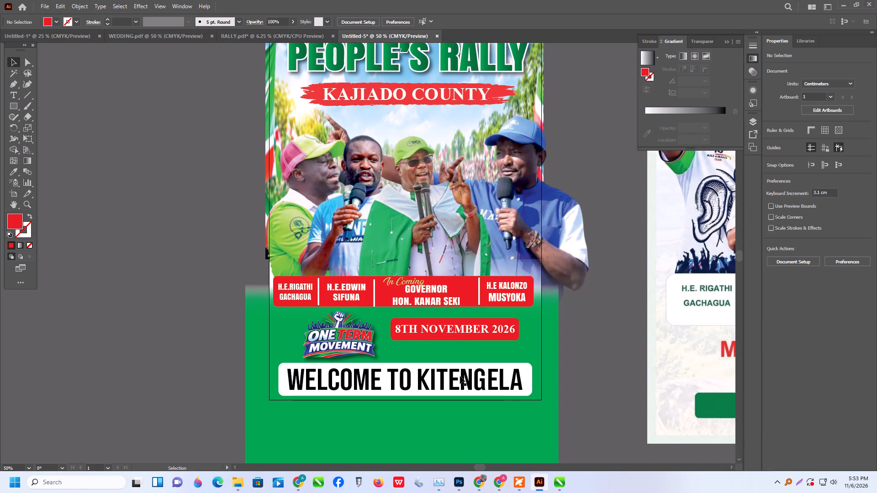
scroll(461, 376, "up", 3)
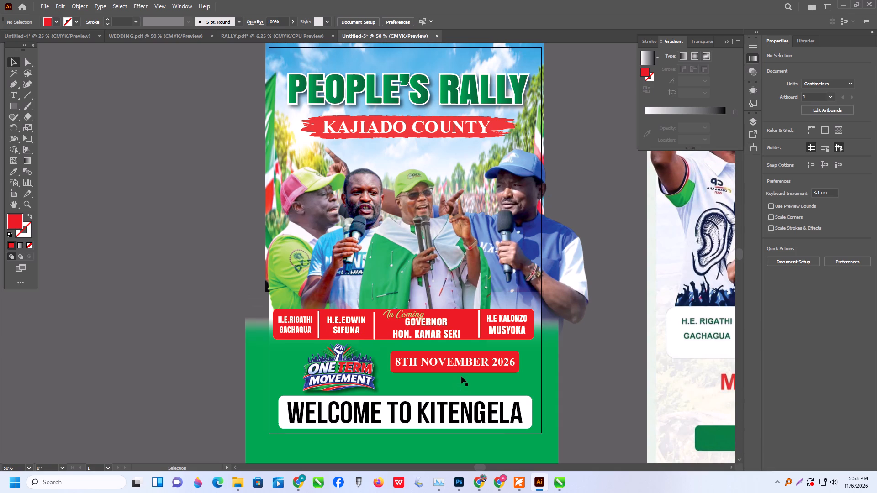
left_click_drag(364, 380, 359, 380)
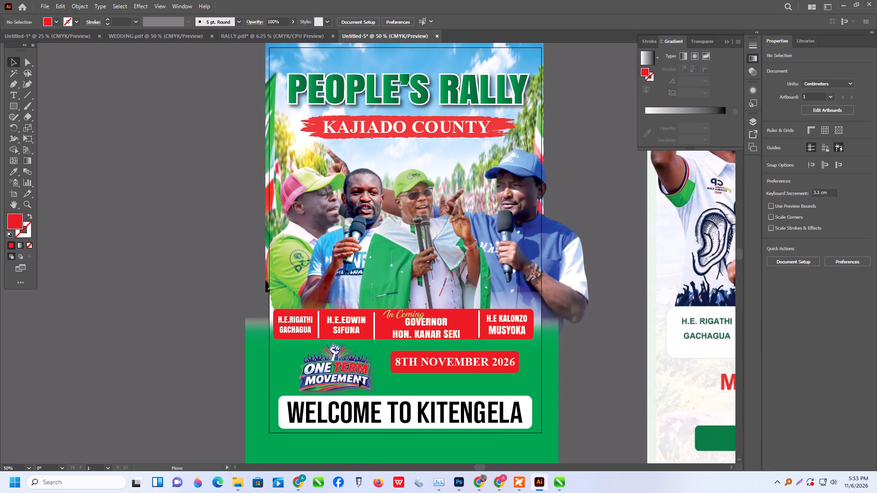
left_click_drag(359, 380, 343, 379)
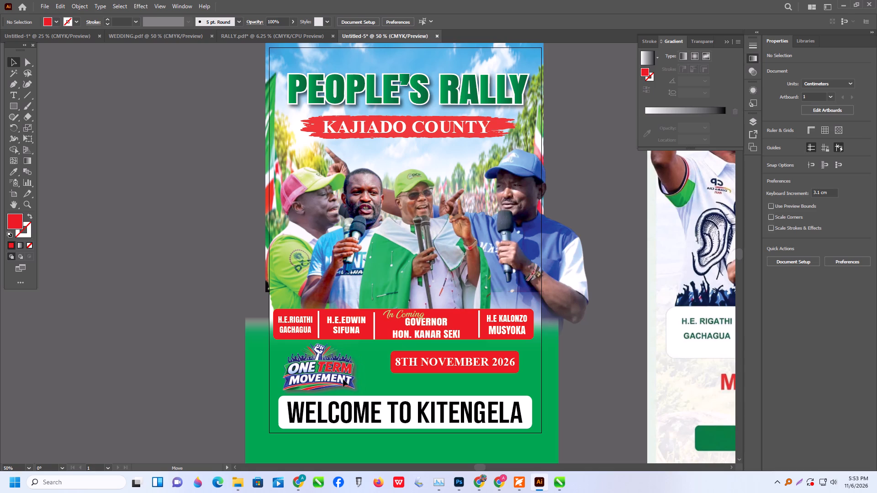
left_click_drag(343, 379, 338, 381)
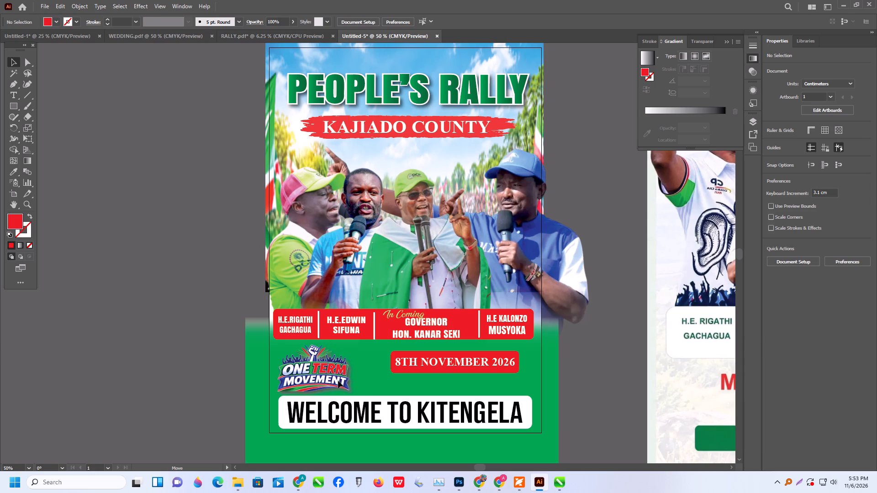
left_click_drag(338, 381, 337, 381)
left_click(321, 381)
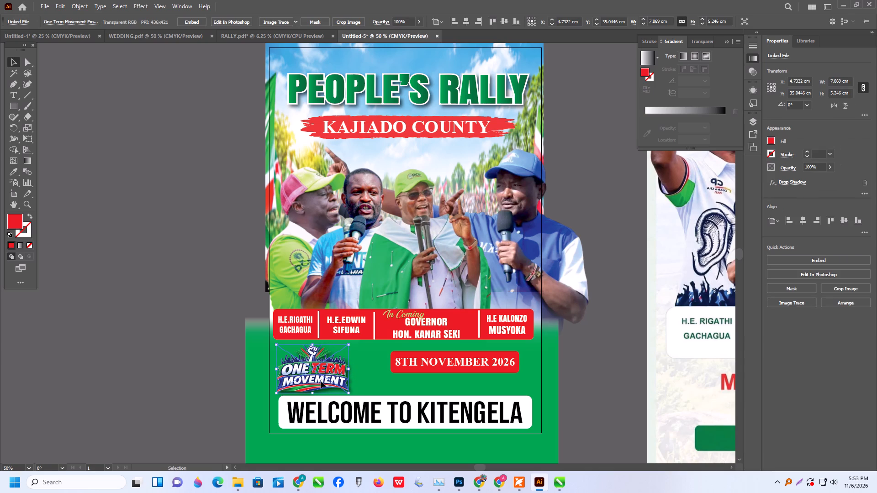
scroll(200, 368, "down", 1)
left_click(102, 329)
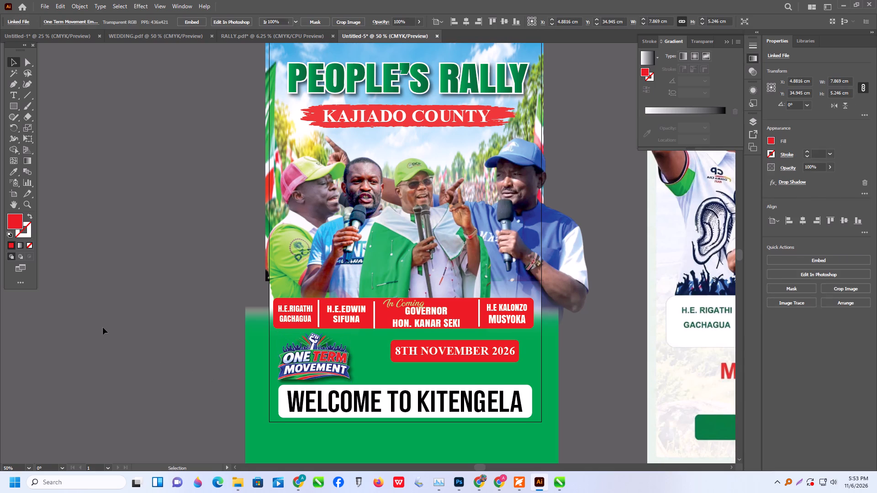
Recolour the date rectangle with the dark blue sampled from the One Term Movement logo.
scroll(185, 354, "up", 2)
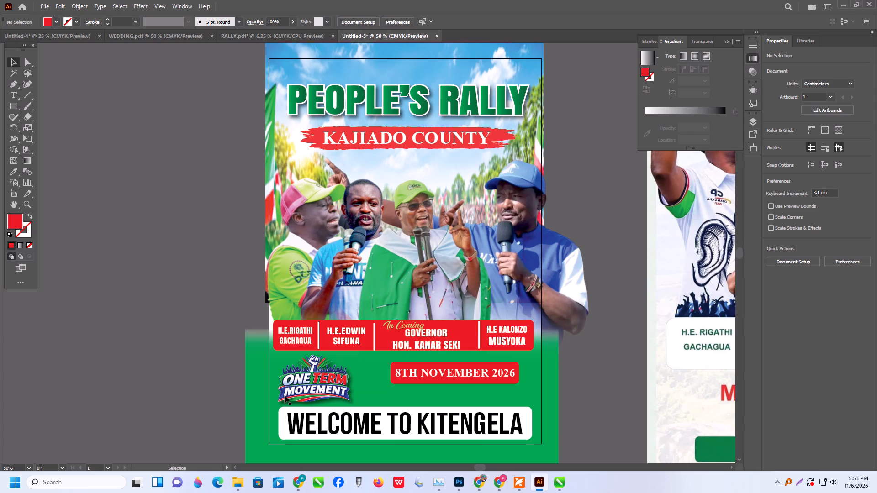
scroll(285, 395, "up", 1)
scroll(243, 348, "down", 1, "alt")
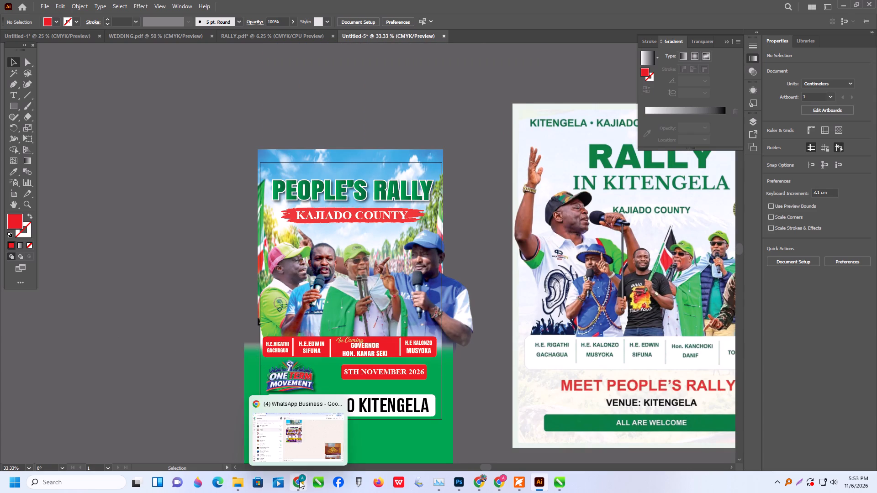
left_click(157, 312)
scroll(190, 296, "down", 2)
scroll(346, 388, "up", 1, "alt")
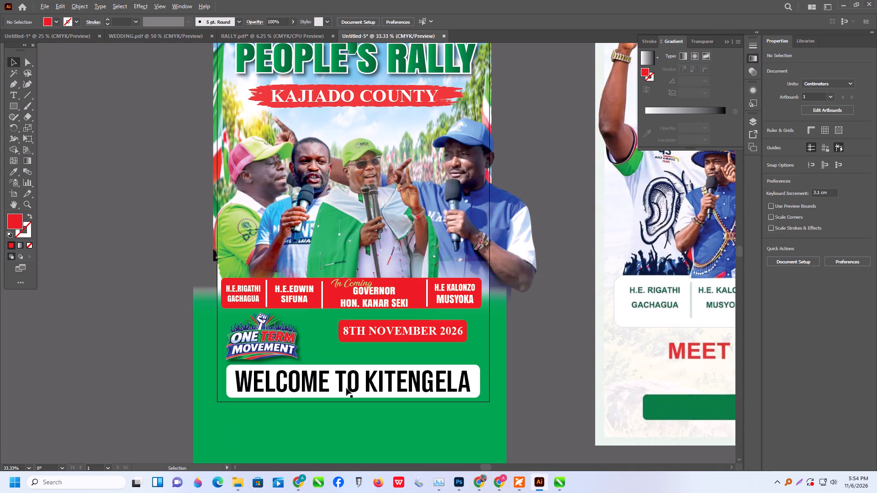
left_click(341, 338)
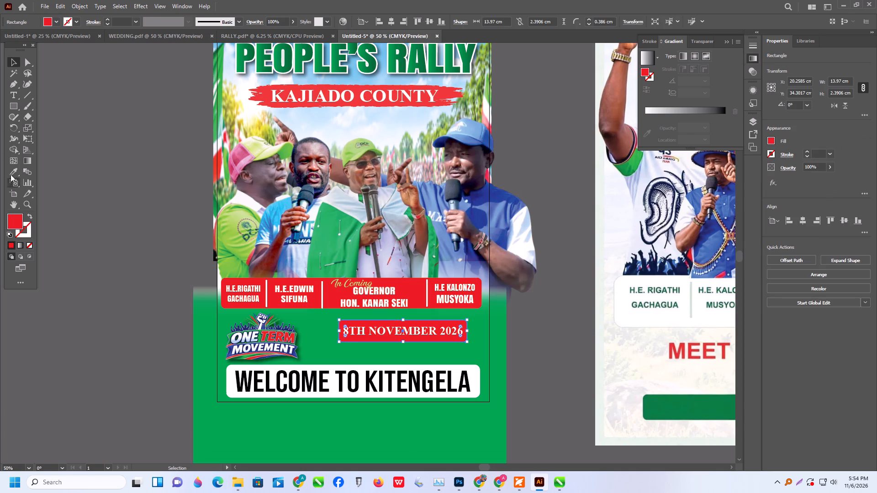
left_click(13, 170)
left_click(229, 352)
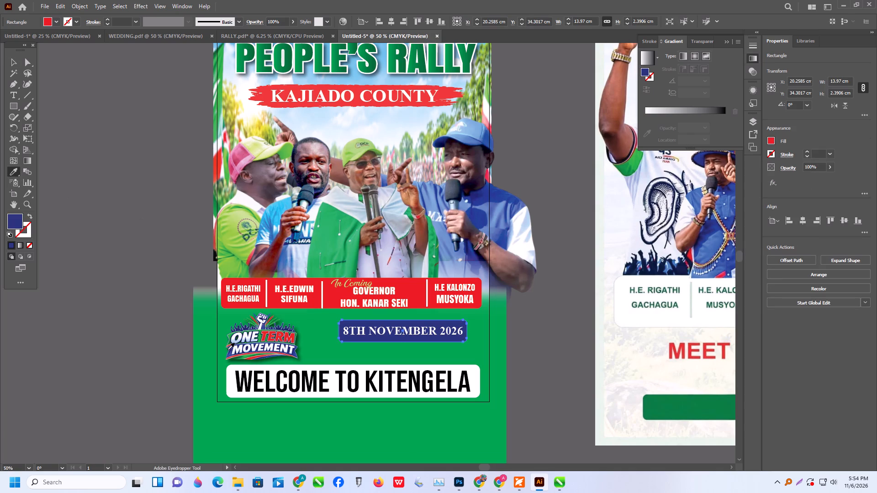
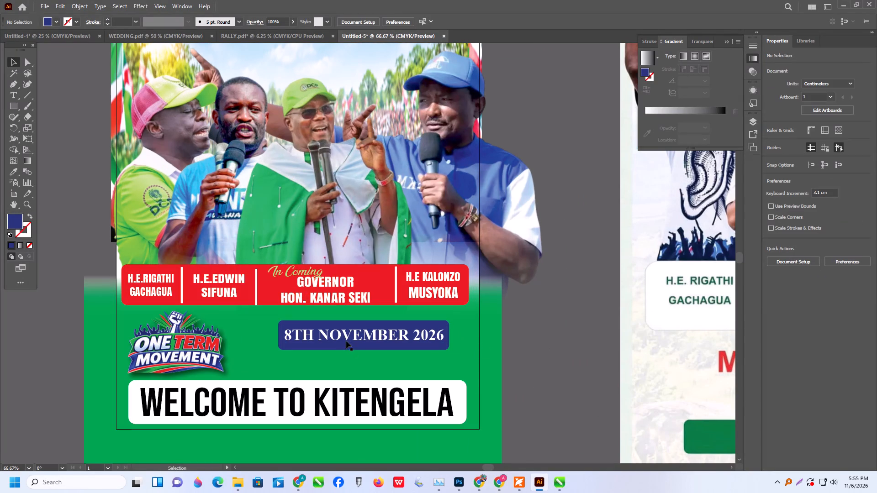
Group the date text with its dark blue rectangle and move the group up slightly to about Y 34.11 cm.
left_click(348, 340)
left_click(297, 323, "shift")
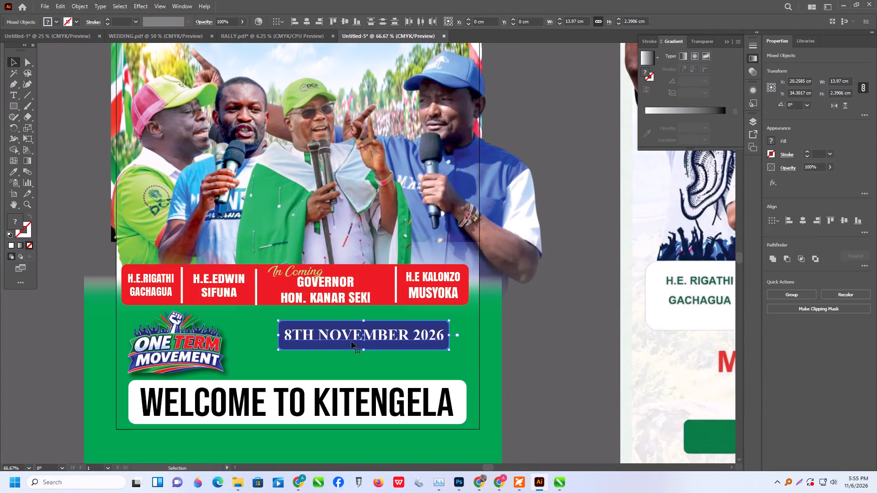
key("ctrl+g")
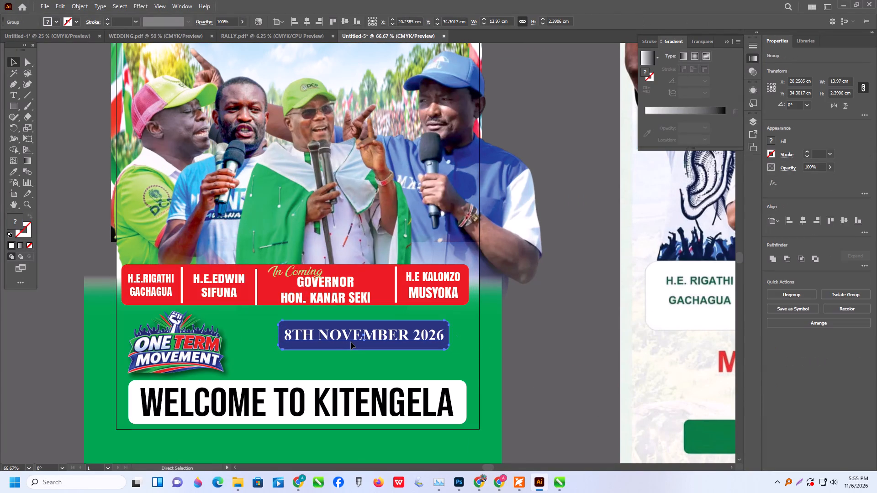
left_click(355, 339)
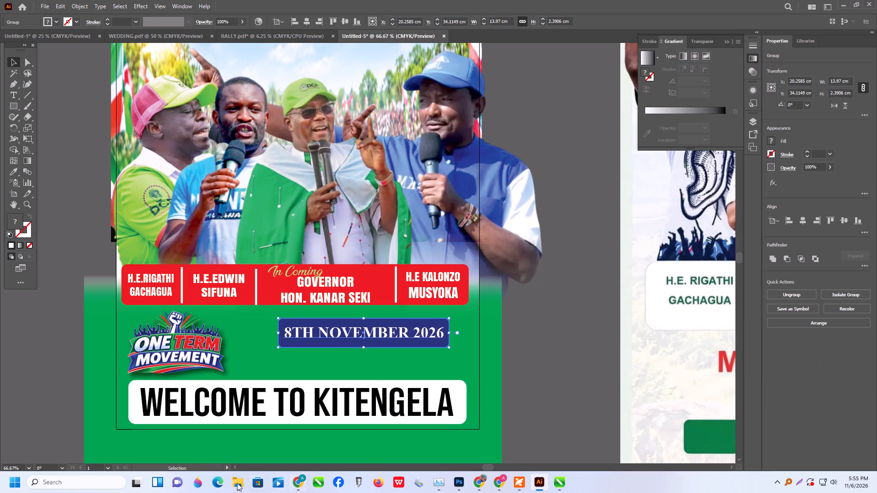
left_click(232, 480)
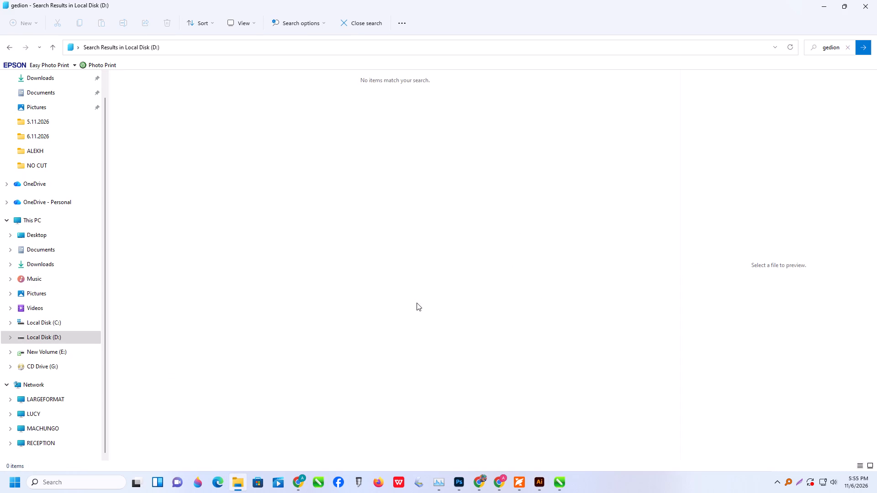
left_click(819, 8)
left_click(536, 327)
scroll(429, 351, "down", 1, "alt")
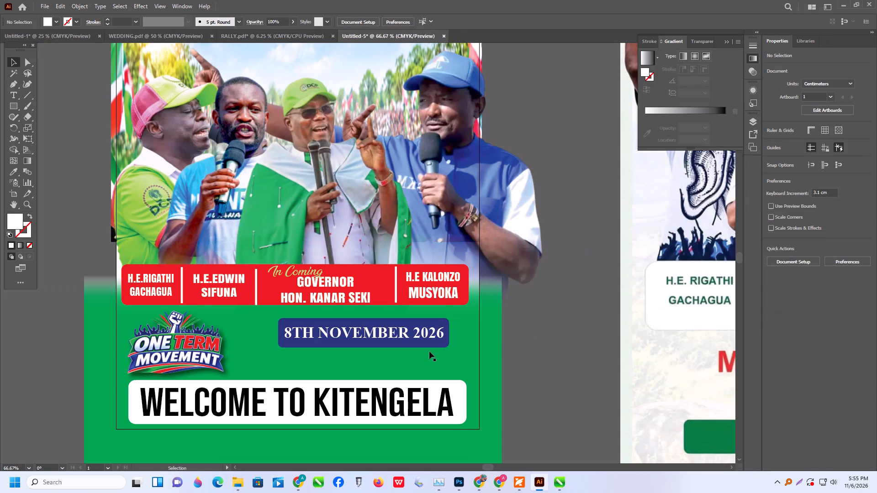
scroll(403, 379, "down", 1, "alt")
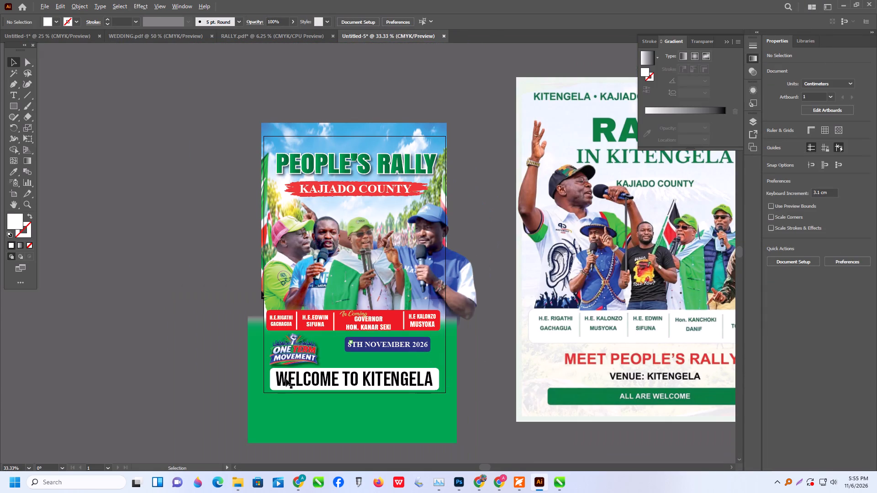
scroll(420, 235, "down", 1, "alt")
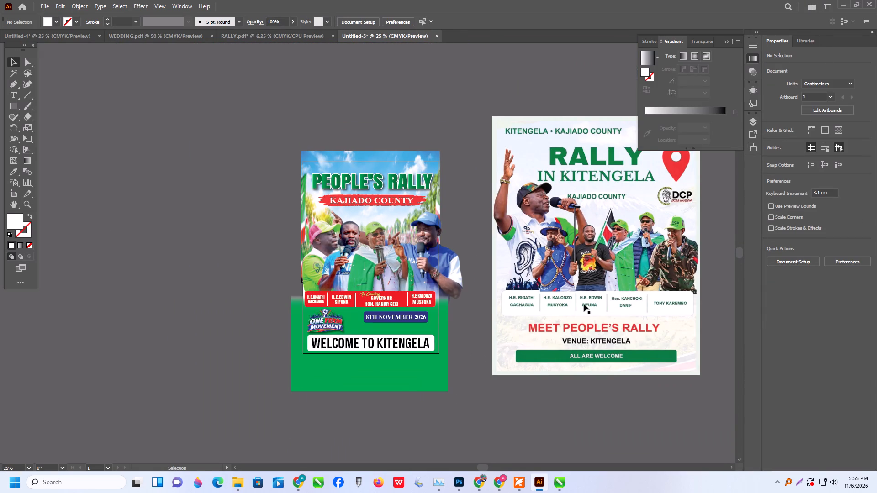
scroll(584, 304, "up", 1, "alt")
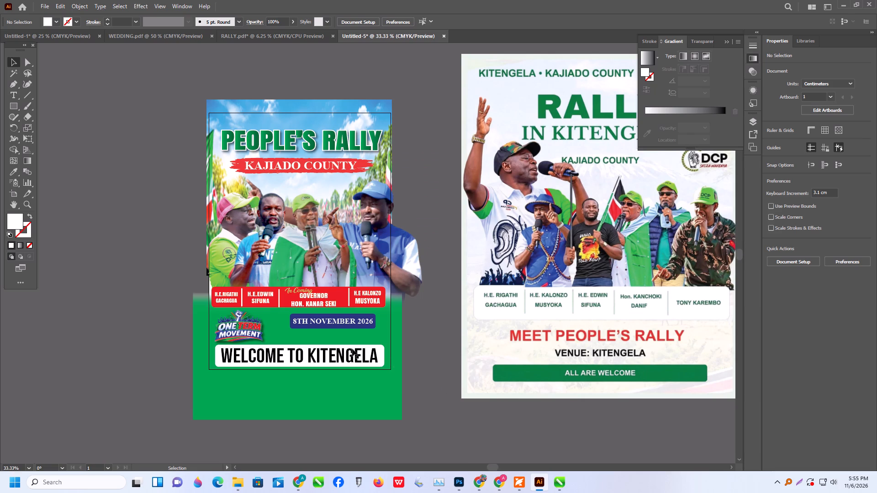
Ungroup the date banner and replace the space before the year with a comma, making the text 8TH NOVEMBER,2026.
left_click(354, 327)
right_click(355, 325)
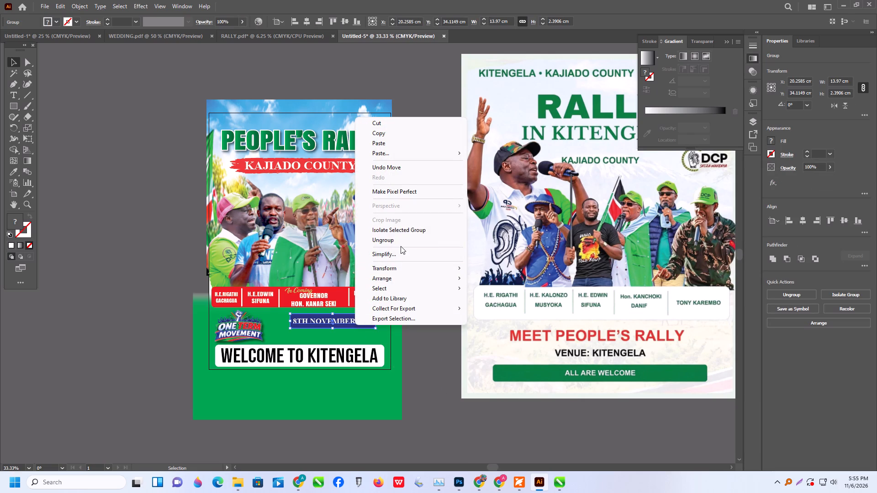
left_click(401, 243)
left_click(412, 309)
scroll(349, 312, "up", 2, "alt")
left_click(373, 330)
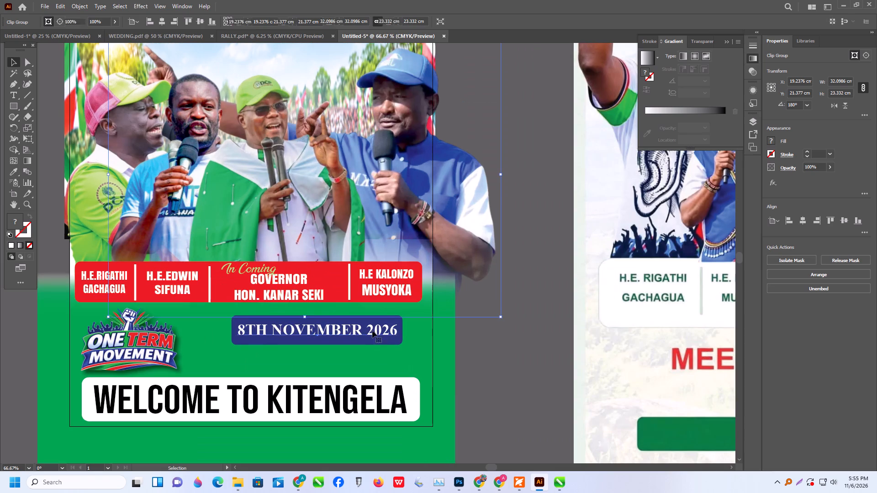
double_click(368, 336)
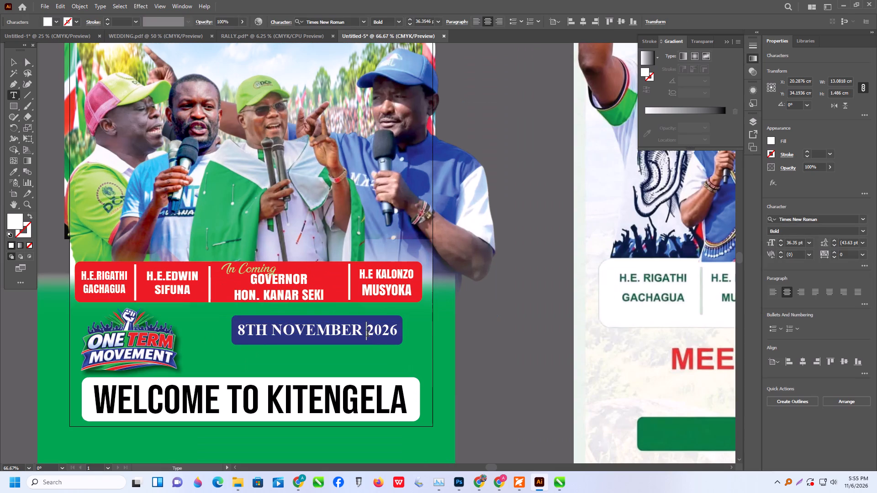
key("BackSpace")
key("comma")
left_click(15, 68)
left_click(12, 63)
left_click(533, 315)
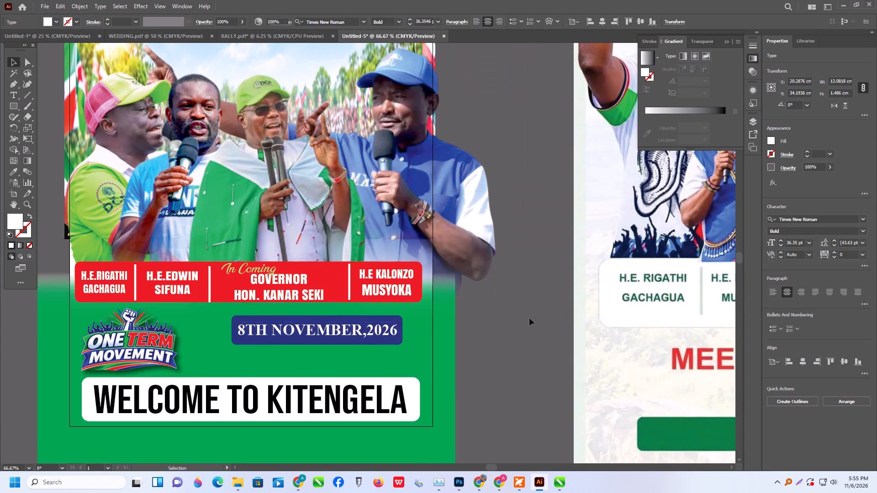
Enlarge the sky-and-crowd background image beyond both sides of the artboard, to about 34.31 cm wide and 31.45 cm high.
scroll(525, 309, "down", 1, "alt")
scroll(516, 318, "up", 2)
scroll(516, 317, "up", 1, "alt")
scroll(516, 317, "down", 1, "alt")
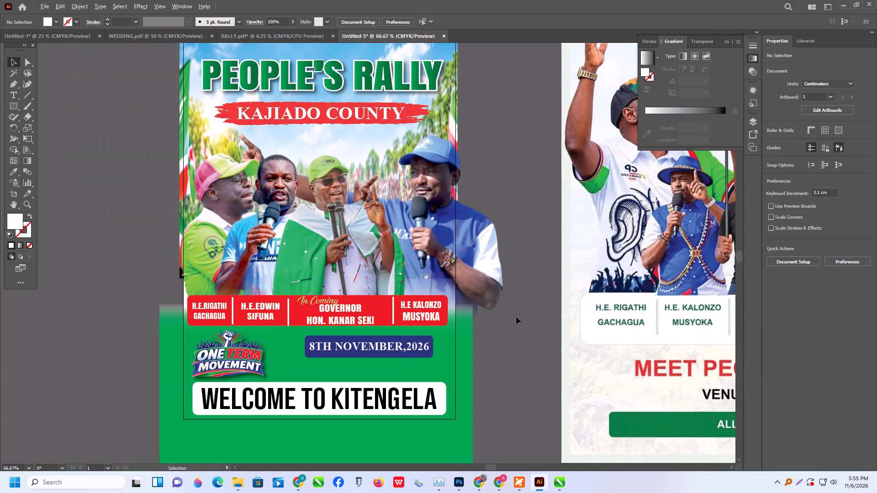
scroll(516, 317, "up", 1)
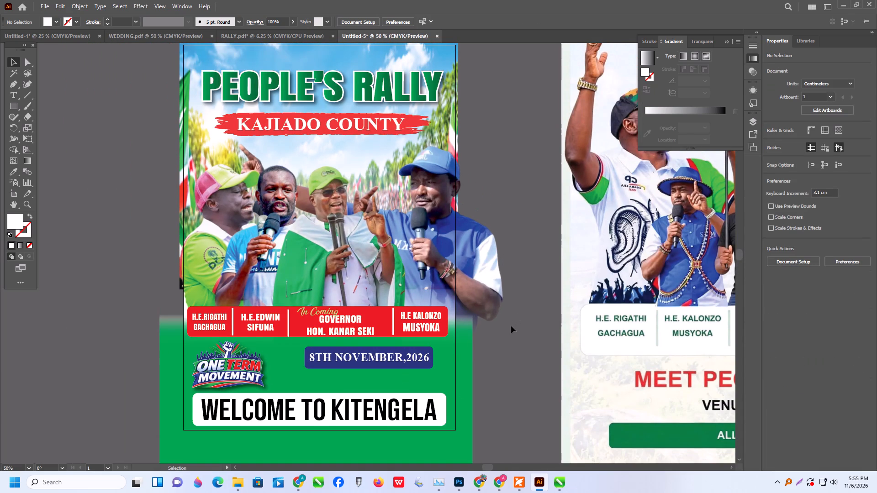
left_click(201, 141)
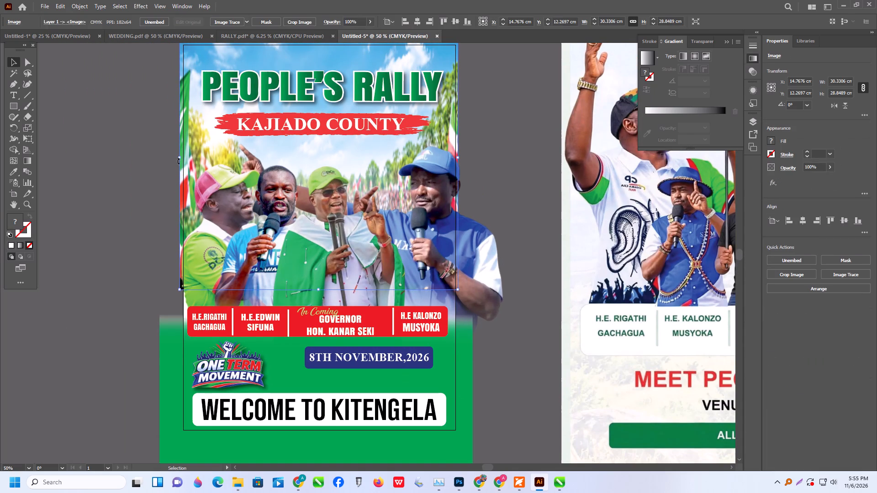
left_click_drag(177, 157, 169, 157)
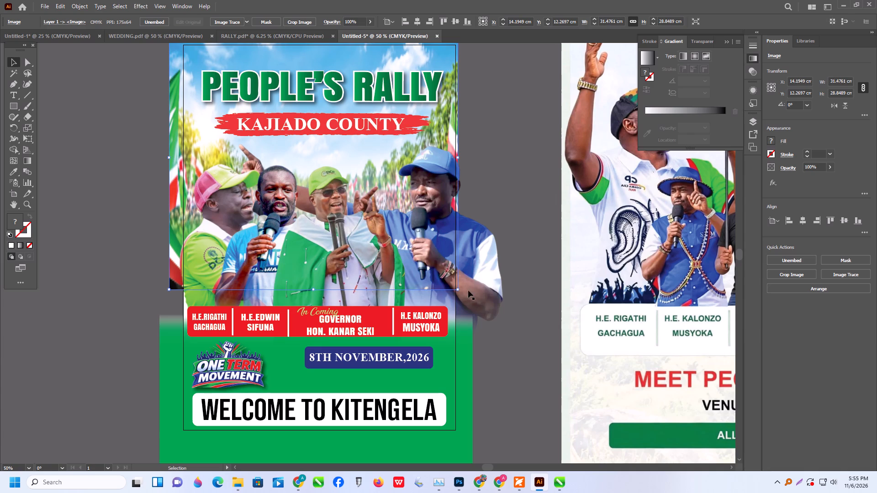
left_click_drag(457, 291, 474, 306, "shift")
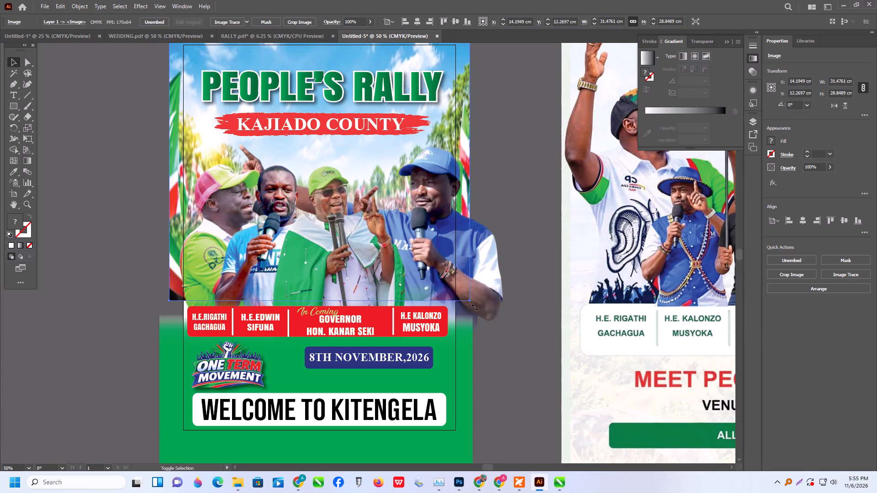
left_click_drag(474, 306, 484, 315, "shift")
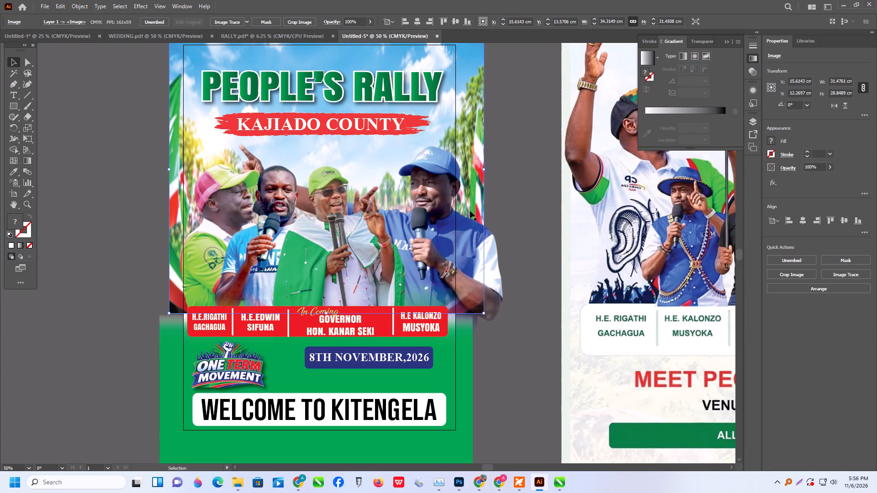
Nudge the cut-out of the speaker in the blue cap by a very small amount against the enlarged background.
left_click(481, 169)
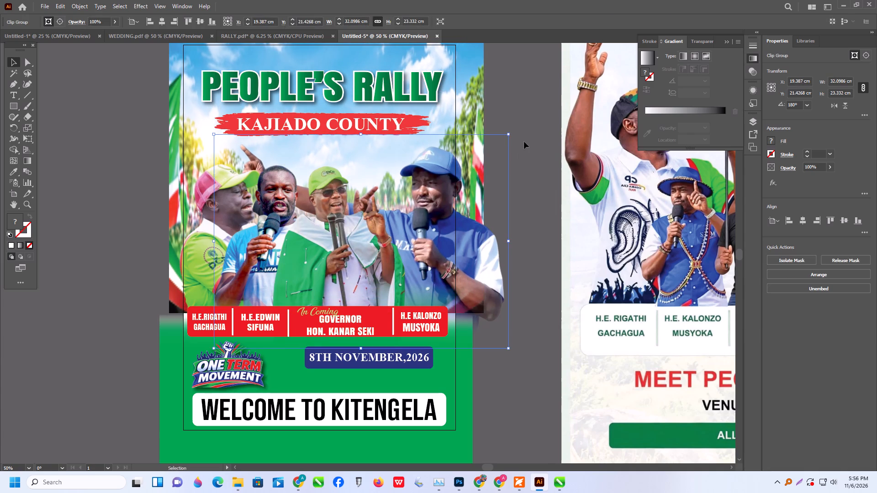
left_click_drag(524, 141, 522, 134)
left_click(485, 104)
left_click(478, 120)
left_click(507, 136)
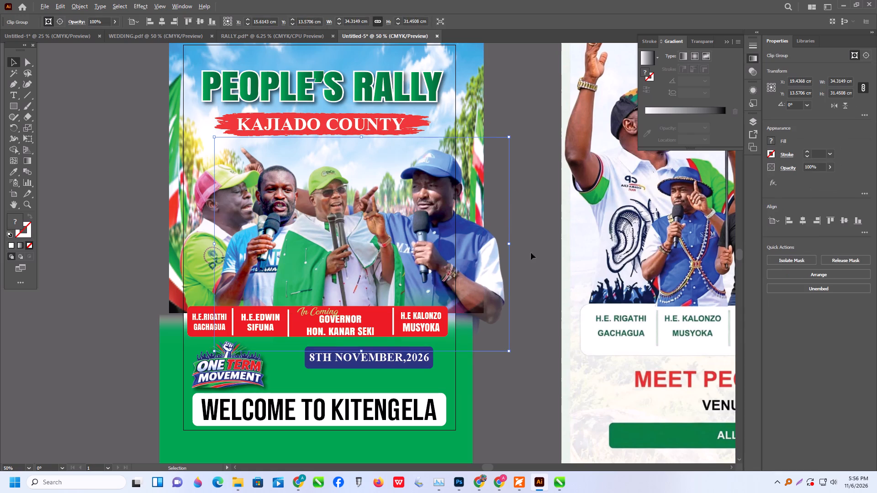
left_click(548, 267)
left_click(495, 296)
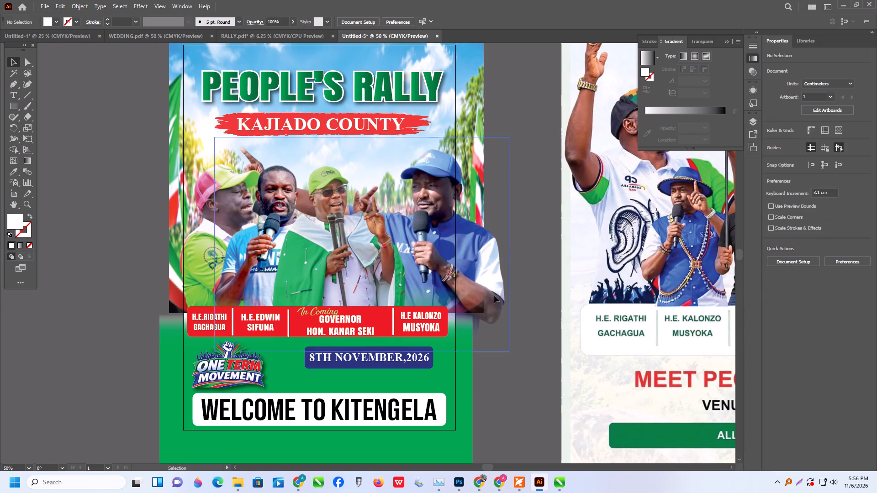
left_click(517, 204)
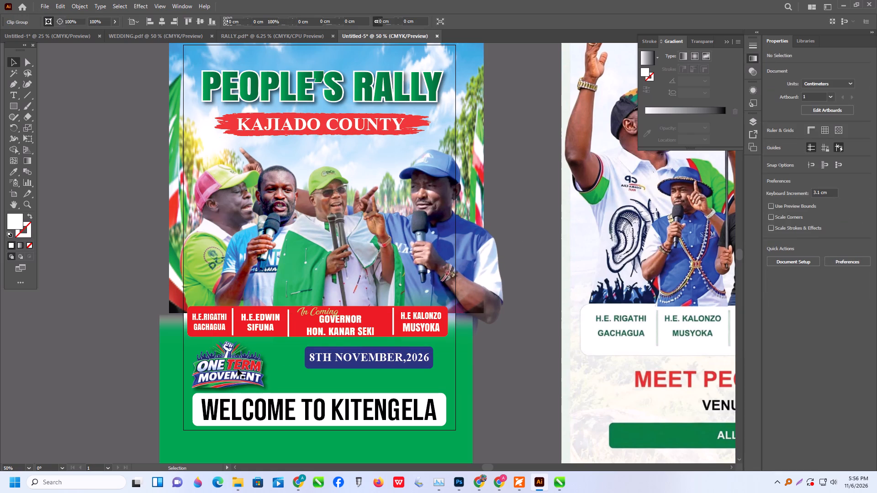
Widen the background image to about 49.7 cm and place it back behind the poster, overhanging both sides of the artboard.
left_click(238, 369)
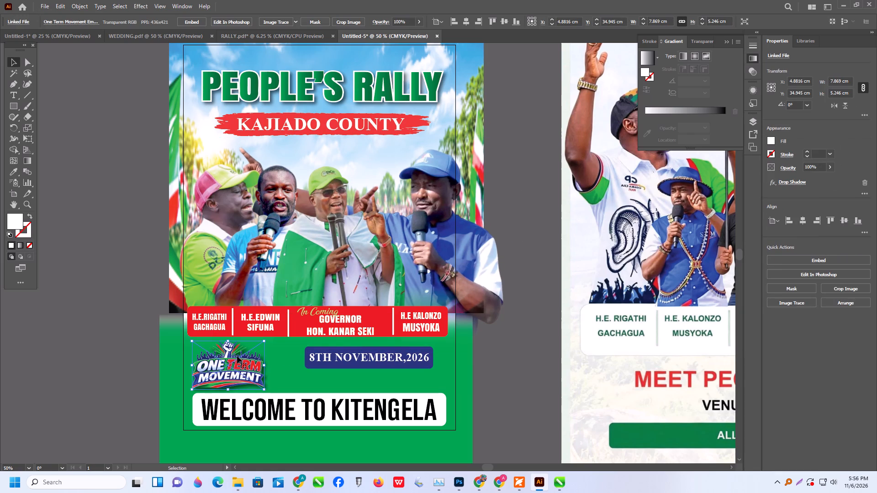
scroll(237, 356, "down", 1, "alt")
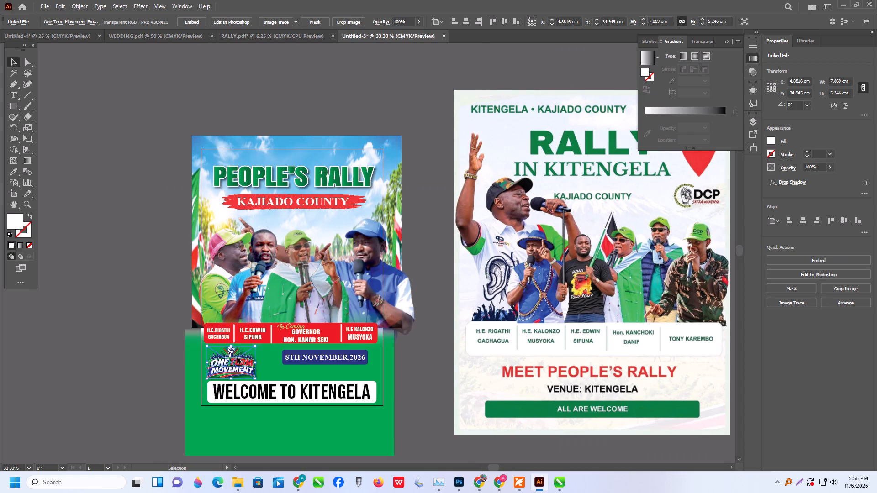
left_click(195, 188)
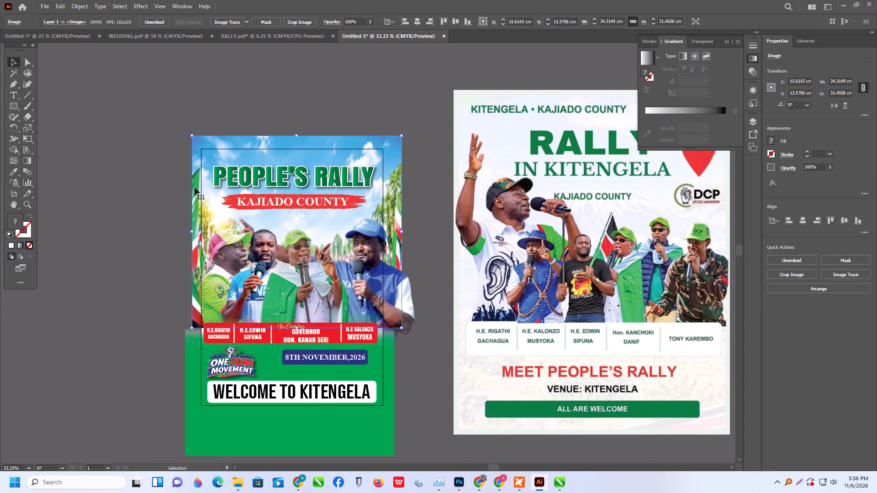
scroll(187, 225, "down", 2, "alt")
left_click_drag(237, 180, 235, 171)
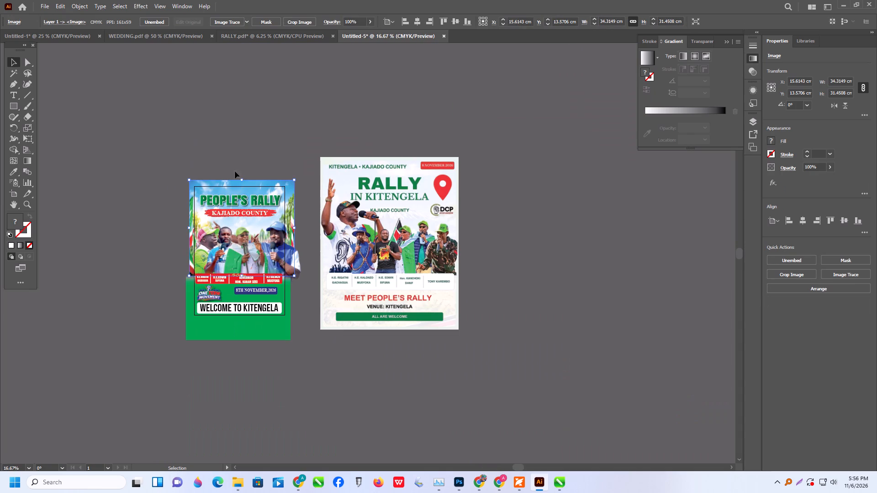
left_click_drag(235, 171, 57, 80)
left_click_drag(80, 137, 90, 137)
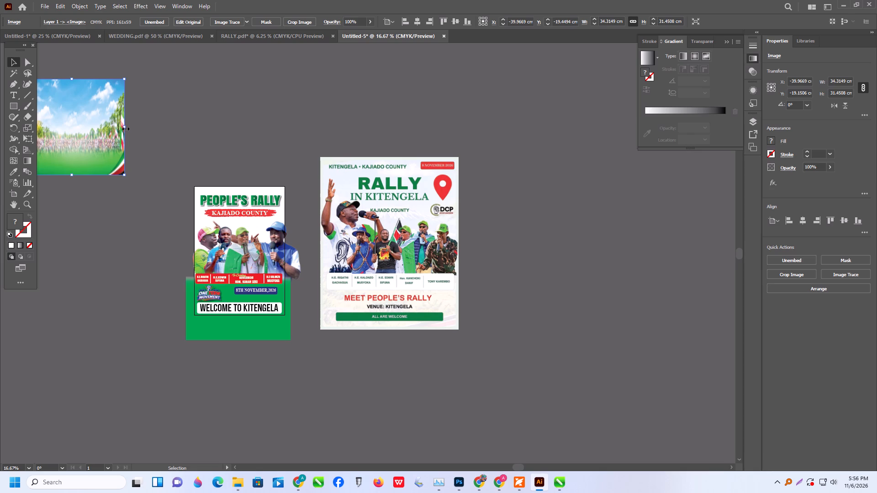
left_click_drag(125, 128, 172, 141)
left_click_drag(106, 153, 252, 241)
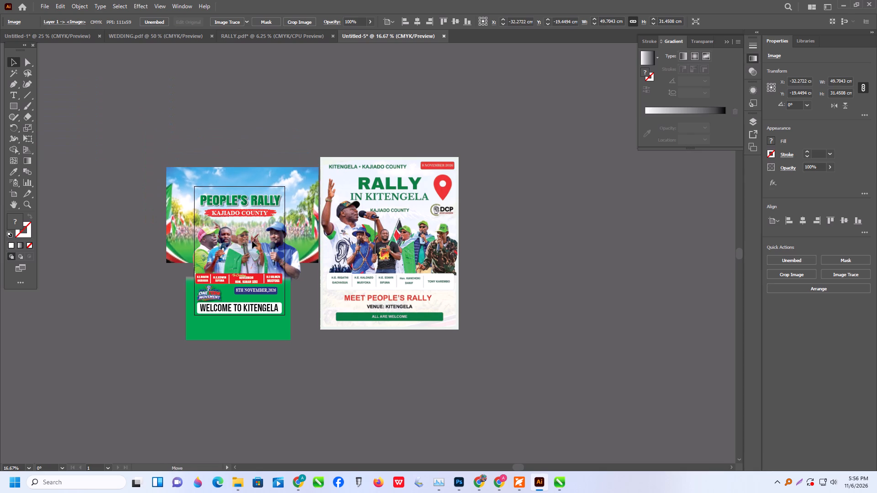
left_click_drag(252, 241, 250, 240)
left_click(155, 124)
left_click(166, 136)
Check the whole poster layout against the enlarged background and the reference rally poster beside it.
scroll(220, 166, "up", 2, "alt")
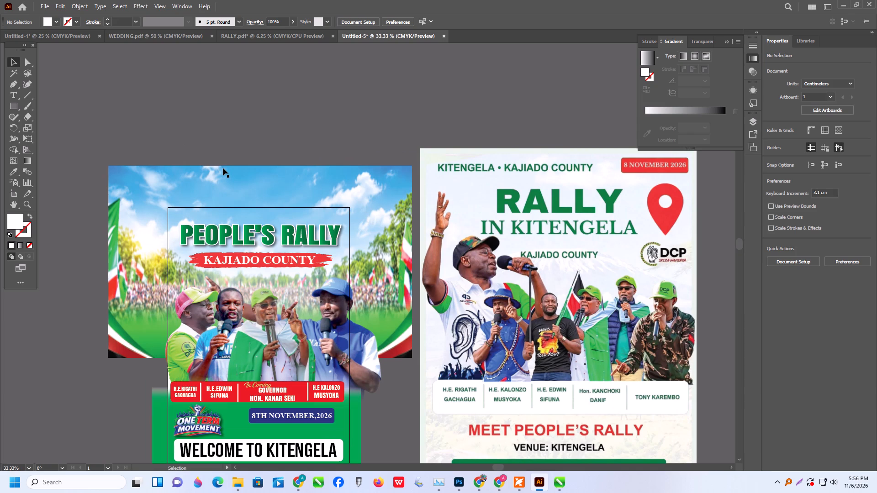
scroll(232, 173, "down", 3)
left_click(285, 114, "alt")
scroll(285, 114, "down", 3)
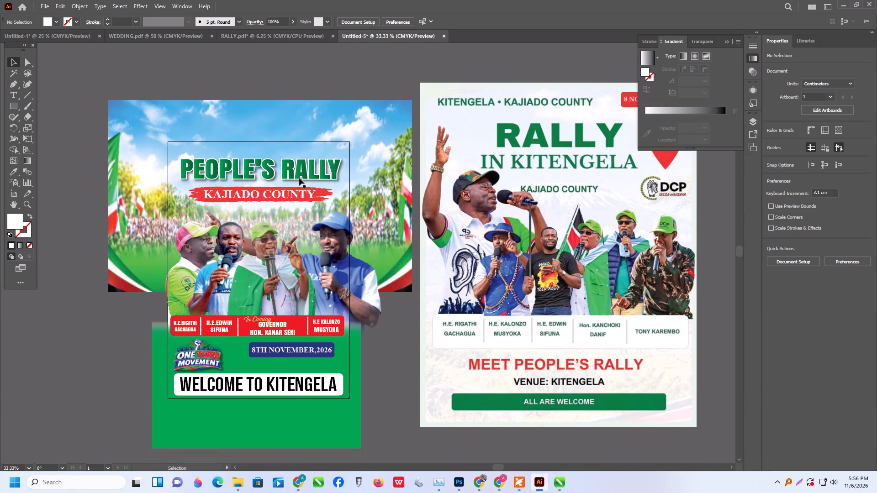
scroll(319, 239, "down", 1, "alt")
scroll(335, 298, "down", 6)
scroll(308, 292, "up", 1, "alt")
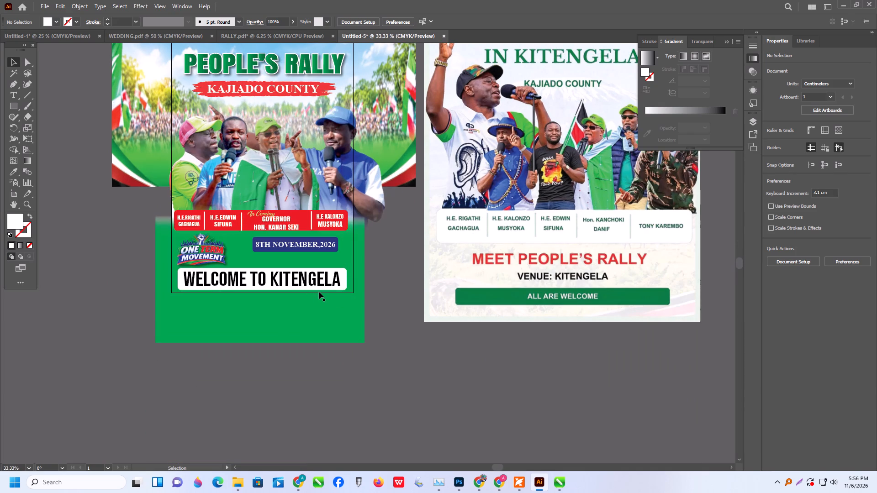
scroll(238, 305, "up", 1)
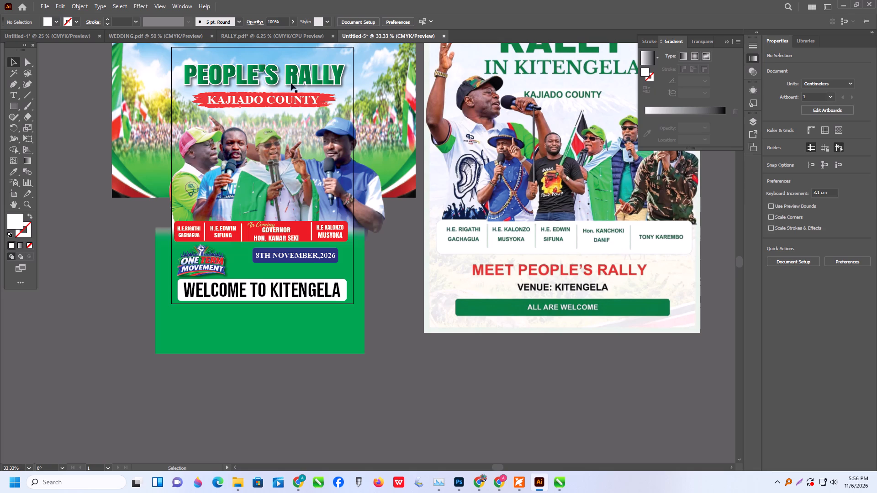
Ungroup the KAJIADO COUNTY banner and stretch its red brush shape downward to about 4.29 cm high.
scroll(284, 96, "up", 1, "alt")
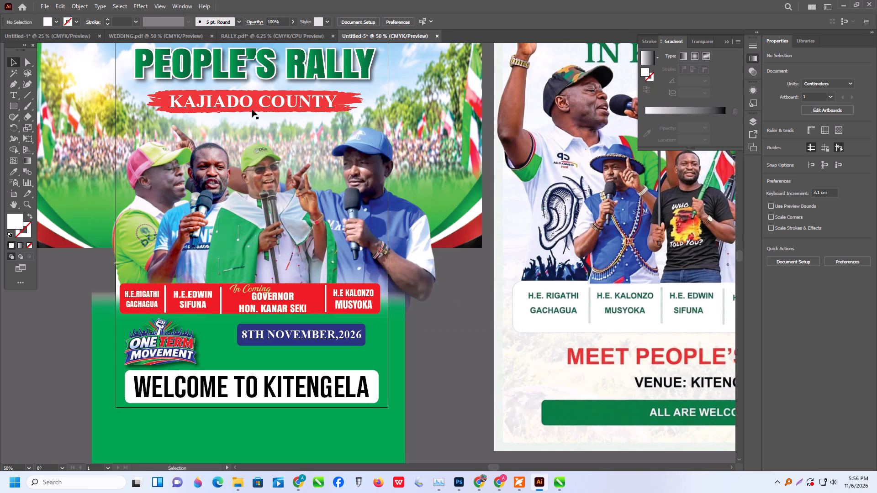
left_click(250, 111)
right_click(253, 105)
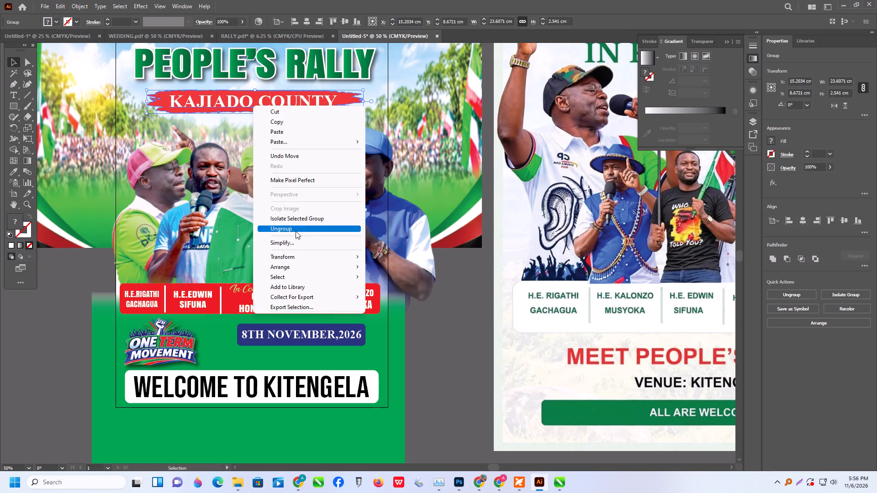
left_click(296, 231)
left_click(435, 320)
left_click(250, 110)
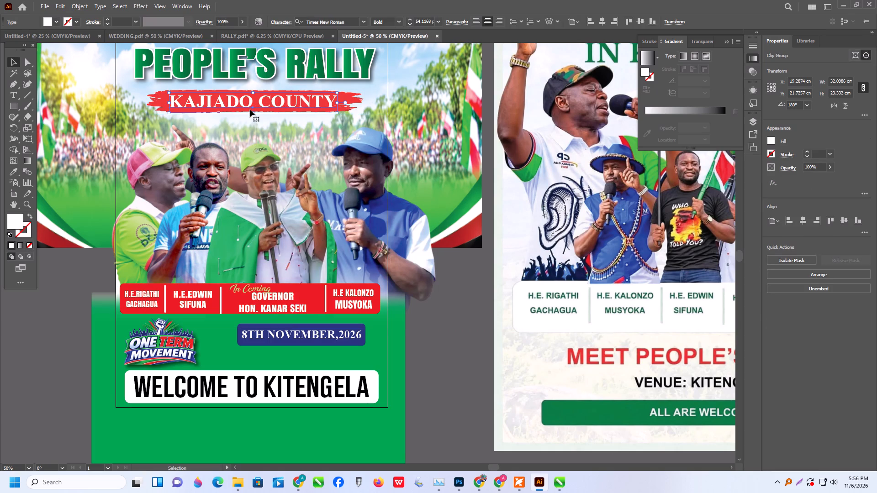
left_click(158, 103)
left_click_drag(254, 115, 254, 129)
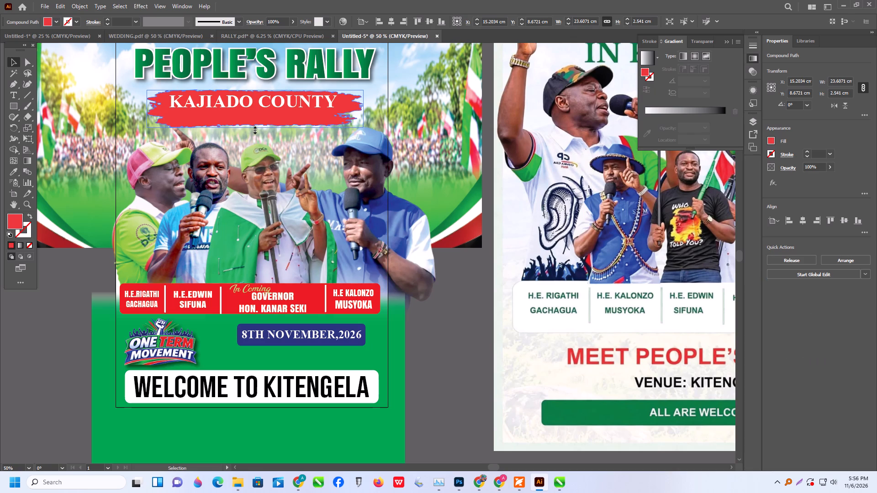
left_click_drag(254, 129, 254, 130)
Add a second line reading KITENGELA below KAJIADO COUNTY in the red banner's text.
triple_click(332, 101)
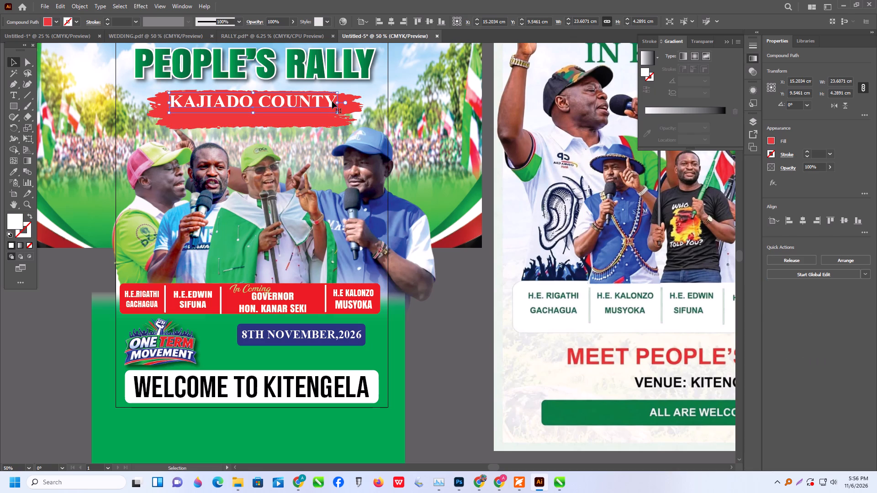
triple_click(332, 100)
left_click(332, 99)
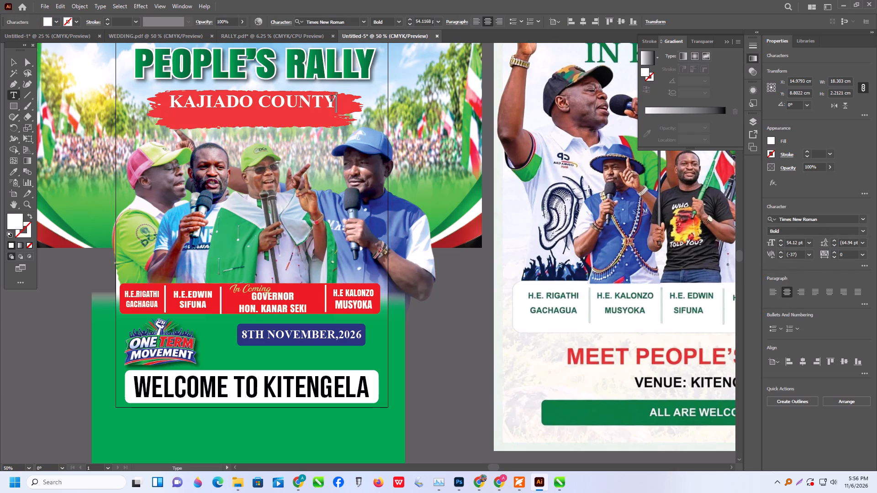
key("Return")
key("k")
key("BackSpace")
key("k")
type("ITENGELA")
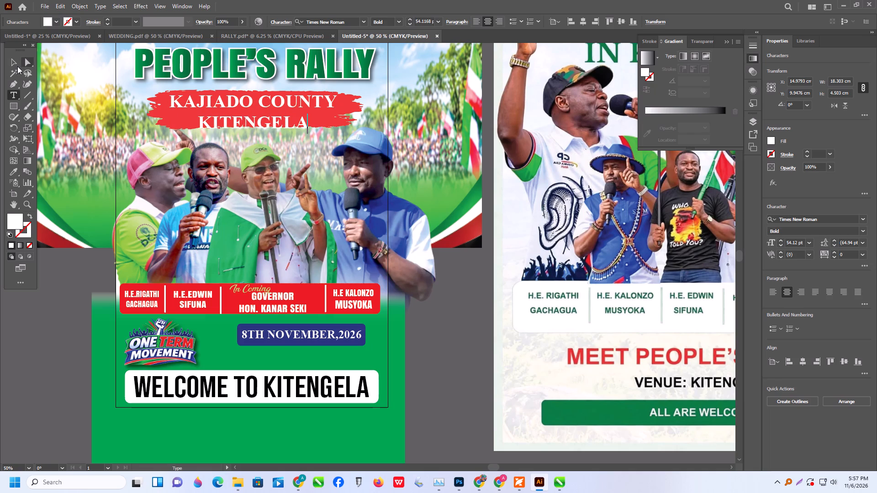
left_click(17, 66)
Scale the two-line banner text down to about 46.09 pt and centre it on the red brush shape.
left_click(257, 122)
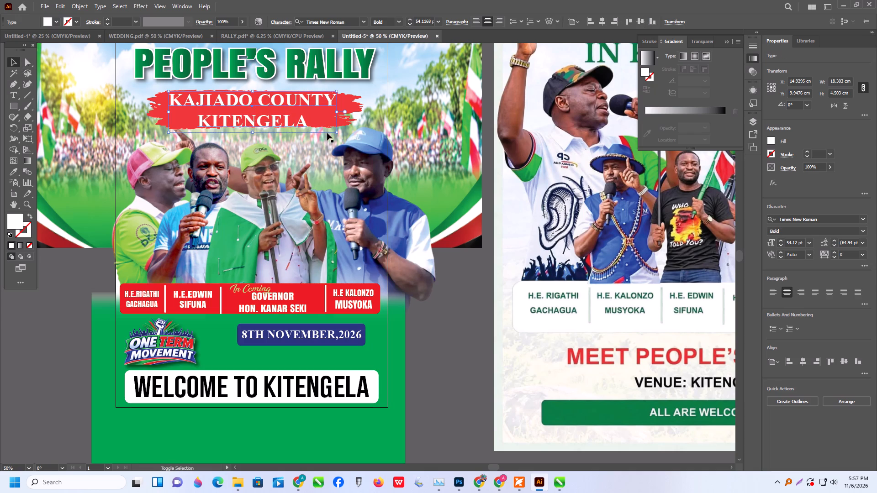
left_click_drag(336, 131, 312, 129, "shift")
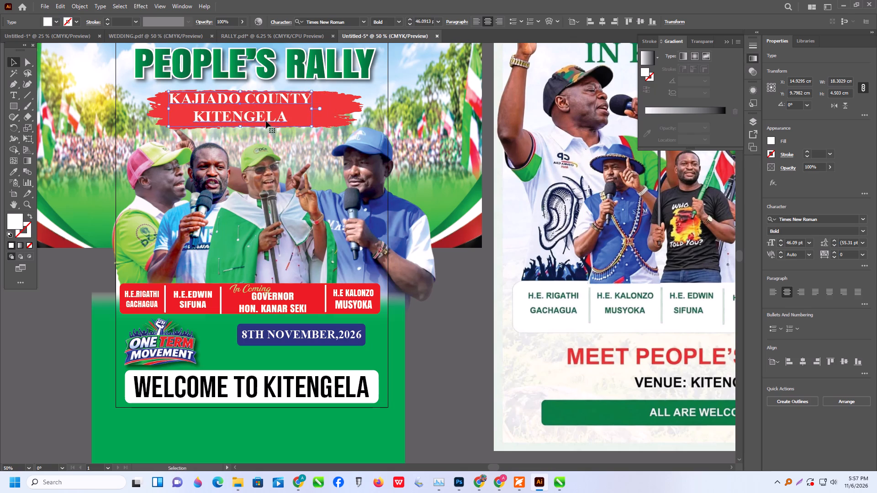
left_click_drag(266, 121, 274, 122)
left_click(406, 324, "alt")
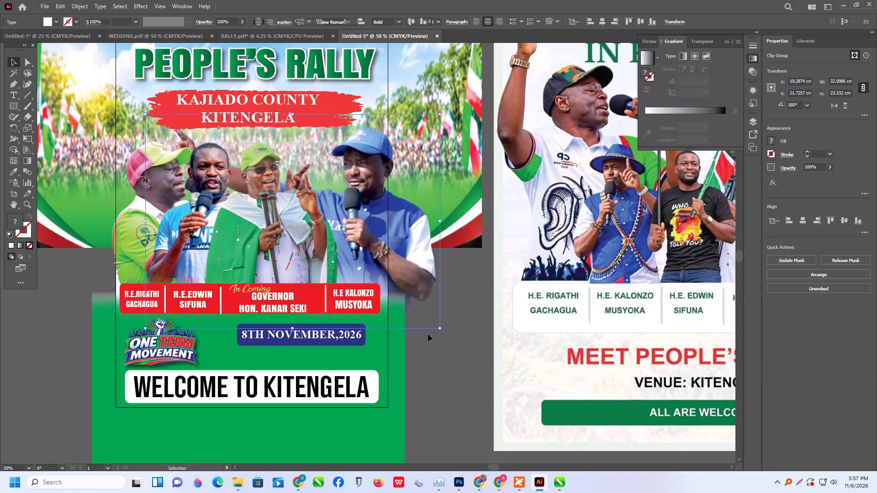
left_click(428, 334)
left_click(441, 352)
Examine how the two-line county banner sits within the overall poster.
scroll(439, 352, "down", 2, "alt")
left_click(442, 378)
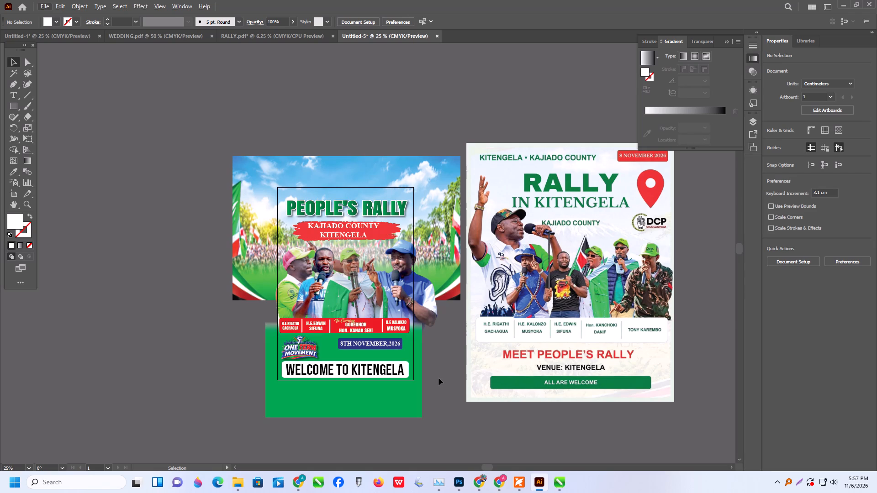
scroll(369, 305, "up", 2, "alt")
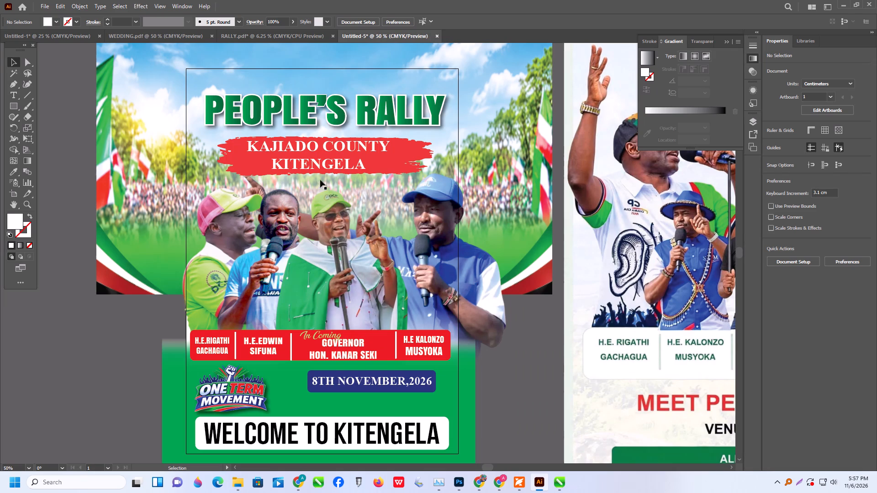
left_click(318, 164)
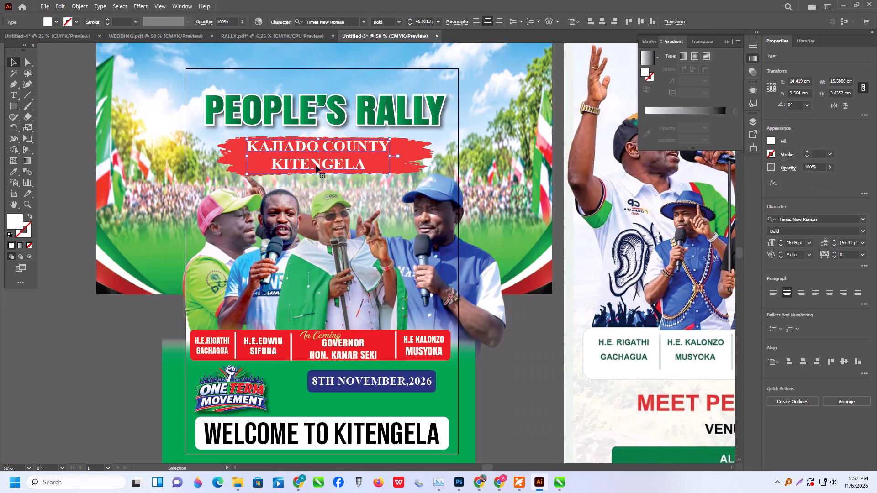
scroll(334, 247, "down", 6)
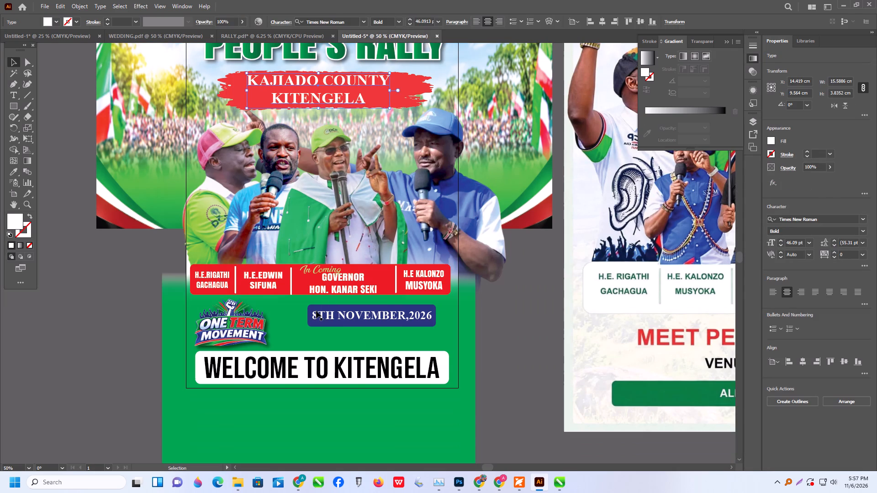
scroll(316, 311, "down", 1, "alt")
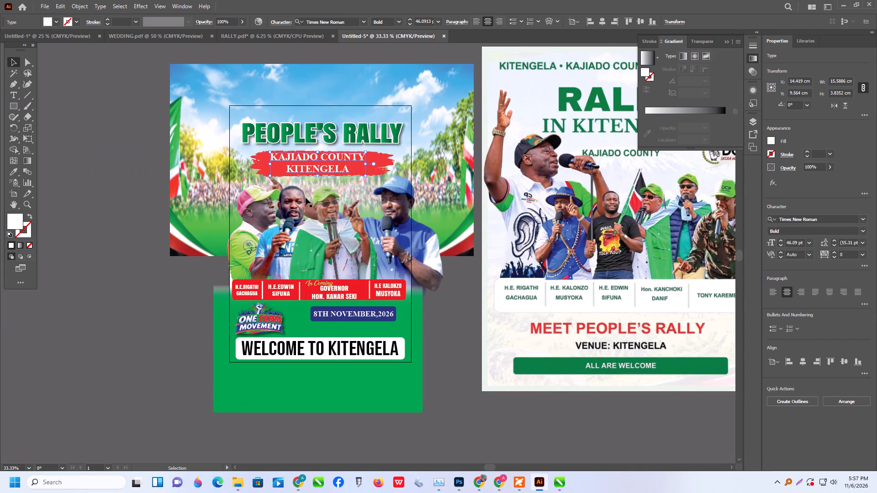
scroll(317, 231, "down", 2, "alt")
scroll(467, 227, "up", 1)
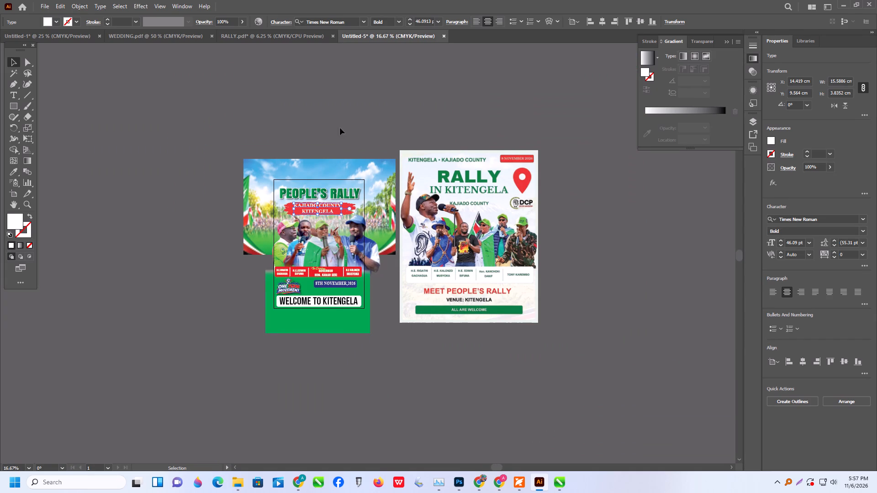
Switch to the RALLY.pdf document and isolate the inner group of the upper banner's clipped artwork.
left_click(296, 37)
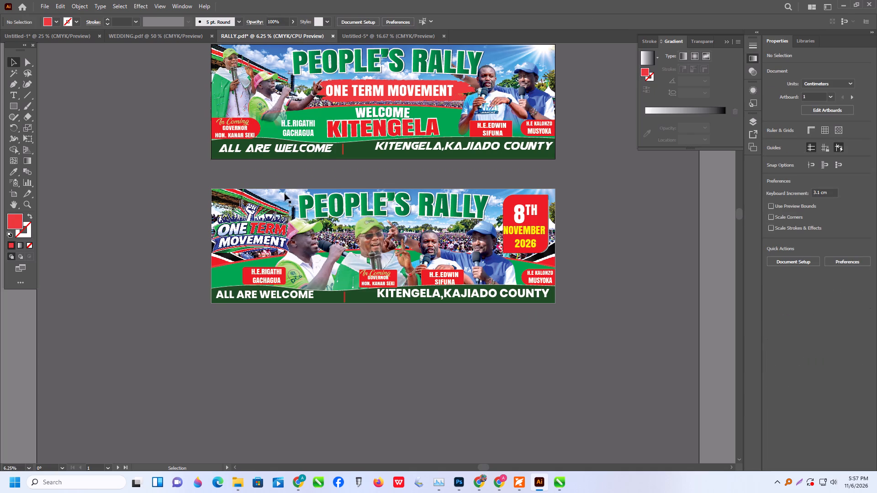
left_click(345, 150)
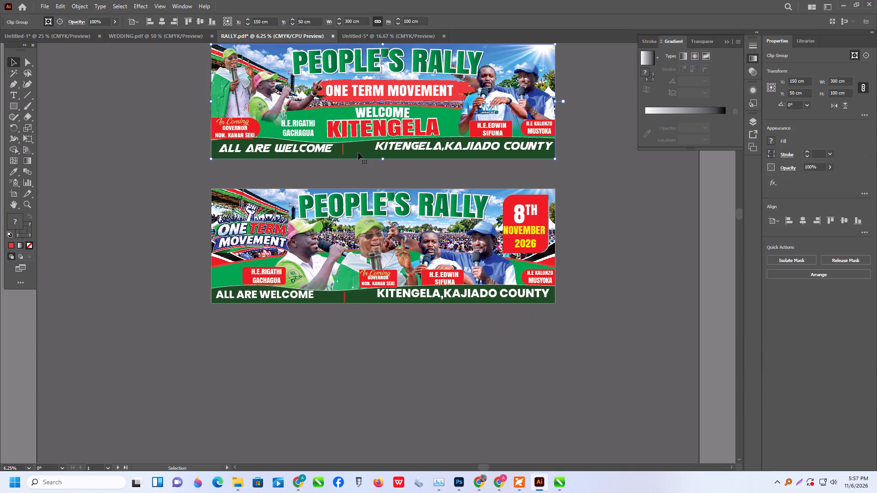
triple_click(358, 152)
double_click(359, 152)
triple_click(353, 152)
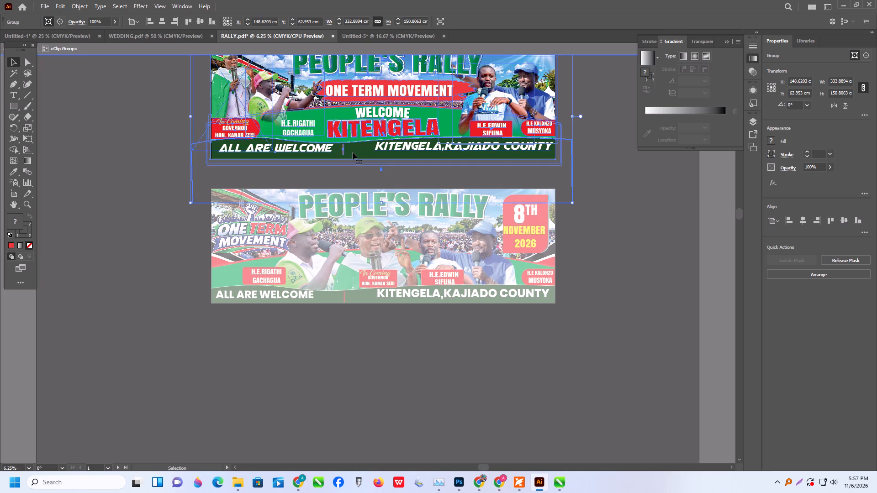
left_click(353, 152)
left_click(631, 255)
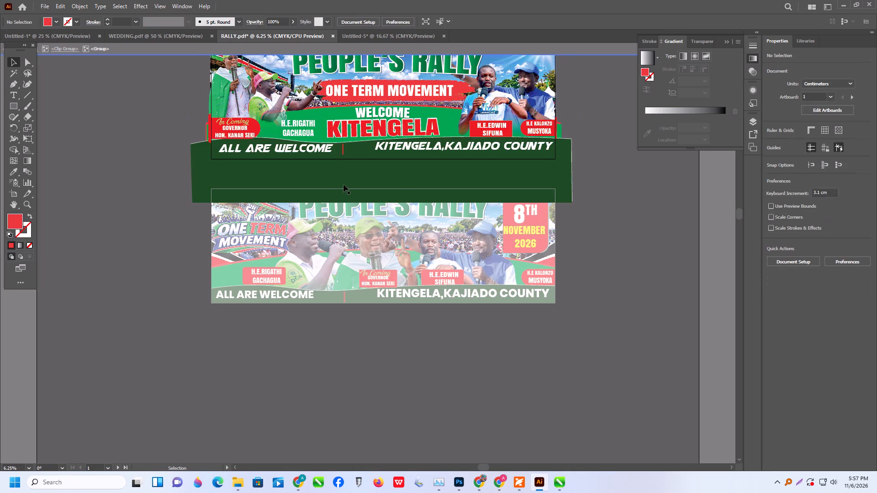
Isolate the dark green footer strip group, copy it with its ALL ARE WELCOME and KITENGELA,KAJIADO COUNTY text, and exit isolation.
left_click(331, 174)
left_click(121, 178)
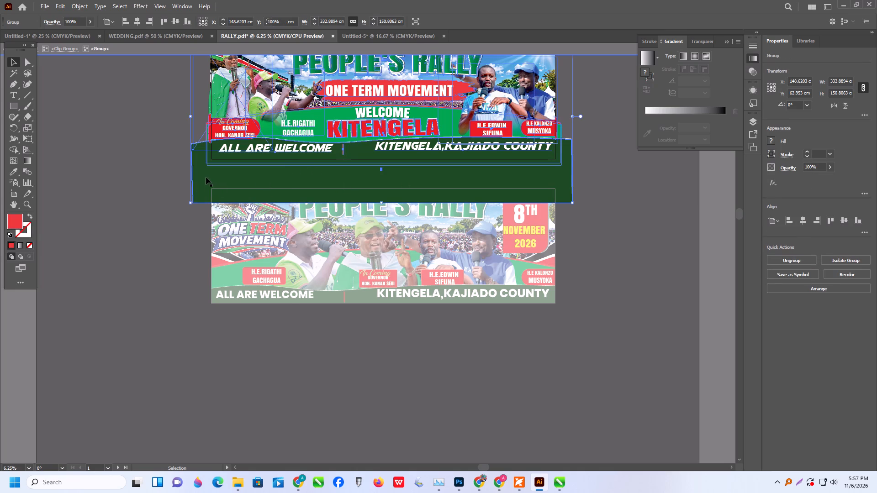
right_click(202, 177)
left_click(97, 270)
left_click(189, 184)
left_click(204, 165)
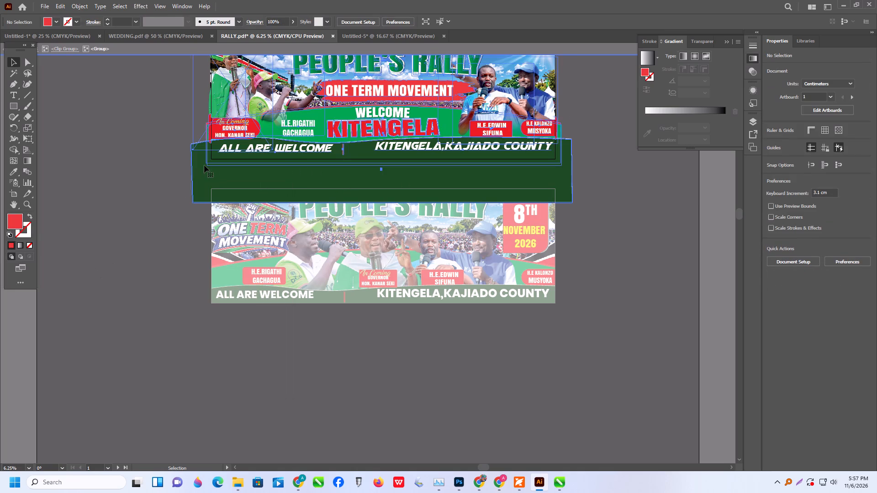
triple_click(204, 165)
left_click(204, 165)
left_click(253, 148, "shift")
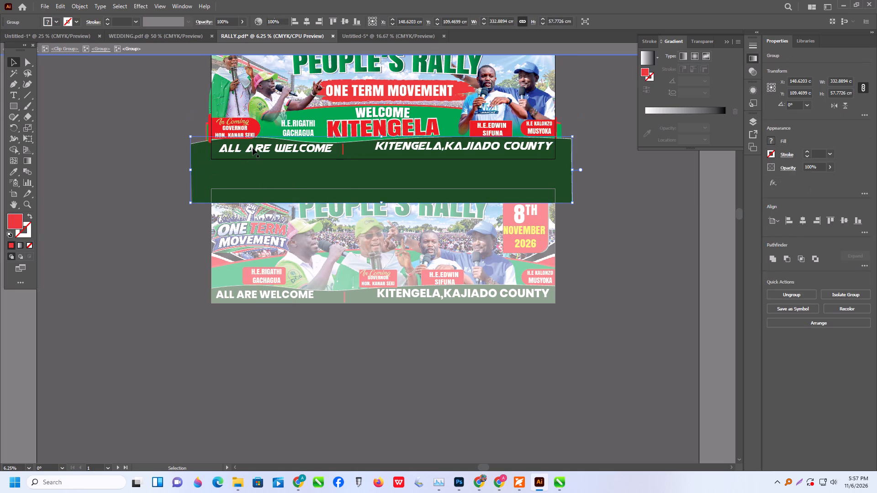
left_click(269, 151)
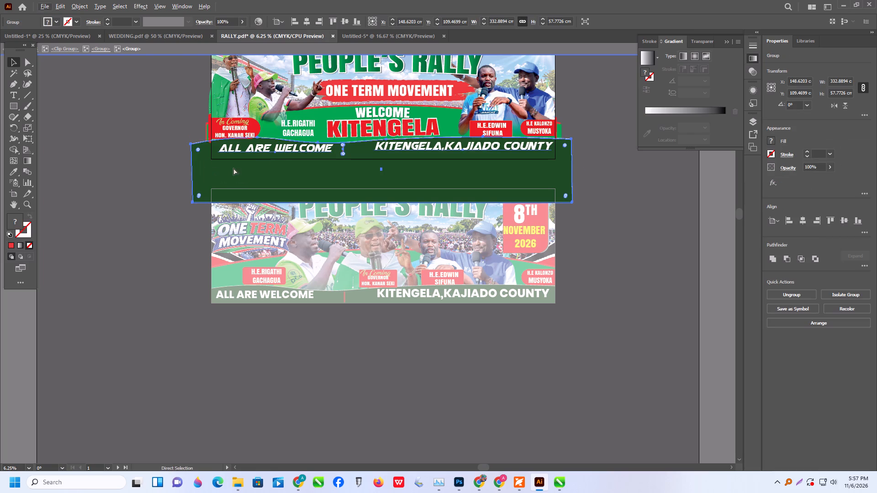
key("ctrl+c")
left_click(133, 222)
triple_click(134, 218)
left_click(134, 218)
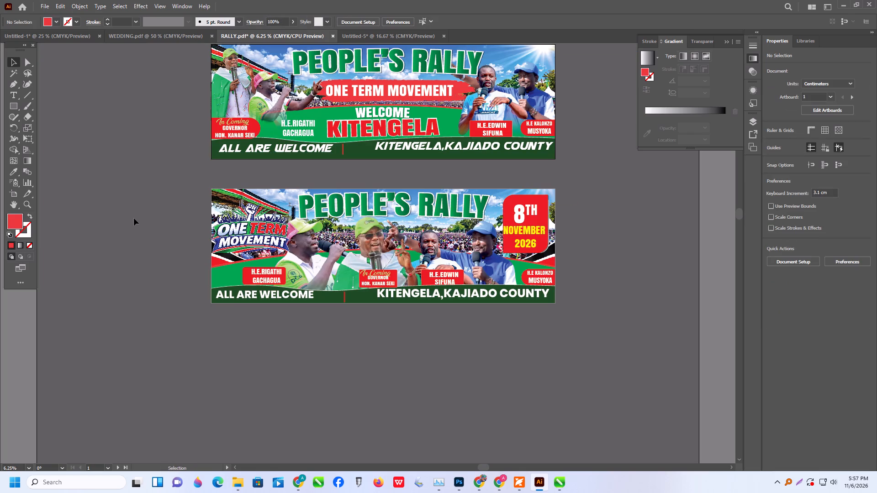
Return to the Untitled-5 poster document and delete the WELCOME TO KITENGELA text and its white rounded box.
left_click(369, 30)
scroll(304, 309, "up", 2, "alt")
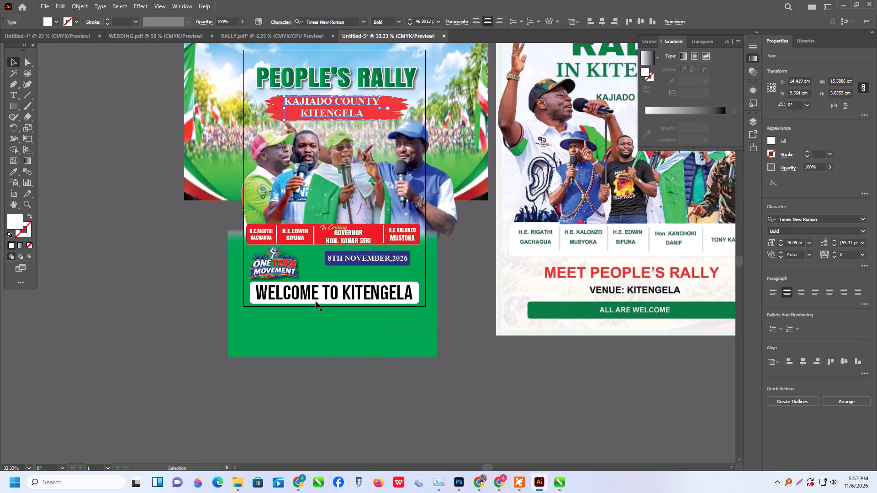
left_click(327, 287)
key("Delete")
left_click(332, 292)
key("Delete")
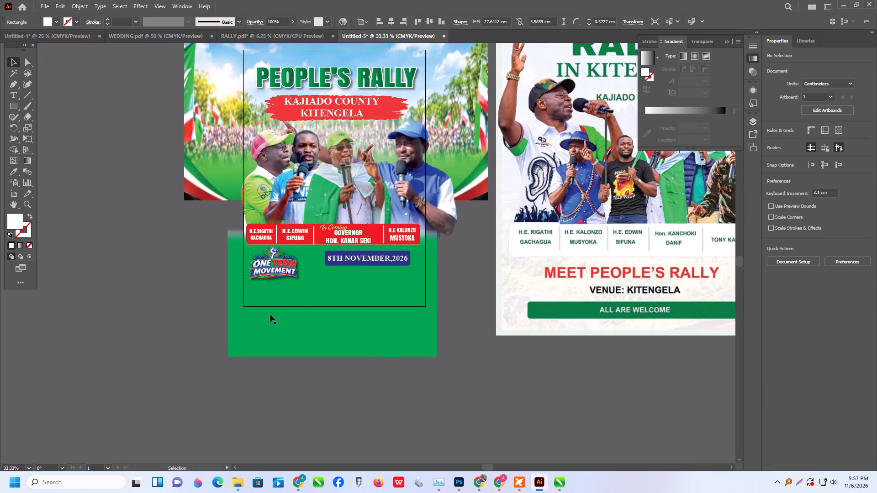
Paste the copied footer strip into the poster document and move it to about X 134.7 cm, Y 62.0 cm.
key("ctrl+v")
scroll(284, 318, "down", 3, "alt")
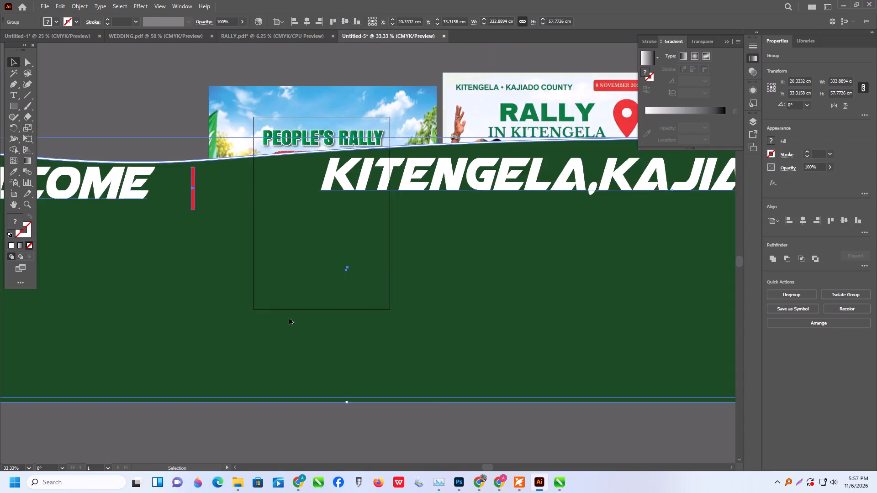
scroll(289, 319, "down", 1, "alt")
scroll(342, 315, "down", 1, "alt")
left_click_drag(376, 309, 507, 342)
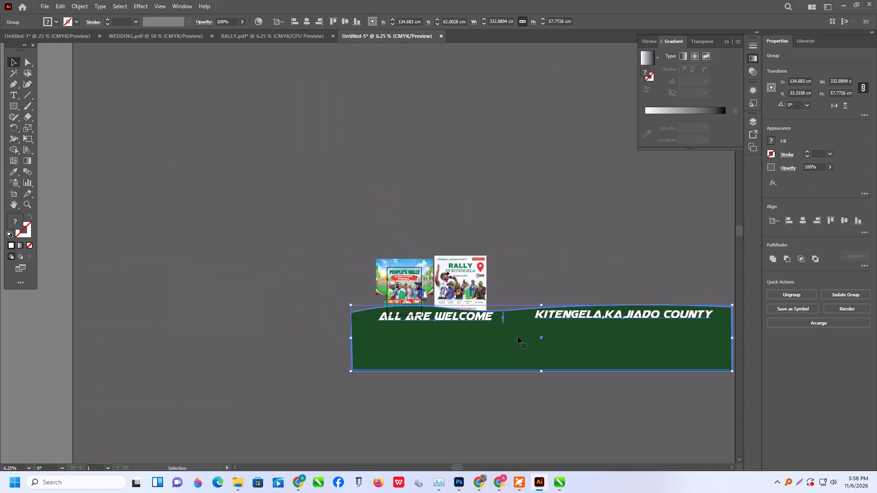
Move the pasted footer strip group clear below the posters and ungroup it.
left_click_drag(515, 341, 386, 388)
right_click(386, 388)
left_click(427, 308)
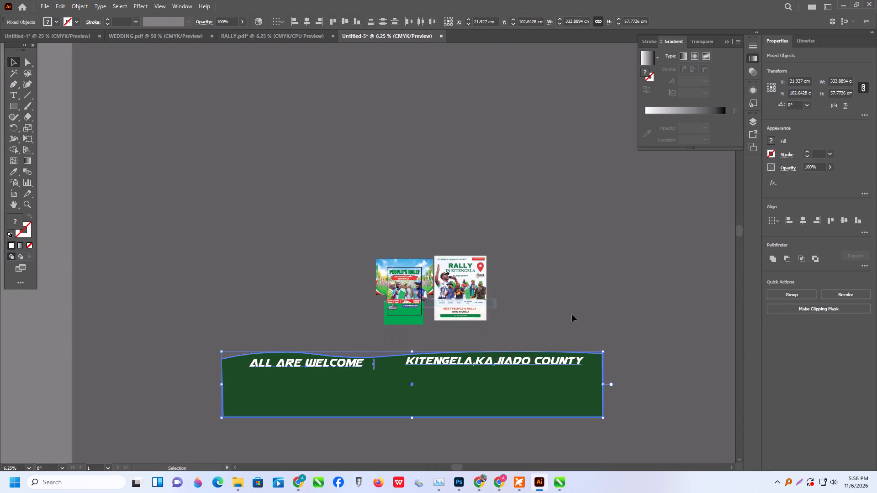
Delete the KITENGELA,KAJIADO COUNTY text and the red divider bar from the footer strip.
left_click(572, 315)
scroll(500, 366, "up", 1, "alt")
left_click(475, 354)
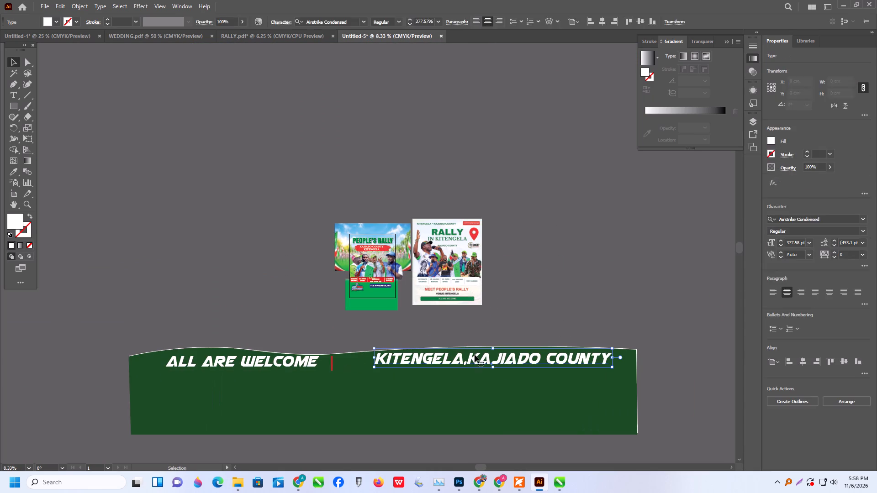
key("Delete")
left_click(331, 365)
key("Delete")
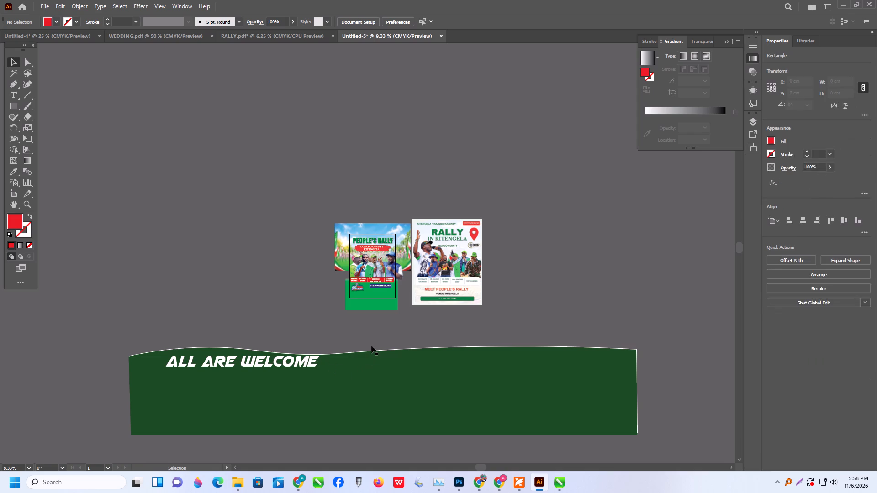
Scale the dark green strip to about 31.5 by 4.5 cm and place it across the bottom edge of the portrait poster.
left_click_drag(363, 340, 450, 399)
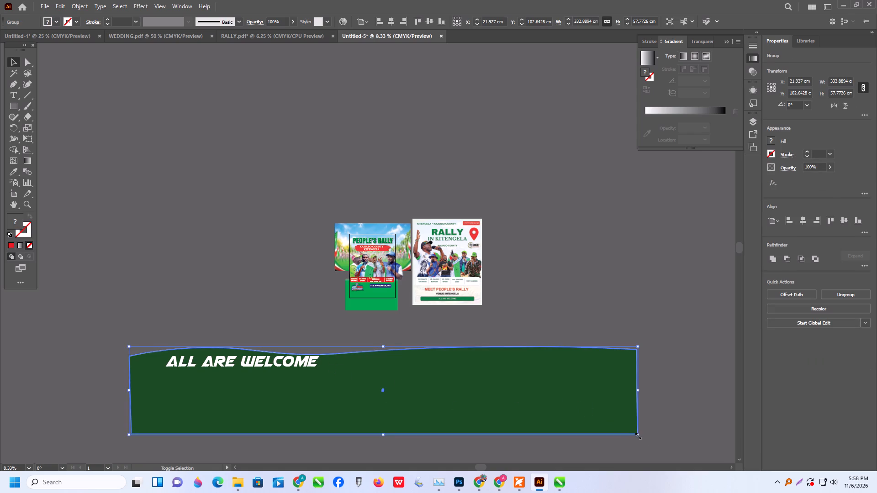
left_click_drag(637, 435, 202, 378, "shift")
left_click_drag(189, 350, 404, 304)
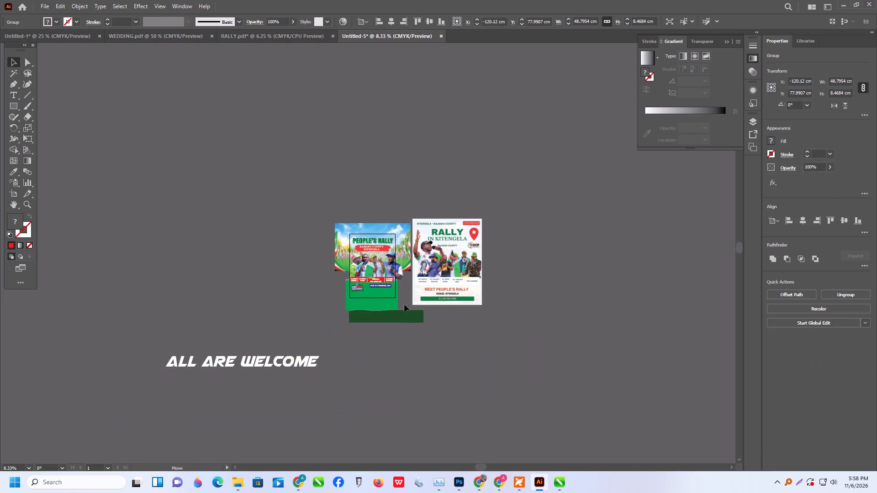
left_click_drag(404, 304, 401, 293)
scroll(395, 294, "up", 6, "alt")
scroll(435, 325, "down", 2, "alt")
left_click_drag(497, 344, 360, 347, "shift")
left_click_drag(328, 304, 358, 316)
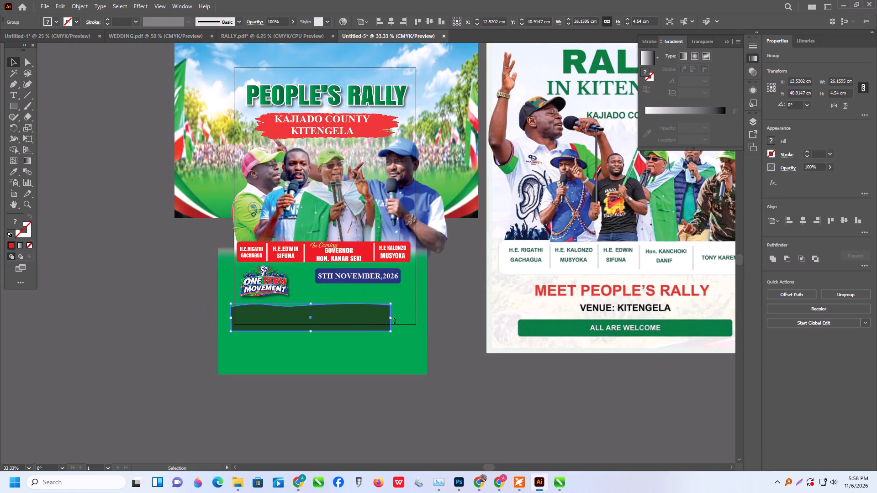
left_click_drag(390, 319, 423, 325)
Move the ALL ARE WELCOME text to just below the portrait poster.
scroll(477, 293, "down", 3, "alt")
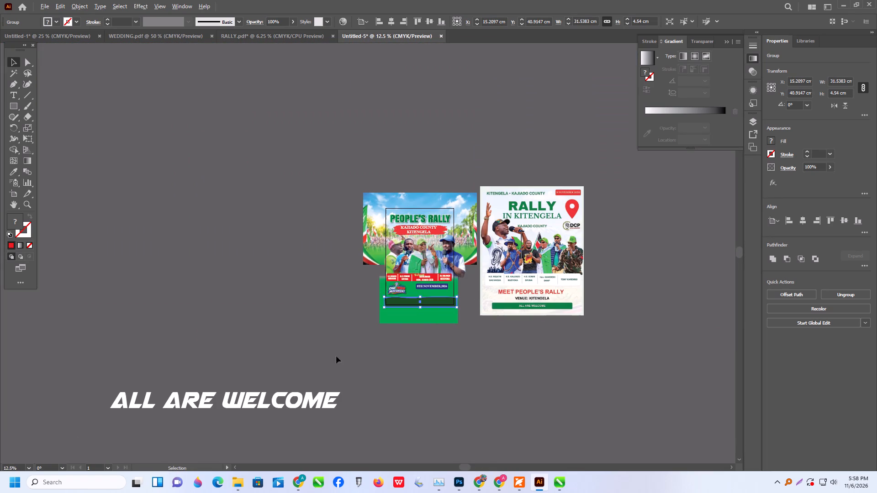
left_click_drag(274, 402, 462, 356)
Separate the 8TH NOVEMBER,2026 text from its blue rounded box and move both below the footer strip.
scroll(441, 348, "up", 2, "alt")
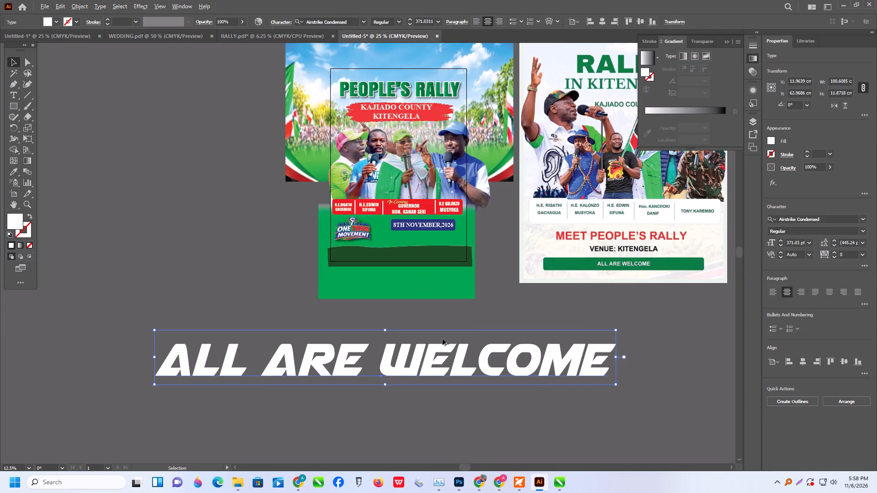
scroll(443, 339, "up", 1, "alt")
scroll(391, 246, "up", 1, "alt")
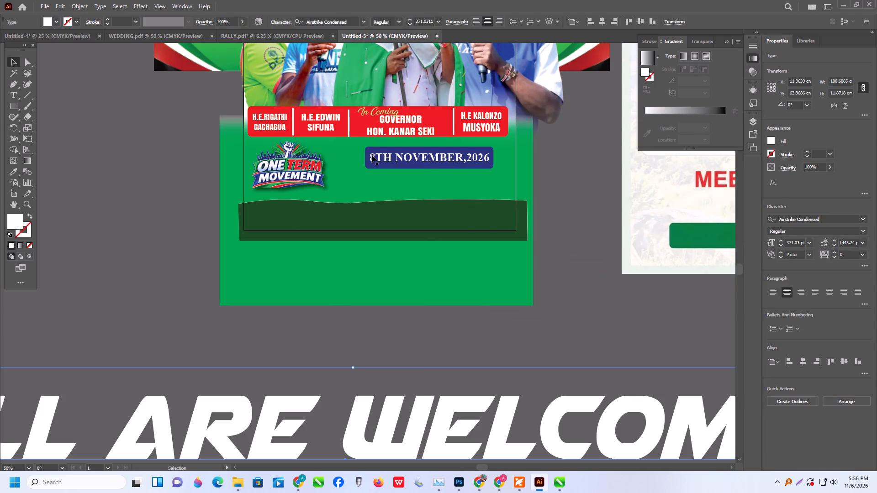
left_click(422, 158)
left_click_drag(432, 159, 510, 261)
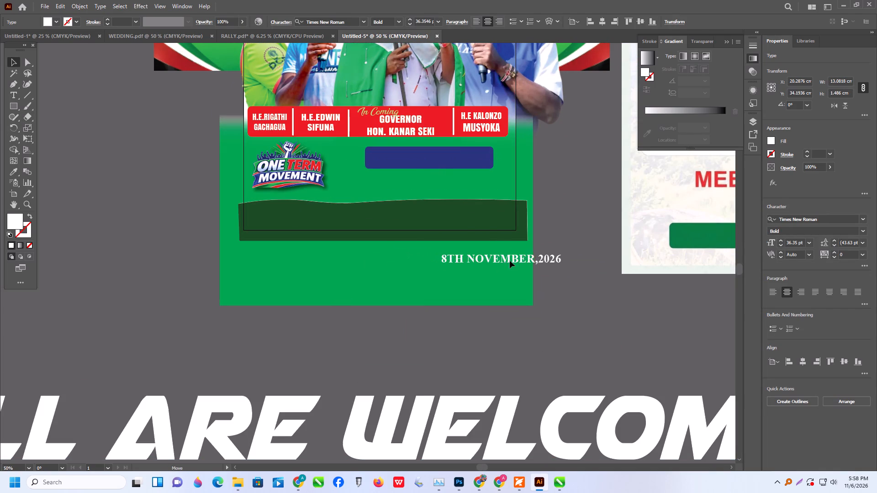
left_click_drag(510, 261, 529, 267)
left_click_drag(452, 153, 226, 297)
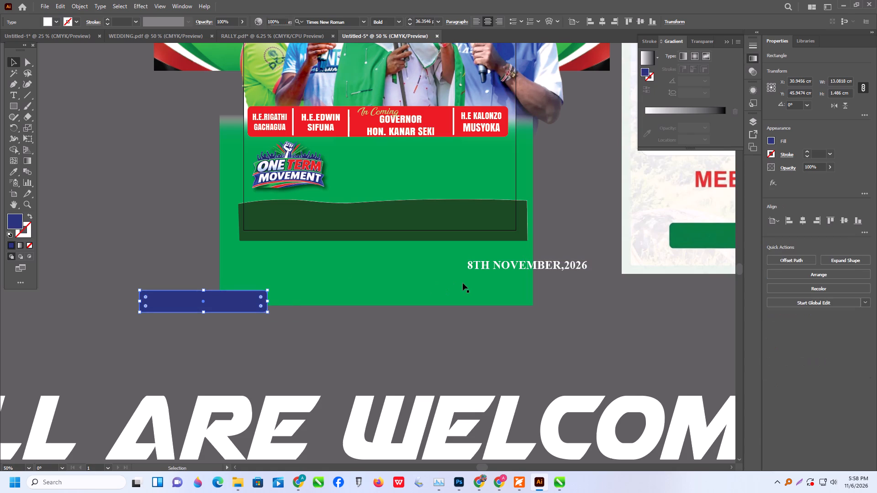
Reduce the ALL ARE WELCOME text to about 55 pt and place it on the left half of the dark green strip.
scroll(463, 283, "down", 4)
left_click(419, 363)
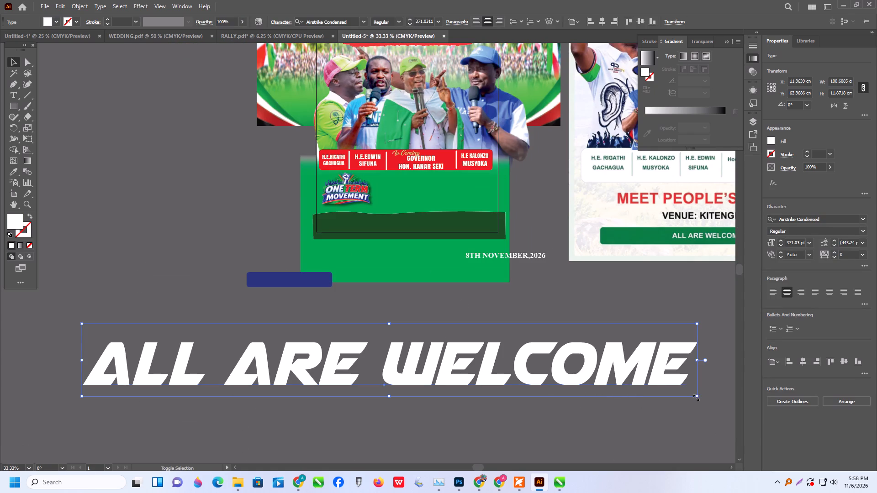
left_click_drag(696, 397, 227, 394, "shift")
left_click_drag(211, 337, 468, 227)
scroll(461, 227, "up", 1, "alt")
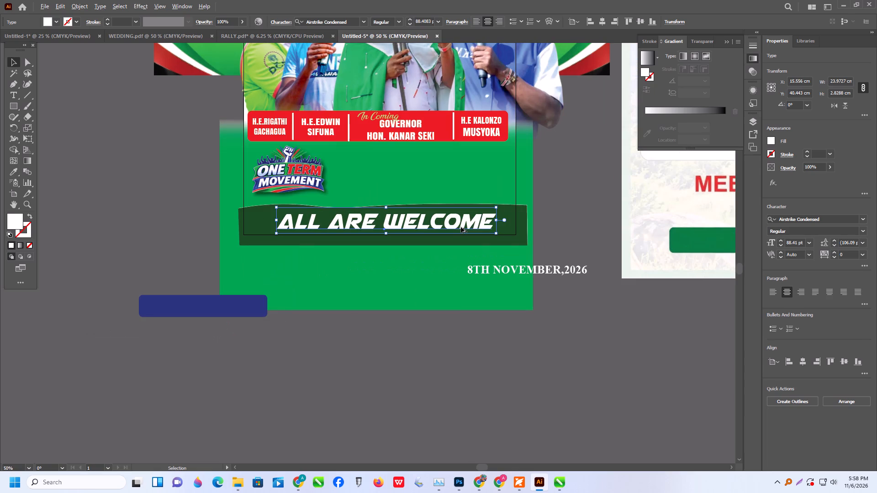
left_click_drag(447, 226, 424, 226)
left_click_drag(472, 235, 391, 255, "shift")
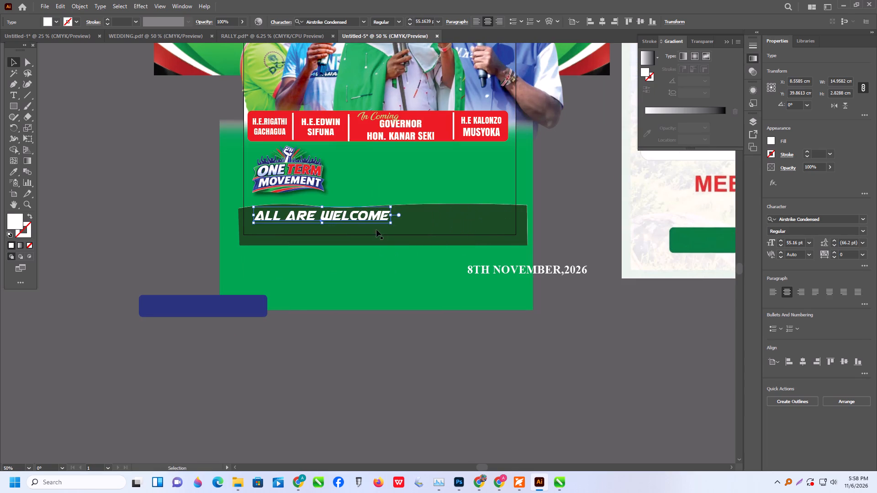
scroll(372, 224, "up", 2, "alt")
left_click_drag(370, 205, 371, 215)
Draw a thin white divider rectangle, about 0.19 by 1.9 cm, just after ALL ARE WELCOME on the strip.
scroll(315, 260, "down", 2, "alt")
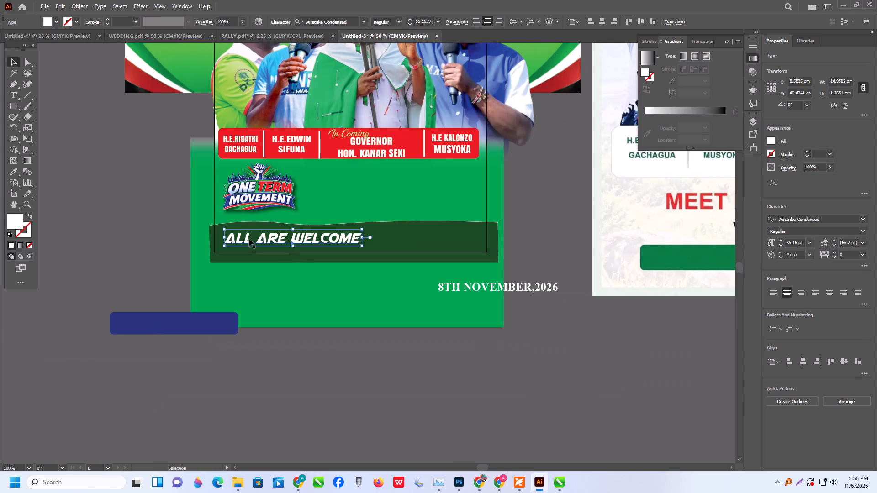
left_click(14, 106)
scroll(378, 254, "up", 1, "alt")
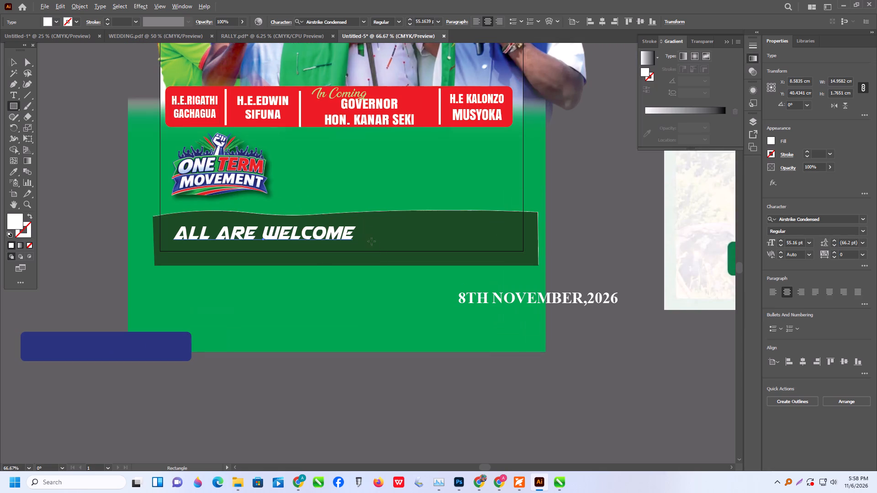
left_click_drag(366, 223, 365, 245)
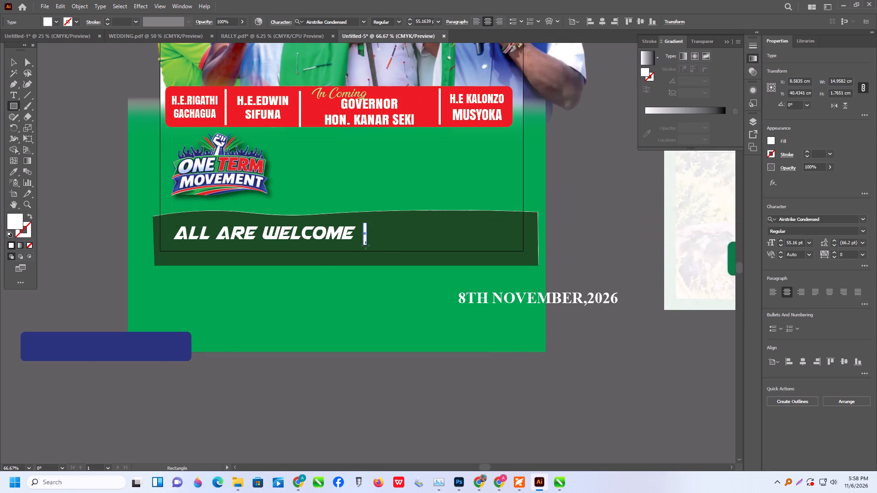
left_click_drag(365, 245, 363, 246)
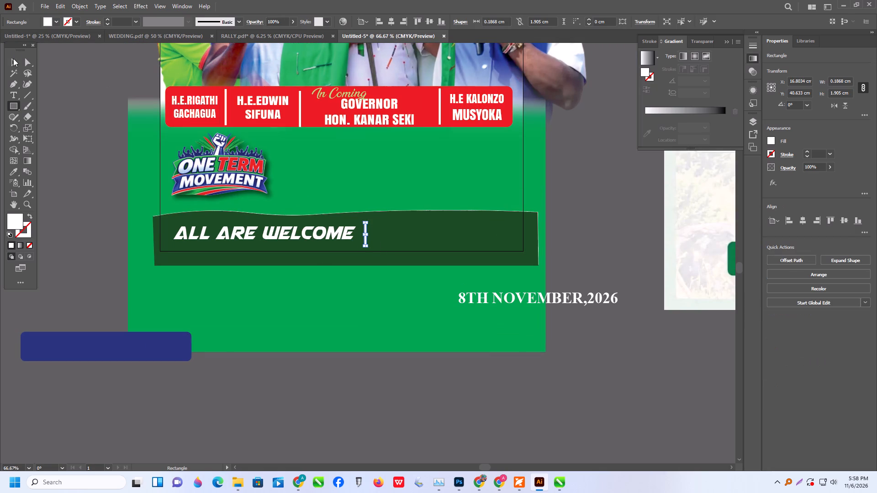
Place the 8TH NOVEMBER,2026 text after the white divider, bring it to the front, and shrink it to about 29 pt.
left_click(13, 60)
left_click_drag(524, 302, 488, 241)
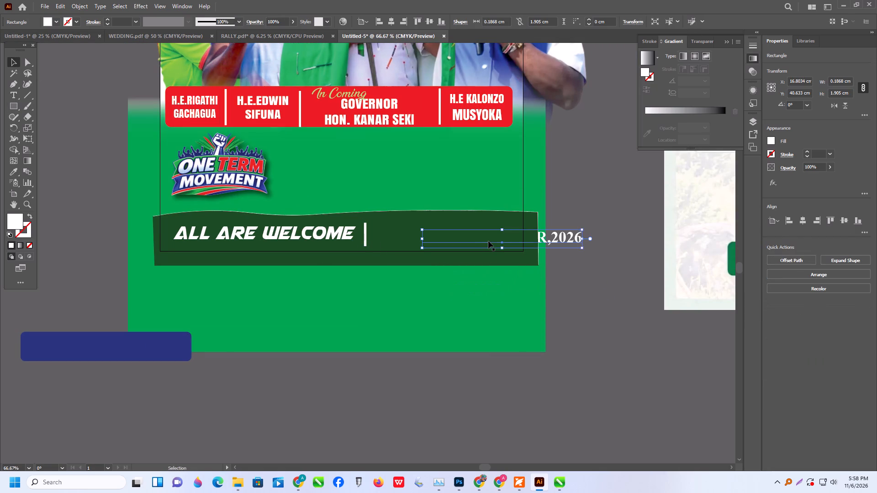
key("ctrl+shift+bracketright")
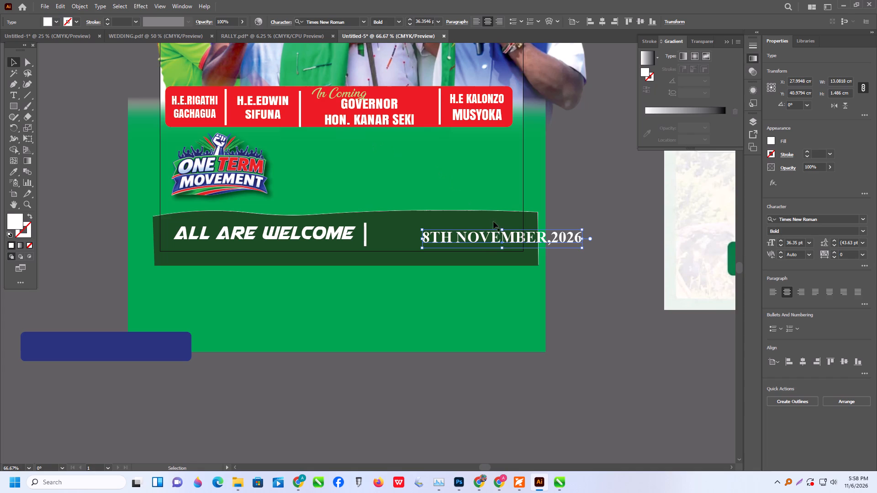
left_click_drag(501, 237, 460, 232)
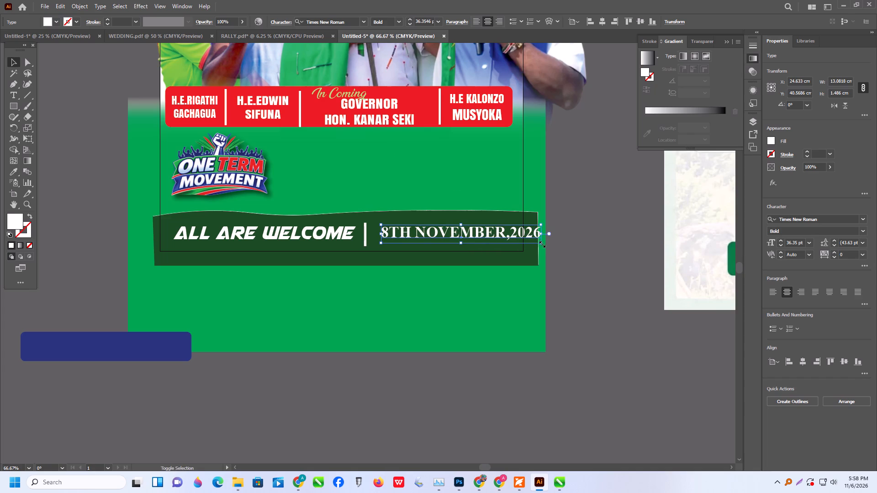
left_click_drag(541, 243, 510, 245, "shift")
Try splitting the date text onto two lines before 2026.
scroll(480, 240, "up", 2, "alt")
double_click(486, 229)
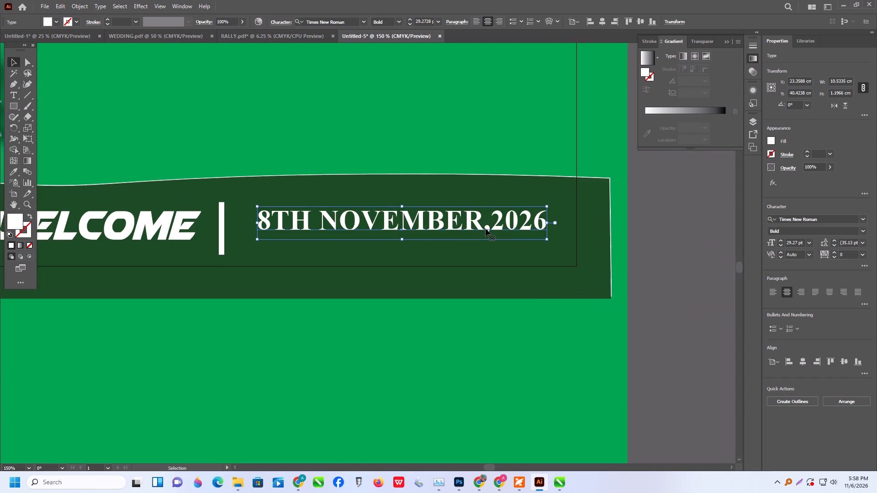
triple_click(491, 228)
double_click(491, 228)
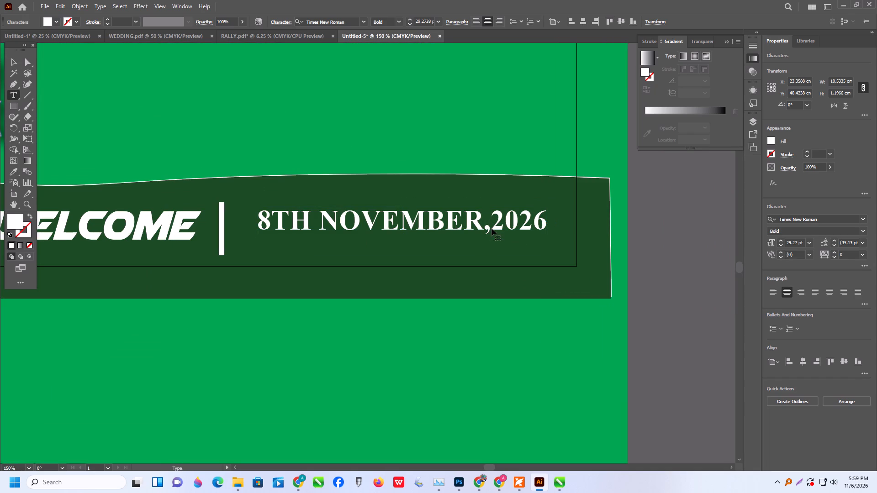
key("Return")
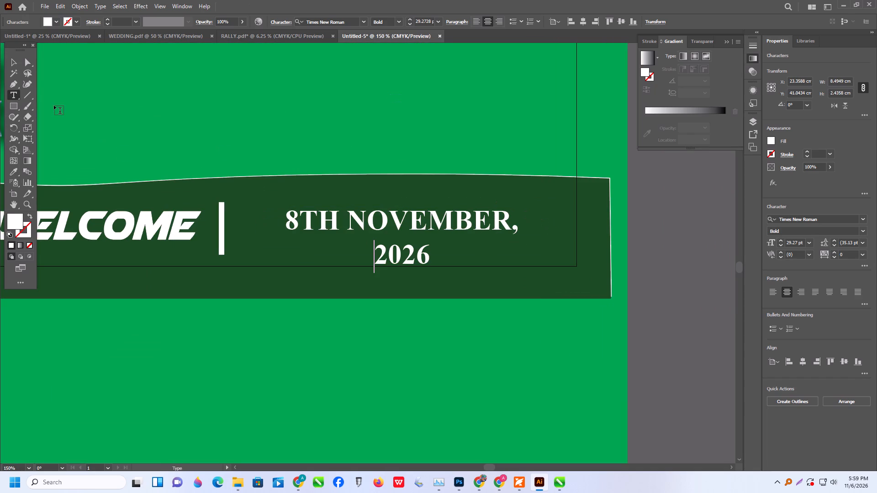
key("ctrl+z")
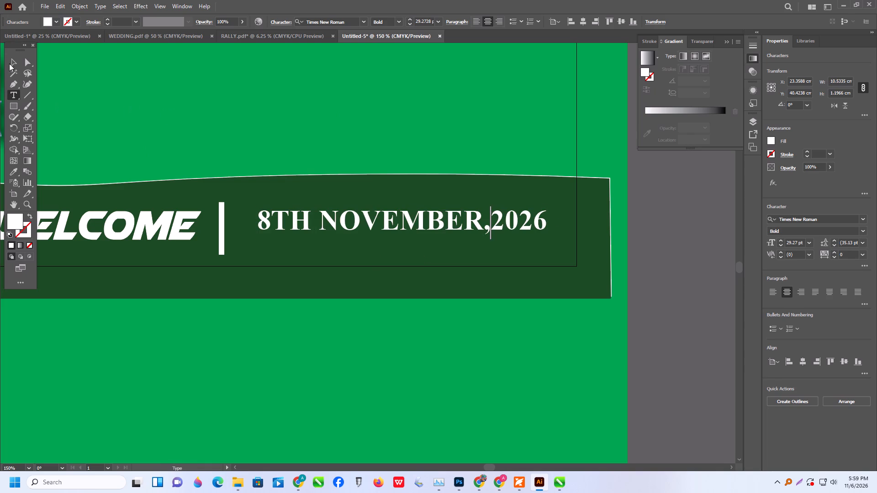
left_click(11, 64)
Nudge the date text down to about Y 40.6 cm so it lines up with ALL ARE WELCOME.
left_click_drag(394, 226, 393, 232)
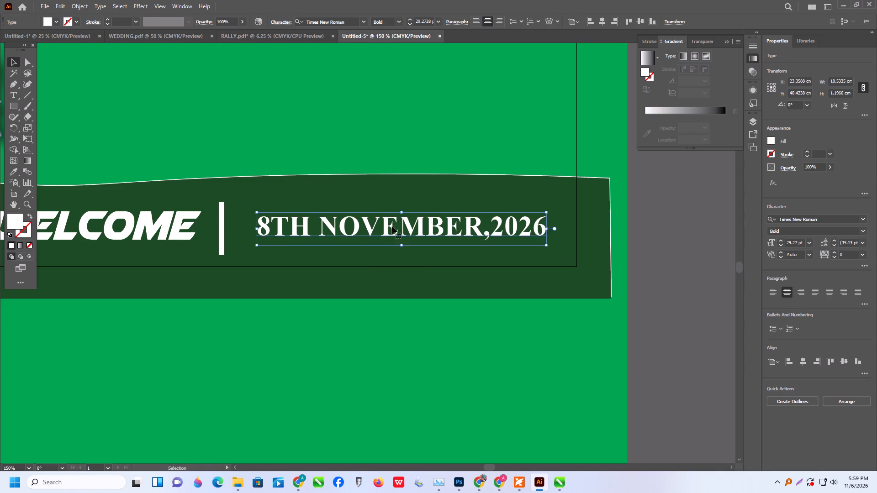
Enlarge the One Term Movement logo to about 15.7 by 10.5 cm and centre it between the names banner and the footer strip.
scroll(392, 226, "down", 3, "alt")
scroll(317, 215, "up", 2)
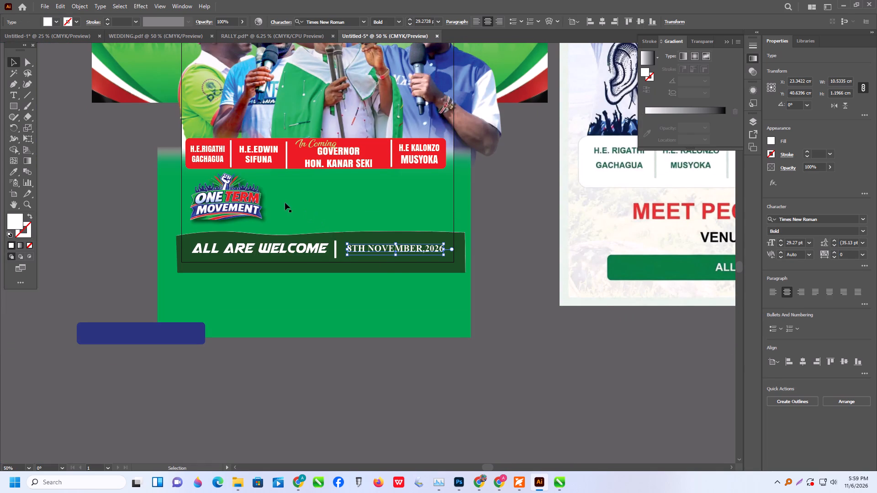
left_click_drag(243, 200, 283, 200)
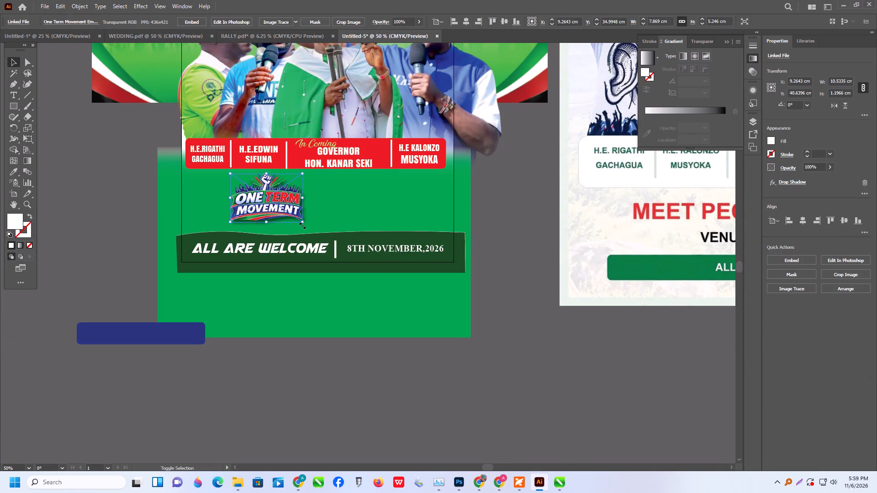
left_click_drag(301, 225, 371, 273, "shift")
left_click_drag(328, 215, 340, 209)
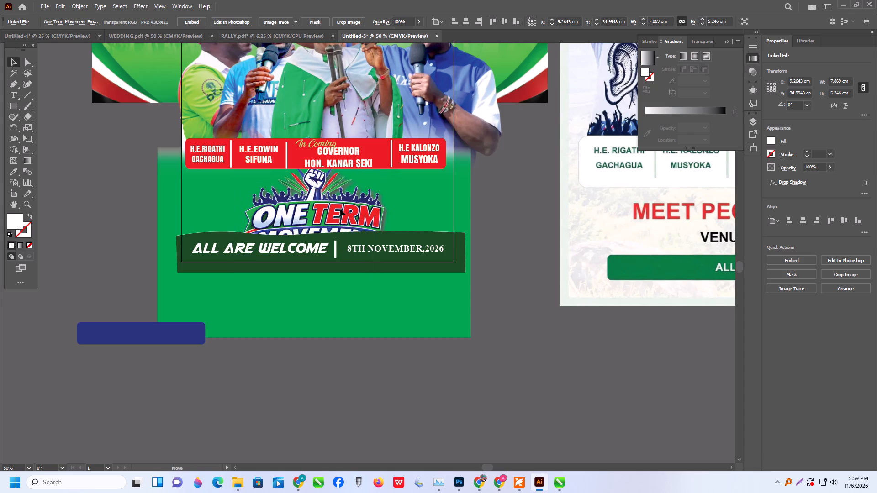
left_click_drag(340, 209, 343, 203)
scroll(273, 184, "up", 3)
left_click_drag(318, 259, 313, 268)
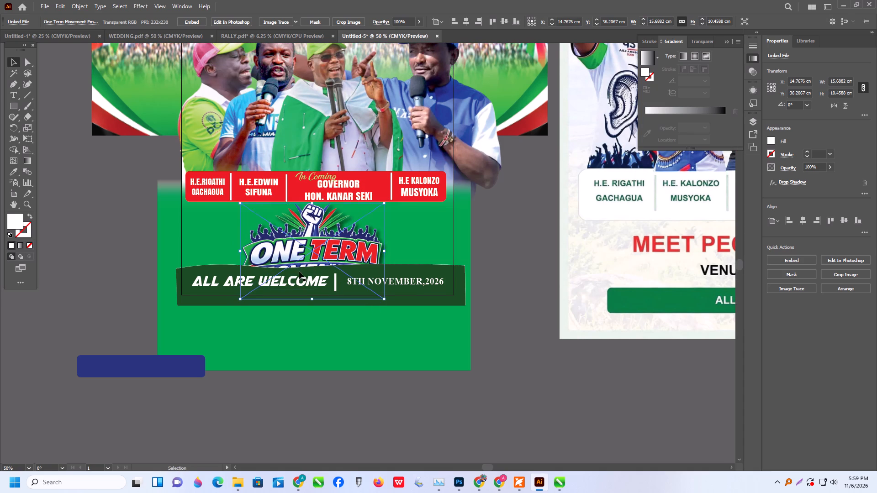
Lock the green gradient rectangle behind the poster's lower part.
left_click(172, 250)
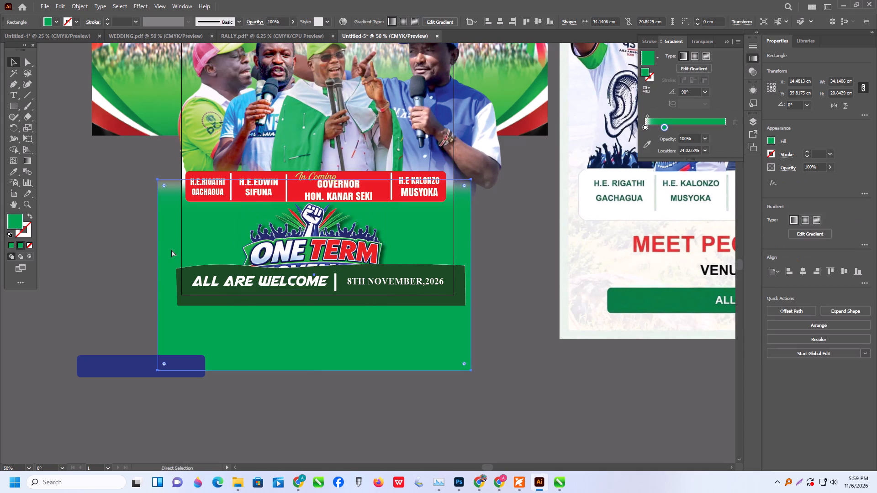
key("ctrl+2")
Lock the four leaders' portraits together with the crowd background image.
scroll(222, 151, "up", 3)
left_click(213, 161)
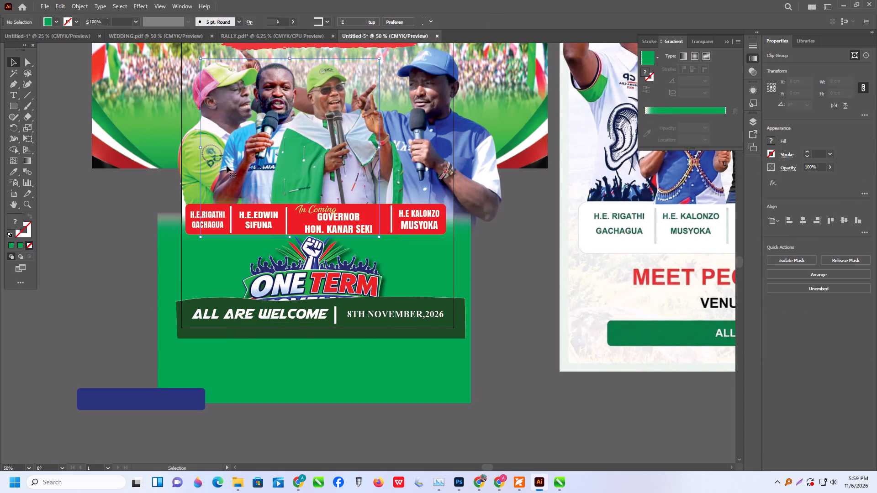
left_click(335, 79, "shift")
left_click(445, 139, "shift")
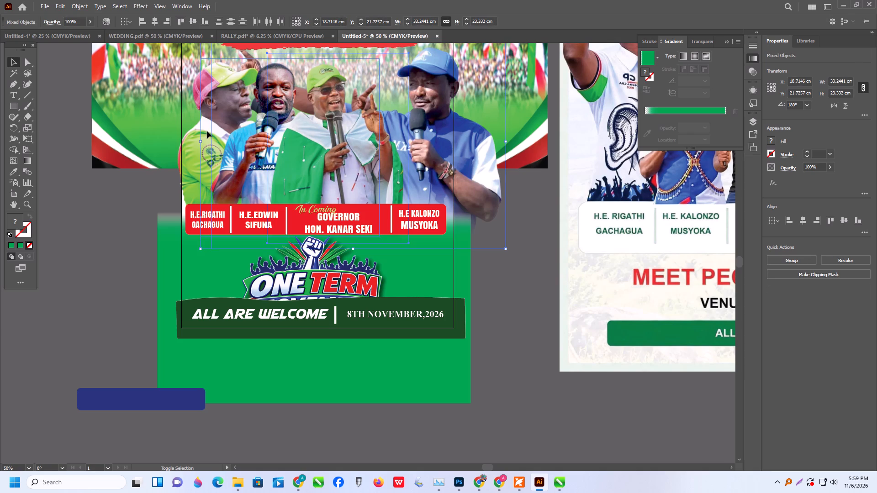
left_click(192, 151, "shift")
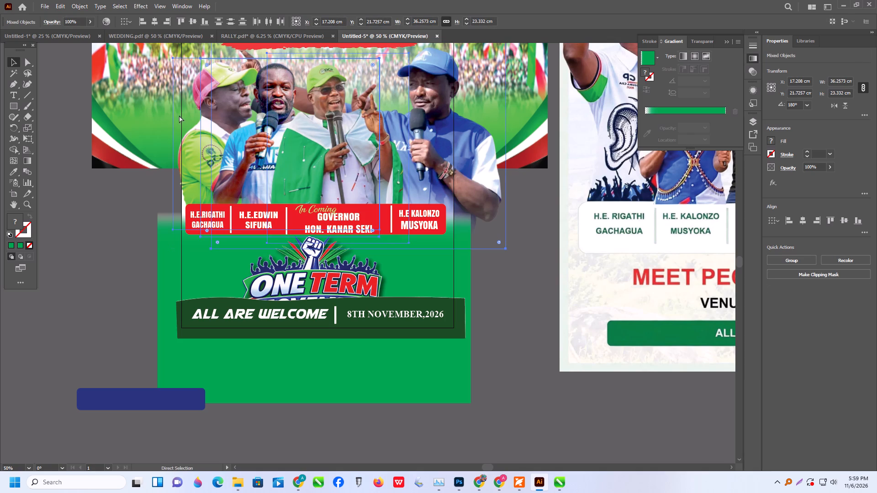
left_click(123, 115, "shift")
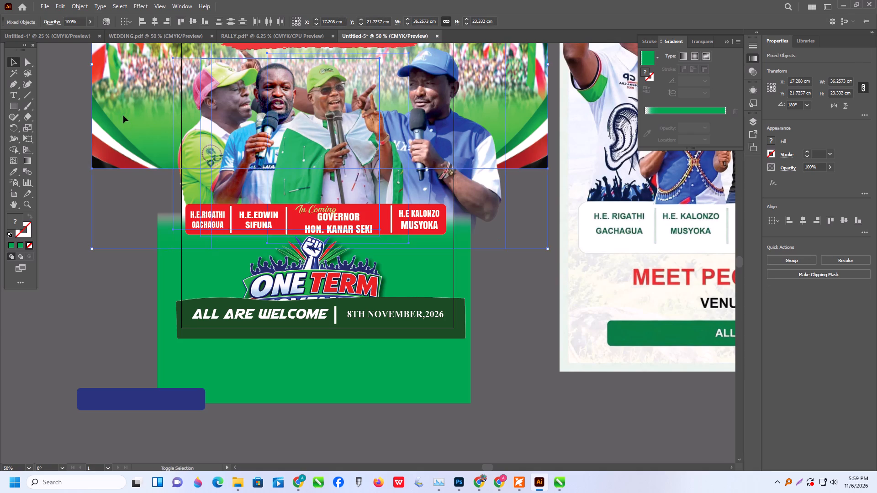
key("ctrl+2")
left_click(256, 171)
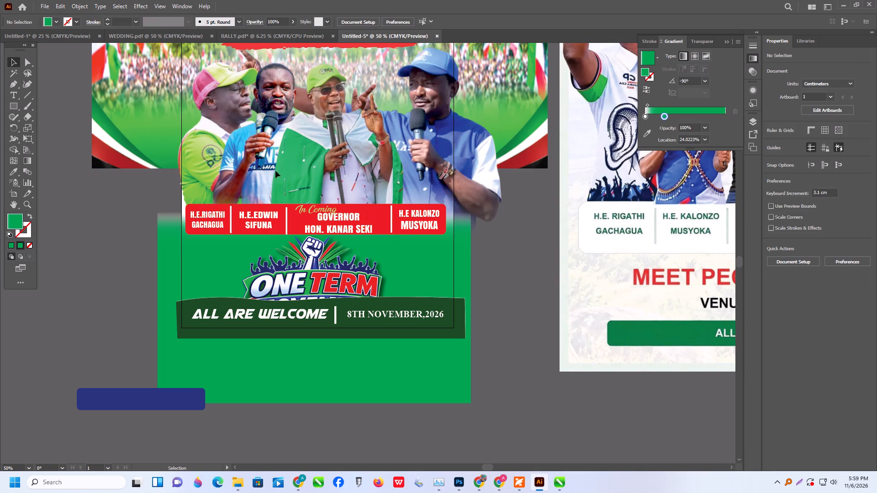
Group the red names banner's parts and raise the banner to about Y 27.4 cm, shifting the One Term Movement logo up beneath it.
left_click_drag(68, 187, 452, 227)
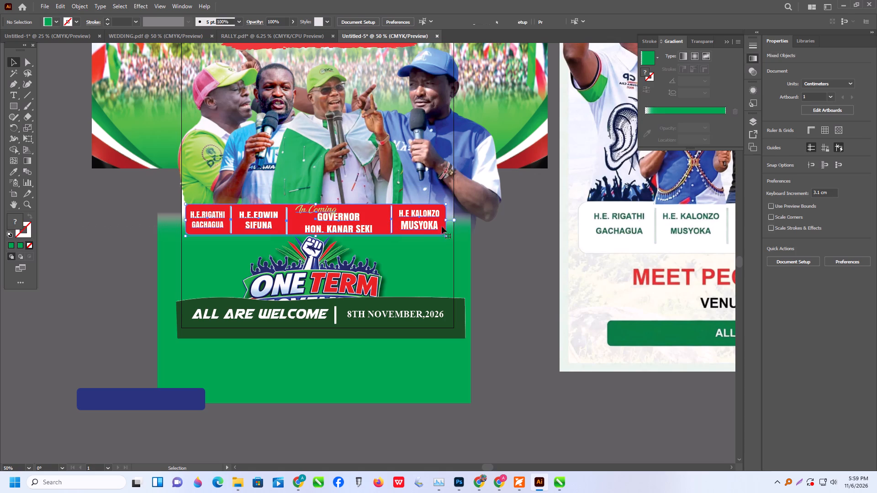
key("ctrl+g")
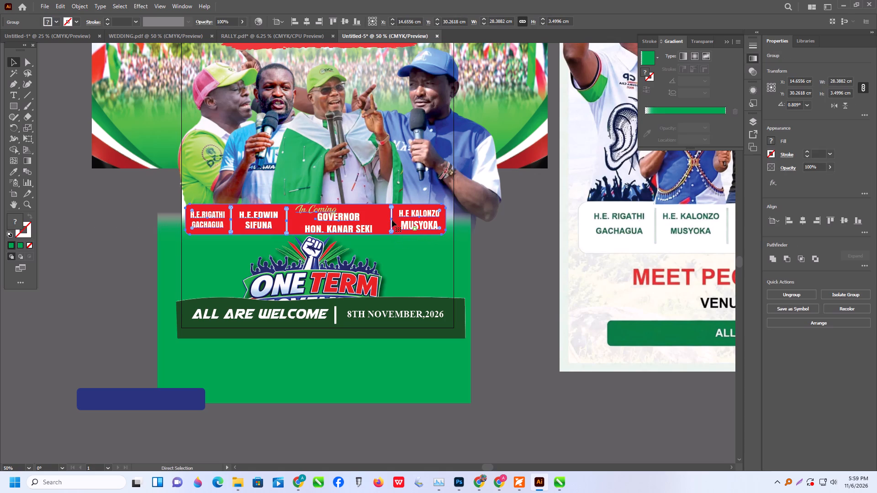
left_click_drag(392, 218, 393, 203)
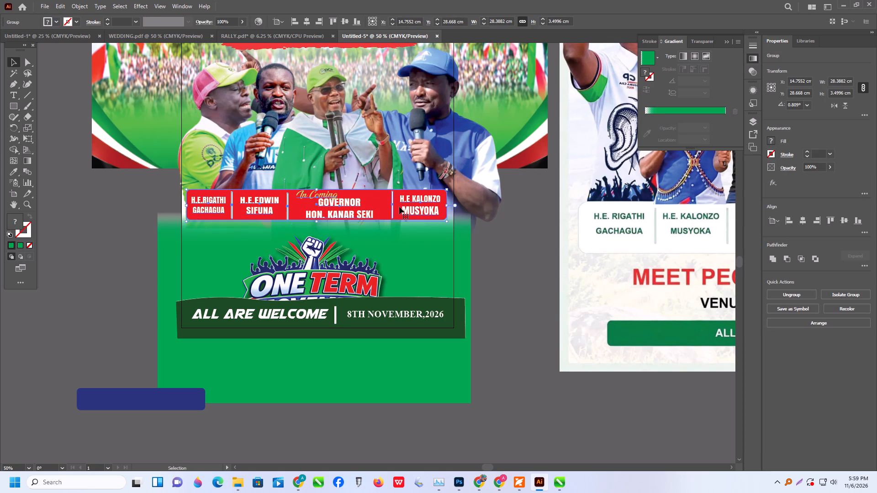
left_click(399, 207)
left_click_drag(348, 199, 349, 204)
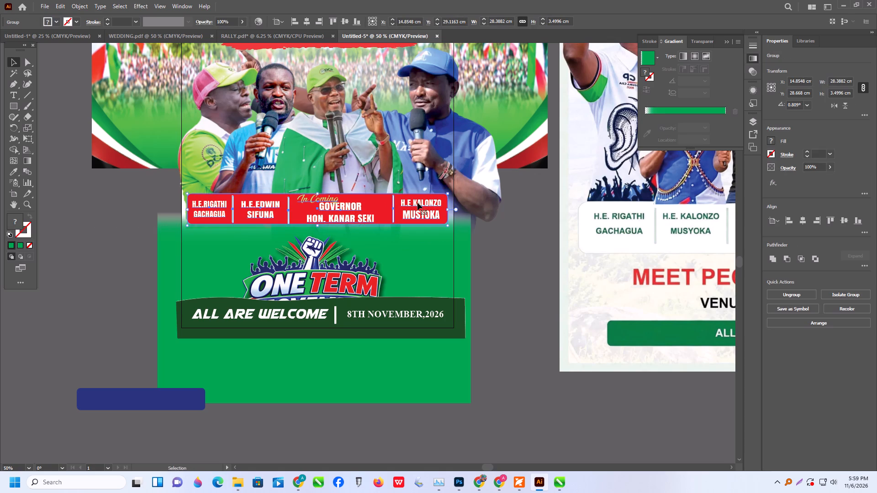
left_click_drag(324, 267, 329, 251)
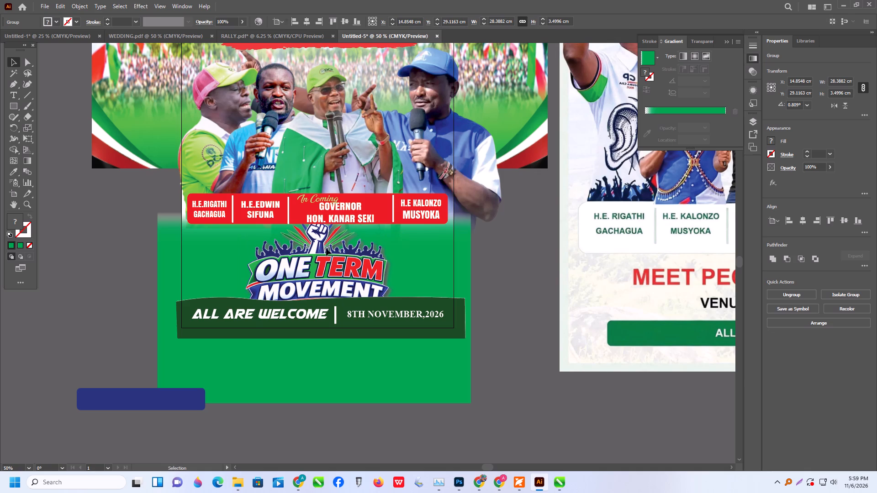
left_click(331, 267)
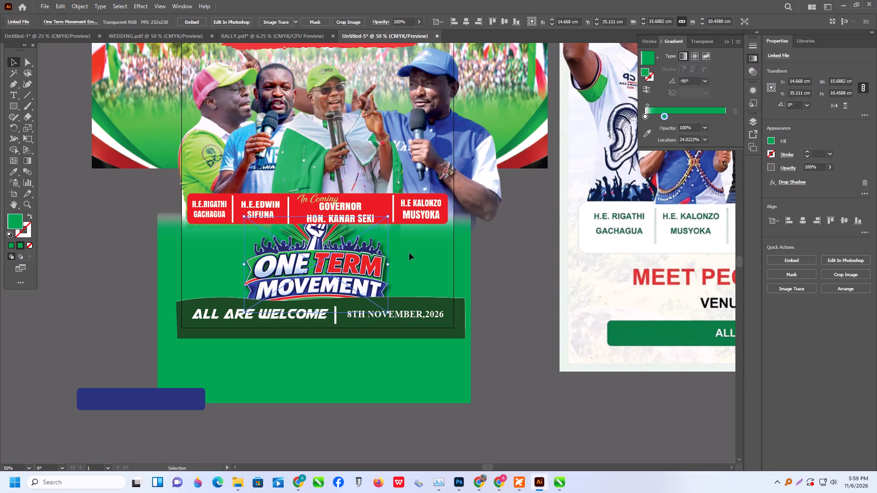
left_click_drag(402, 212, 402, 196)
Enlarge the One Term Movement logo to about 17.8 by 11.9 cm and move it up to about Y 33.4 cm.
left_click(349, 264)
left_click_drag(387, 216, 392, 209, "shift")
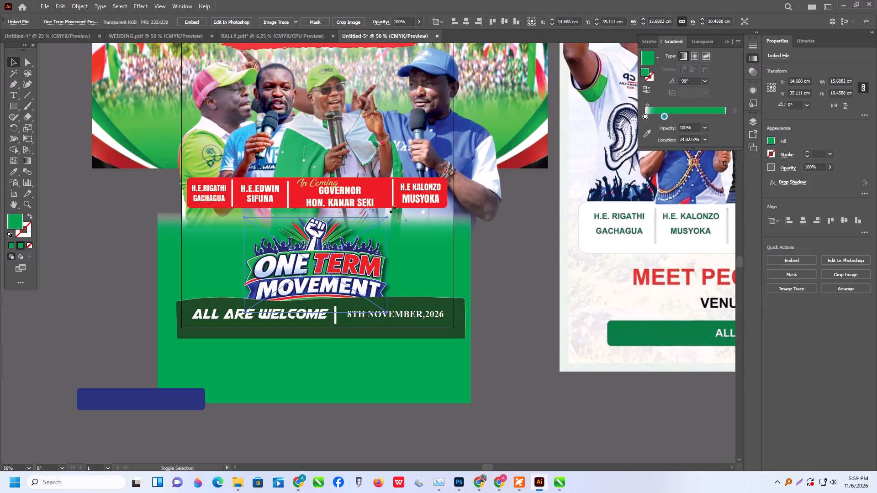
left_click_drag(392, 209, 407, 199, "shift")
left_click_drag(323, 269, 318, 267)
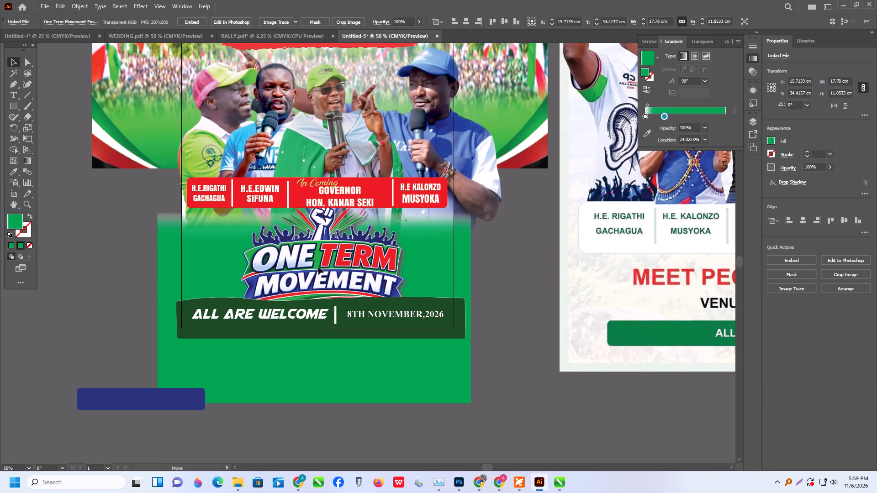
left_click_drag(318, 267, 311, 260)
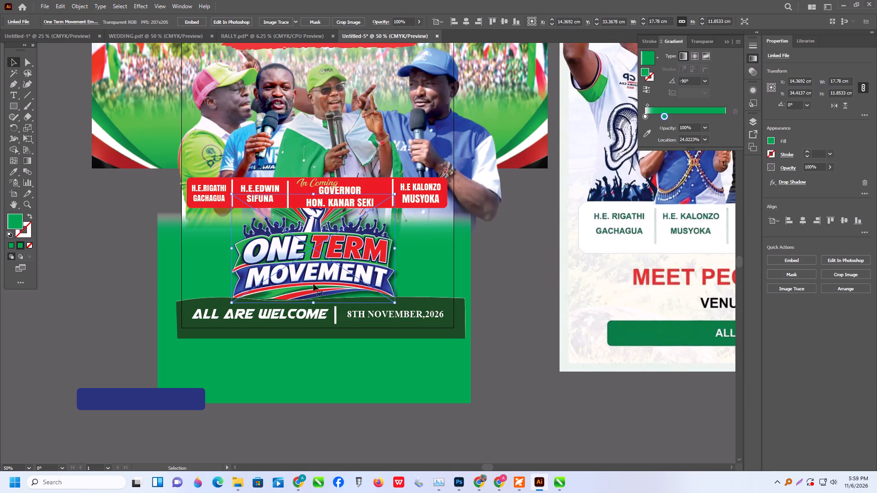
Bring the One Term Movement logo to the front of the artwork.
right_click(313, 284)
left_click(351, 231)
left_click(442, 226)
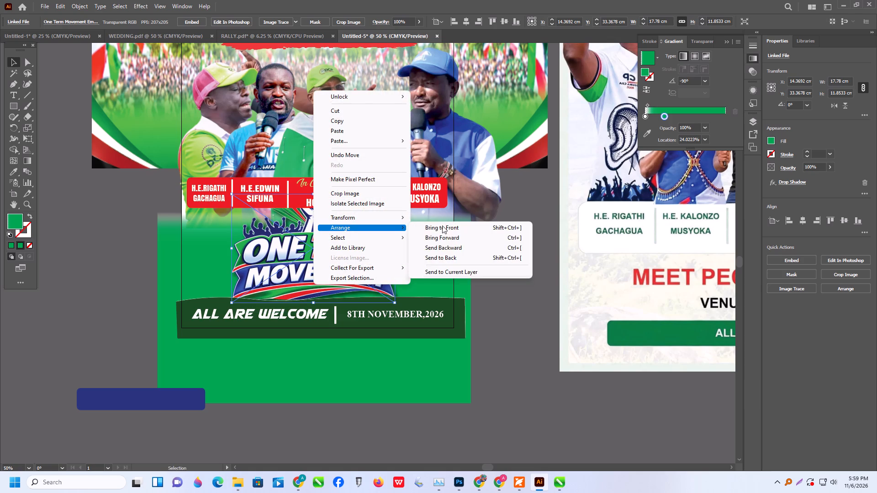
left_click(341, 262)
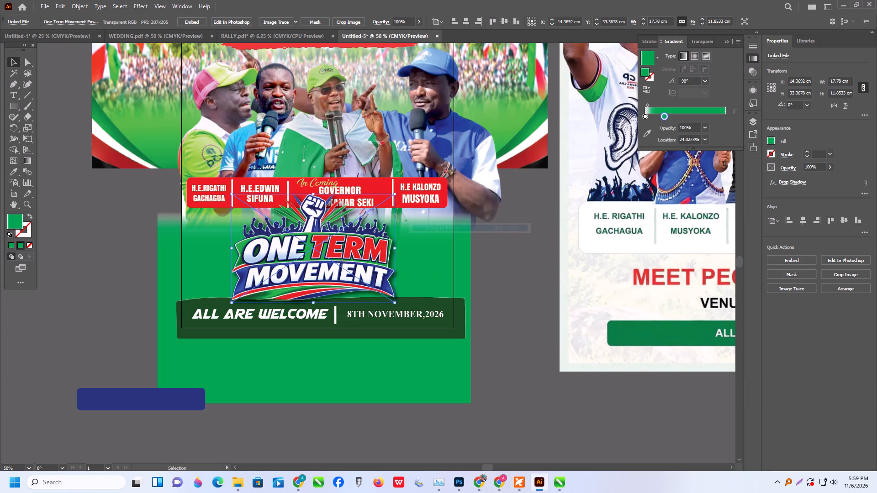
Shrink the logo to about 15.1 by 10.1 cm and fit it between the names banner and the footer strip.
left_click_drag(336, 243, 336, 251)
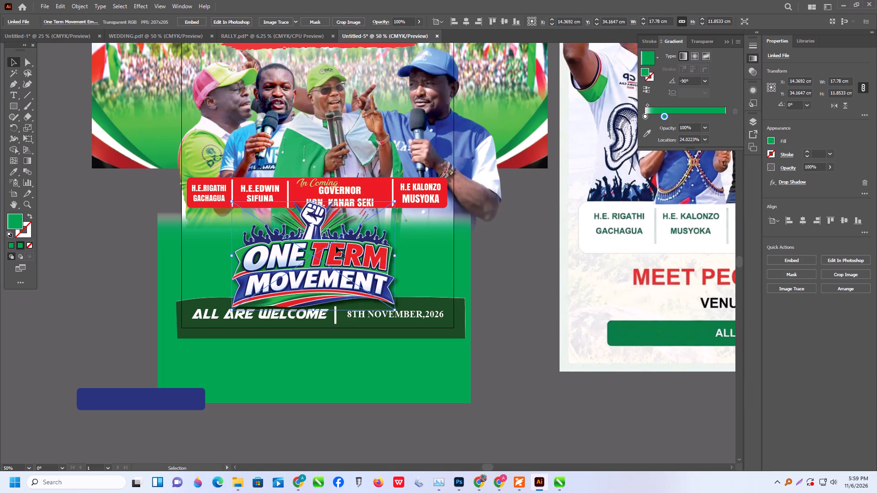
left_click(496, 294)
left_click(504, 294)
left_click(366, 289)
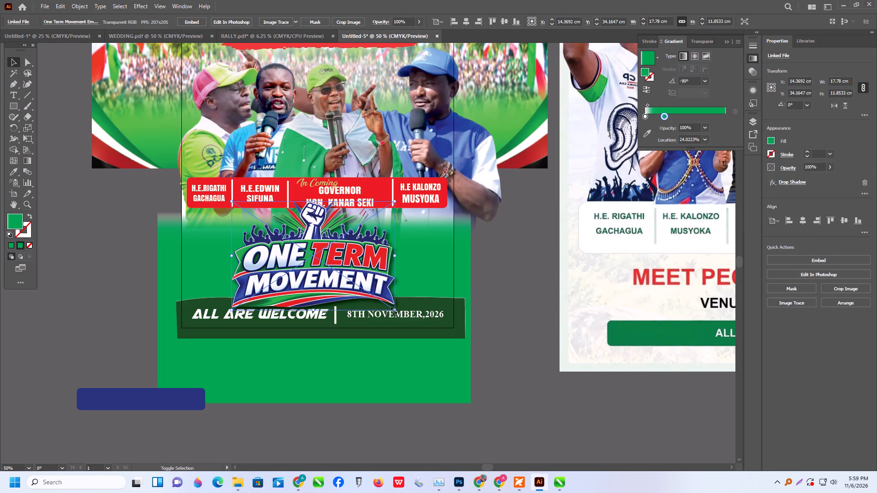
left_click_drag(396, 310, 370, 304, "shift")
left_click_drag(322, 265, 338, 272)
left_click(508, 303)
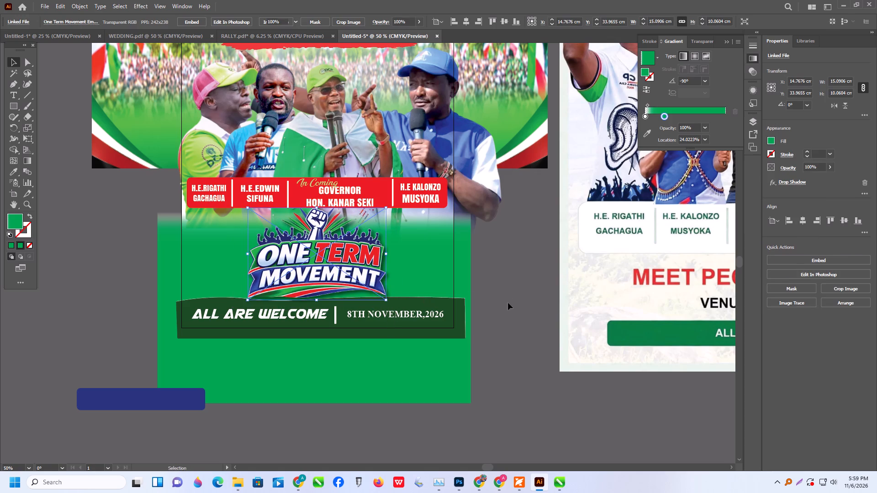
Unlock all the artwork and move the green gradient rectangle slightly up so its fade sits behind the names banner.
scroll(475, 324, "down", 2, "alt")
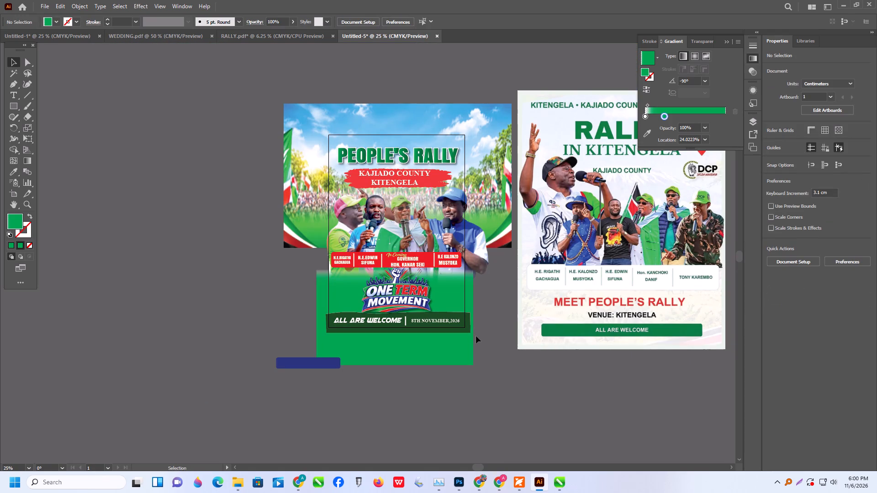
right_click(386, 346)
left_click(360, 366)
key("ctrl+alt+2")
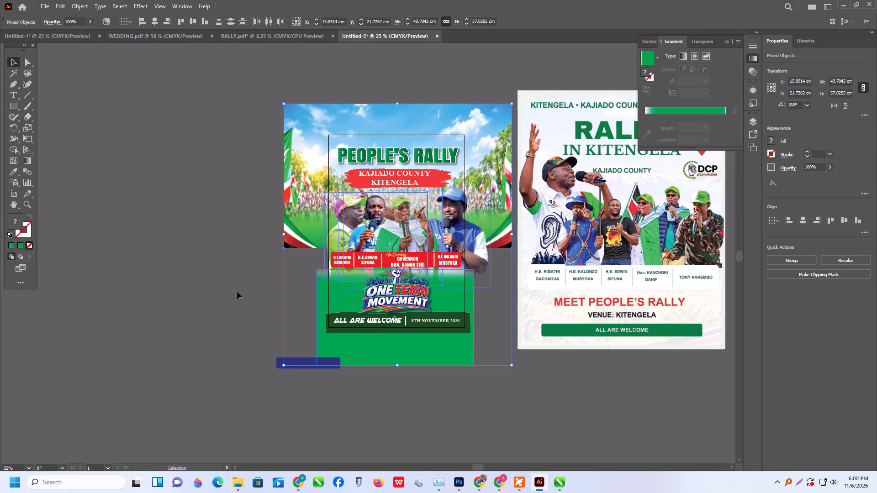
left_click(237, 292)
left_click_drag(389, 364, 391, 355)
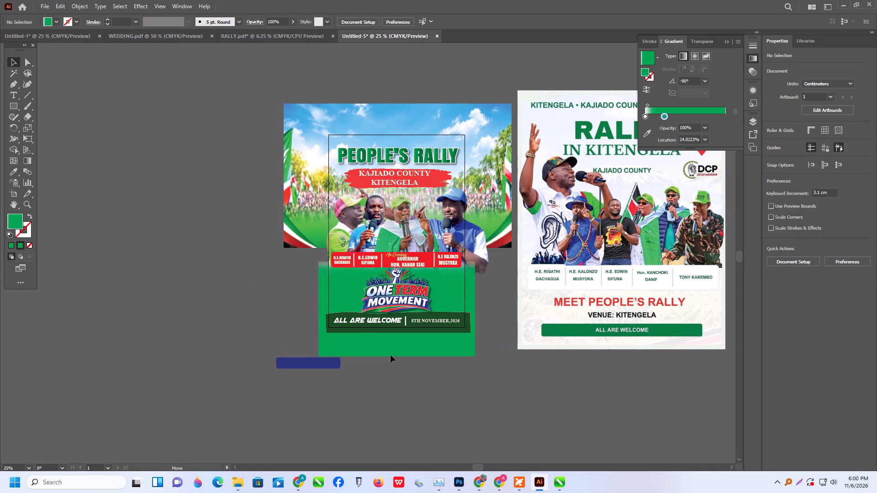
left_click_drag(391, 355, 392, 351)
left_click(490, 409)
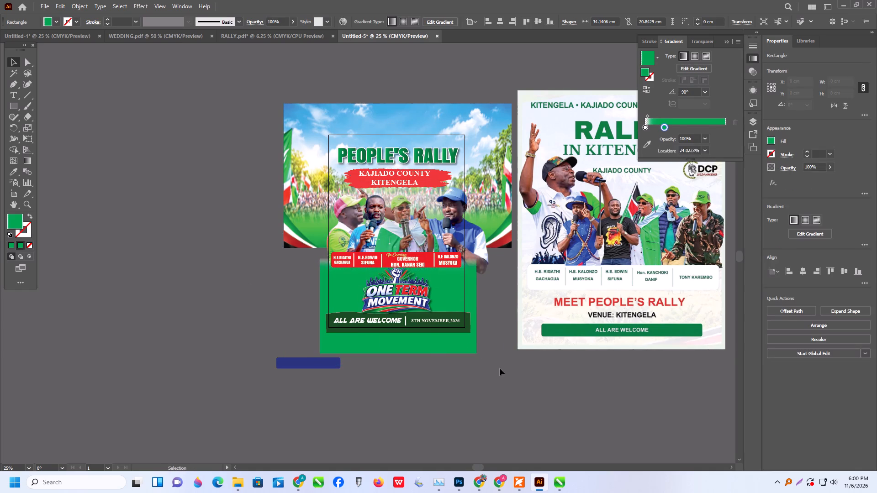
Centre the names banner horizontally, scale it down to about 27.5 by 3.4 cm and reposition it at about X 14.8, Y 27.2 cm.
scroll(426, 325, "up", 2, "alt")
left_click(459, 200)
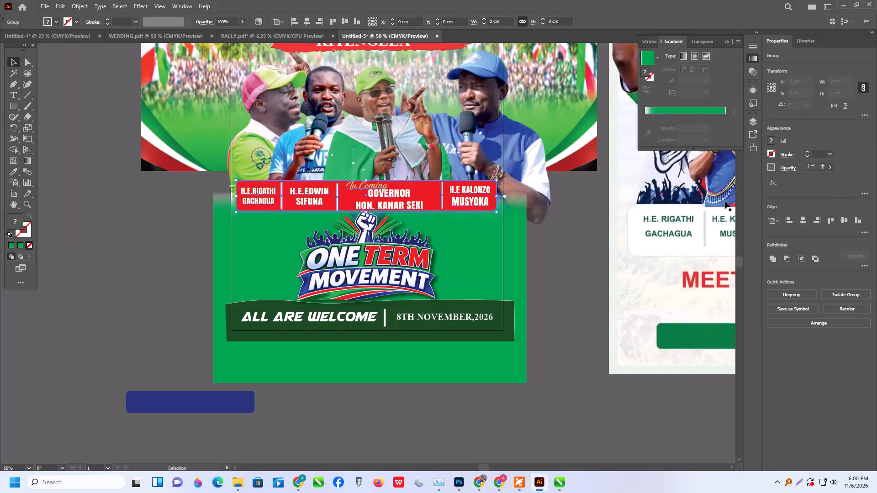
left_click(802, 217)
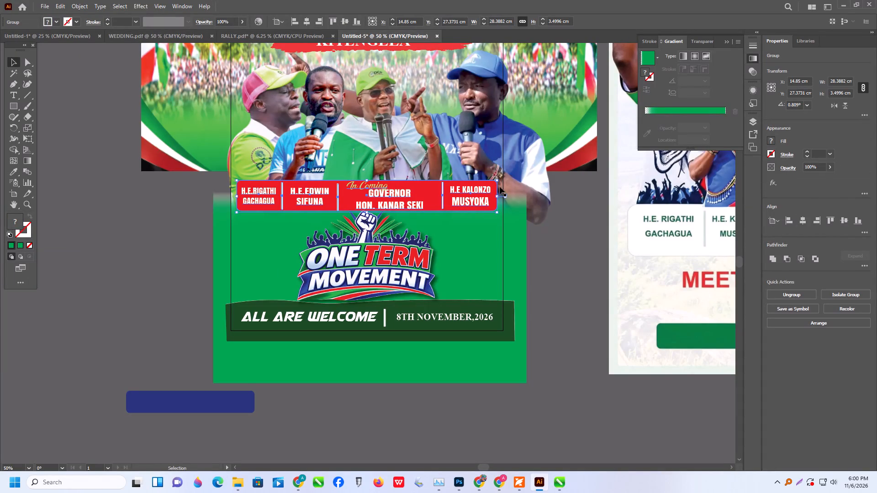
left_click_drag(497, 181, 503, 181, "shift")
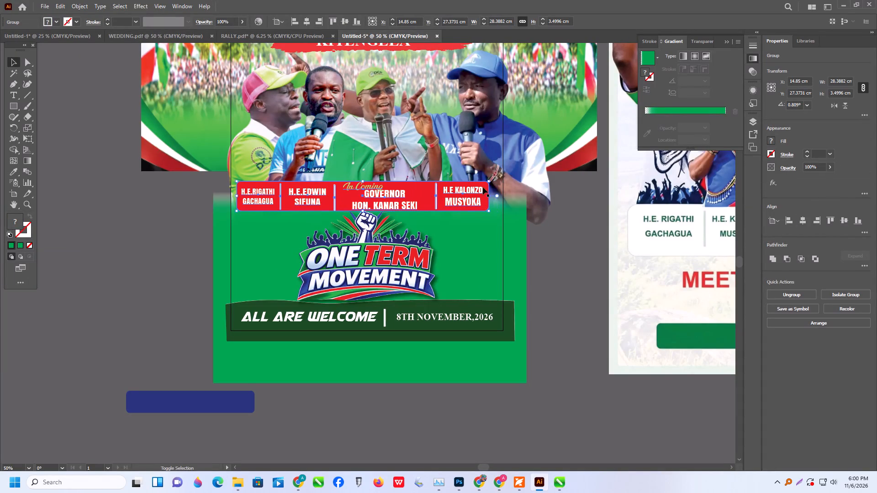
left_click_drag(445, 197, 446, 195)
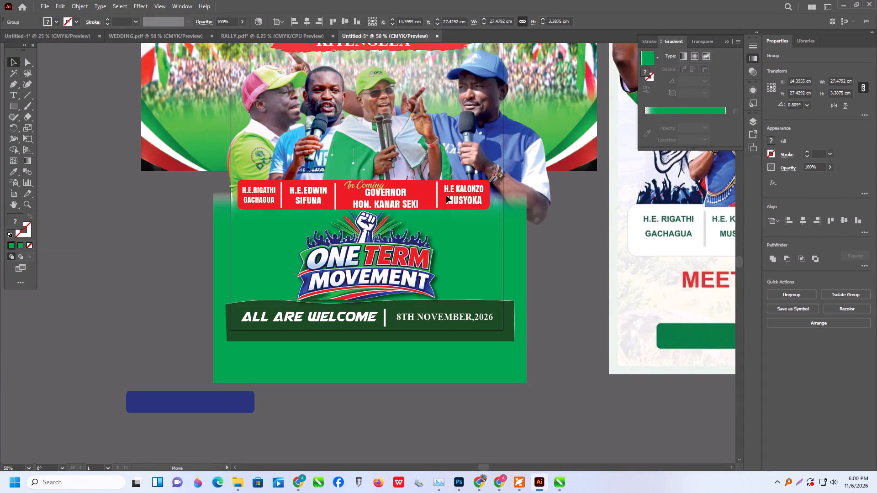
left_click_drag(446, 195, 449, 195)
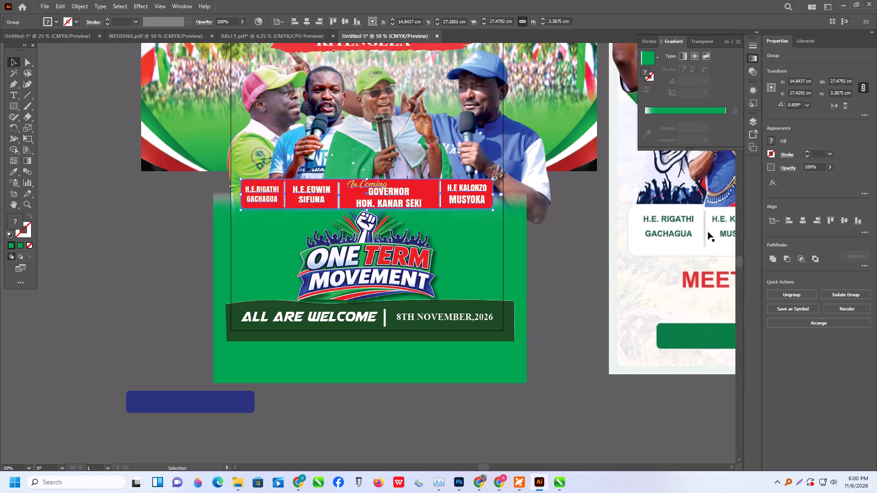
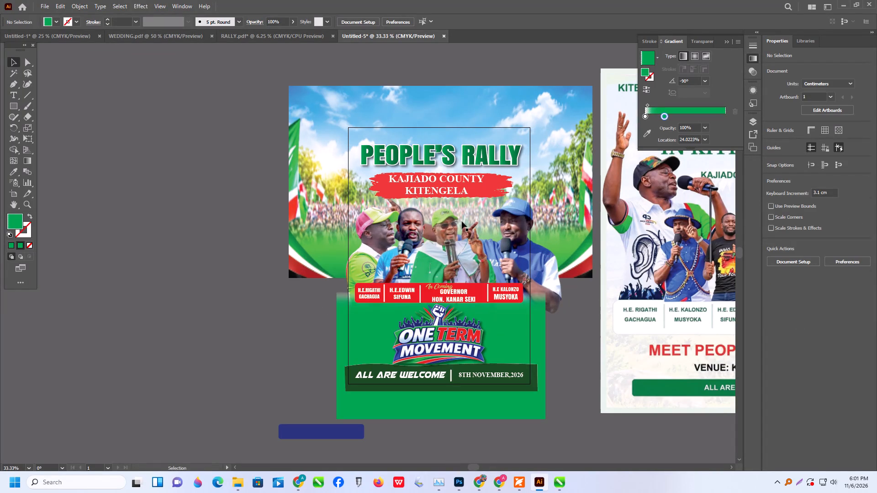
Delete the Gachagua, Sifuna and Musyoka portraits and the One Term Movement logo, keeping only the governor's cut-out.
left_click(417, 228)
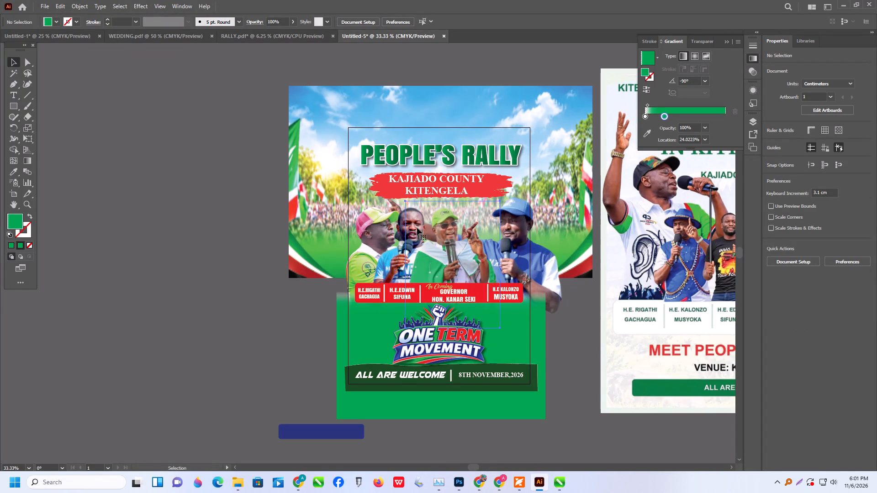
left_click(382, 236)
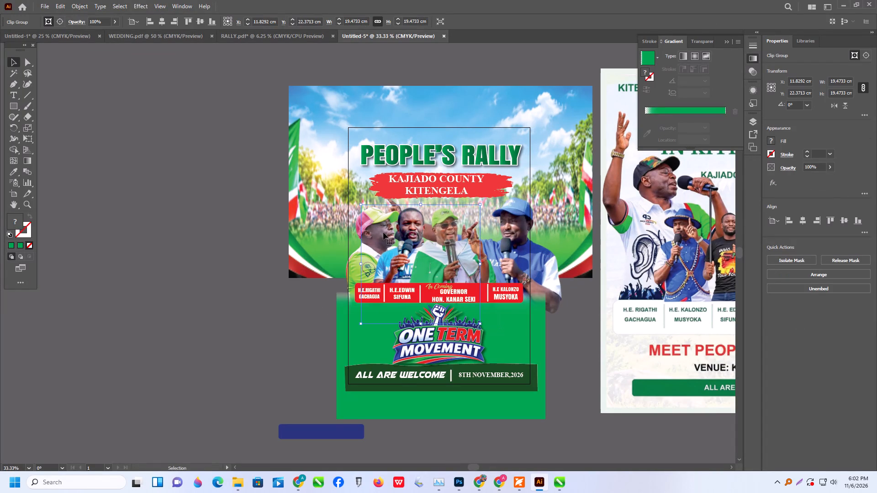
key("Delete")
left_click(375, 233)
key("Delete")
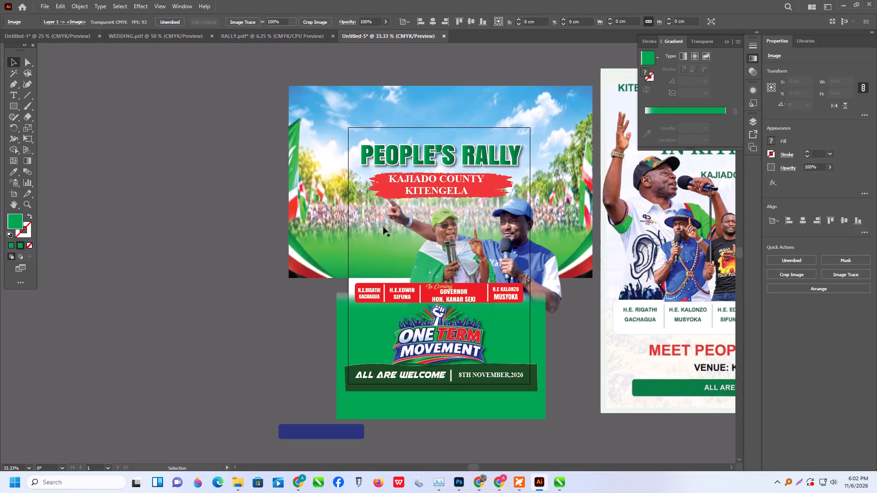
left_click(444, 338)
key("Delete")
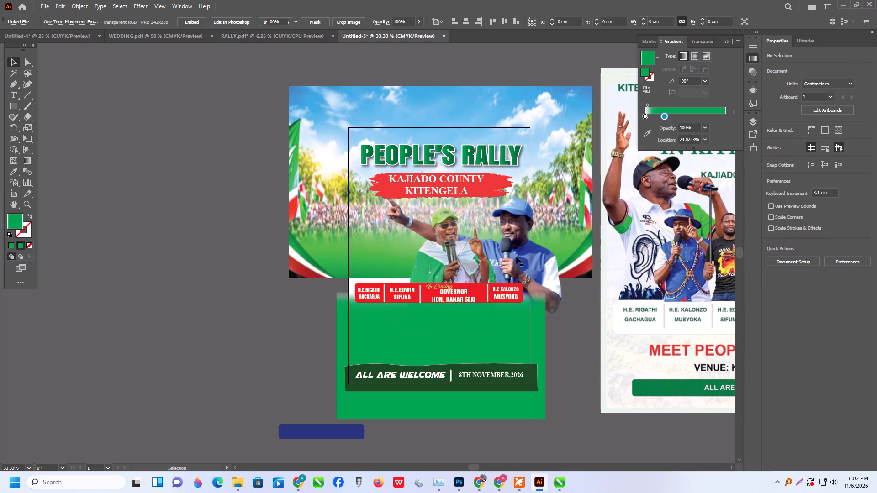
left_click(520, 256)
key("Delete")
Stretch the crowd-and-sky background image slightly taller at its lower edge, to a height of 31.75 cm.
left_click(550, 252)
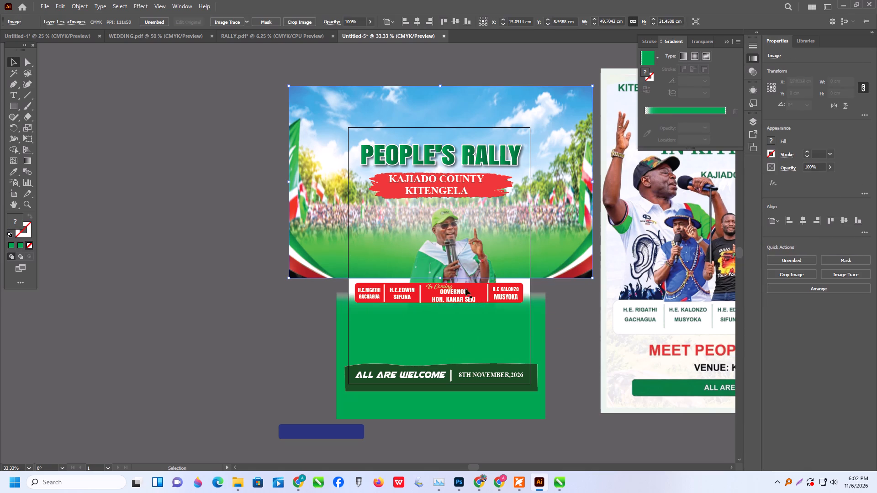
left_click(441, 279)
left_click(259, 320)
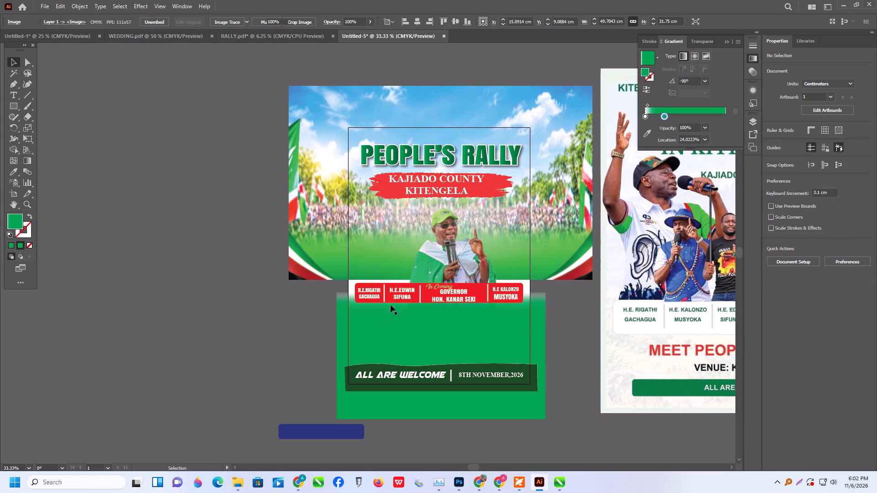
Move the names banner, the KAJIADO COUNTY KITENGELA text with its red brush stroke, and the PEOPLE'S RALLY title onto the pasteboard beside the poster.
left_click_drag(394, 299, 105, 252)
left_click(393, 330)
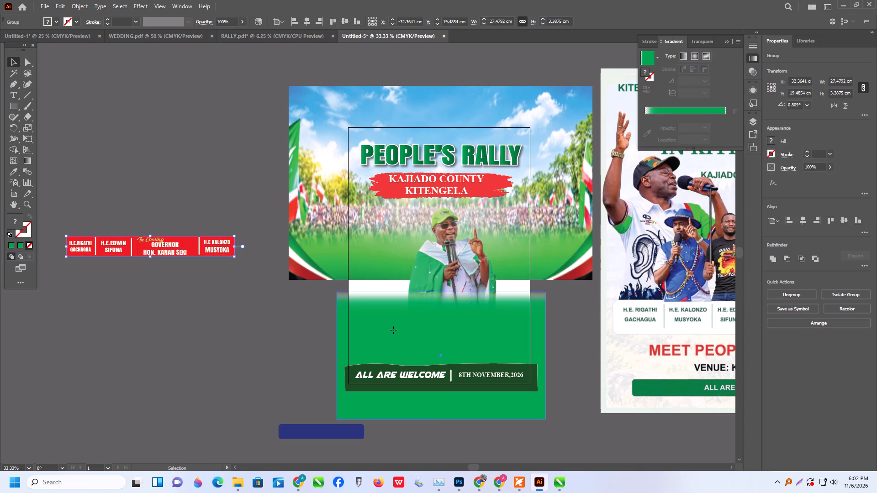
left_click(432, 185)
left_click_drag(444, 190, 200, 140)
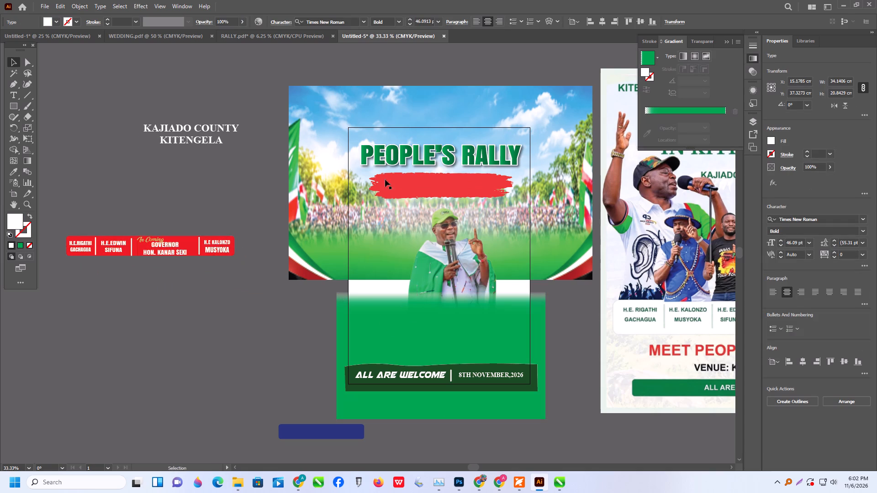
left_click_drag(429, 183, 168, 133)
left_click_drag(426, 158, 359, 110)
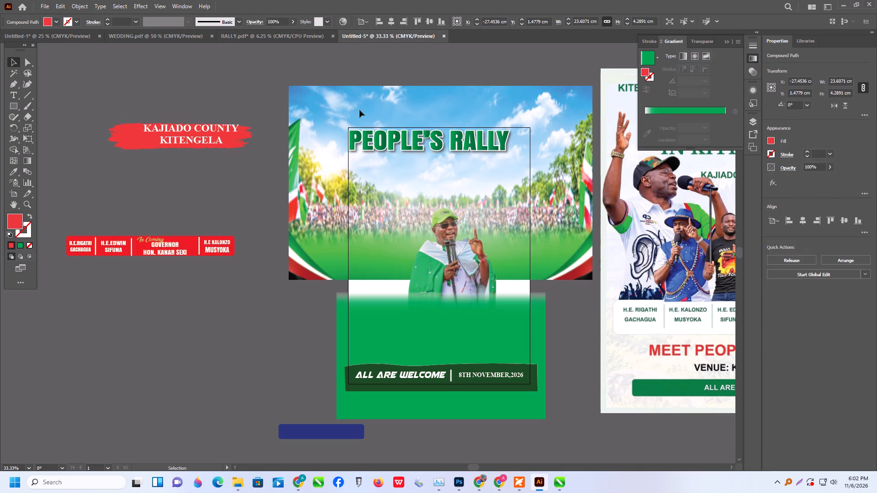
left_click_drag(359, 110, 189, 72)
Move the background image down so its sky starts just above the artboard, and delete the green gradient rectangle.
left_click(392, 168)
left_click_drag(404, 168, 407, 203)
left_click(454, 338)
key("Delete")
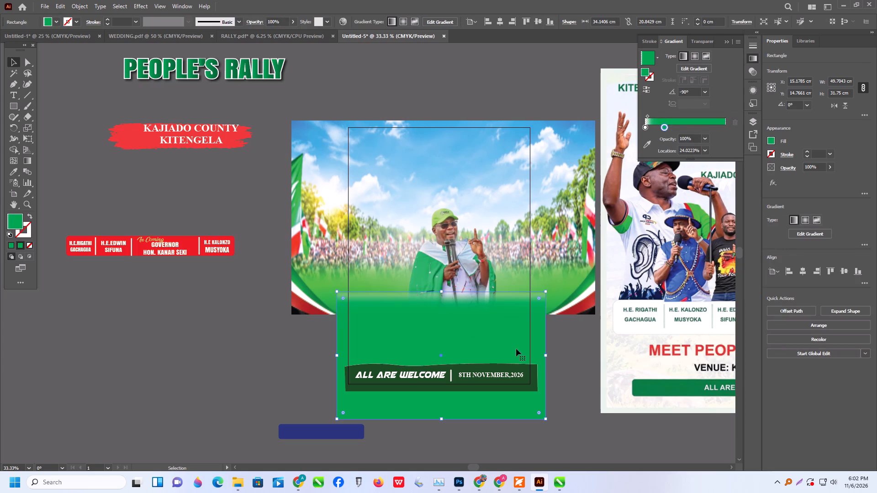
Scale the background image proportionally to about 68.8 by 43.9 cm so it covers the artboard down to the footer strip.
left_click(533, 273)
left_click_drag(444, 316, 443, 339, "shift")
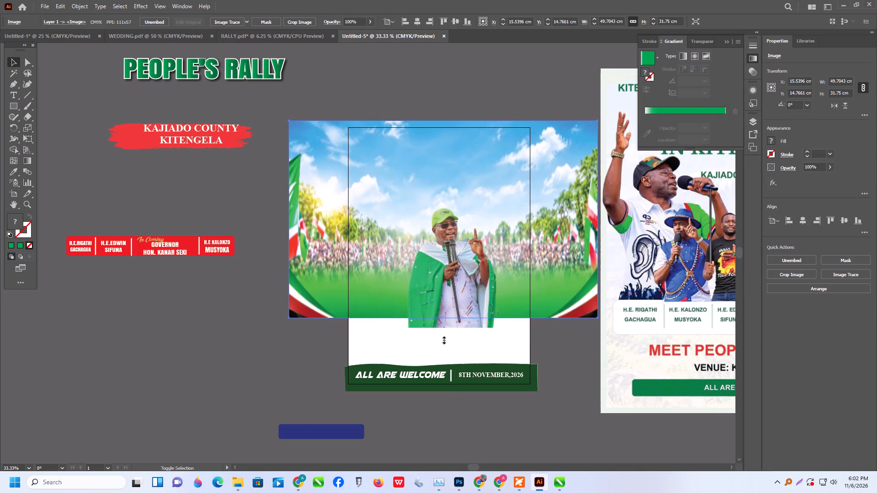
left_click_drag(443, 339, 453, 388, "shift")
Enlarge the governor's cut-out to about 19.6 by 26.4 cm and place it near the poster's middle, at about X 15.7, Y 17.1 cm.
left_click_drag(449, 293, 440, 293)
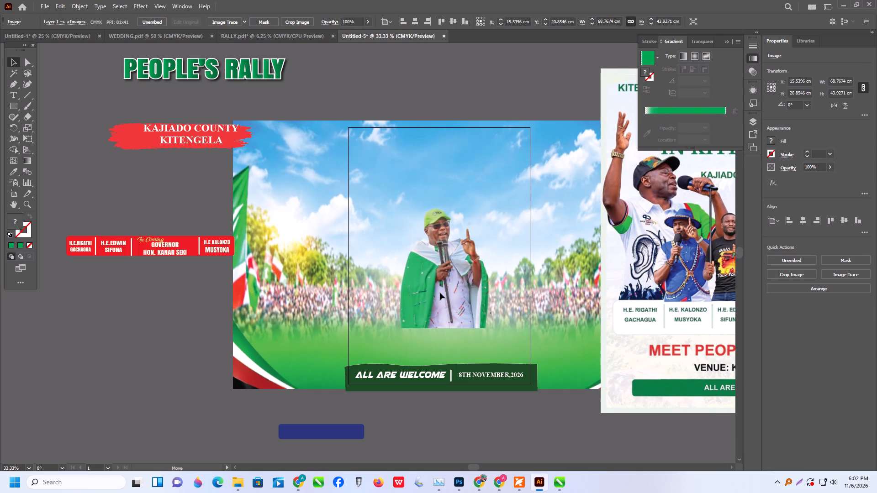
left_click_drag(440, 293, 434, 285)
left_click_drag(486, 192, 511, 155, "shift")
left_click_drag(461, 246, 454, 227)
left_click_drag(453, 242, 454, 250)
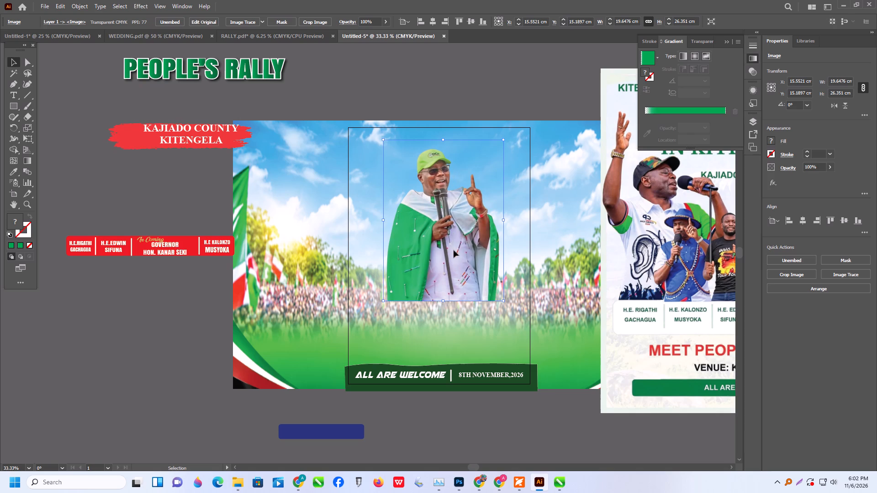
left_click_drag(454, 250, 454, 254)
Paste the copied Welcome to Kitengela poster image into the RALLY.pdf document, beside the banners, and enlarge it to about 88 by 140.4 cm.
scroll(425, 277, "down", 1, "alt")
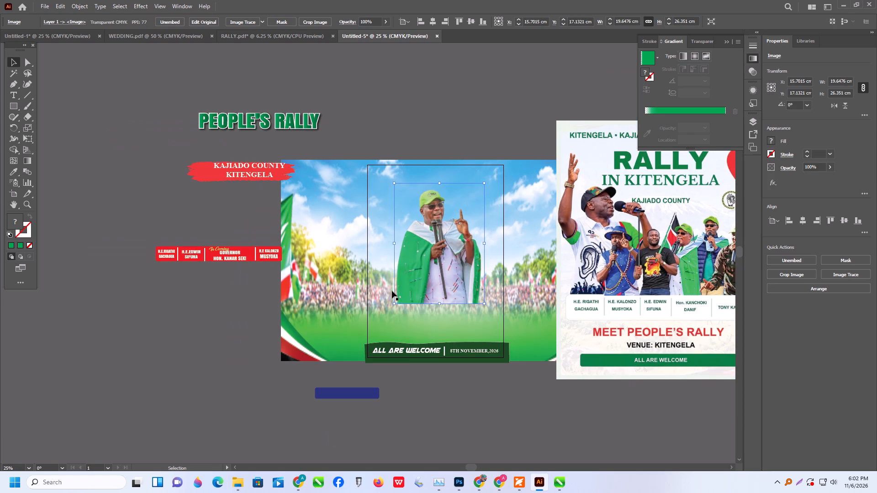
left_click(280, 35)
scroll(404, 320, "up", 1)
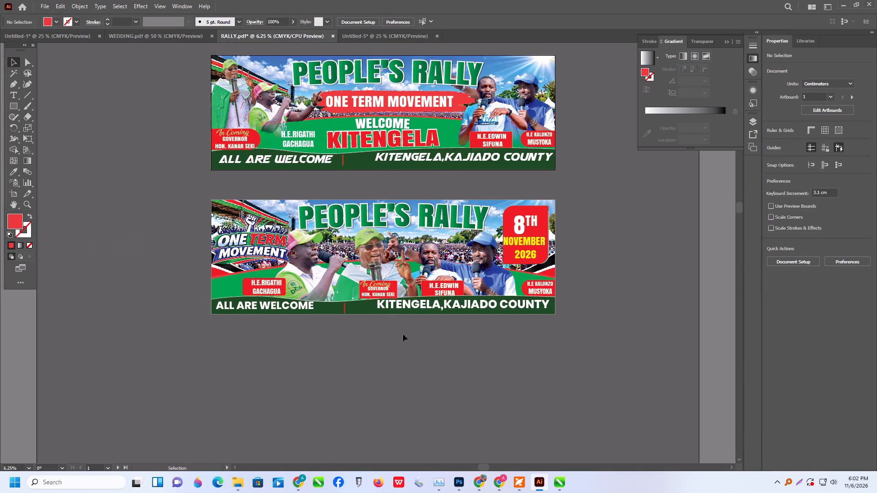
key("ctrl+v")
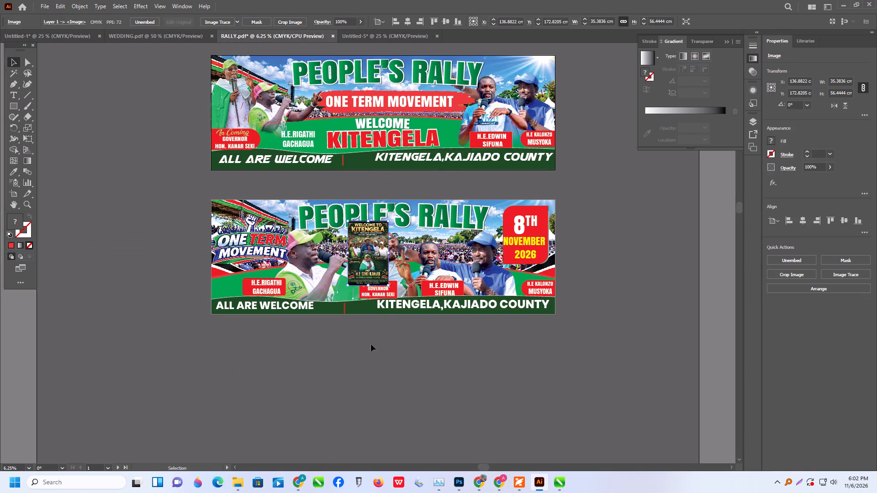
left_click_drag(370, 251, 181, 180)
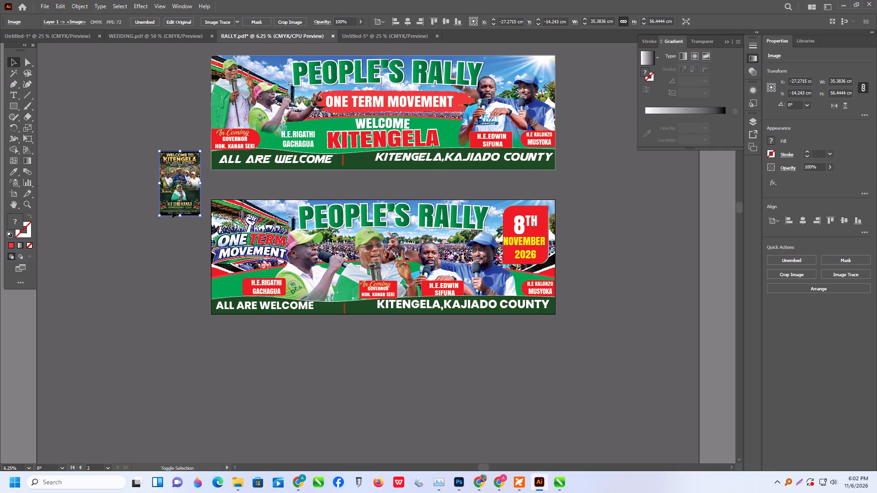
left_click_drag(159, 215, 99, 323, "shift")
left_click_drag(149, 248, 138, 210)
scroll(148, 122, "up", 2, "alt")
left_click_drag(164, 223, 176, 184)
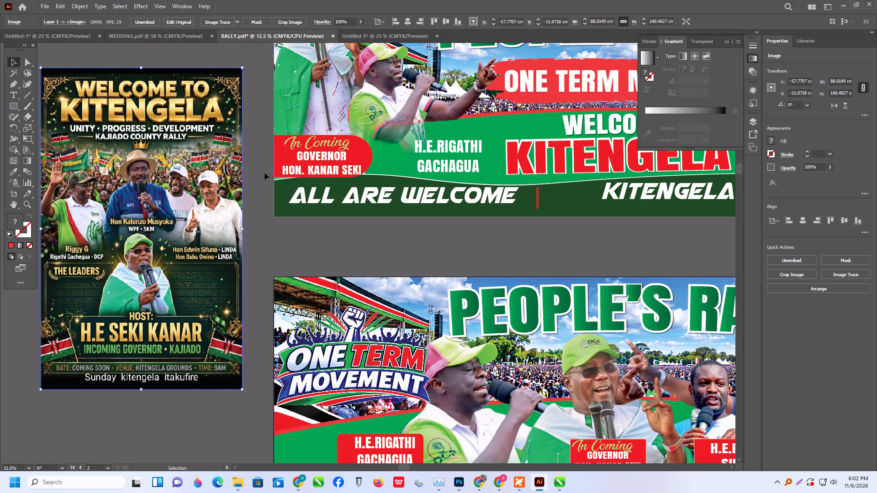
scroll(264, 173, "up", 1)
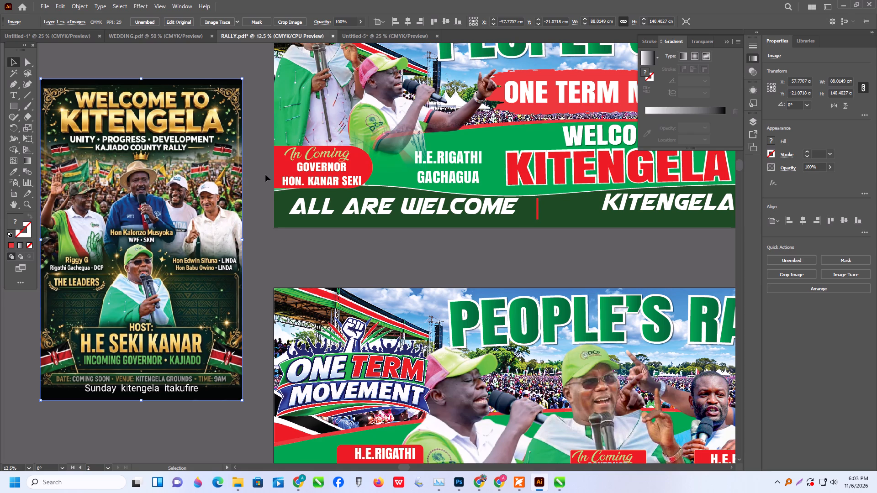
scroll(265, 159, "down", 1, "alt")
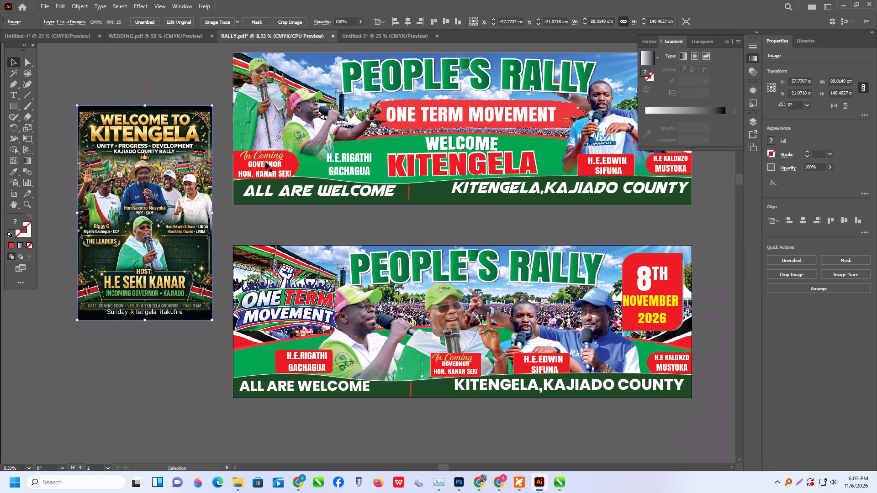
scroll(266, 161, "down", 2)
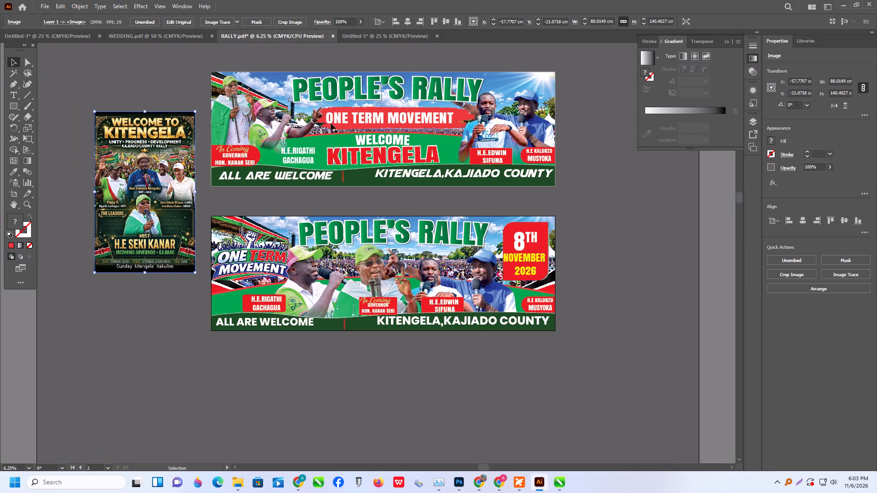
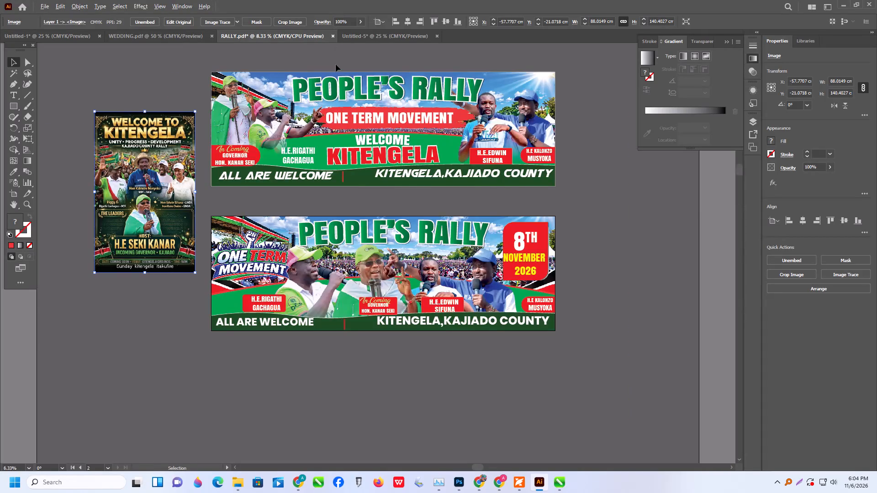
Examine the pasted Welcome to Kitengela poster, down to its bottom text lines, alongside the two rally banners.
scroll(415, 156, "down", 2, "alt")
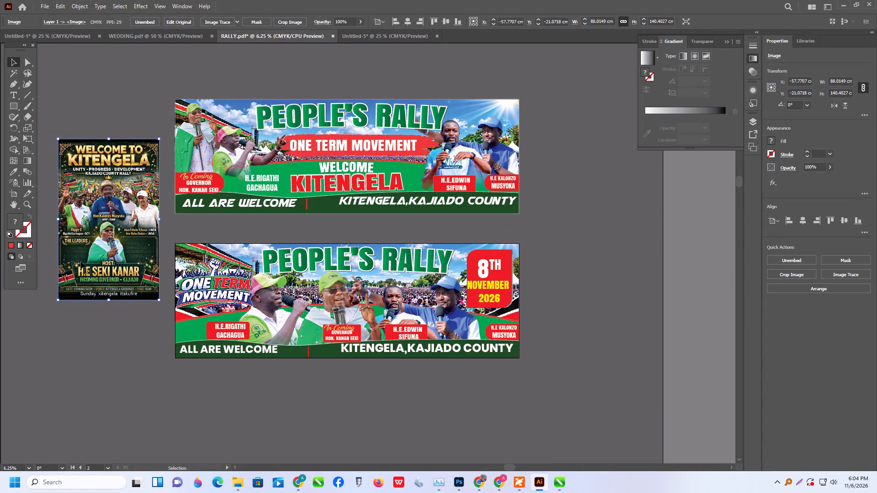
left_click(232, 158)
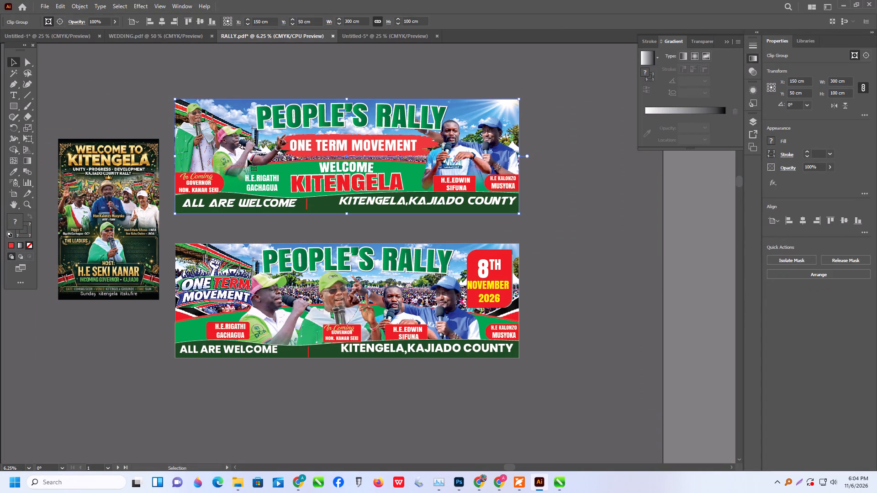
left_click(400, 145)
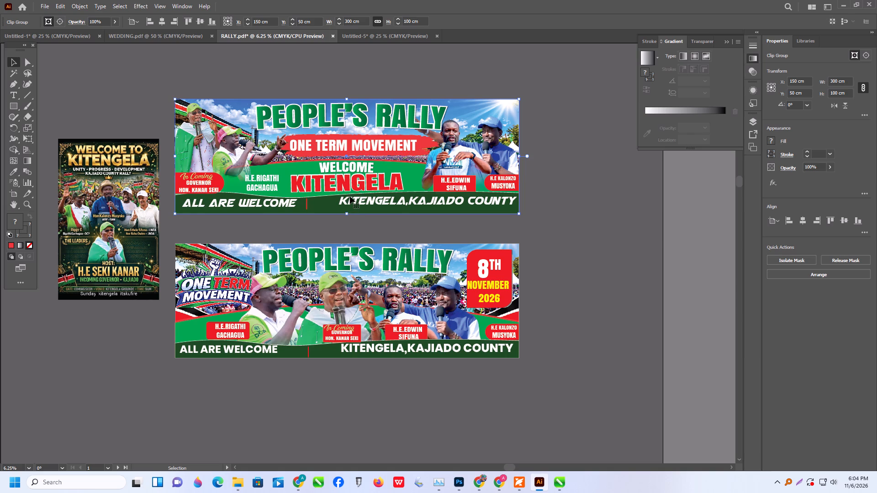
left_click(123, 291)
scroll(79, 292, "up", 2)
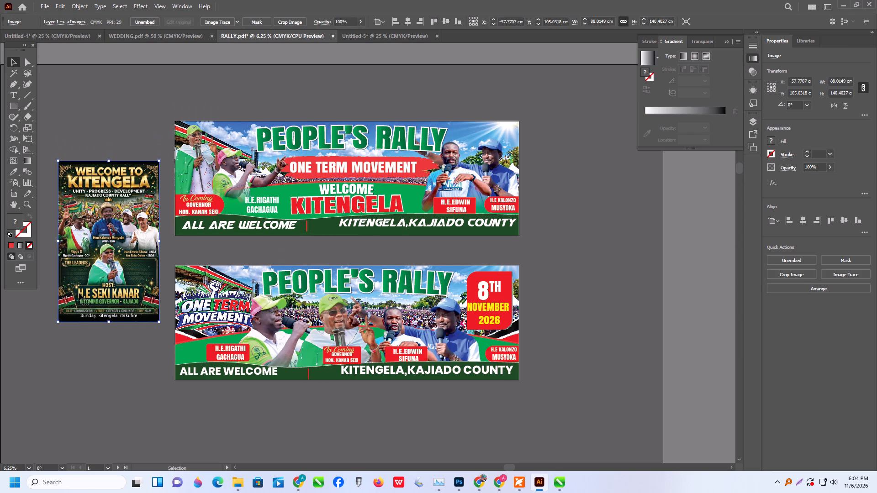
scroll(71, 281, "up", 2, "alt")
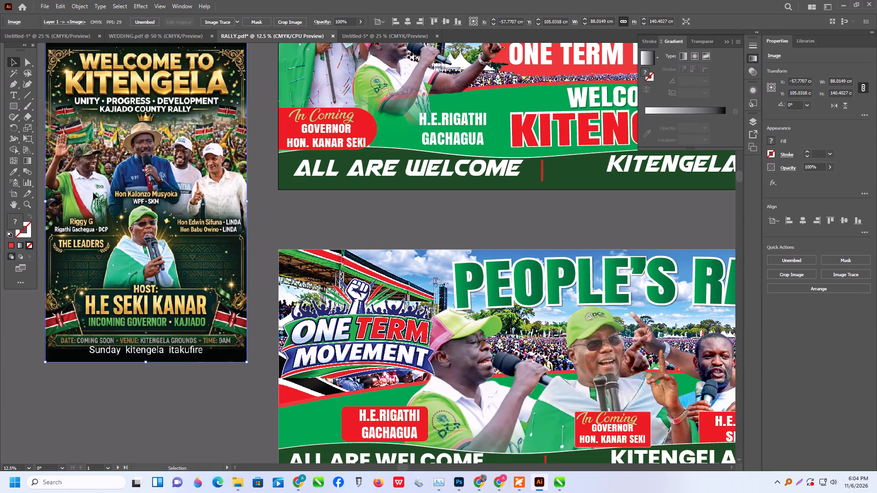
scroll(95, 193, "up", 2)
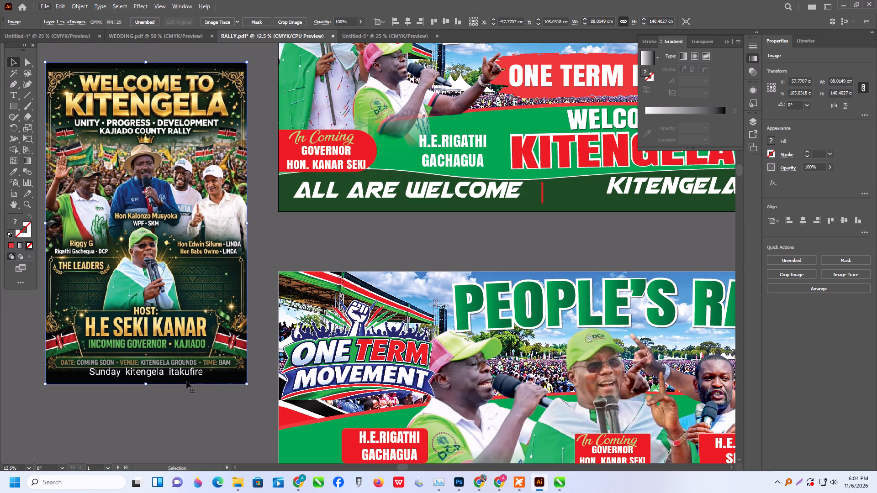
scroll(186, 381, "down", 1, "alt")
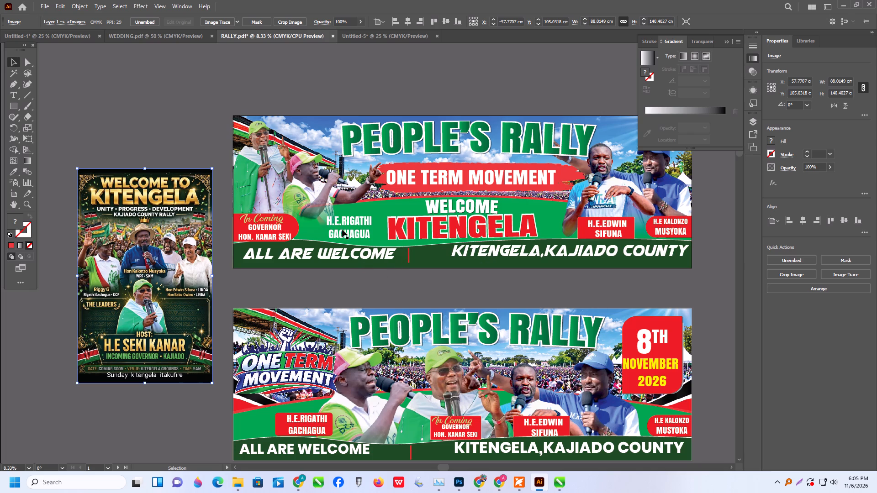
Release the clipping mask on the upper People's Rally banner.
scroll(335, 233, "down", 1, "alt")
right_click(341, 201)
left_click(345, 162)
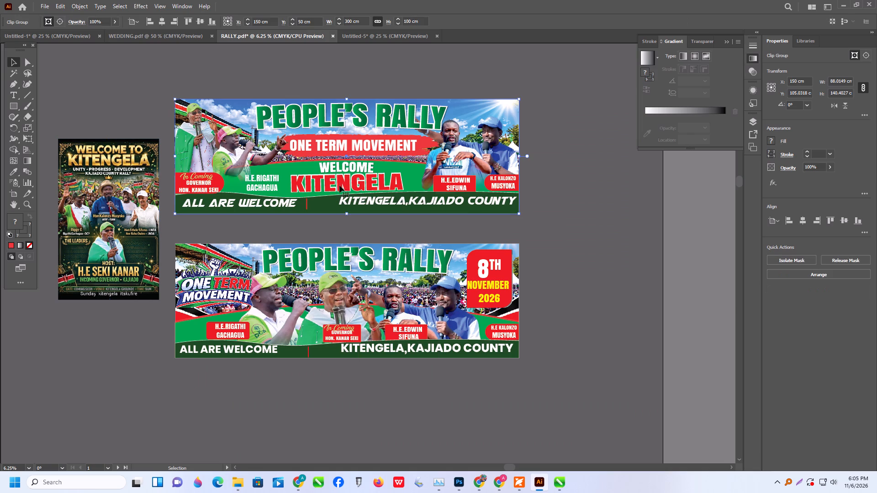
right_click(339, 185)
left_click(399, 310)
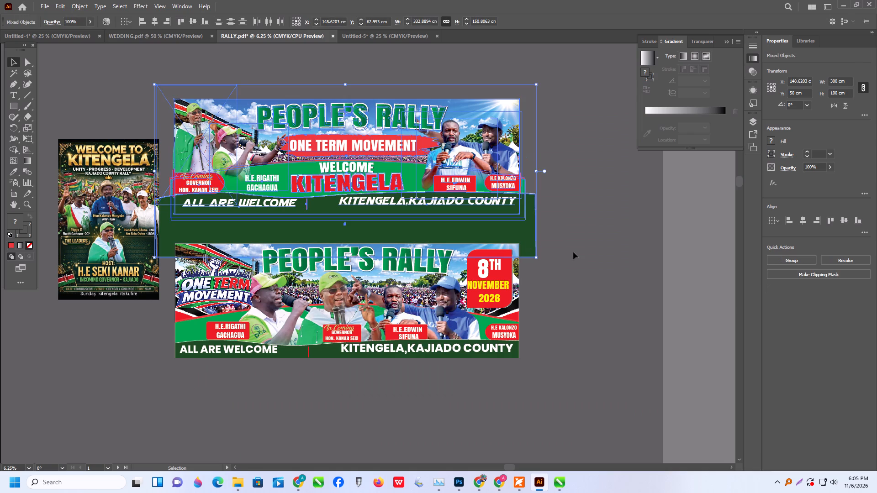
double_click(581, 251)
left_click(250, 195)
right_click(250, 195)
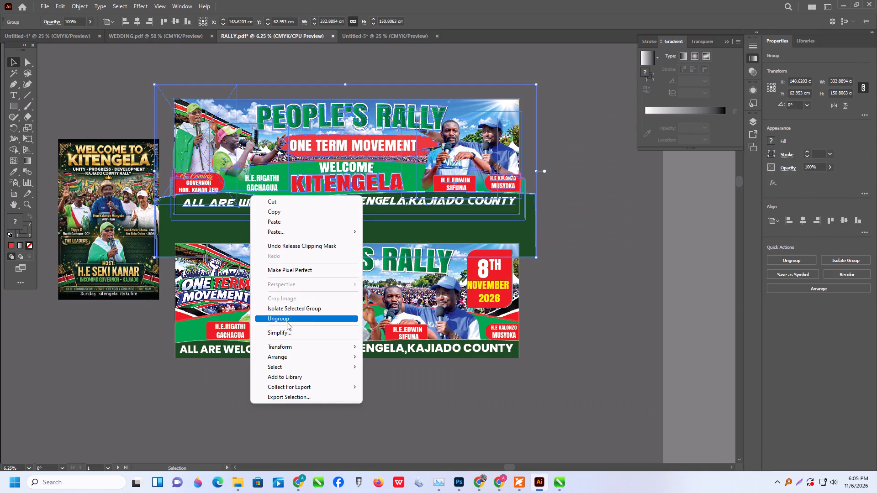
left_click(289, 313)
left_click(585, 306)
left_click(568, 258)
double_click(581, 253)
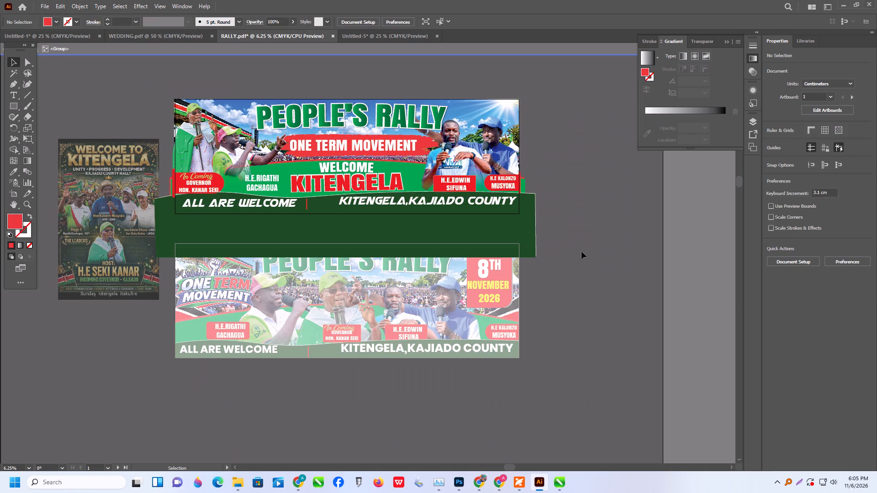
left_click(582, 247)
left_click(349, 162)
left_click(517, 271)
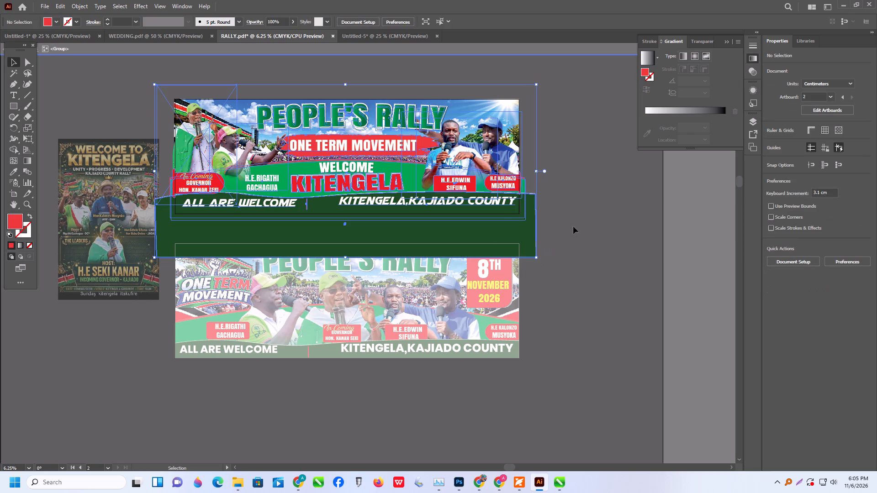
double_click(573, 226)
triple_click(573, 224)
Ungroup the upper banner's artwork, including its nested group and the footer band group, into separate objects.
left_click(324, 181)
right_click(324, 181)
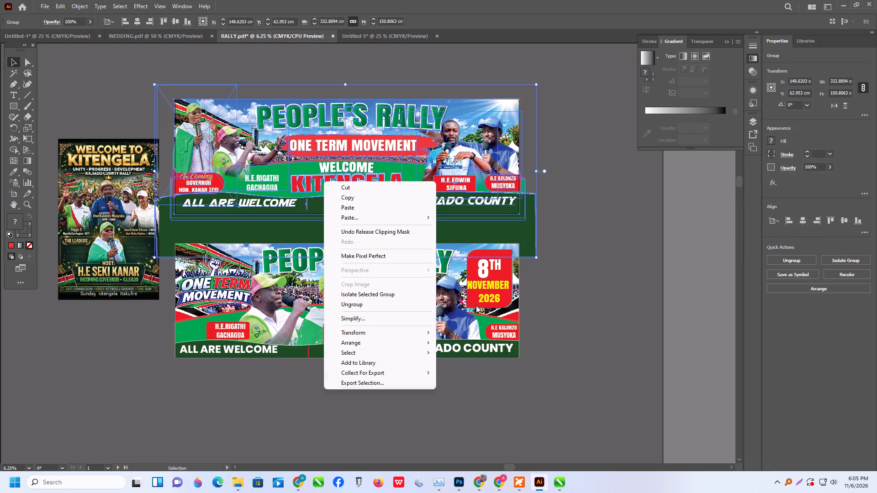
left_click(355, 303)
double_click(571, 293)
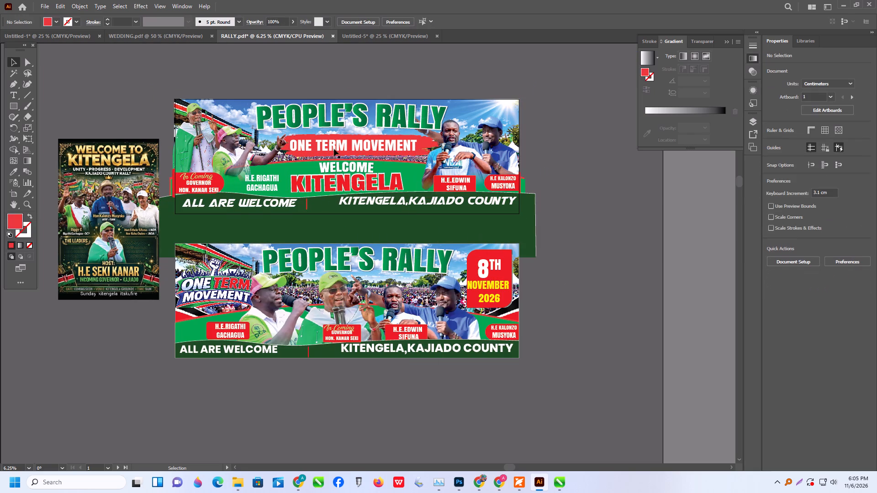
left_click(331, 120)
right_click(332, 128)
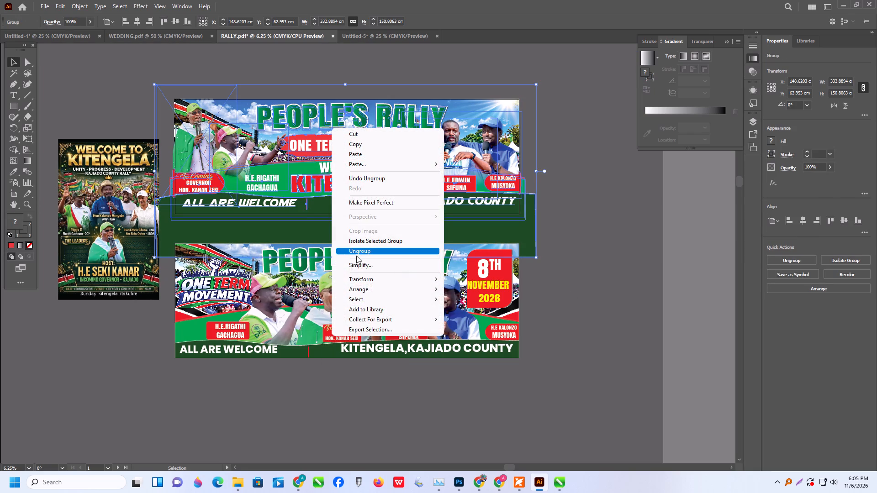
left_click(358, 253)
left_click(577, 276)
left_click(479, 205)
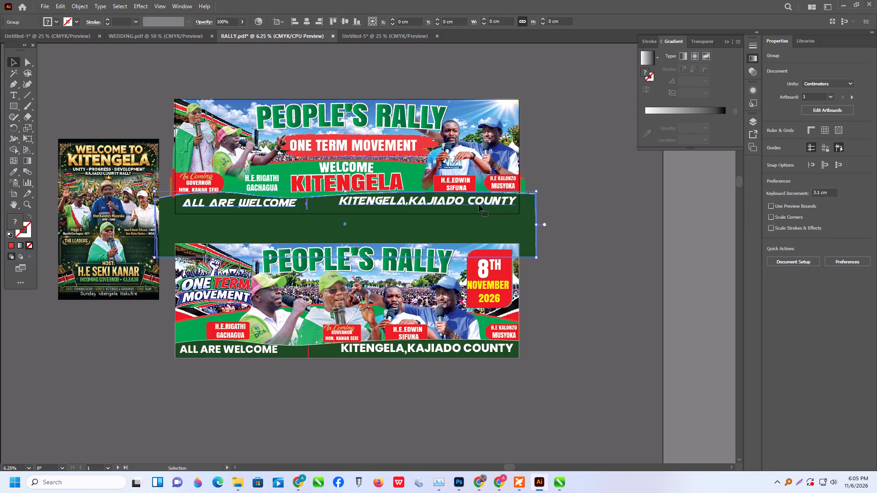
right_click(476, 206)
left_click(521, 331)
left_click(595, 312)
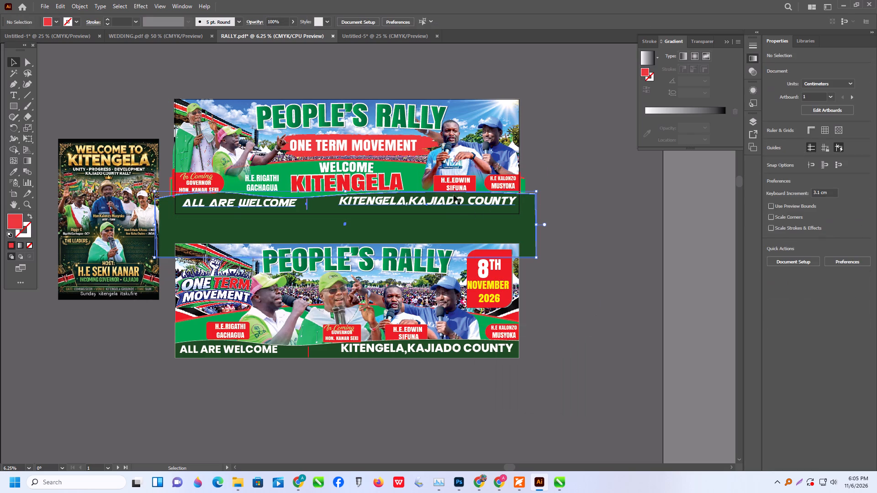
Delete the KITENGELA,KAJIADO COUNTY text, the ALL ARE WELCOME text and the red divider from the upper banner's footer.
left_click(453, 201)
key("Delete")
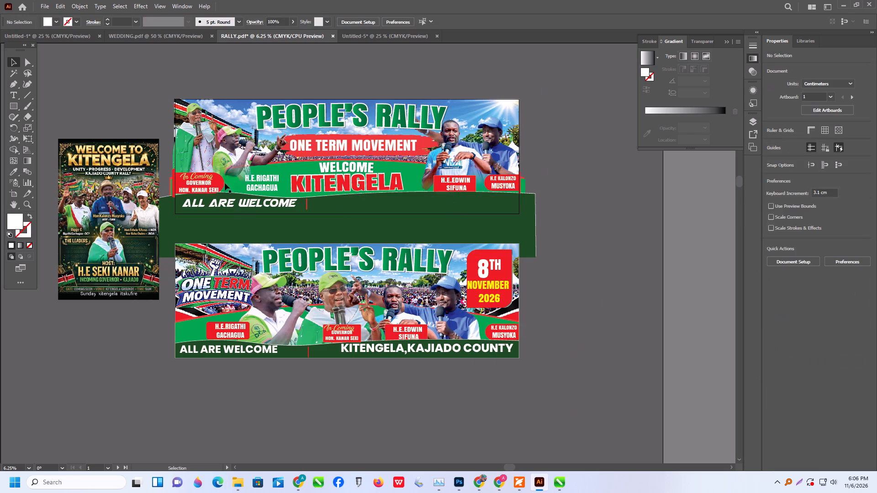
left_click(238, 206)
key("Delete")
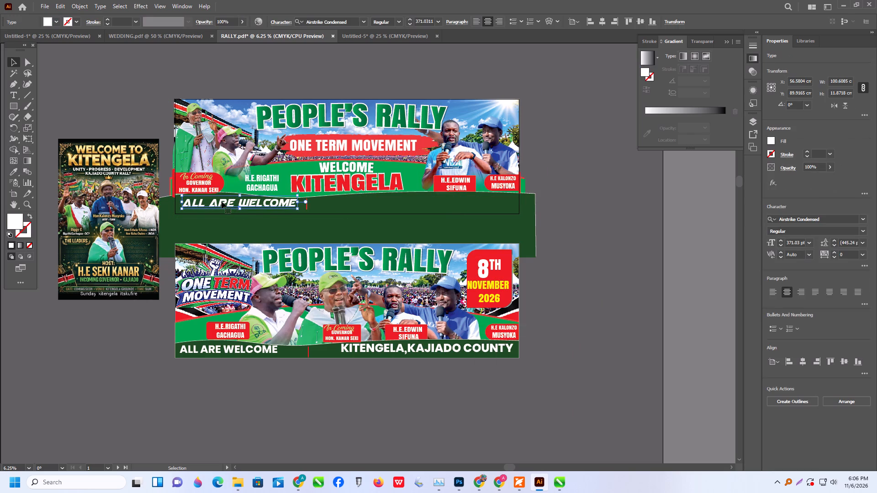
left_click(307, 205)
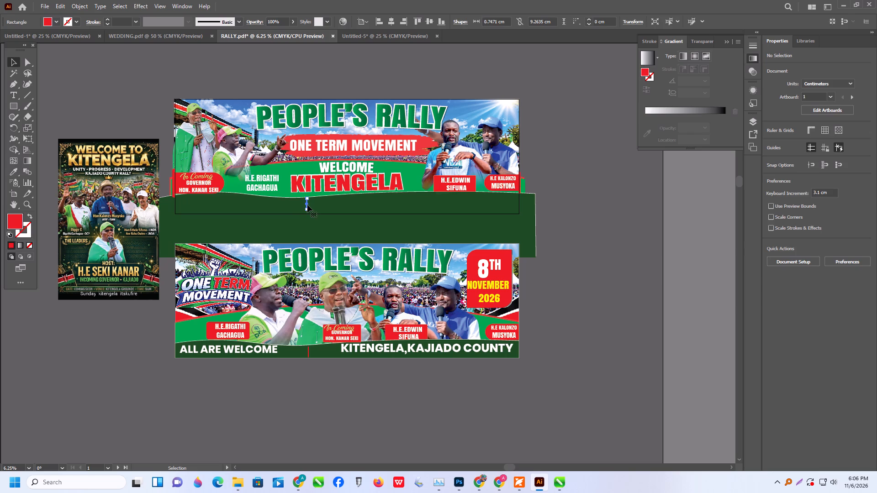
key("Delete")
Delete the WELCOME KITENGELA, PEOPLE'S RALLY and ONE TERM MOVEMENT texts and the red brush stroke from the upper banner.
left_click(342, 173)
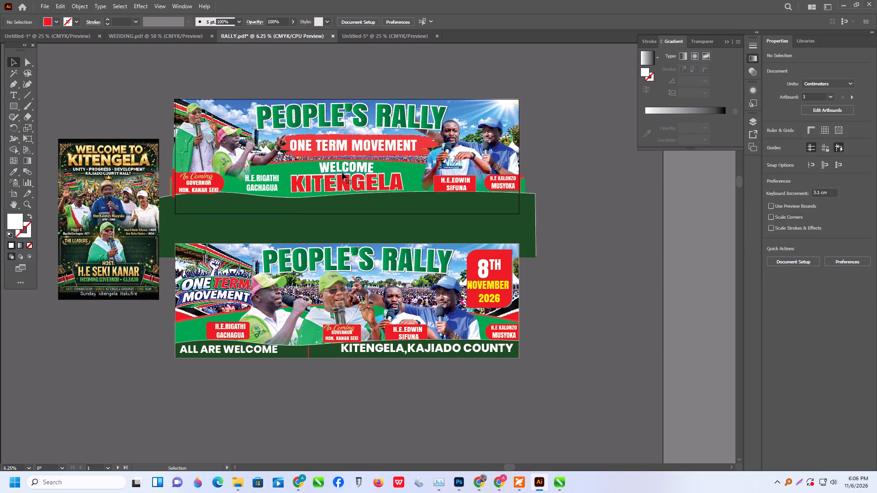
left_click(341, 185, "shift")
key("Delete")
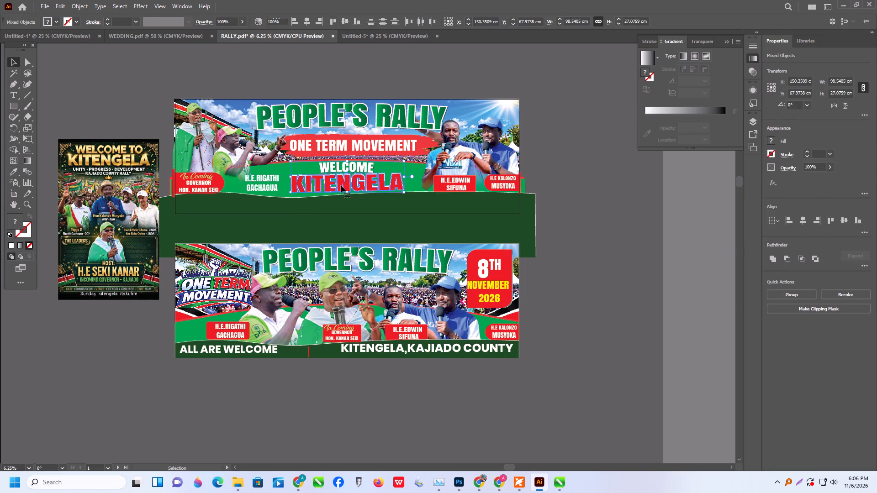
left_click(292, 120)
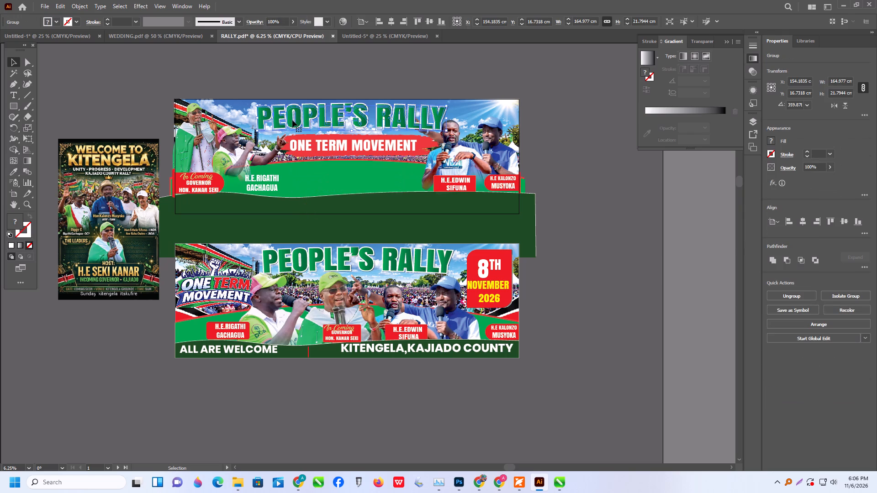
key("Delete")
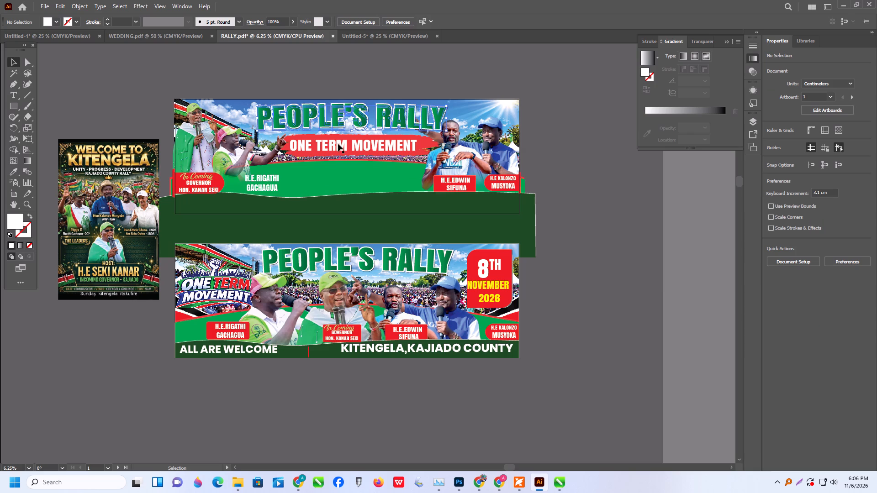
left_click(338, 144)
key("Delete")
left_click(338, 144)
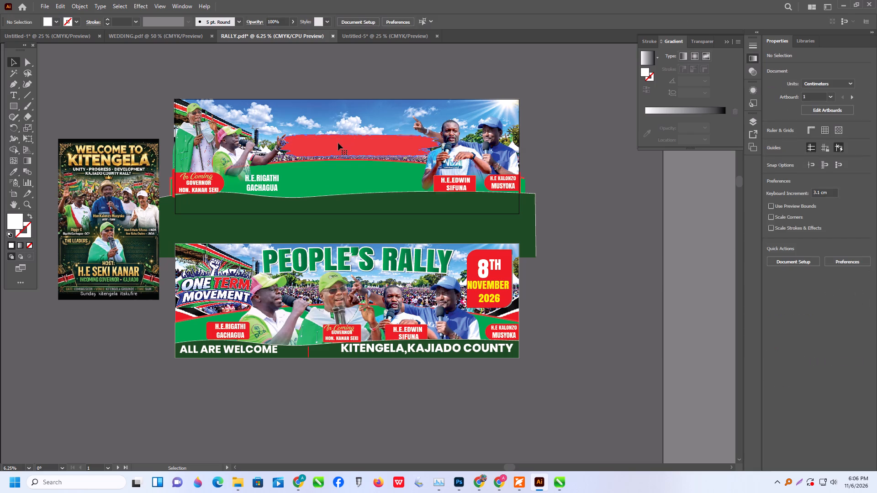
key("Delete")
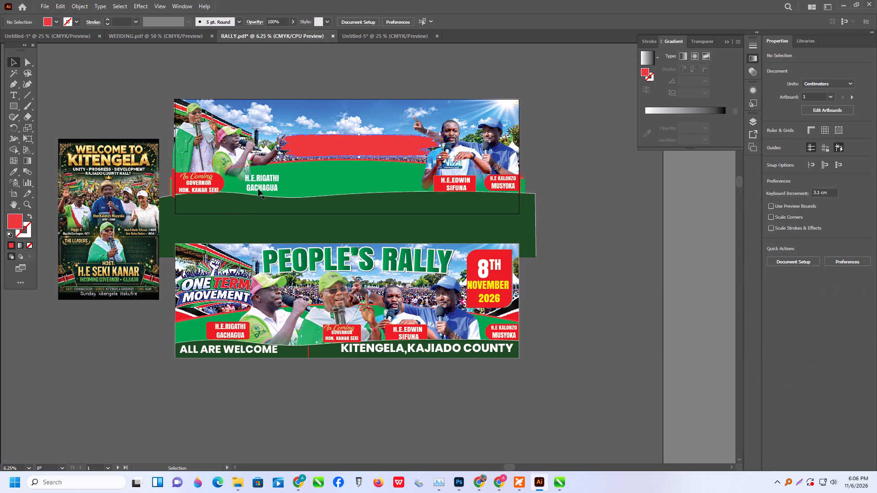
Move the Rigathi Gachagua text, the In Coming Governor label, and the Edwin Sifuna text with its red box off the upper banner.
left_click_drag(260, 186, 588, 383)
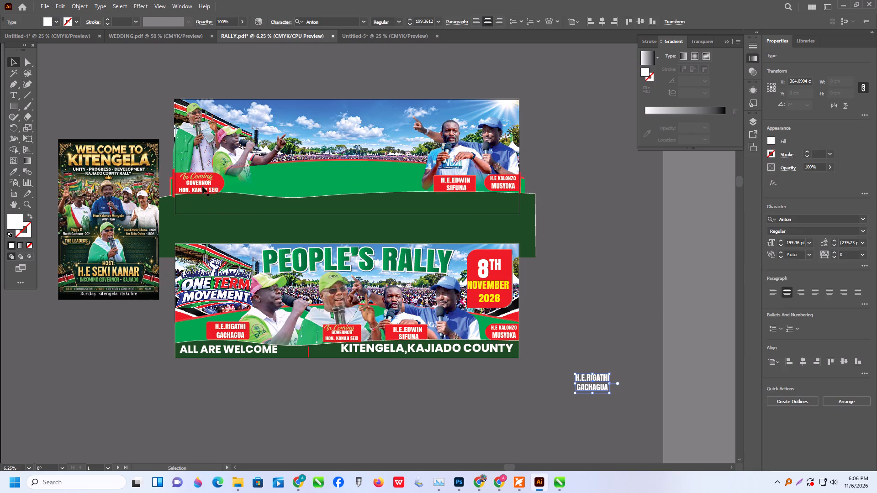
left_click(202, 186)
left_click_drag(199, 183, 341, 418)
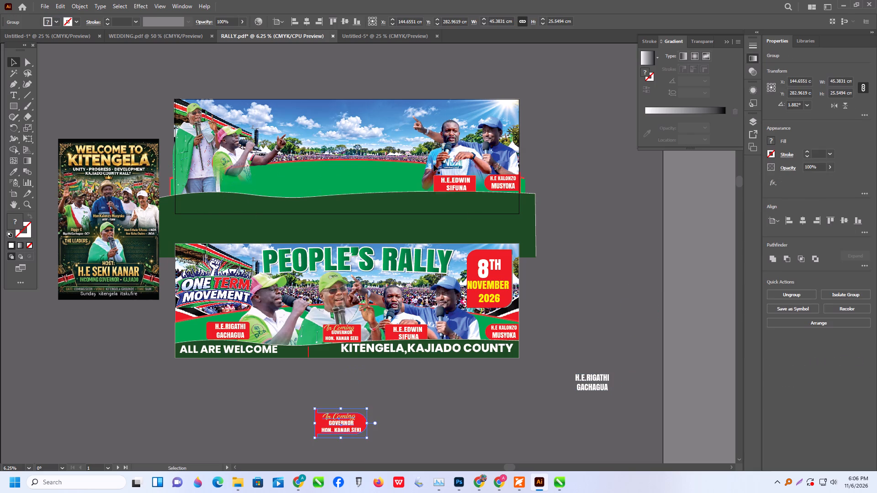
left_click_drag(442, 184, 533, 247)
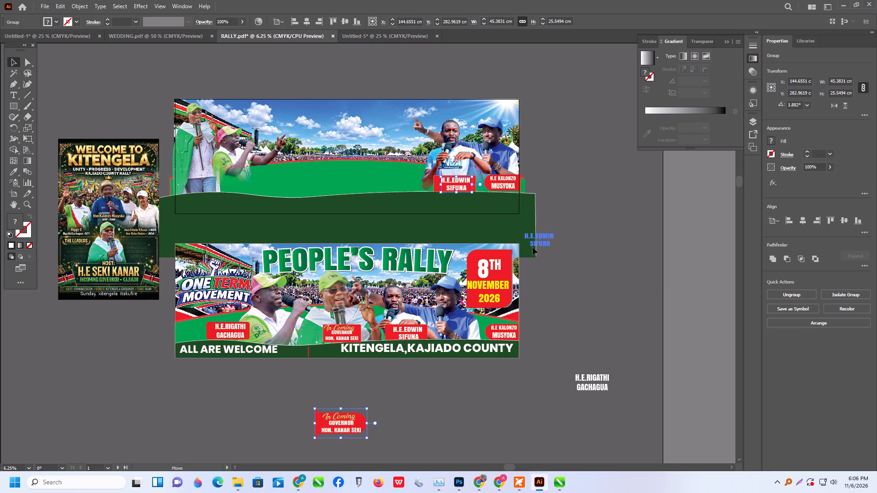
left_click_drag(533, 247, 567, 281)
left_click_drag(450, 176, 596, 294)
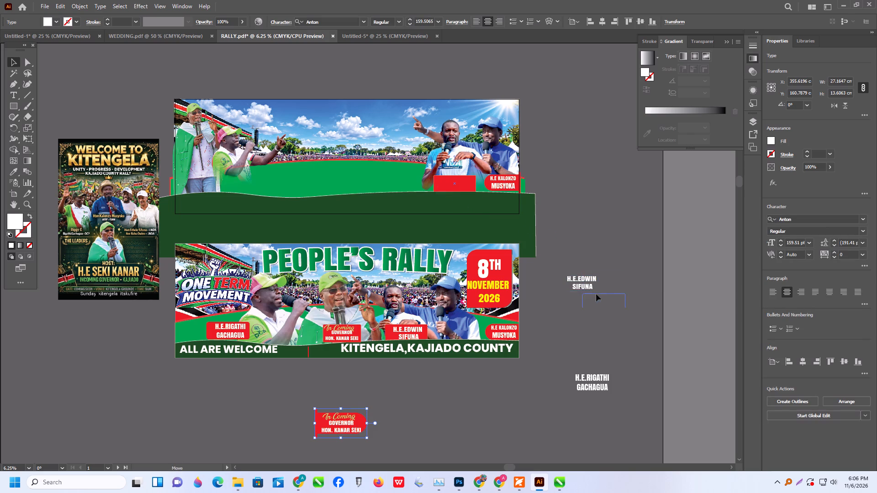
left_click_drag(596, 294, 580, 274)
Move the two blue-clad speakers' cut-outs and the H.E Kalonzo Musyoka label off the upper banner onto the pasteboard beside it.
left_click_drag(455, 155, 578, 207)
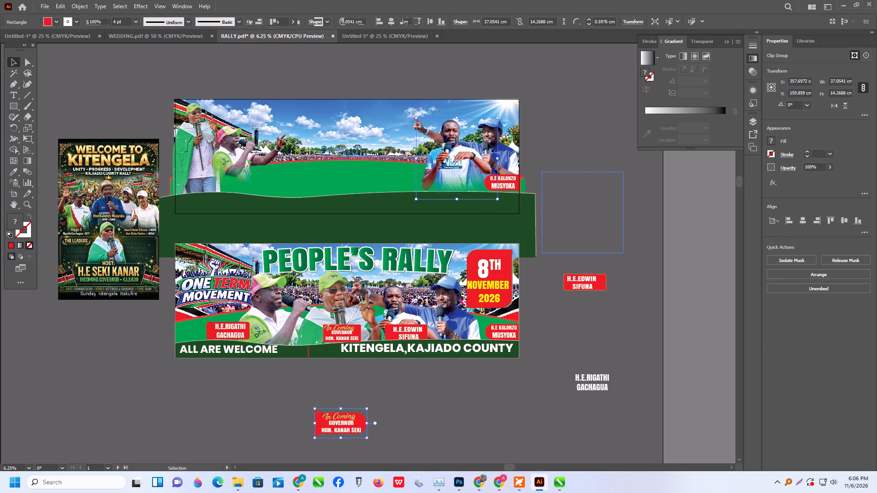
left_click_drag(488, 144, 586, 168)
left_click_drag(499, 179, 500, 187)
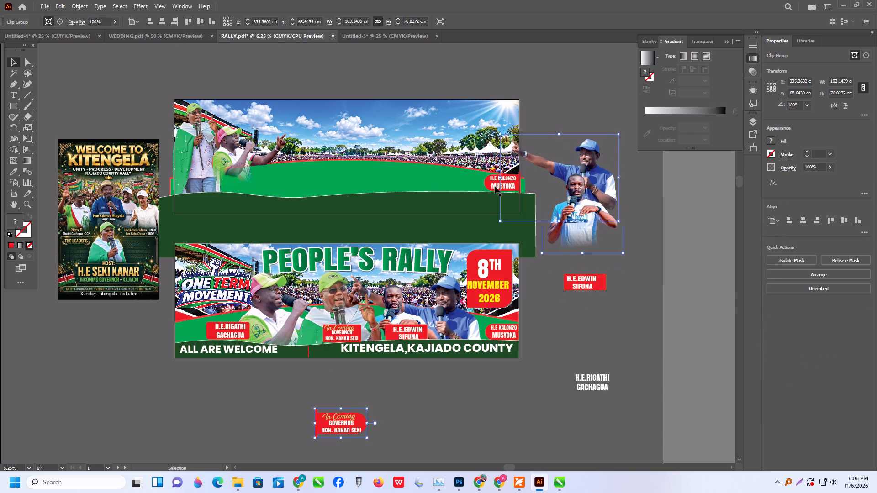
key("ctrl+z")
left_click_drag(576, 164, 598, 116)
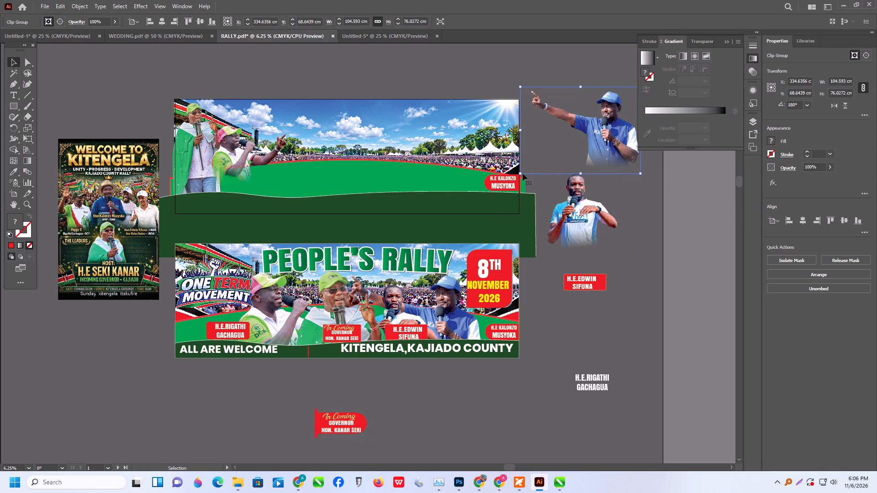
left_click_drag(505, 187, 645, 204)
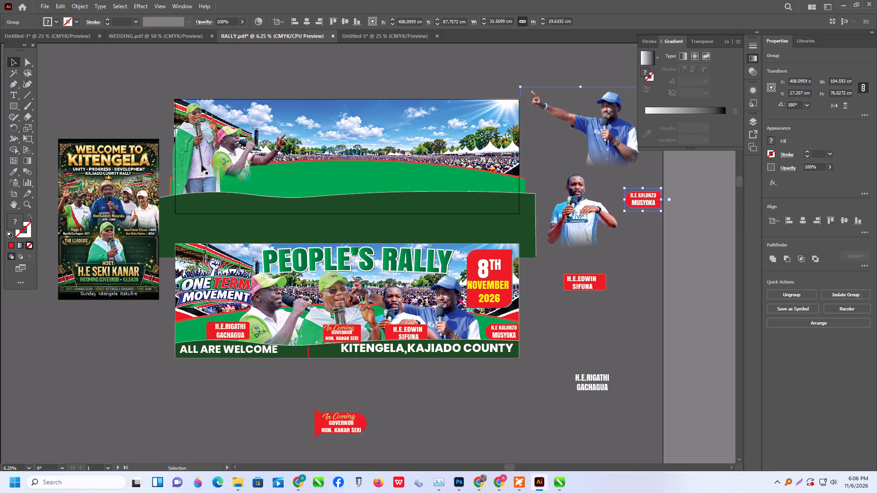
Move the two green-capped speakers' cut-outs off the upper banner onto the pasteboard below the lower banner.
left_click(199, 164)
left_click(253, 161, "shift")
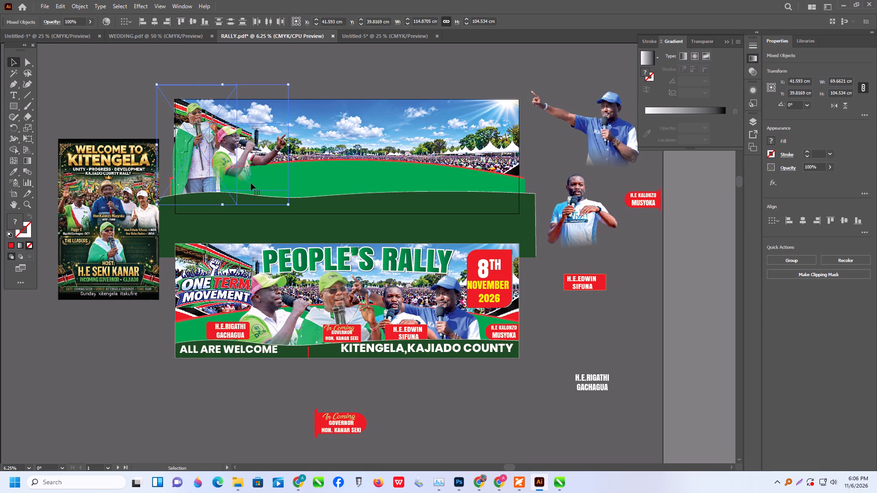
scroll(244, 188, "down", 1, "alt")
left_click_drag(297, 129, 290, 327)
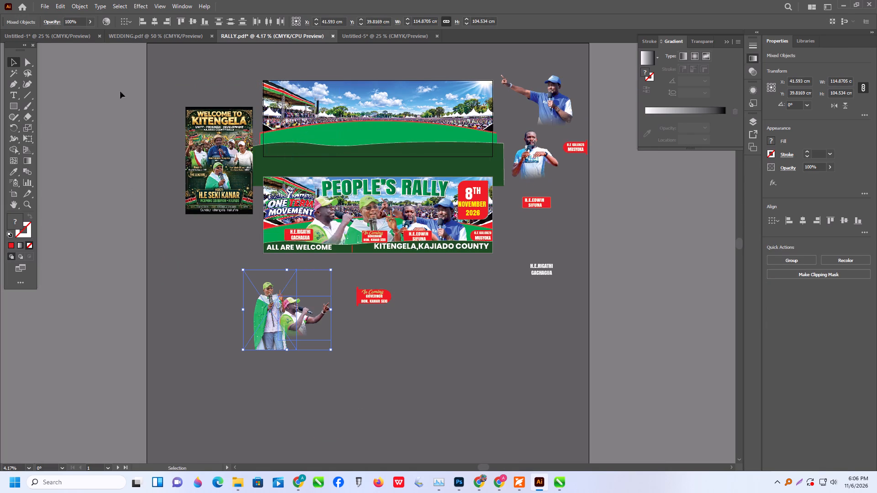
Add the text WELCOME TO KITENGELA in the Anton font on the pasteboard above the upper banner.
scroll(313, 172, "up", 1, "alt")
scroll(259, 134, "up", 2)
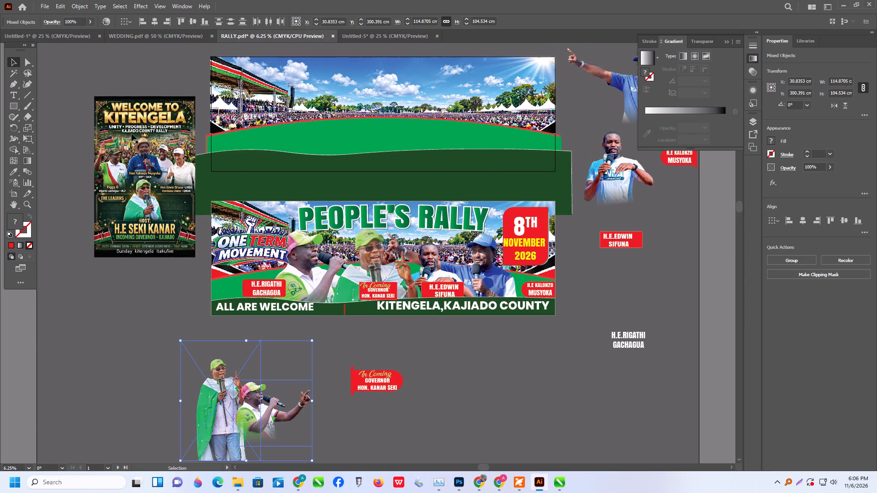
scroll(287, 215, "up", 3)
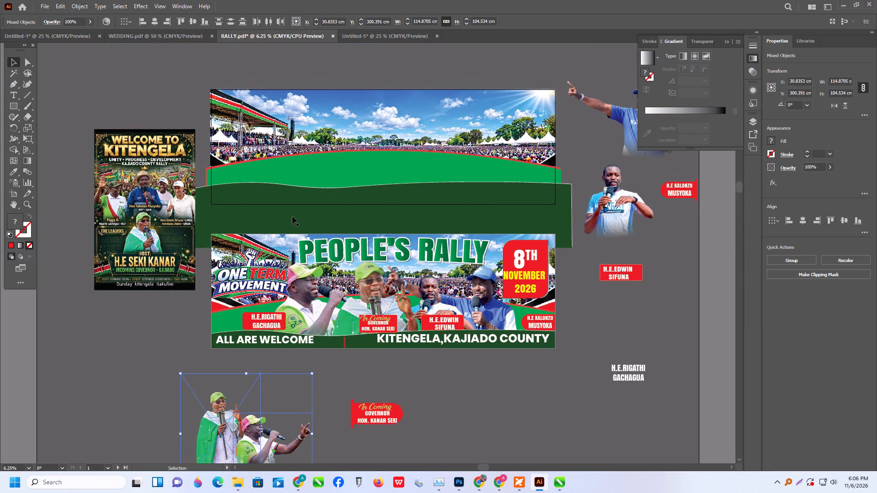
left_click(13, 96)
scroll(176, 102, "up", 3)
left_click(206, 94)
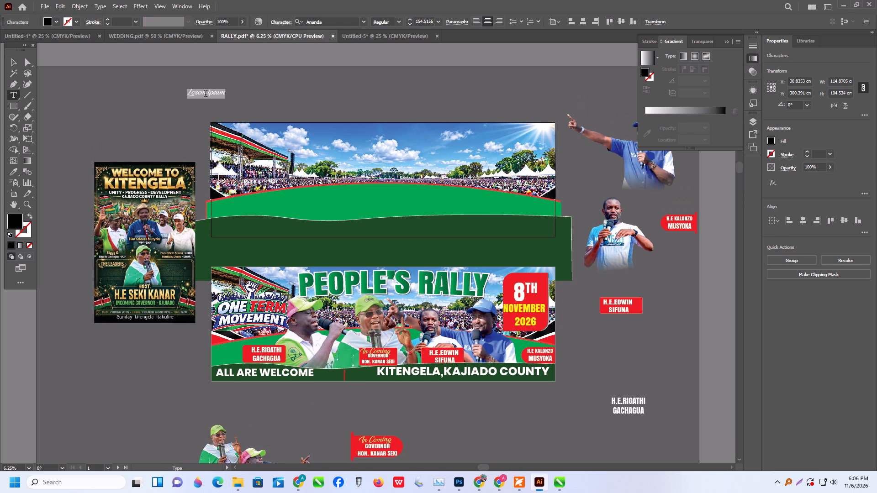
left_click(363, 21)
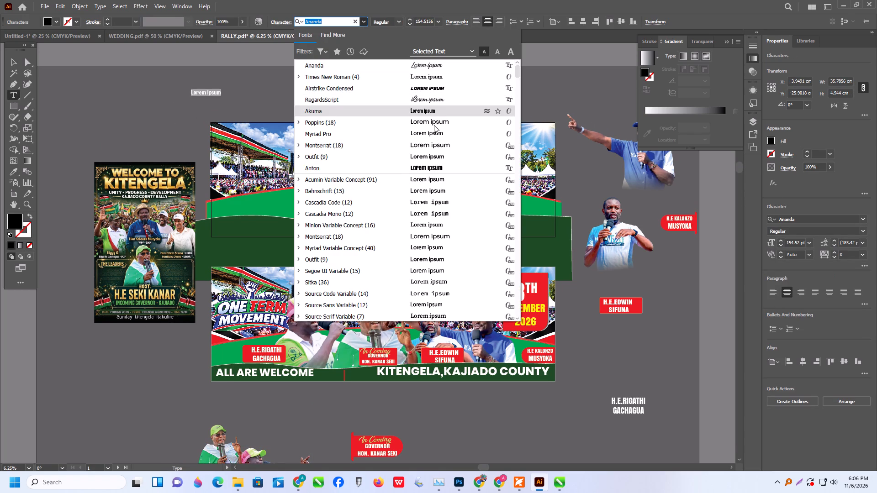
left_click(436, 168)
type("WE")
type("LCOME")
key("space")
type("TO KITENGELA")
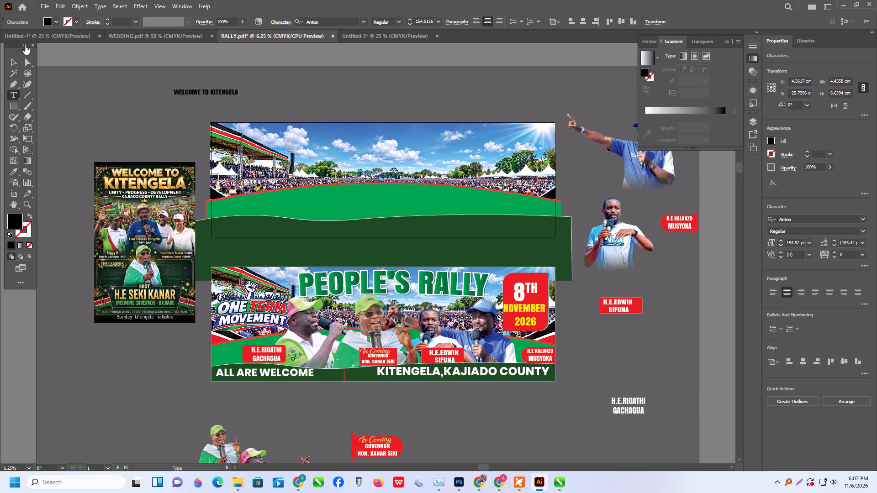
Enlarge the WELCOME TO KITENGELA text to about 617 pt and place it across the sky of the upper banner.
left_click(16, 57)
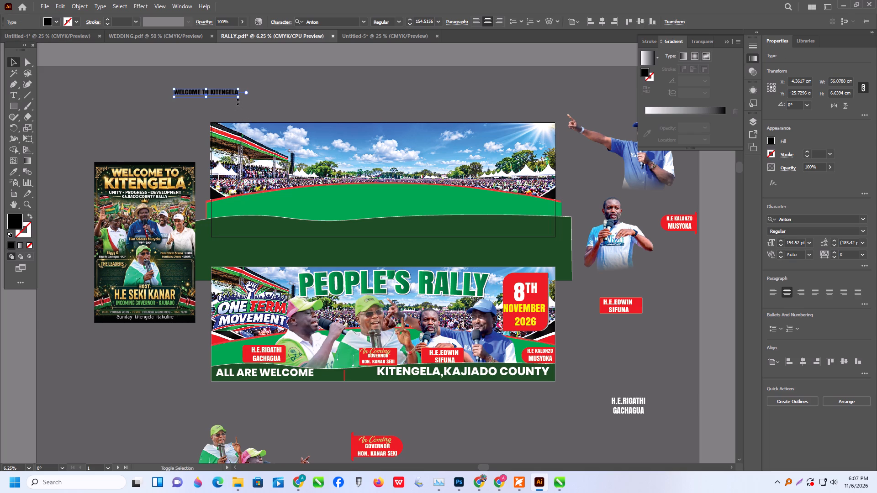
left_click_drag(238, 98, 430, 142, "shift")
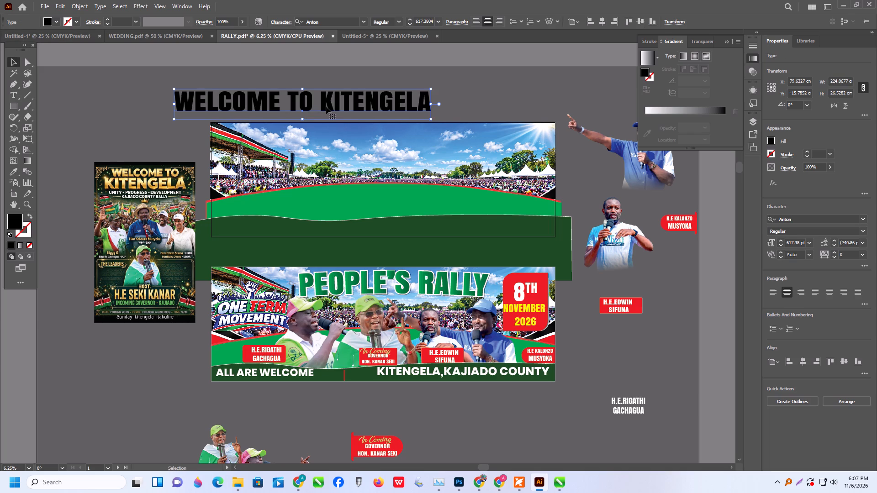
left_click_drag(345, 100, 373, 108)
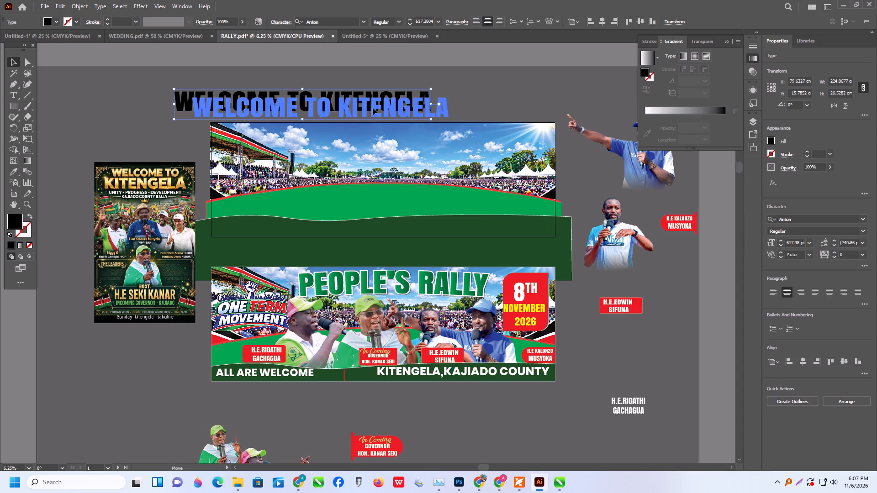
left_click_drag(373, 108, 414, 135)
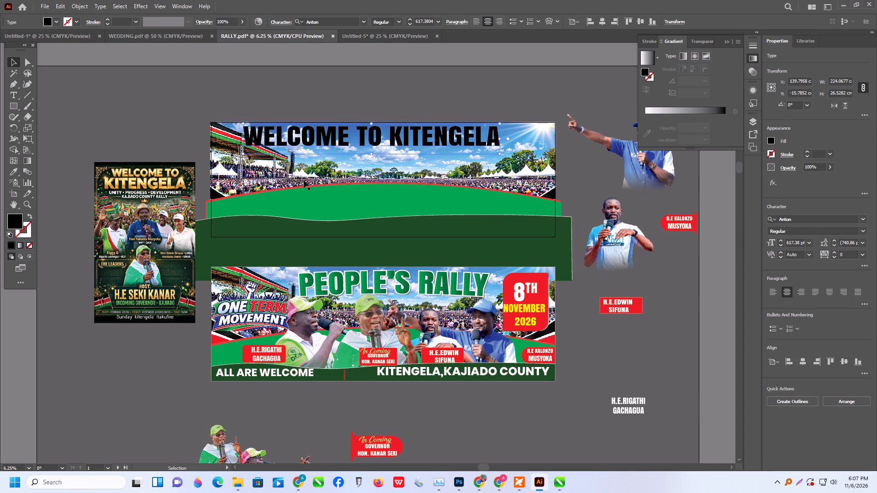
Insert KAJIADO COUNTY before KITENGELA in the upper banner's heading and put KITENGELA on its own line.
left_click(405, 142)
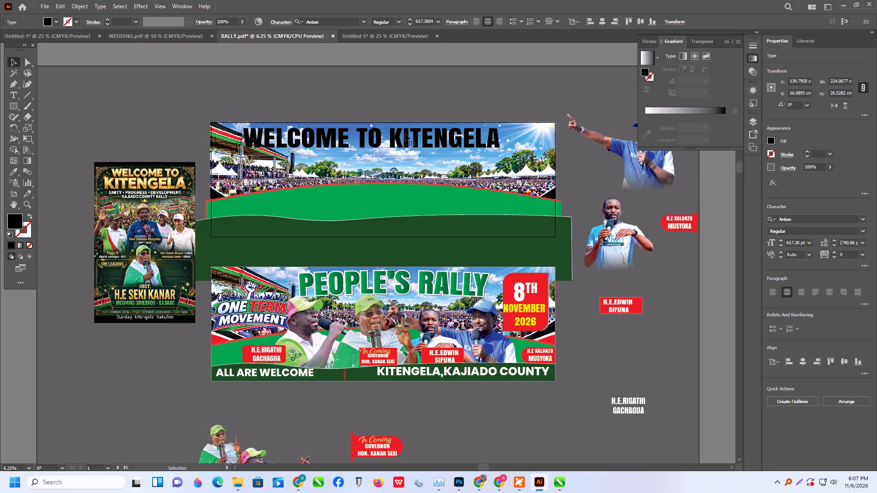
double_click(396, 140)
left_click(395, 138)
triple_click(395, 135)
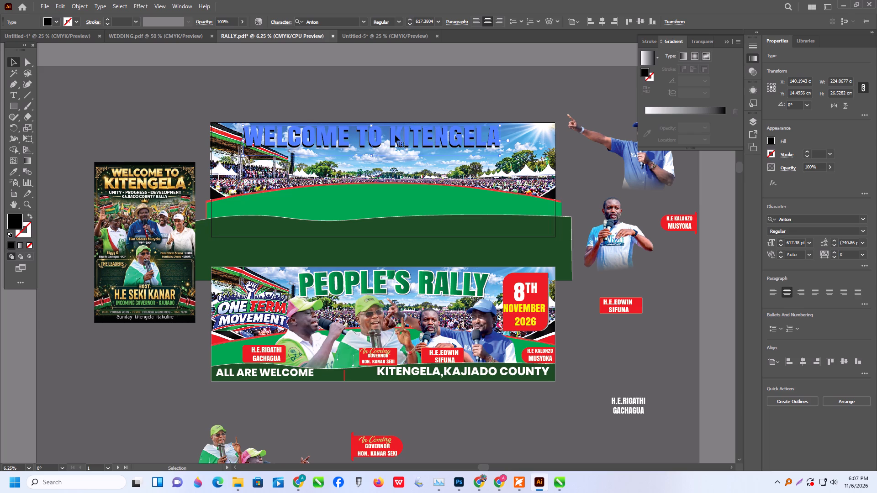
double_click(395, 135)
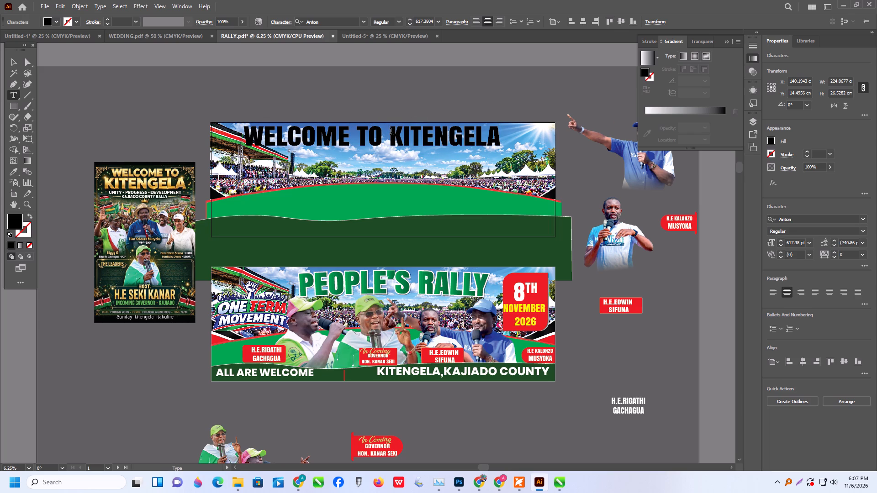
type("KAJIADO")
key("space")
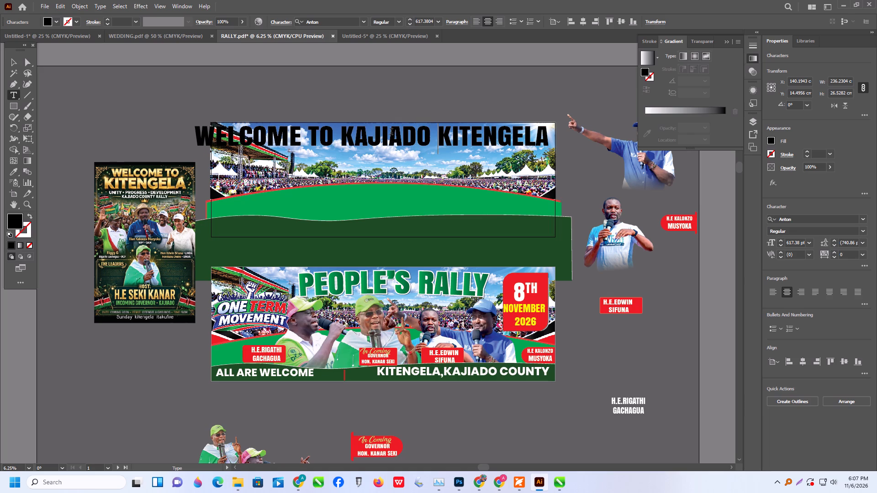
type("COUNTY")
key("Return")
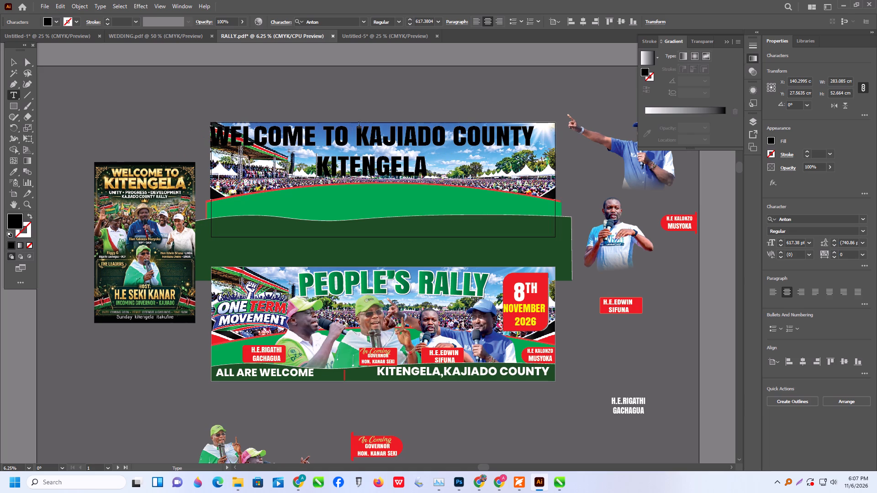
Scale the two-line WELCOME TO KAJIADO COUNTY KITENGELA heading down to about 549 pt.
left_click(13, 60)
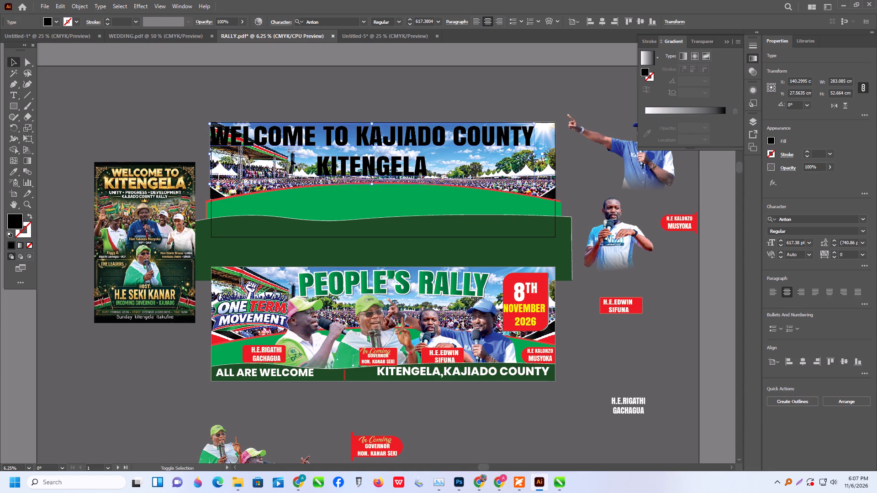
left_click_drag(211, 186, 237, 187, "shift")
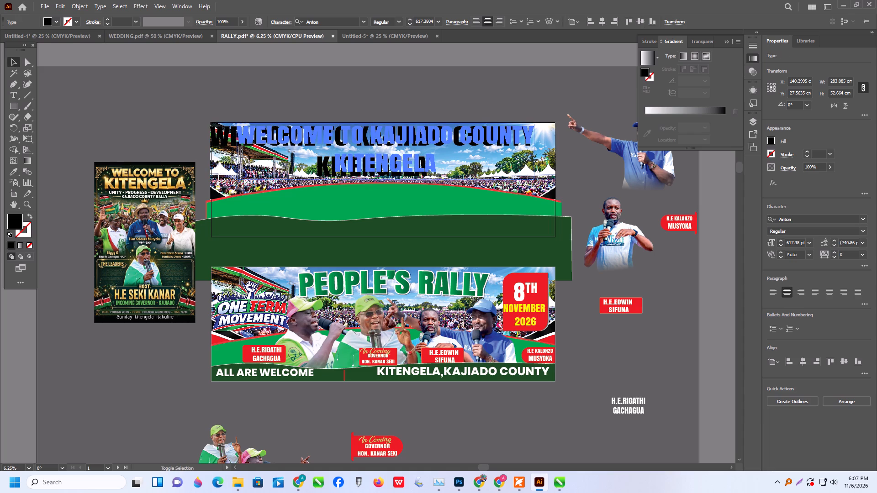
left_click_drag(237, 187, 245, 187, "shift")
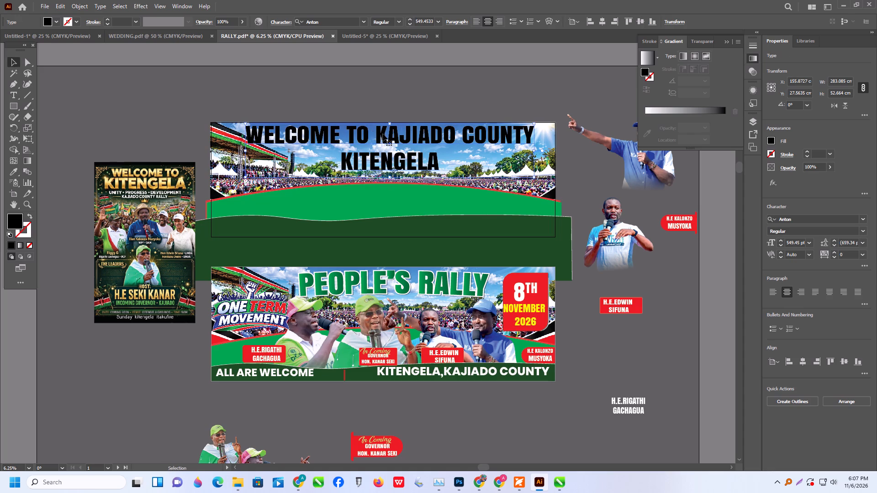
Break the heading's first line before KAJIADO COUNTY so that the heading runs over three lines.
left_click(383, 134)
triple_click(379, 136)
left_click(378, 136)
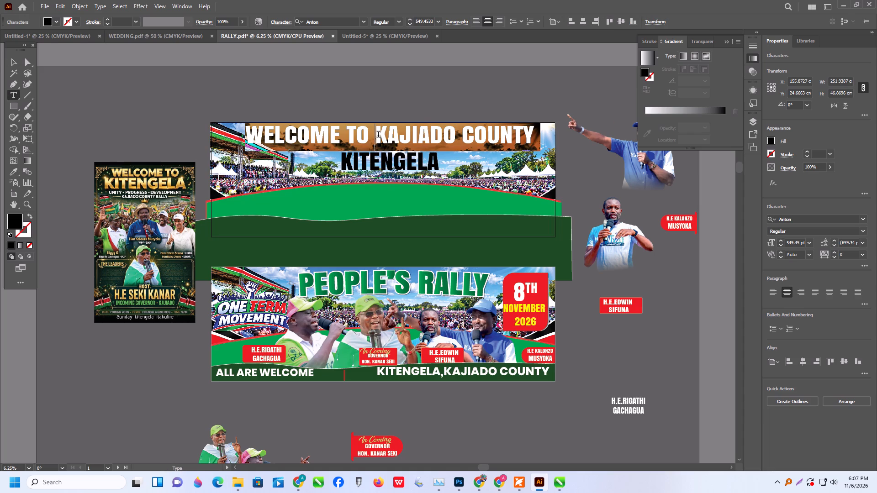
key("Return")
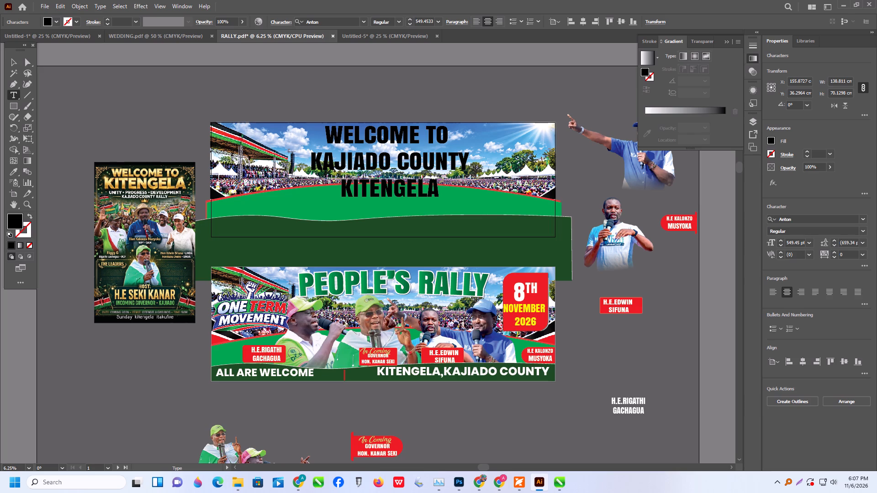
left_click(345, 189)
Scale the three-line heading down to about 368 pt and centre it horizontally at the top of the upper banner.
left_click(8, 59)
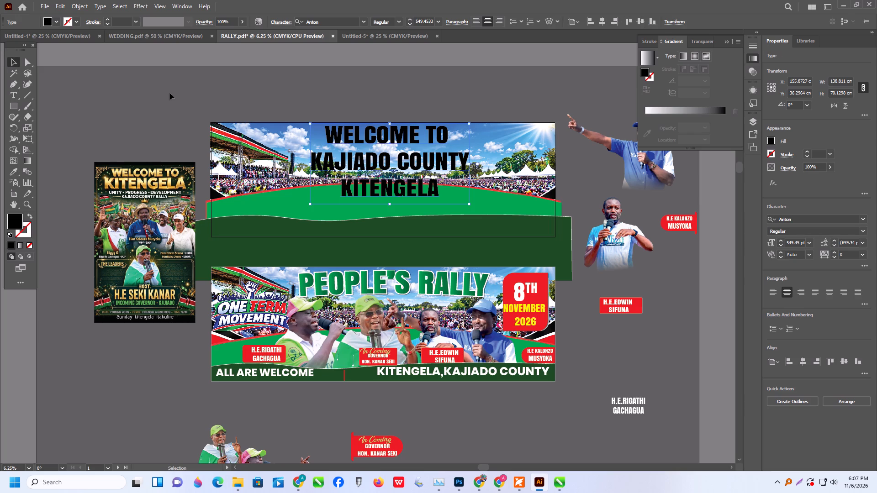
left_click_drag(411, 157, 407, 159)
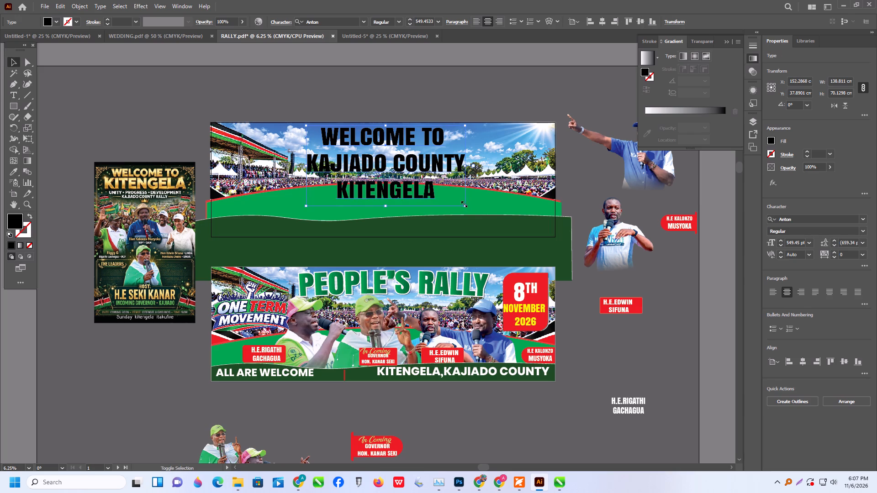
left_click_drag(464, 204, 412, 180, "shift")
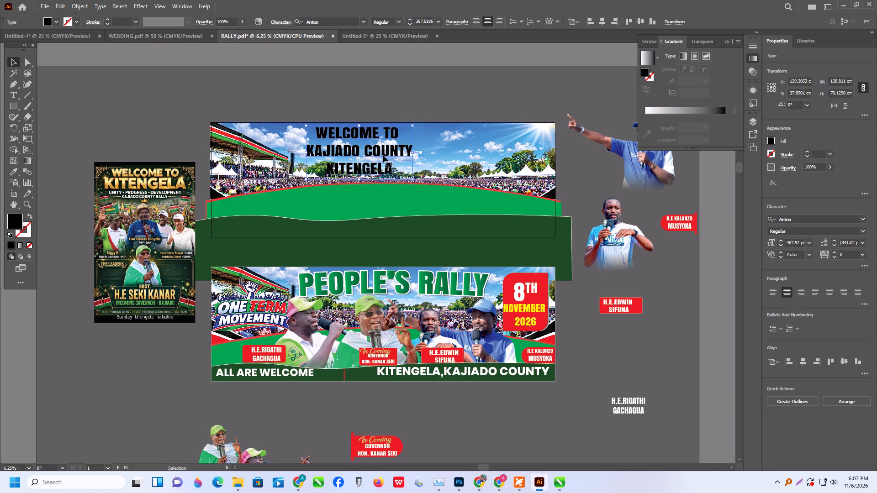
left_click_drag(383, 155, 402, 156)
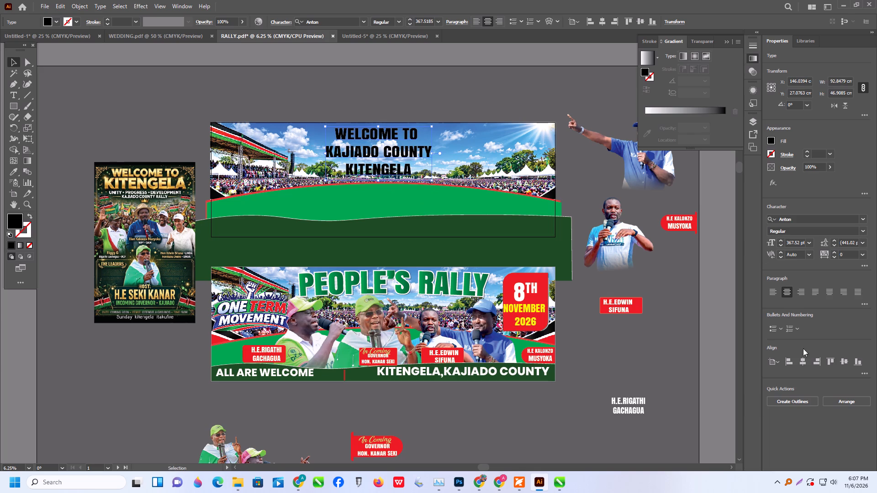
left_click(804, 359)
left_click(285, 94)
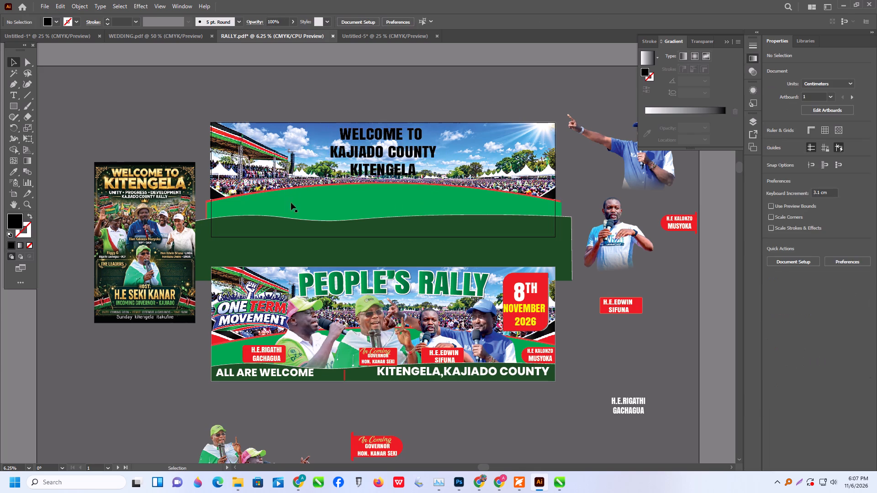
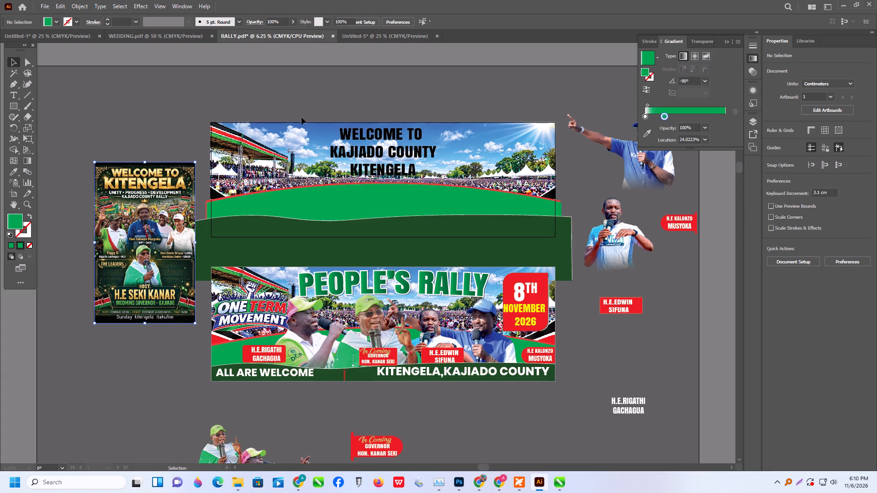
scroll(338, 183, "down", 1, "alt")
left_click(296, 181)
left_click(337, 135)
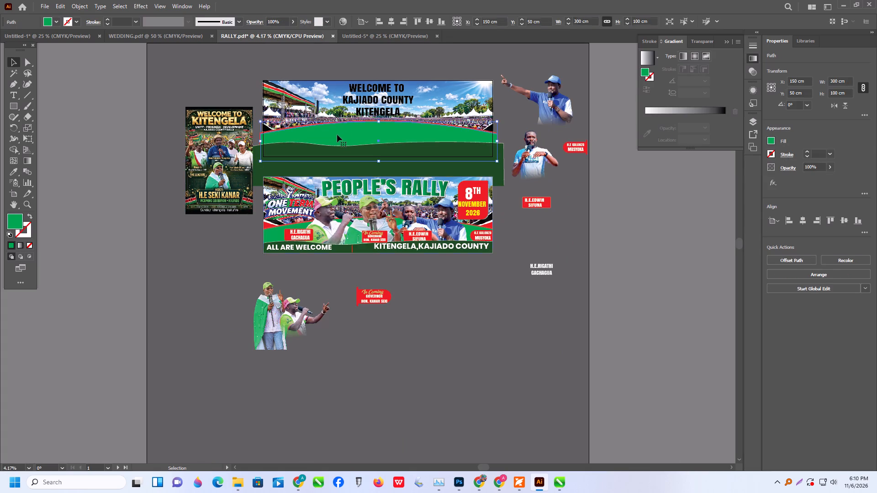
key("Delete")
left_click(316, 128)
key("Delete")
left_click(314, 110)
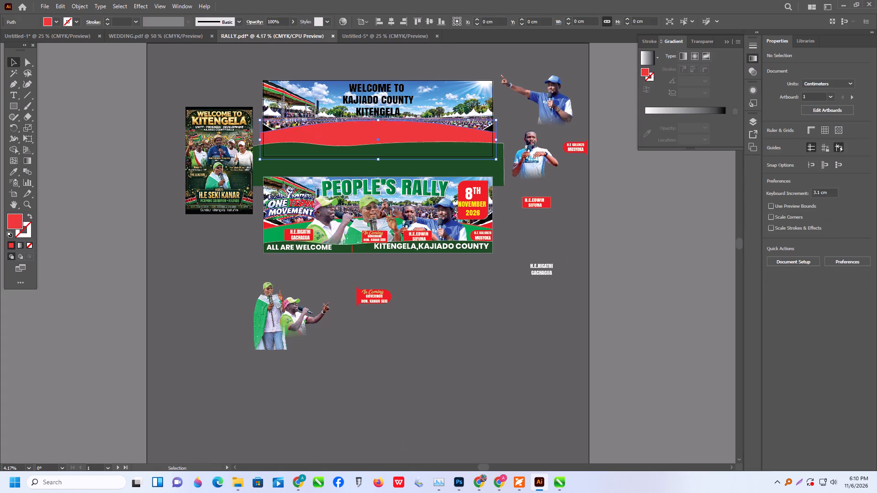
key("Delete")
left_click(336, 149)
key("Delete")
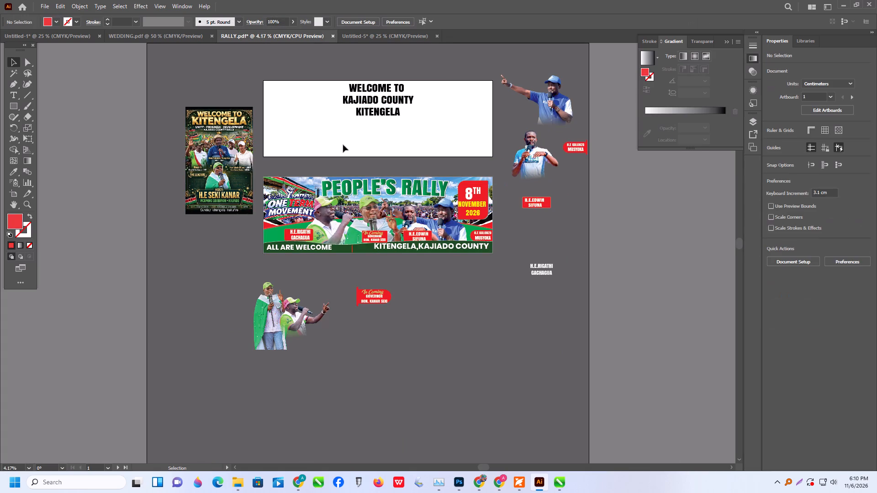
Paste the rally background, align it to the upper banner's top-left corner, and scale it proportionally to about 300 by 100 cm.
key("ctrl+v")
left_click_drag(363, 256, 294, 92)
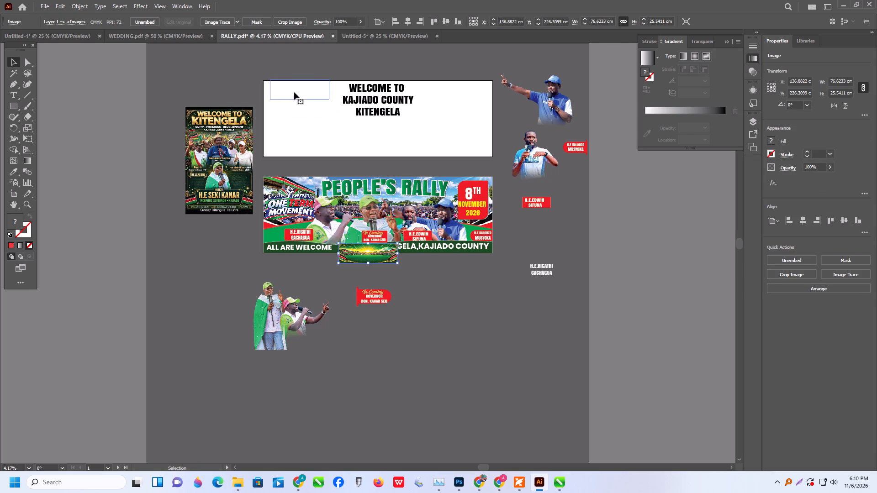
left_click(788, 216)
left_click(833, 220)
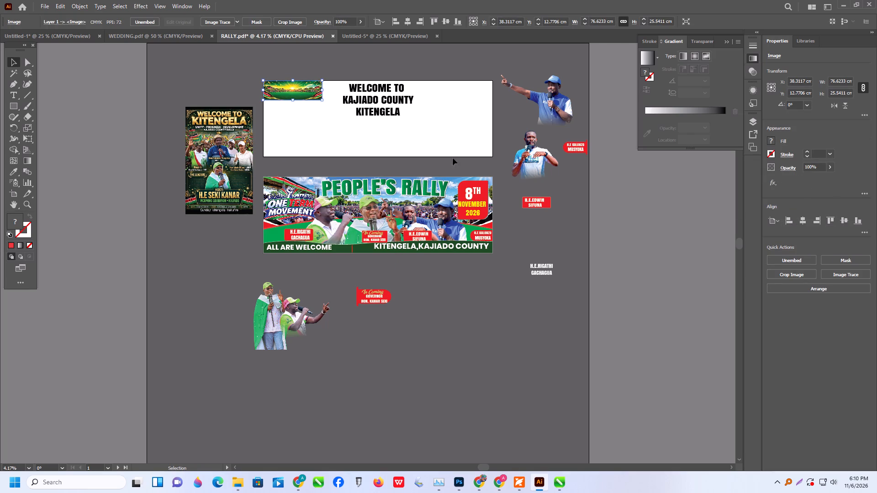
left_click_drag(322, 100, 490, 185, "shift")
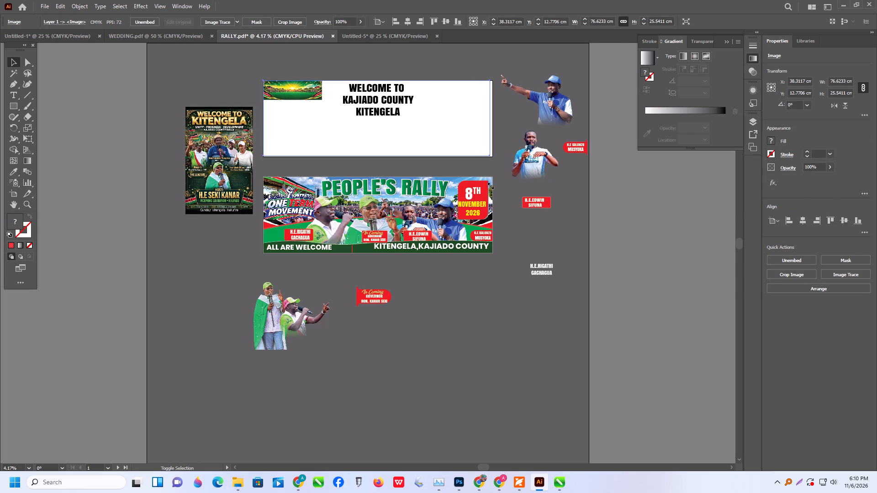
left_click_drag(490, 185, 491, 186, "shift")
Send the rally background behind the "WELCOME TO KAJIADO COUNTY KITENGELA" text.
right_click(409, 124)
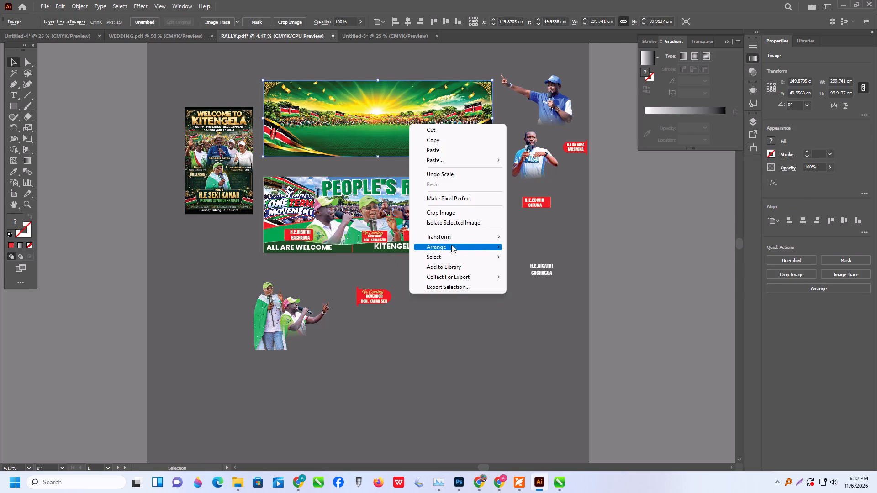
left_click(439, 246)
left_click(575, 275)
left_click(515, 357)
scroll(303, 74, "up", 1, "alt")
scroll(485, 148, "down", 1, "alt")
Cut the "KAJIADO COUNTY" line out of the upper banner's welcome text.
left_click(392, 104)
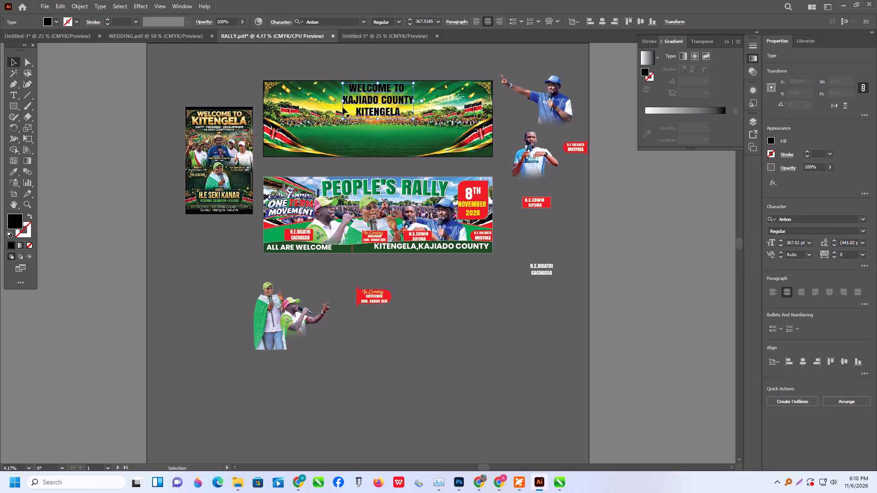
triple_click(360, 100)
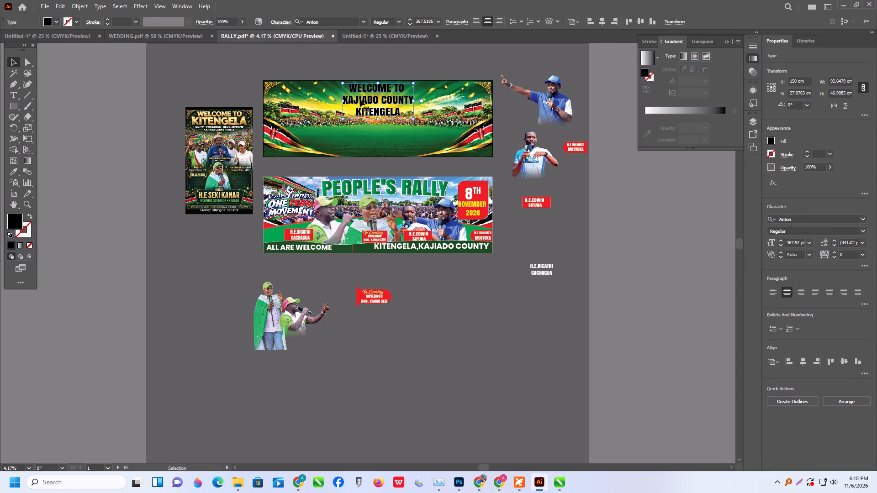
left_click(360, 100)
key("ctrl+x")
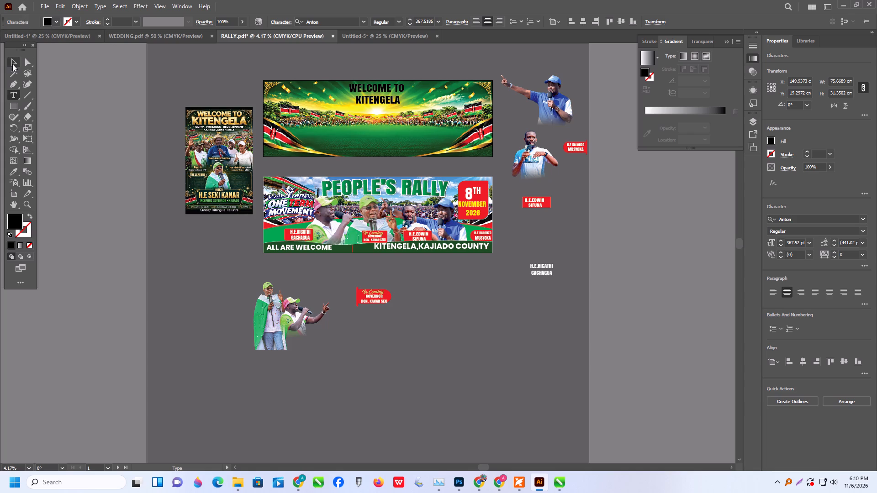
left_click(12, 64)
Cut "KITENGELA" from the welcome text, paste it as a separate text object, and place it just beneath "WELCOME TO".
triple_click(375, 100)
left_click(375, 100)
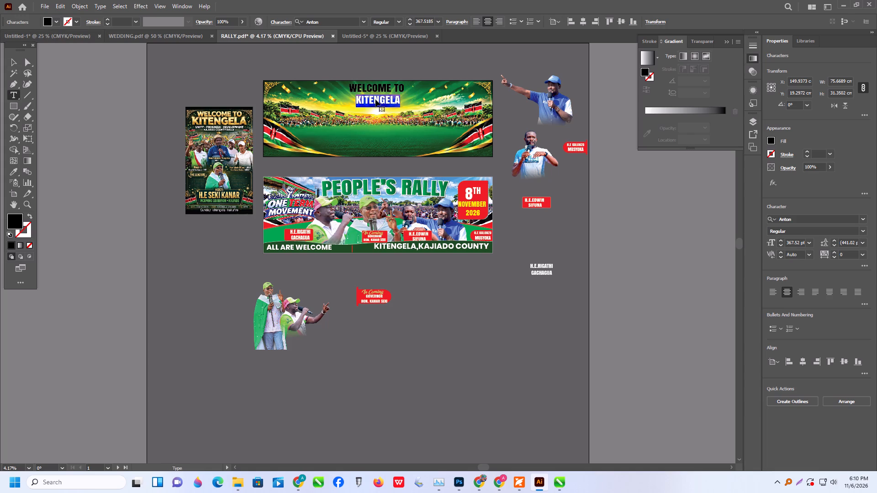
key("ctrl+x")
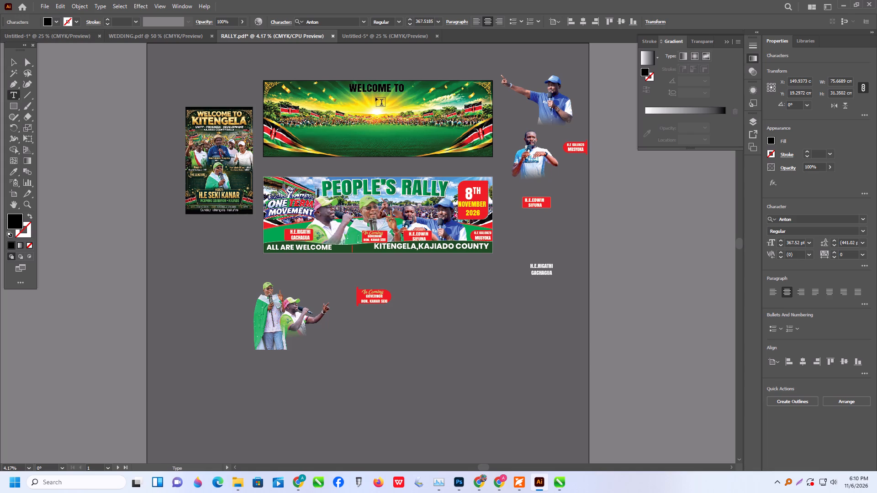
key("BackSpace")
key("BackSpace")
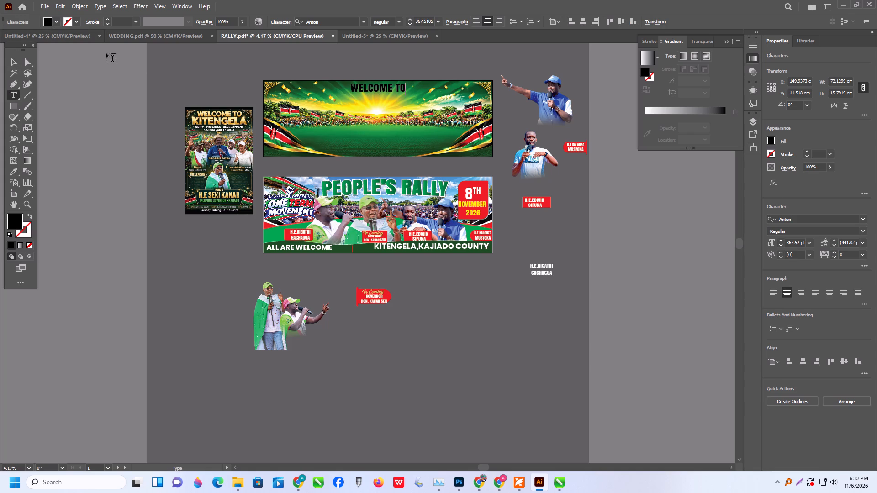
left_click(12, 59)
key("ctrl+v")
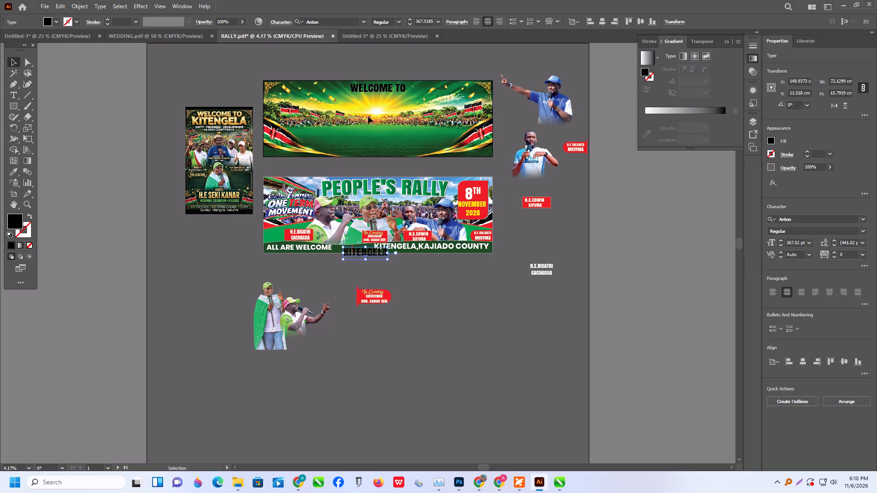
left_click_drag(390, 259, 502, 326, "shift")
left_click_drag(387, 261, 515, 314, "shift")
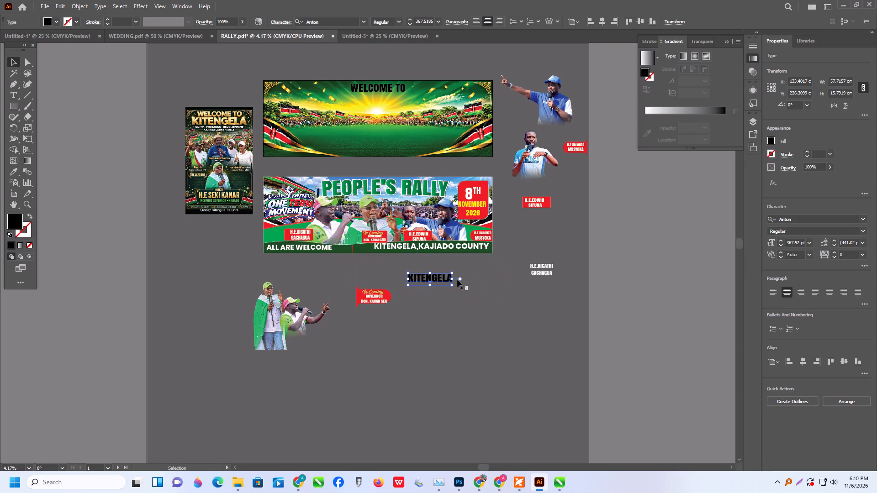
left_click_drag(446, 279, 382, 100)
Convert "KITENGELA" to outlines, enlarge it to about 128.5 cm wide, and move it to the middle of the upper banner.
right_click(378, 99)
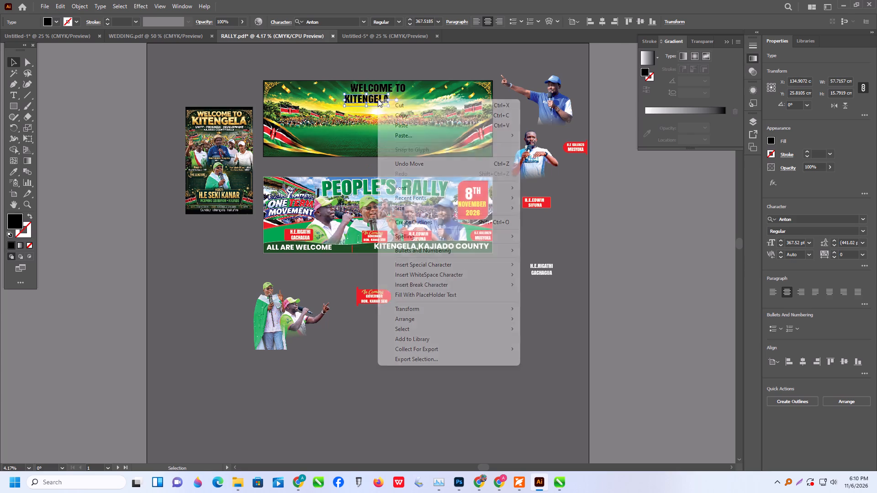
left_click(432, 223)
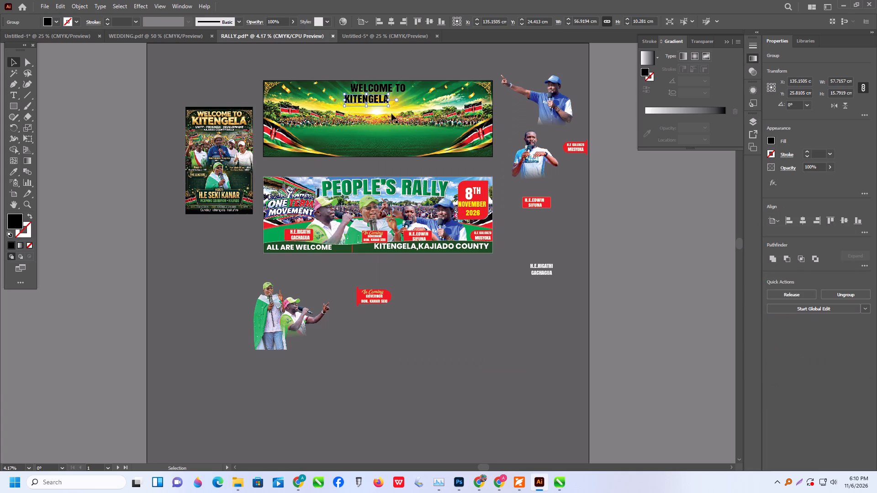
left_click_drag(390, 104, 443, 131, "shift")
scroll(402, 112, "up", 2)
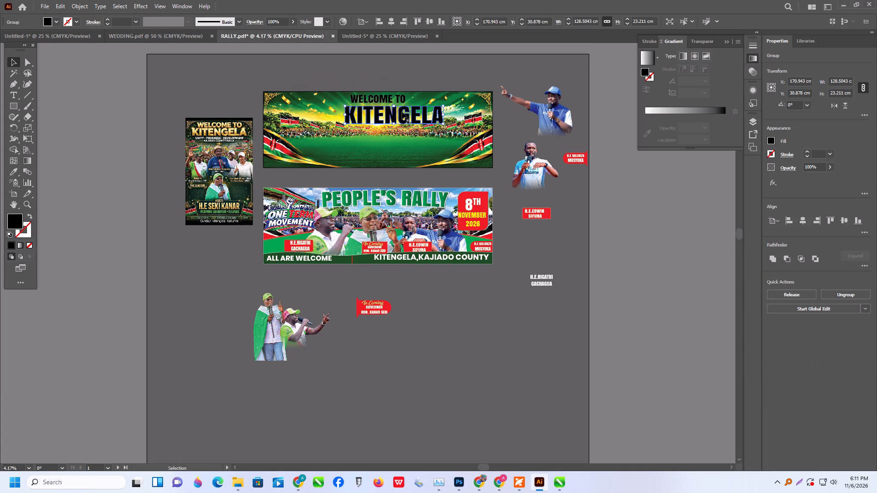
left_click_drag(403, 128, 388, 128)
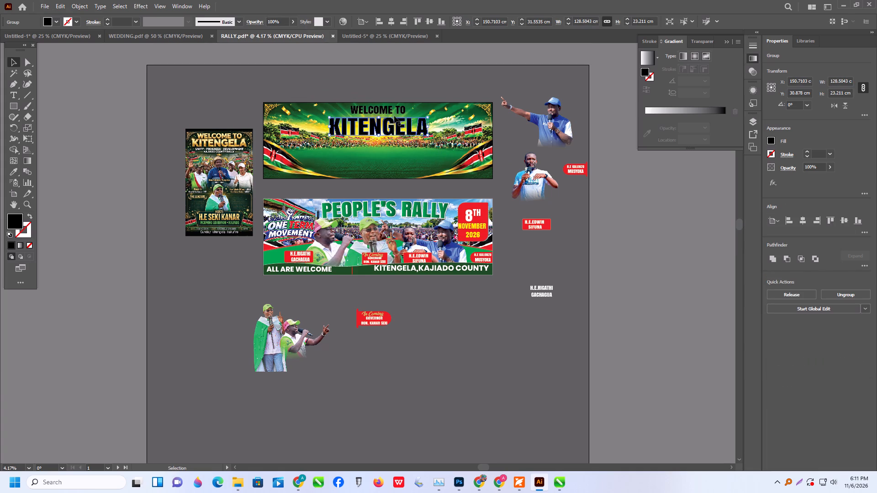
Centre "WELCOME TO" horizontally over "KITENGELA", using "KITENGELA" as the key object.
left_click(396, 110, "shift")
left_click(777, 217)
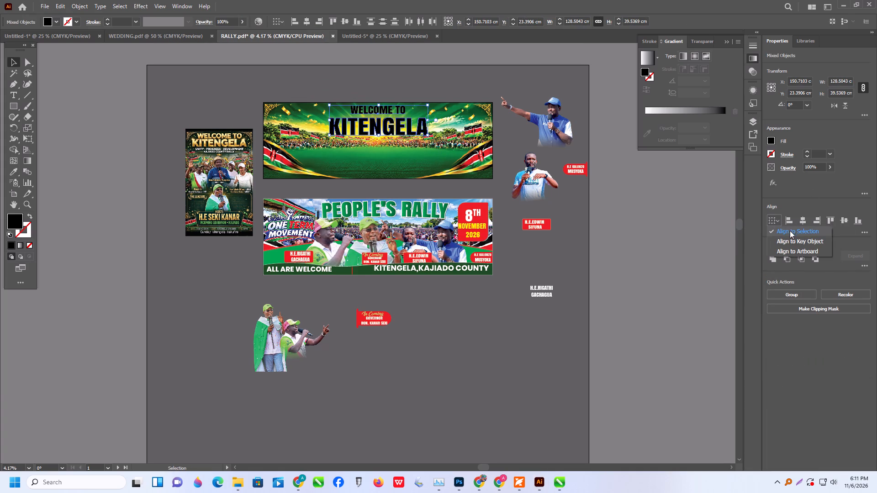
left_click(794, 241)
left_click(801, 223)
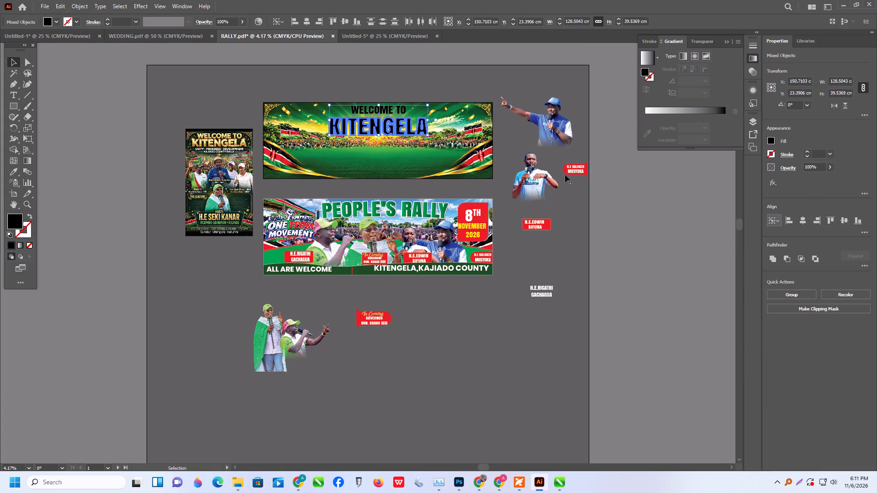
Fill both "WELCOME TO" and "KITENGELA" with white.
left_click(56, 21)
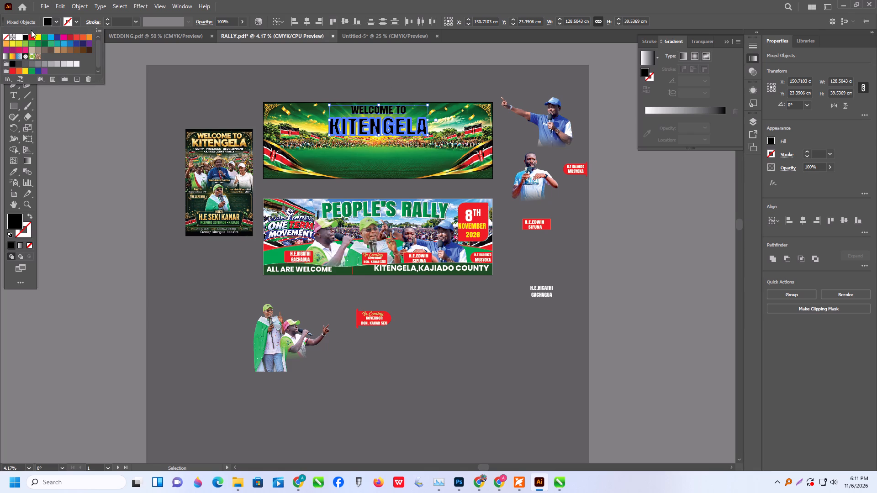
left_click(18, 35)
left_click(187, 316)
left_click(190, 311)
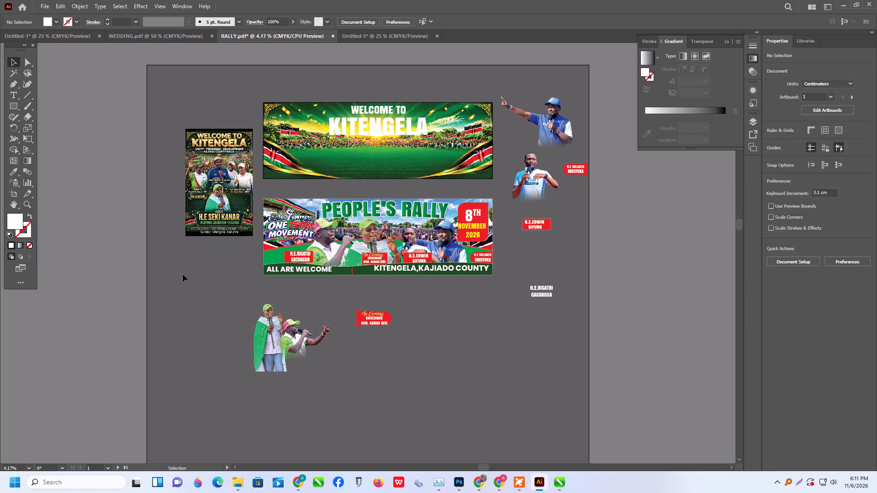
Recolour "WELCOME TO" and "KITENGELA" with the pale cream-gold sampled from the title lettering on the reference poster.
scroll(185, 199, "up", 2, "alt")
scroll(209, 144, "up", 3)
left_click_drag(74, 171, 164, 187)
scroll(214, 167, "up", 3)
left_click(363, 130)
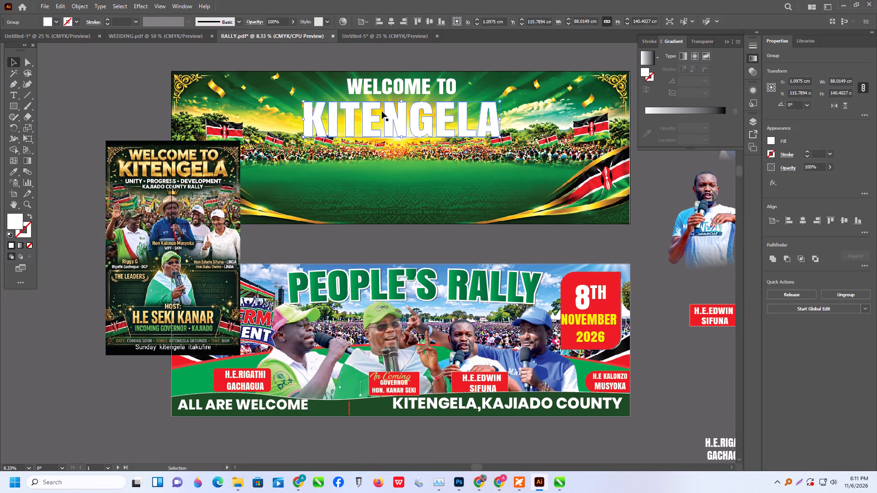
left_click(377, 90, "shift")
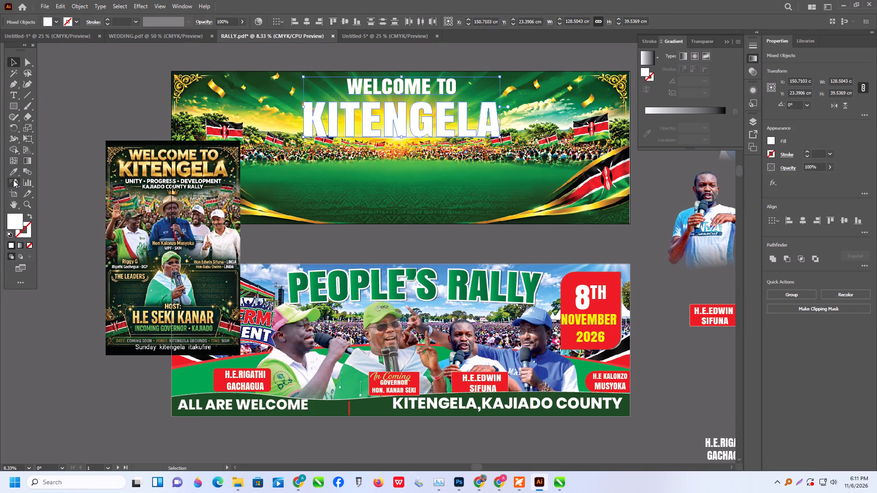
left_click(11, 174)
left_click(133, 163)
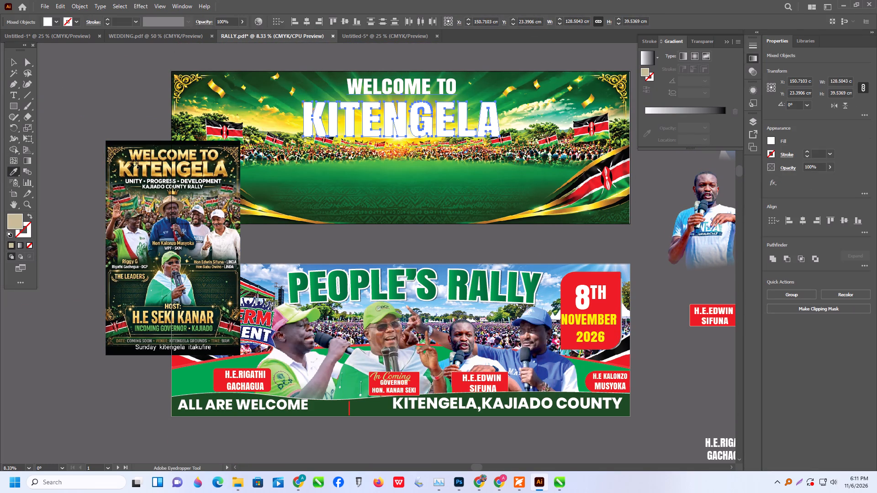
left_click(154, 166)
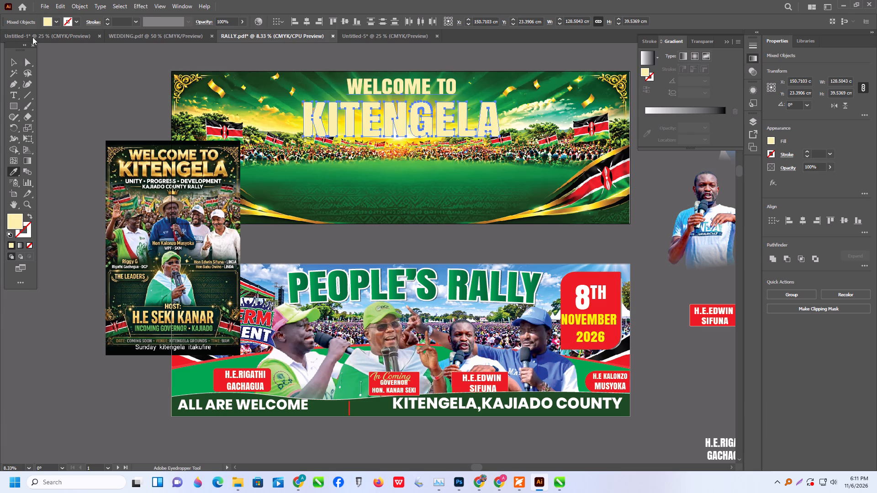
Fill both "WELCOME TO" and "KITENGELA" with red.
left_click(56, 28)
left_click(56, 24)
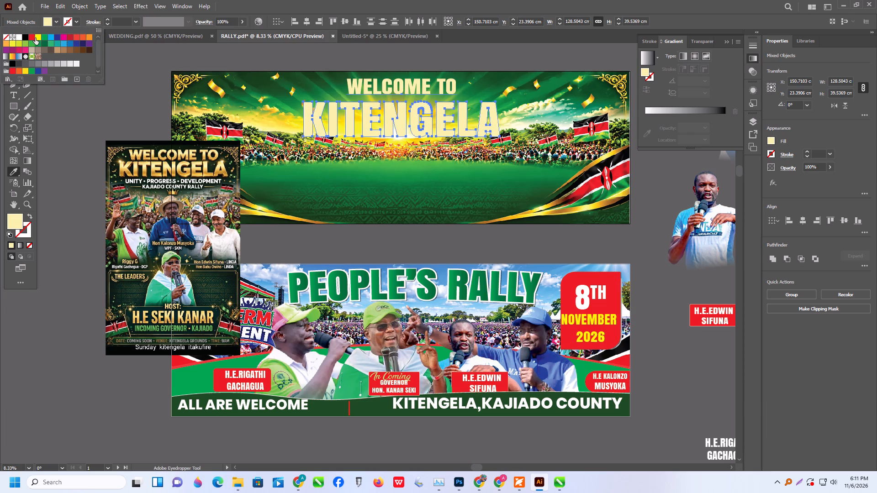
left_click(31, 38)
left_click(61, 96)
left_click(69, 101)
scroll(164, 194, "down", 2)
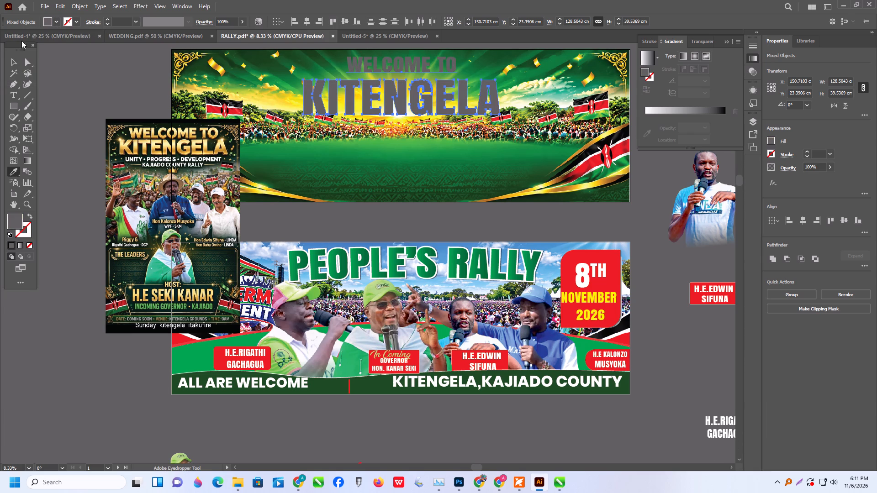
left_click(53, 22)
left_click(32, 37)
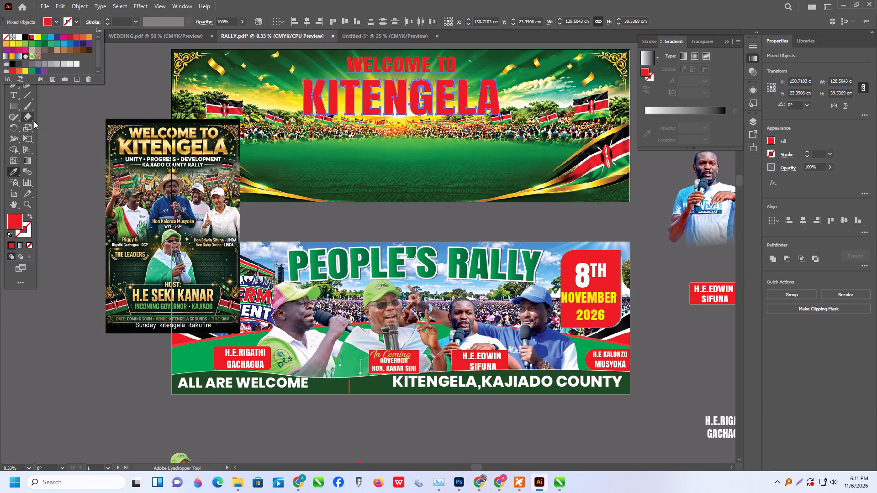
left_click(34, 121)
left_click(14, 59)
Create a text line in the gap between the two banners reading "UNITY PROGRESS DEVELOPMENT", with two spaces between words.
scroll(194, 147, "up", 1, "alt")
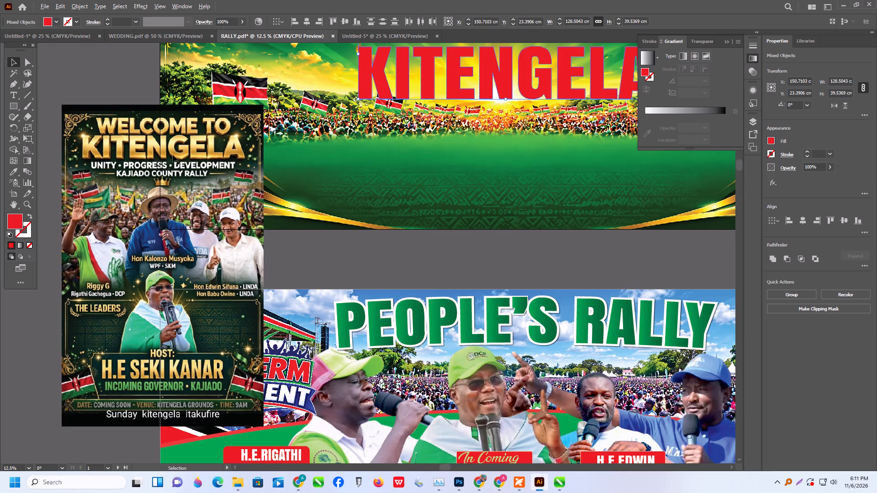
scroll(101, 180, "up", 1)
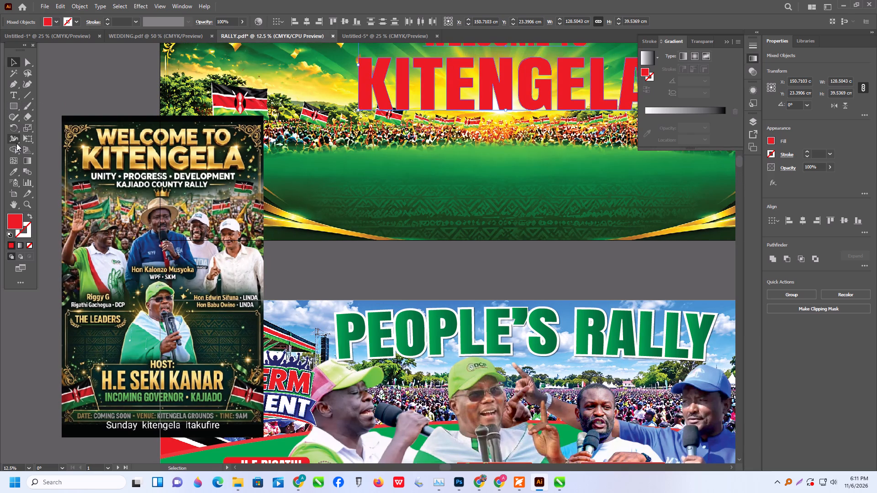
left_click(10, 94)
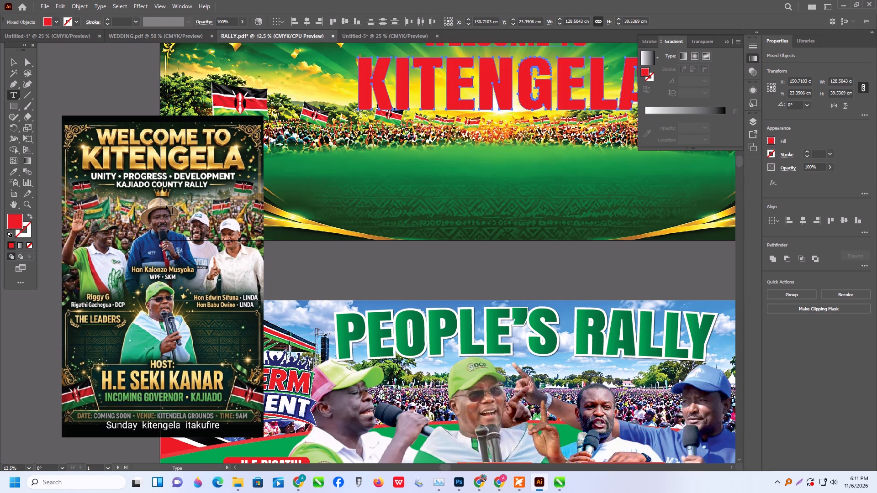
scroll(240, 240, "up", 1)
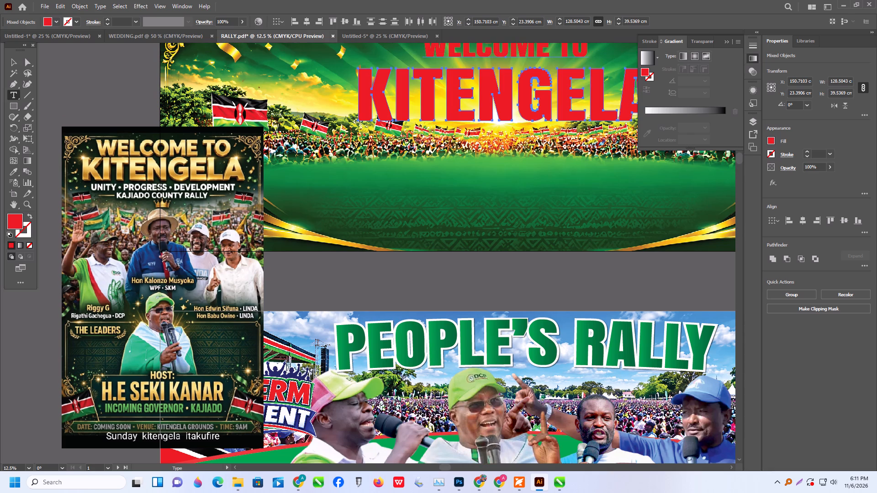
left_click(322, 271)
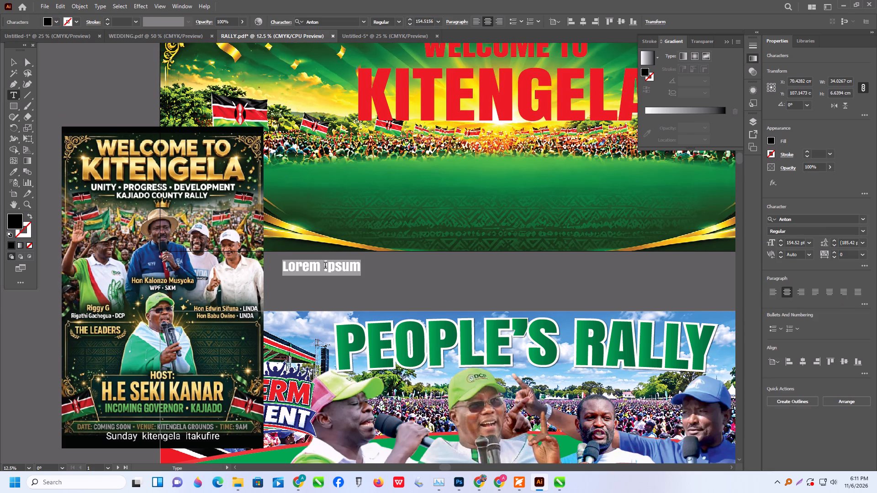
type("UNITY")
key("space")
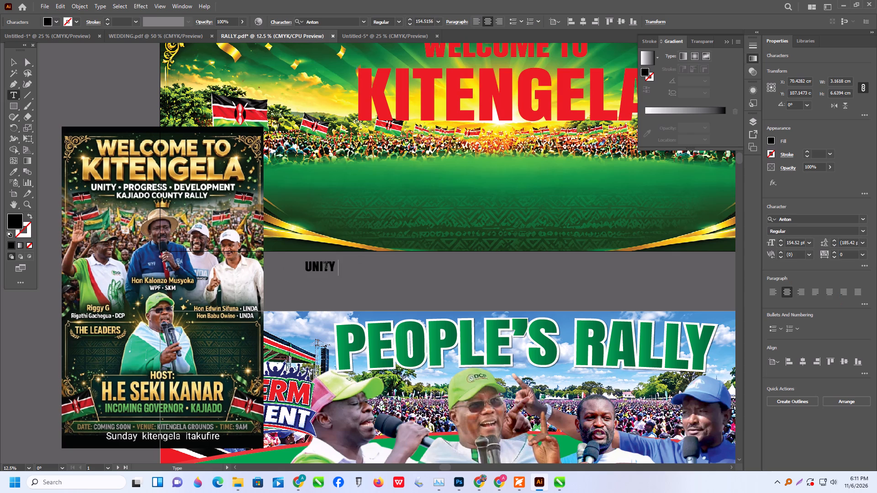
key("p")
key("r")
key("BackSpace")
key("BackSpace")
key("BackSpace")
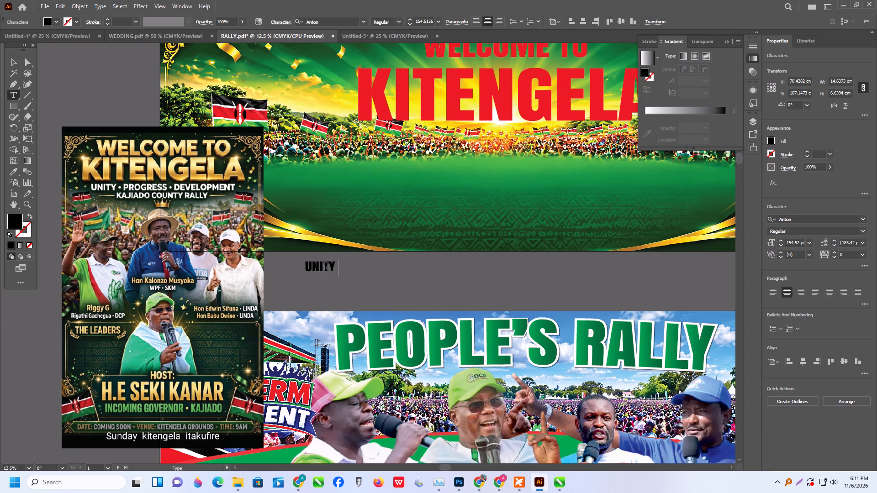
key("shift+greater")
key("BackSpace")
key("comma")
key("BackSpace")
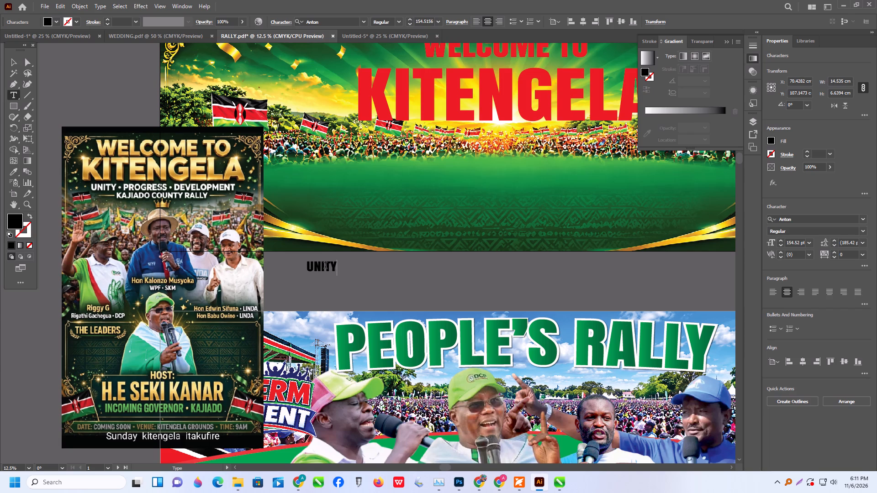
key("period")
key("BackSpace")
key("space")
key("space")
type("PRO")
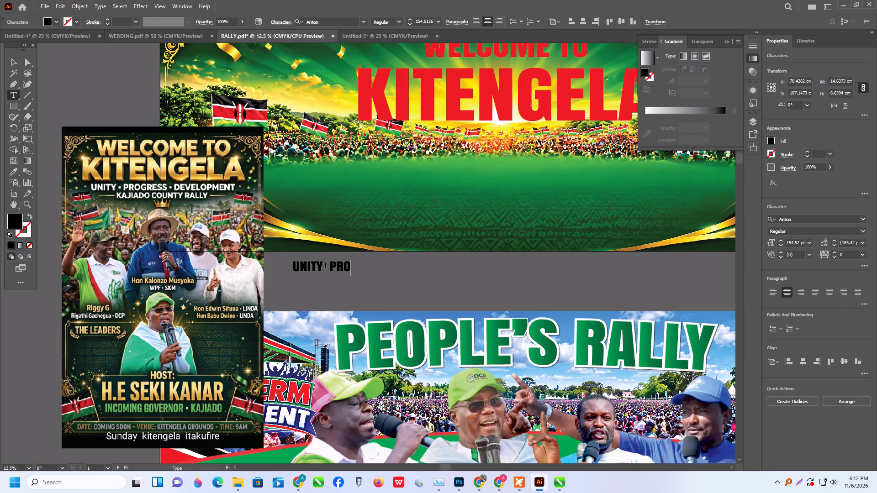
key("g")
type("RES")
type("S")
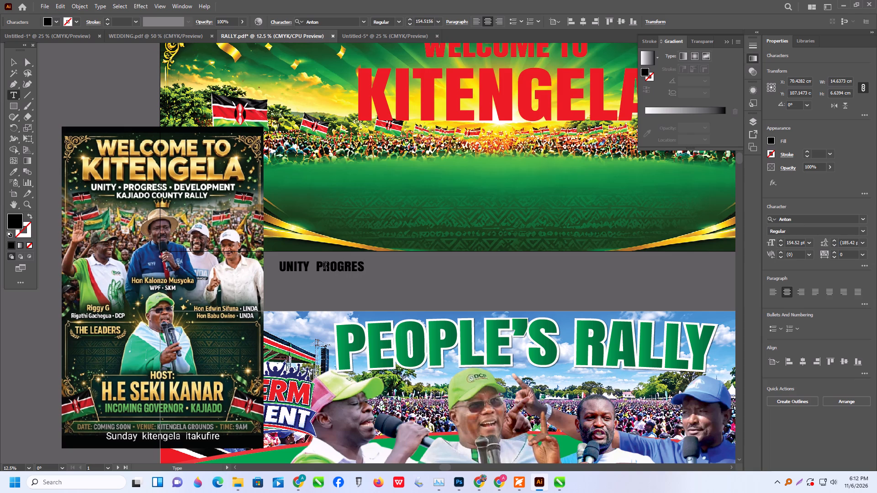
key("space")
key("space")
type("DEVE")
key("l")
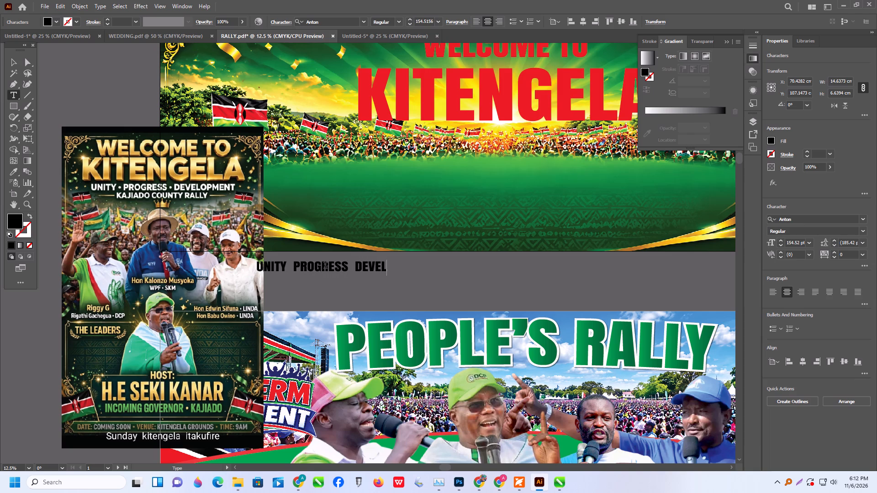
type("OPMENT")
Add a second line reading "KAJIADO COUNTY RALLY" to the same text and finish editing it.
key("Return")
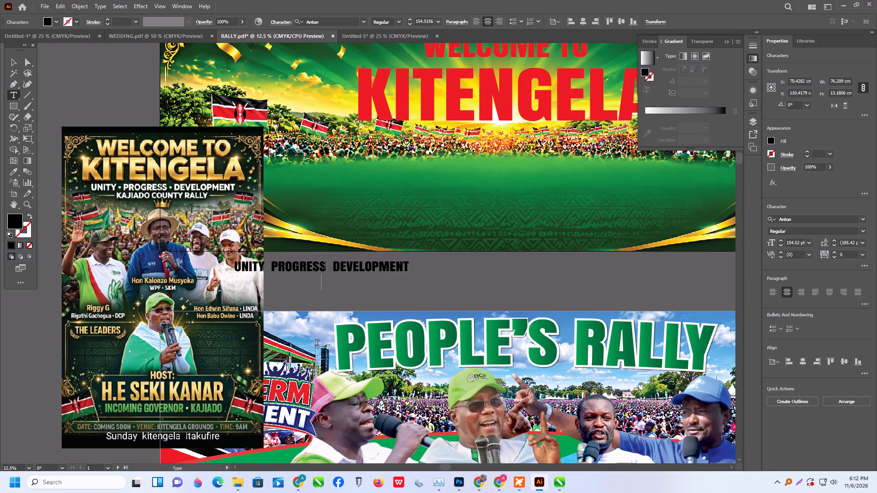
type("KAJIADI")
key("space")
key("BackSpace")
key("BackSpace")
type("O")
key("space")
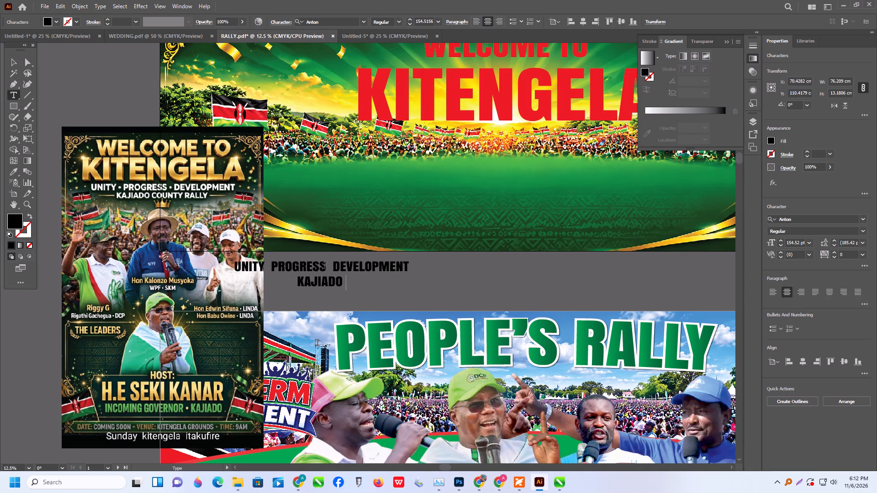
type("COUNTY")
key("space")
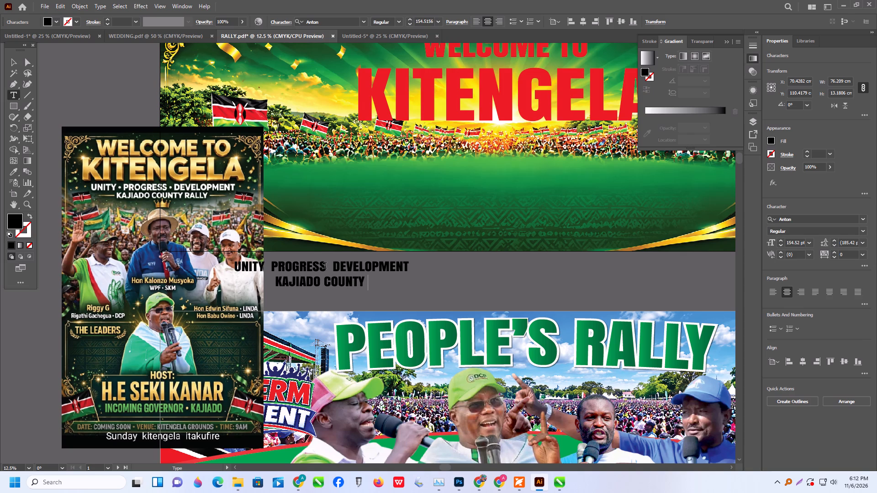
type("RALLY")
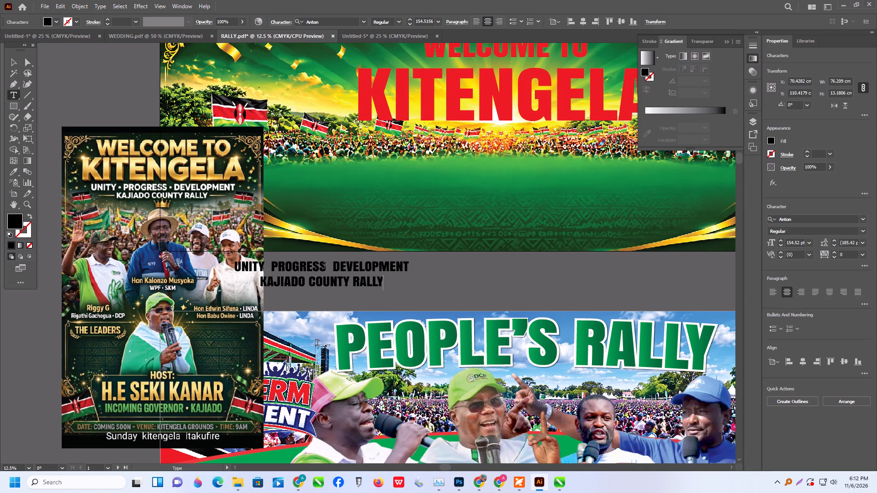
left_click(16, 61)
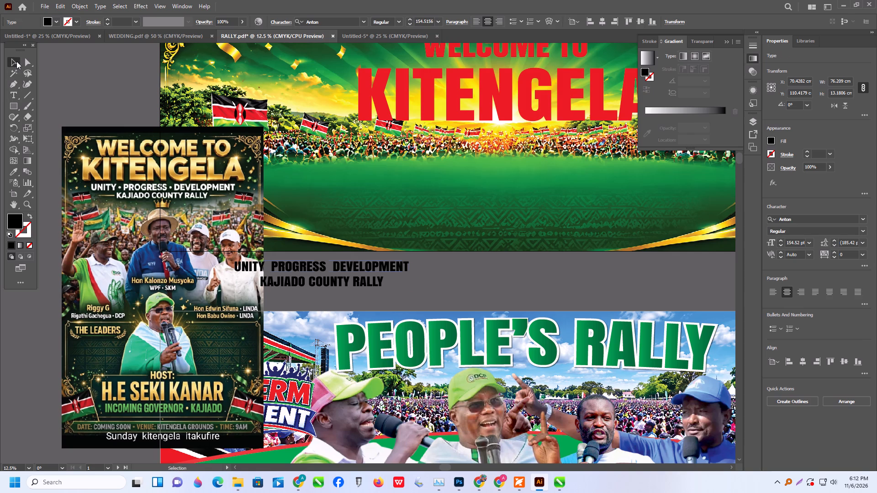
Enlarge the two-line tagline to about 98 cm wide and move it onto the upper banner below "KITENGELA".
left_click_drag(338, 274, 414, 276)
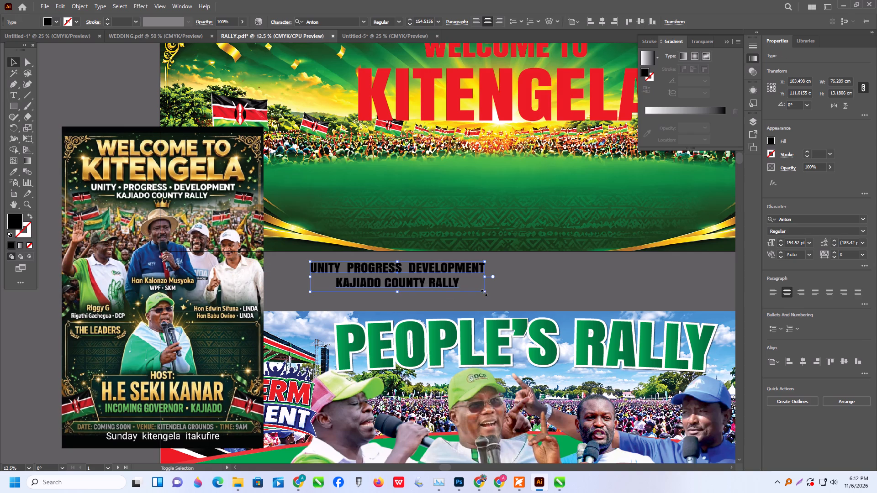
left_click_drag(483, 292, 534, 310, "shift")
left_click_drag(464, 290, 528, 178)
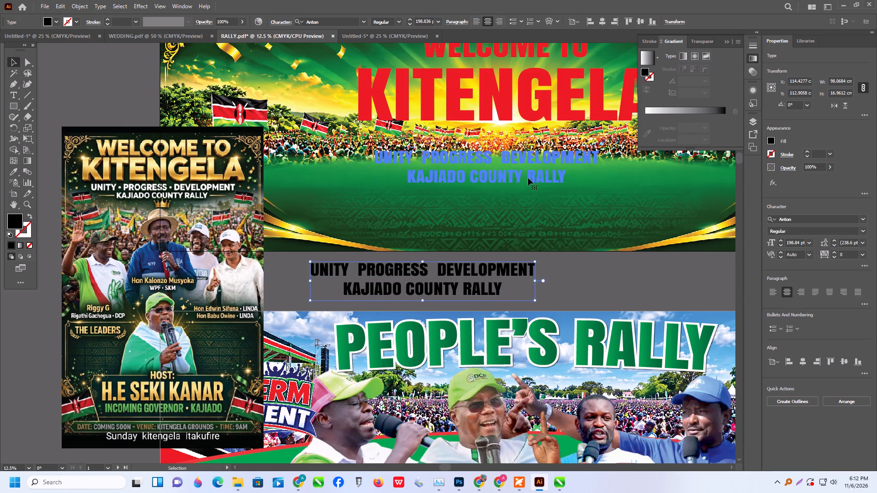
Fill the two-line tagline with white.
left_click(58, 20)
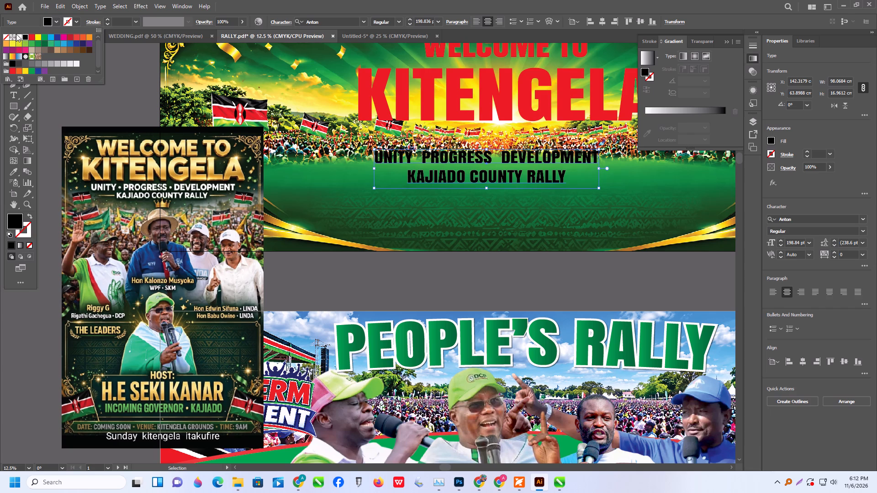
left_click(19, 36)
left_click(403, 282)
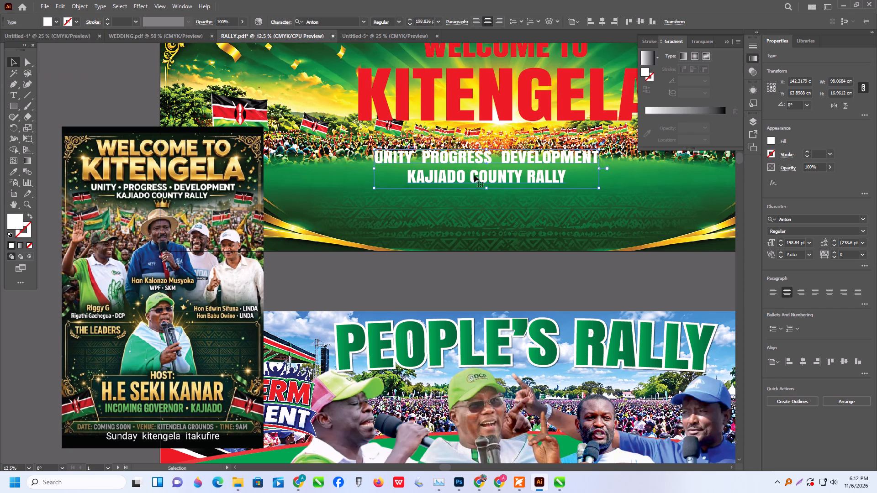
Move the tagline up close beneath "KITENGELA", to about X 148.9 cm, Y 55.5 cm.
left_click_drag(477, 176, 492, 157)
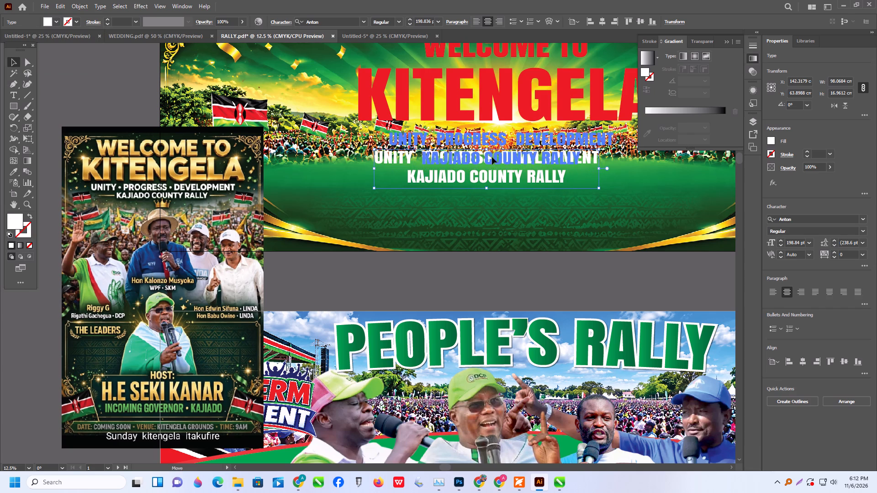
left_click_drag(492, 157, 492, 157)
Enlarge the upper banner's green background image beyond the artboard edges on all sides, to about 308.7 by 106.1 cm.
scroll(363, 180, "down", 1, "alt")
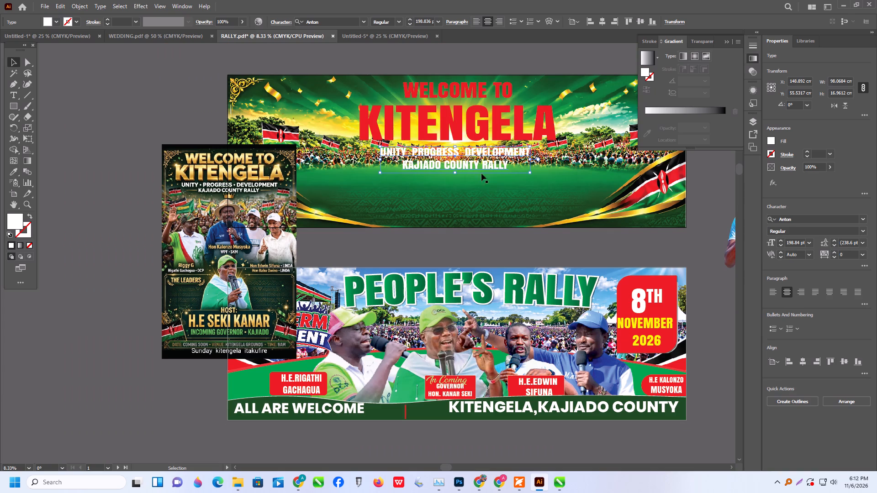
left_click(495, 206)
left_click_drag(458, 227, 459, 231, "shift")
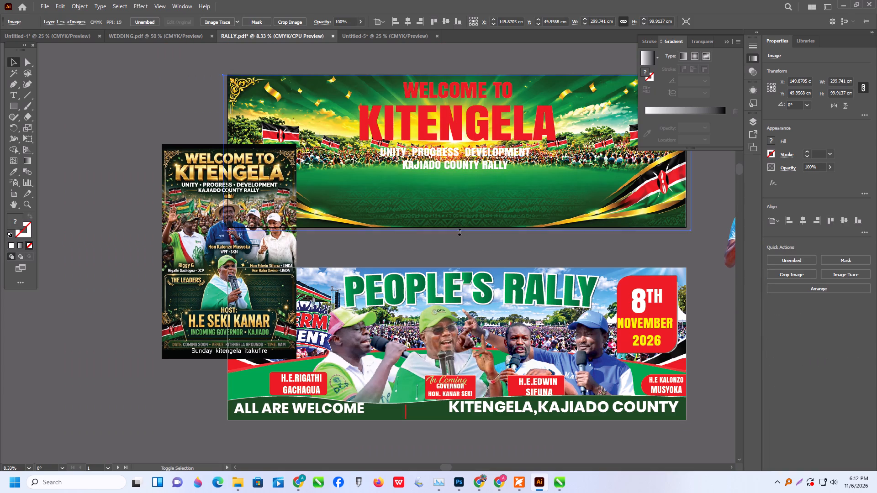
left_click_drag(459, 231, 459, 231, "shift")
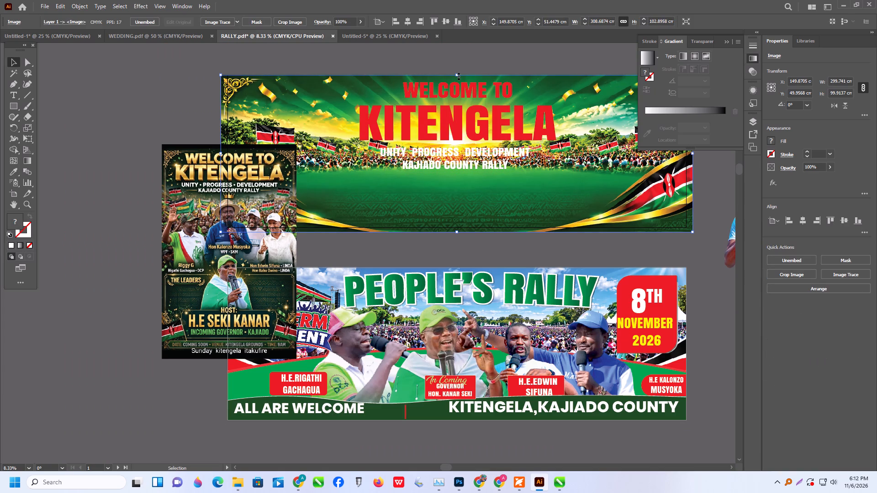
left_click_drag(458, 75, 458, 69)
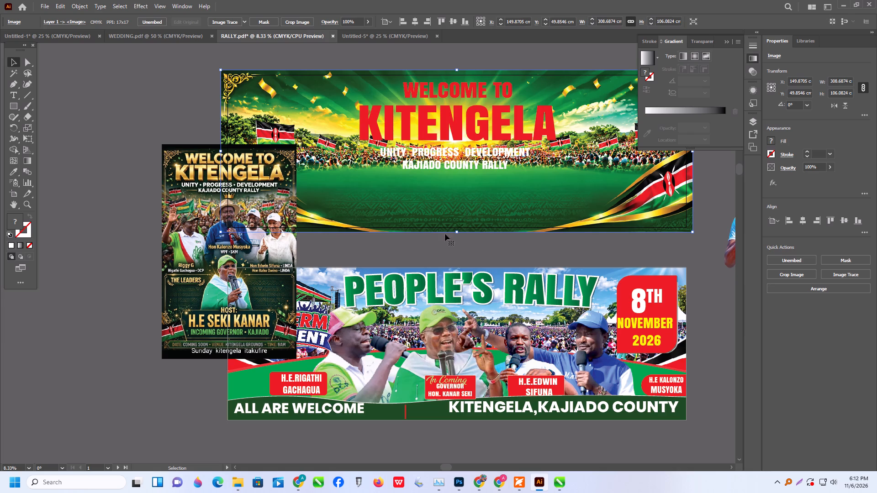
left_click(420, 241)
scroll(207, 215, "down", 1)
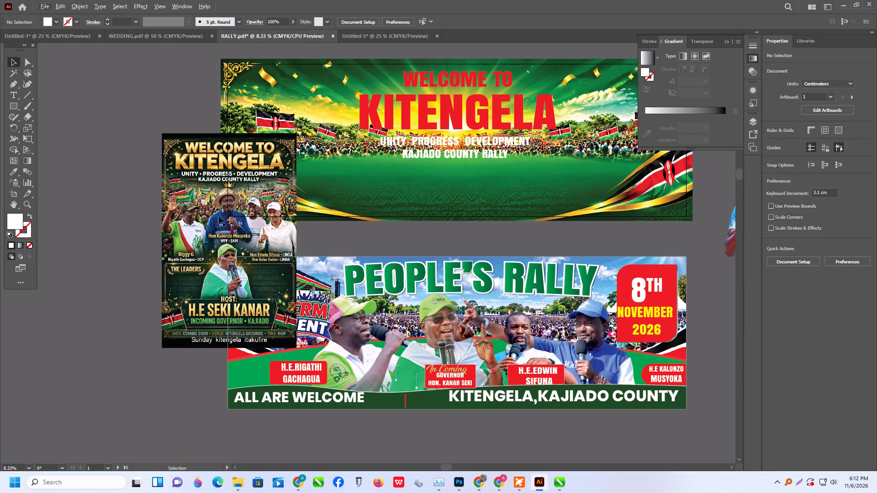
Move the reference poster off the banners to the empty canvas beside them, at about X -63.1 cm, Y 91.0 cm.
left_click_drag(239, 240, 141, 202)
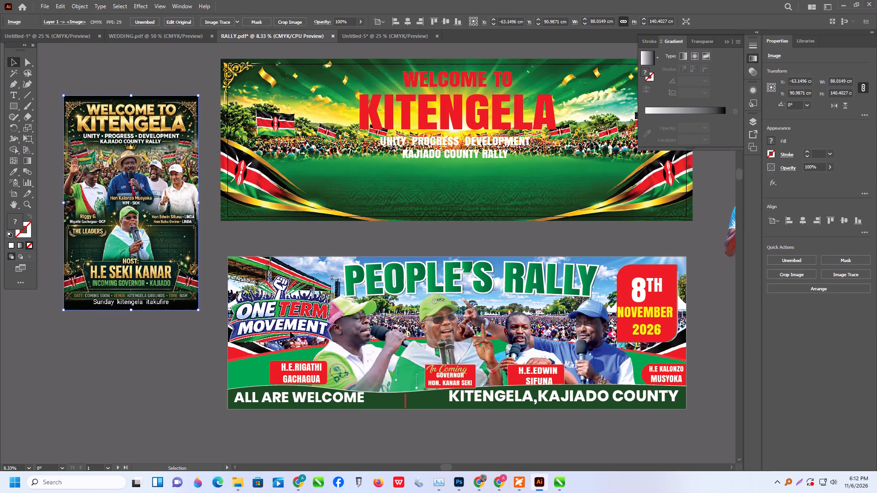
Move the cut-out of the man in the green cape onto the upper banner's left end, at about X 31 cm, Y 48 cm.
scroll(354, 357, "down", 1, "alt")
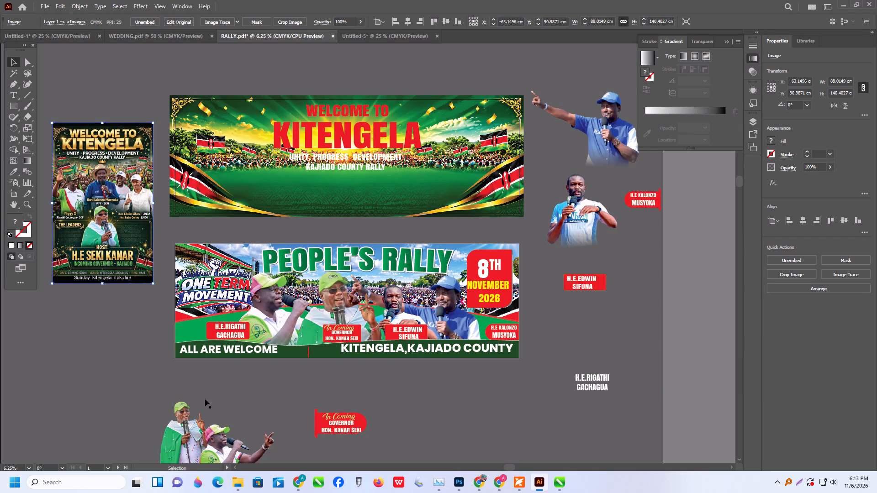
left_click_drag(183, 422, 220, 145)
left_click_drag(222, 183, 214, 172)
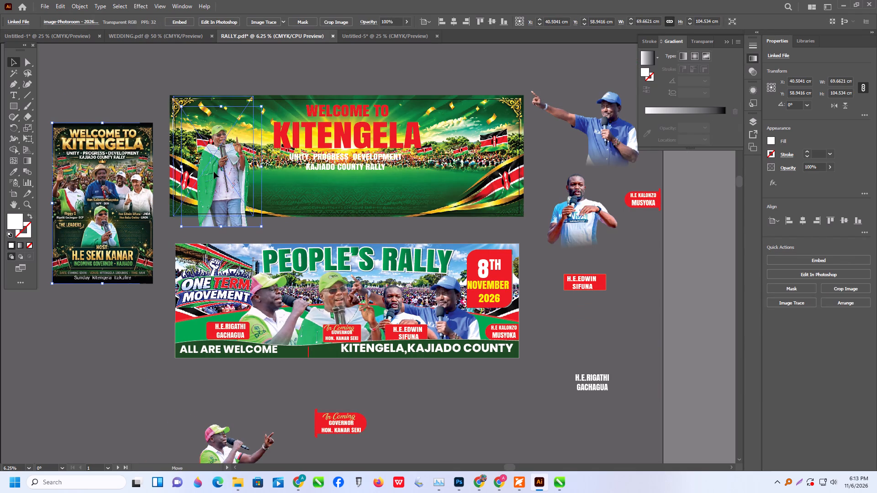
left_click_drag(214, 172, 212, 170)
left_click(250, 215, "shift")
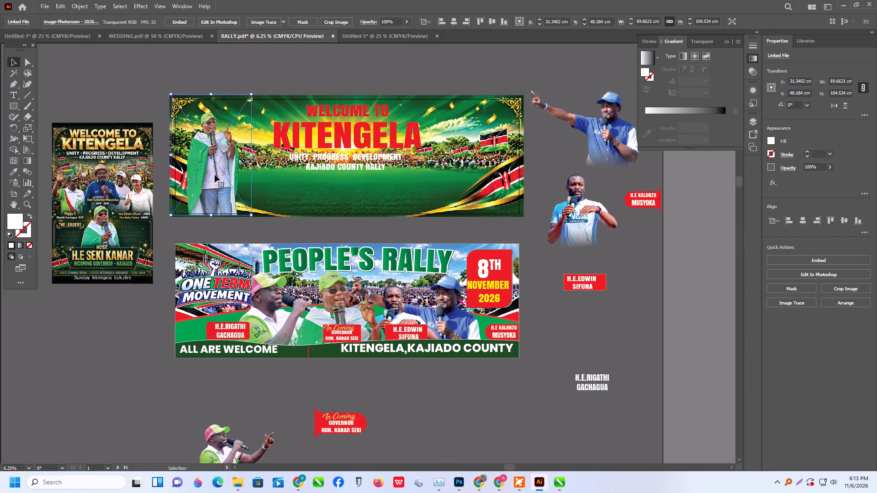
Crop the green-caped man's photo to his upper body, about 45.9 by 67.8 cm.
left_click(331, 23)
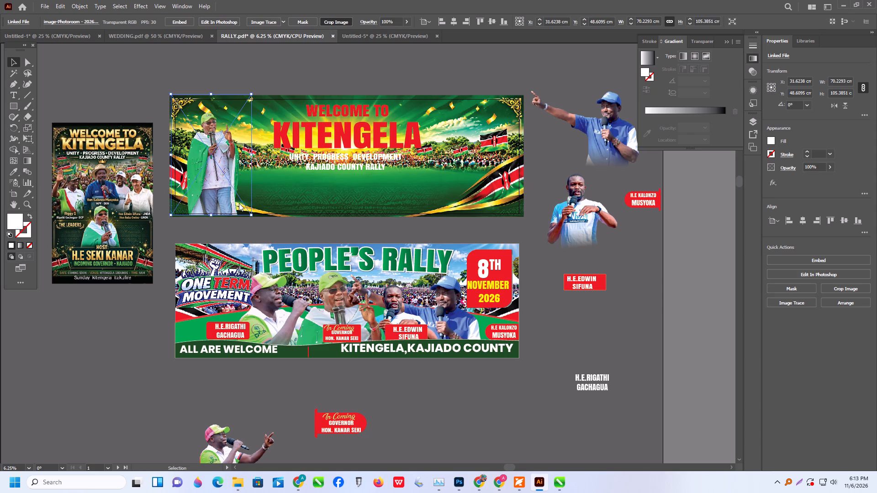
left_click_drag(213, 170, 213, 188)
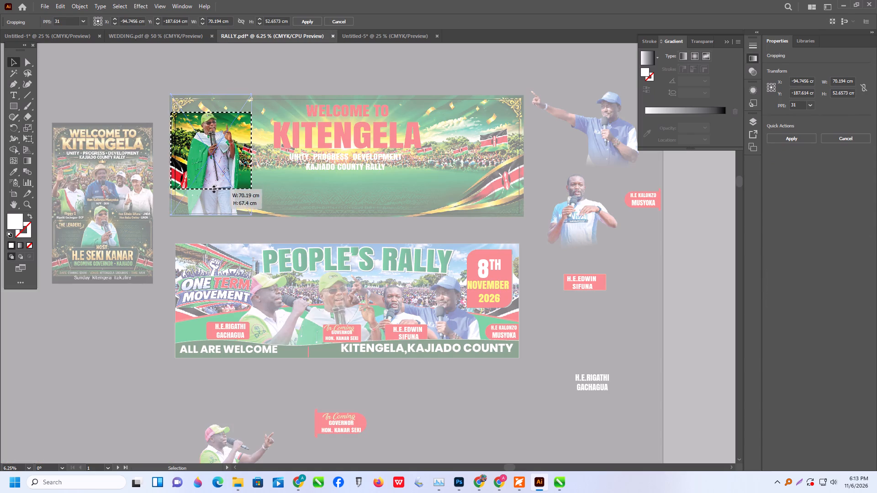
left_click_drag(213, 188, 212, 183)
left_click_drag(171, 149, 187, 156)
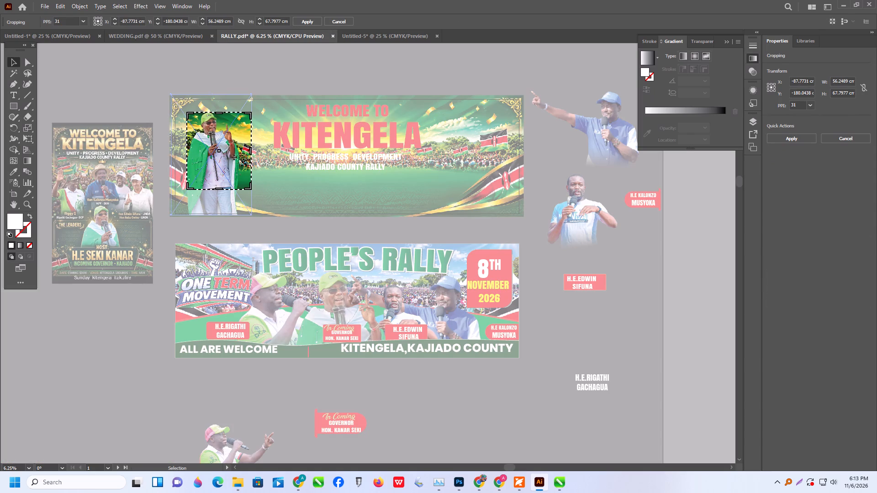
left_click_drag(248, 152, 236, 159)
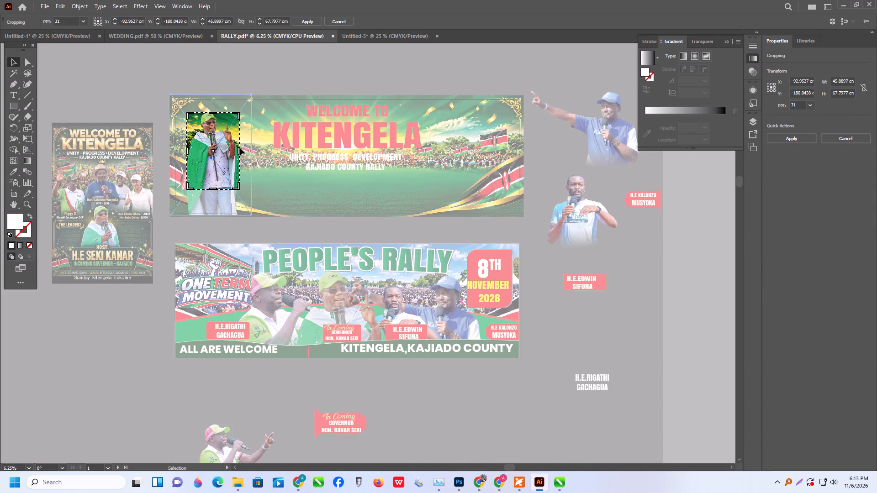
key("Return")
Enlarge the cropped photo of the green-caped man to just over 70 cm wide, filling the upper banner's left end and overhanging its lower edge.
left_click_drag(185, 189, 183, 198, "shift")
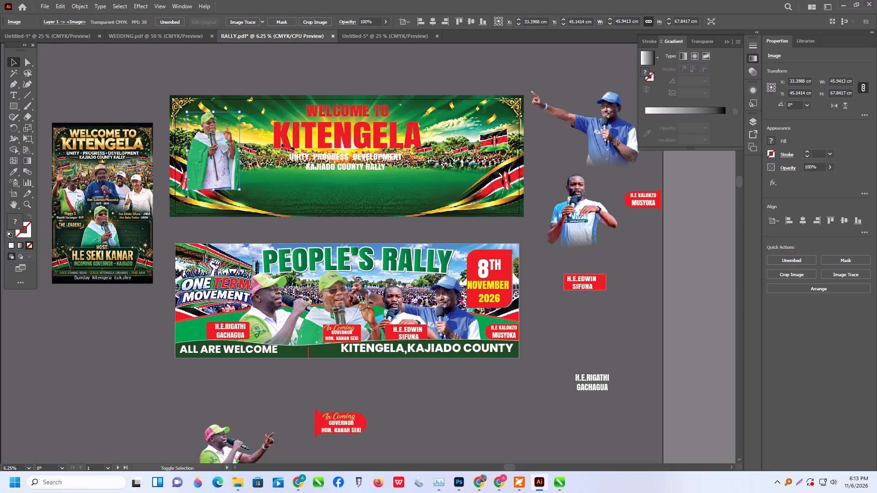
left_click_drag(183, 198, 168, 220, "shift")
left_click_drag(210, 177, 214, 175)
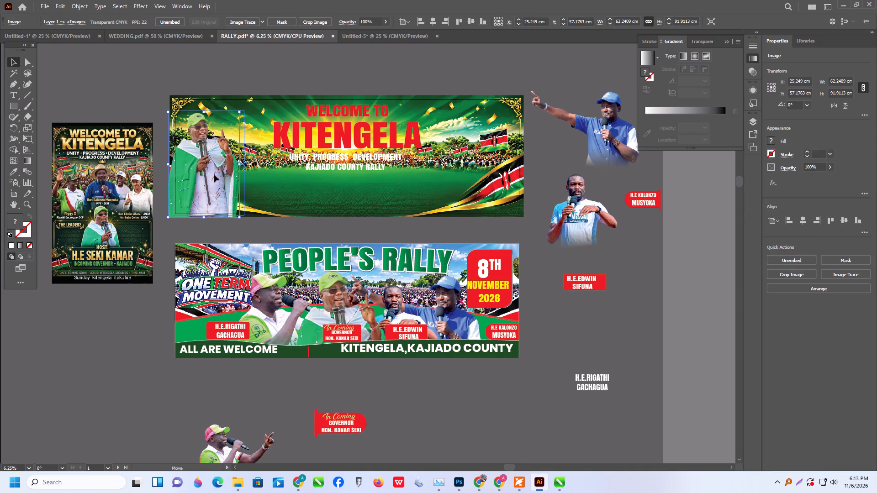
left_click_drag(214, 175, 213, 173)
left_click_drag(241, 215, 250, 242, "shift")
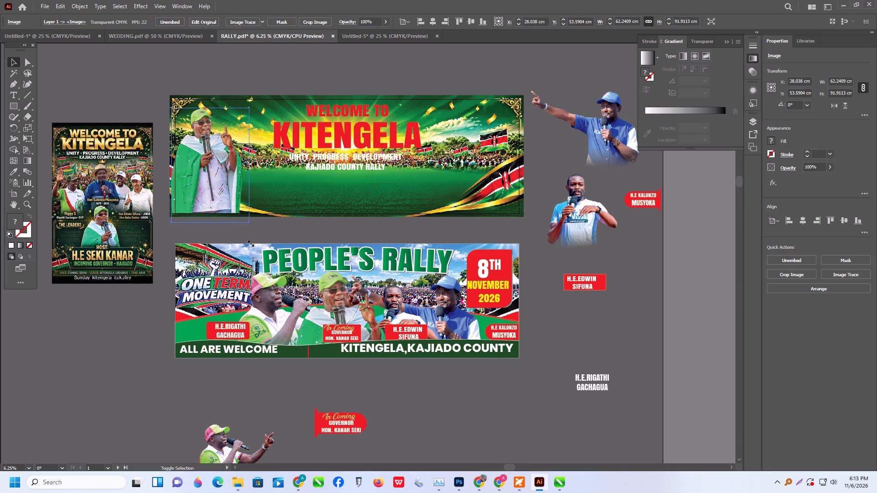
left_click_drag(250, 242, 252, 251, "shift")
left_click_drag(169, 229, 168, 236, "shift")
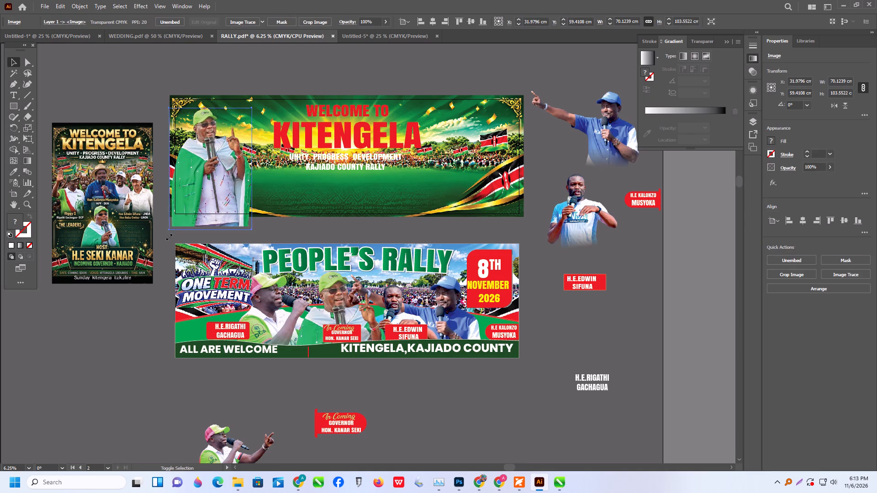
left_click_drag(168, 236, 166, 240, "shift")
left_click(142, 379)
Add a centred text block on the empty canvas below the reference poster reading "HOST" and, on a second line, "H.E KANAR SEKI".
scroll(142, 366, "up", 1)
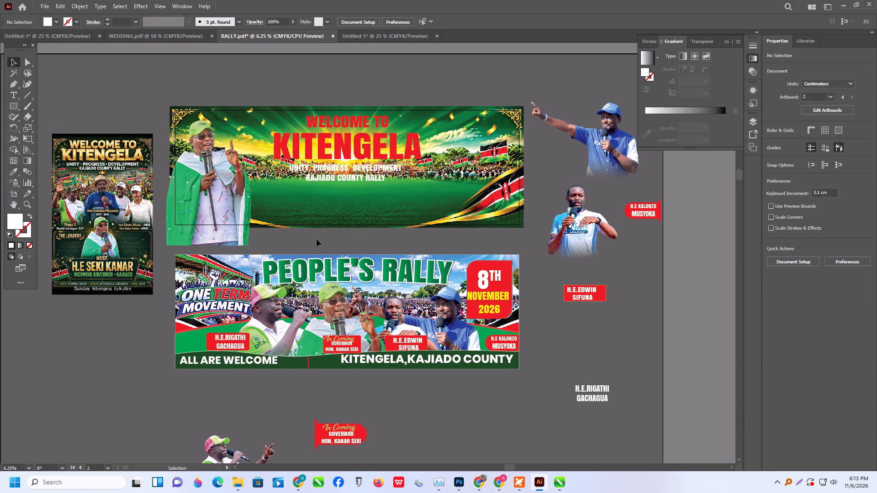
scroll(149, 214, "up", 1)
left_click(14, 97)
scroll(137, 243, "up", 1, "alt")
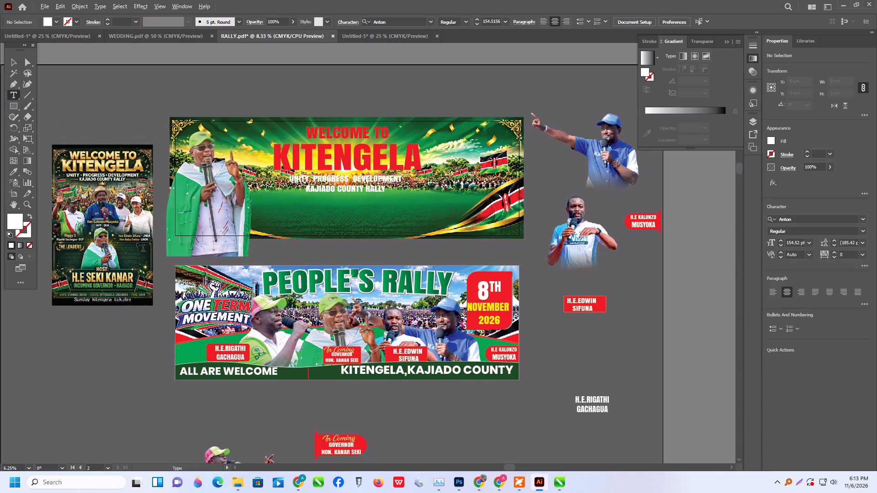
left_click(60, 374)
type("HOST")
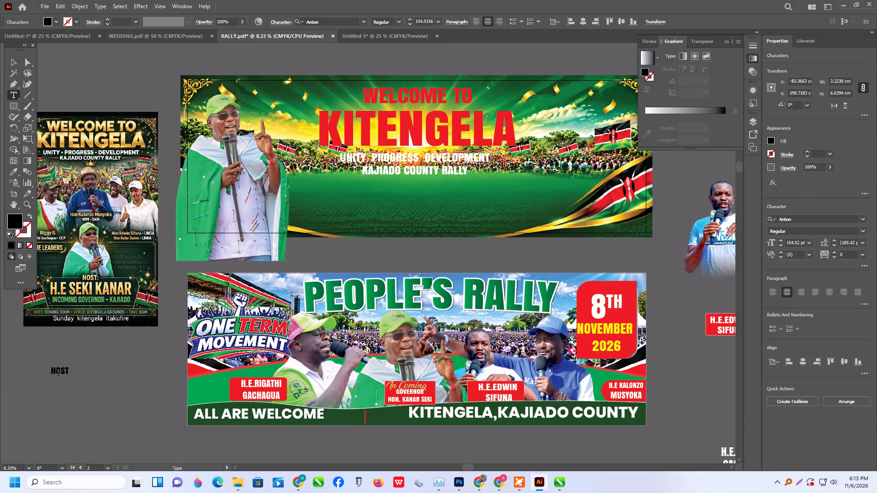
key("Return")
type("H.E")
key("space")
scroll(125, 364, "down", 2, "alt")
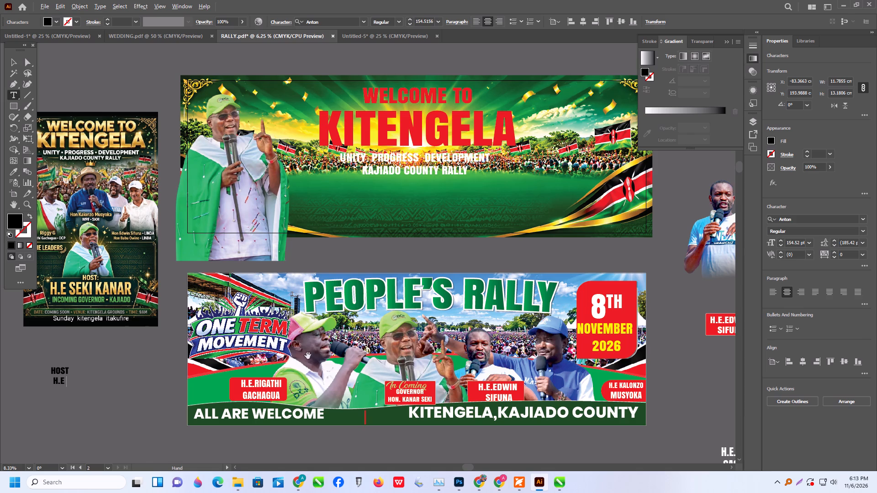
scroll(234, 242, "up", 2, "alt")
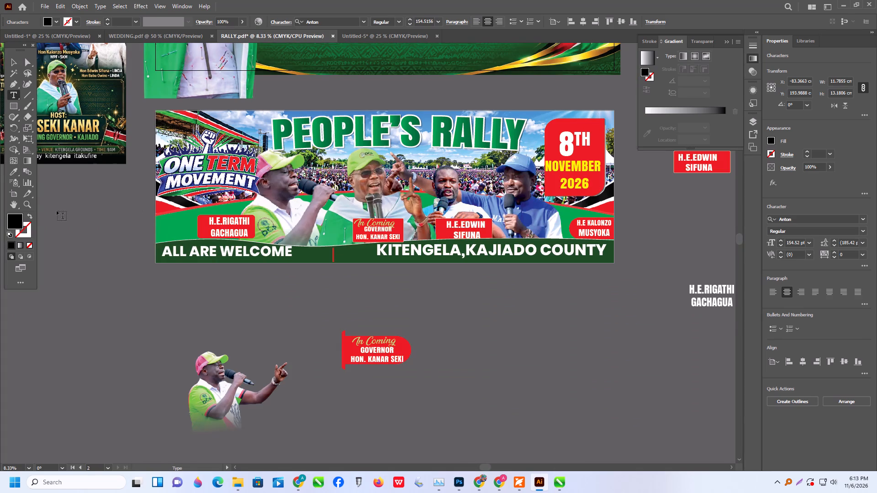
scroll(59, 208, "up", 2)
scroll(388, 319, "down", 2, "alt")
scroll(184, 248, "up", 2, "alt")
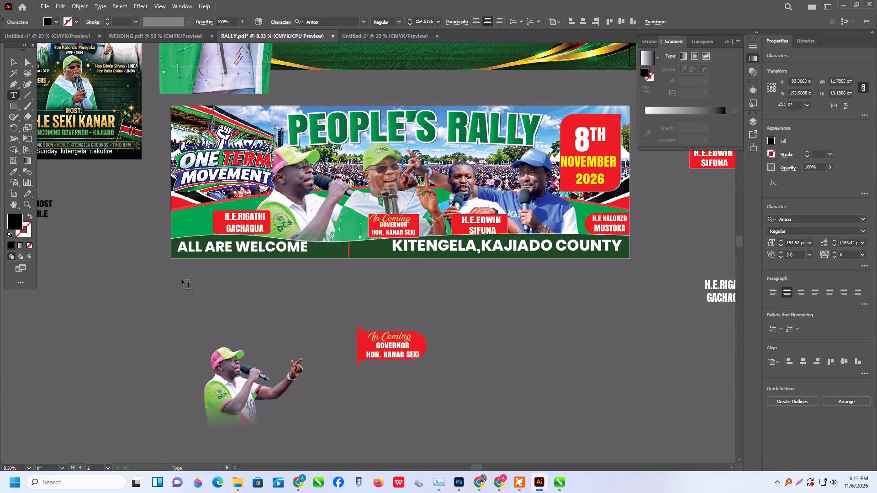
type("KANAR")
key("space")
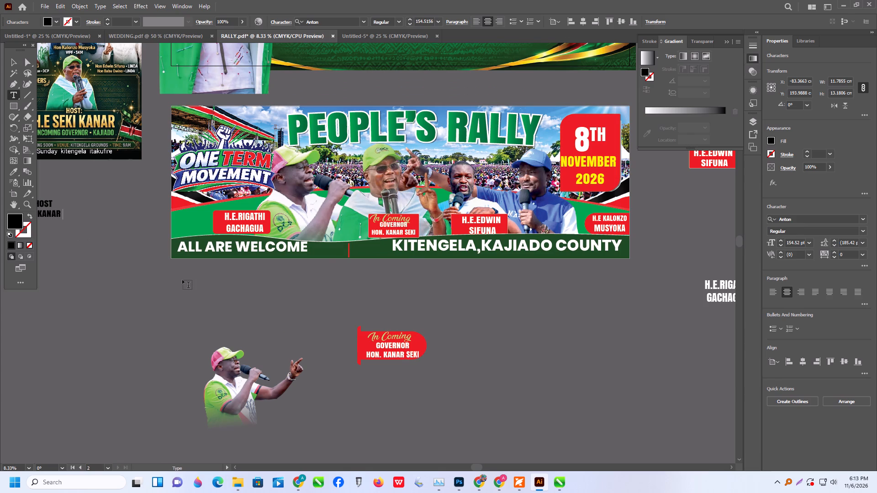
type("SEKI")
Add a third line reading "IN COMING GORVERNER.KAJIADO" to the host text block and finish the text entry.
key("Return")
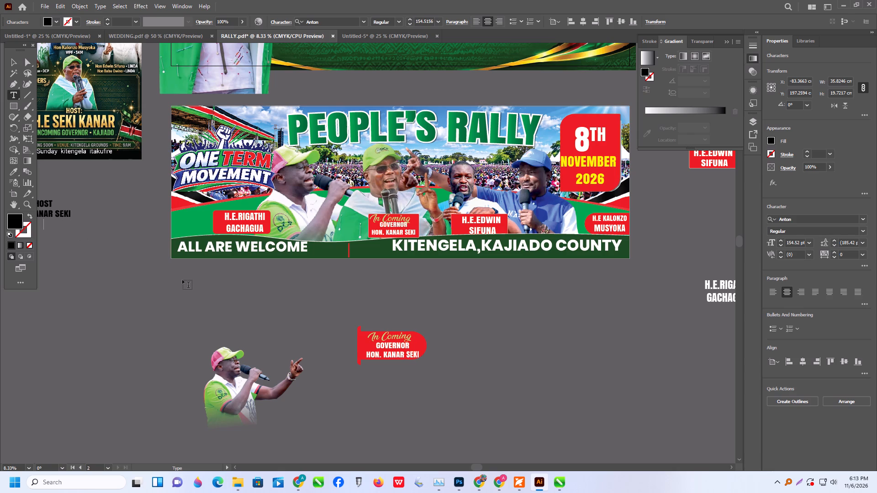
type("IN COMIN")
scroll(227, 283, "down", 3, "alt")
key("space")
scroll(205, 236, "up", 4)
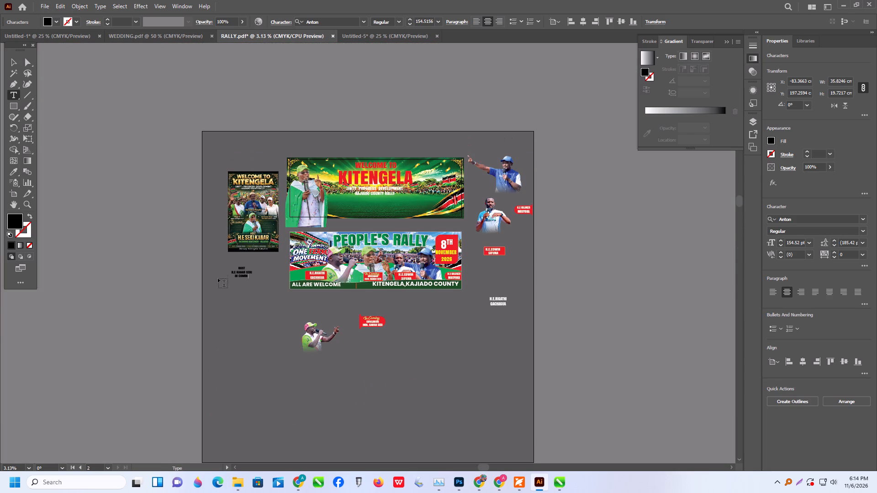
scroll(217, 285, "up", 3, "alt")
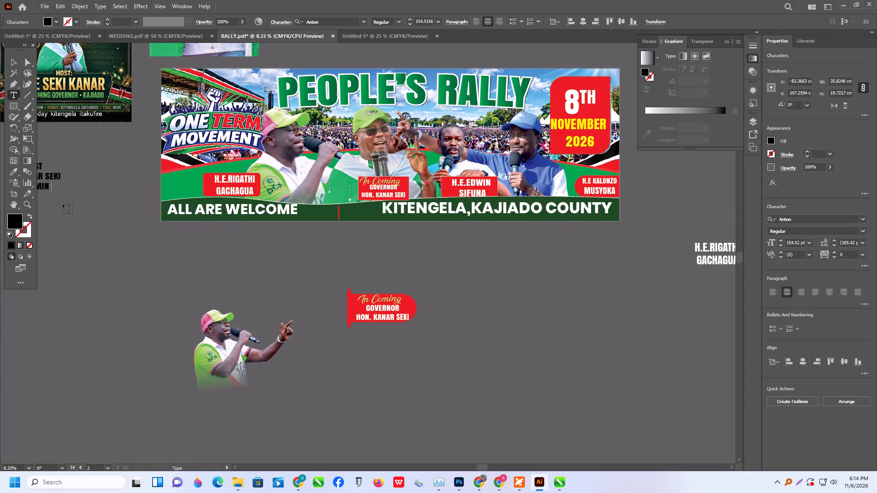
key("b")
key("equal")
key("BackSpace")
key("BackSpace")
key("BackSpace")
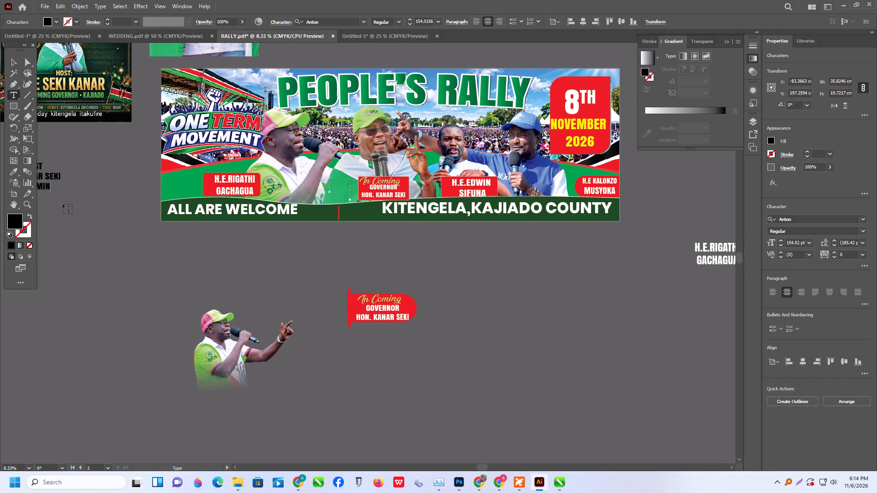
type("G")
key("space")
type("GORVERNER")
type(".KAJIADO")
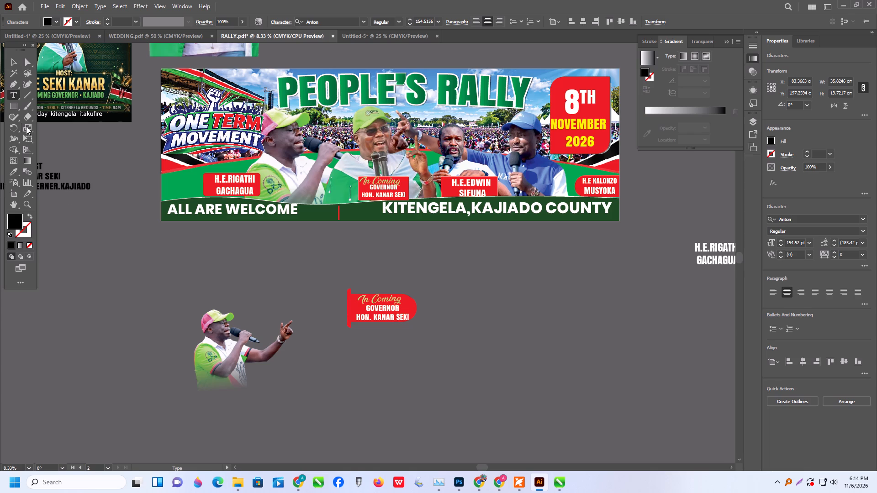
left_click(9, 62)
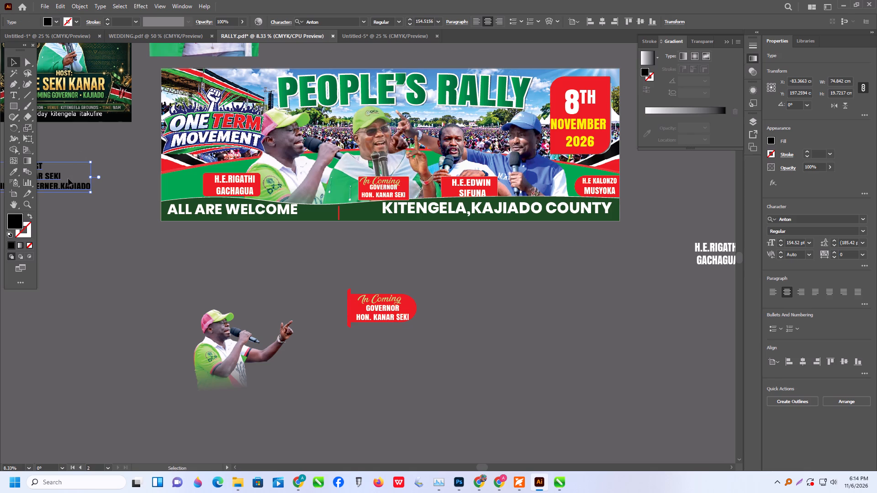
Move the black host text block onto the lower part of the green-caped man's photo in the WELCOME TO KITENGELA banner.
left_click_drag(68, 181, 99, 194)
left_click_drag(71, 187, 135, 282)
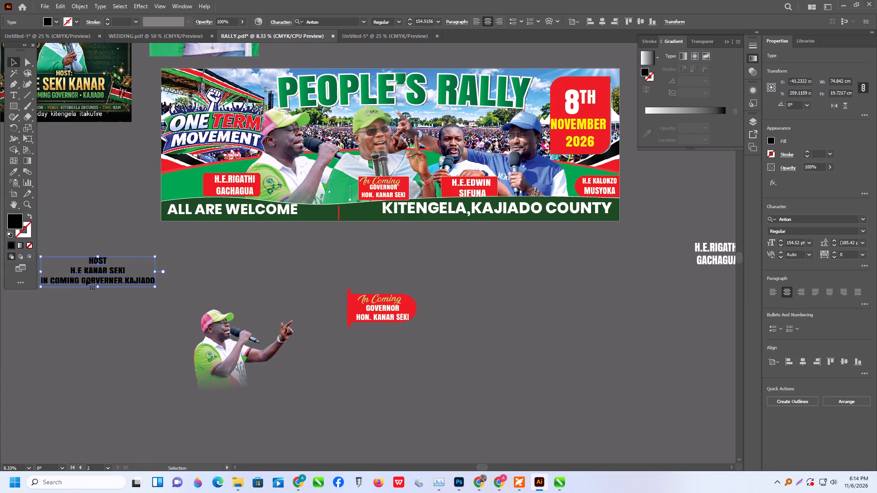
scroll(178, 300, "down", 2, "alt")
left_click_drag(246, 286, 254, 277)
left_click_drag(231, 278, 295, 147)
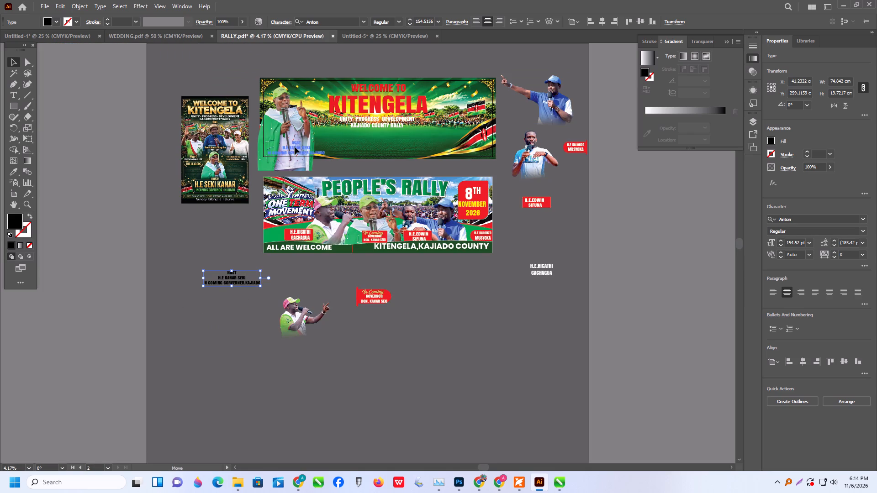
left_click_drag(295, 147, 291, 147)
scroll(204, 179, "up", 3, "alt")
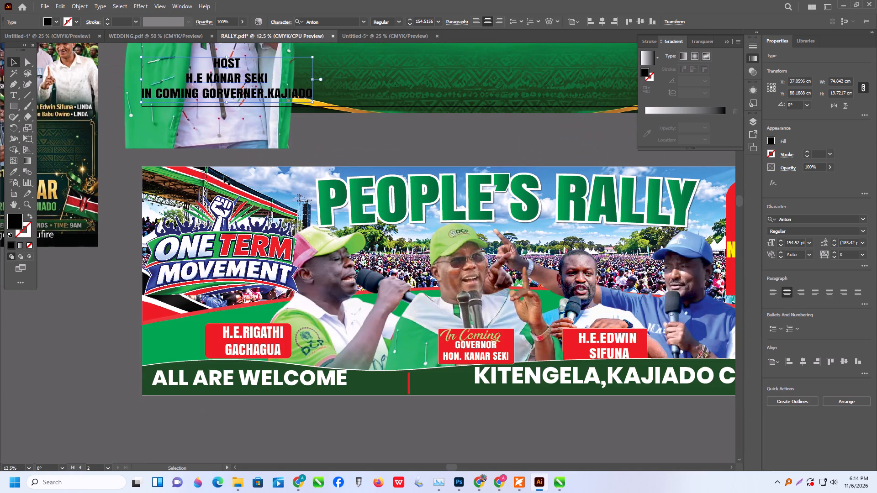
Move the reference poster up against the left end of the WELCOME TO KITENGELA banner and clear the selection.
scroll(539, 209, "down", 1, "alt")
left_click_drag(140, 206, 177, 177)
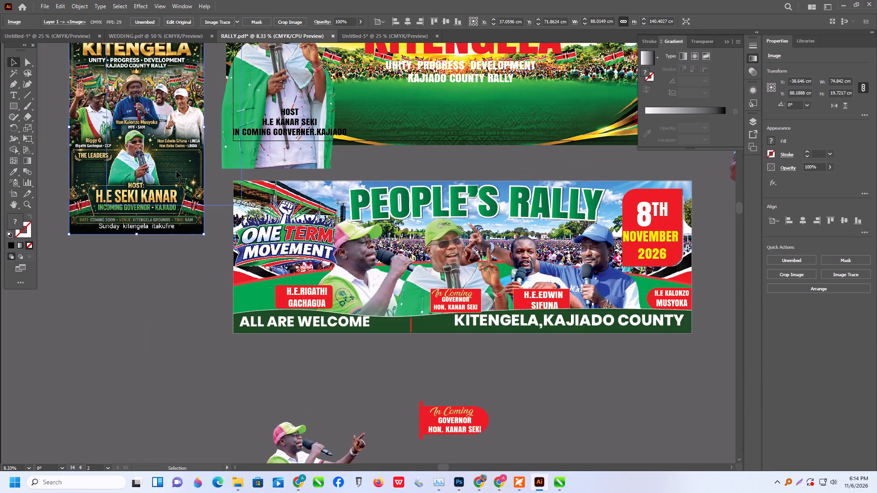
left_click_drag(163, 162, 148, 155)
left_click(250, 131)
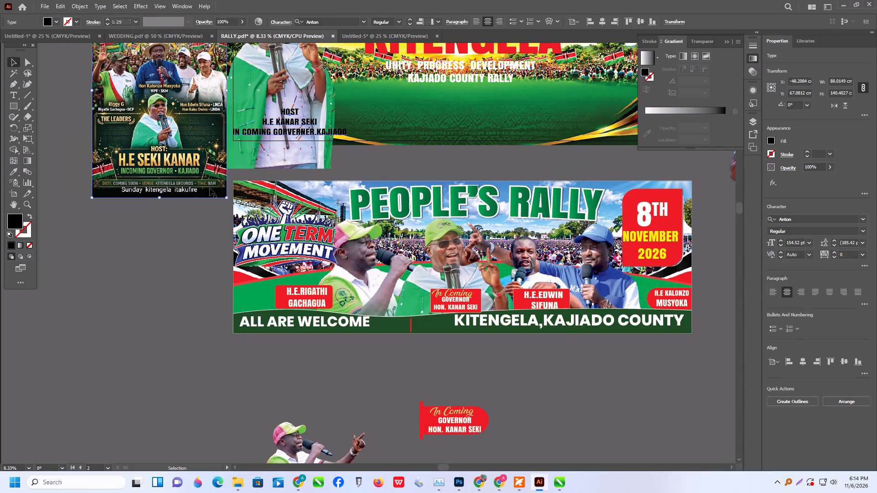
left_click(150, 264)
Place the photo of the man in the light-blue and white T-shirt inside the WELCOME TO KITENGELA banner's right end, near the flag.
scroll(120, 275, "down", 1, "alt")
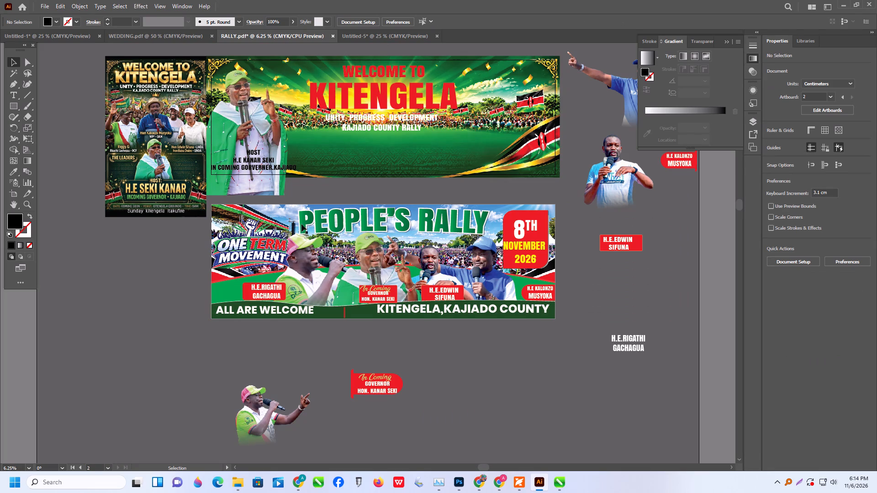
scroll(565, 224, "up", 1)
left_click_drag(618, 199, 546, 166)
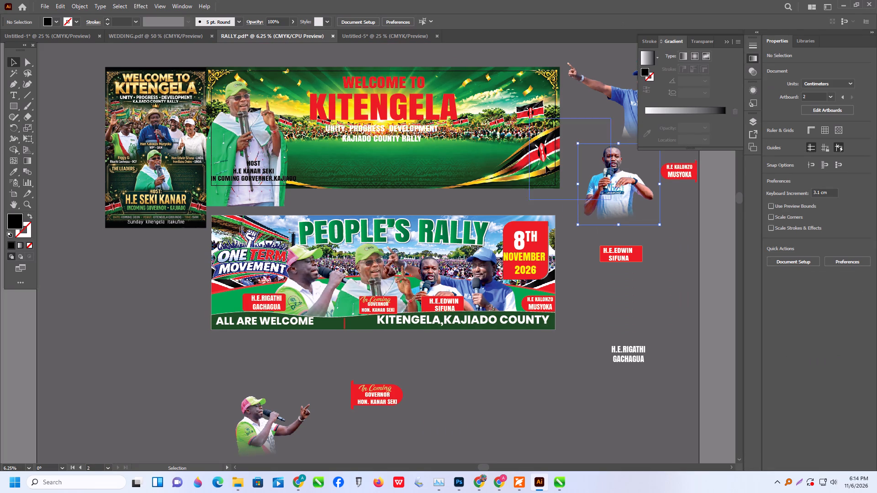
left_click_drag(546, 166, 511, 164)
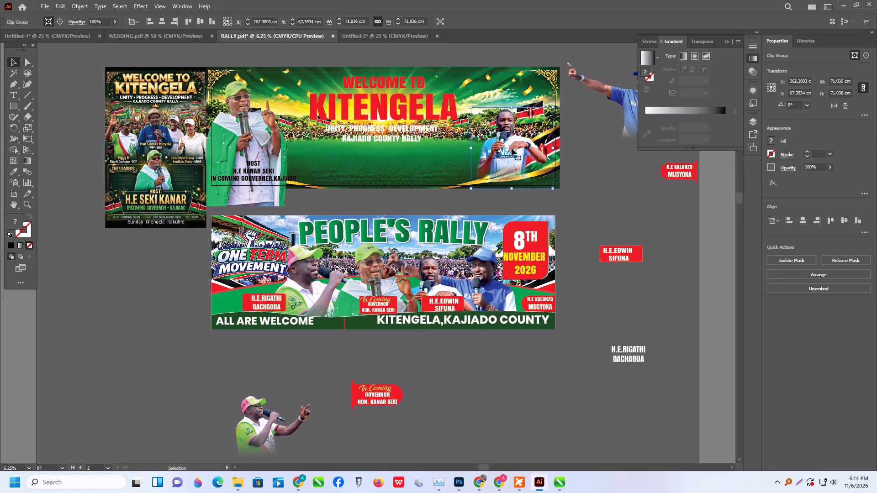
left_click(512, 148)
Move the photo of the blue-capped pointing man into the WELCOME TO KITENGELA banner, beside the light-blue T-shirt man.
scroll(493, 220, "down", 1, "alt")
left_click_drag(552, 102, 474, 131)
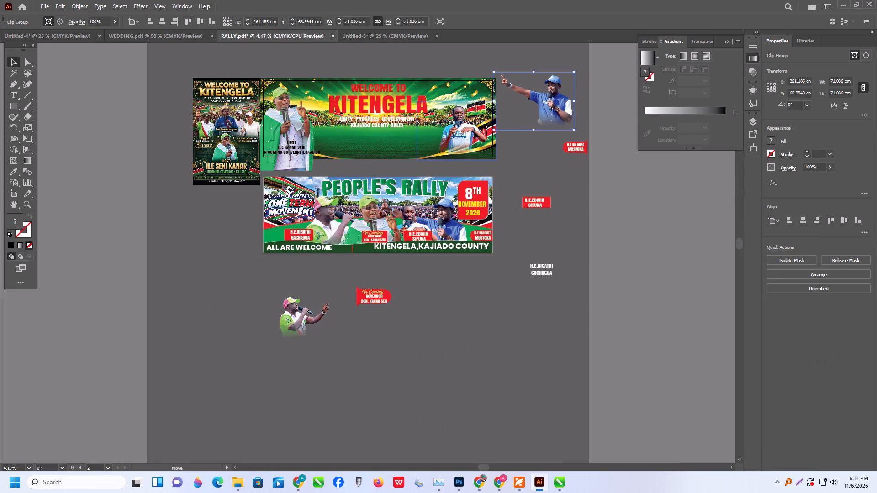
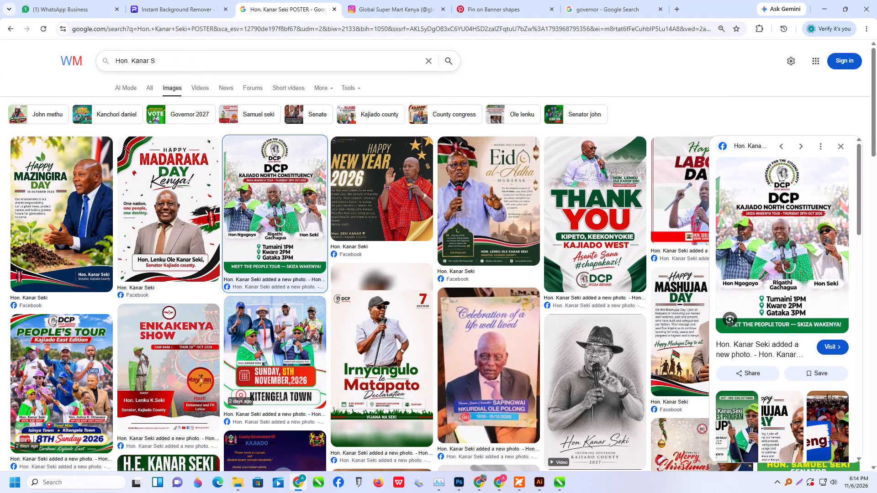
Search Google Images for "Hon. KALONZO" and look through the results for a photo suitable for the banner.
key("BackSpace")
key("BackSpace")
key("BackSpace")
key("BackSpace")
key("BackSpace")
key("BackSpace")
key("BackSpace")
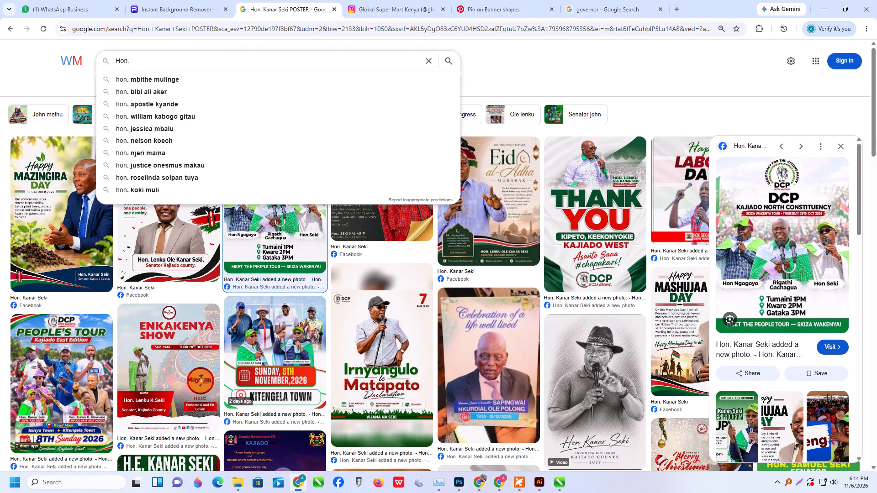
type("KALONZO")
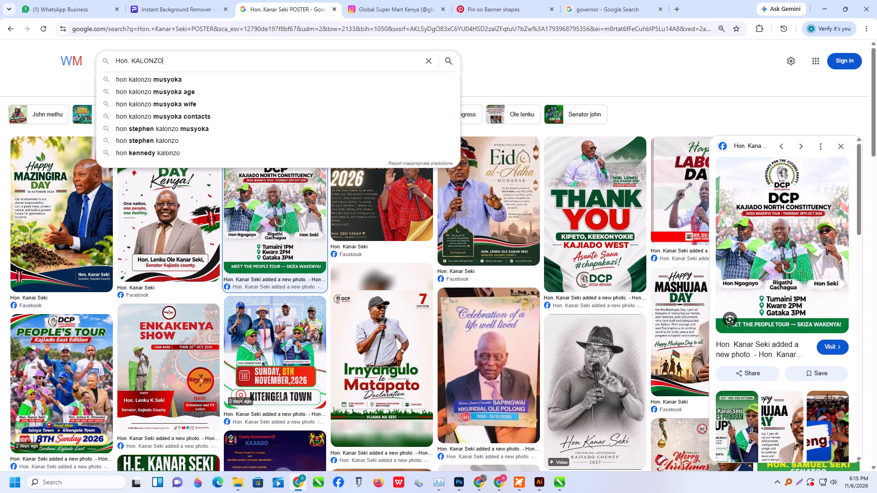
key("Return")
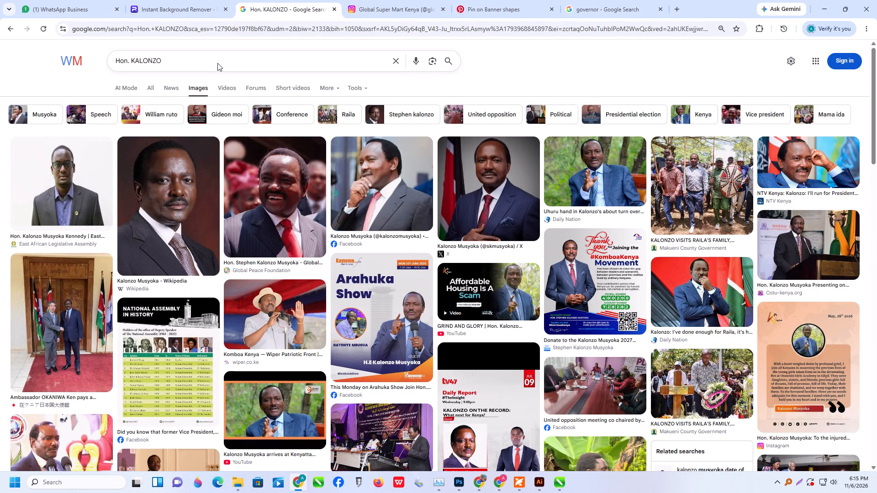
scroll(338, 147, "down", 2)
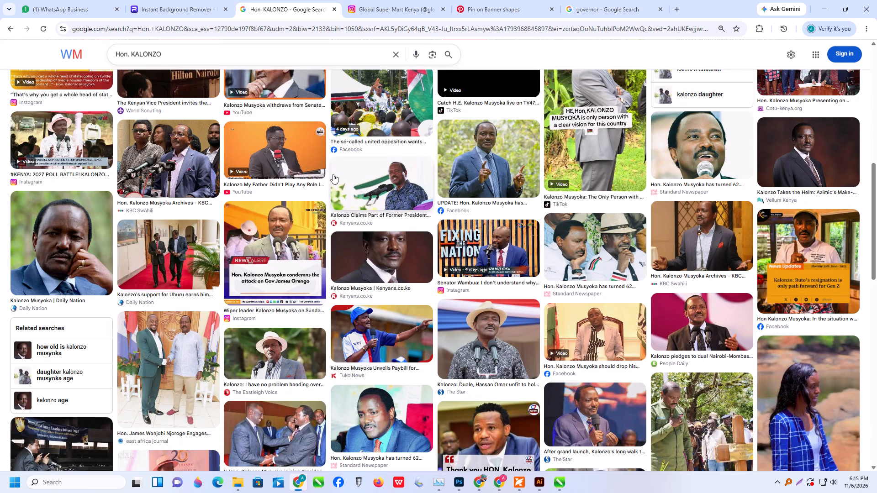
scroll(333, 179, "down", 1)
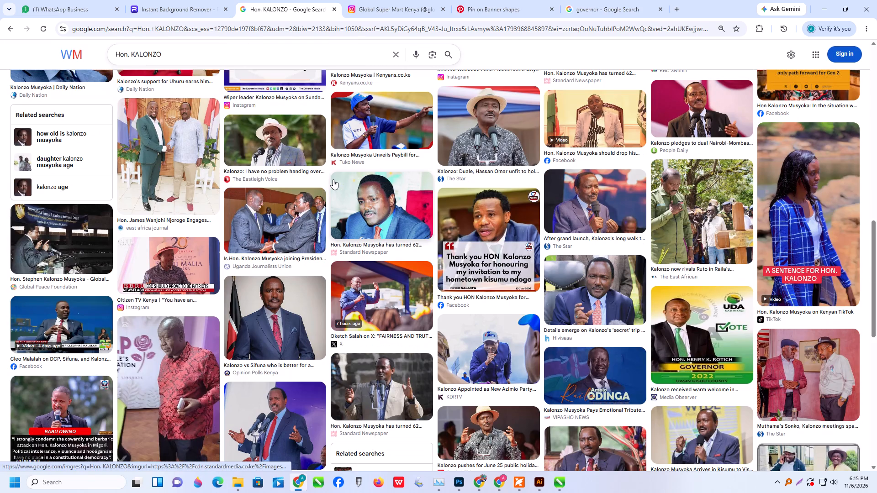
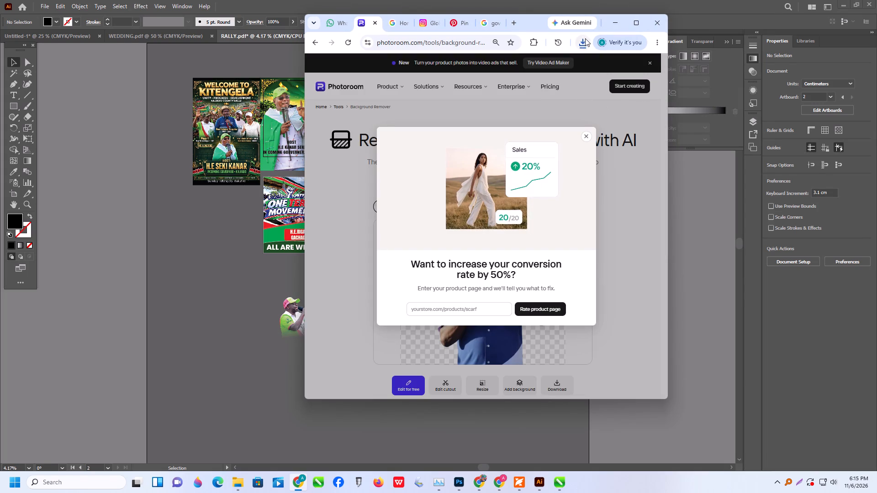
Show the downloaded background-free Photoroom cutout of the man in the blue shirt in the Downloads folder.
left_click(552, 84)
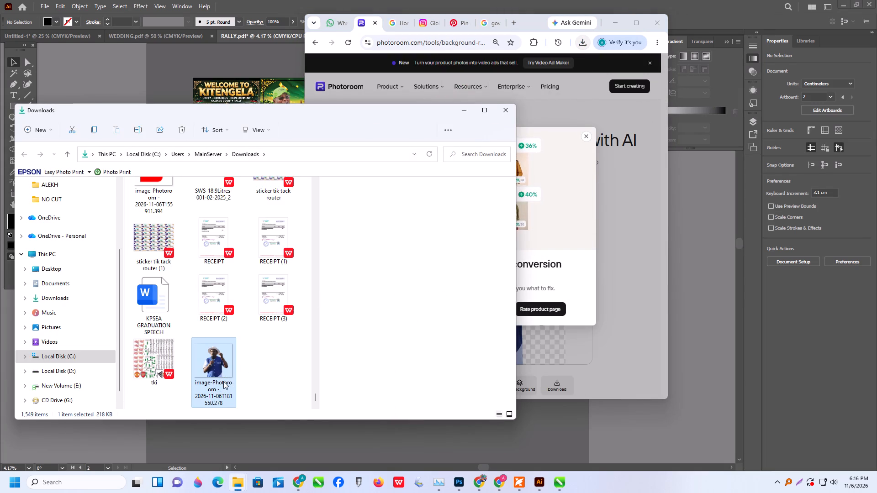
Place the newest Photoroom cut-out from Downloads, the white-hatted man, on RALLY.pdf's empty lower canvas and enlarge it to about 117 by 104 cm.
left_click_drag(217, 369, 447, 428)
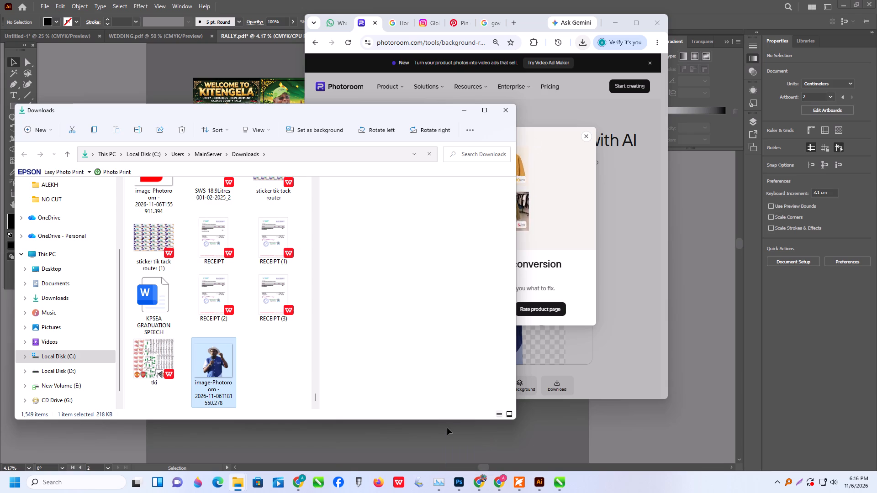
left_click(452, 439)
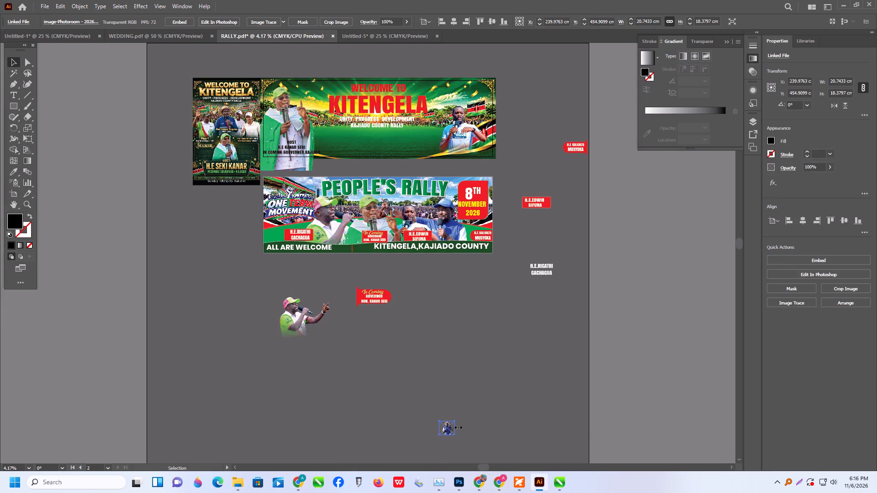
left_click_drag(455, 421, 542, 356, "shift")
Move the white-hatted man's photo onto the upper banner beside the man in the white T-shirt, scaled down to about 64 by 57 cm.
left_click_drag(483, 403, 428, 142)
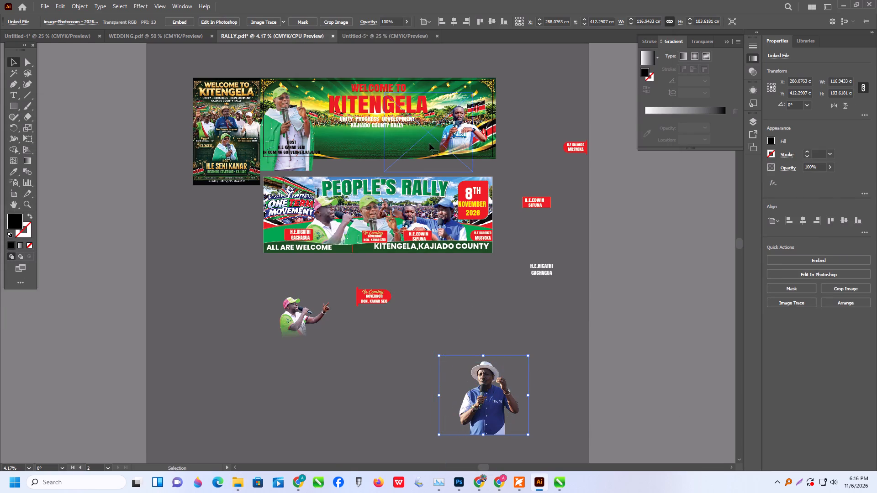
scroll(446, 139, "up", 3, "alt")
scroll(431, 181, "down", 2, "alt")
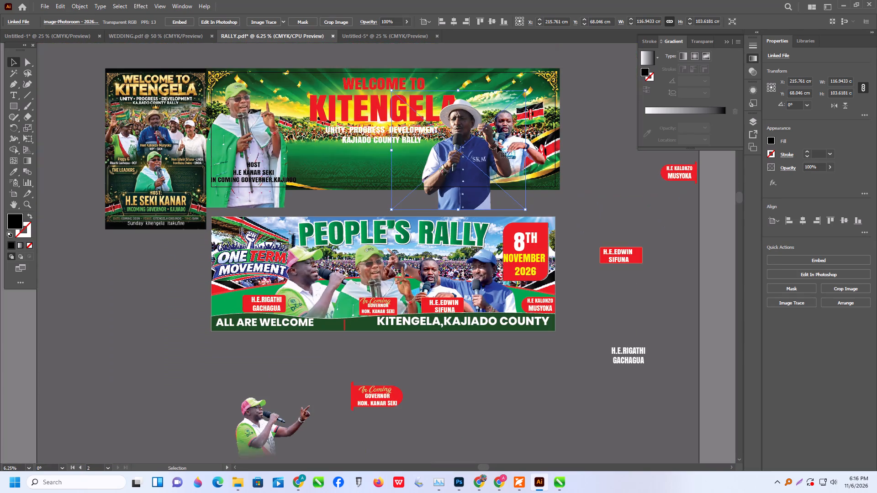
left_click_drag(525, 90, 497, 144, "shift")
left_click_drag(445, 186, 486, 155)
left_click(466, 149)
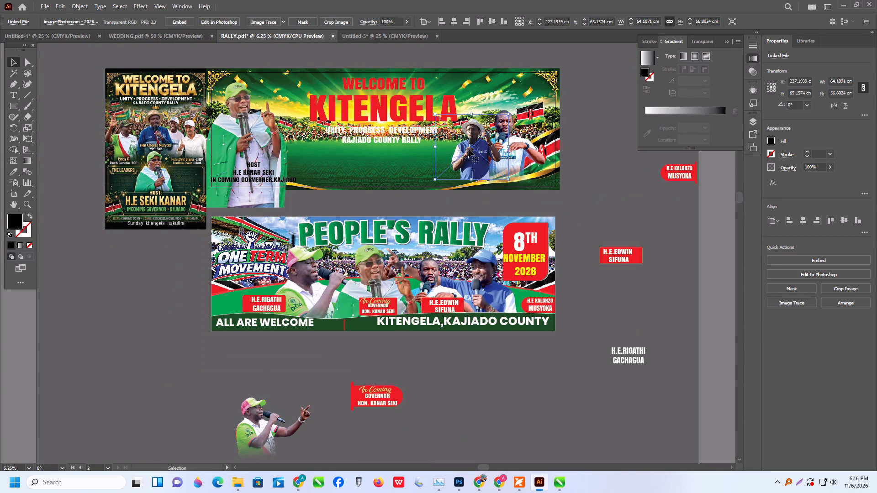
scroll(406, 235, "down", 1)
left_click(486, 383)
scroll(438, 373, "up", 1)
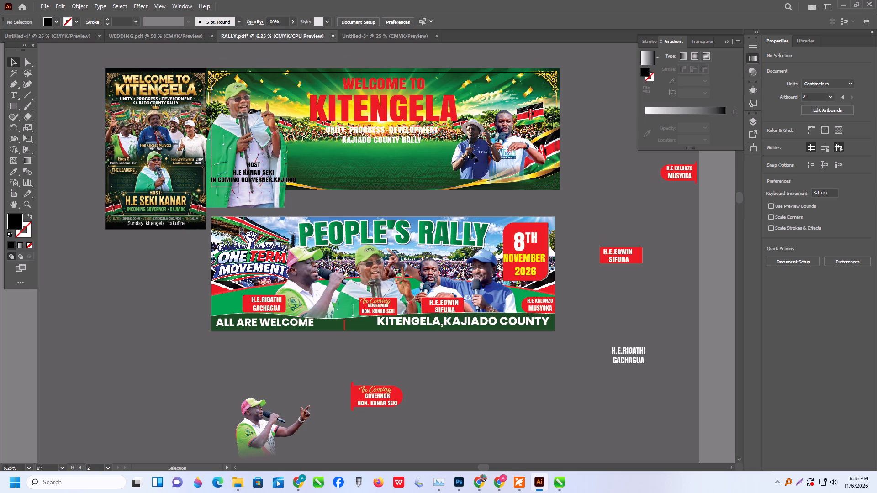
Enlarge the white-hatted man's photo to about 94 by 83 cm and align its base with the upper banner's lower edge.
left_click(472, 152)
left_click_drag(434, 114, 407, 82, "shift")
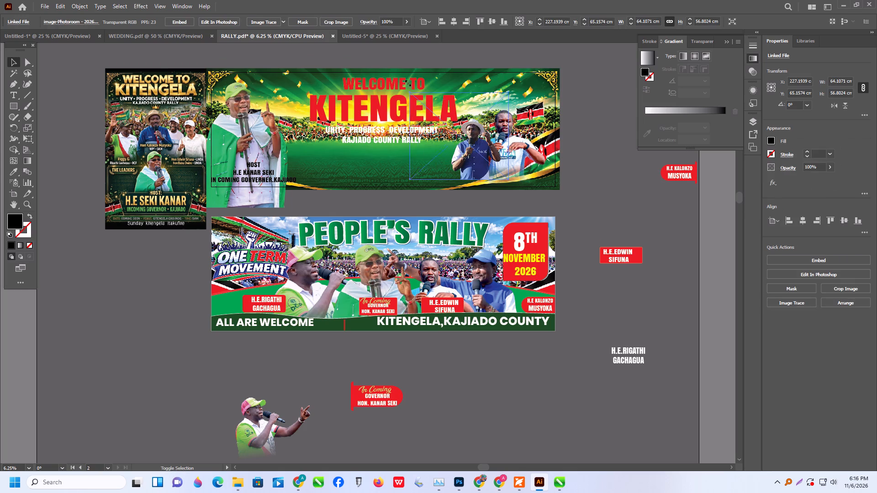
left_click_drag(407, 82, 401, 79, "shift")
left_click_drag(470, 144, 476, 154)
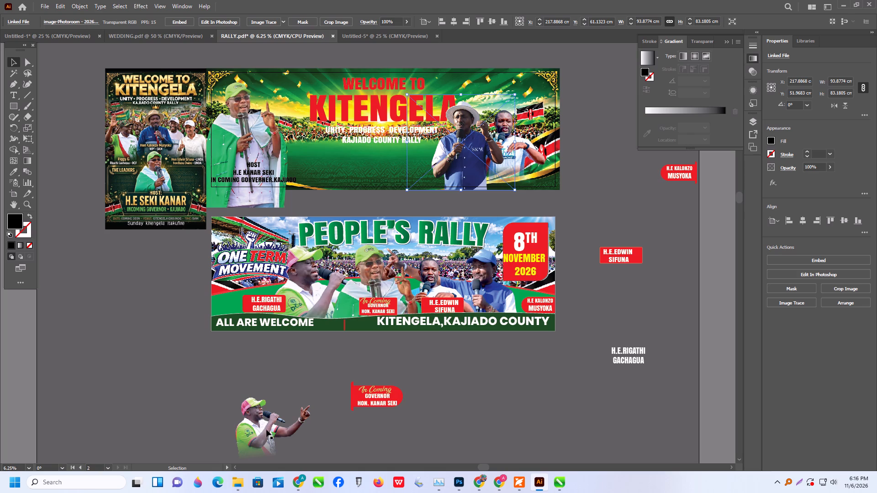
Move the pink-capped man's cut-out from the canvas below onto the upper banner, partly behind the left side of the white-hatted man.
left_click_drag(267, 437, 422, 163)
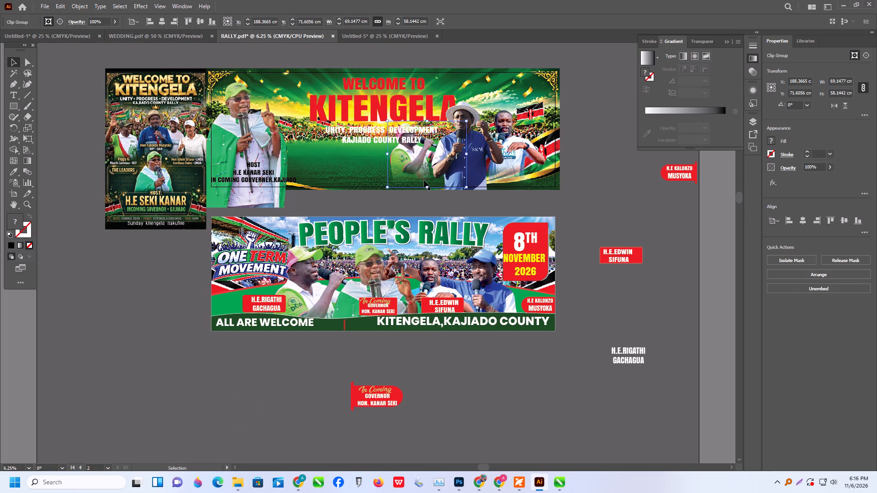
Shift the white-hatted man's photo about 16 cm to the right along the upper banner, towards the man in the white T-shirt.
left_click_drag(416, 163, 434, 161)
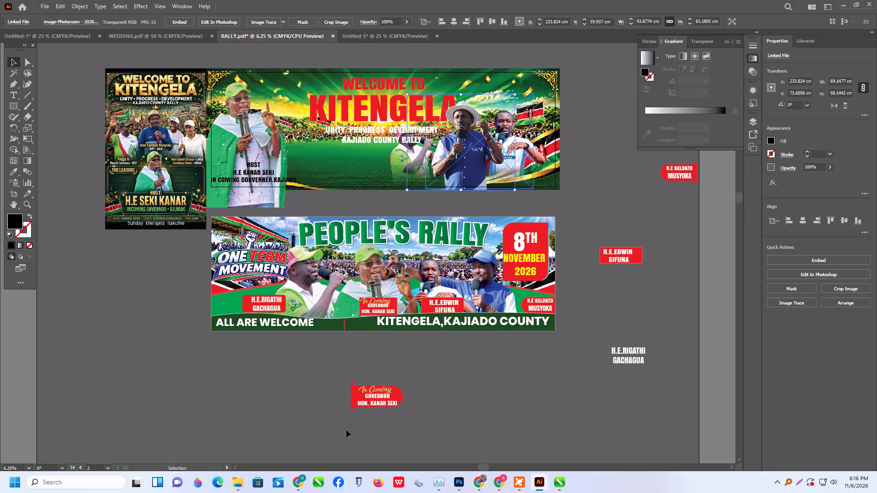
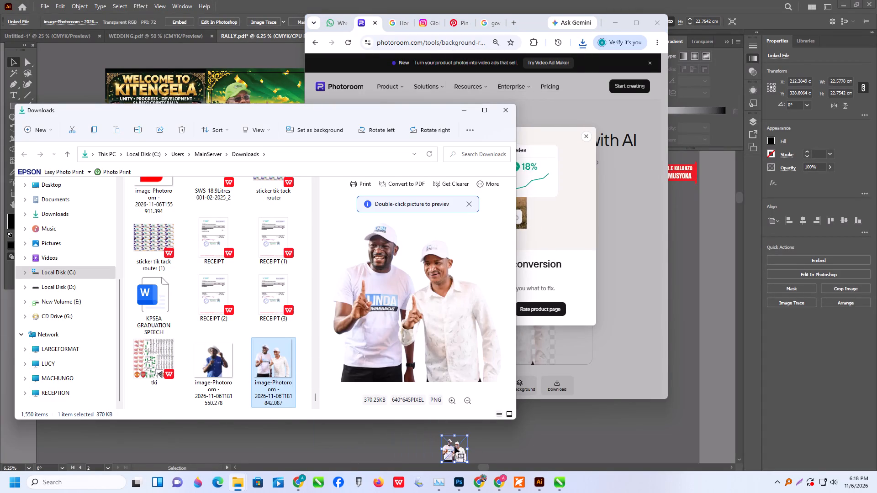
Place the new two-man cut-out below the People's Rally banner and move the man in the Linda T-shirt off the Kitengela banner.
left_click(457, 444)
left_click_drag(457, 449, 296, 349)
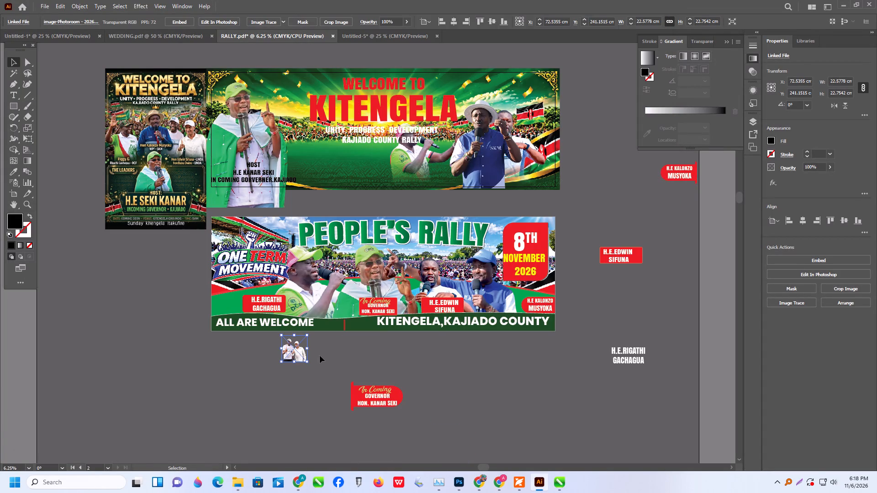
left_click_drag(539, 157, 677, 191)
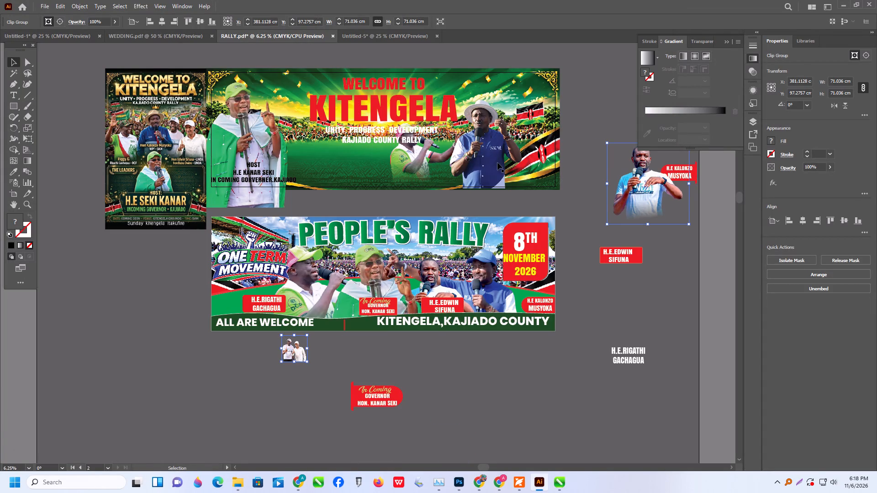
Move the man in the green cap to the outer side of the man in the hat and mirror him to face the heading.
left_click(497, 162)
left_click_drag(413, 166, 448, 171)
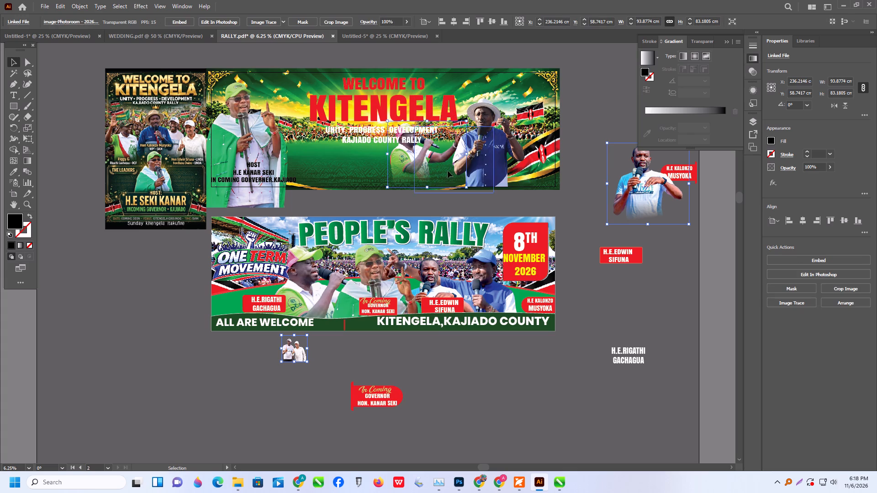
left_click_drag(448, 171, 525, 162)
right_click(551, 160)
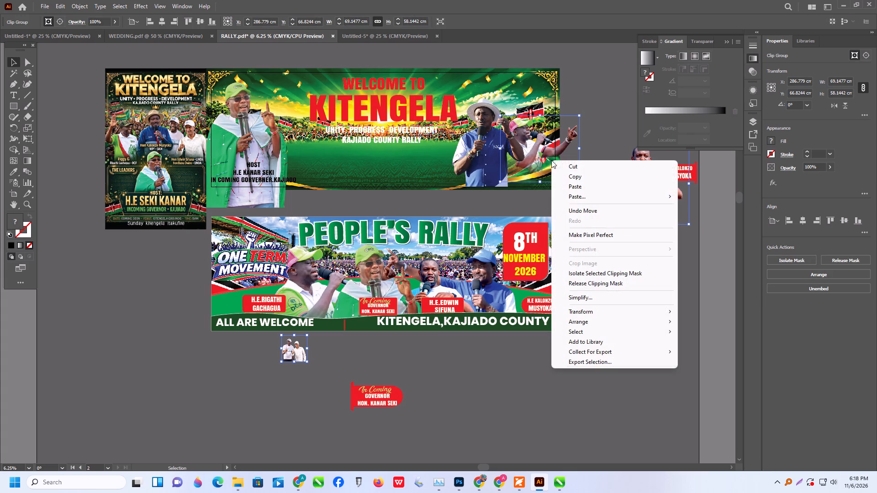
left_click(587, 320)
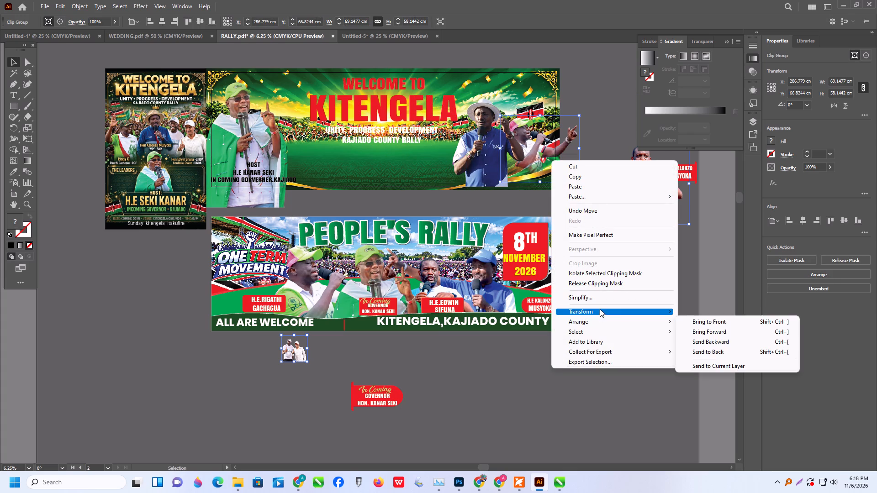
left_click(600, 309)
left_click(709, 343)
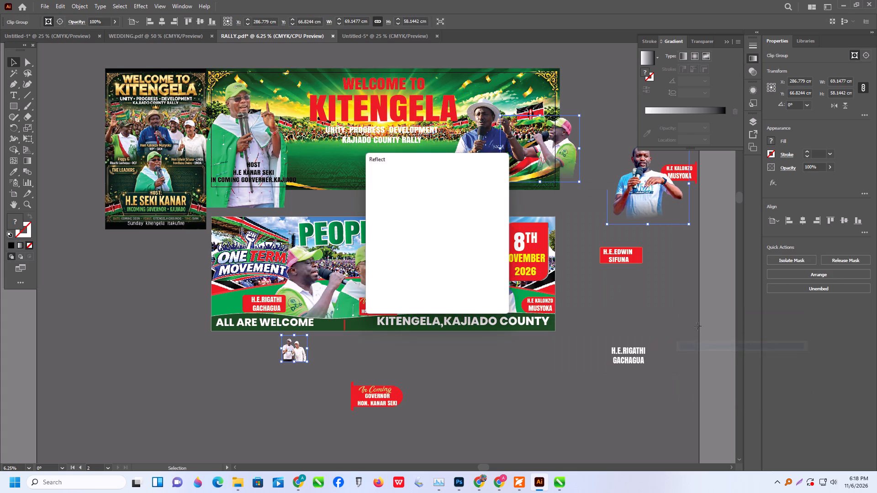
left_click(437, 299)
Bring the mirrored man in the green cap close behind the man in the hat, within the Kitengela banner's edge.
left_click_drag(565, 159, 564, 160)
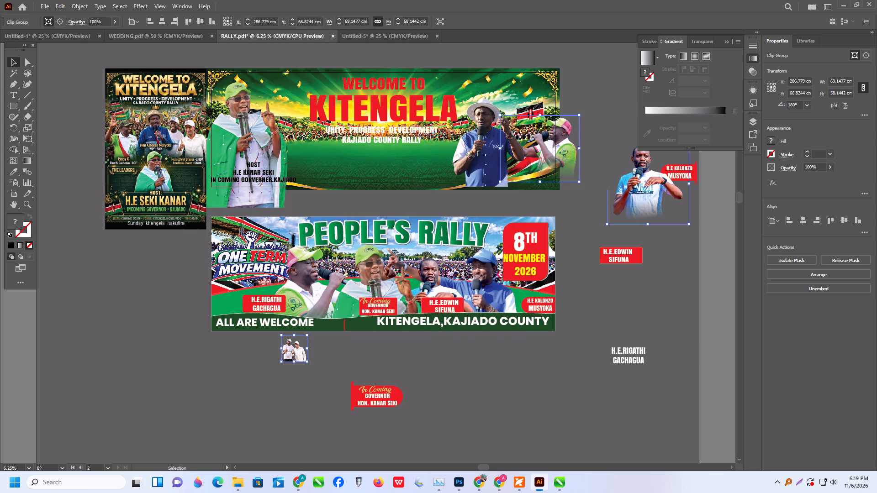
left_click_drag(564, 160, 531, 165)
left_click_drag(529, 166, 521, 166)
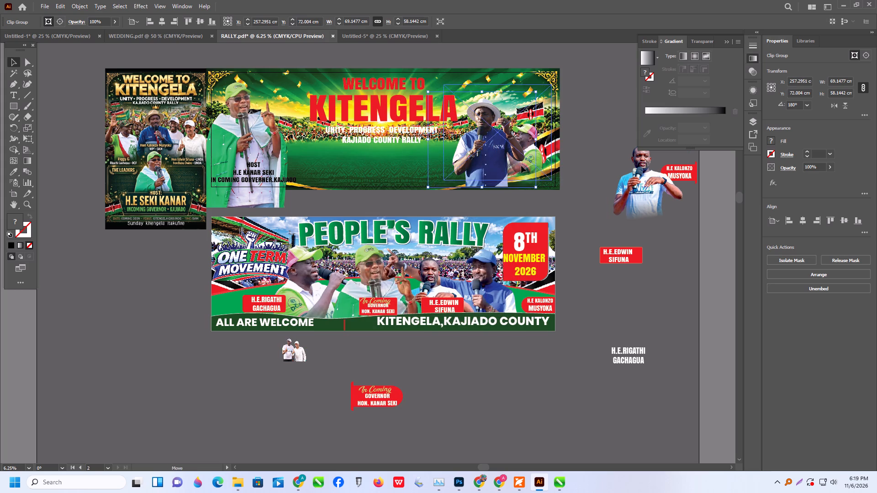
left_click_drag(521, 166, 521, 167)
left_click_drag(539, 164, 545, 157)
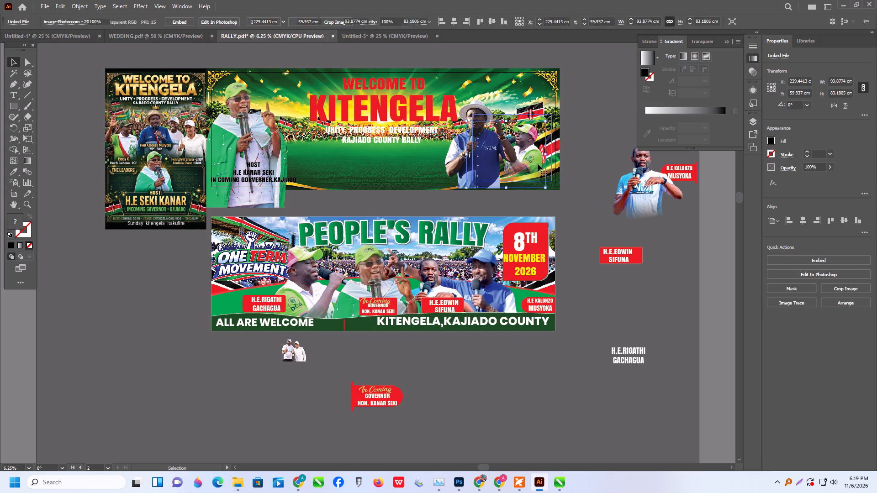
left_click_drag(534, 163, 534, 157)
left_click_drag(483, 182, 488, 177)
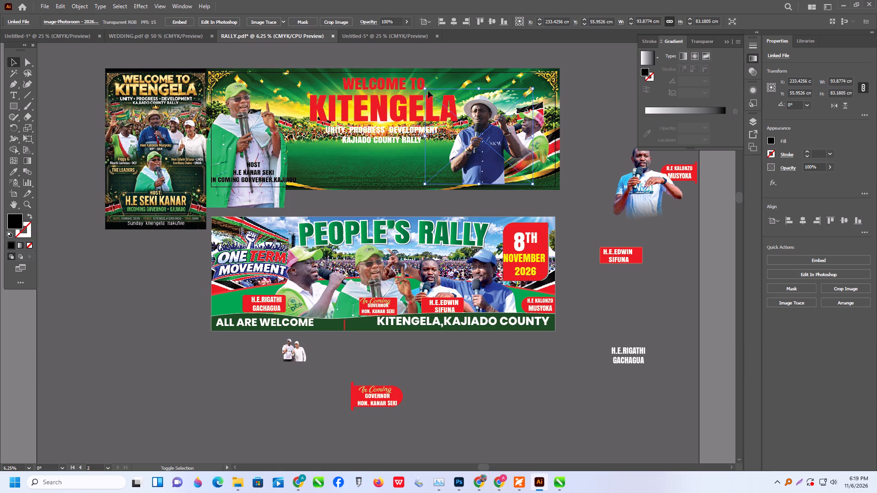
Shrink the image of the man in the hat to about 71 by 63 cm.
left_click_drag(425, 90, 438, 108, "shift")
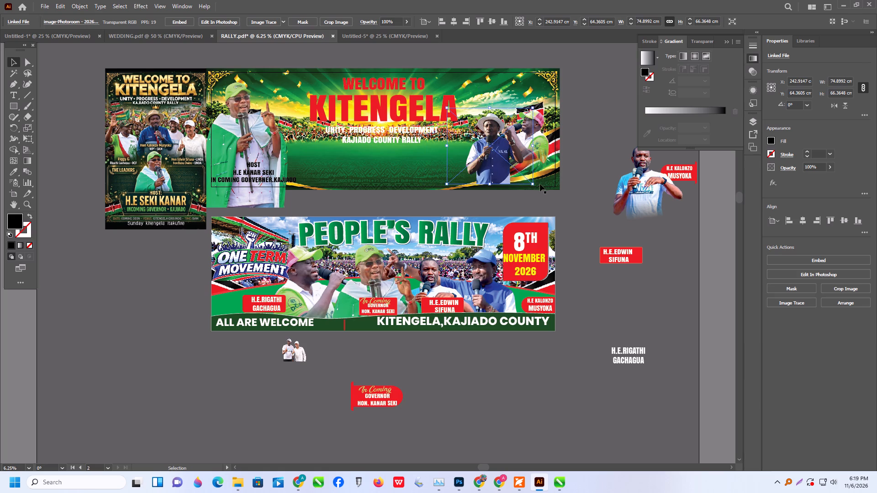
left_click_drag(533, 183, 528, 180, "shift")
Stack the two guest leaders at the banner's end, with the man in the green cap above the man in the hat.
left_click_drag(541, 155, 543, 145)
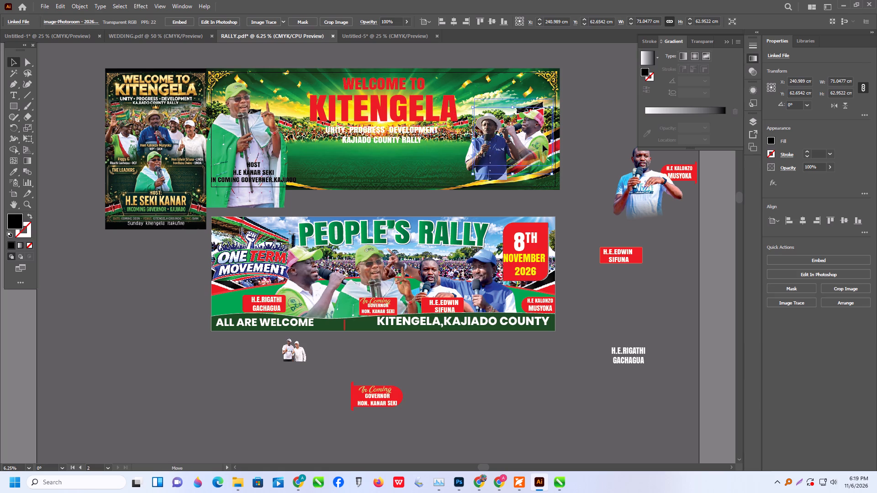
left_click_drag(543, 145, 543, 143)
left_click_drag(537, 147, 540, 138)
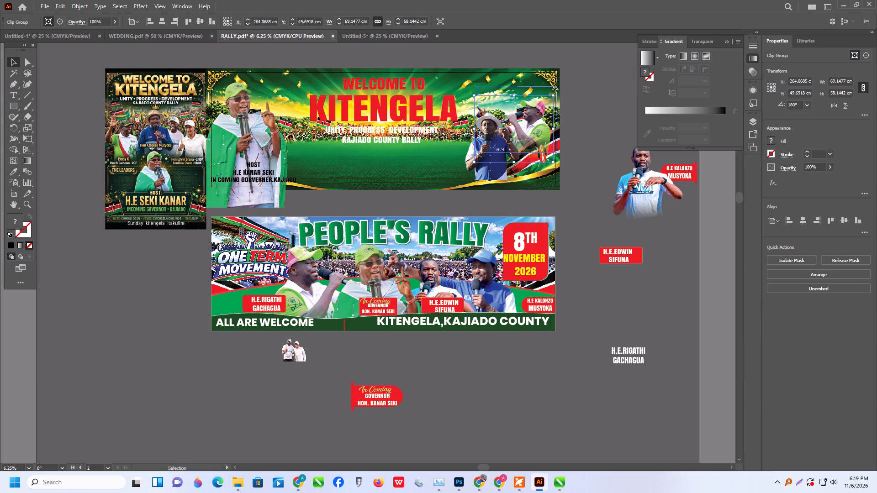
left_click_drag(487, 168, 506, 164)
left_click_drag(505, 161, 506, 169)
left_click_drag(544, 98, 544, 87)
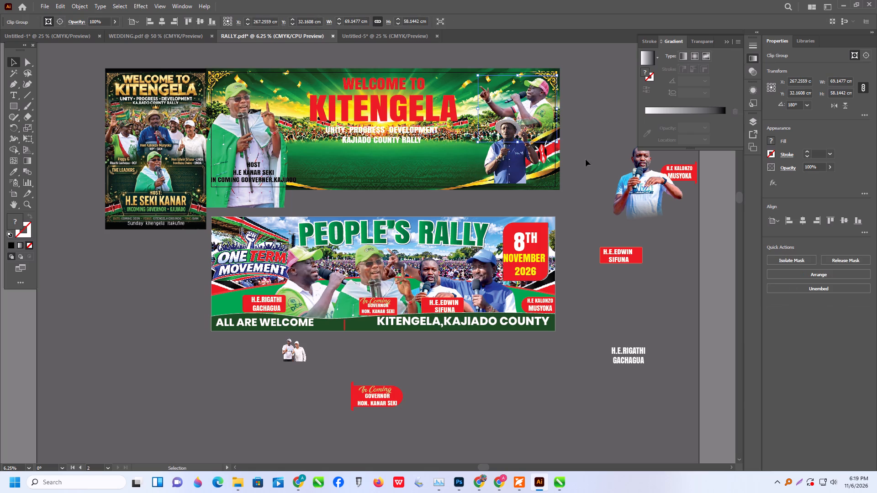
Bring the man in the Linda T-shirt back onto the banner beside the man in the green cap, scaled to about 55.6 cm square.
left_click_drag(652, 194, 473, 122)
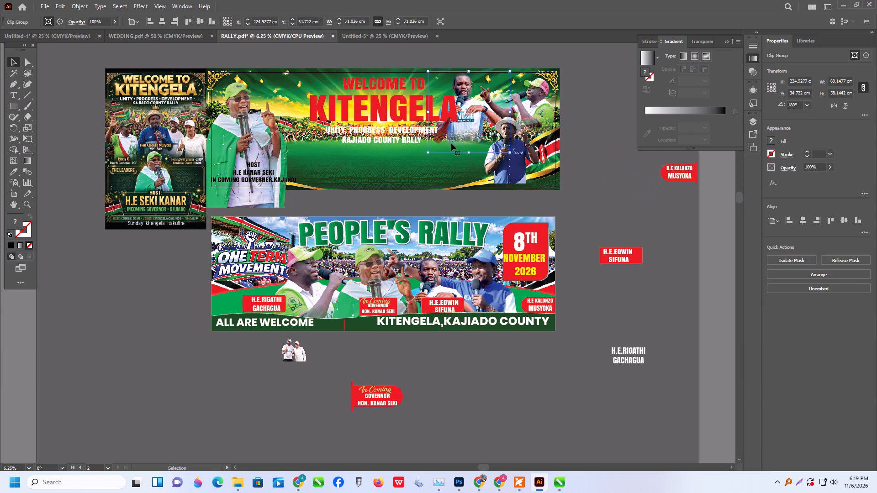
left_click_drag(428, 152, 445, 152, "shift")
left_click_drag(474, 105, 476, 111)
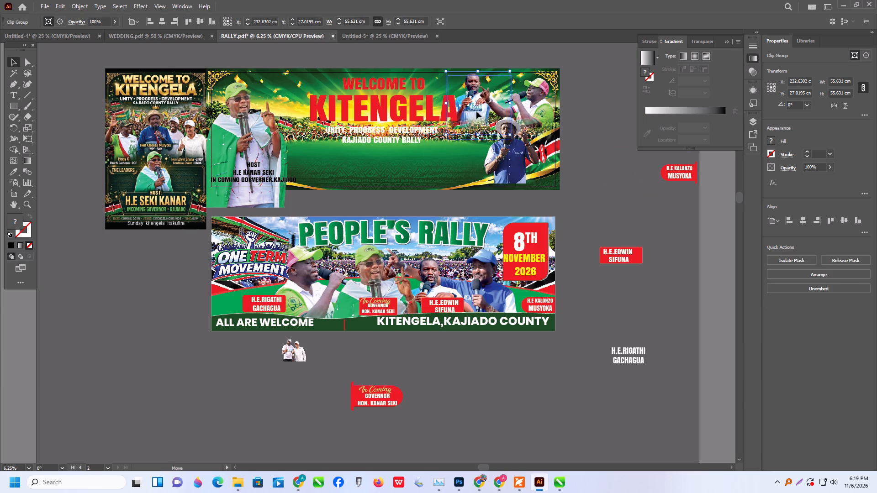
left_click_drag(476, 111, 476, 116)
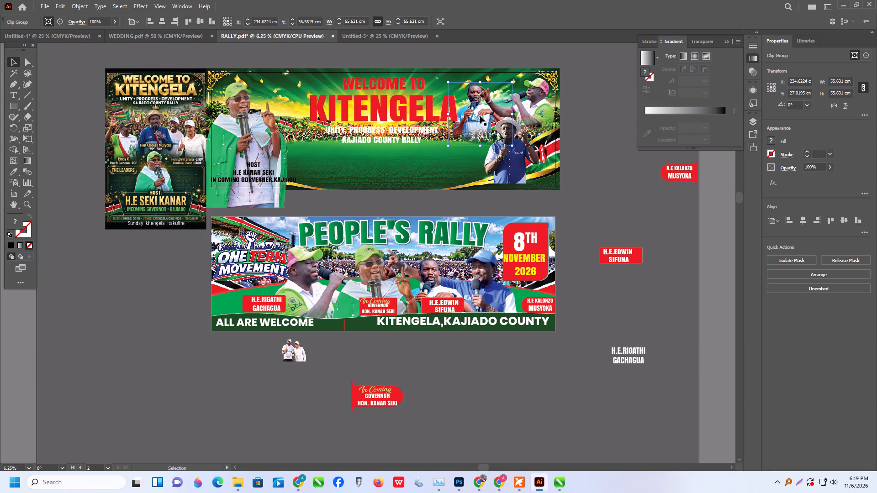
left_click_drag(480, 116, 488, 117)
Nudge the man in the hat and the man in the Linda T-shirt toward the banner's outer edge to tighten the group.
left_click(474, 96)
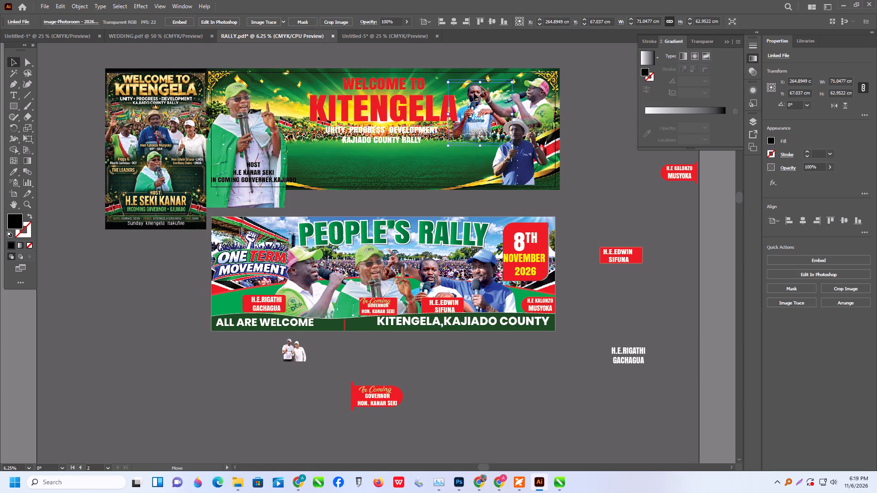
left_click_drag(476, 123, 481, 122)
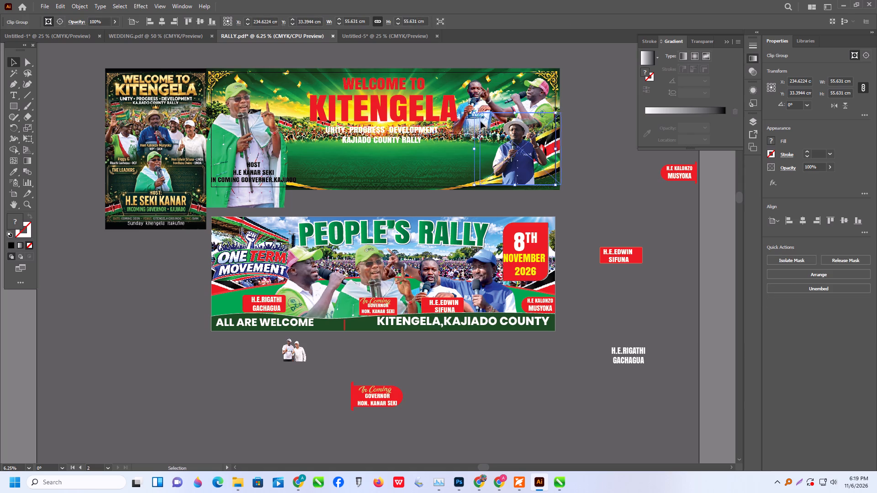
left_click_drag(518, 153, 513, 154)
left_click_drag(467, 120, 471, 119)
left_click(473, 120)
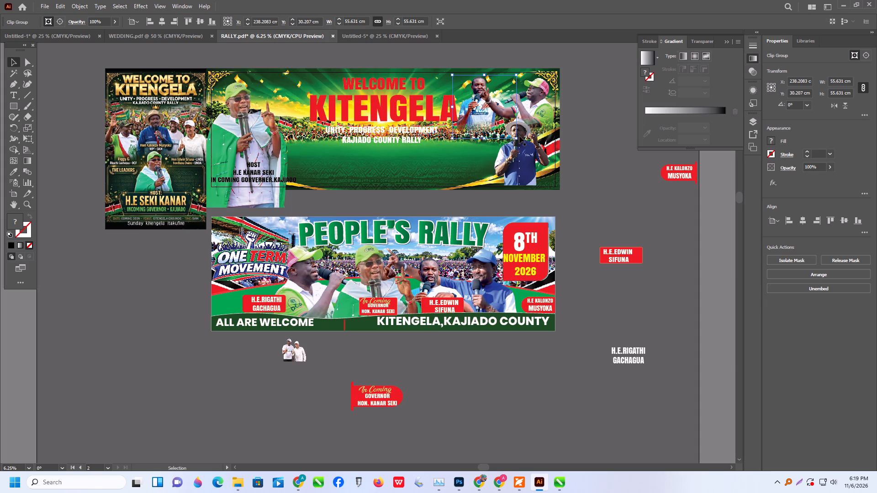
Shrink the man in the Linda T-shirt to about 49.4 cm square and reposition him beside the man in the green cap.
left_click_drag(517, 138, 512, 136, "shift")
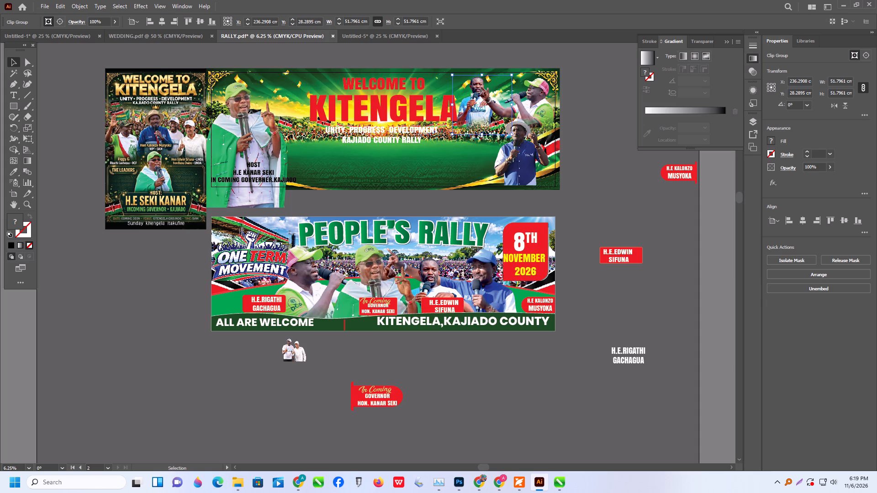
left_click_drag(474, 112, 479, 114)
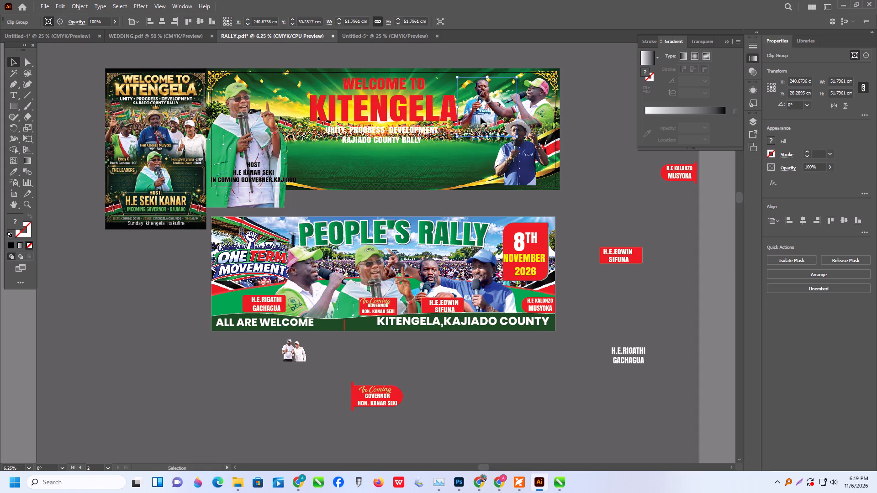
left_click(517, 136, "shift")
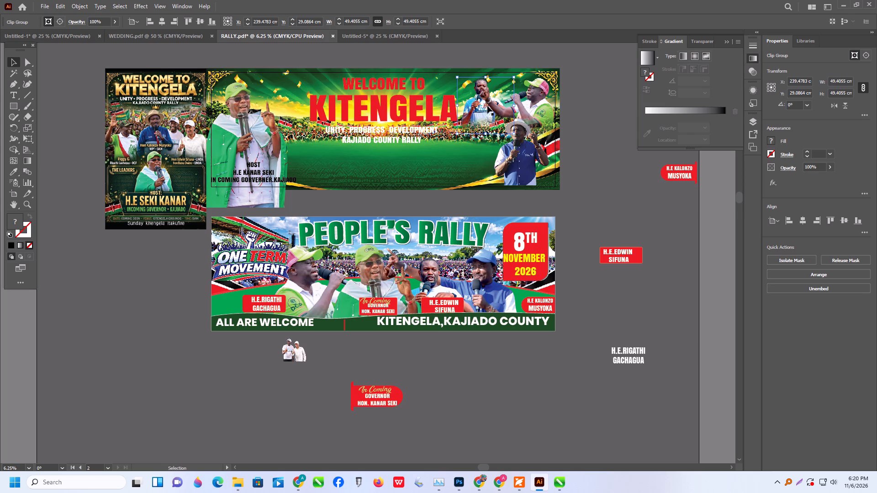
left_click_drag(478, 104, 473, 106)
Fine-tune the positions of the three guest leaders, raising the man in the hat slightly to centre him below the other two.
left_click(527, 110)
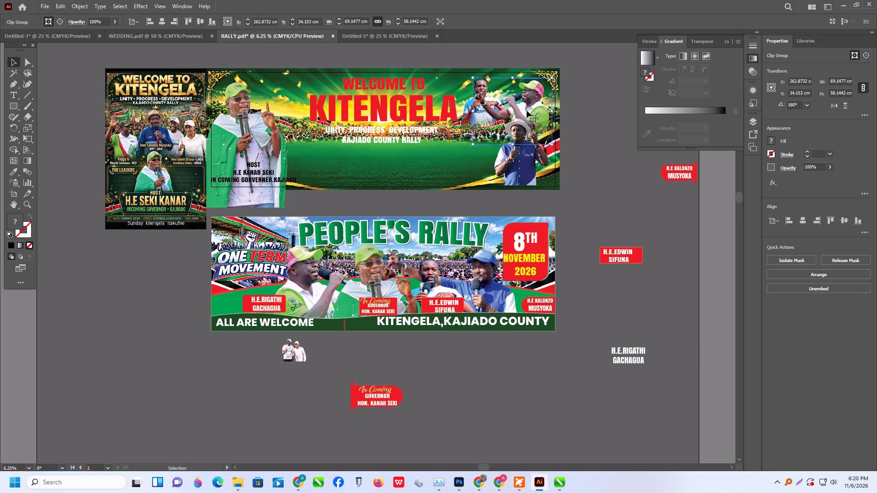
left_click(532, 109)
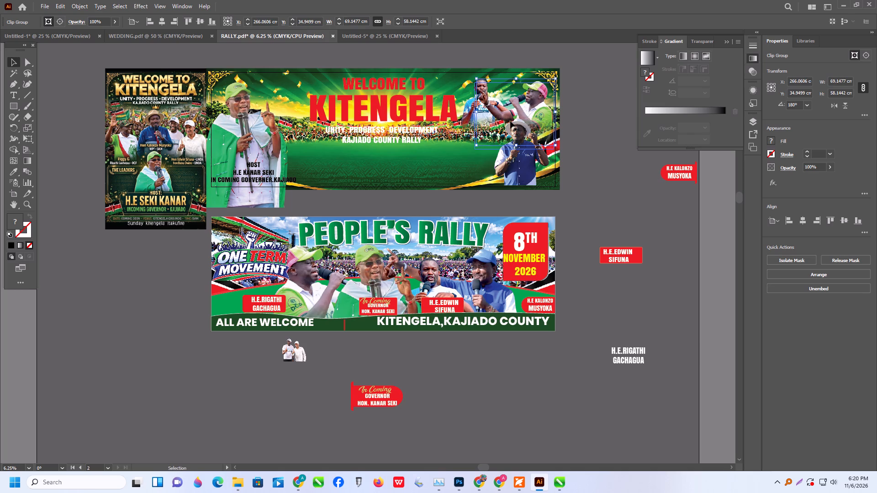
left_click(464, 123)
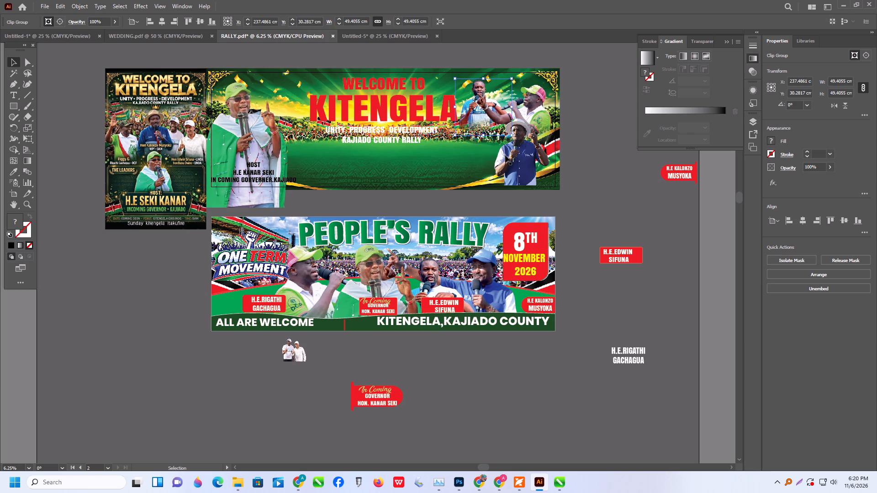
left_click(519, 169)
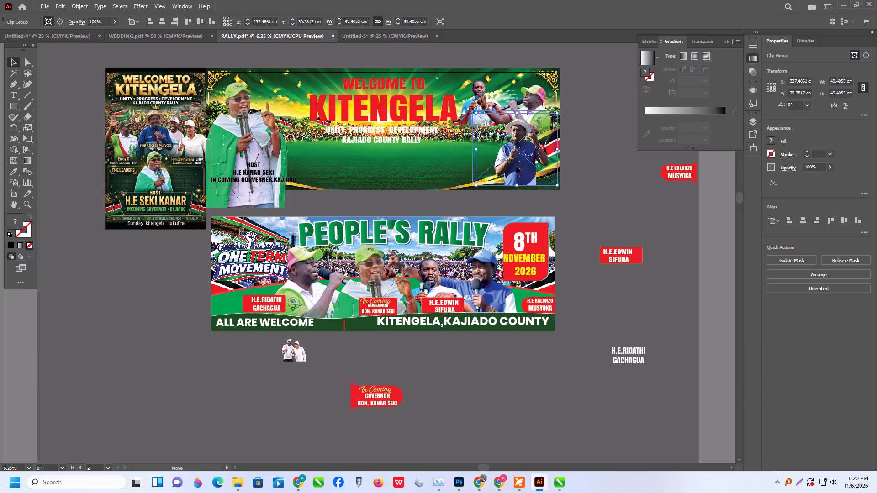
left_click_drag(522, 168, 516, 163)
left_click(516, 165)
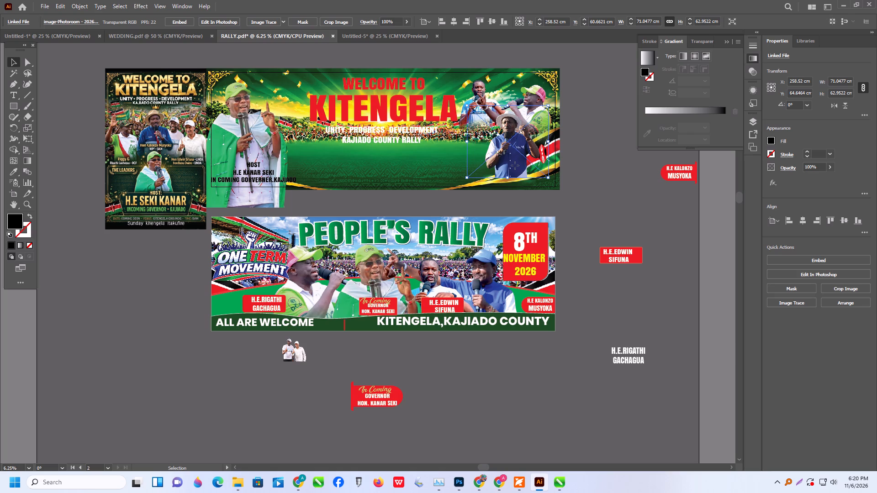
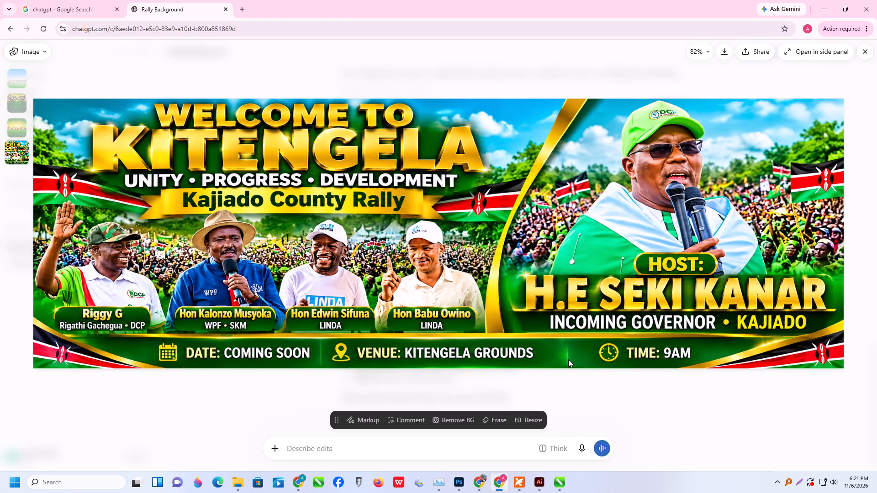
right_click(584, 253)
left_click(626, 290)
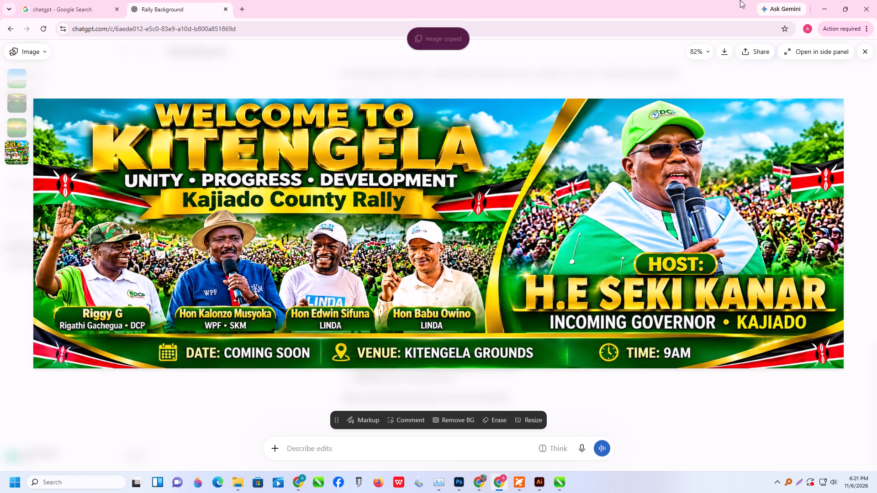
left_click(826, 9)
Move the green crowd background image off the Kitengela banner into the empty area below the People's Rally banner.
left_click(258, 385)
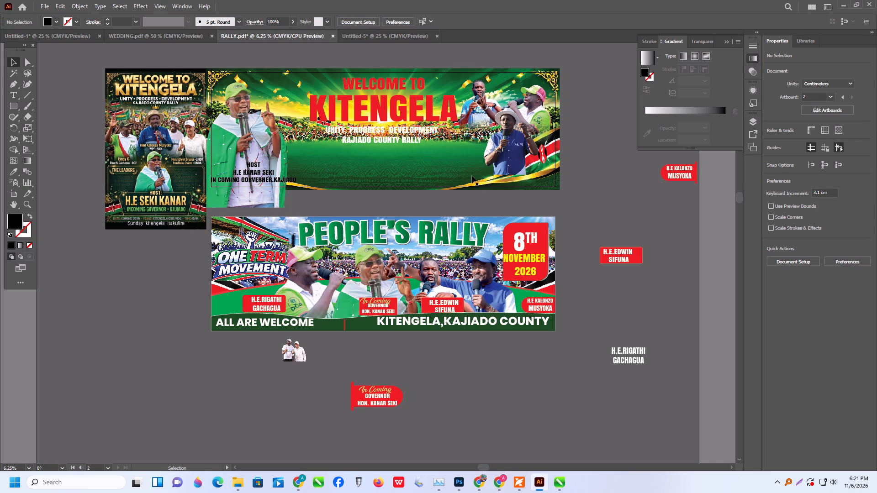
scroll(472, 175, "up", 2)
scroll(411, 185, "up", 3)
scroll(392, 237, "up", 3)
left_click(397, 226)
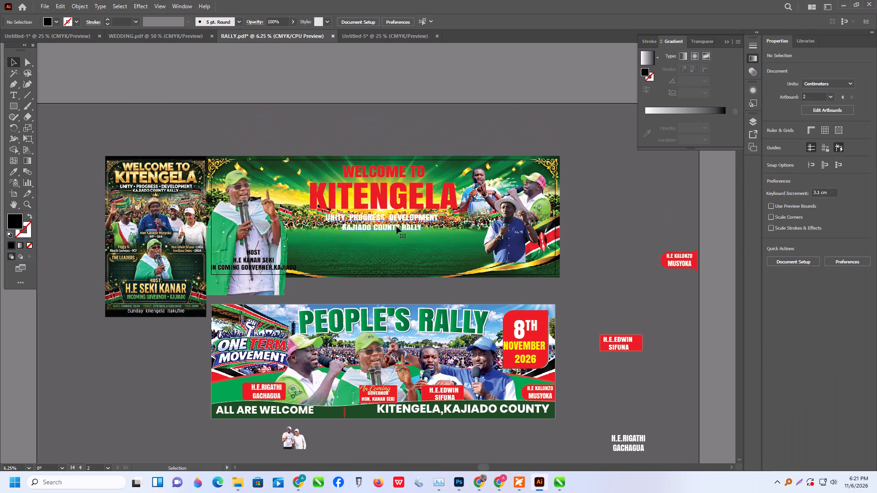
scroll(395, 232, "down", 3, "alt")
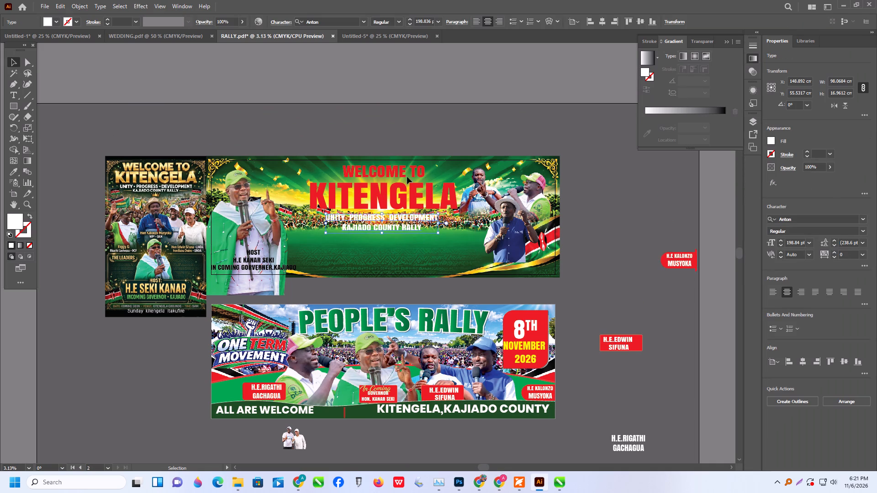
left_click_drag(407, 169, 402, 345)
Delete the portrait reference poster beside the Kitengela banner.
left_click(277, 163)
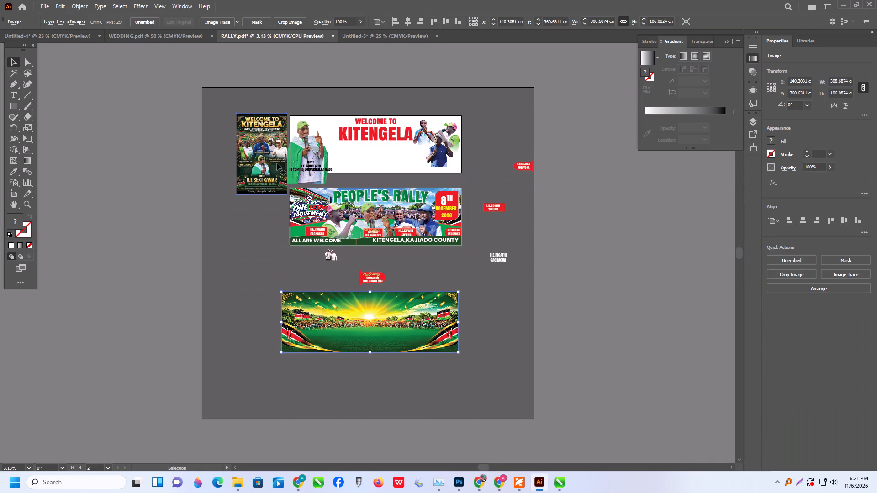
key("Delete")
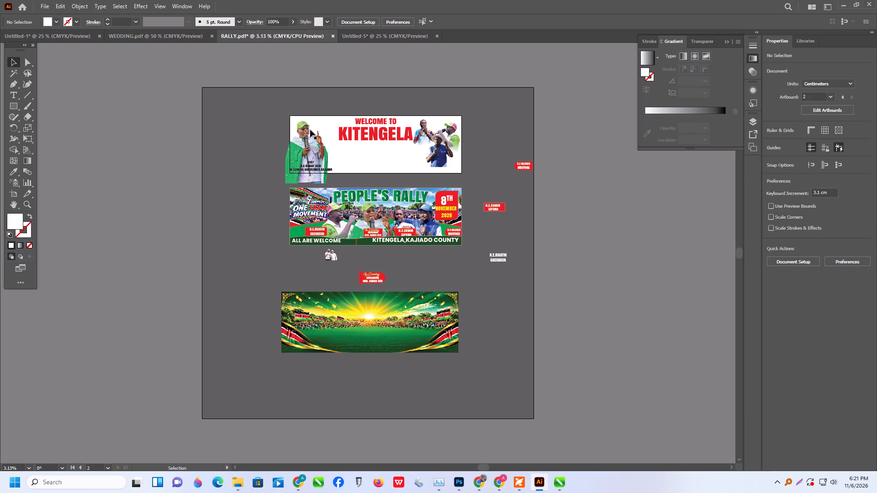
Paste the copied layout and fit it over the People's Rally banner at about 302 by 100.7 cm.
key("ctrl+v")
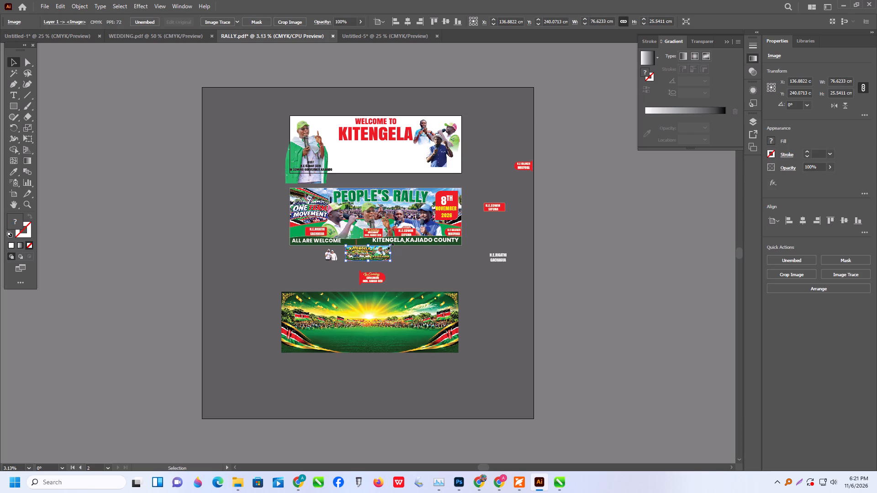
left_click_drag(391, 245, 513, 177, "shift")
left_click_drag(415, 236, 329, 246, "alt")
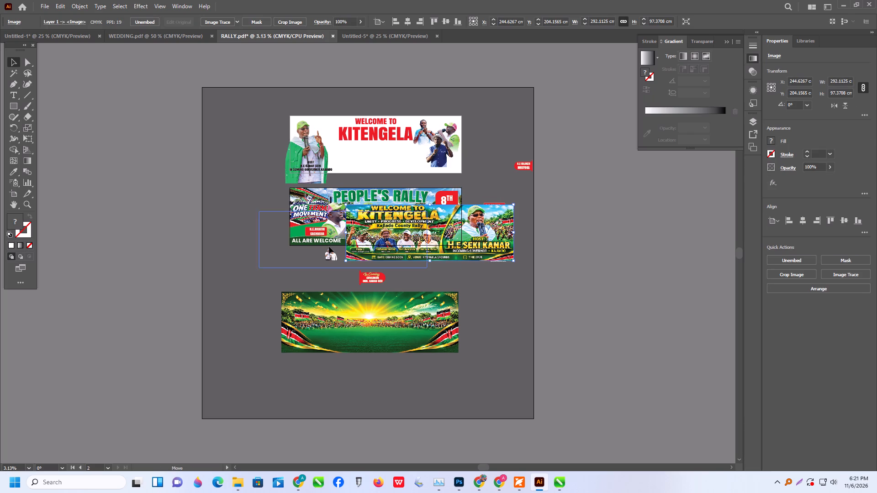
left_click_drag(329, 246, 326, 249, "alt")
scroll(336, 248, "up", 3, "alt")
left_click_drag(355, 237, 425, 173)
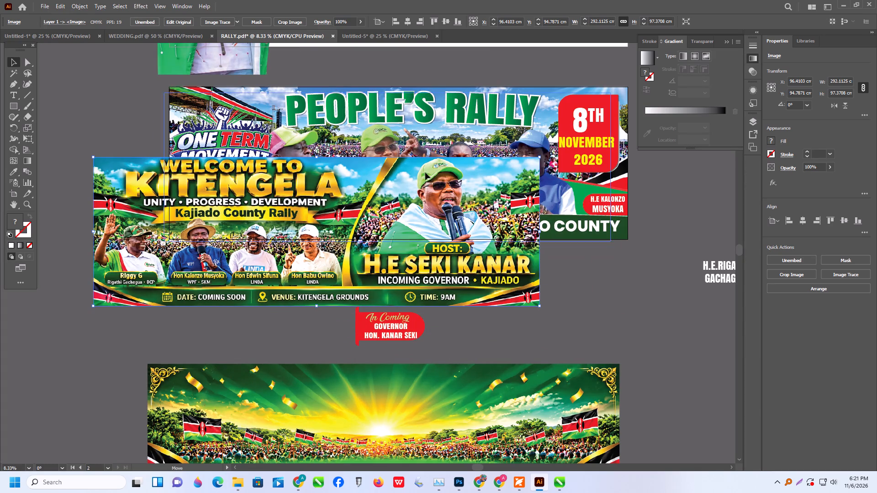
left_click_drag(425, 173, 430, 162)
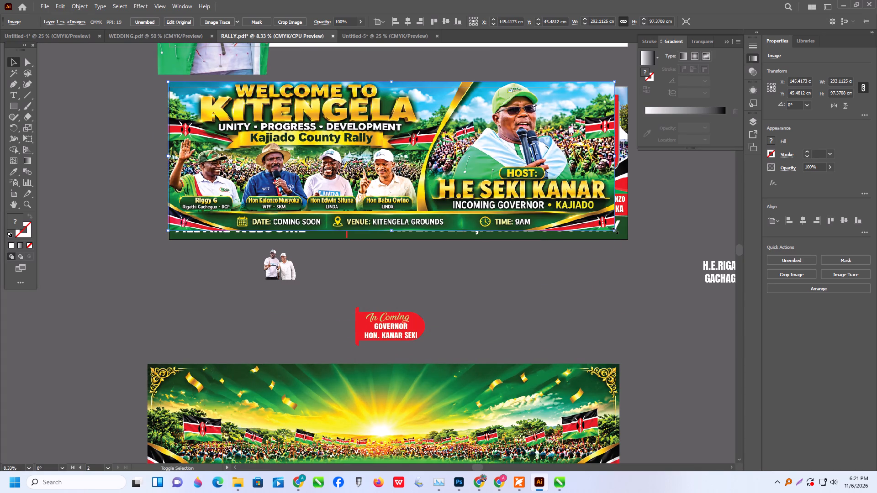
left_click_drag(616, 230, 629, 242, "shift")
Move the black HOST text block off the host's photo to just below the banner, under the guest leaders.
scroll(547, 290, "up", 4)
scroll(508, 336, "down", 2)
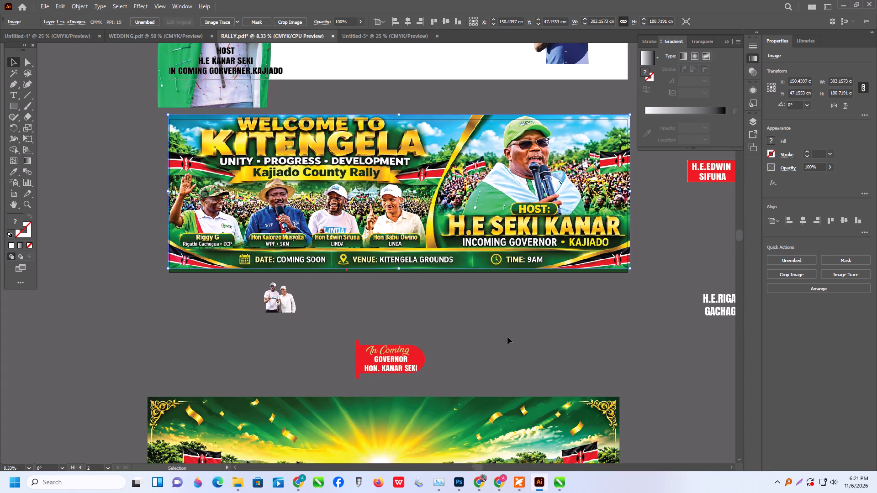
scroll(507, 337, "down", 1)
scroll(489, 276, "up", 3)
scroll(315, 187, "up", 1, "alt")
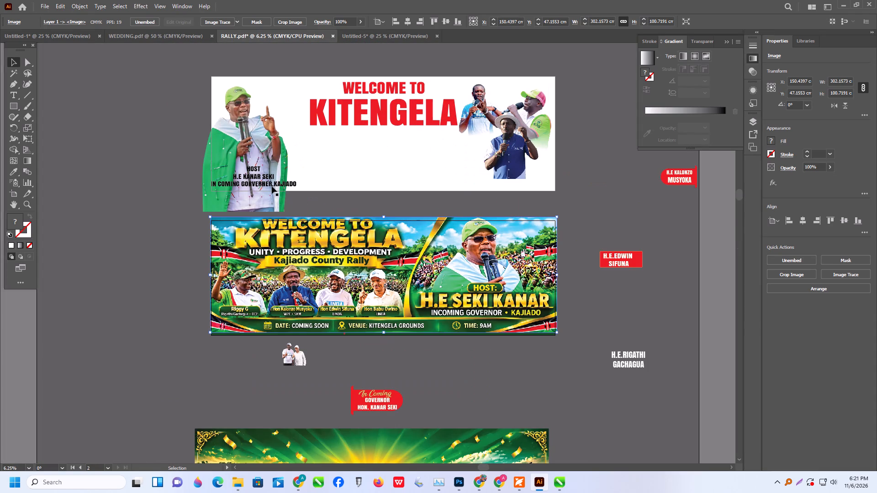
left_click_drag(272, 186, 539, 217)
Raise the host's photo slightly and fine-tune its position at the banner's outer edge.
left_click_drag(266, 168, 266, 157)
scroll(315, 223, "down", 8)
scroll(372, 286, "up", 4)
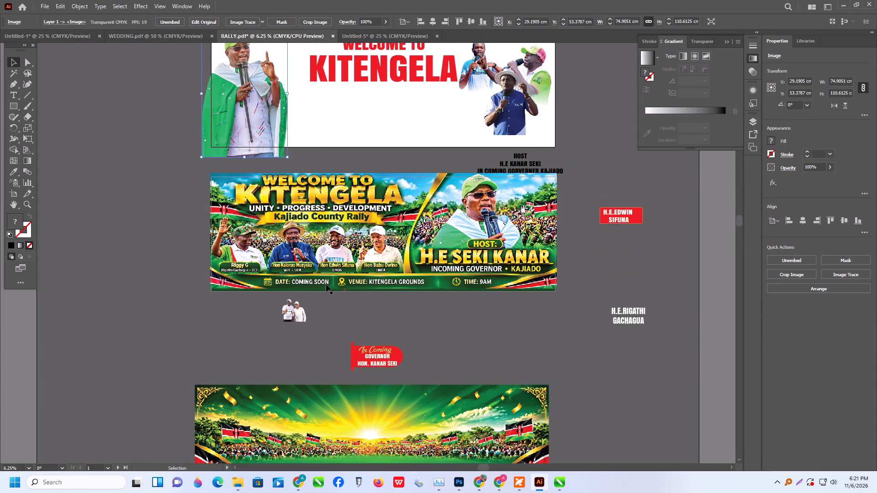
scroll(326, 284, "up", 5)
left_click(258, 166)
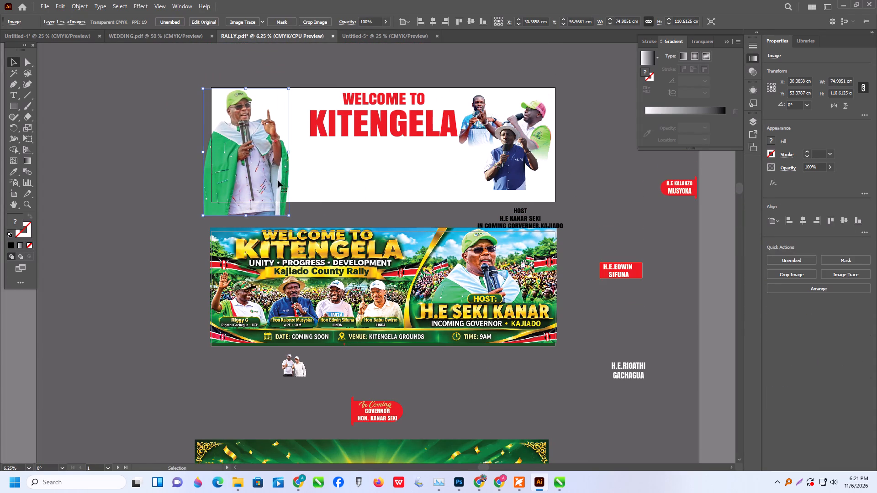
left_click(119, 127)
Draw a black ellipse over the host, widen it to about 122.7 by 137.9 cm and raise it slightly.
left_click(10, 106)
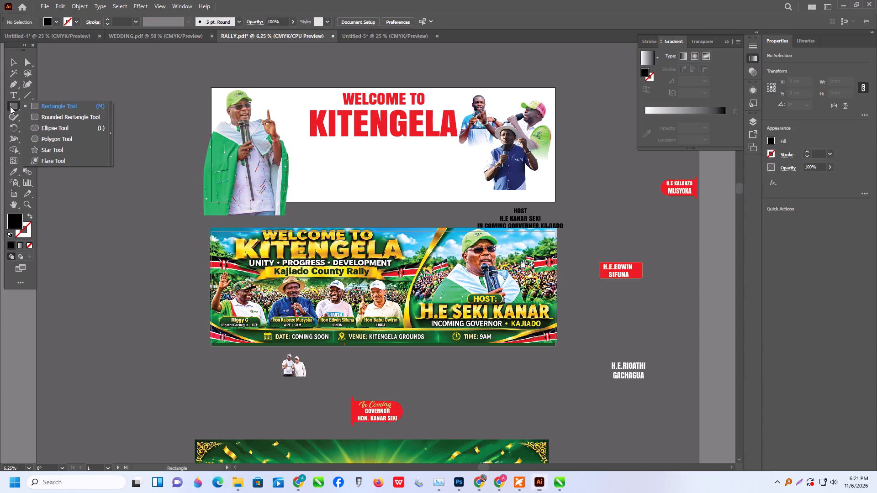
left_click(45, 126)
left_click_drag(201, 75, 308, 231)
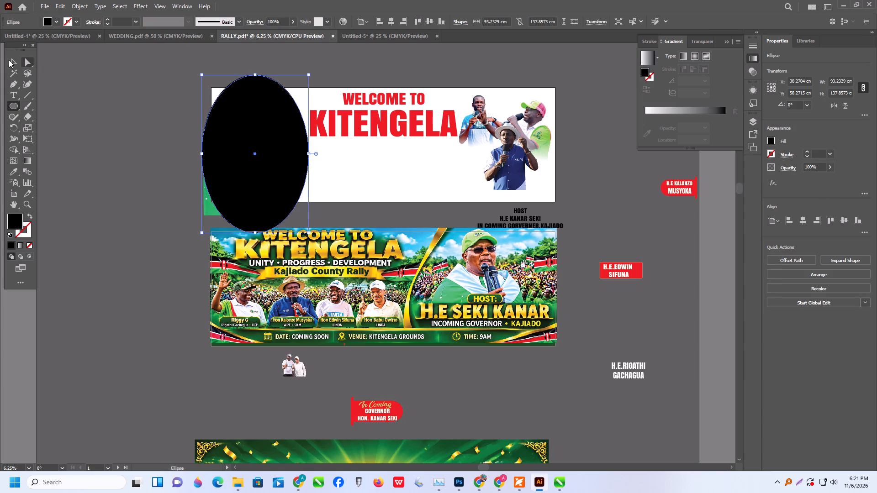
left_click(11, 60)
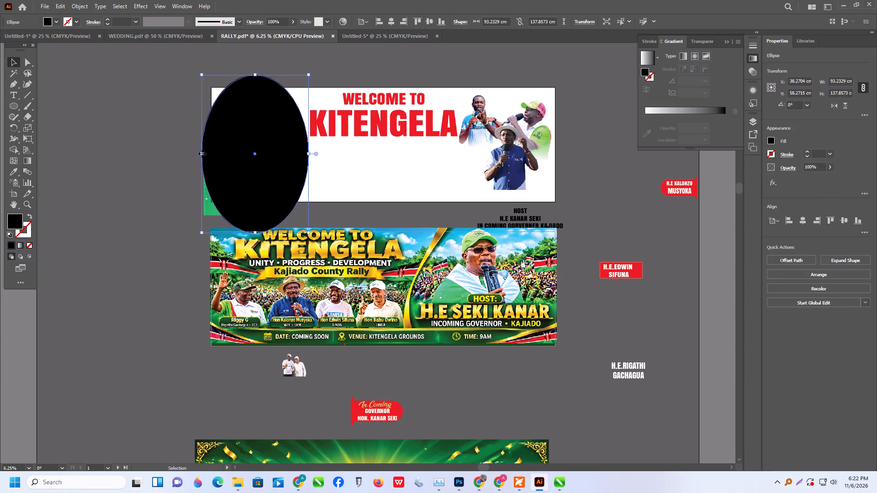
left_click_drag(201, 152, 168, 157)
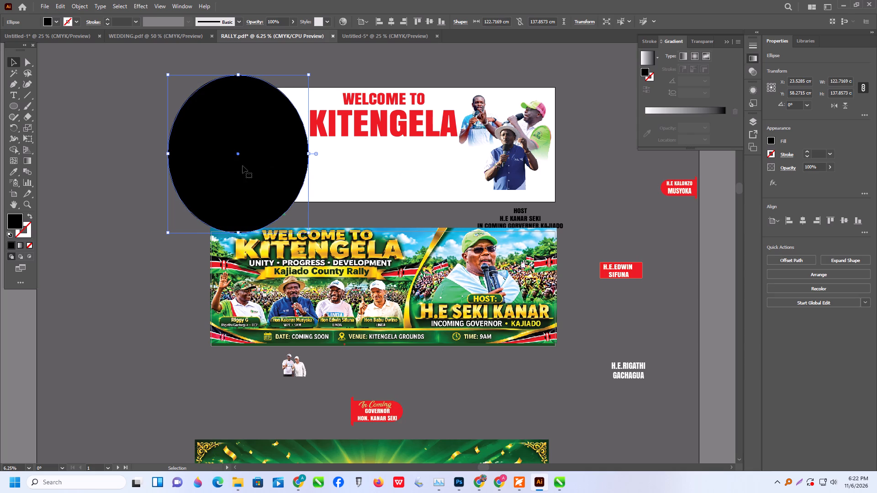
left_click_drag(243, 166, 242, 159)
Duplicate the black ellipse with a slight sideways offset toward the banner's outer edge.
left_click(164, 142)
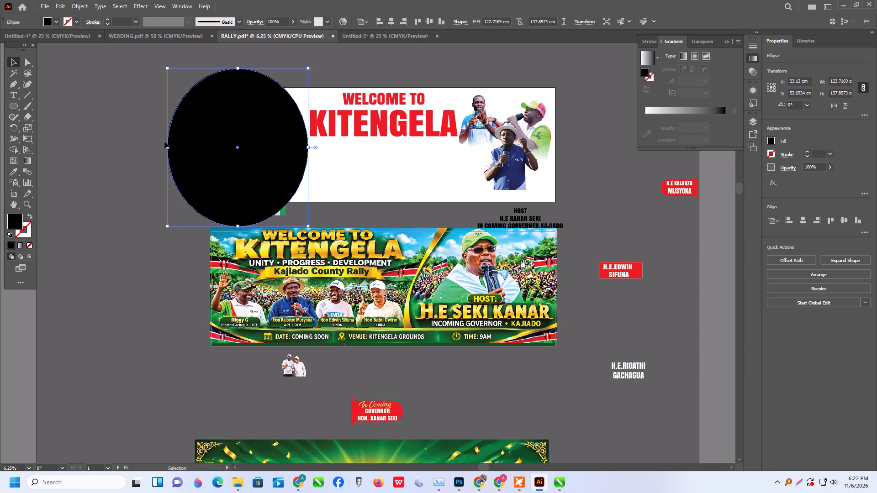
left_click(270, 162)
left_click(254, 165, "alt")
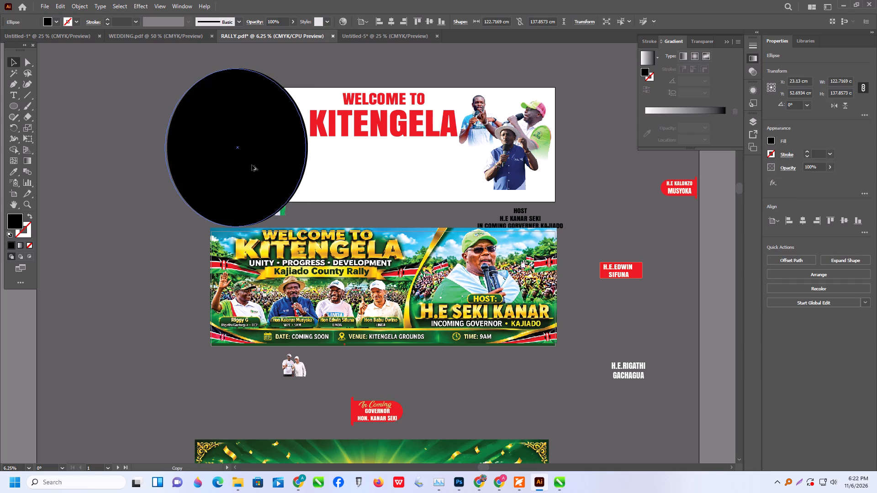
Select both black ellipses and send them to the back, behind the host's photo.
left_click(122, 89)
left_click_drag(123, 79, 169, 167)
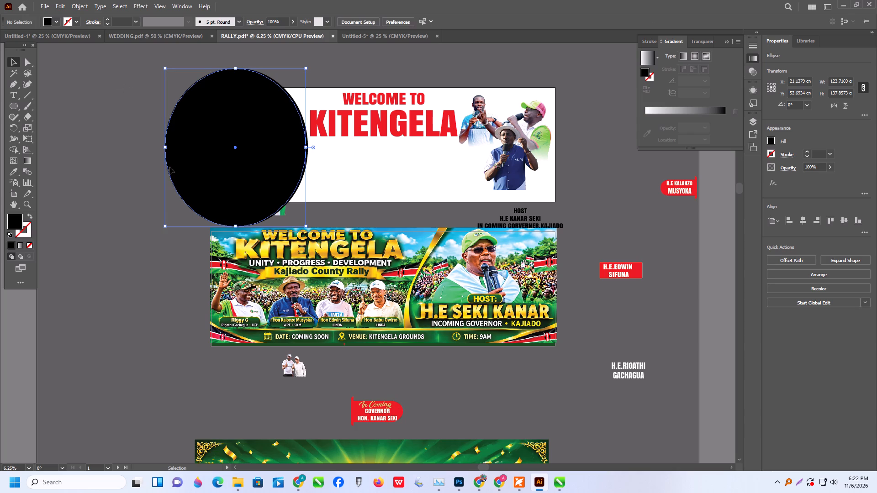
left_click_drag(169, 167, 180, 180)
right_click(188, 139)
left_click(223, 327)
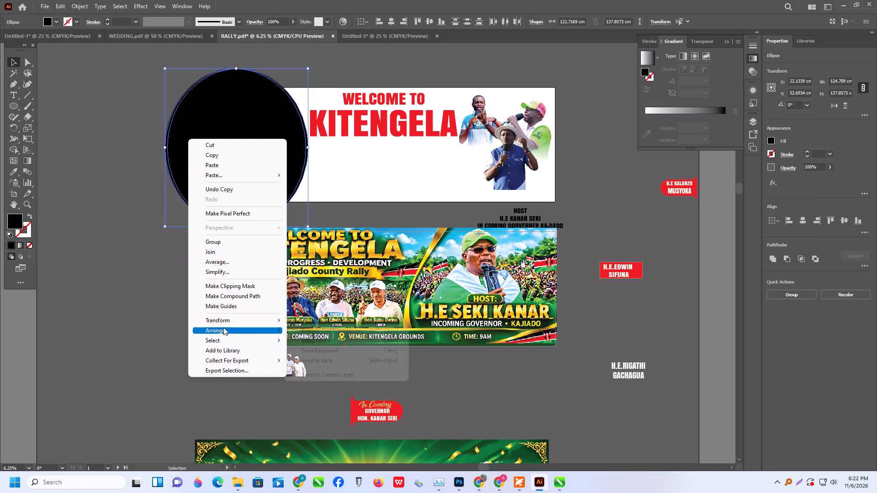
left_click(332, 357)
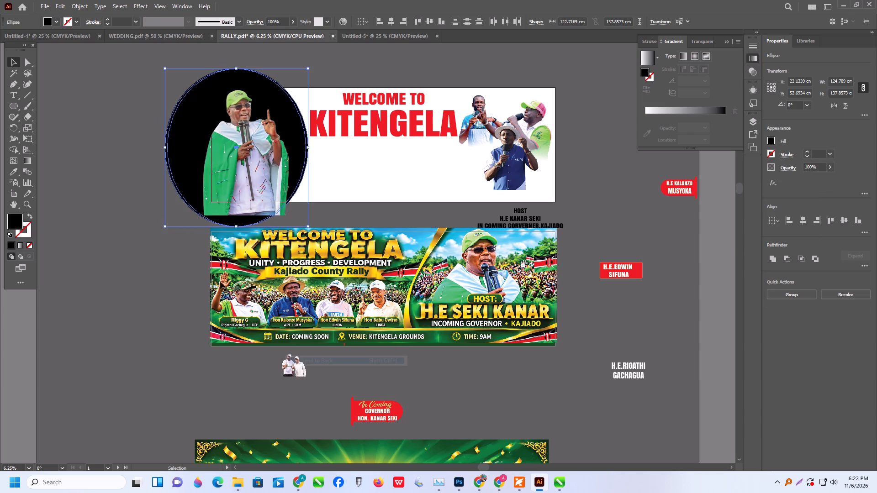
Move one of the two ellipses off the host area, down beside the pasted layout.
scroll(311, 272, "down", 1, "alt")
scroll(367, 247, "down", 1)
left_click(172, 235)
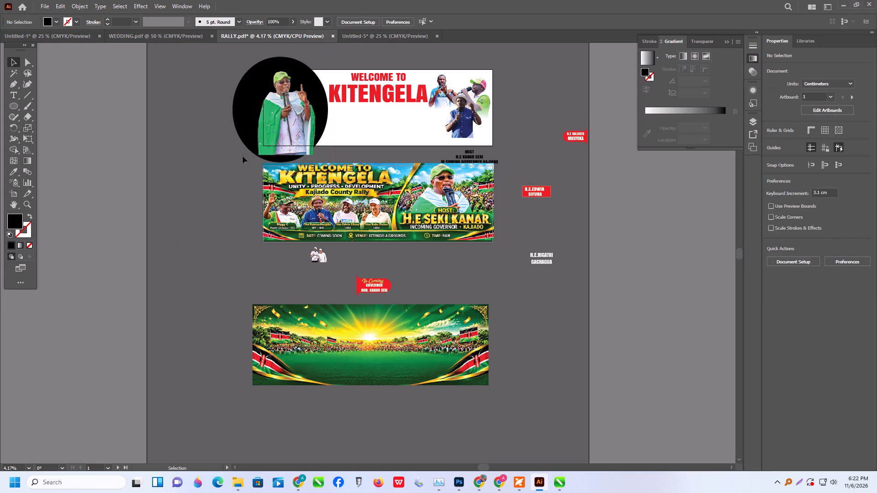
left_click_drag(242, 90, 201, 175)
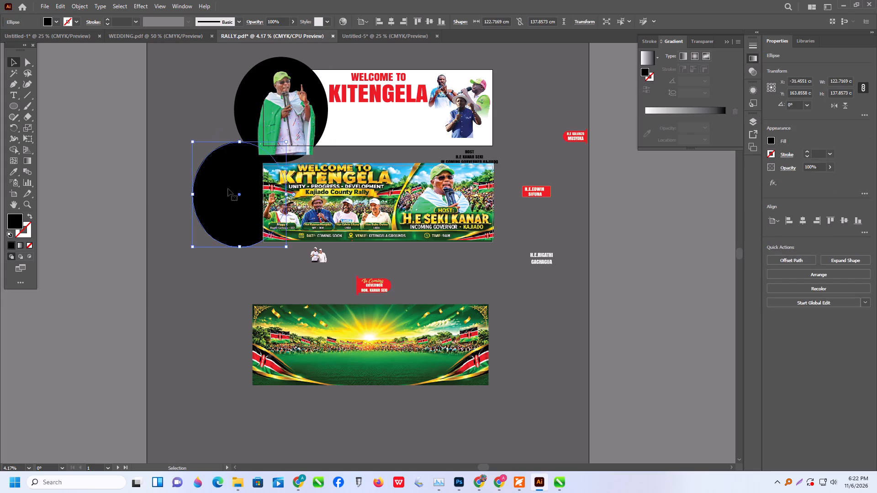
Move the green crowd background up under the pasted layout and place a duplicate of it in the space below.
scroll(326, 298, "down", 4)
left_click_drag(406, 273, 425, 181)
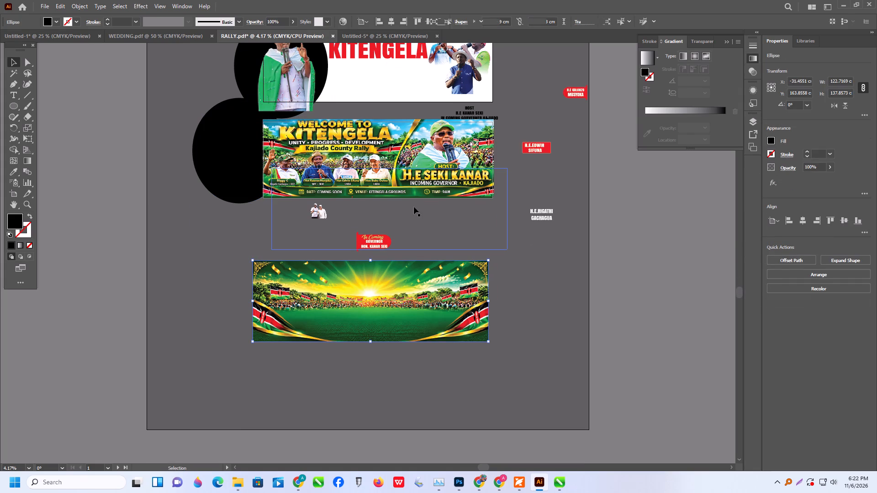
left_click_drag(411, 221, 387, 327, "alt")
Move the separated black ellipse down onto the flag end of the duplicated crowd background.
left_click_drag(216, 138, 267, 327)
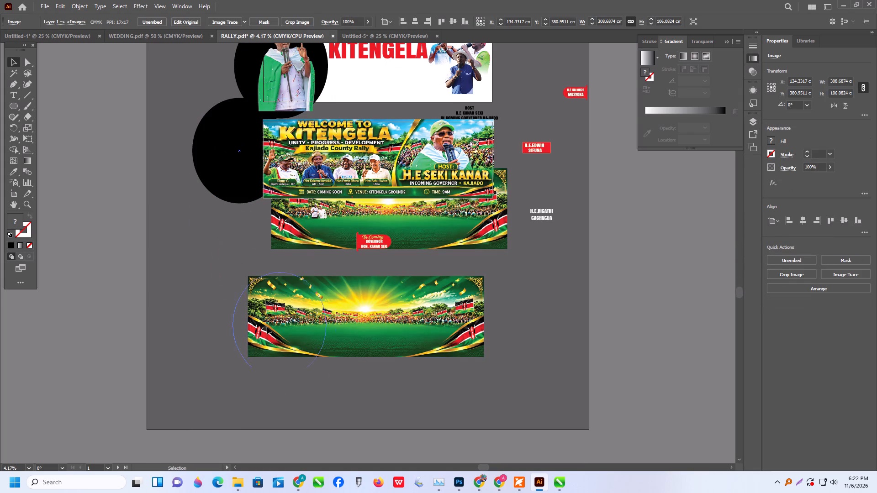
left_click_drag(267, 327, 269, 305)
Enlarge the duplicated crowd background to about 430.4 by 147.9 cm and reposition it to cover the whole ellipse.
left_click(375, 309)
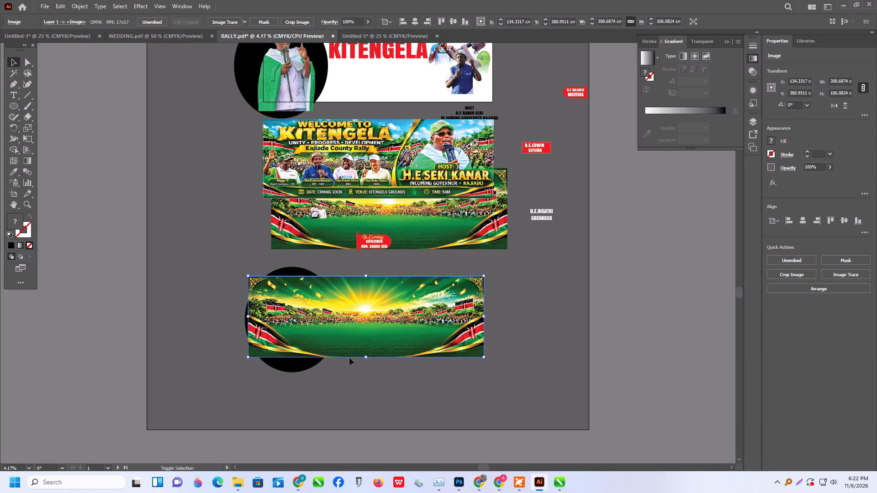
left_click_drag(365, 359, 364, 387, "shift")
left_click_drag(353, 357, 361, 353)
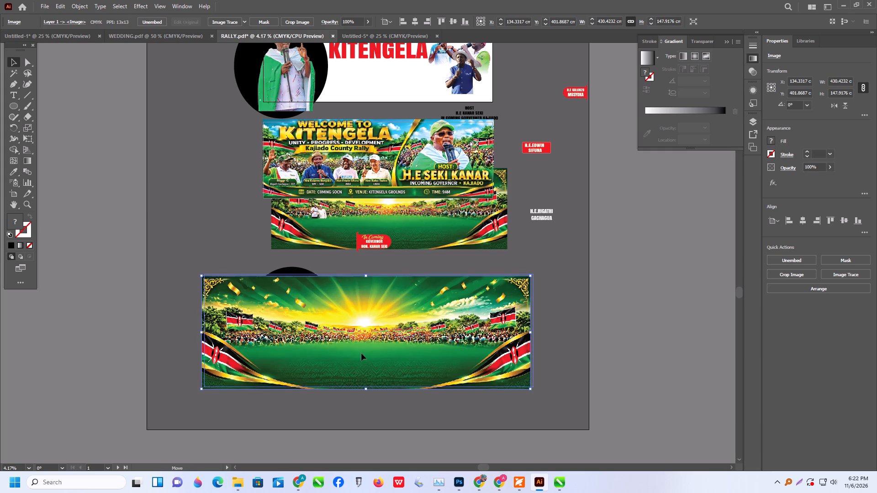
left_click_drag(361, 353, 373, 346)
Send the enlarged crowd background to the back, behind the black ellipse.
left_click(372, 353)
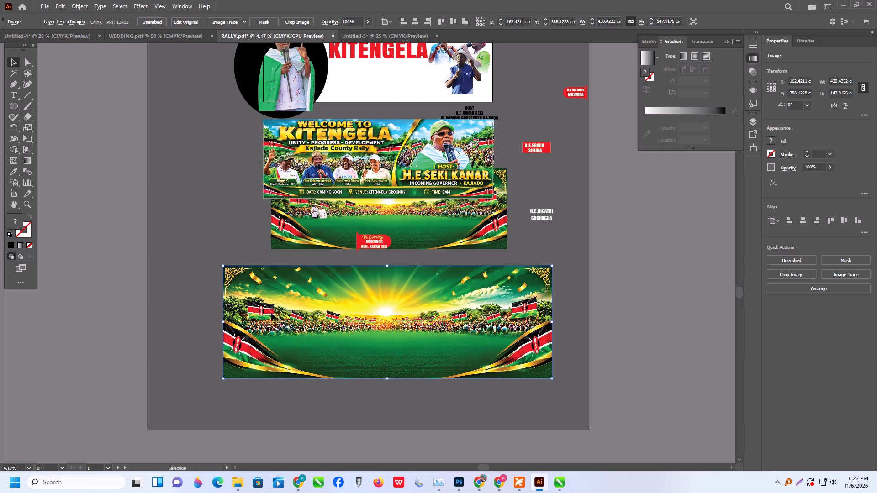
right_click(281, 315)
left_click(309, 270)
left_click(394, 297)
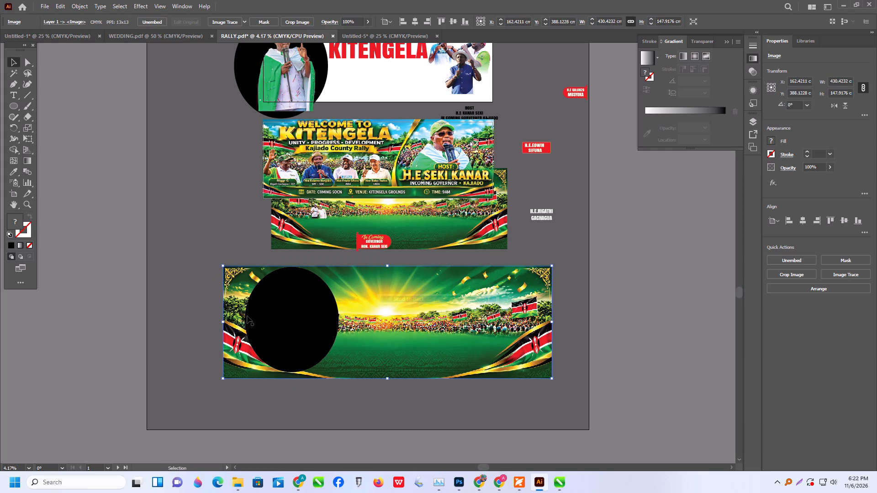
Select the ellipse with the enlarged crowd background and make a clipping mask from them.
left_click(208, 299)
left_click_drag(196, 288, 352, 362)
right_click(313, 319)
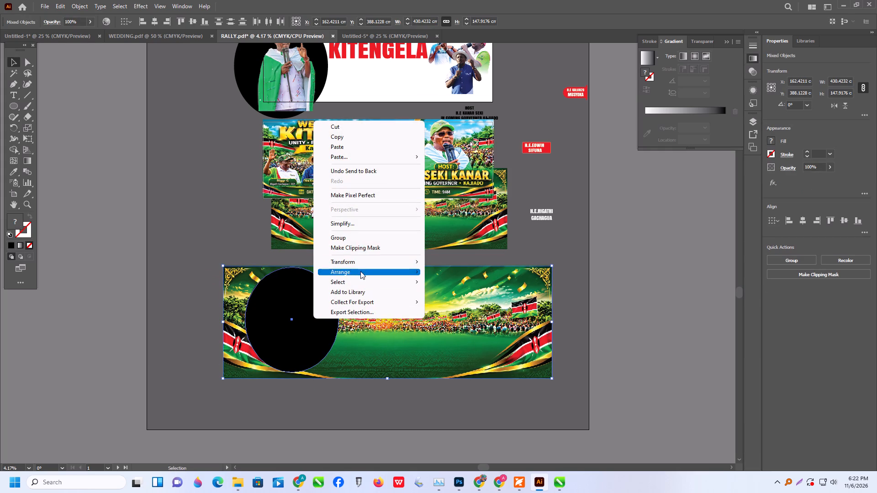
left_click(360, 251)
Move the clipped crowd ellipse behind the host, slightly offset so the black ellipse shows as a rim.
scroll(303, 325, "up", 5)
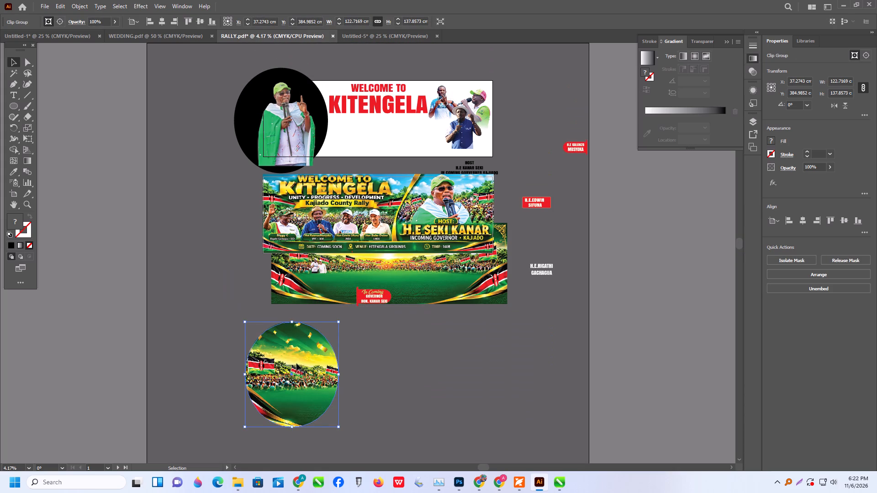
left_click_drag(296, 364, 283, 113)
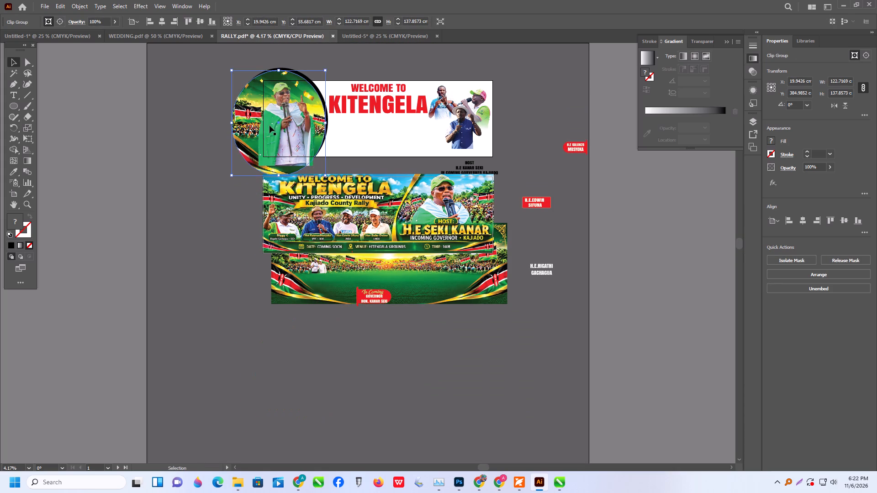
Recolour the black ellipse behind the crowd image with the golden yellow sampled from the reference banner's KITENGELA lettering.
scroll(267, 100, "up", 1, "alt")
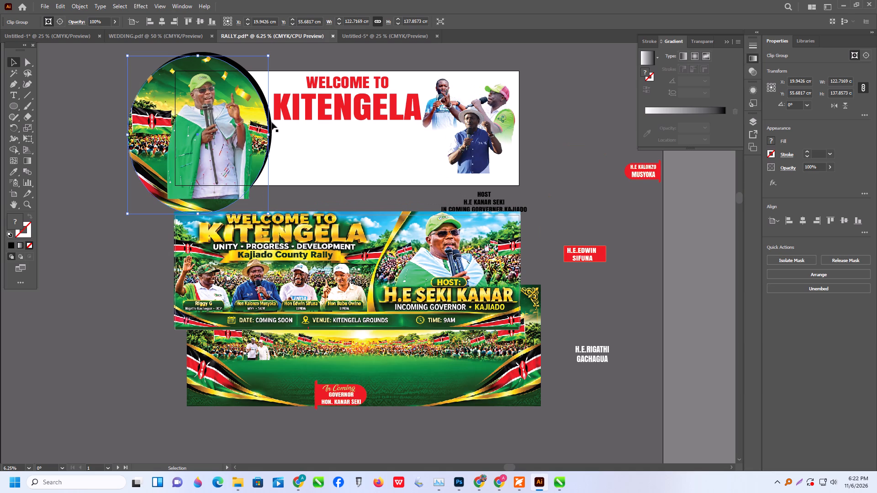
left_click(271, 121)
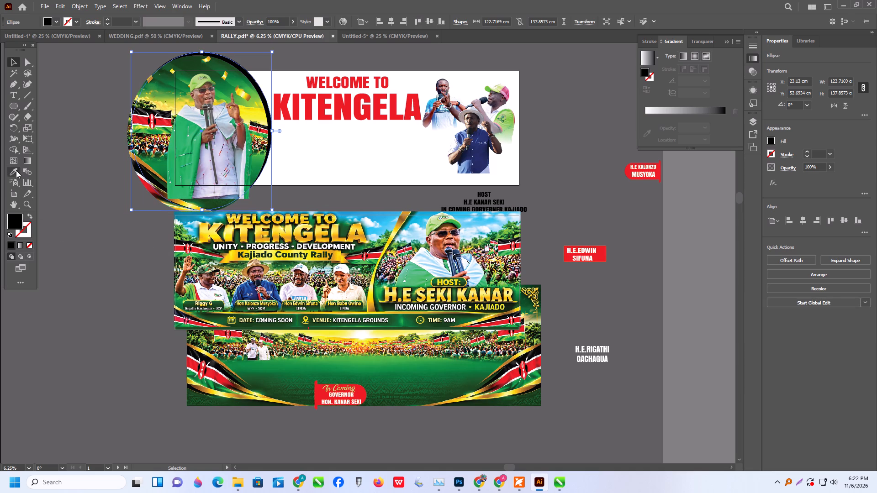
left_click(16, 170)
left_click(250, 391)
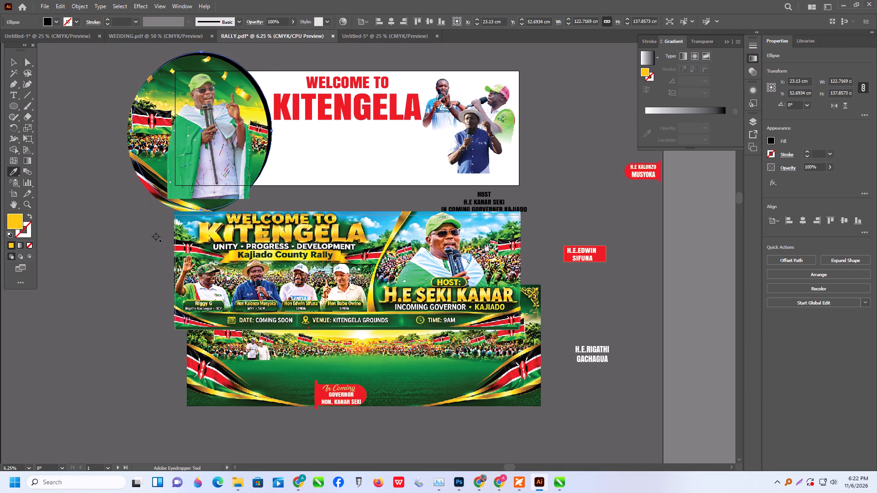
left_click(223, 365)
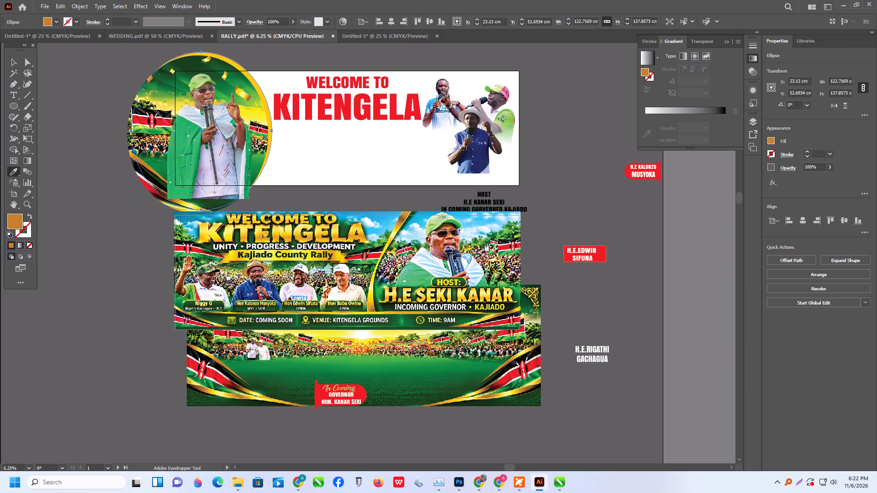
left_click(263, 234)
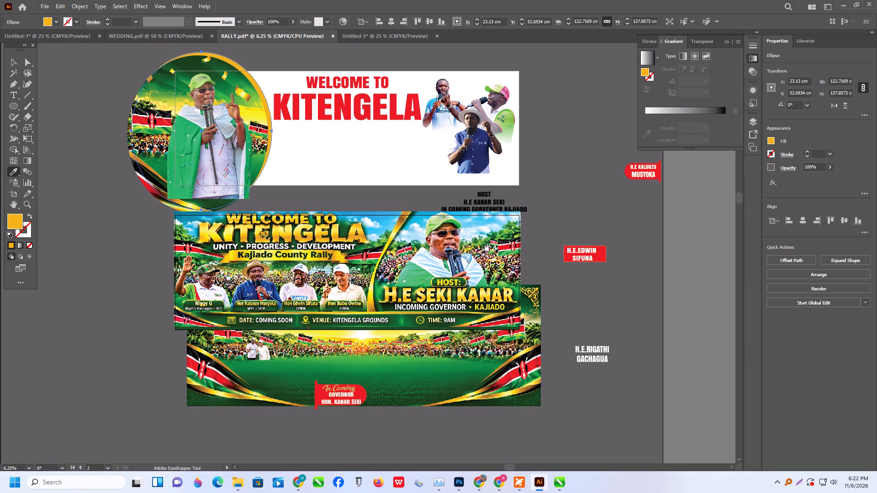
left_click(16, 60)
Nudge the golden ellipse slightly left and down so it forms a thinner rim around the crowd image.
scroll(240, 85, "up", 1, "alt")
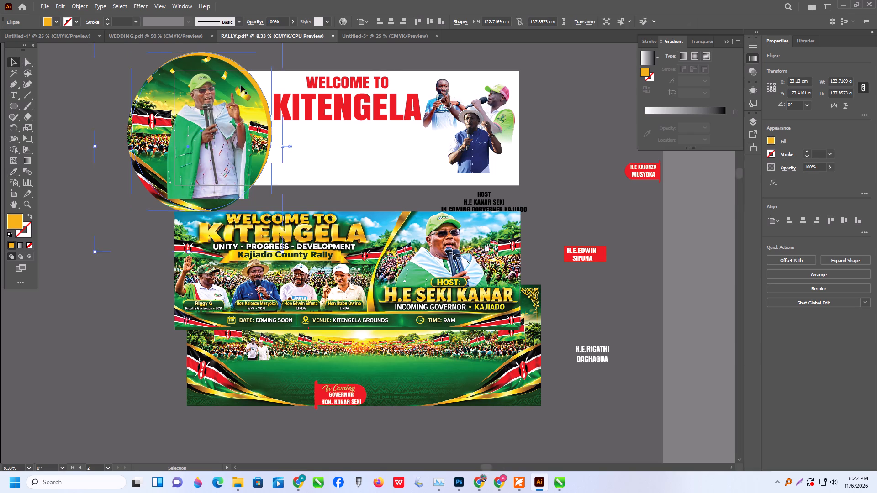
scroll(241, 85, "up", 1, "alt")
left_click_drag(296, 136, 293, 148)
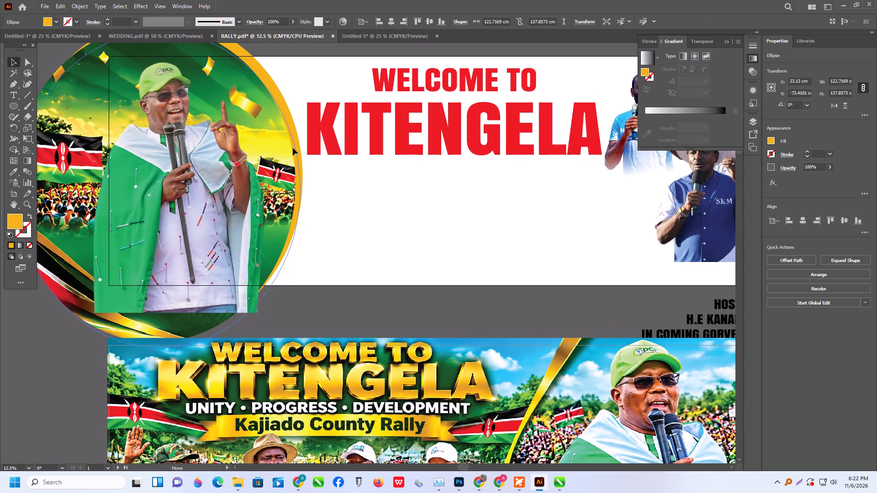
left_click_drag(293, 148, 292, 147)
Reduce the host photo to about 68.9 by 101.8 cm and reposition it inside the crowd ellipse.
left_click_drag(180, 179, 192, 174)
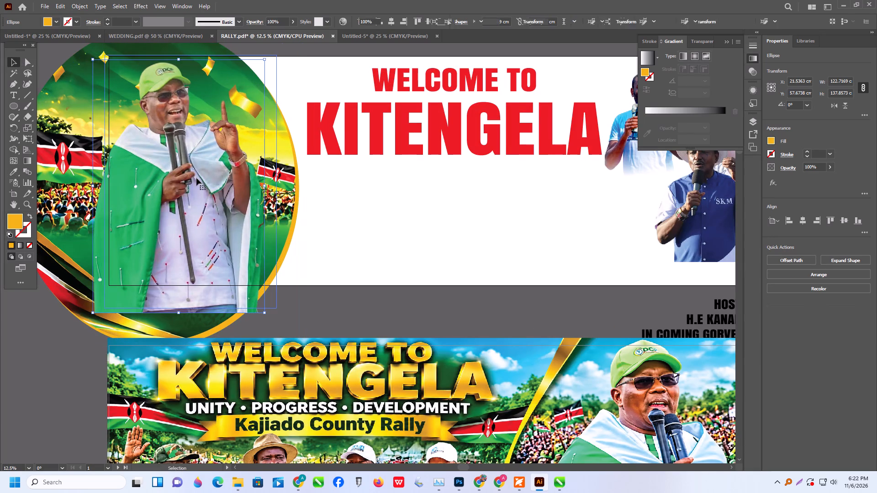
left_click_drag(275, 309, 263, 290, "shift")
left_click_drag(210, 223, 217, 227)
Select the clipped crowd ellipse and its golden rim together and shift both further right onto the banner.
left_click_drag(323, 221, 289, 203)
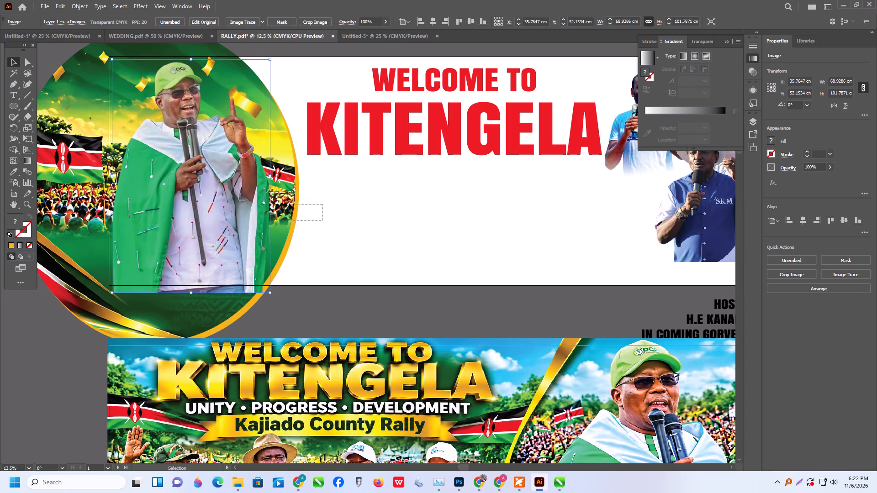
left_click_drag(289, 203, 289, 197)
left_click_drag(293, 195, 317, 201)
Enlarge the host photo to about 77.4 by 114.3 cm and position it centrally in front of the crowd ellipse.
left_click_drag(215, 193, 224, 195)
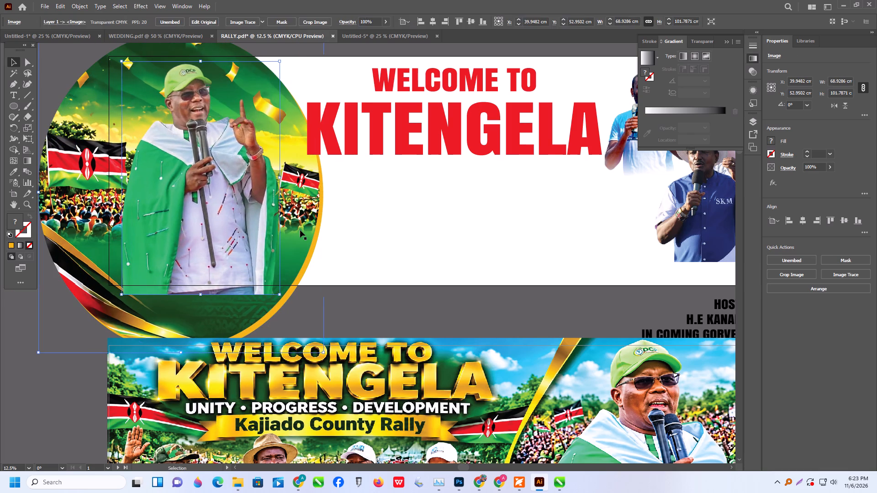
left_click_drag(279, 295, 288, 303, "shift")
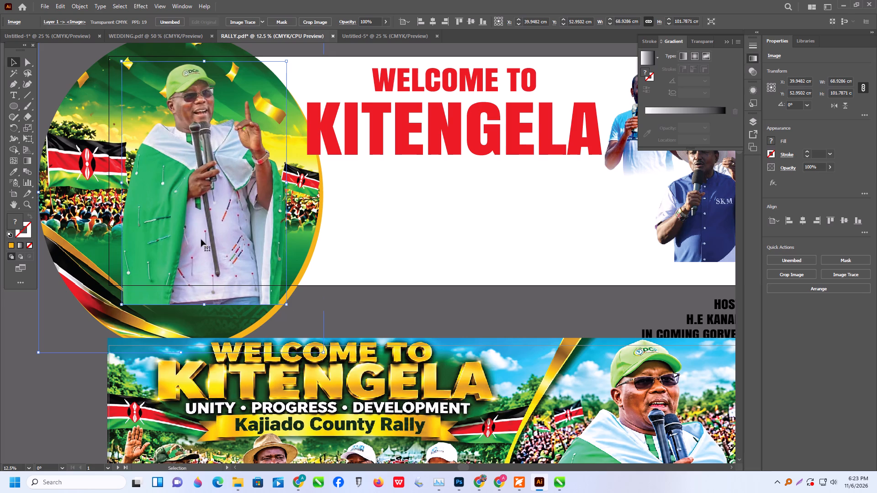
left_click_drag(202, 237, 195, 236)
scroll(277, 224, "down", 3)
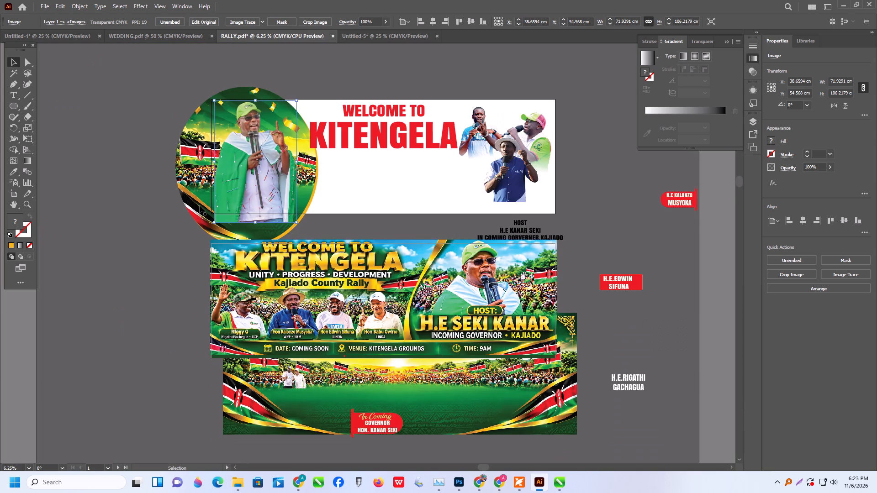
scroll(200, 205, "down", 2)
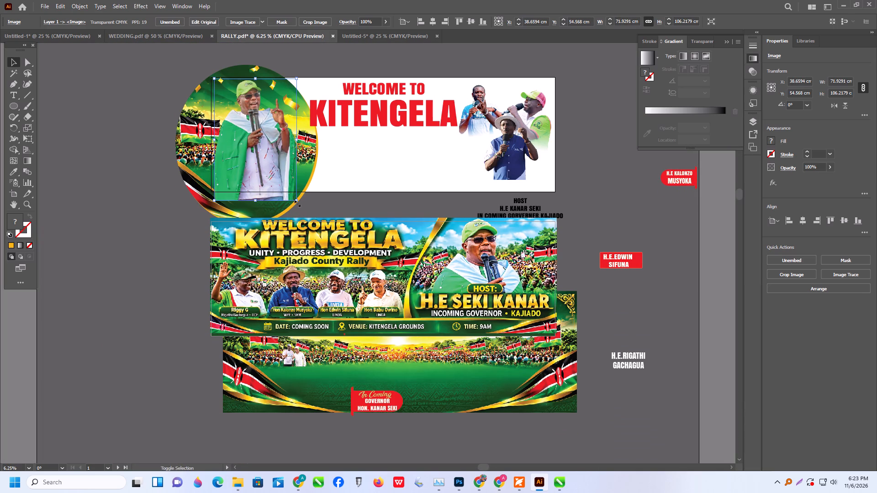
left_click_drag(296, 203, 303, 213, "shift")
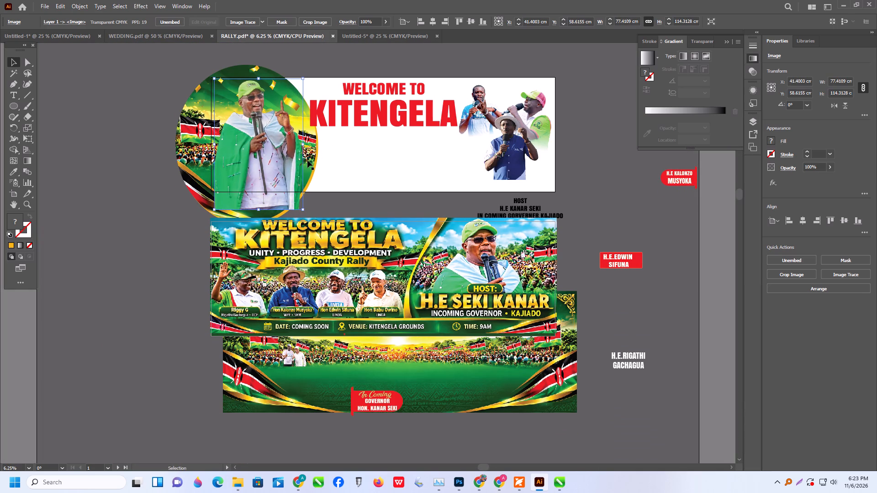
left_click(263, 133)
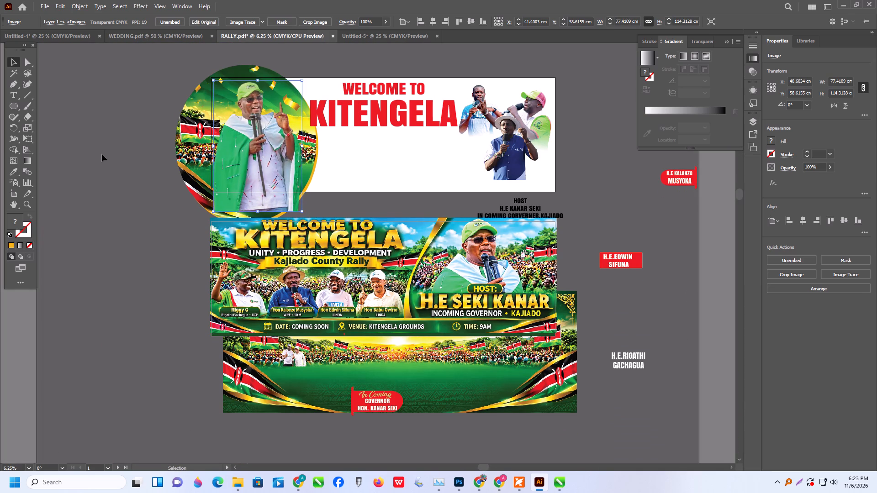
left_click(102, 154)
Draw a golden yellow rectangle about 52.6 by 8.8 cm across the host's torso.
scroll(137, 184, "up", 1)
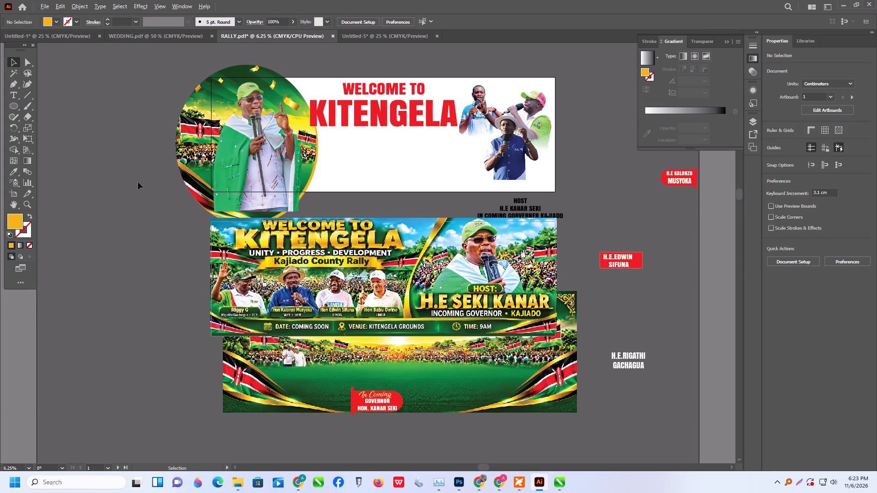
left_click(111, 178)
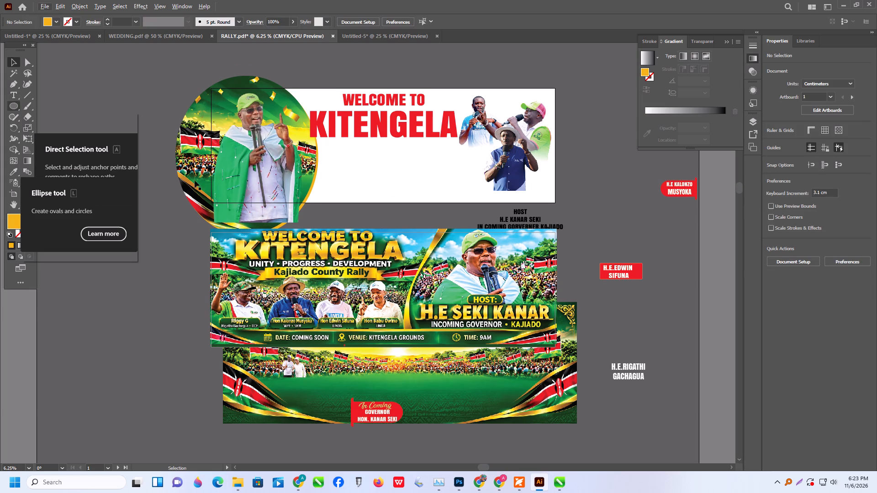
left_click(12, 104)
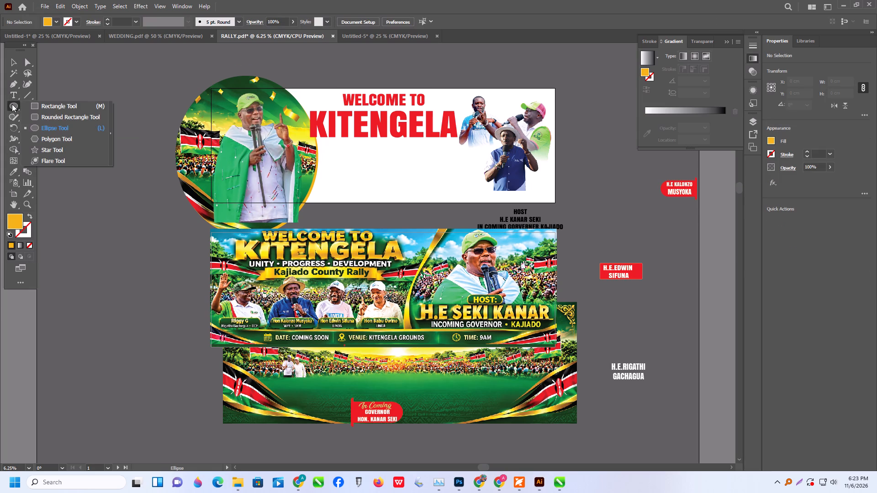
left_click(49, 108)
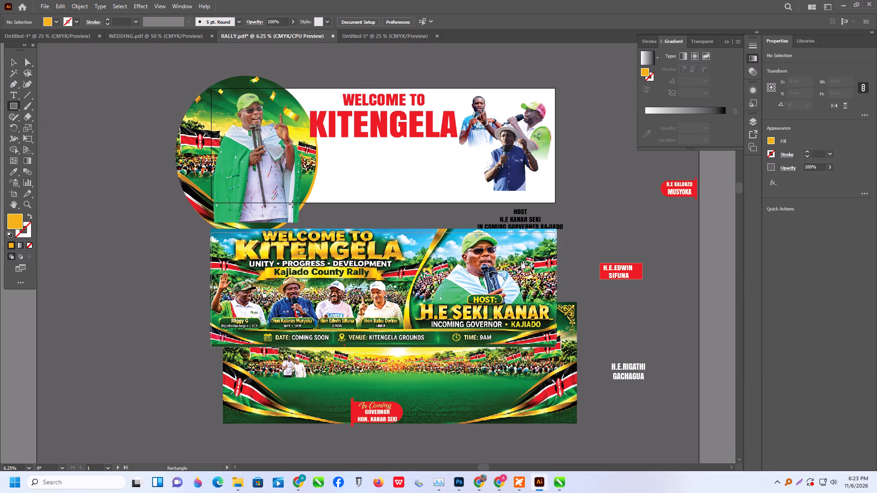
left_click_drag(230, 171, 259, 184)
left_click_drag(259, 184, 291, 181)
Round the rectangle's corners by about 3.5 cm and increase its height upward to about 12.4 cm.
scroll(208, 187, "up", 2, "alt")
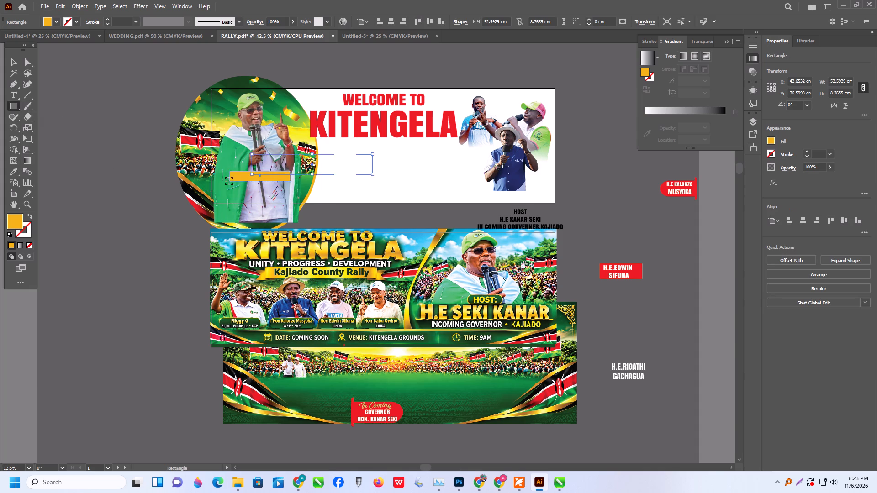
left_click(258, 162, "shift")
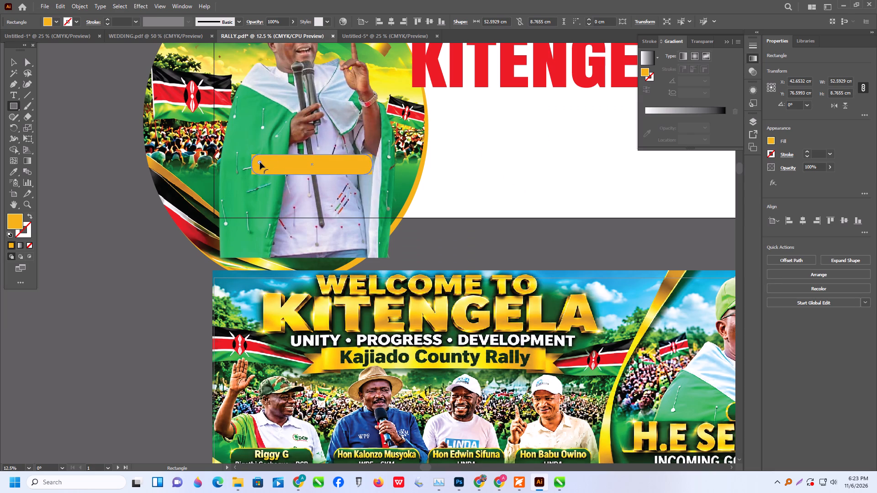
left_click_drag(312, 152, 312, 152)
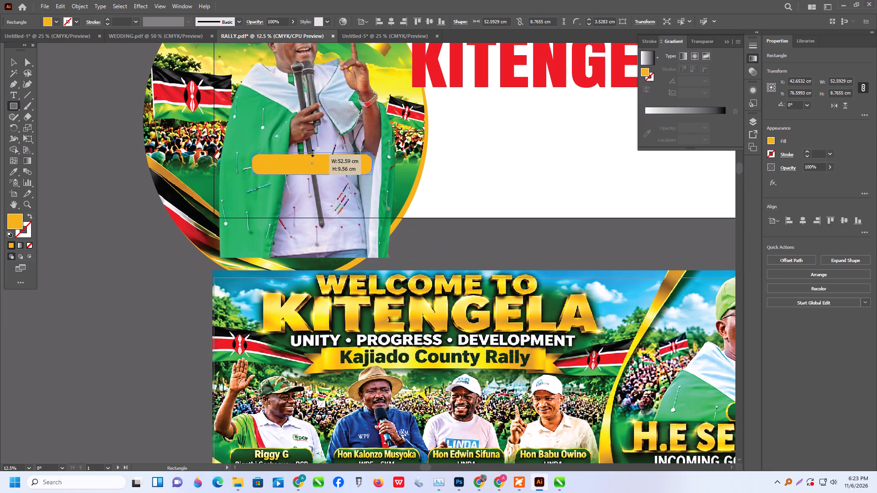
left_click_drag(312, 152, 312, 146)
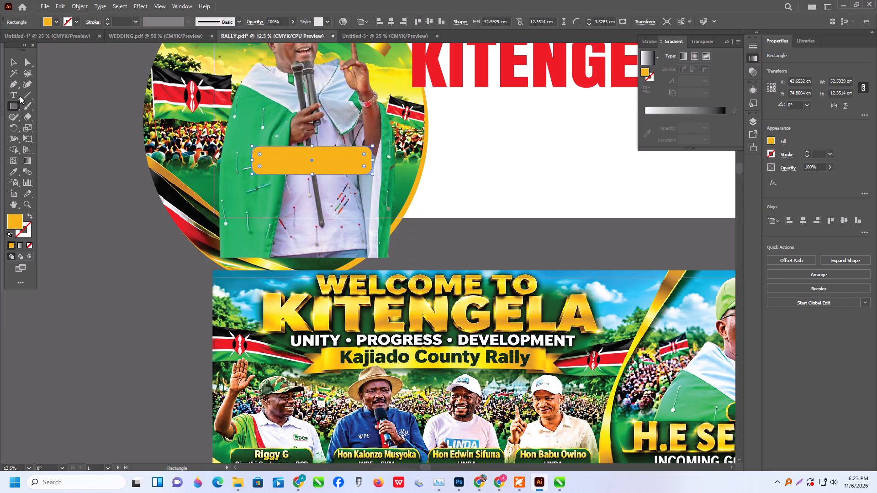
left_click(13, 64)
Recolour the rounded rectangle with the dark green sampled from the upper part of the crowd background.
scroll(242, 245, "down", 1, "alt")
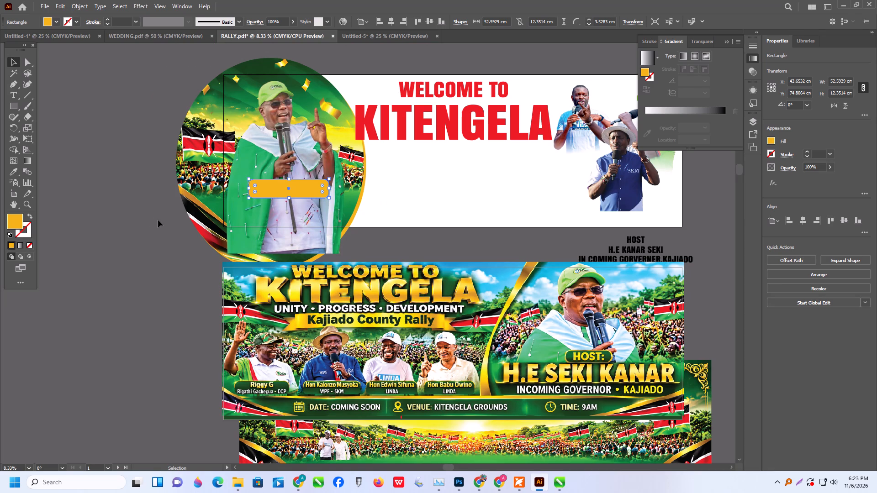
left_click(13, 170)
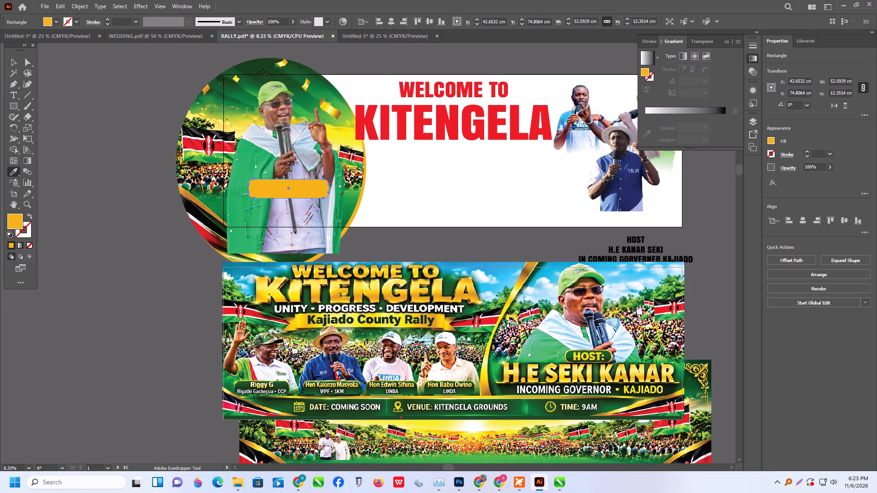
left_click(262, 72)
left_click(261, 64)
left_click(12, 62)
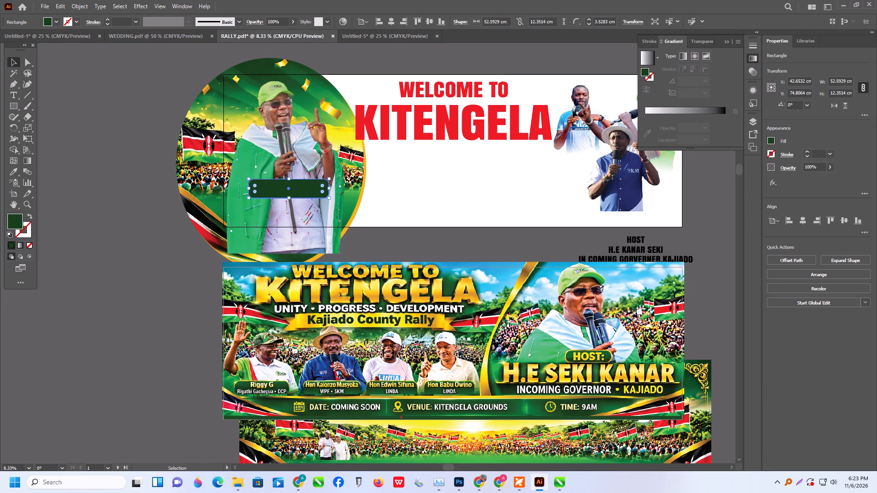
Give the dark green rounded rectangle a white outline of 20 pt.
triple_click(808, 150)
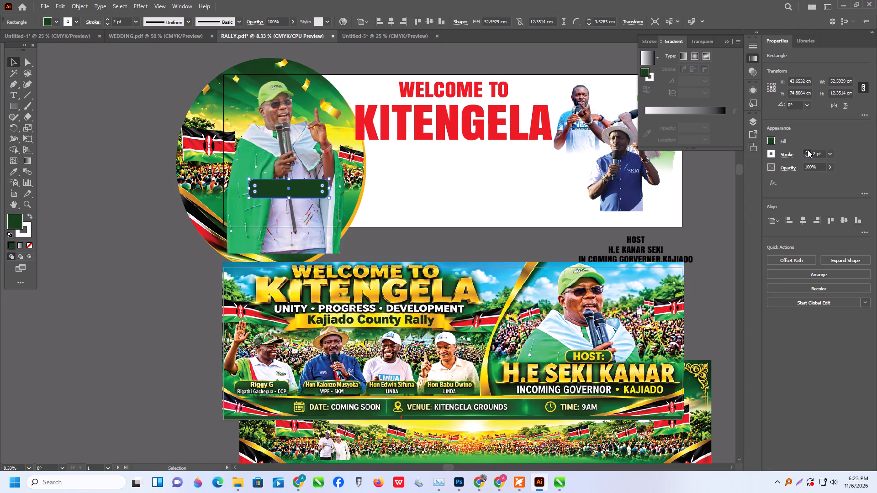
left_click(808, 150)
triple_click(806, 150)
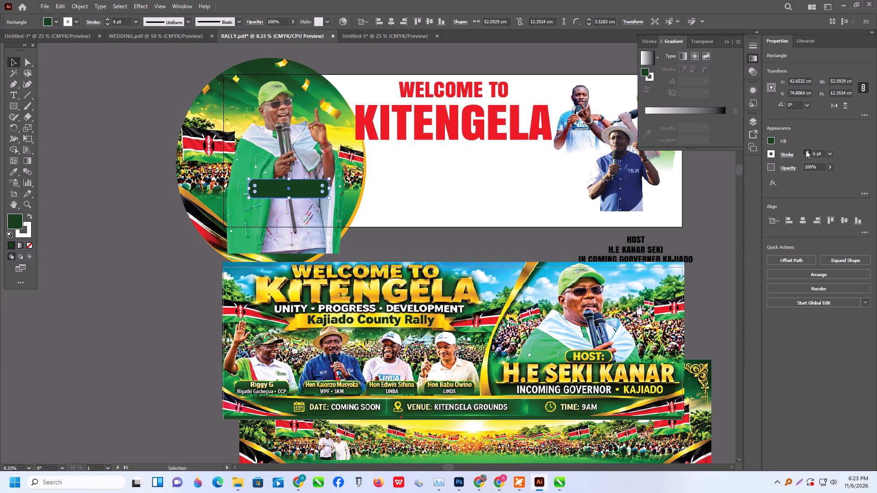
triple_click(806, 150)
triple_click(806, 150)
left_click(102, 246)
left_click(289, 194)
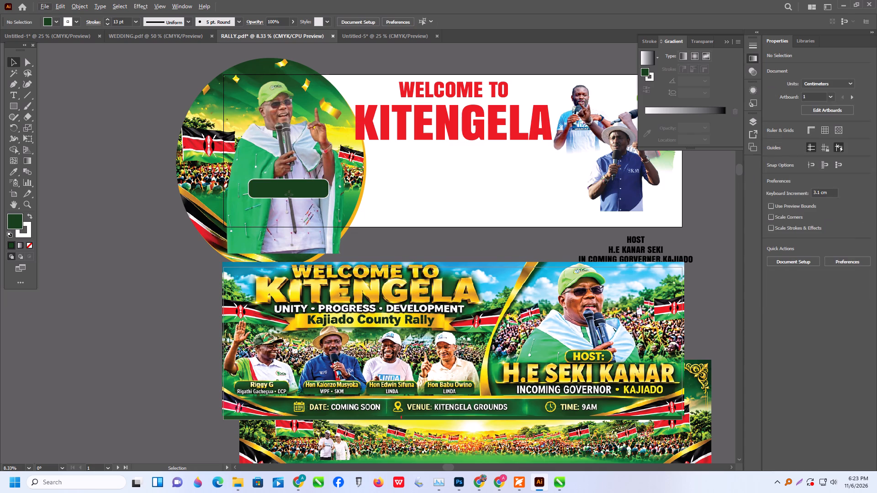
triple_click(805, 152)
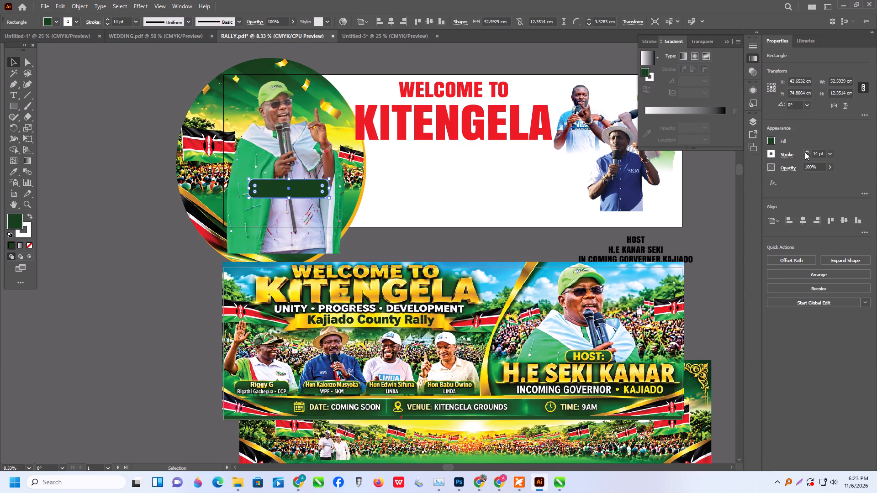
triple_click(805, 152)
left_click(805, 152)
left_click(133, 245)
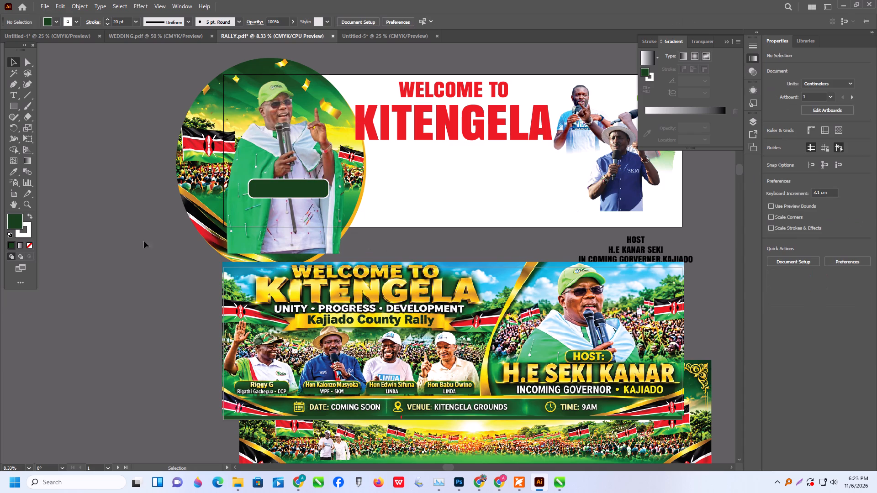
left_click(74, 232)
Add the text HOST in Anton Regular on the empty area beside the banner.
left_click(16, 100)
left_click(107, 239)
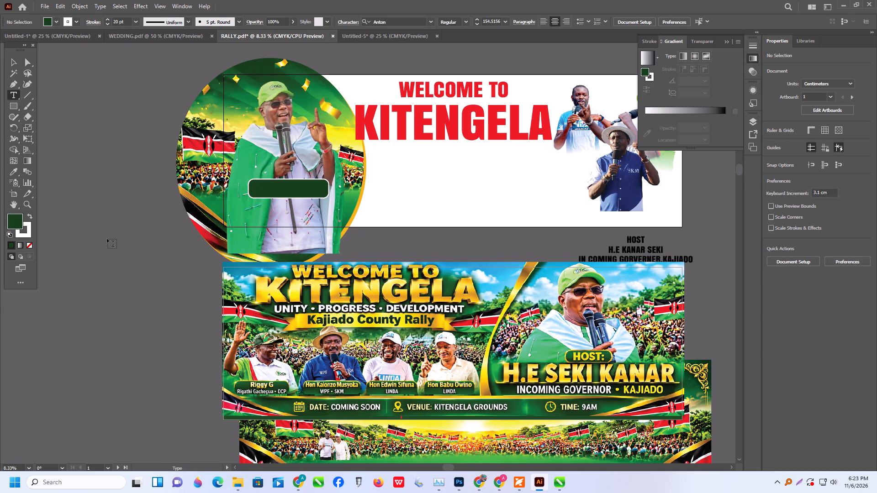
type("HOST")
left_click(16, 63)
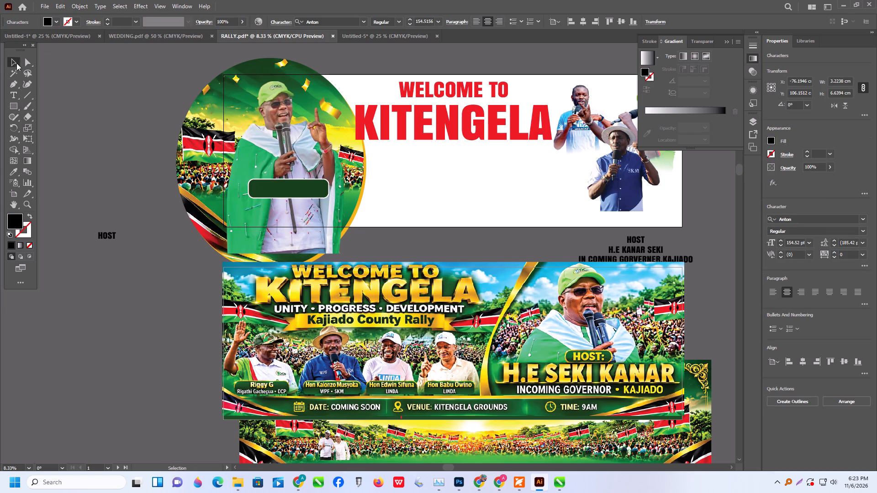
Place the HOST text on the dark green rounded rectangle and enlarge it to about 283 pt.
left_click_drag(119, 244, 132, 257, "shift")
left_click(116, 238)
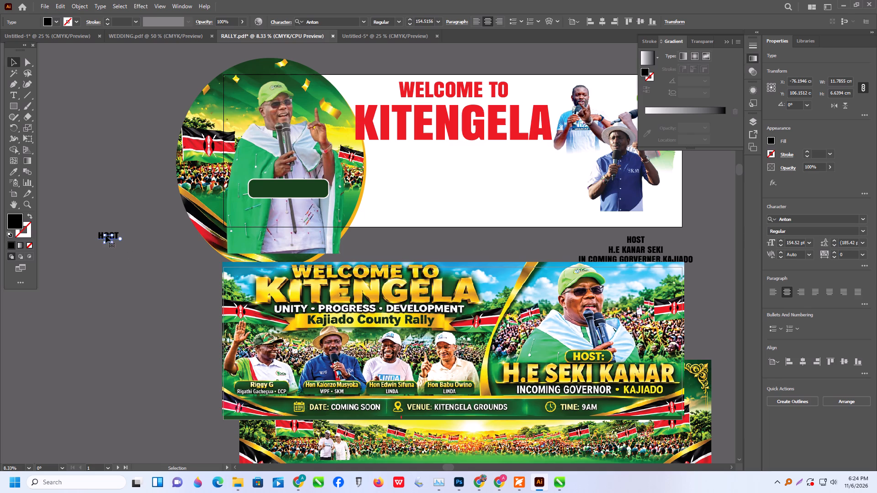
left_click_drag(109, 236, 281, 189)
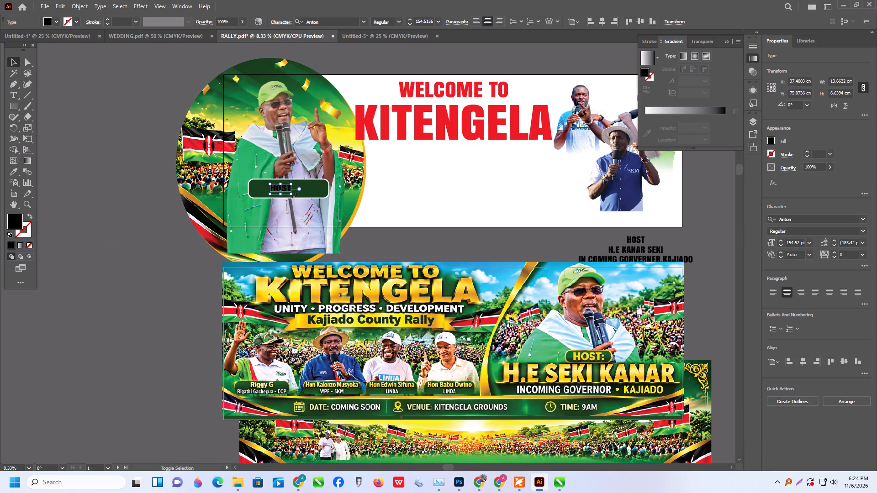
left_click_drag(288, 195, 308, 209, "shift")
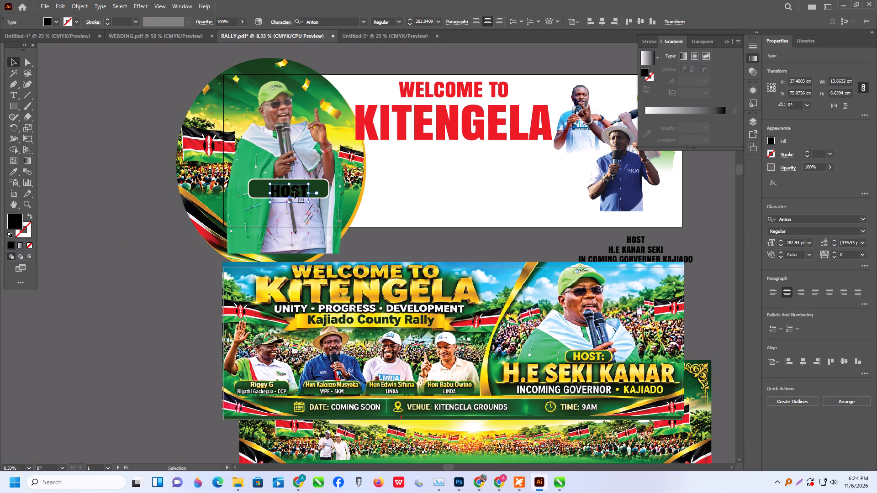
left_click(295, 191)
Recolour the HOST text on the rounded rectangle white.
left_click(54, 21)
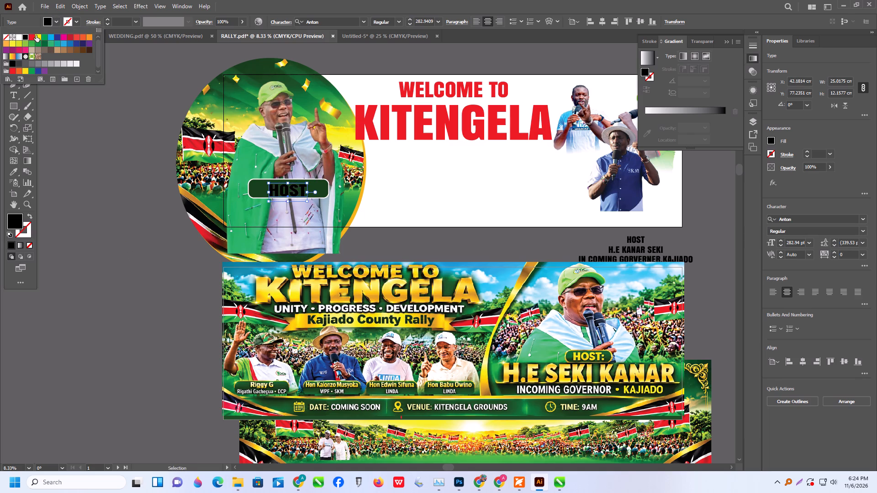
left_click(19, 37)
left_click(91, 189)
left_click(103, 189)
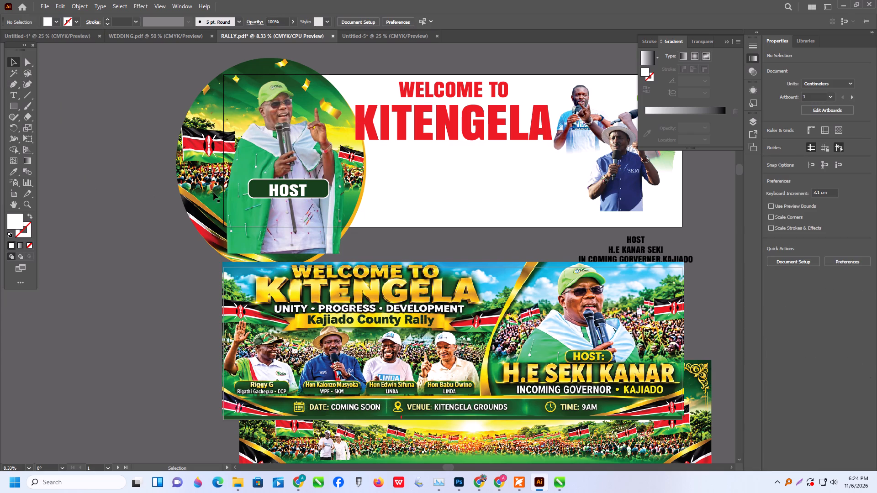
Enlarge the white HOST text to about 325 pt and centre it inside the green rounded rectangle.
scroll(296, 188, "up", 2, "alt")
left_click_drag(291, 190, 289, 184)
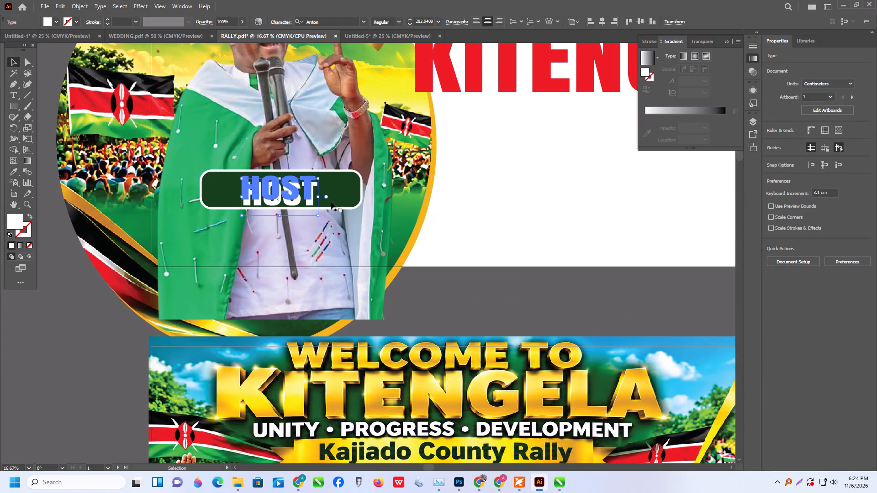
left_click_drag(314, 210, 326, 218, "shift")
left_click(302, 200)
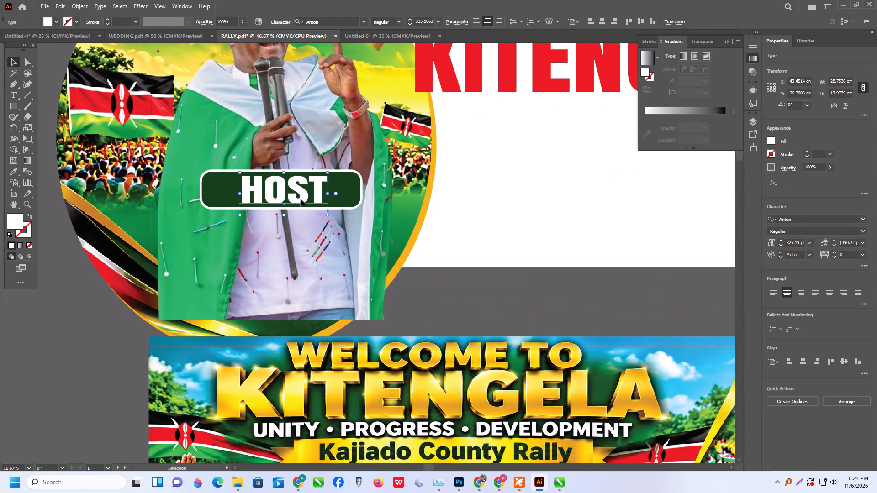
left_click(76, 287)
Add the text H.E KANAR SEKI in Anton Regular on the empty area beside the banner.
scroll(301, 282, "down", 3)
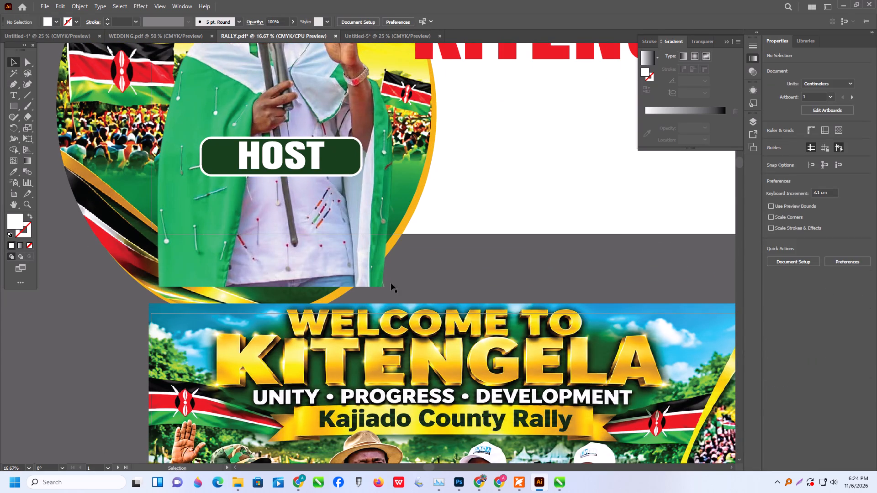
scroll(391, 283, "down", 7)
left_click(197, 299)
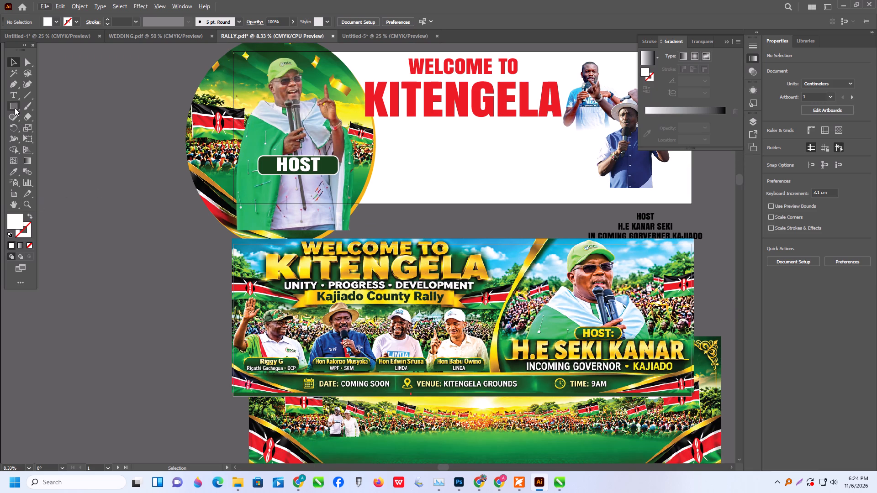
left_click(13, 95)
left_click(124, 288)
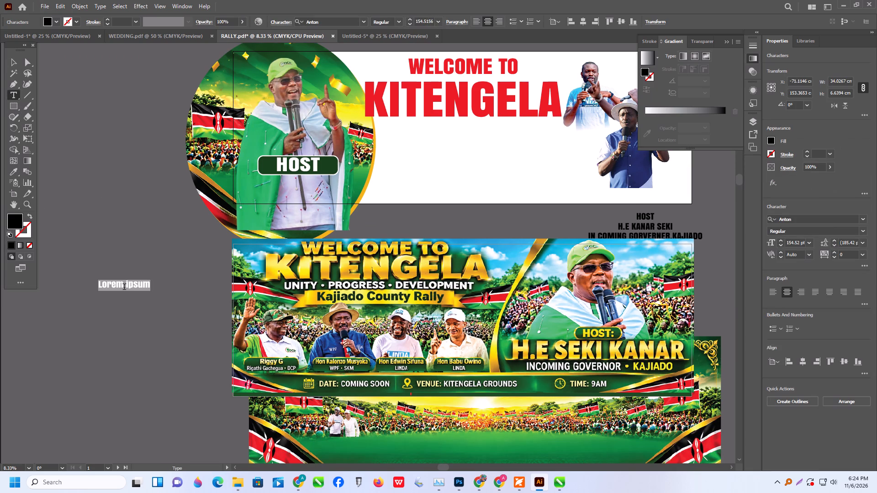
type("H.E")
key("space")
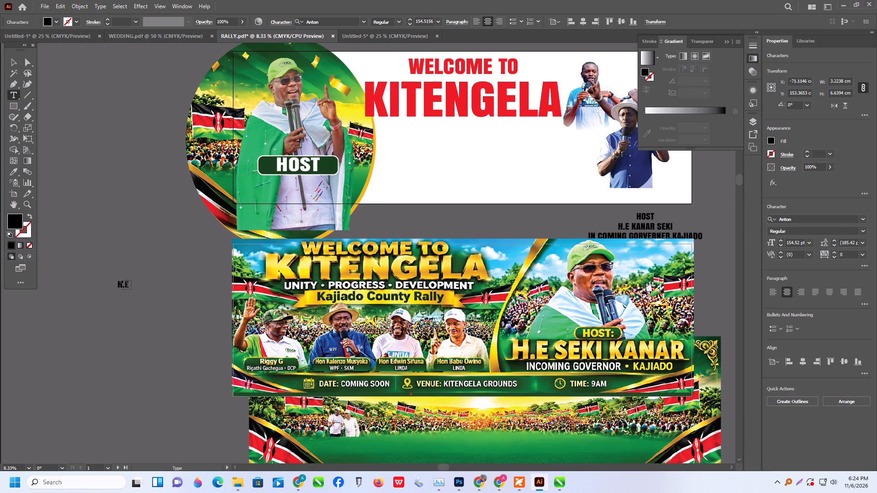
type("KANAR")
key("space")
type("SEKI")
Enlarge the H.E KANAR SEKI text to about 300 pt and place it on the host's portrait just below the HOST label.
left_click(17, 60)
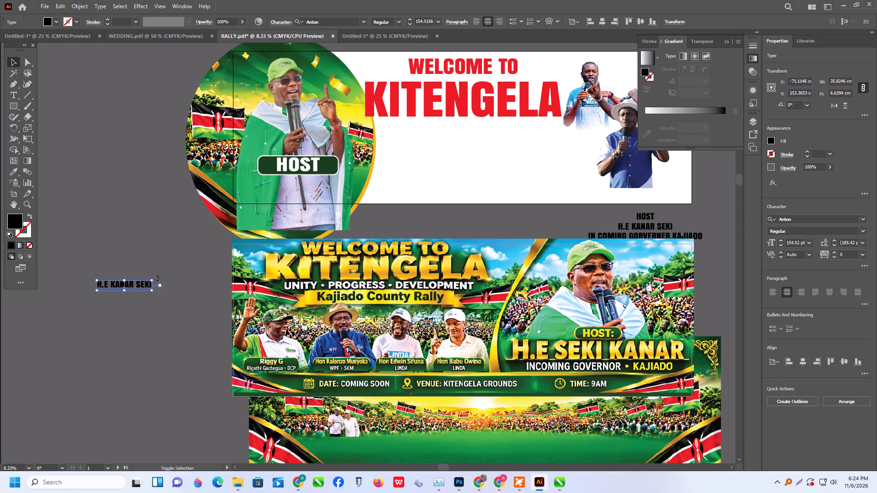
left_click_drag(150, 292, 201, 345, "shift")
left_click_drag(166, 294, 230, 247)
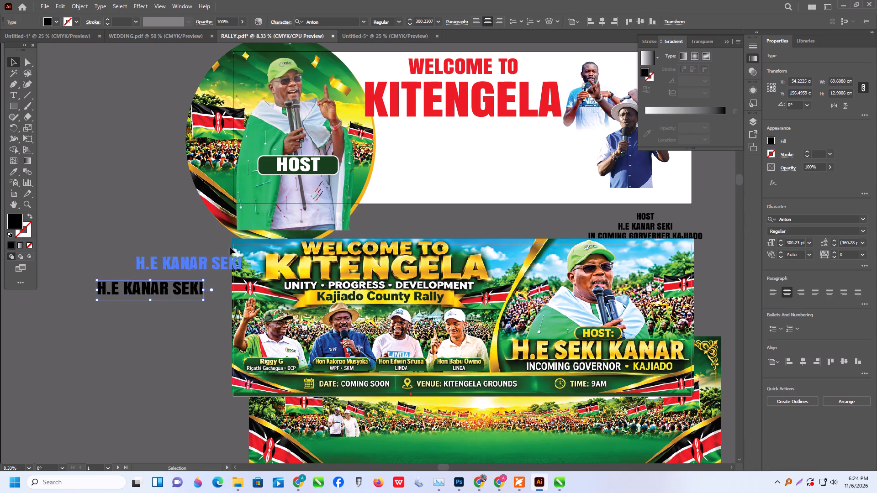
left_click_drag(230, 247, 315, 190)
Move the HOST text and its green rounded rectangle together slightly higher on the host's portrait.
scroll(244, 165, "up", 1, "alt")
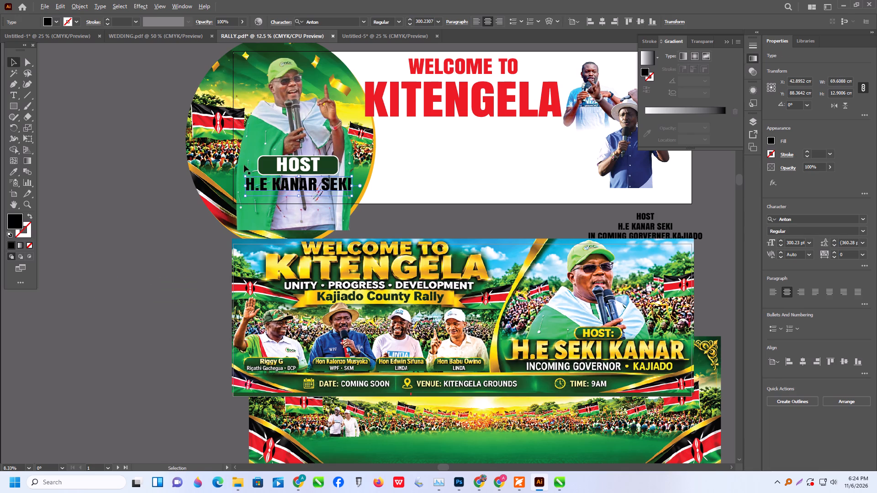
scroll(244, 165, "up", 1, "alt")
left_click(314, 169)
left_click(287, 168, "shift")
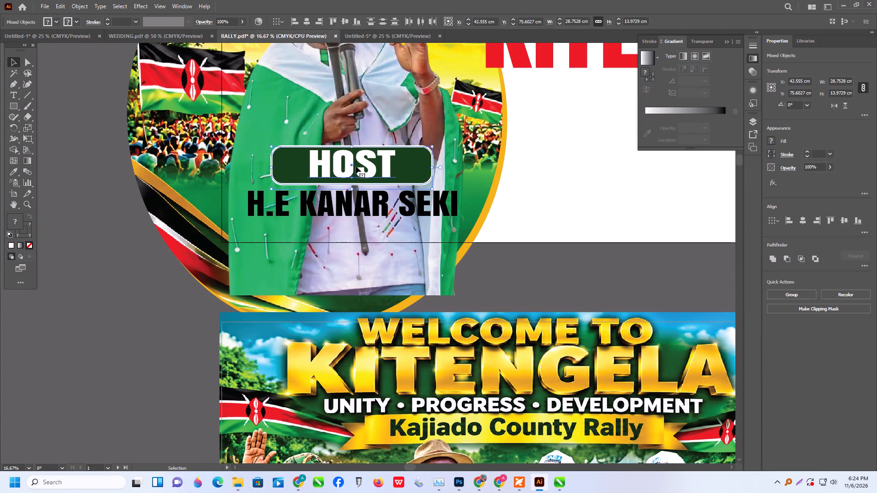
left_click_drag(356, 166, 357, 150)
Move the H.E KANAR SEKI text closer beneath the HOST label and stretch it to about 75.8 cm wide.
left_click_drag(361, 208, 366, 194)
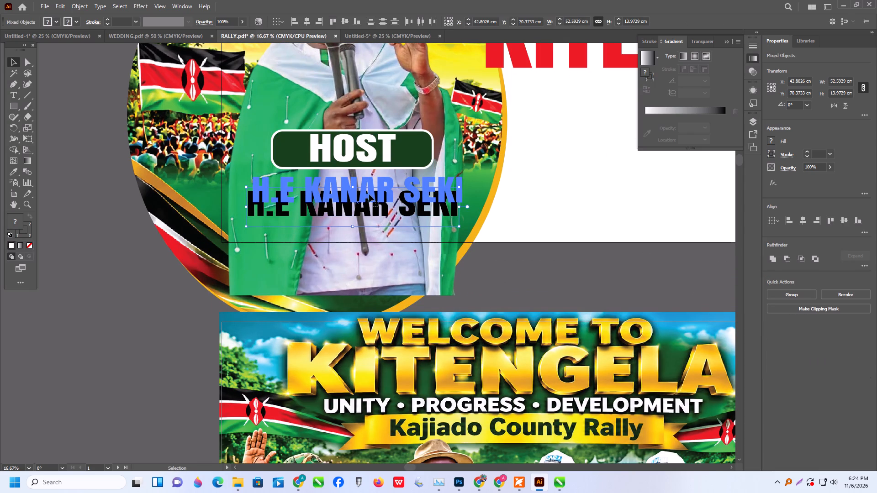
left_click_drag(466, 194, 474, 194)
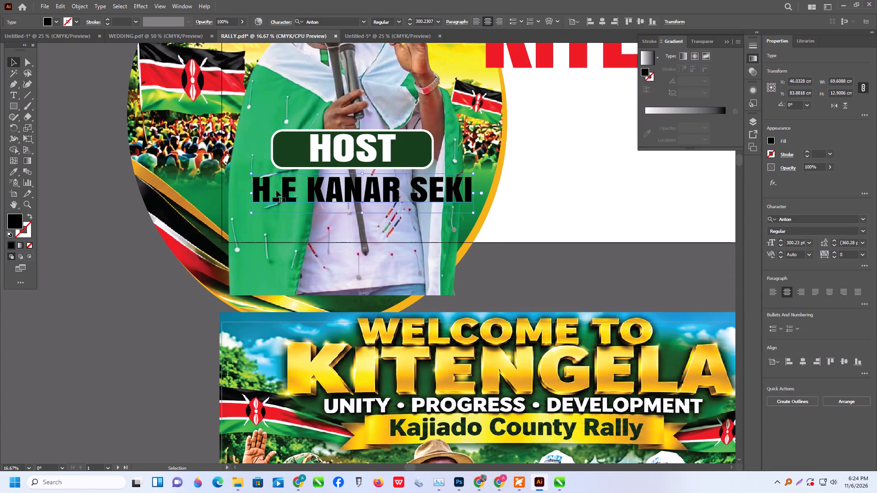
left_click_drag(251, 193, 241, 193)
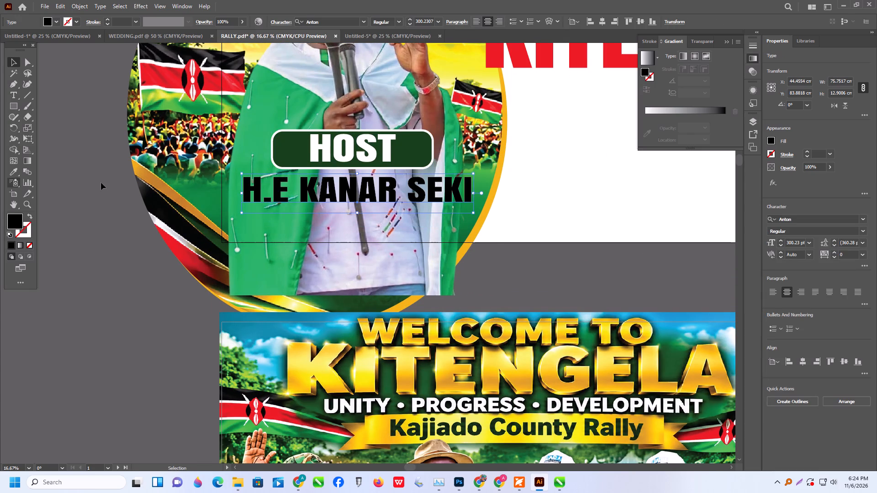
Apply the HOST text's formatting to H.E KANAR SEKI and recolour it golden yellow, sampled from the H.E SEKI KANAR lettering in the AI layout.
scroll(100, 187, "down", 2)
scroll(134, 202, "up", 2)
scroll(135, 202, "down", 2)
scroll(136, 204, "down", 1, "alt")
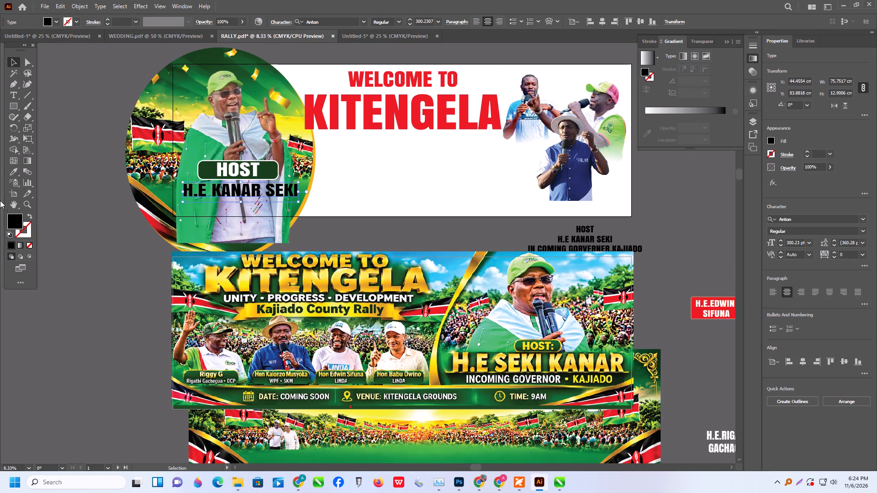
left_click(16, 175)
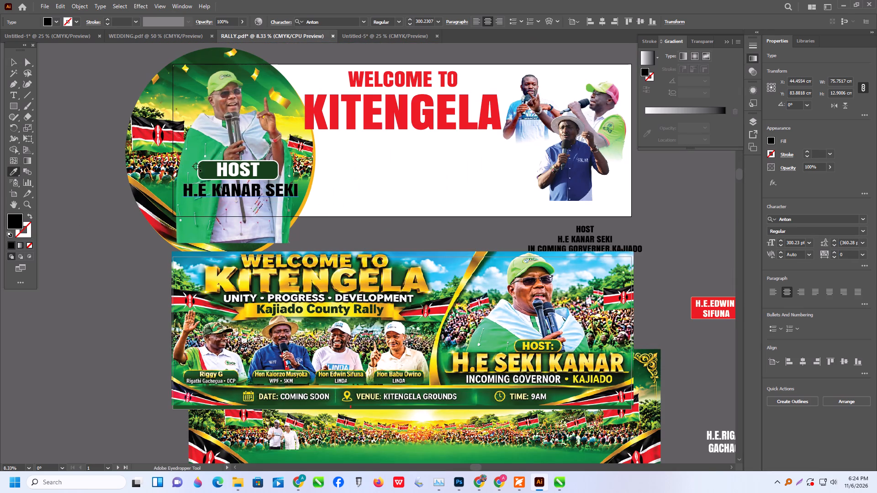
left_click(235, 171)
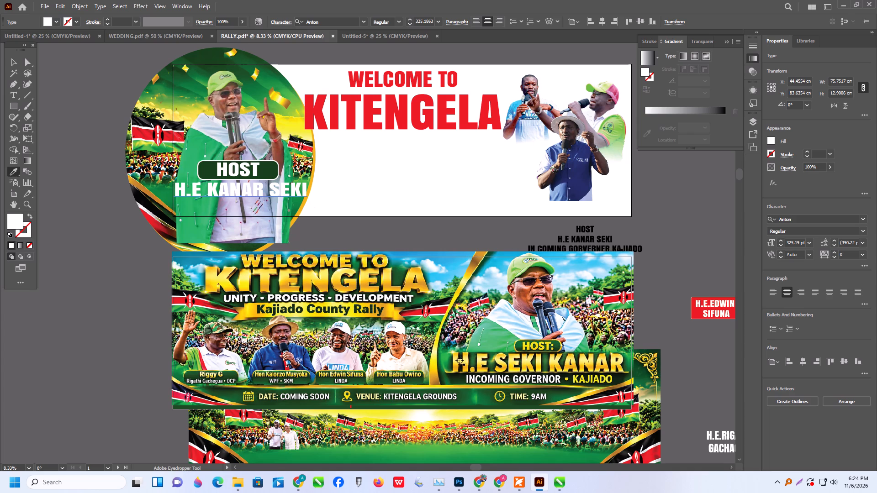
left_click(460, 361)
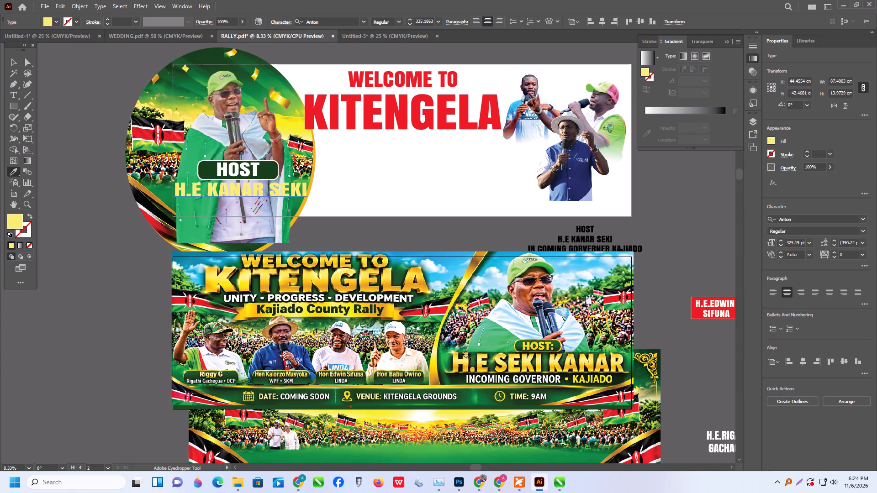
left_click(466, 354)
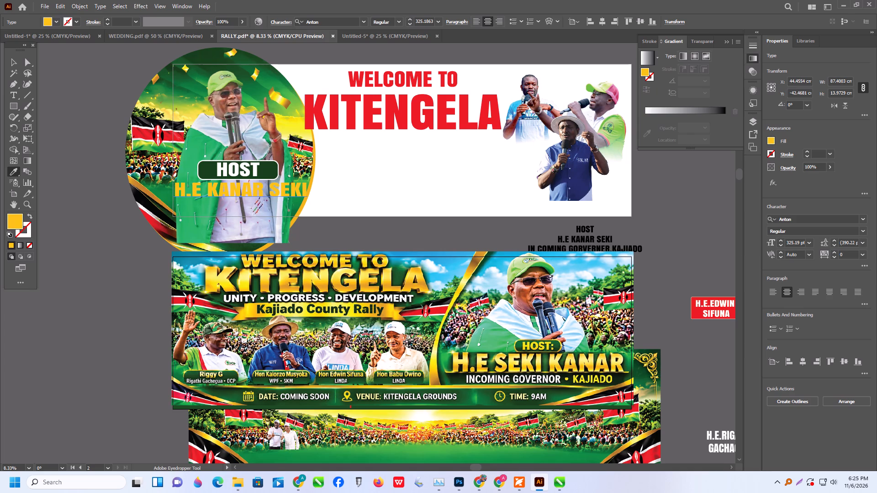
Reduce the golden H.E KANAR SEKI text to about 283 pt and centre it beneath the HOST label.
left_click(14, 65)
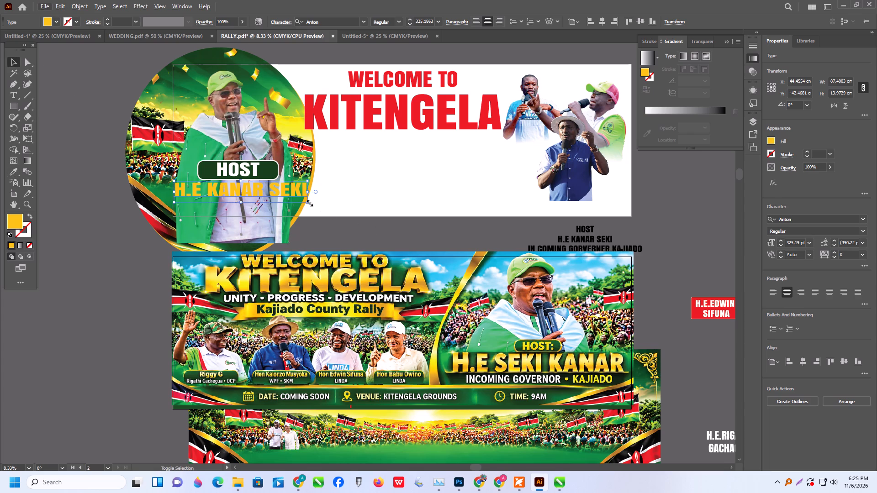
left_click_drag(309, 202, 290, 205, "shift")
left_click_drag(244, 193, 249, 193)
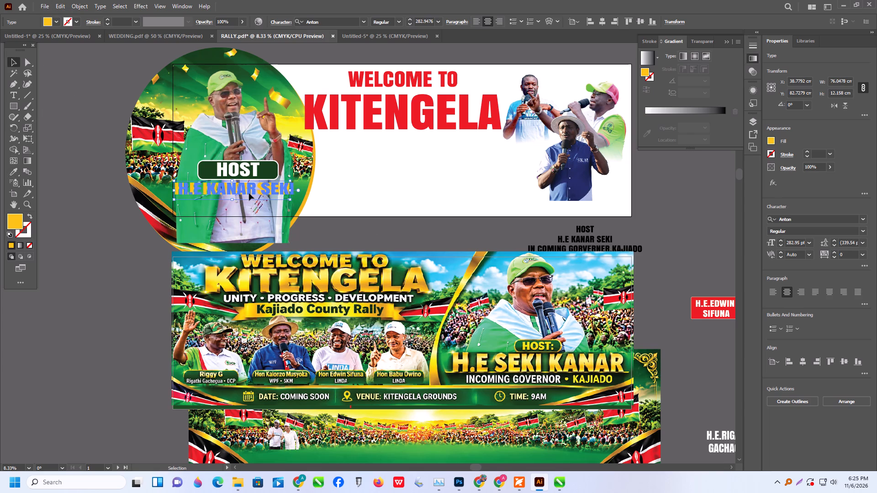
left_click_drag(249, 193, 254, 194)
scroll(206, 199, "up", 2, "alt")
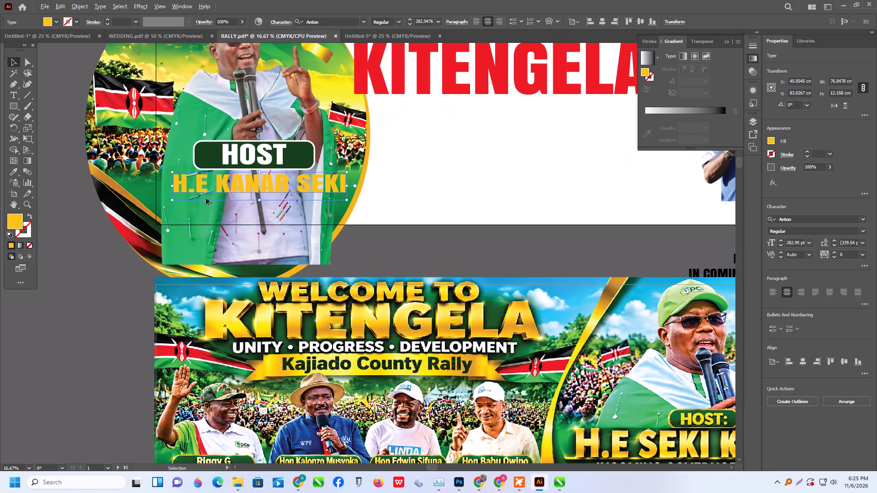
left_click(248, 185)
scroll(258, 173, "down", 3)
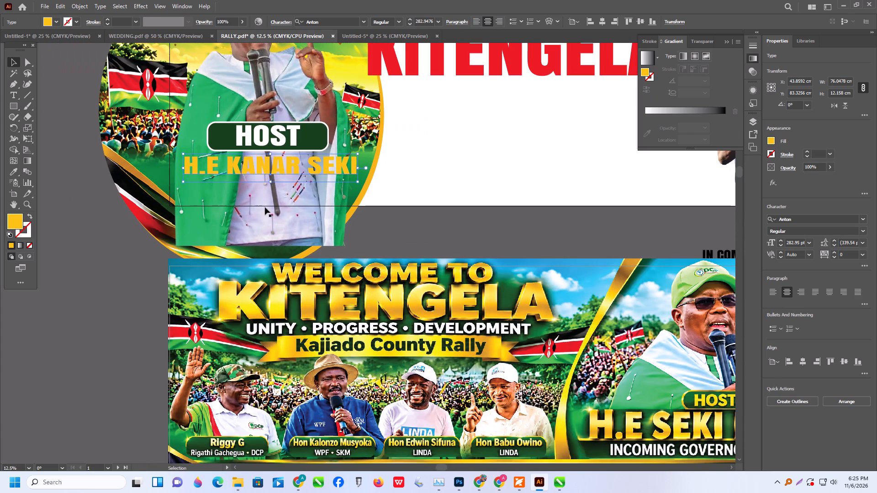
left_click(68, 243)
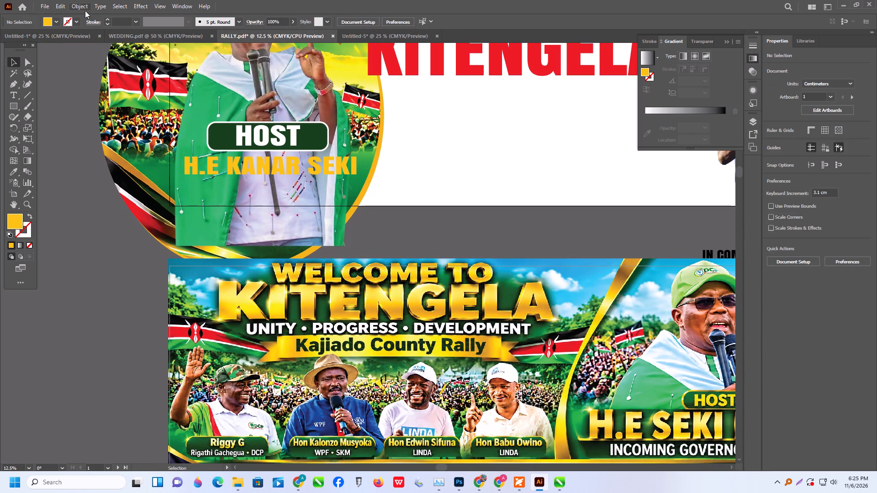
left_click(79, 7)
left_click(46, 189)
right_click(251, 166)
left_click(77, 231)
Add the text IN COMING GOVERNOR-KAJIADO on the empty canvas beside the banner.
scroll(128, 256, "down", 5)
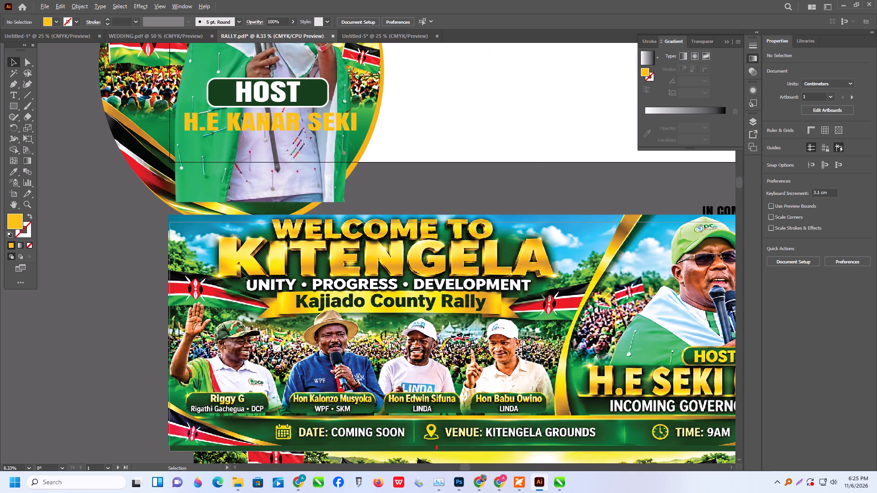
left_click(146, 271)
left_click(8, 97)
left_click(95, 234)
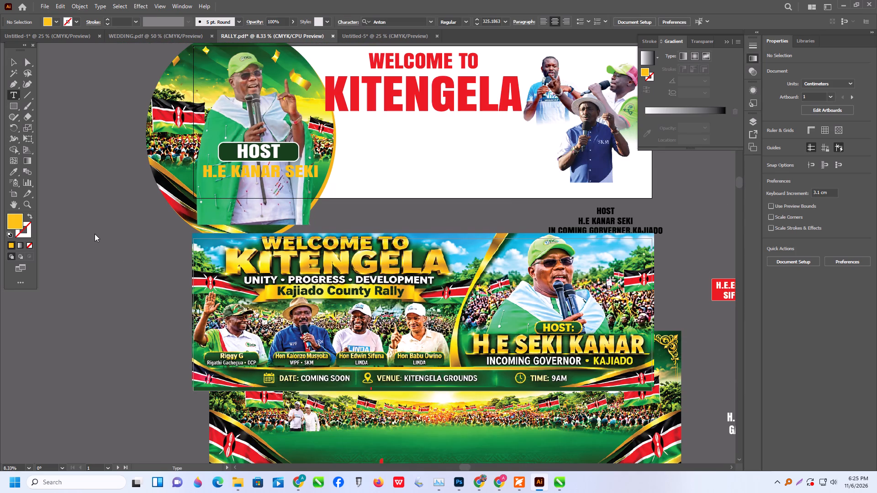
type("IN COMING G")
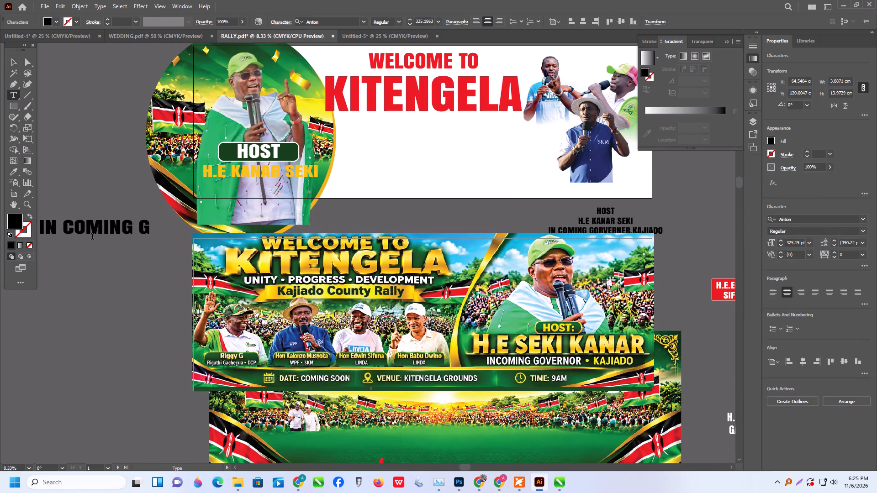
type("OVER")
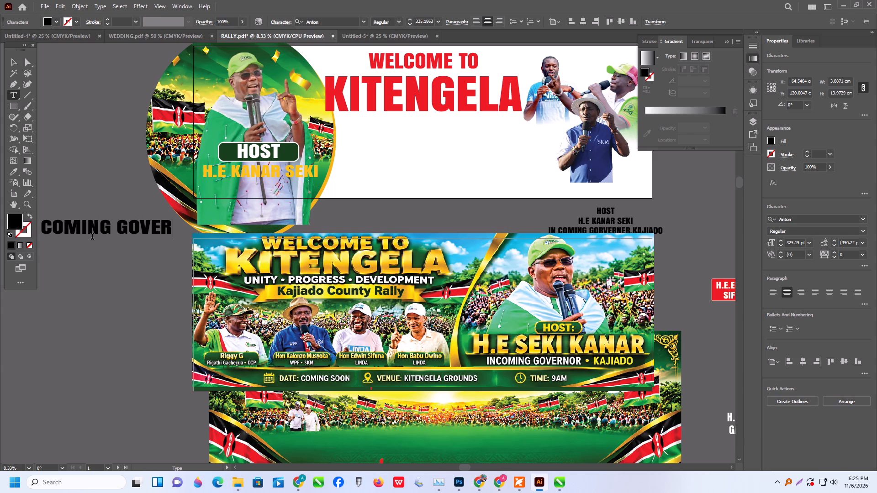
type("NOR")
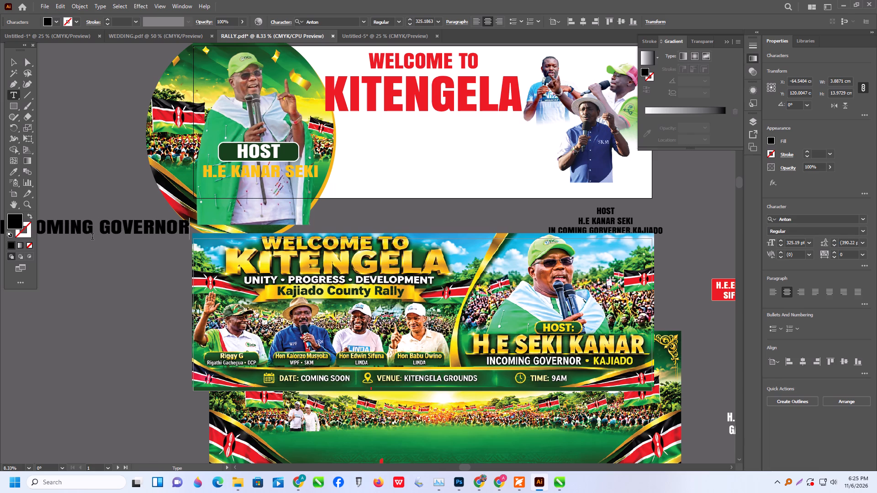
type("-KAJIADO")
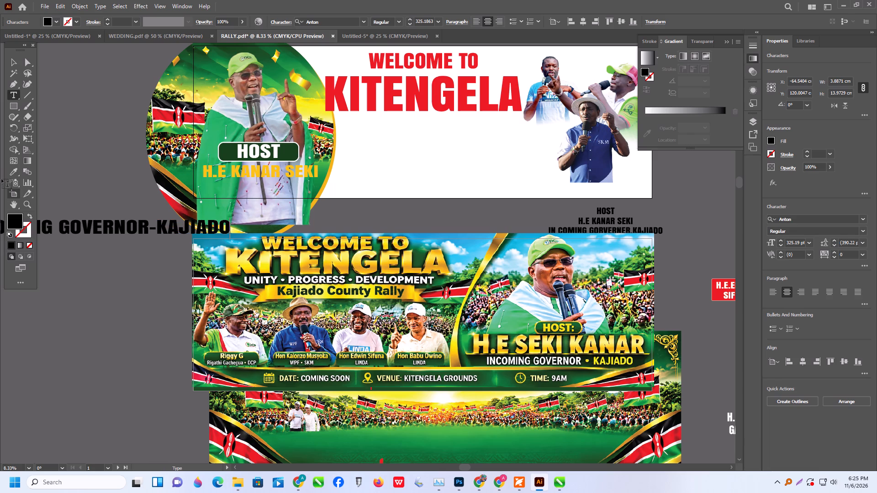
left_click(14, 65)
Set the font of the IN COMING GOVERNOR-KAJIADO text to Poppins ExtraBold.
left_click(365, 24)
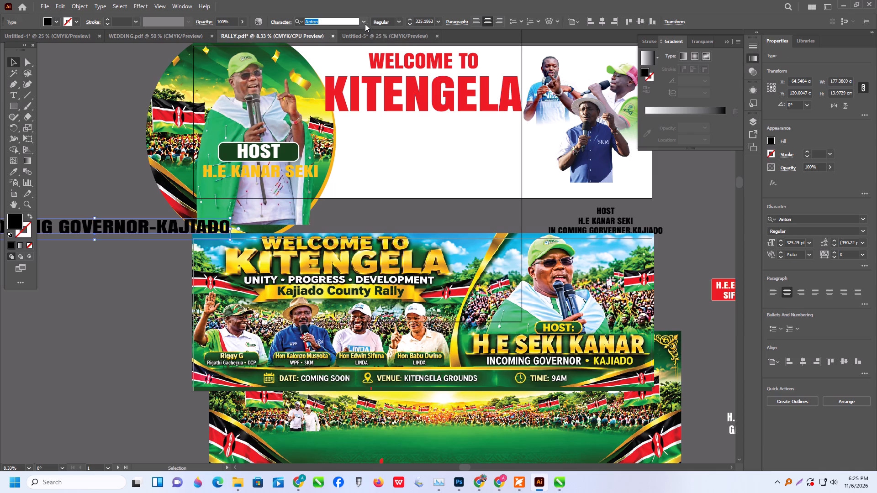
type("POPP")
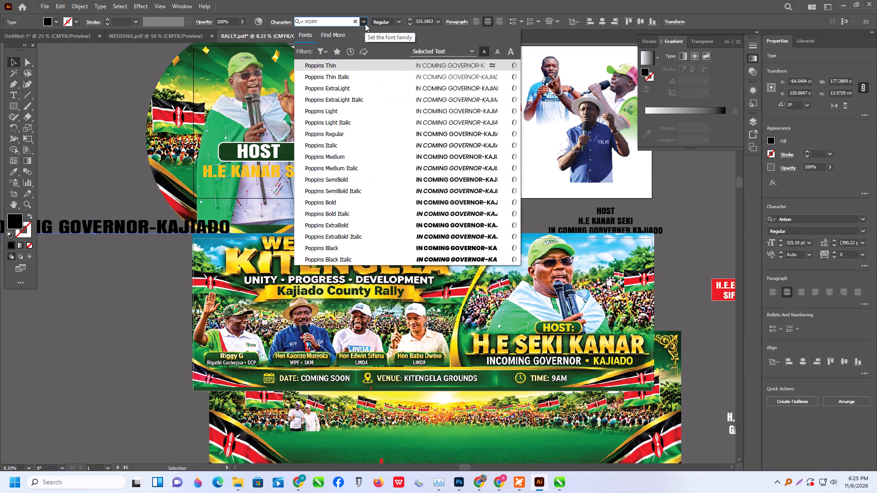
left_click(448, 228)
Shrink the IN COMING GOVERNOR-KAJIADO text to about 38 pt and narrow it to about 17.4 cm, clear of the artwork.
left_click_drag(158, 227, 269, 229)
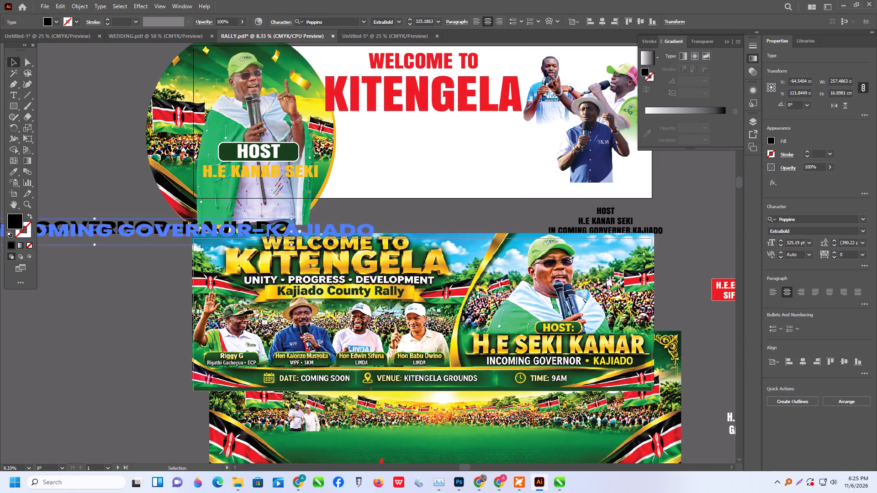
left_click_drag(269, 229, 293, 229)
left_click_drag(426, 246, 79, 298, "shift")
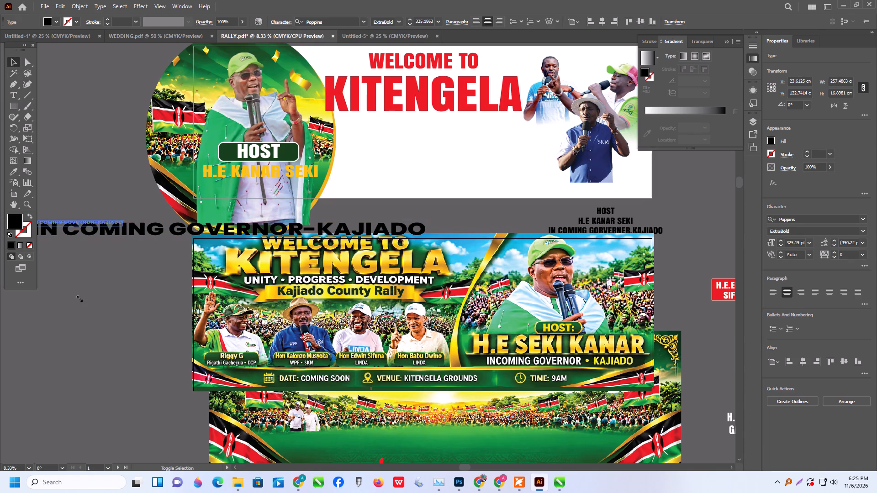
left_click_drag(79, 298, 81, 298, "shift")
left_click_drag(71, 221, 184, 264)
scroll(165, 262, "up", 3, "alt")
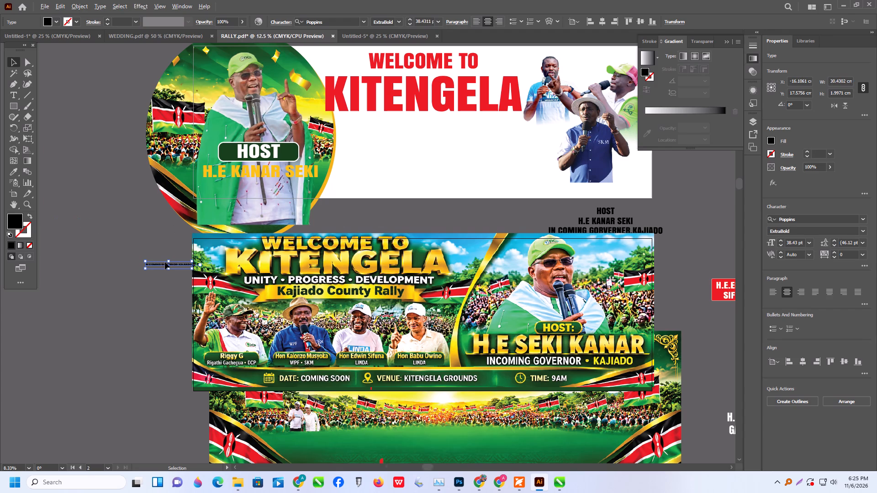
scroll(165, 262, "up", 1, "alt")
left_click_drag(273, 276, 272, 276)
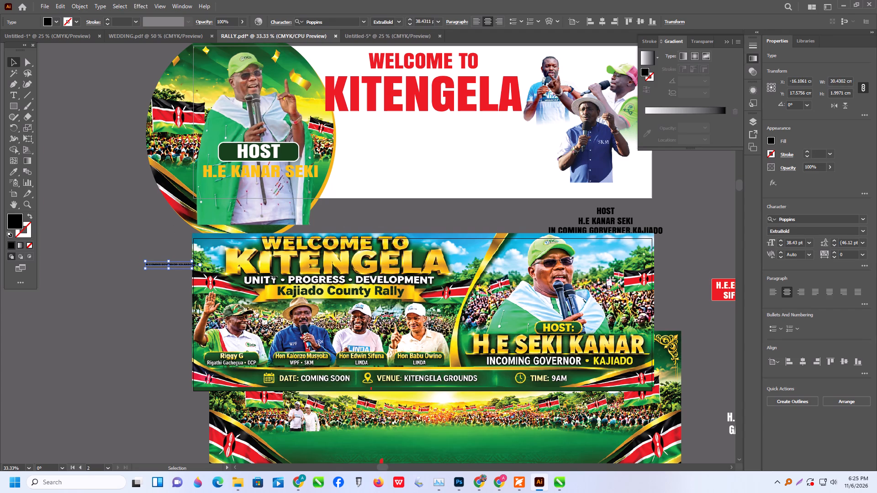
left_click_drag(272, 276, 193, 293)
Move the small IN COMING GOVERNOR-KAJIADO text onto the host's portrait, just beneath H.E KANAR SEKI.
left_click_drag(154, 274, 341, 153)
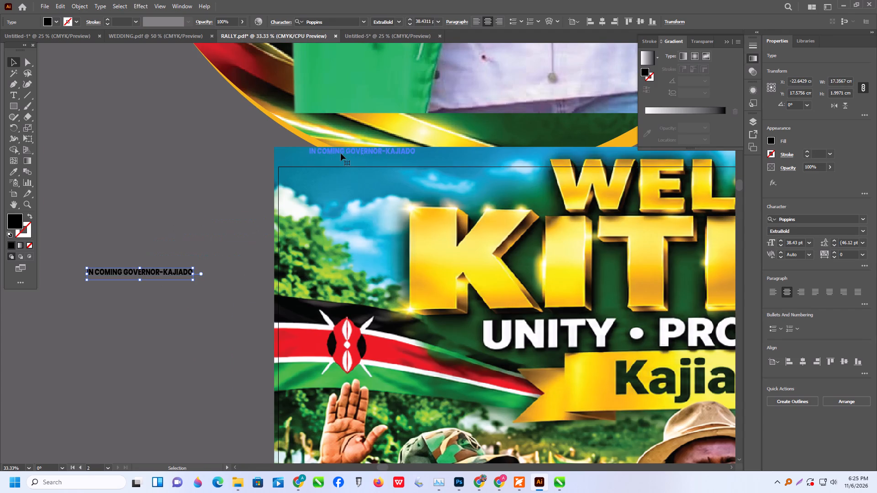
left_click_drag(341, 153, 375, 152)
scroll(338, 152, "up", 15)
scroll(365, 273, "down", 1, "alt")
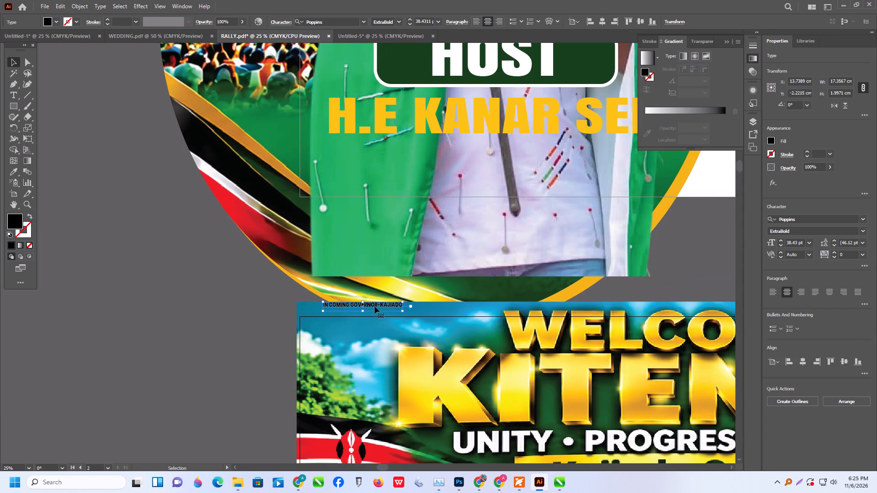
left_click_drag(378, 305, 396, 150)
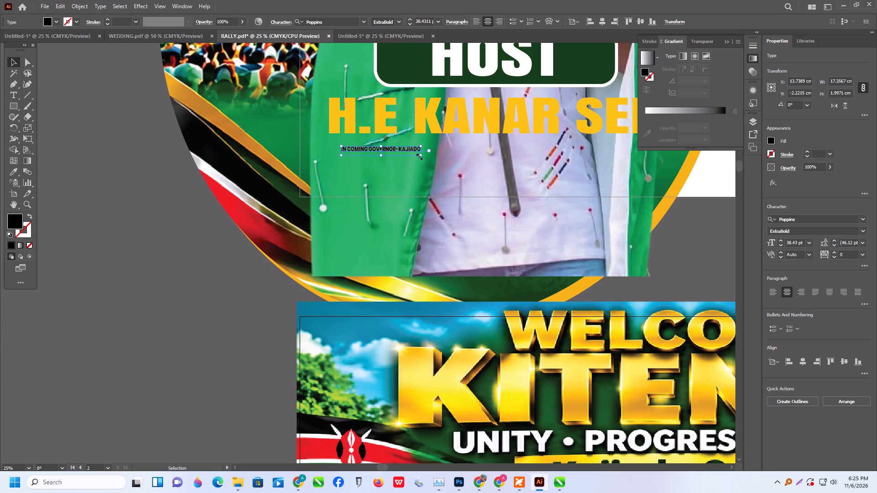
Enlarge the IN COMING GOVERNOR-KAJIADO text to about 128 pt and stretch it to about 73.9 cm wide beneath the name.
left_click_drag(420, 151, 426, 151)
left_click_drag(426, 156, 606, 187, "shift")
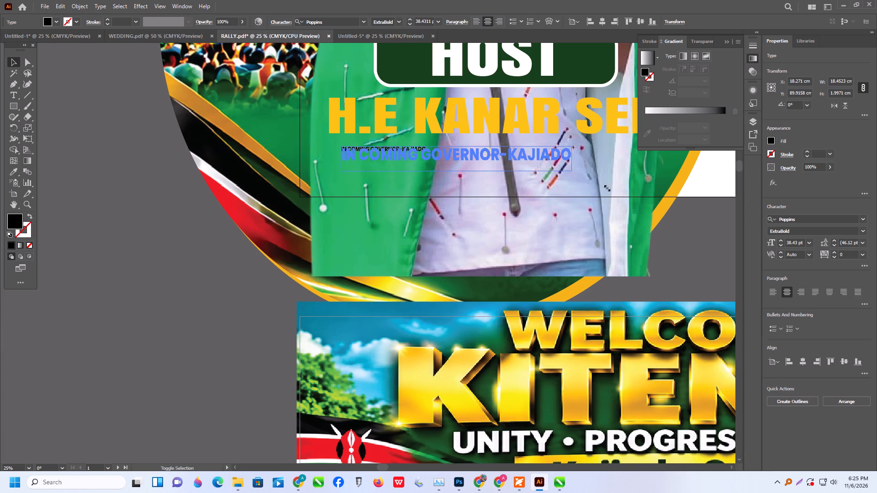
left_click_drag(606, 187, 612, 187, "shift")
left_click_drag(564, 162, 557, 154)
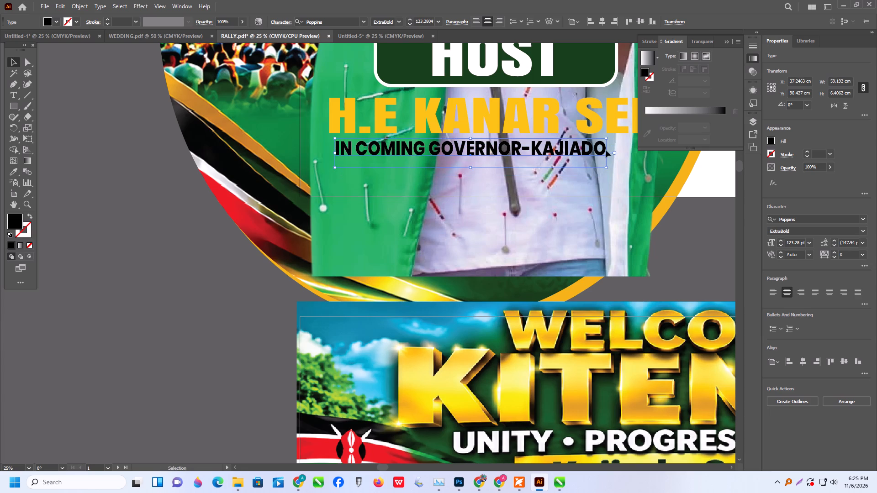
left_click_drag(606, 154, 652, 154)
scroll(392, 175, "down", 1, "alt")
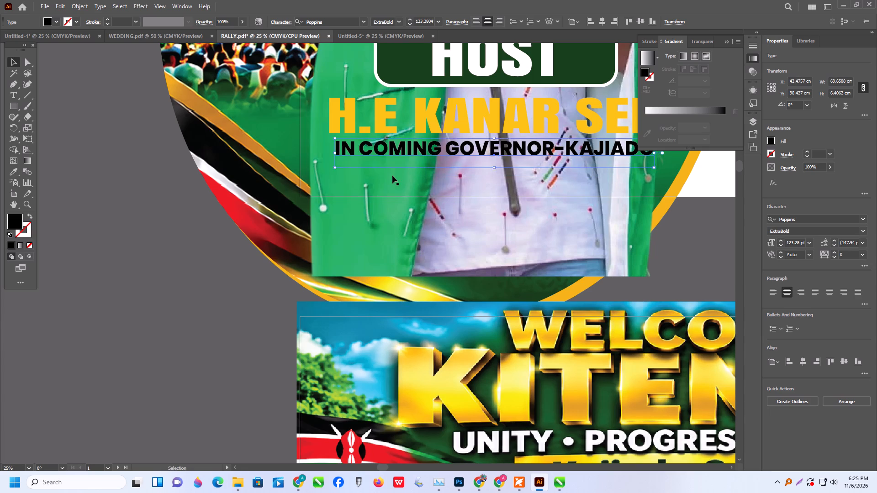
scroll(392, 176, "down", 1, "alt")
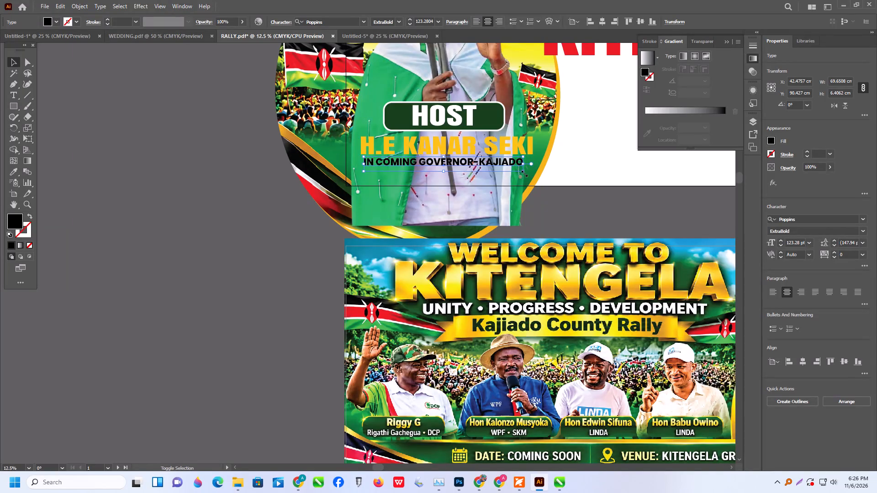
left_click_drag(523, 173, 529, 175, "shift")
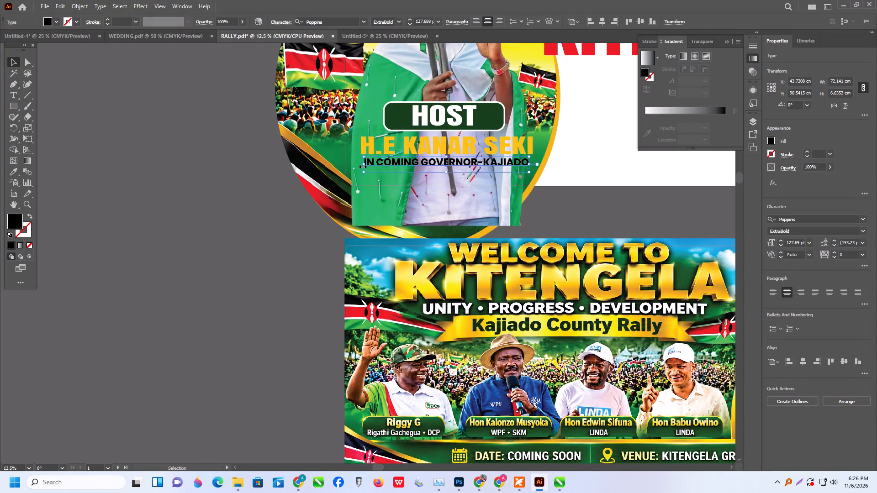
left_click(362, 166)
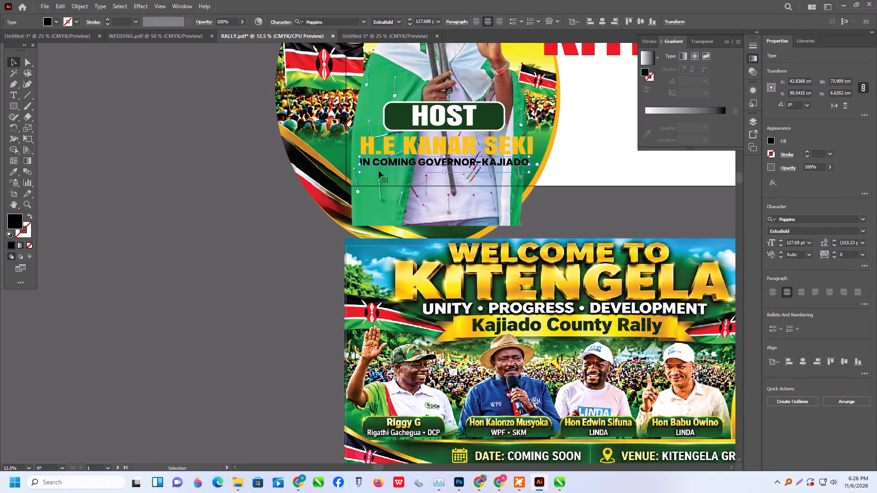
Centre H.E KANAR SEKI horizontally over the IN COMING GOVERNOR-KAJIADO line.
scroll(379, 171, "down", 2, "alt")
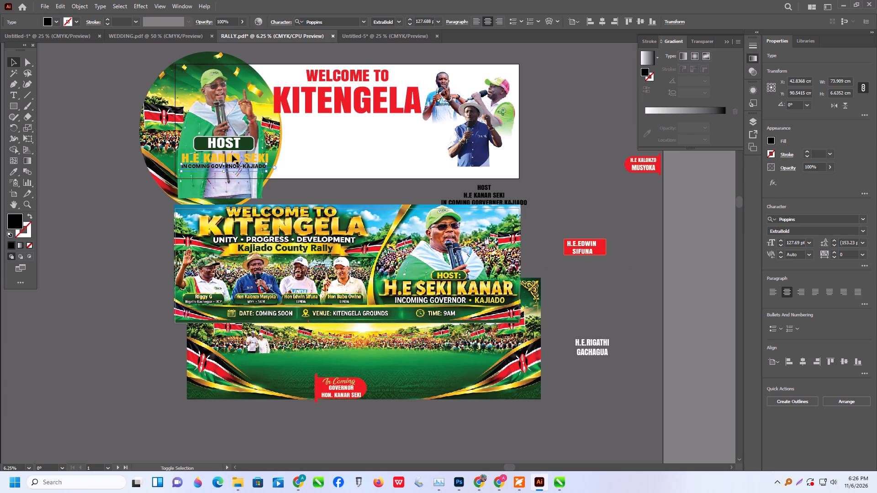
left_click(232, 154, "shift")
left_click(772, 359)
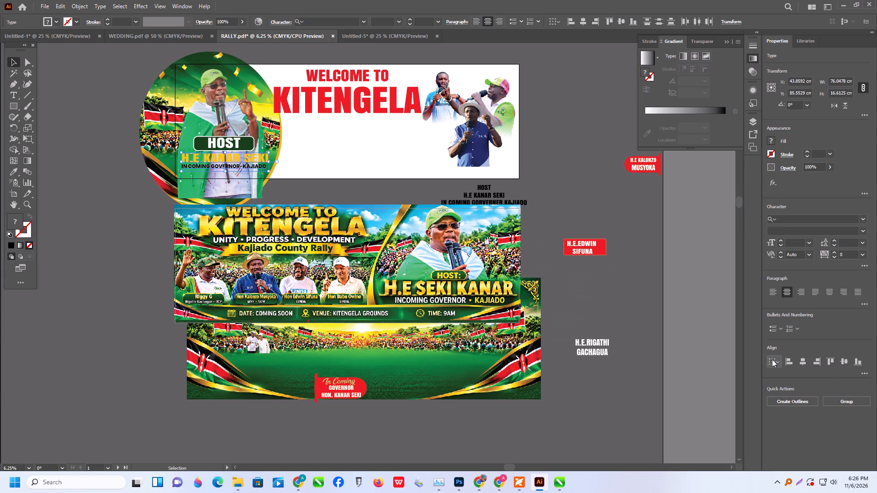
left_click(793, 382)
left_click(799, 360)
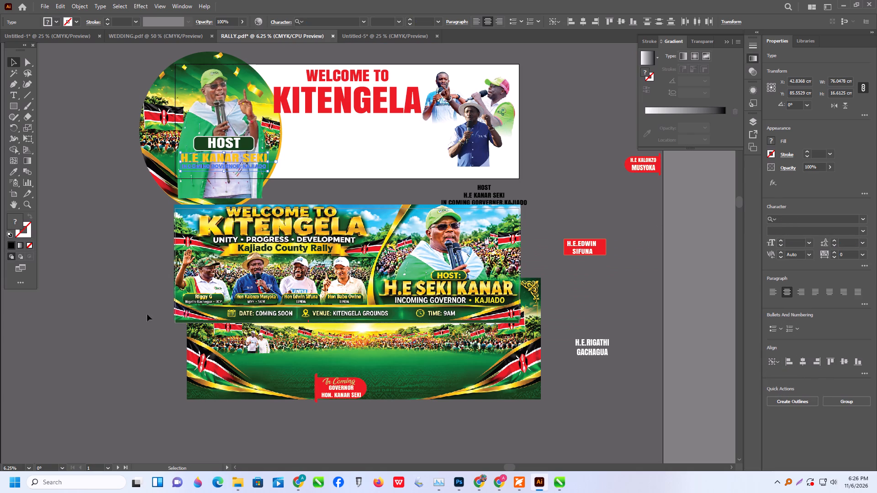
left_click(96, 288)
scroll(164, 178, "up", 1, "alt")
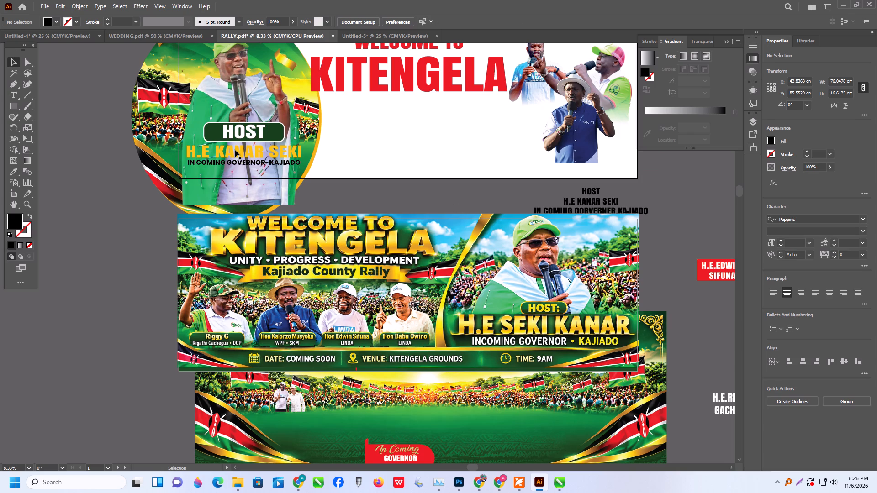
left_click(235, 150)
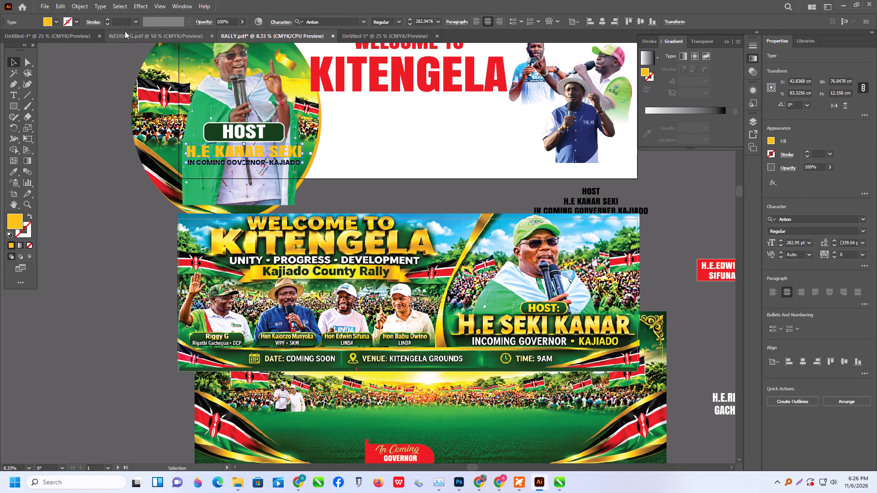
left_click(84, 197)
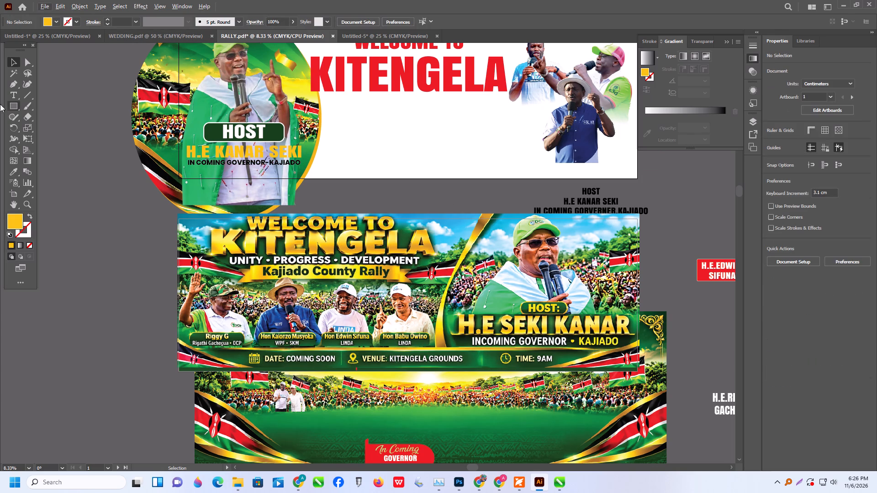
Draw a rectangle about 80.2 by 10 cm over the H.E KANAR SEKI text.
left_click(13, 110)
scroll(239, 151, "up", 2, "alt")
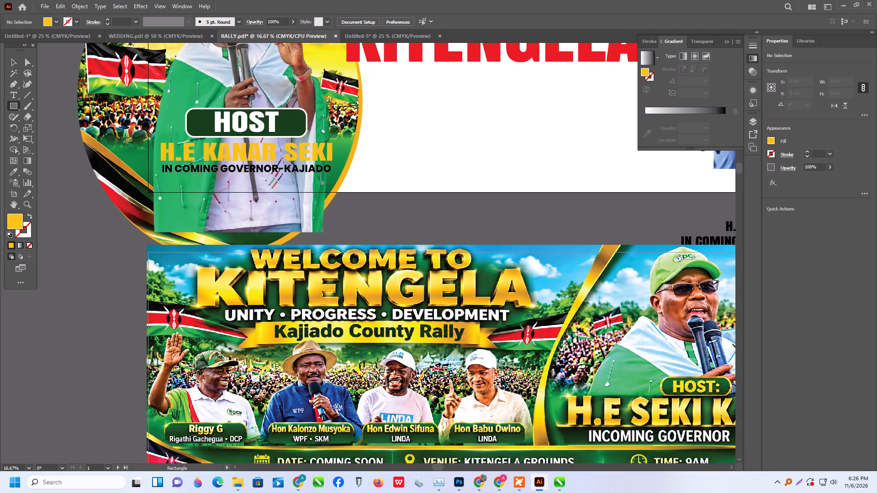
left_click_drag(125, 137, 371, 168)
left_click(16, 63)
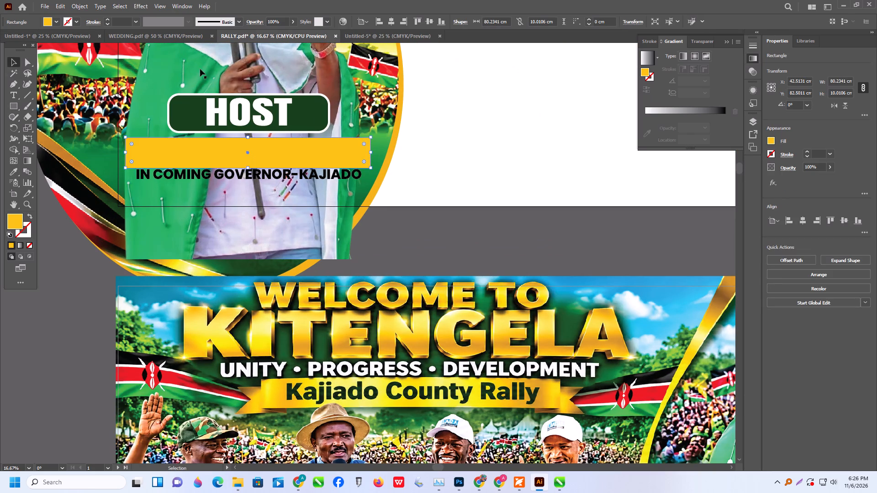
Copy the HOST label's dark green fill and white stroke to the new rectangle and reduce its stroke to 14 pt.
left_click(14, 172)
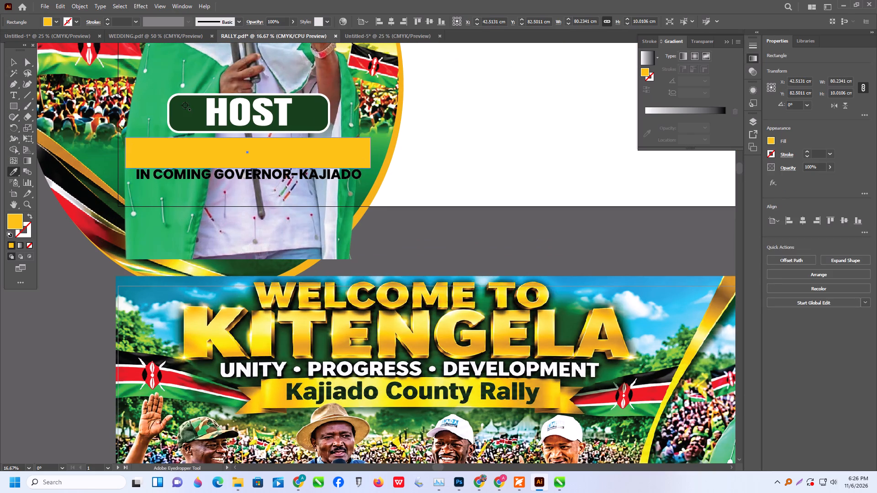
left_click(185, 105)
left_click(16, 62)
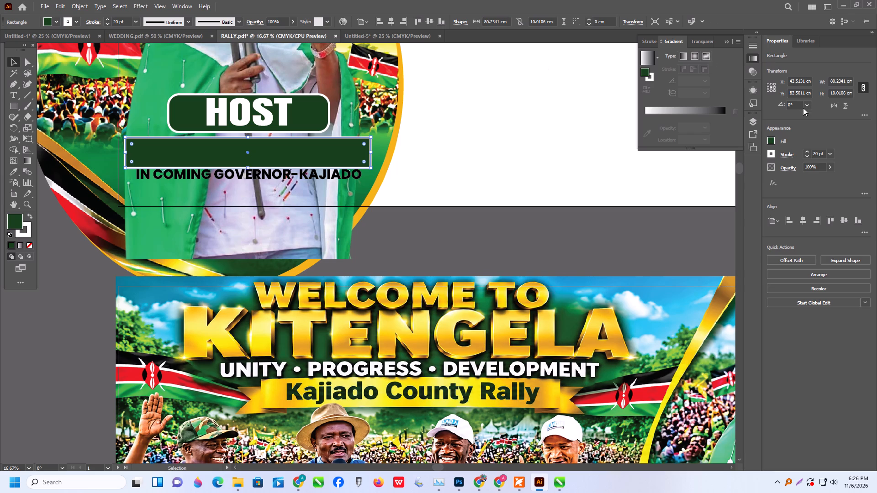
left_click(807, 156)
Replace the solid fill of the new rectangle with a white-to-black linear gradient.
left_click(711, 110)
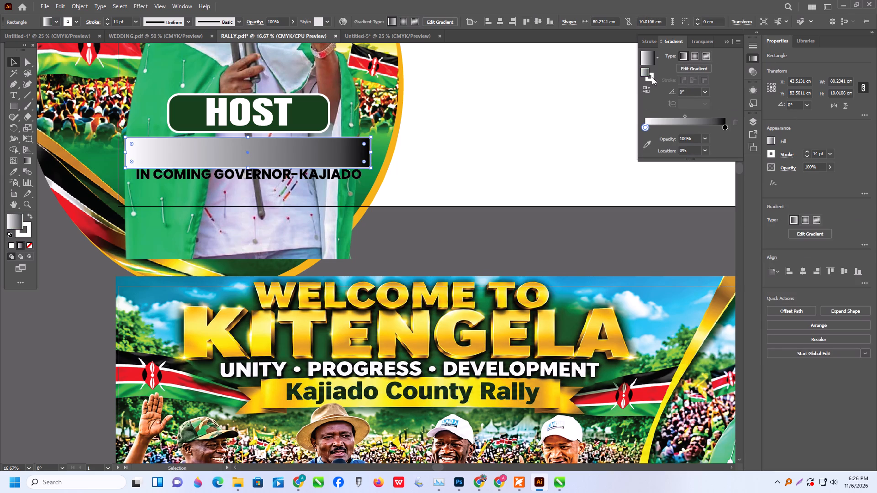
left_click(650, 59)
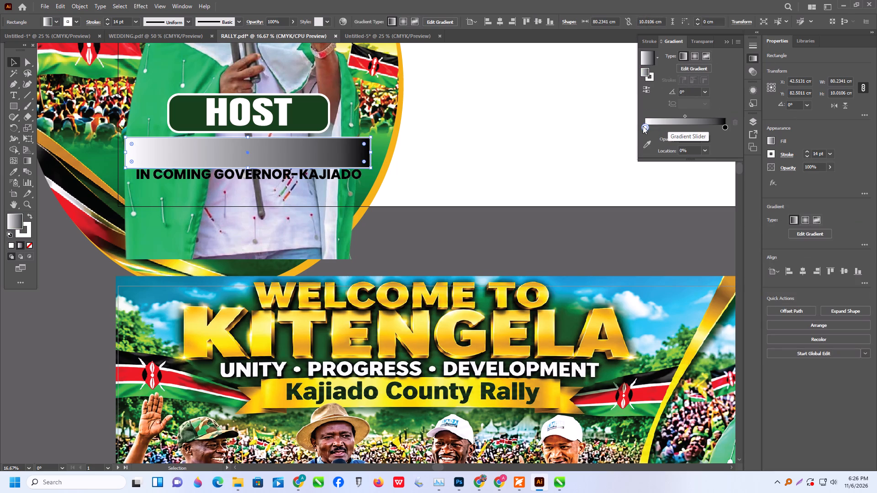
left_click(643, 126)
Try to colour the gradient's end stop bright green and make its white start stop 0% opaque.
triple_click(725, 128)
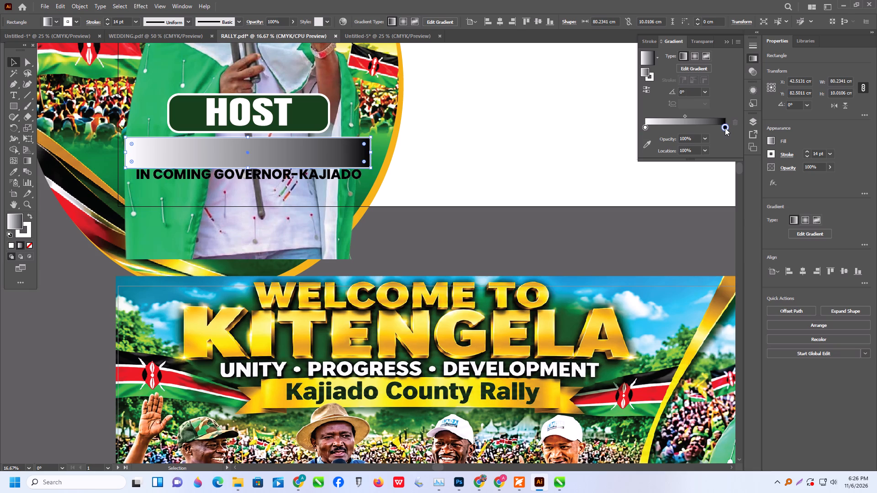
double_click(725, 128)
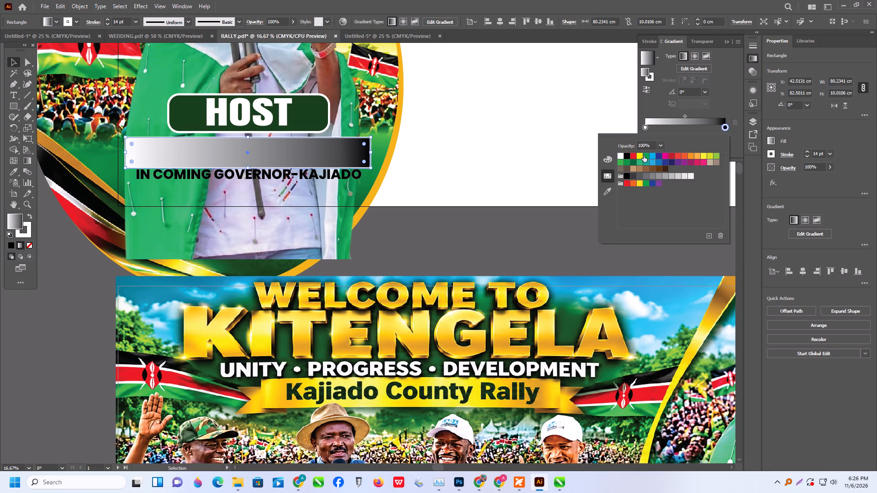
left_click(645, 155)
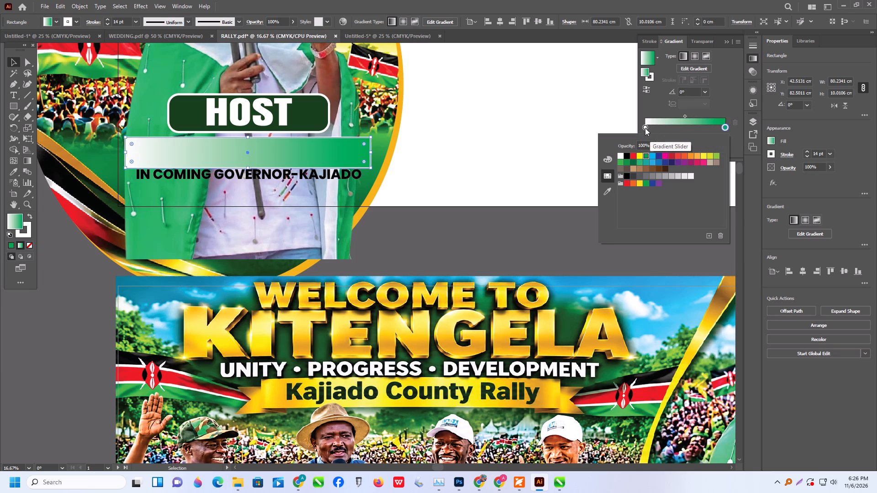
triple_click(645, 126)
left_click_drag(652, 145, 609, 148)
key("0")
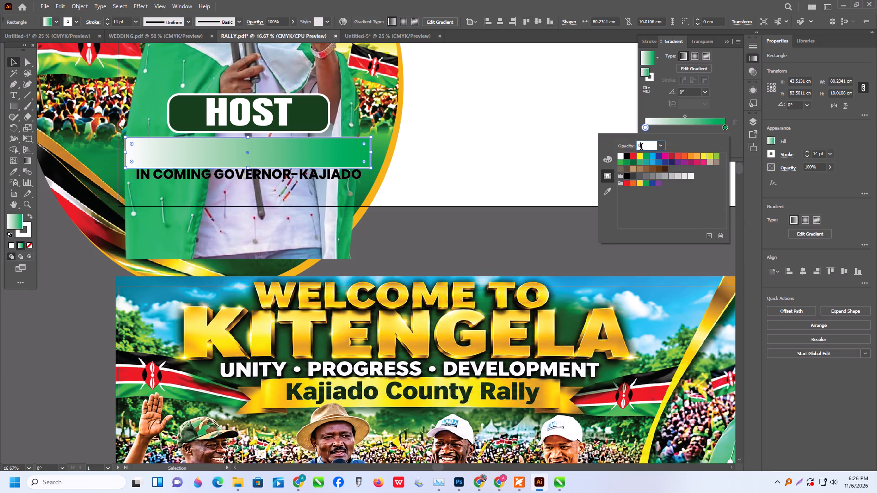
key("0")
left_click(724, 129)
Colour the gradient's black end stop dark green and shift the midpoint to about 34%.
triple_click(724, 129)
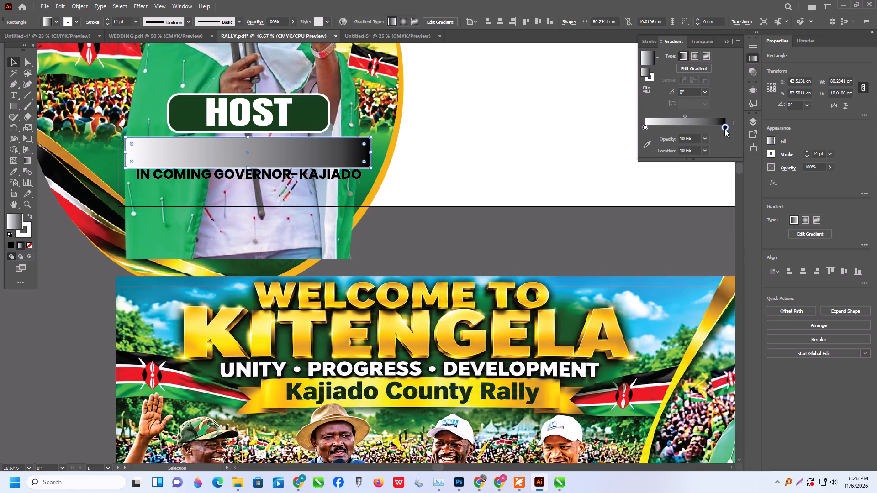
double_click(724, 129)
triple_click(724, 129)
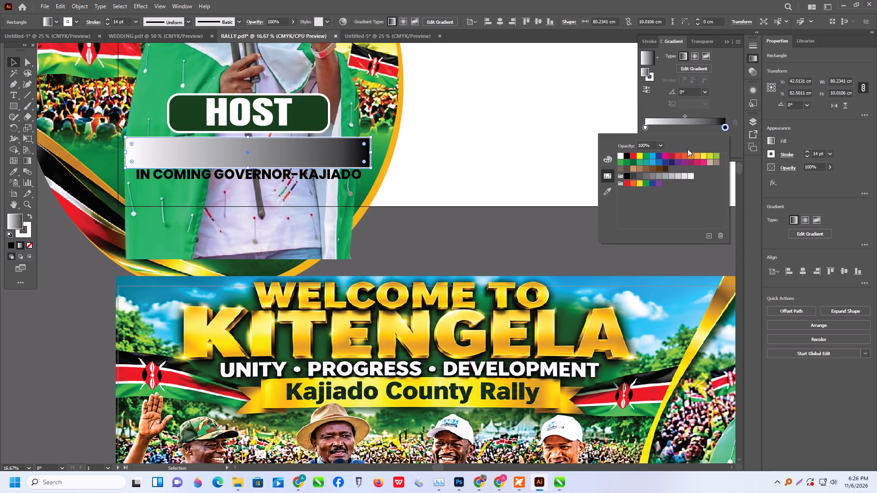
left_click(632, 162)
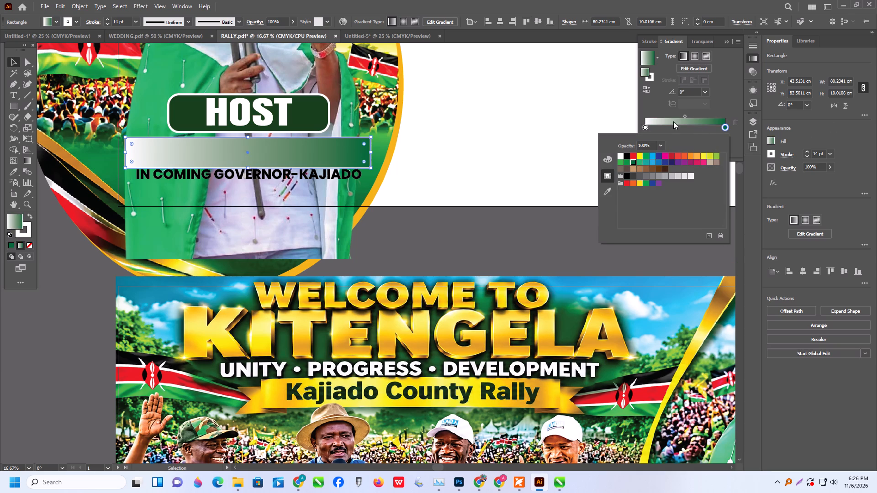
left_click_drag(683, 116, 675, 119)
left_click_drag(685, 115, 671, 121)
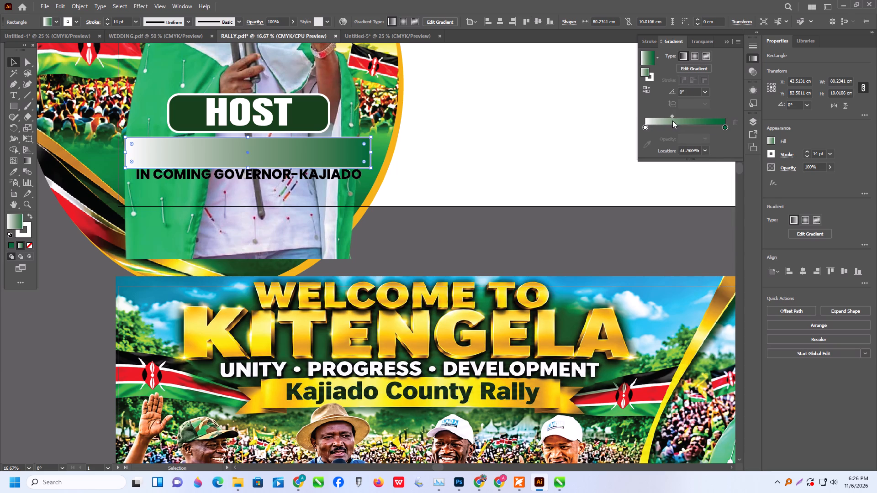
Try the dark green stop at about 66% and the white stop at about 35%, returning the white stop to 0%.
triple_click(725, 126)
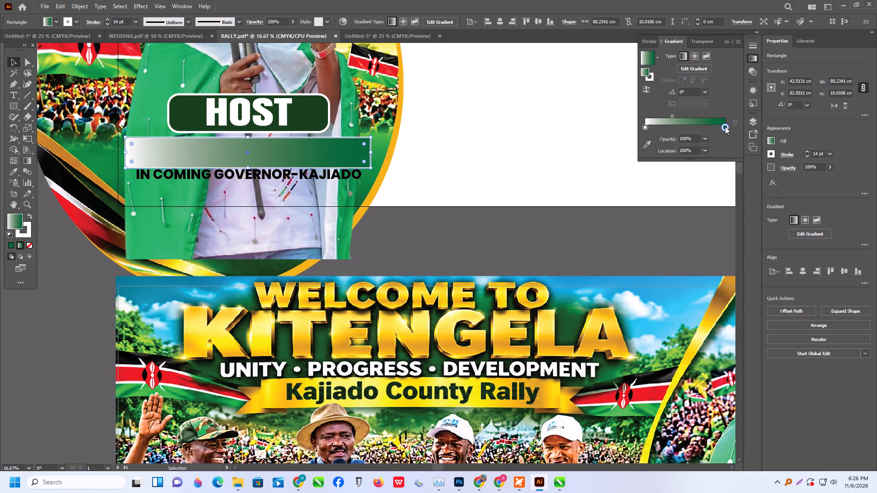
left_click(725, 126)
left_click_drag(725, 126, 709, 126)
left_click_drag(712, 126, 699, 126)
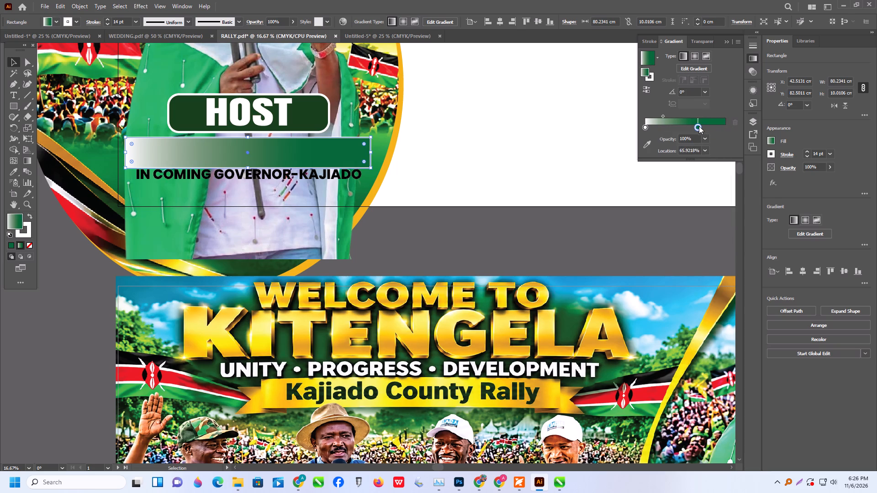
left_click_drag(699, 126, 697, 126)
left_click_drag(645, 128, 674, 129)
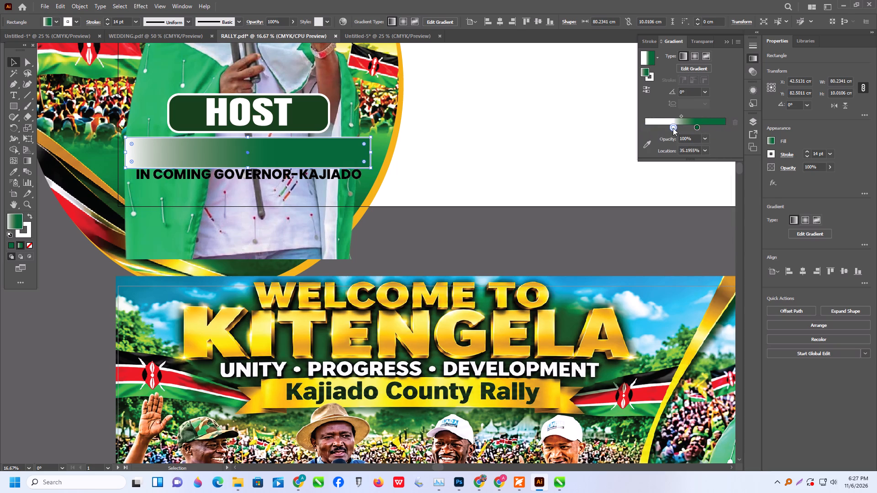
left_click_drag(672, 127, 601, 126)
Set the opacity of the gradient's white start stop to 0%.
triple_click(646, 127)
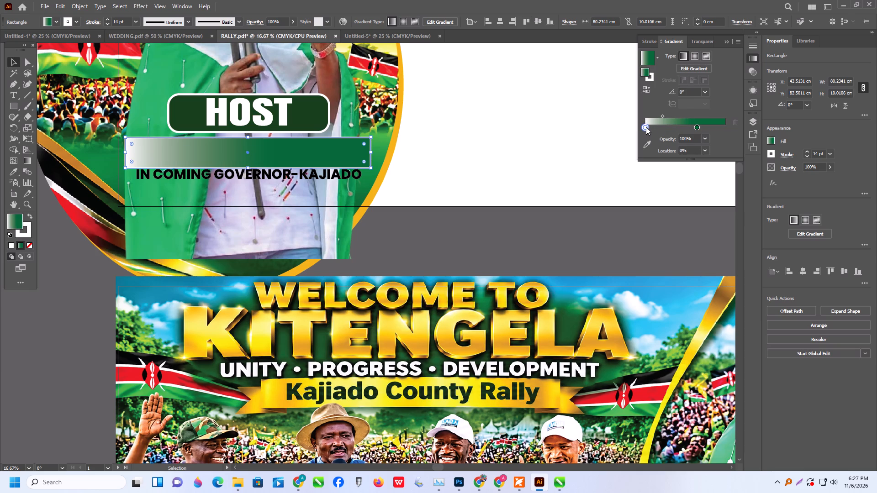
left_click(646, 127)
triple_click(646, 127)
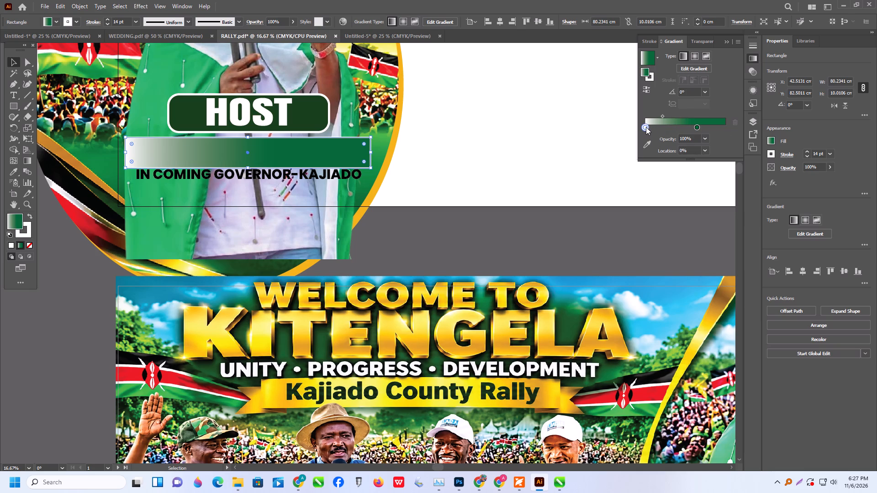
double_click(646, 127)
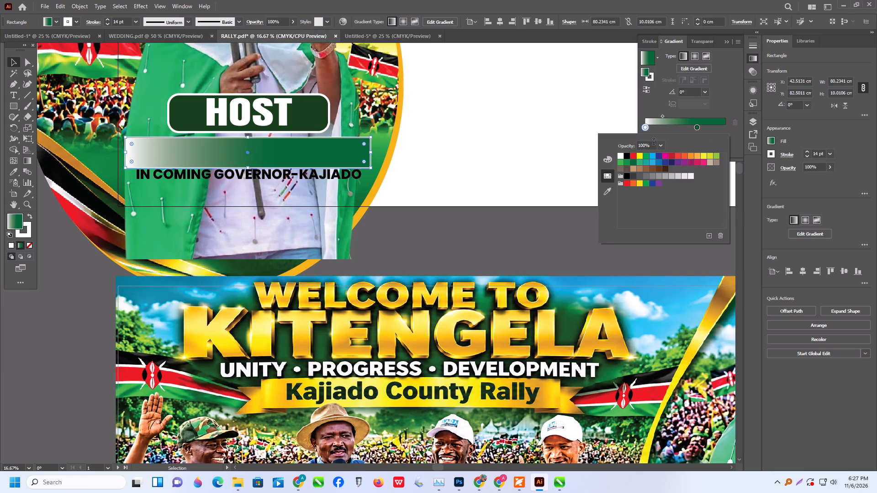
left_click_drag(654, 142, 628, 152)
key("0")
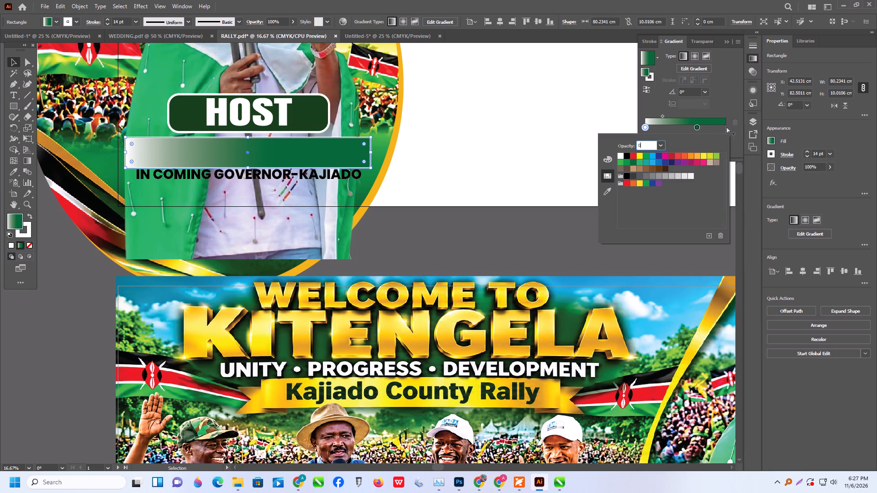
left_click(726, 125)
Move the dark green stop to the 100% location and set its opacity to 0%.
left_click_drag(696, 127, 736, 125)
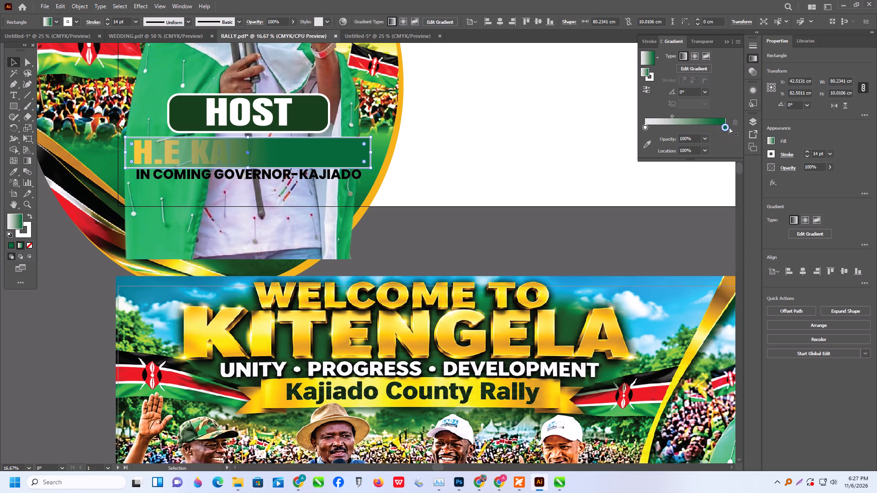
triple_click(727, 127)
left_click(727, 127)
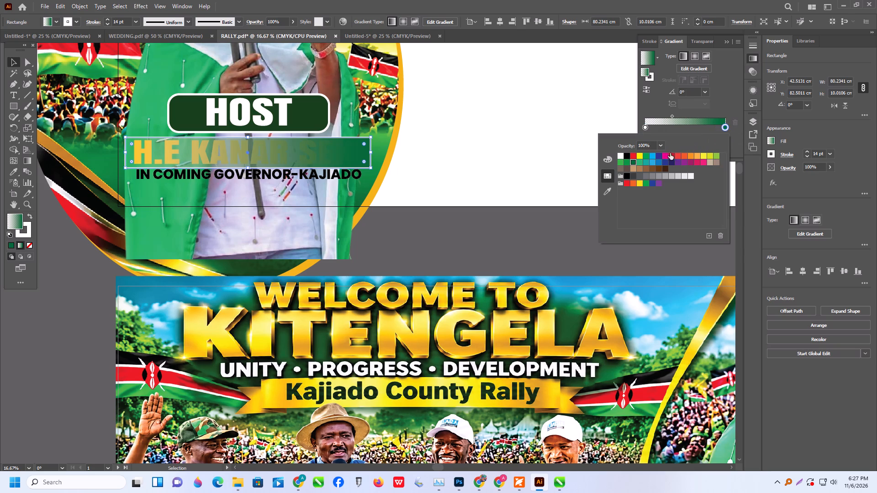
left_click_drag(654, 146, 566, 150)
key("0")
key("Return")
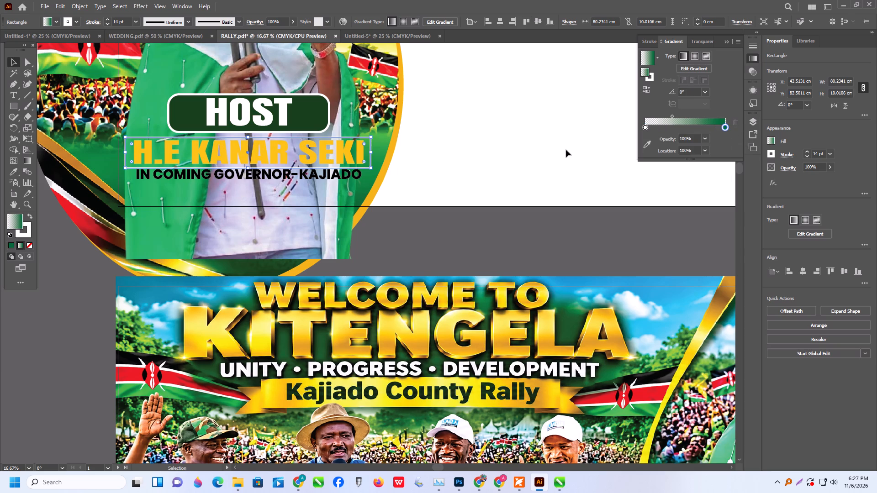
Reduce the rectangle's white stroke weight until the stroke is removed.
left_click(807, 157)
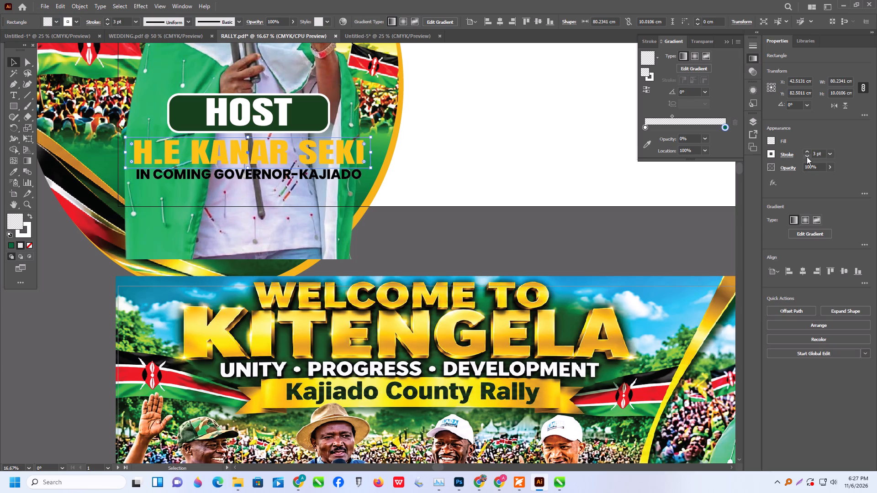
left_click(807, 157)
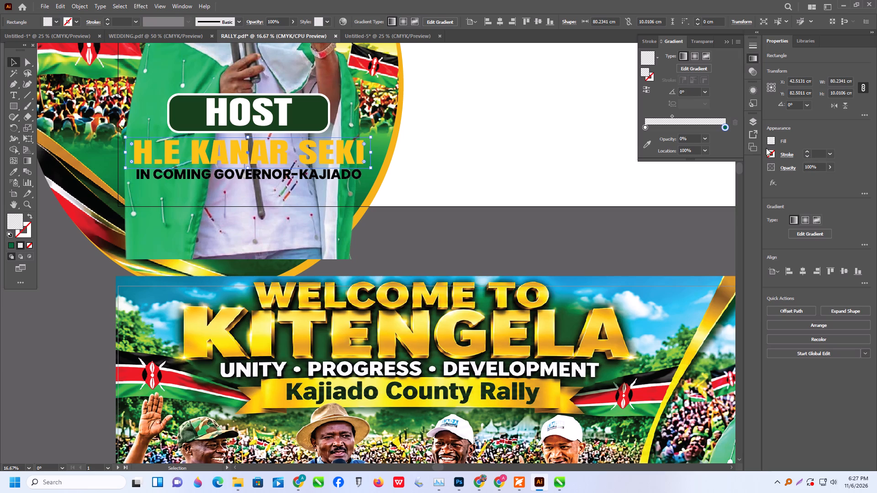
Move the transparent green stop to about 39% and add another transparent green stop at 100%.
left_click_drag(725, 127, 676, 135)
left_click(720, 126)
left_click_drag(720, 126, 726, 127)
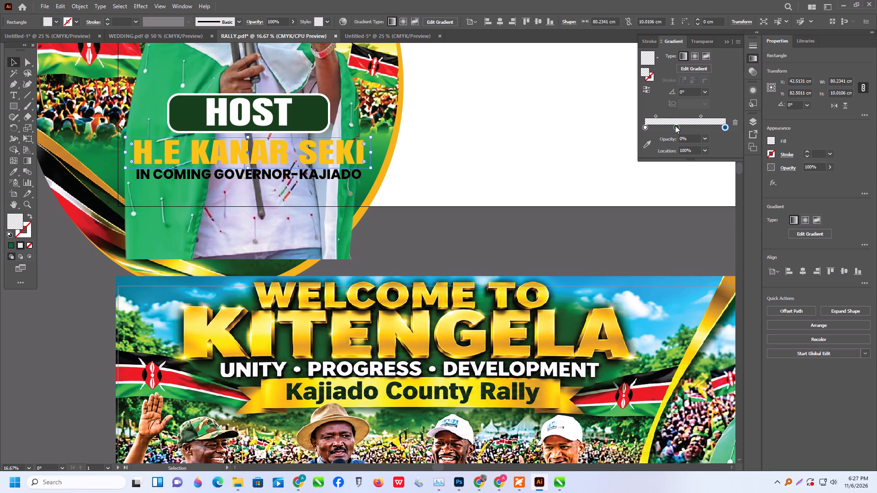
Set the middle green stop's opacity to 100% and place it at about 50% along the gradient.
triple_click(676, 127)
triple_click(676, 127)
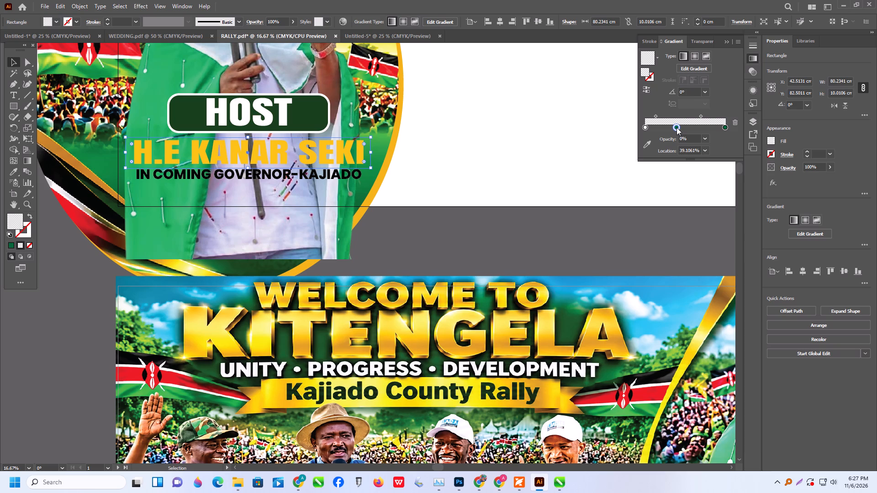
triple_click(676, 127)
triple_click(676, 127)
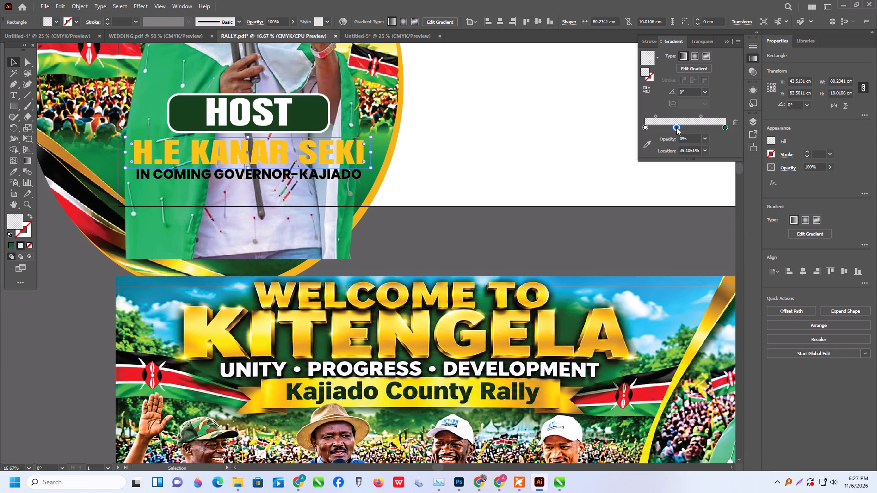
double_click(676, 127)
left_click_drag(654, 145, 605, 153)
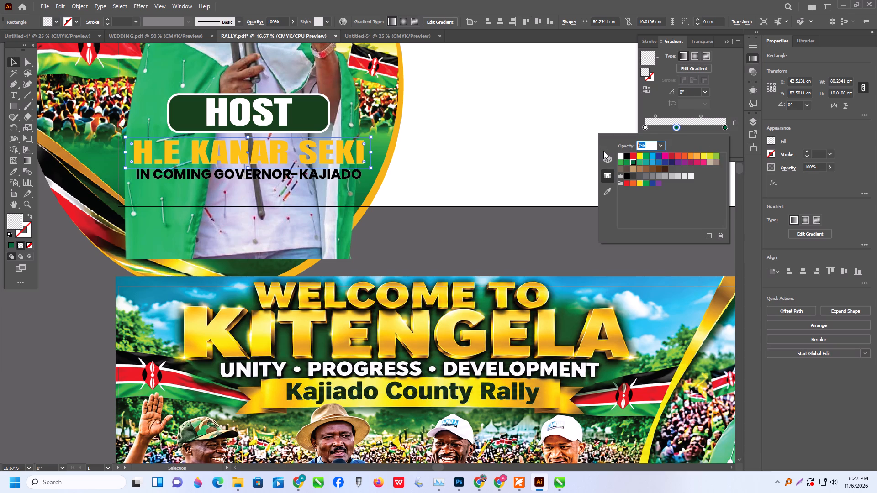
type("1000")
key("BackSpace")
key("Return")
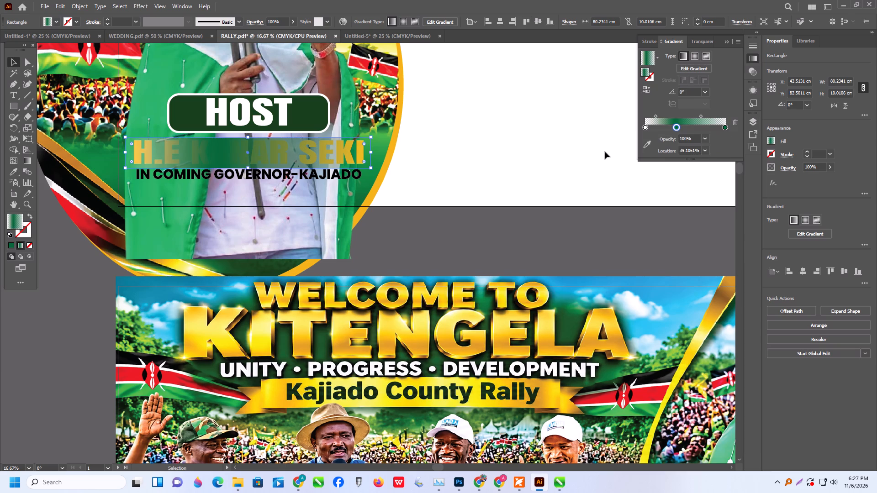
left_click_drag(675, 126, 684, 127)
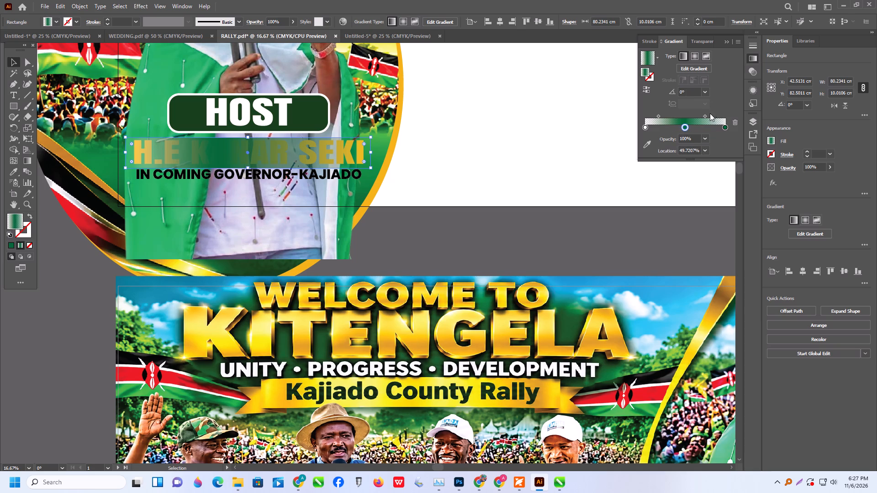
Widen the solid green centre by moving the gradient midpoints to about 77% and 13%, and deselect the rectangle.
left_click_drag(706, 115, 717, 116)
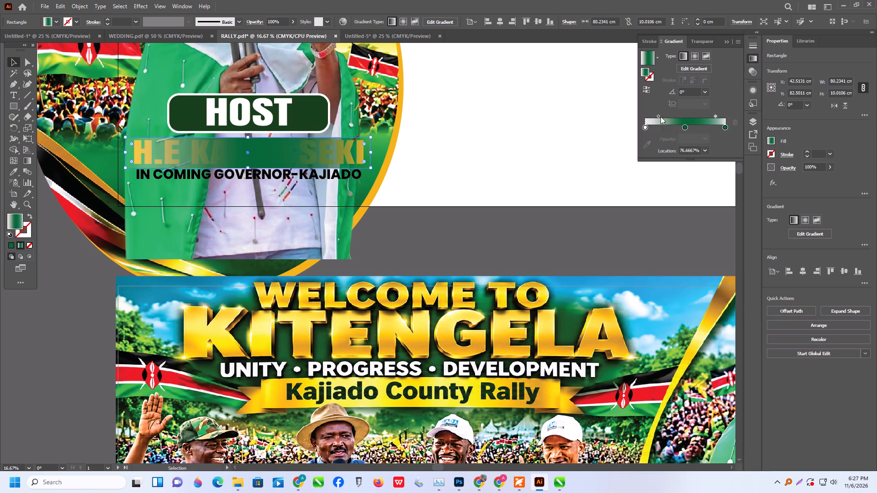
left_click_drag(659, 115, 631, 115)
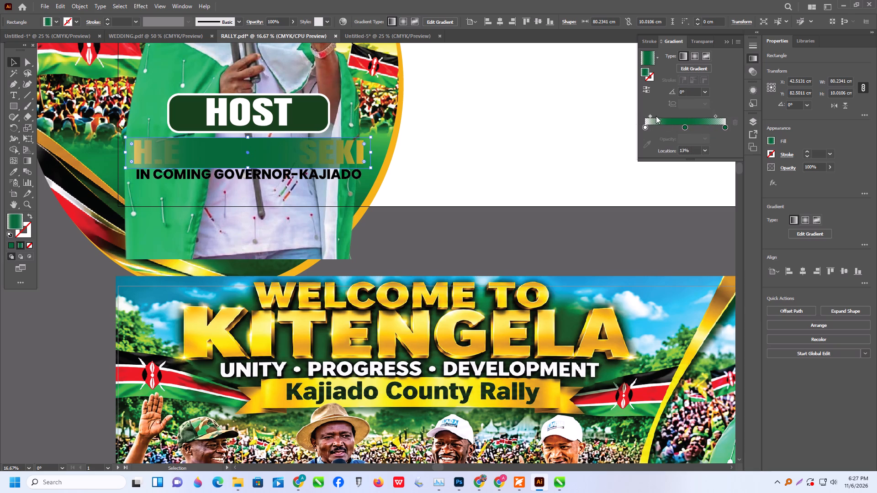
left_click(356, 235)
left_click_drag(462, 228, 458, 224)
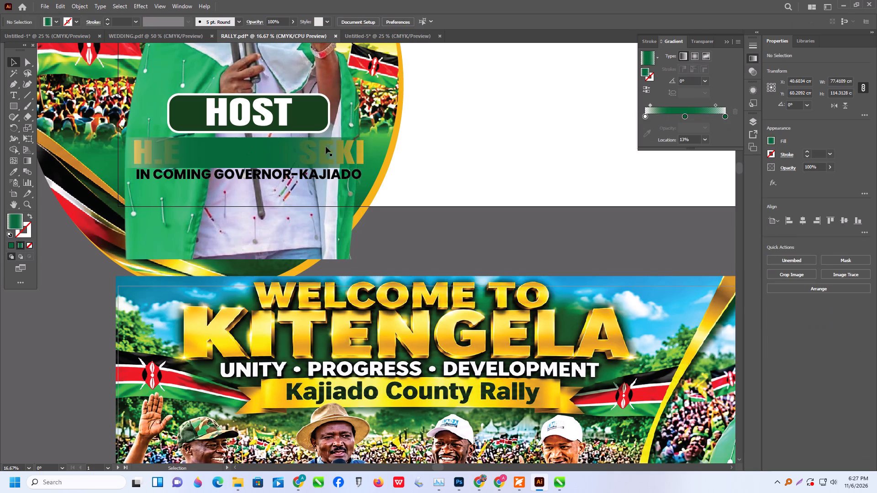
Bring the host's name to the front and reposition the green gradient plate behind it, just below the HOST label.
left_click_drag(321, 151, 306, 165)
left_click(360, 142)
left_click(361, 142)
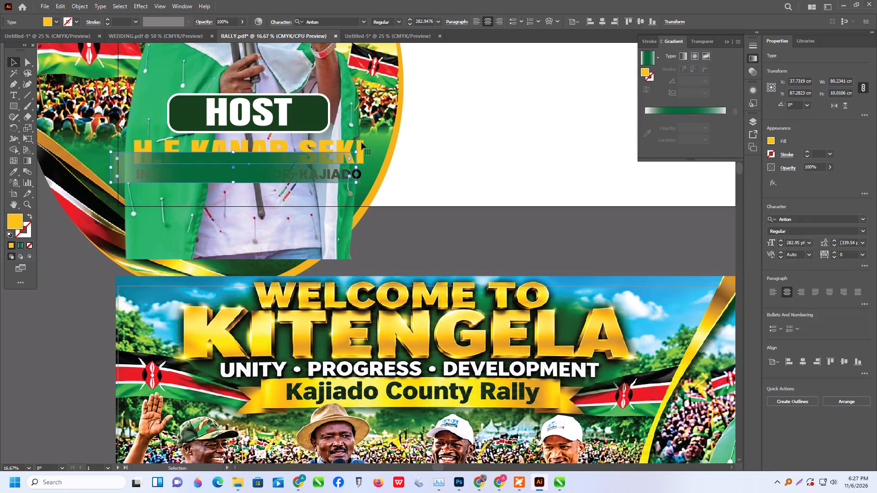
key("ctrl+shift+bracketright")
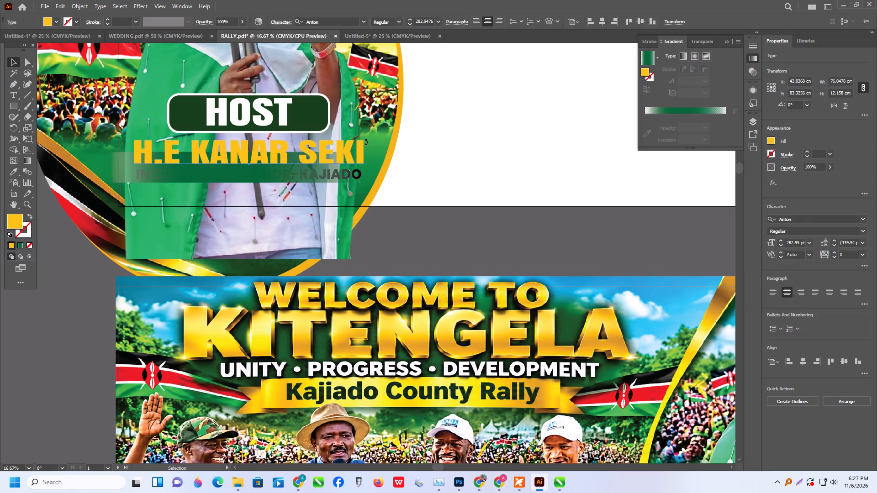
left_click_drag(307, 178, 339, 158)
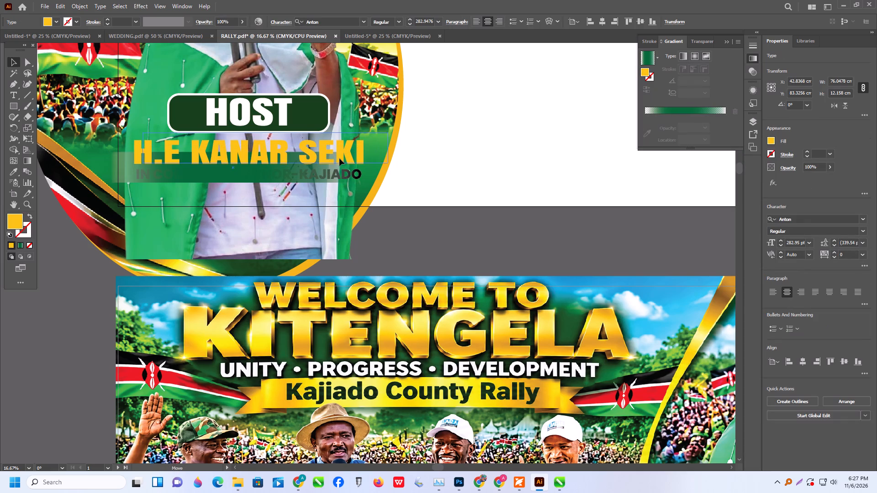
left_click_drag(339, 158, 337, 158)
Scale the host's name down to about 263 pt and position it over the plate, just beneath the HOST label.
left_click_drag(281, 155, 297, 151)
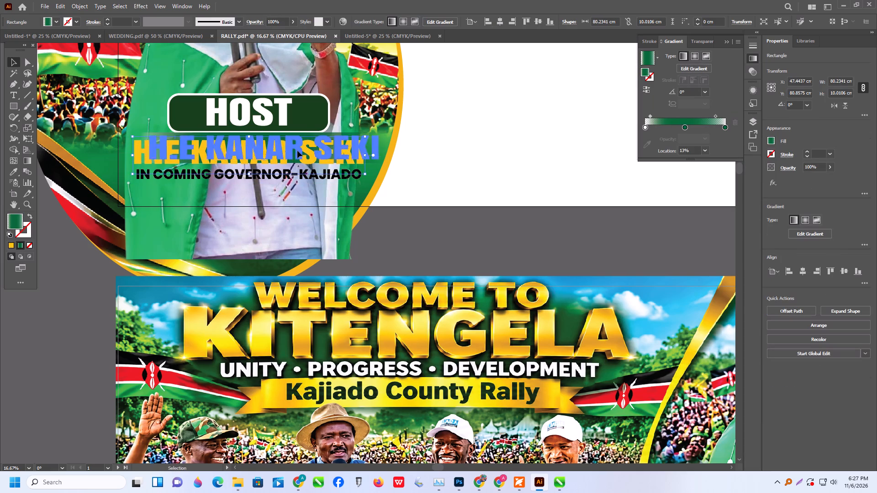
left_click_drag(297, 151, 287, 155)
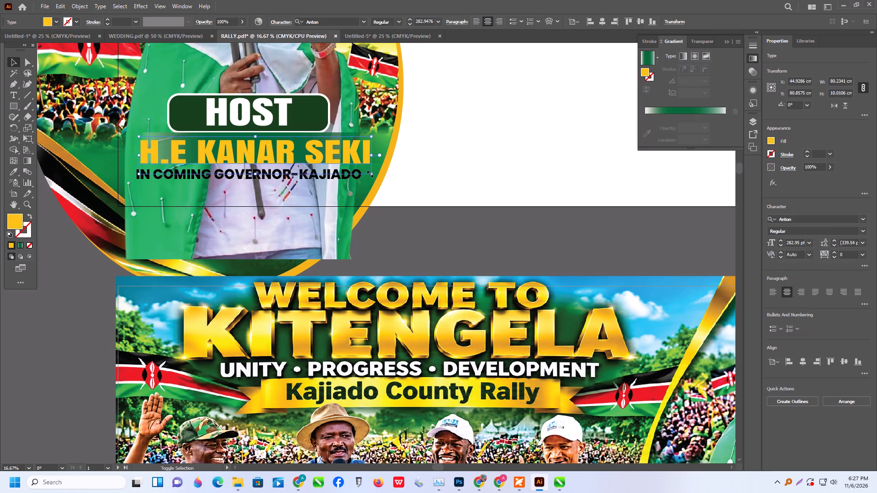
left_click_drag(371, 175, 355, 172, "shift")
left_click_drag(328, 153, 332, 152)
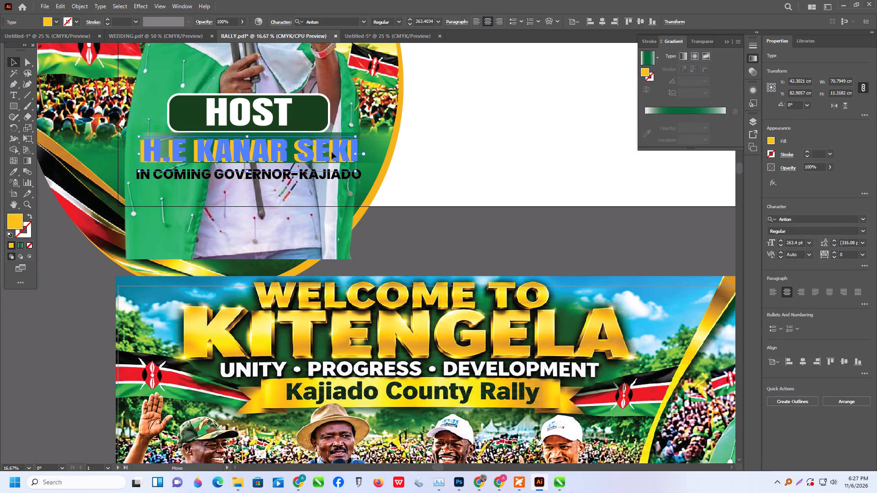
left_click_drag(332, 152, 333, 150)
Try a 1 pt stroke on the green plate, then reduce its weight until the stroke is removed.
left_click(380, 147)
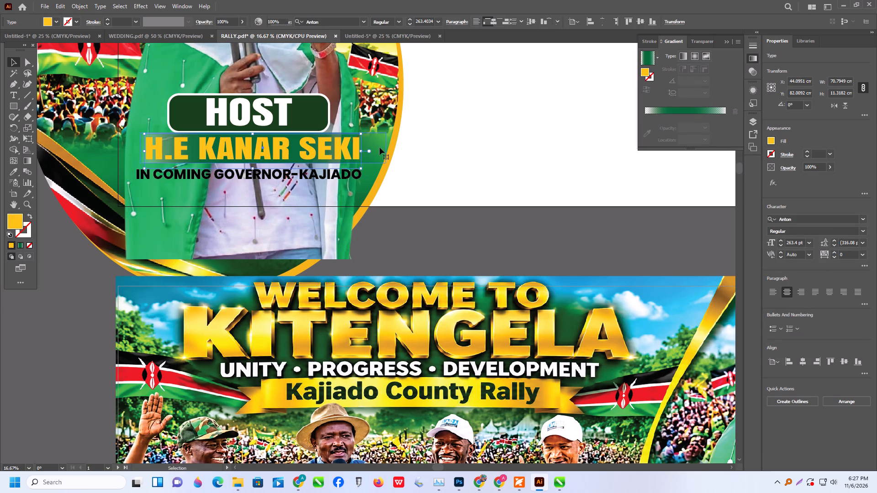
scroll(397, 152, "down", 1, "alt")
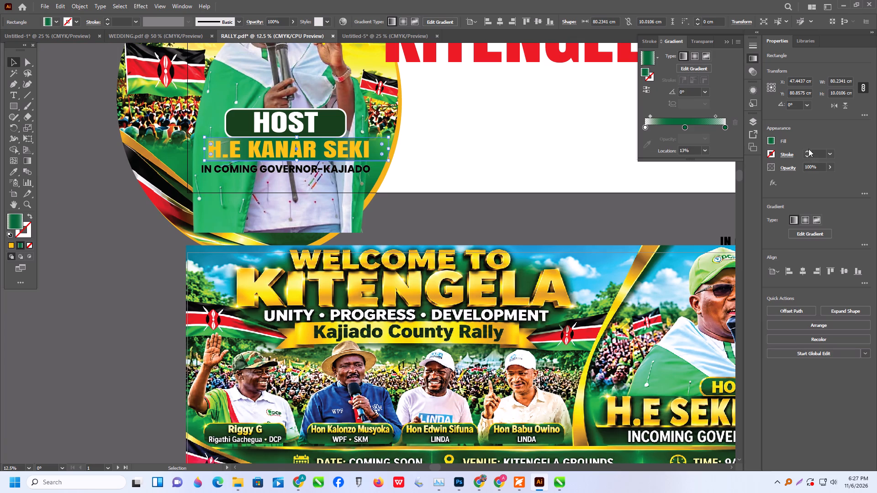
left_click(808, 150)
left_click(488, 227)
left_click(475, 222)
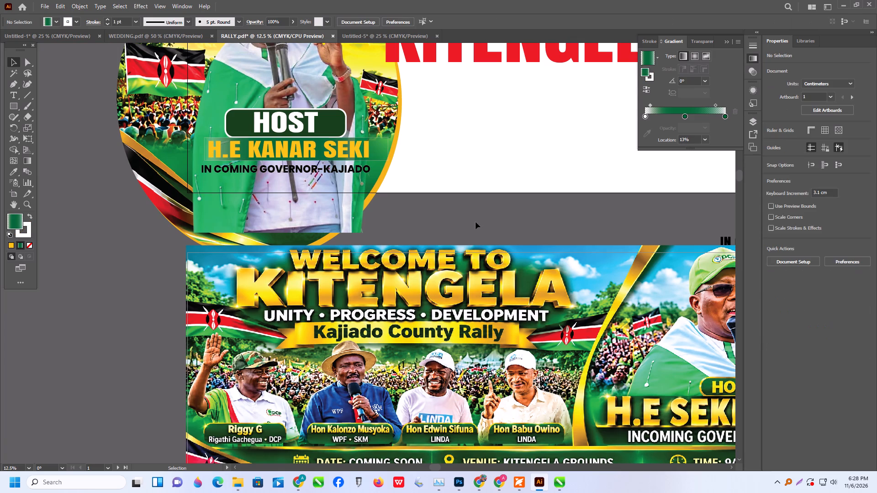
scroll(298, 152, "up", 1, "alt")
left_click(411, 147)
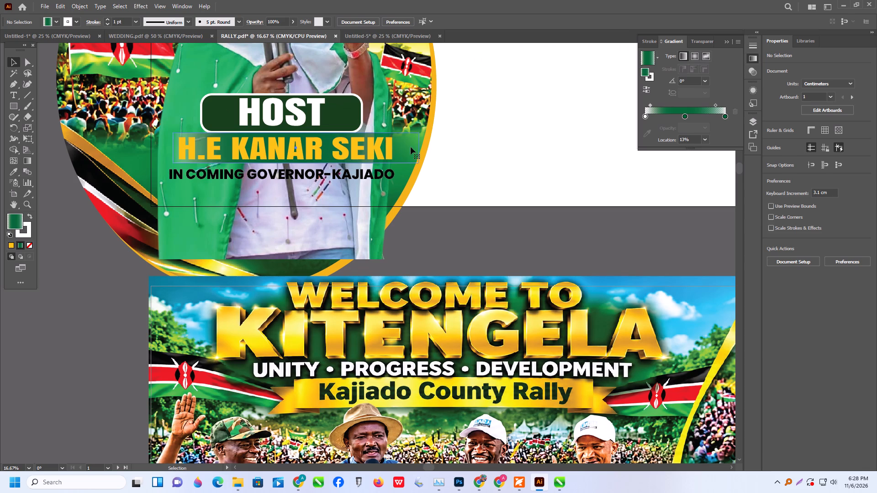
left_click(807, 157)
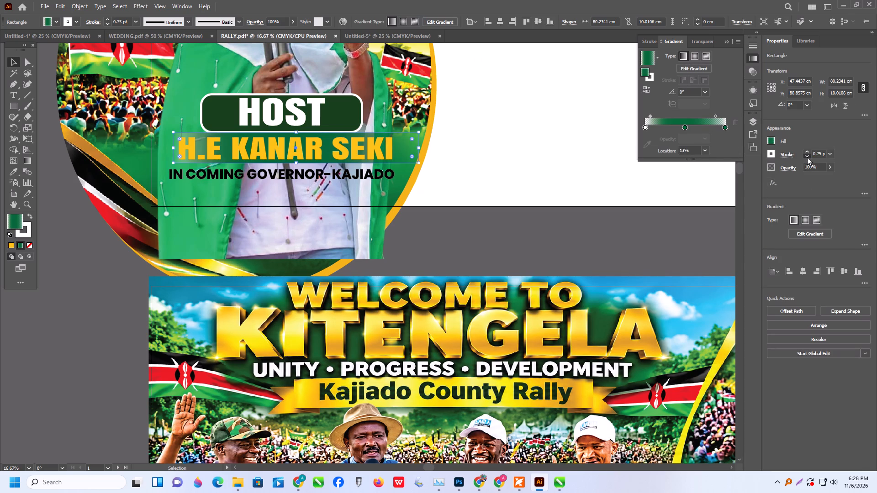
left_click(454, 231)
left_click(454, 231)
Shift the midpoint on the right half of the plate's gradient to about 86%, and deselect the plate.
left_click(402, 143)
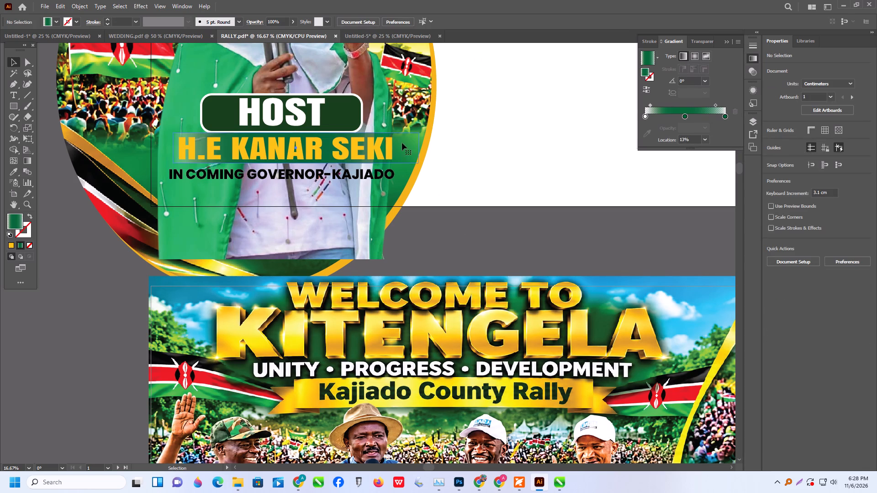
left_click(716, 115)
double_click(585, 234)
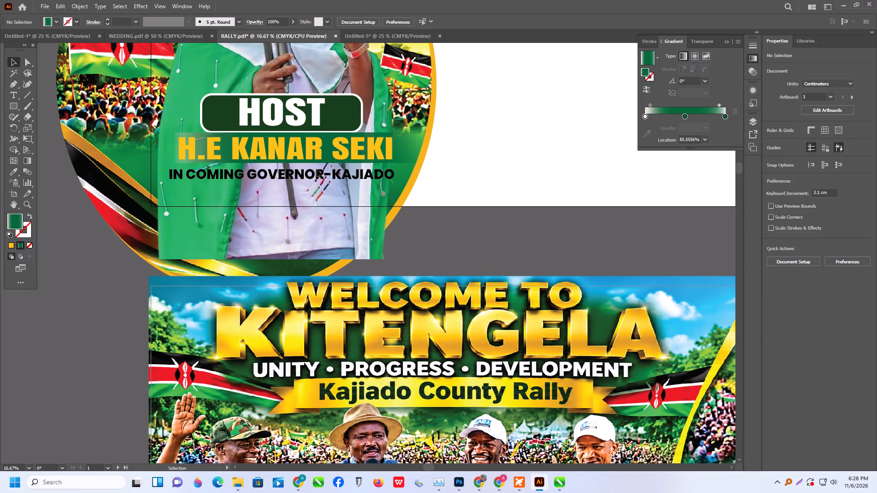
Move the incoming-governor title line up and slightly right so it sits directly under the host's name.
left_click_drag(338, 174, 350, 171)
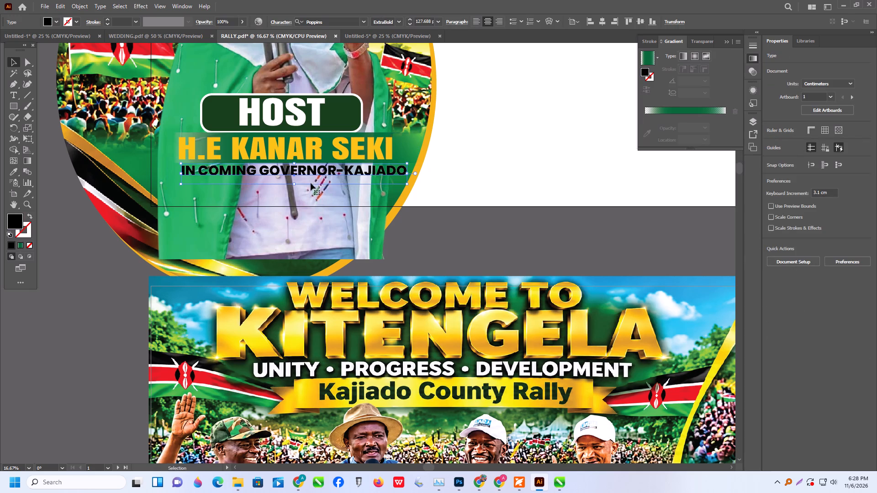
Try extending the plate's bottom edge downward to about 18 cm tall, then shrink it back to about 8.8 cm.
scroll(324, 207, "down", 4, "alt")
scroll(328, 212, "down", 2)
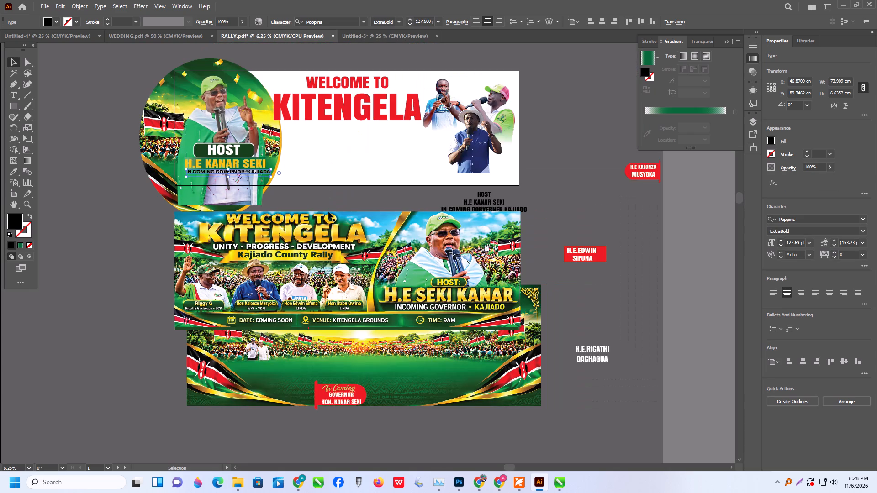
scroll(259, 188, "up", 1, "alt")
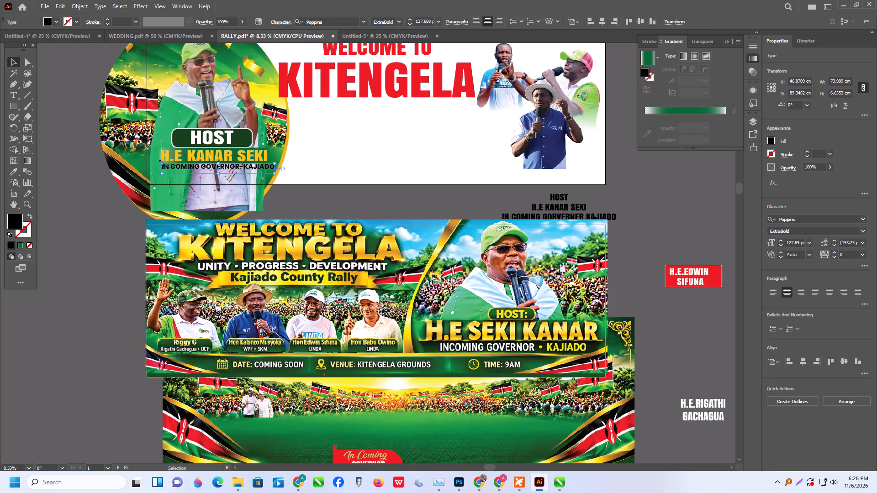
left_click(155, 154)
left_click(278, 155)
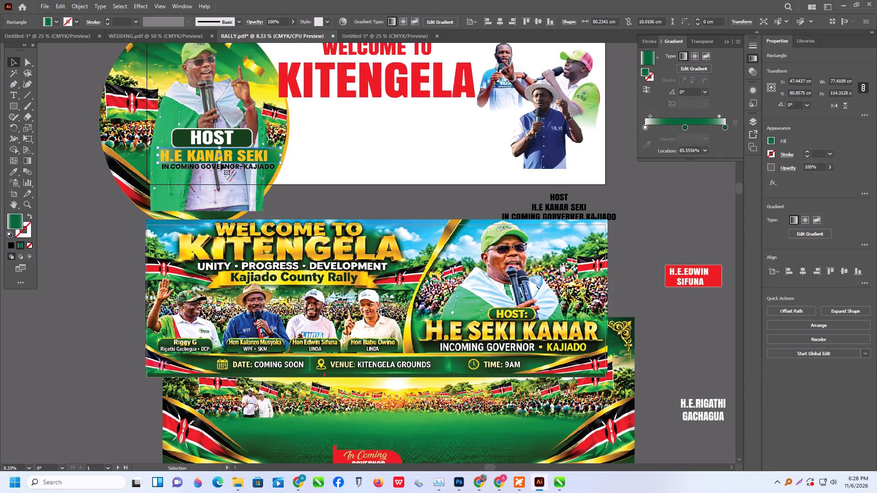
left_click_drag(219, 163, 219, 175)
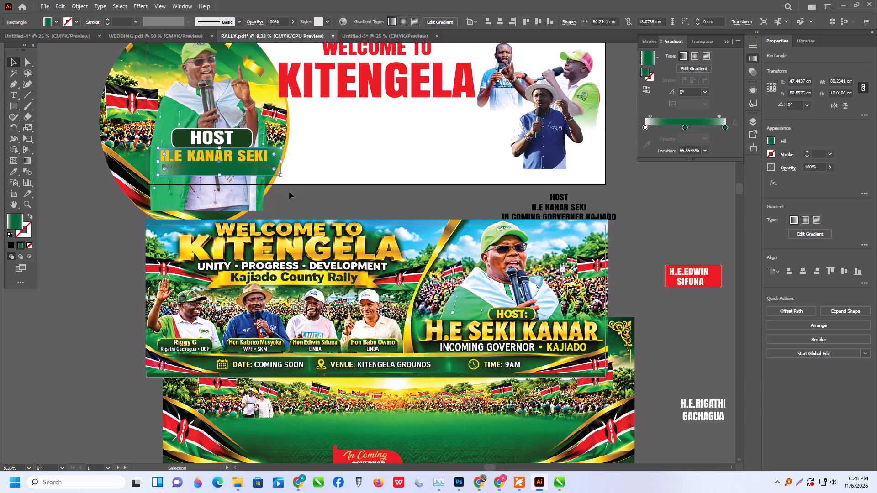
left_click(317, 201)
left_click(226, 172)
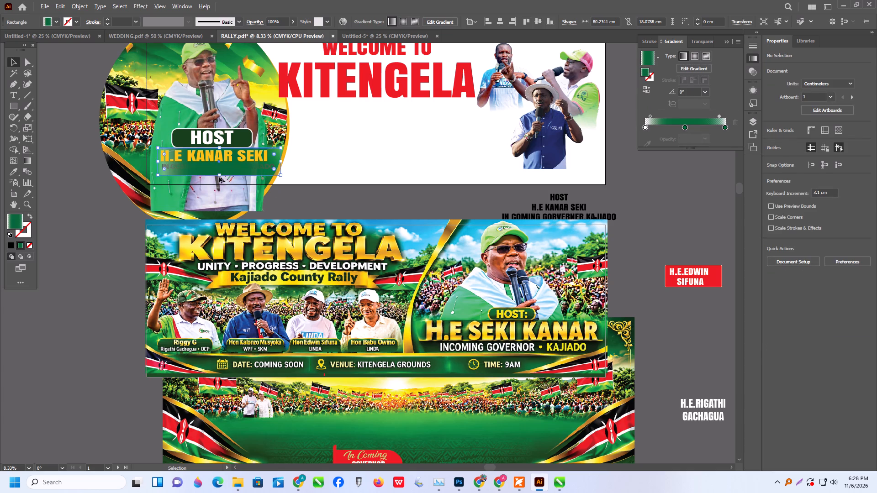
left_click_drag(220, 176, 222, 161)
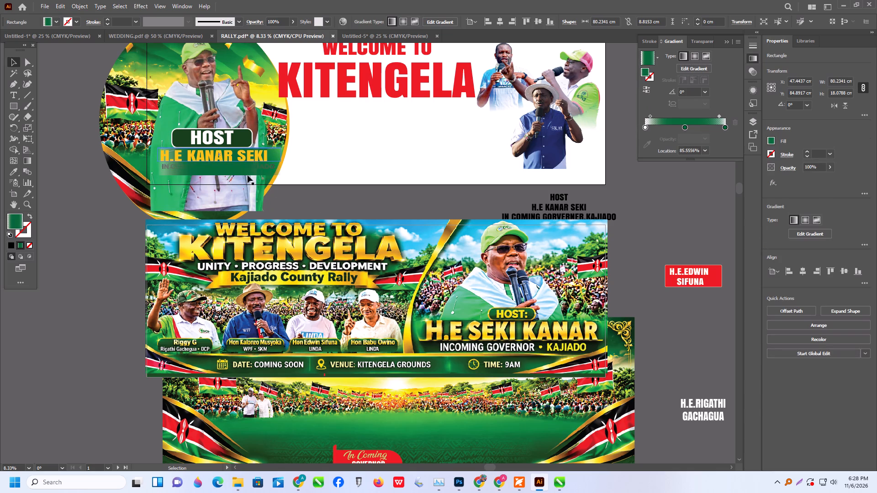
Bring the title line to the front and extend the plate's bottom edge behind it to about 16.6 cm tall.
left_click(271, 167)
key("ctrl+shift+bracketright")
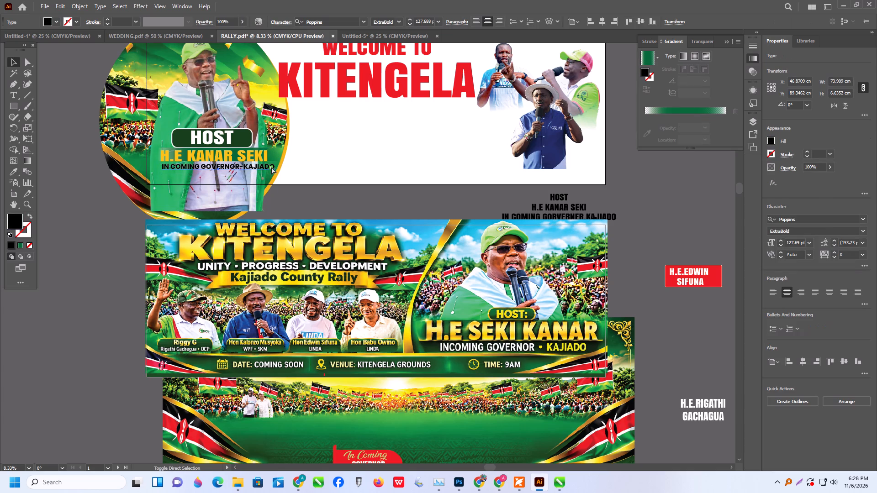
left_click(273, 156)
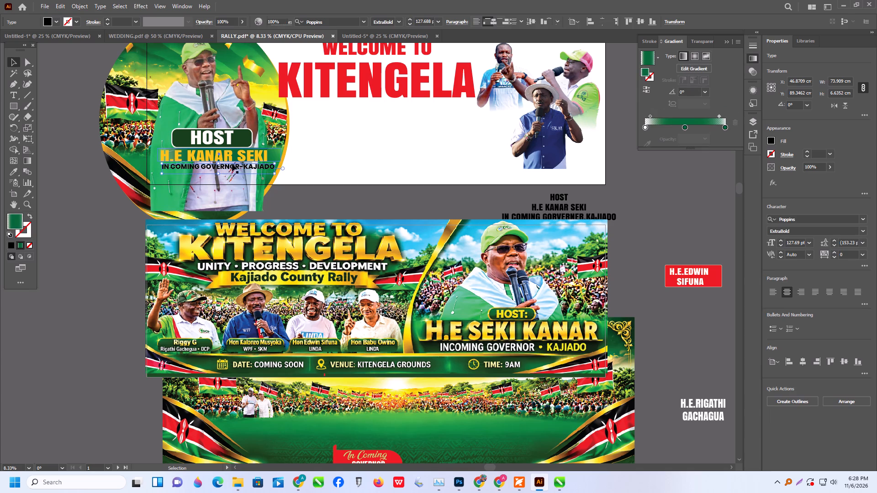
left_click_drag(220, 162, 220, 173)
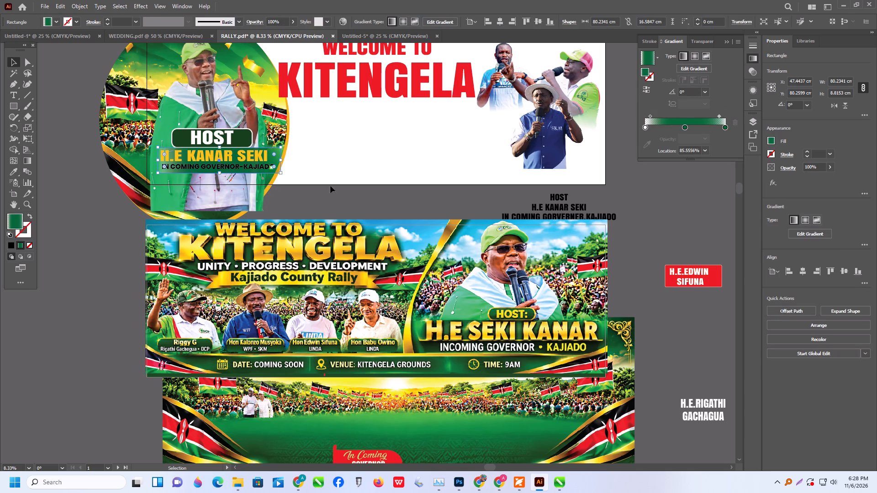
left_click(327, 191)
Change the fill colour of the incoming-governor title line to white.
left_click(233, 167)
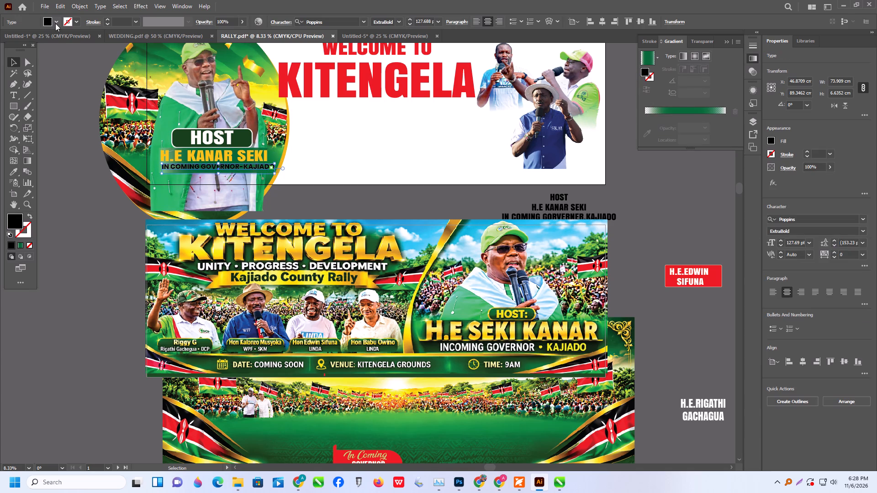
left_click(55, 23)
left_click(16, 37)
left_click(102, 288)
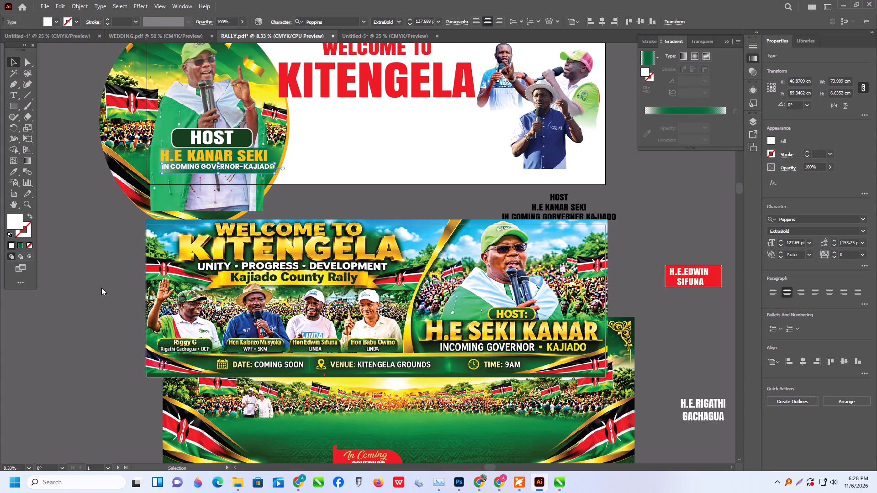
left_click(91, 273)
Widen the green plate by pulling its left edge and slightly its right edge outward, to about 92.6 cm wide.
scroll(156, 199, "up", 3, "alt")
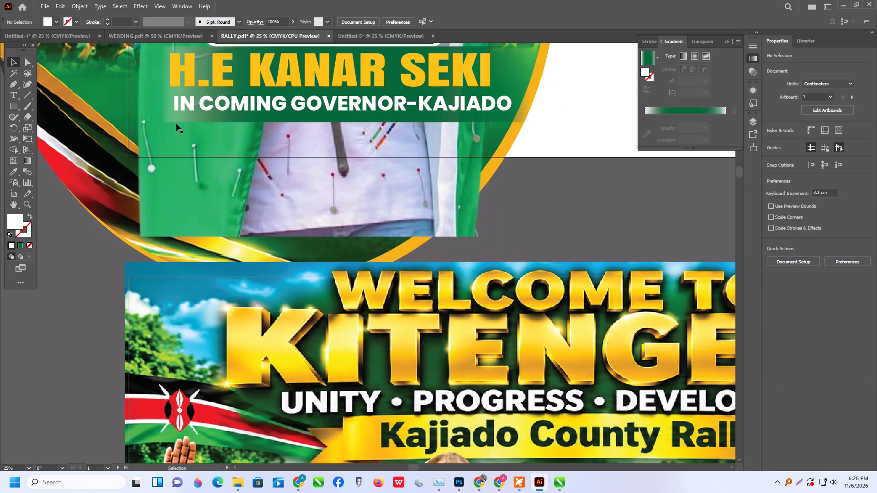
left_click(174, 119)
left_click(163, 100)
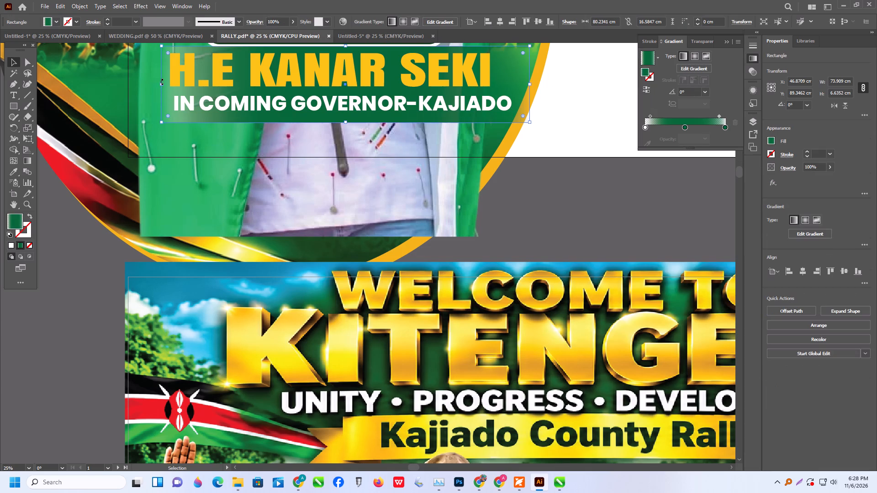
left_click_drag(161, 83, 115, 82)
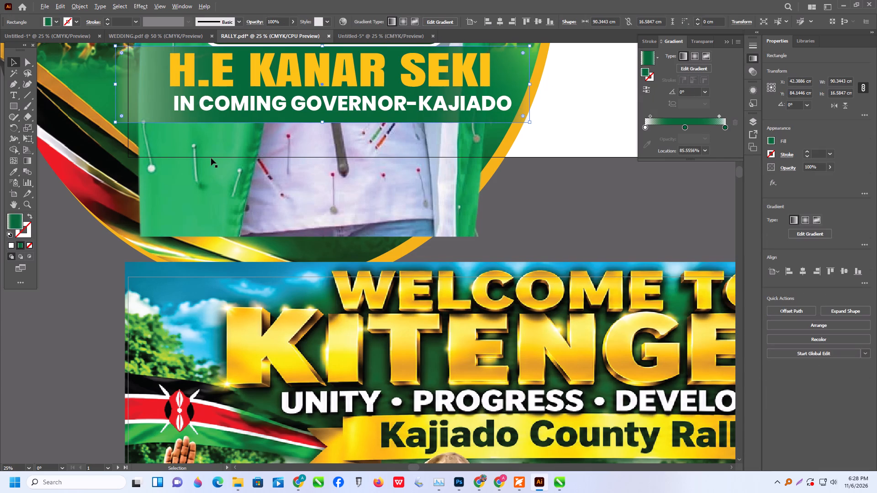
scroll(211, 158, "down", 1, "alt")
left_click_drag(426, 107, 430, 108)
double_click(451, 191)
Extend the green plate's bottom edge down to the banner artboard's lower edge.
scroll(453, 194, "down", 3, "alt")
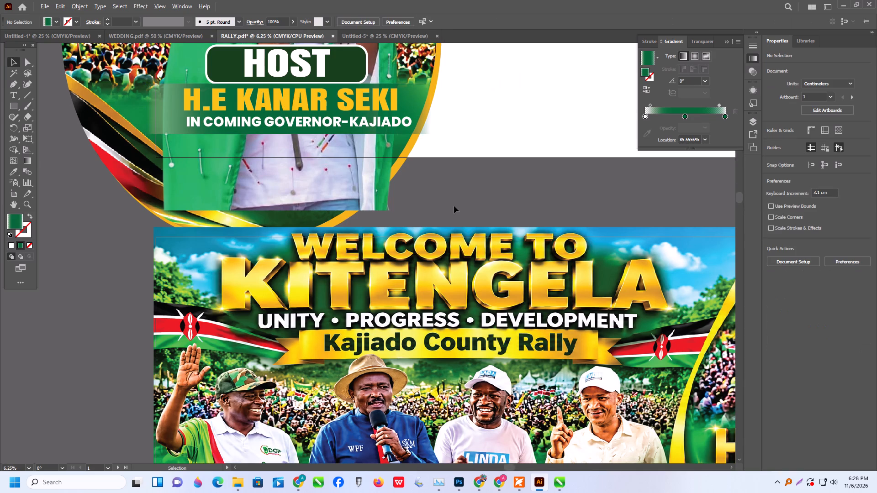
left_click(179, 168)
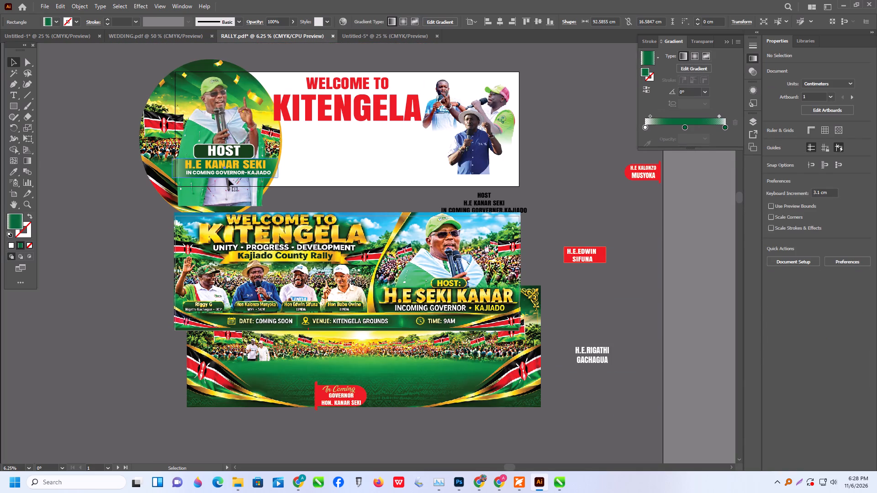
left_click_drag(224, 178, 224, 184)
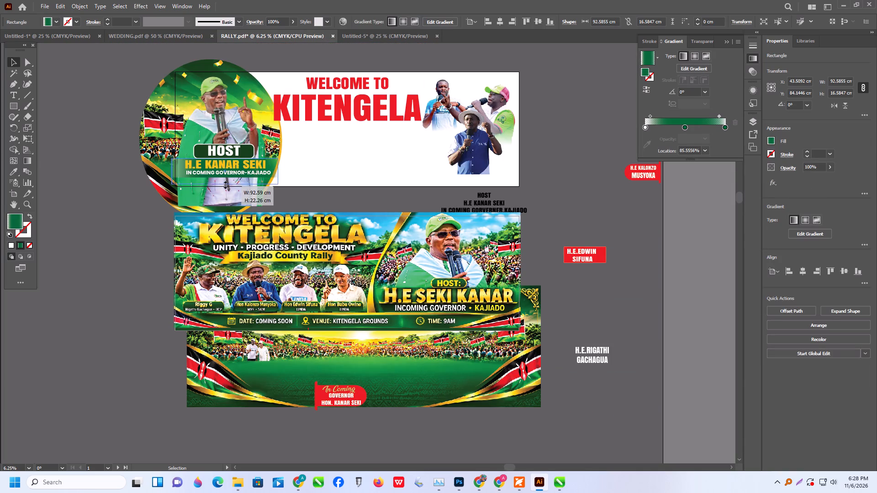
left_click_drag(224, 184, 224, 187)
left_click(131, 210)
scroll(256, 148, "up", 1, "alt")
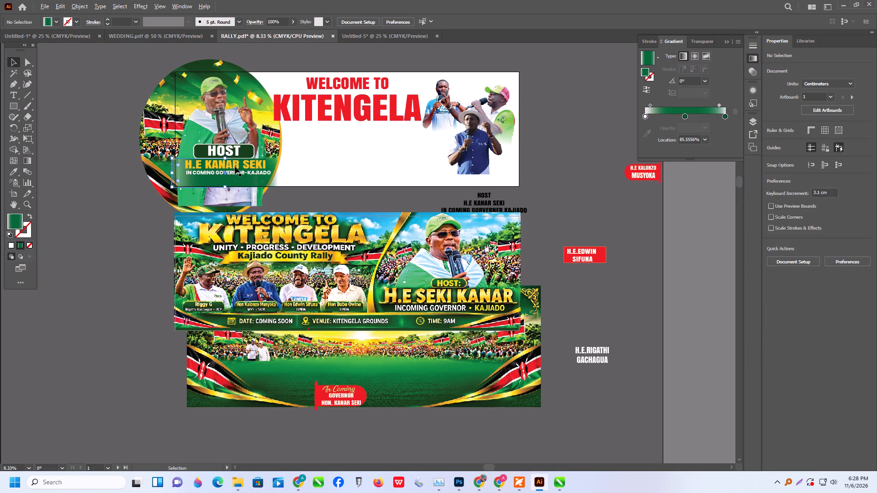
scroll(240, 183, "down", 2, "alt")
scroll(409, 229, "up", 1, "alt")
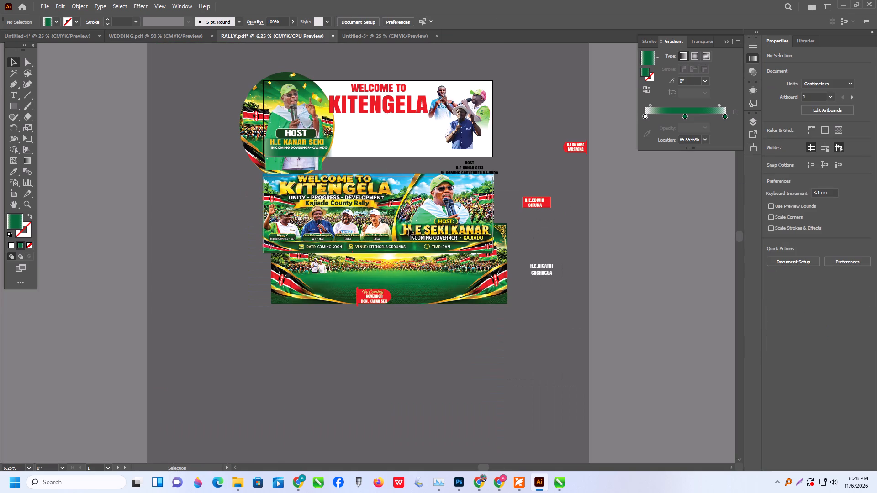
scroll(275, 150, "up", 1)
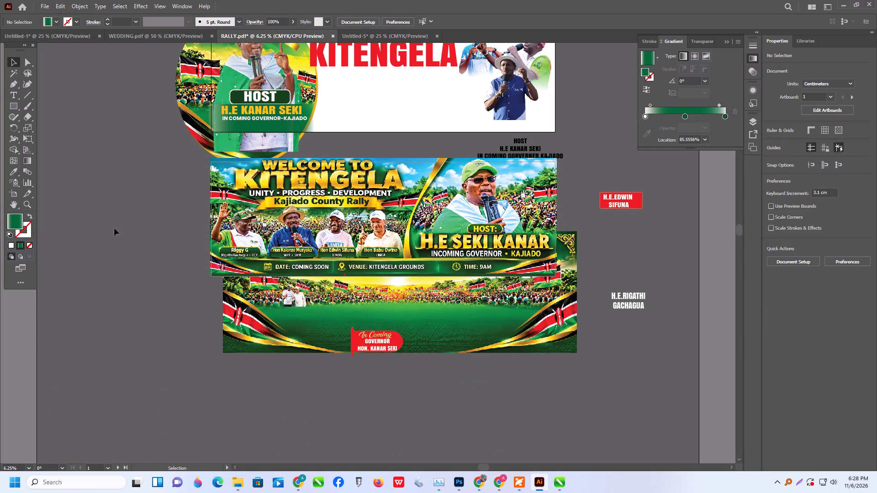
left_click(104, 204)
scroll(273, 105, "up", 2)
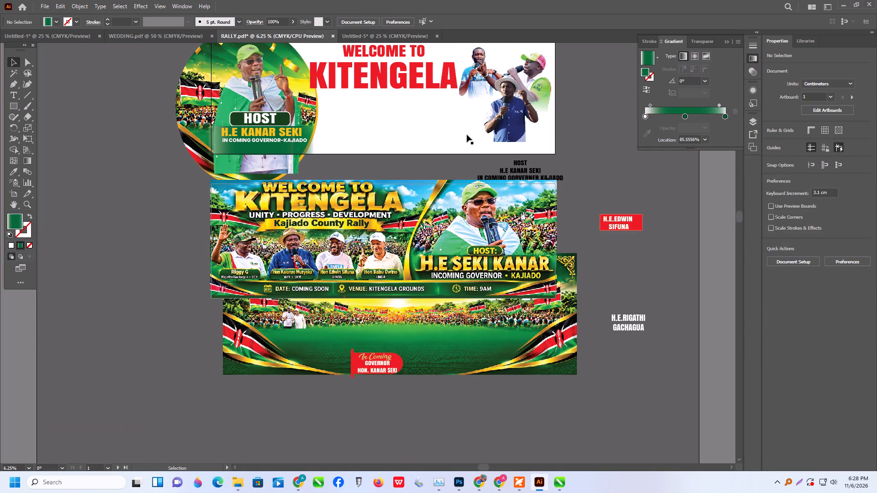
Move the photos of the man in the blue shirt and the green-capped speaker off the banner onto the pasteboard.
scroll(433, 135, "up", 4)
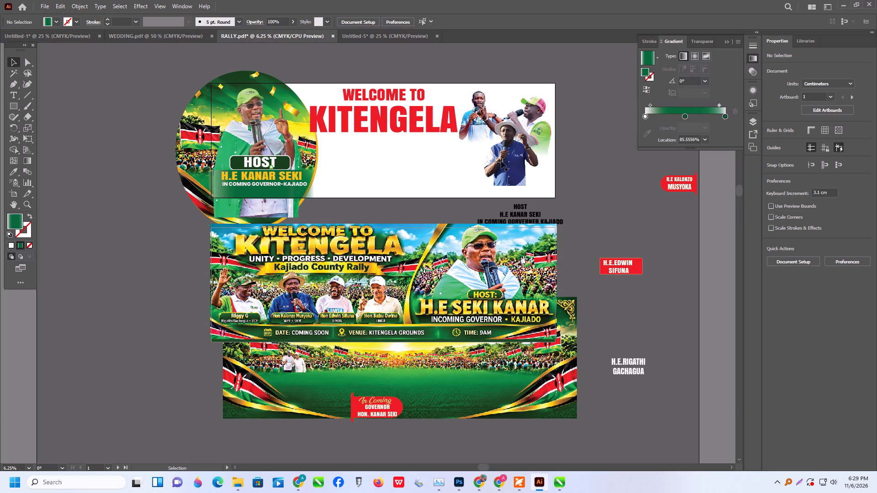
left_click_drag(514, 156, 683, 178)
left_click_drag(520, 162, 652, 211)
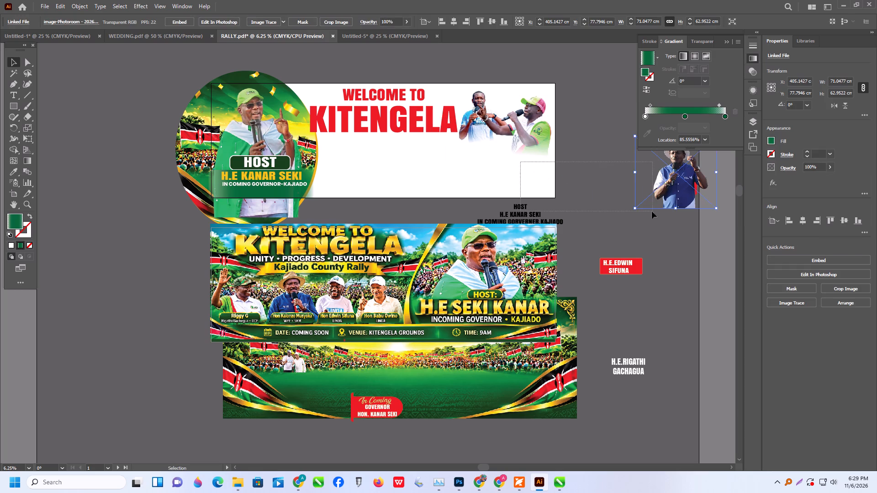
left_click_drag(652, 211, 650, 211)
left_click(676, 301)
left_click_drag(535, 143, 608, 151)
Delete the spare black host name and title text block below the banner artboard.
left_click(520, 212)
key("Delete")
Move the remaining photo of the man in the white shirt off the banner beside the other speakers.
left_click_drag(477, 120, 589, 121)
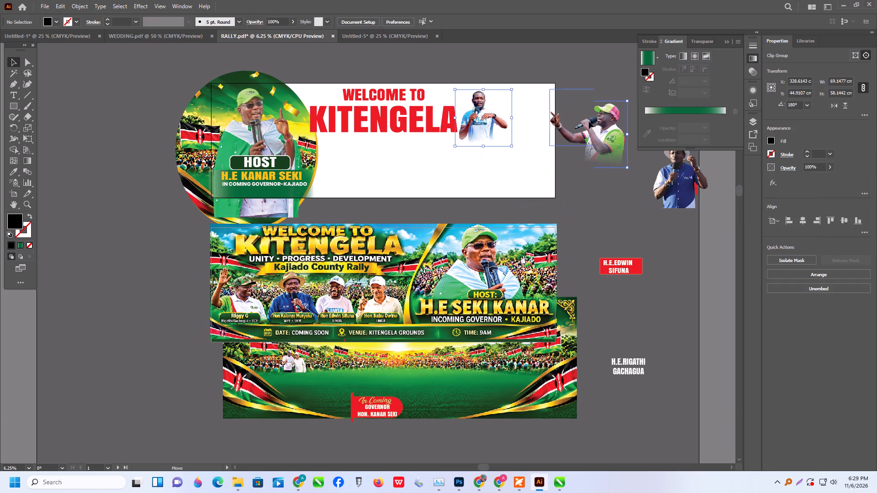
left_click_drag(589, 121, 615, 156)
Shift WELCOME TO, KITENGELA and the slogan text toward the banner's right side and scale them together to about 109.2 cm wide.
left_click(377, 147)
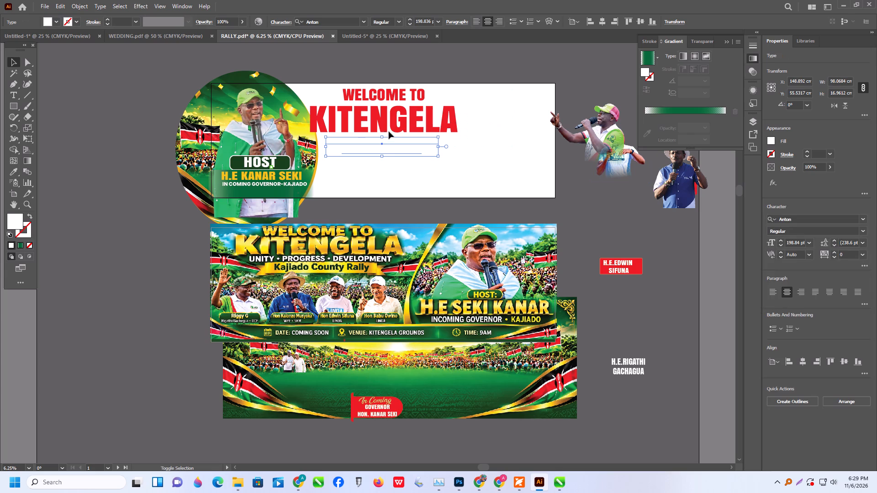
left_click(384, 122, "shift")
left_click(391, 94, "shift")
left_click_drag(396, 100, 400, 101)
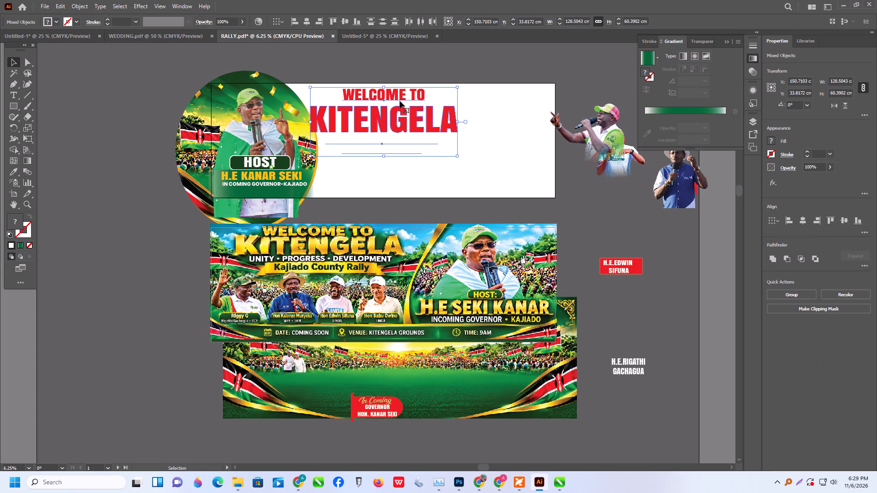
left_click_drag(400, 101, 475, 102)
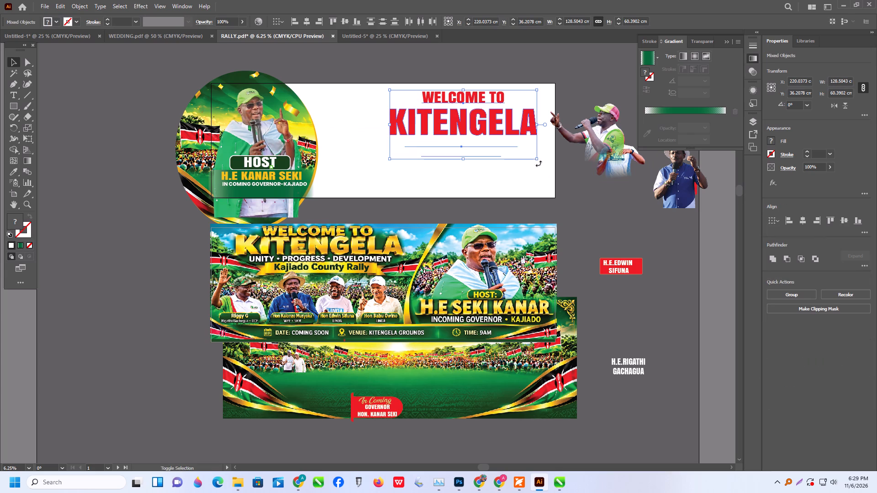
left_click_drag(535, 160, 515, 152, "shift")
left_click_drag(499, 121, 527, 121)
left_click(507, 161)
left_click_drag(518, 159, 449, 152)
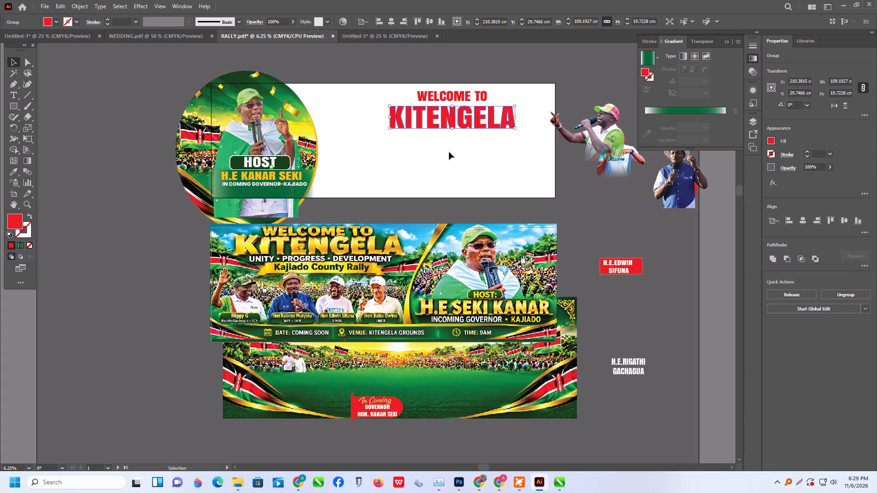
left_click_drag(449, 152, 407, 145)
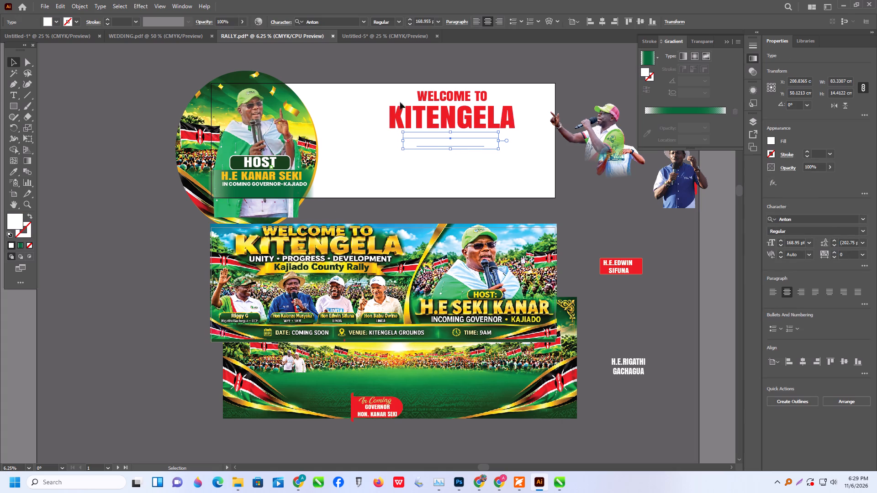
Move the green crowd-and-flags background image up over the banner artboard and send it to the back.
left_click_drag(437, 396, 413, 180)
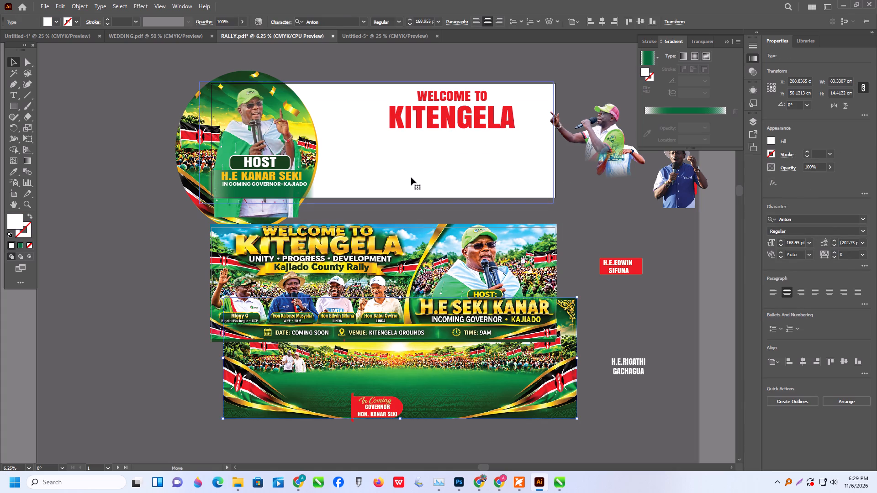
right_click(420, 166)
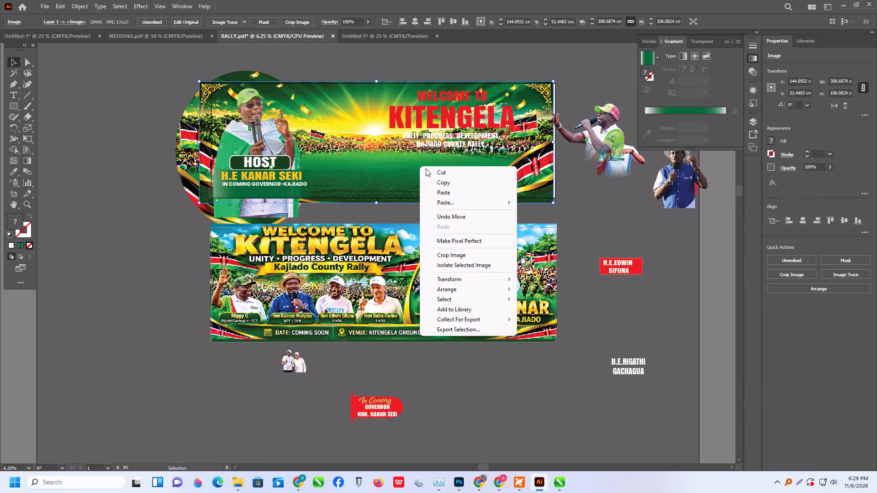
left_click(464, 290)
left_click(539, 317)
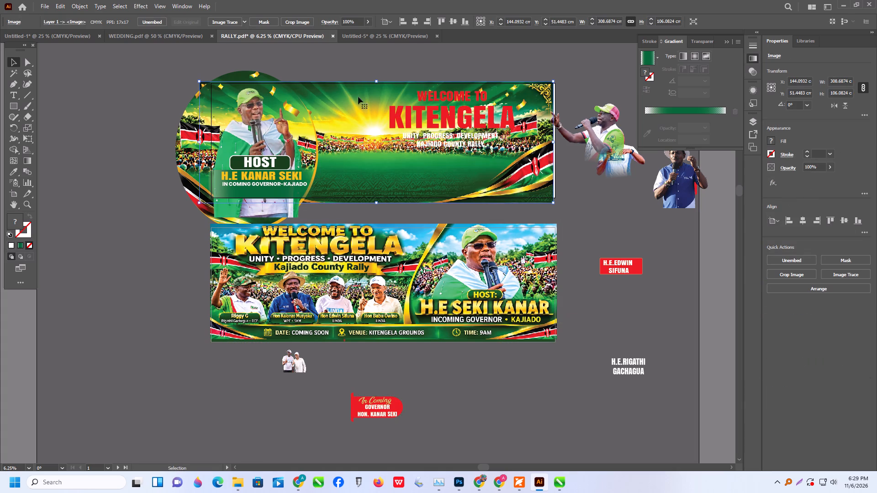
left_click(333, 52)
left_click(335, 49)
scroll(312, 153, "up", 1, "alt")
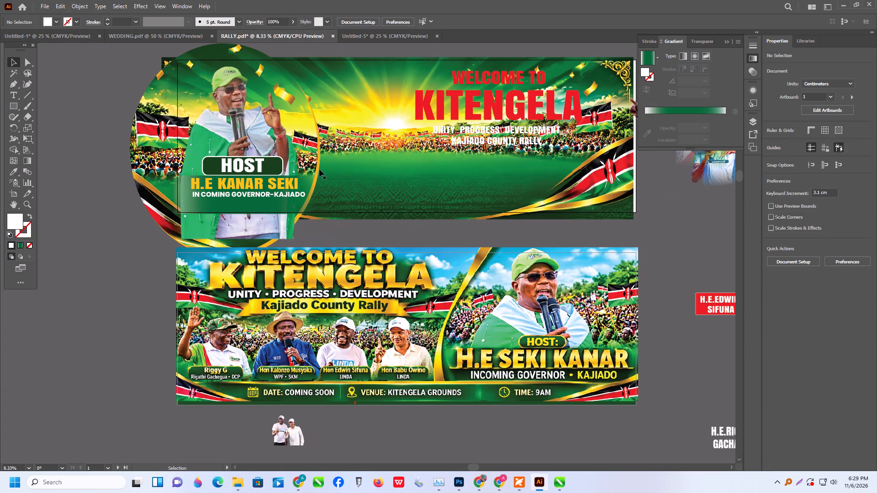
Stretch the gold ellipse behind the host's circle outward at its left edge to form a gold rim there.
left_click(319, 170)
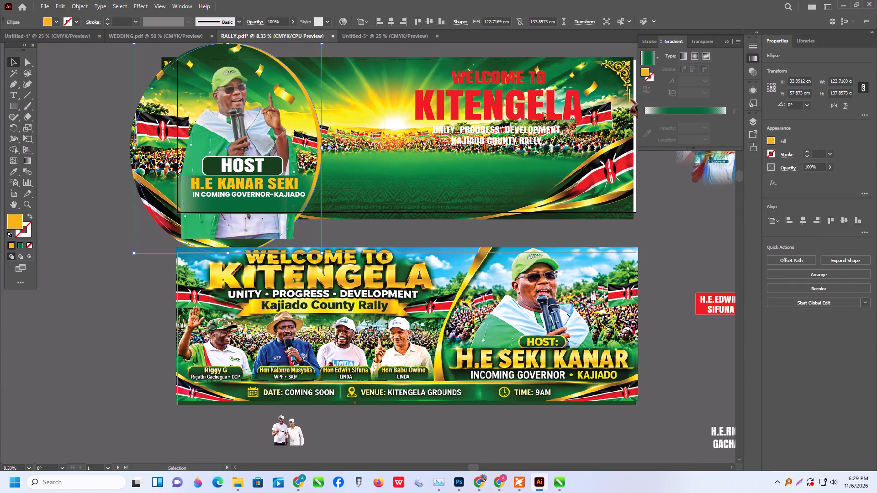
left_click_drag(133, 149, 122, 150)
double_click(96, 248)
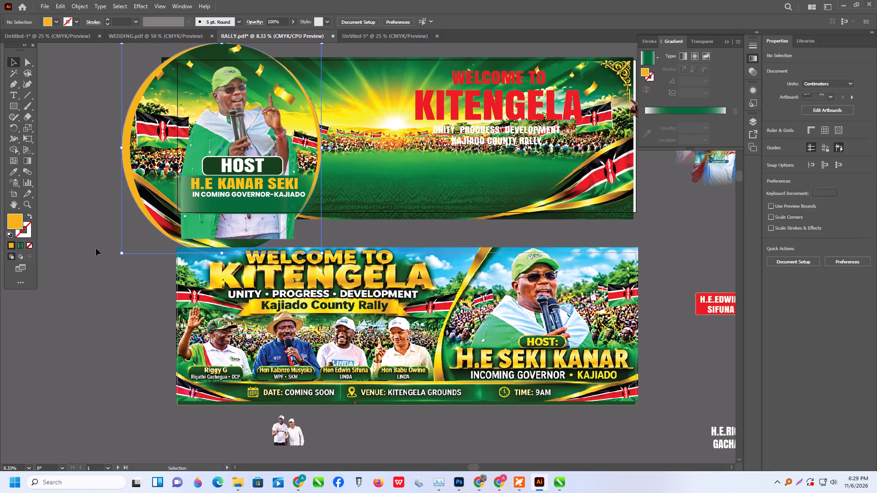
Align the background image to the artboard's right edge.
scroll(96, 248, "down", 1, "alt")
scroll(522, 124, "up", 1, "alt")
left_click(512, 110)
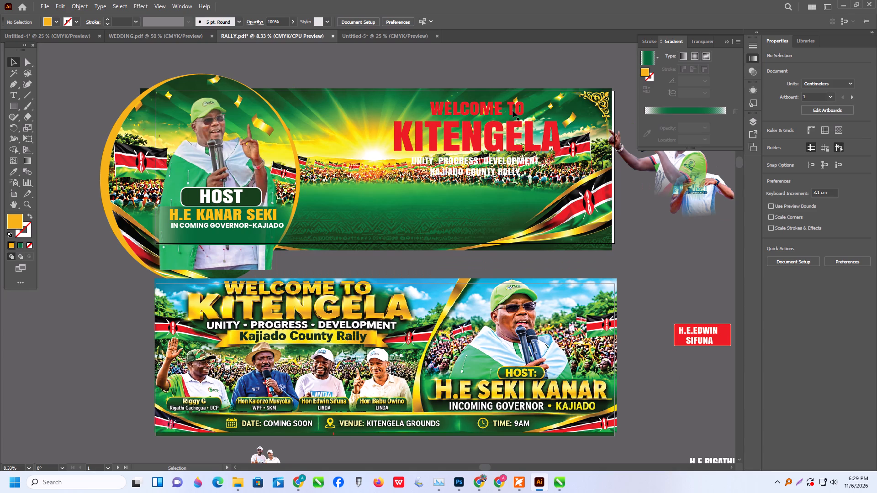
left_click(519, 140, "shift")
left_click(532, 142)
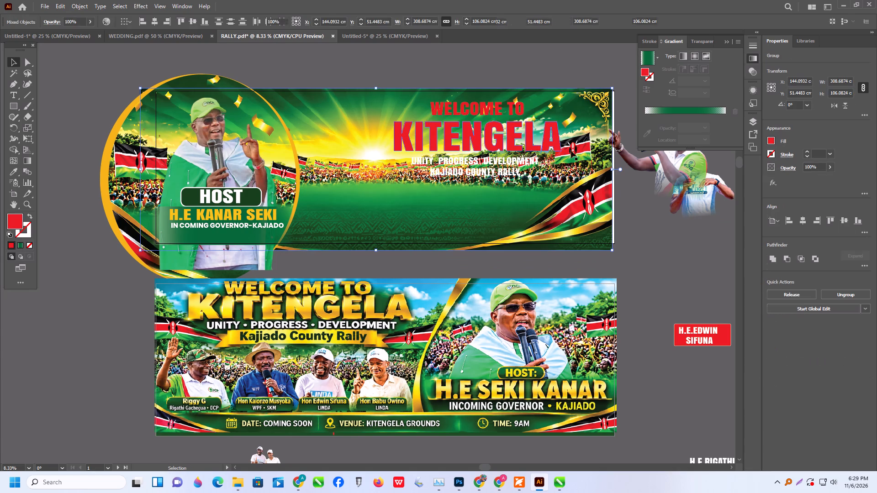
left_click(593, 238)
left_click(816, 220)
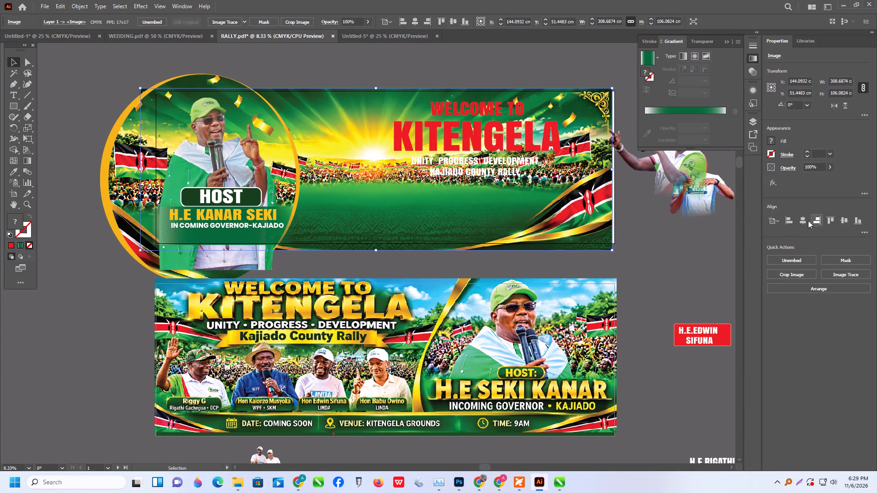
left_click(691, 249)
Convert the WELCOME TO text to outlines.
left_click(518, 132)
left_click(497, 104, "shift")
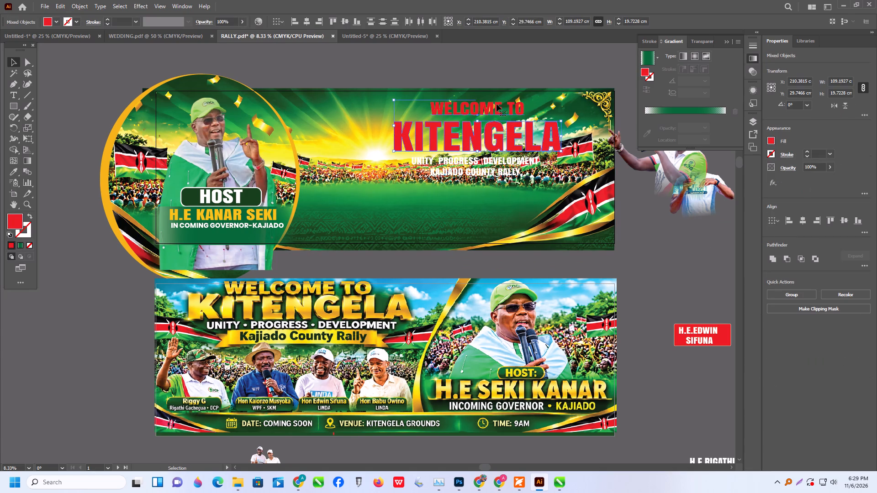
right_click(497, 104)
scroll(497, 104, "up", 1)
left_click(663, 260)
left_click(507, 111)
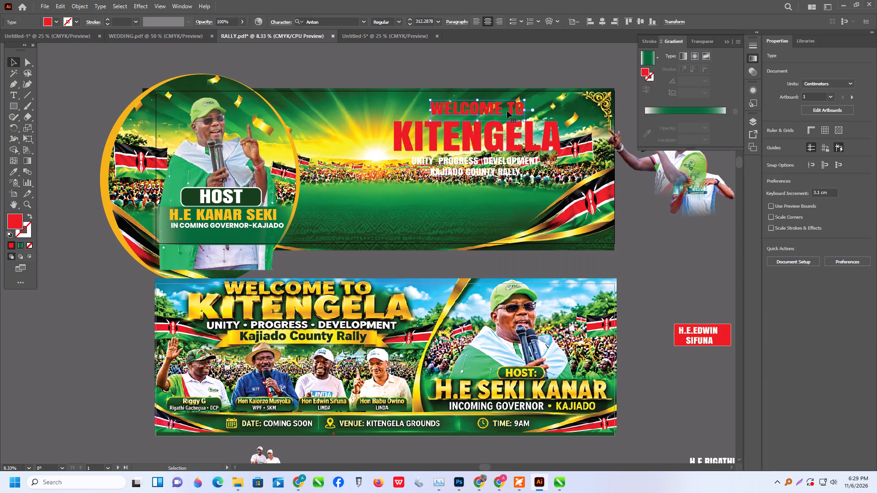
right_click(507, 111)
left_click(549, 229)
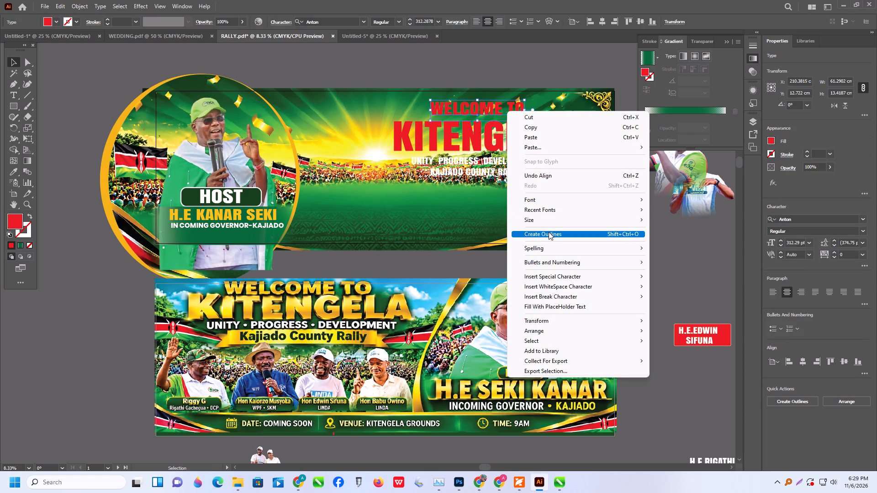
left_click(549, 232)
left_click(693, 260)
Move the red WELCOME TO KITENGELA heading toward the banner's upper-right corner and scale it down to about 100.3 cm wide.
left_click(514, 105)
left_click(527, 149, "shift")
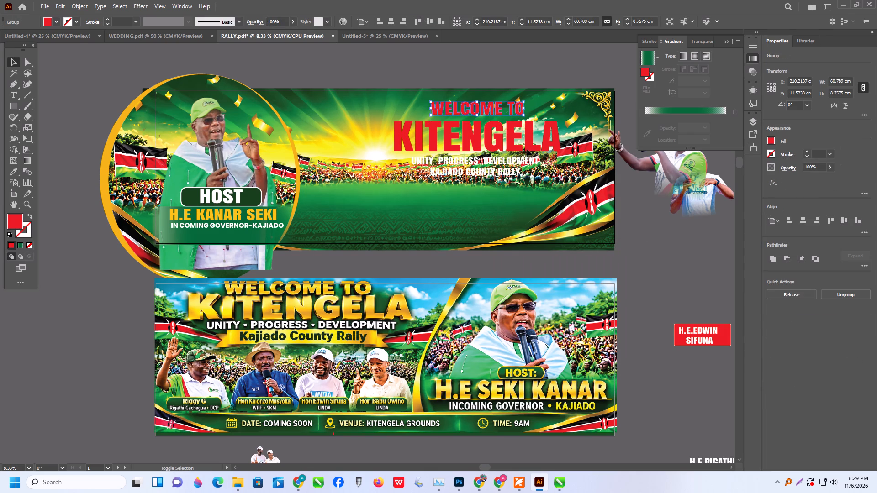
left_click_drag(522, 149, 551, 145)
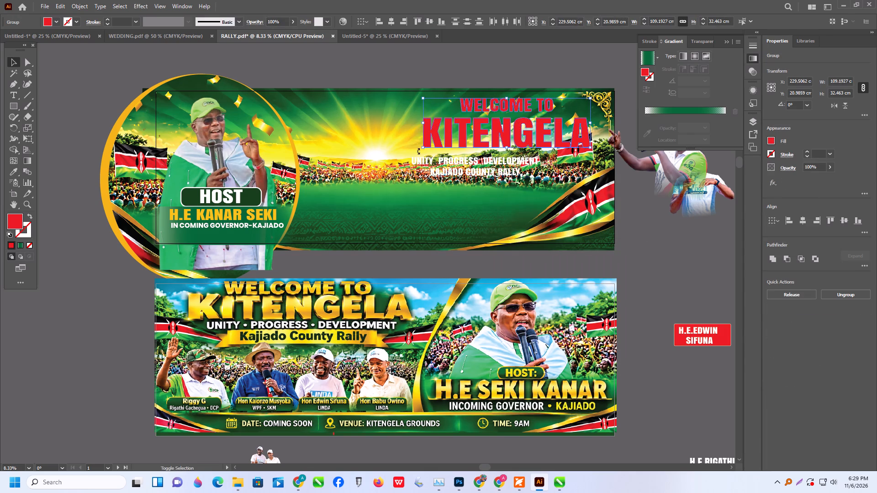
left_click_drag(422, 147, 437, 145, "shift")
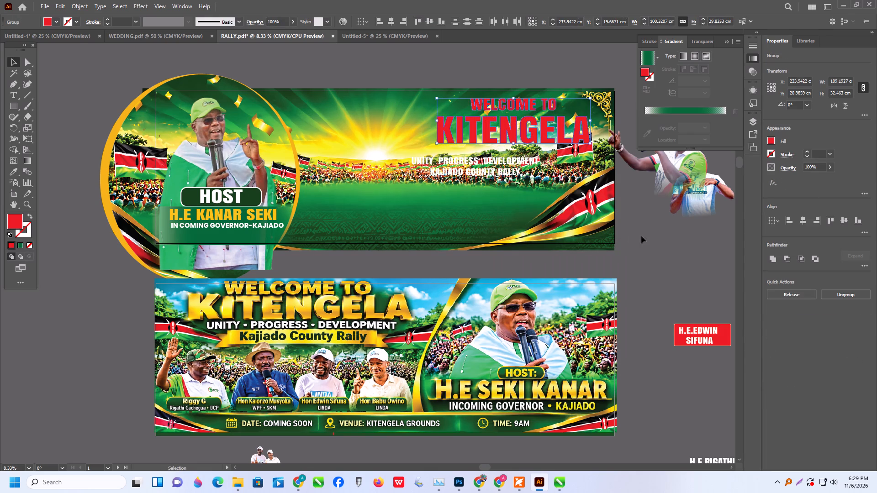
left_click(641, 236)
Move the white slogan text to sit centred beneath the KITENGELA heading.
left_click_drag(505, 167, 548, 163)
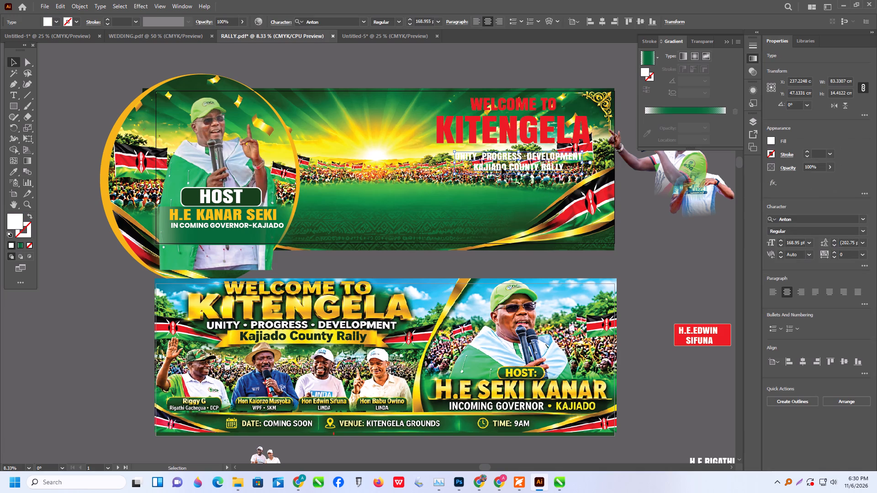
Cut the KAJIADO COUNTY RALLY line out of the slogan text, leaving only UNITY PROGRESS DEVELOPMENT.
triple_click(478, 170)
left_click(478, 170)
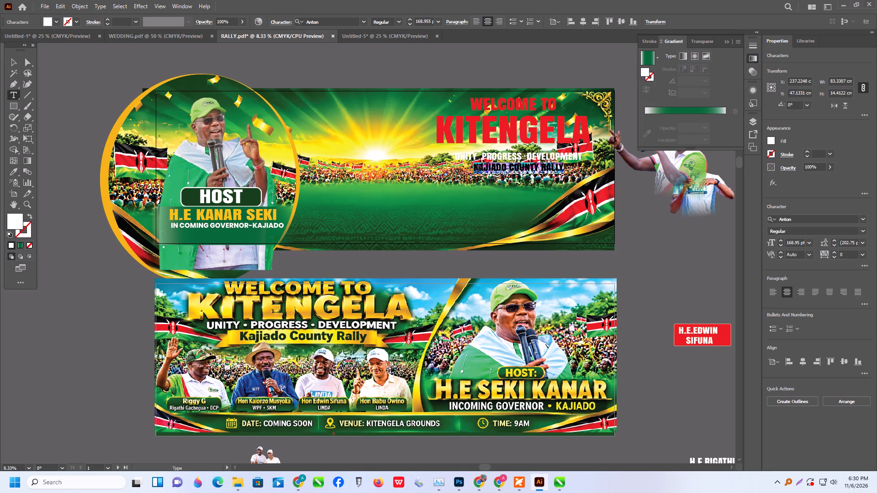
key("ctrl+x")
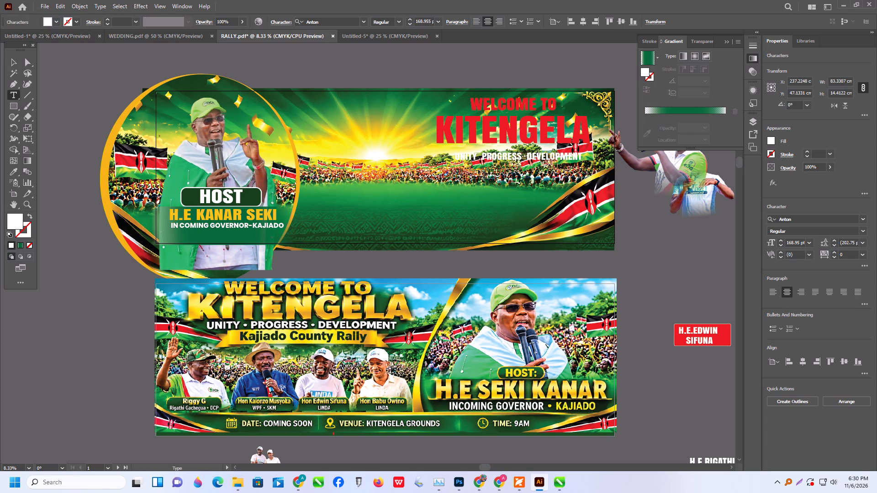
key("BackSpace")
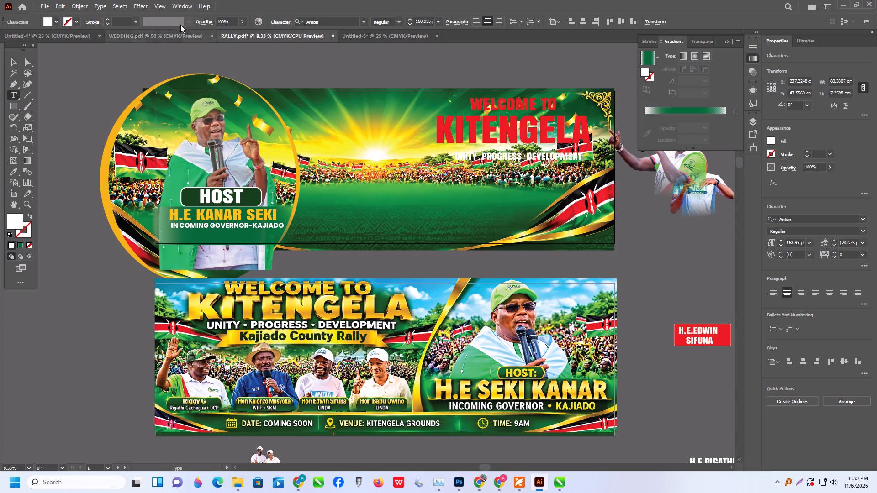
left_click(15, 60)
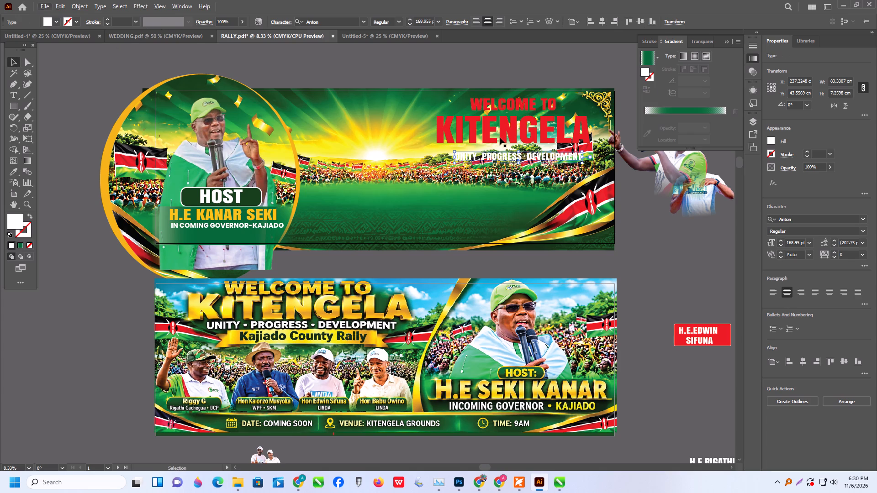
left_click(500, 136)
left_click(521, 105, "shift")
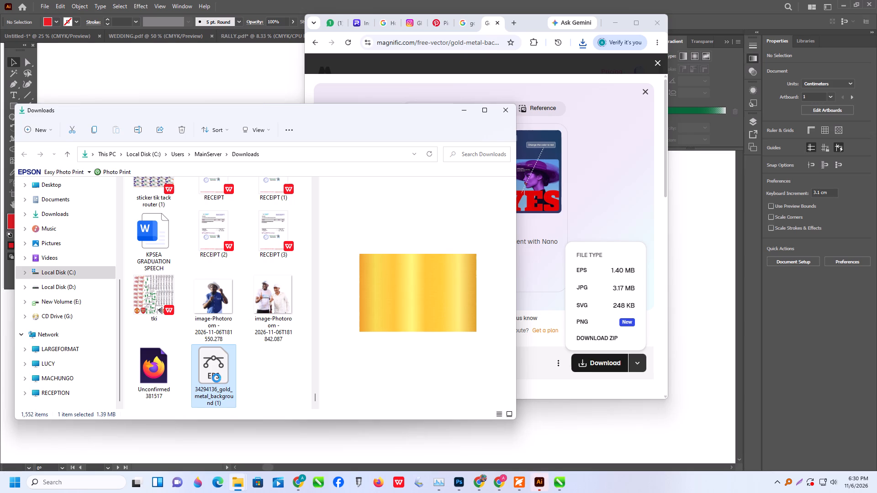
left_click(319, 436)
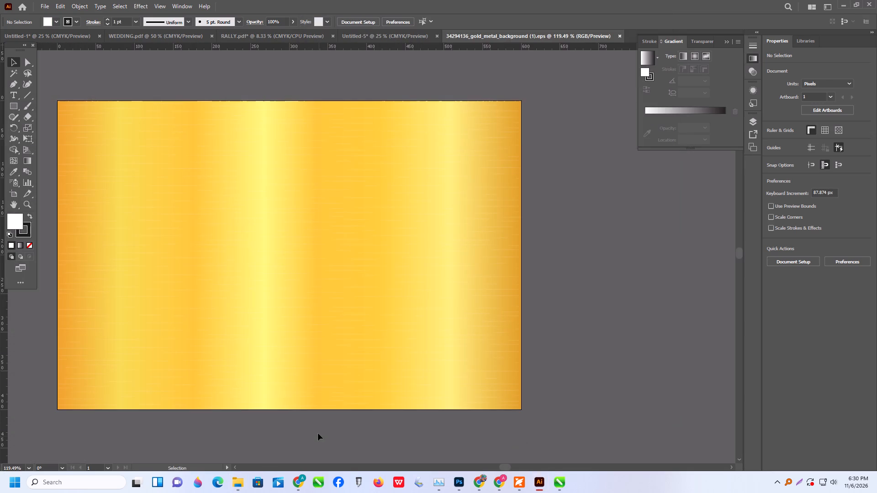
Ungroup the gold artwork, separate the fine line texture from the gradient rectangle, and delete the texture group.
left_click(304, 300)
right_click(312, 283)
left_click(364, 202)
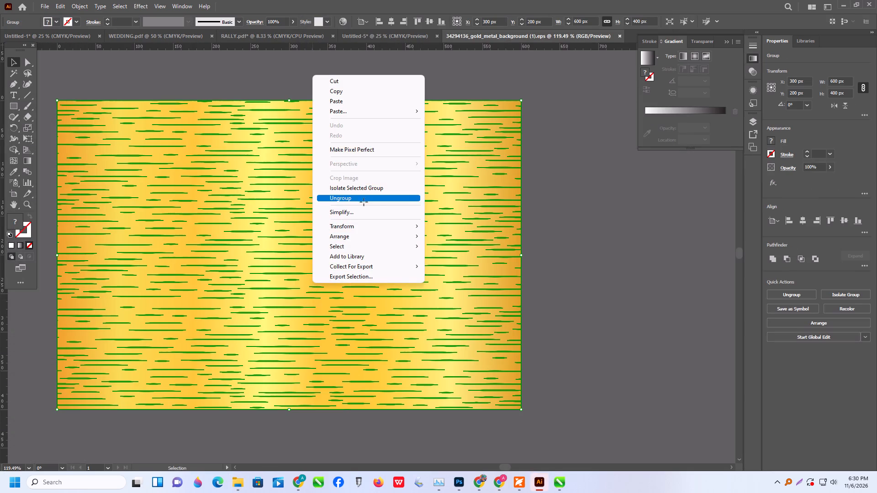
left_click(645, 245)
left_click_drag(404, 246, 563, 314)
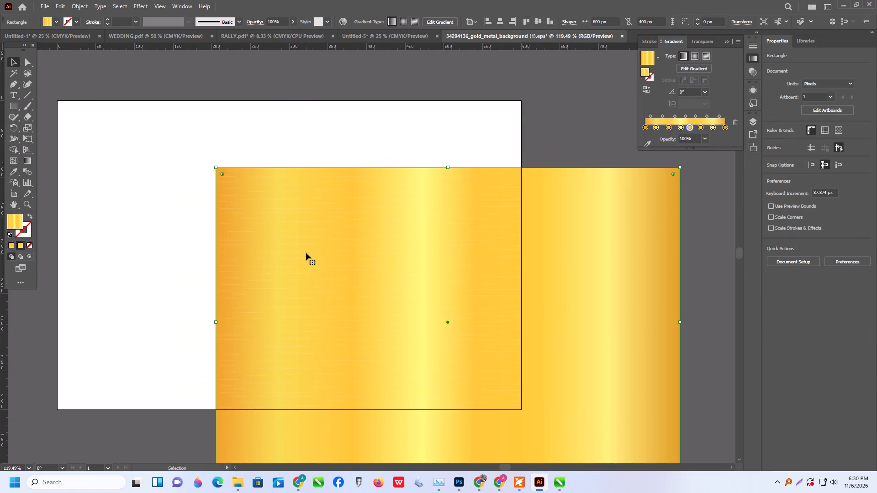
scroll(306, 253, "down", 4, "alt")
left_click_drag(314, 252, 477, 213)
left_click(477, 213)
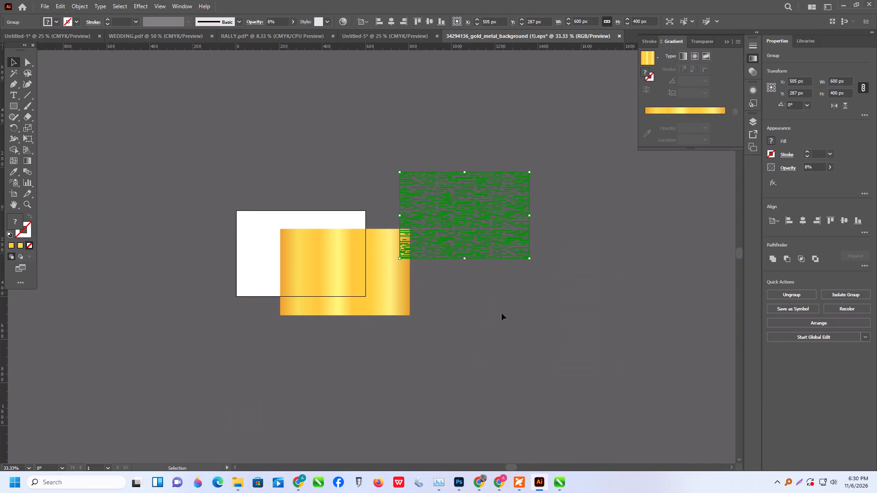
key("Delete")
Copy the gold gradient rectangle into RALLY.pdf and enlarge it to about 246.7 by 164.4 cm below the banners.
left_click(365, 299)
key("ctrl+c")
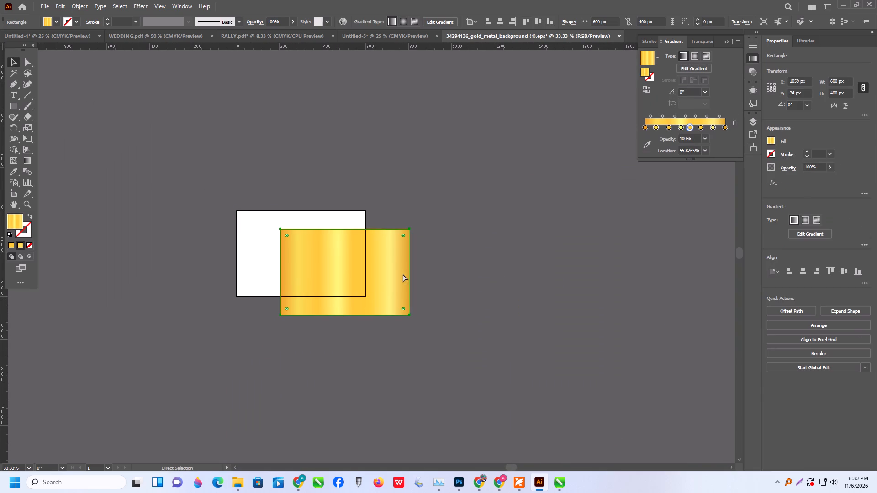
left_click(406, 38)
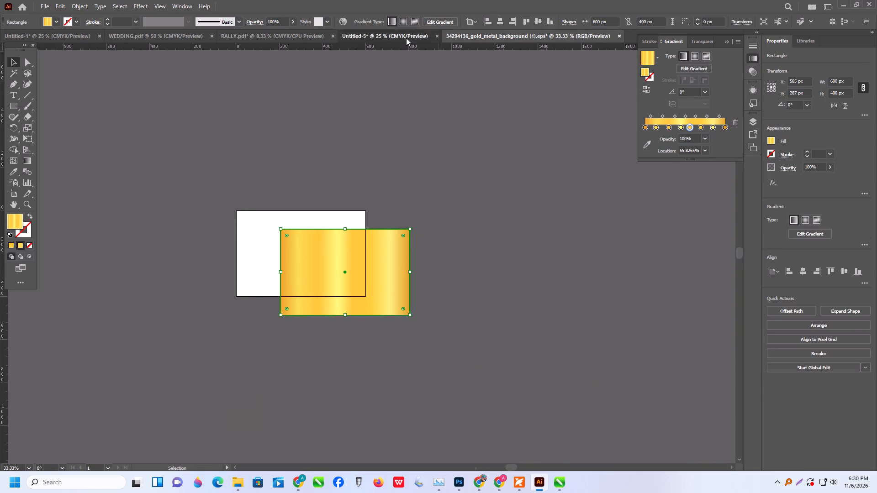
scroll(405, 205, "down", 2)
left_click(301, 33)
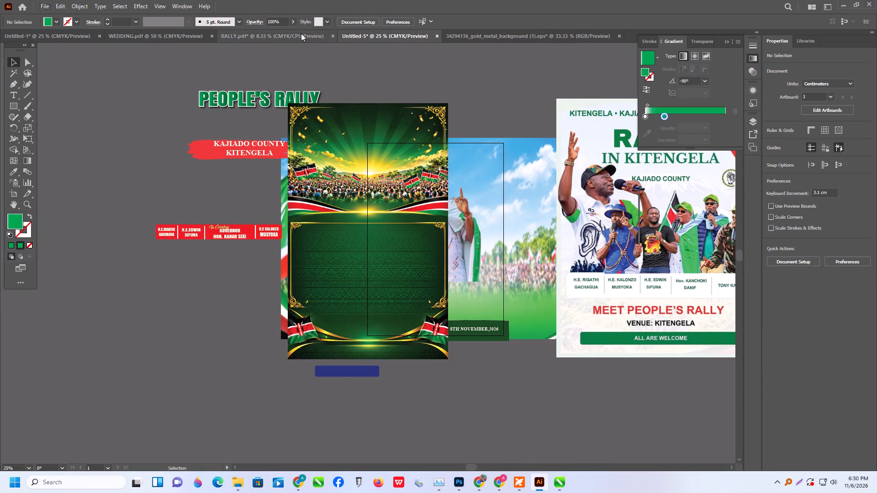
scroll(370, 276, "up", 2)
scroll(345, 270, "down", 3, "alt")
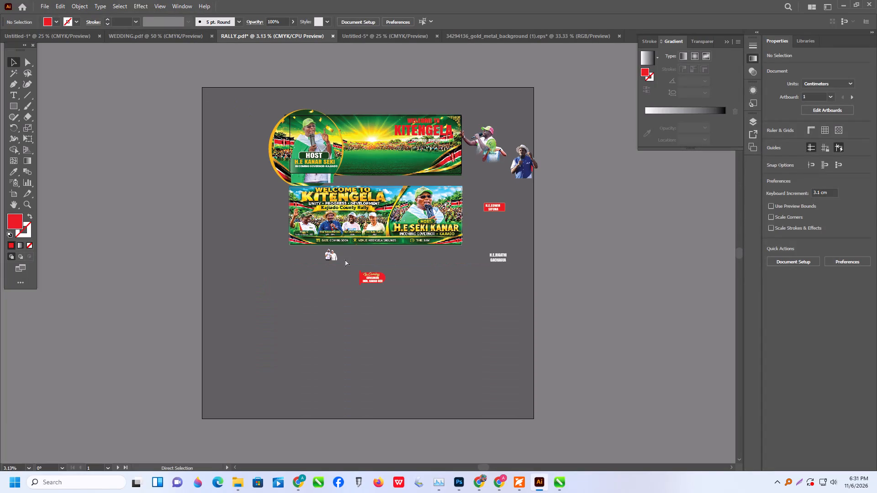
key("ctrl+v")
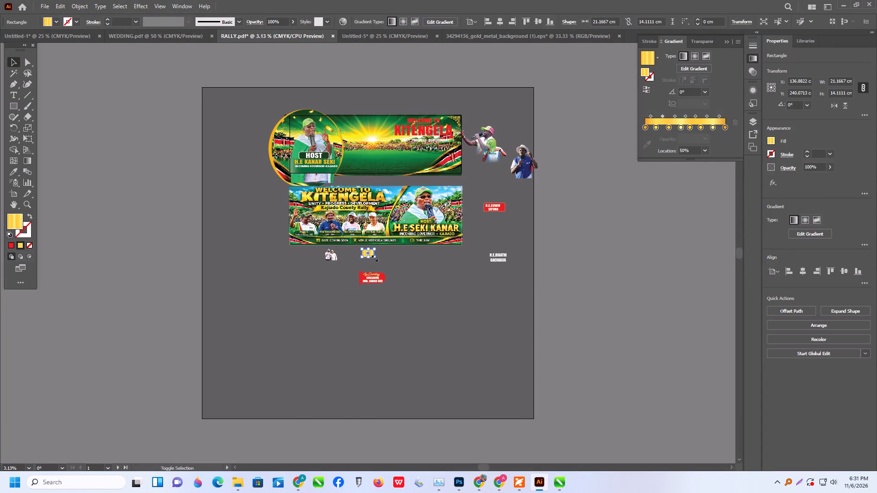
left_click_drag(374, 257, 511, 343, "shift")
Apply the gold rectangle's gradient to both lines of the WELCOME TO KITENGELA heading with the Eyedropper.
left_click(419, 131)
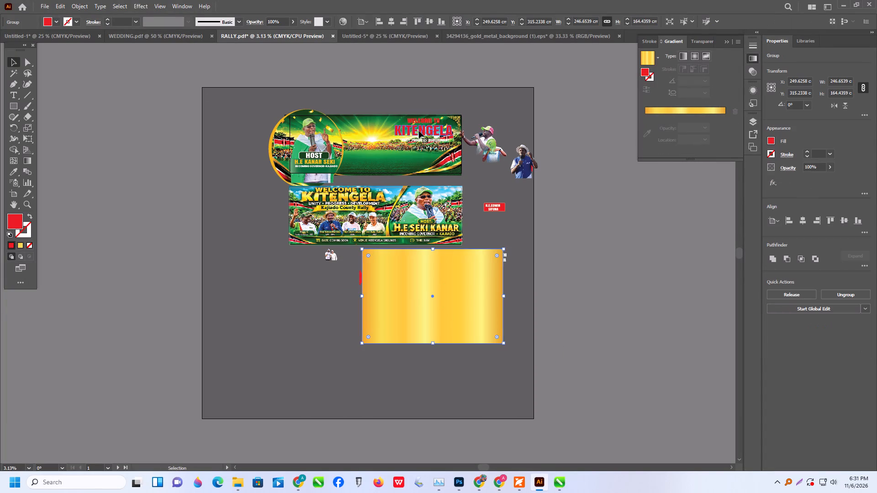
scroll(422, 127, "up", 2, "alt")
left_click(480, 67, "shift")
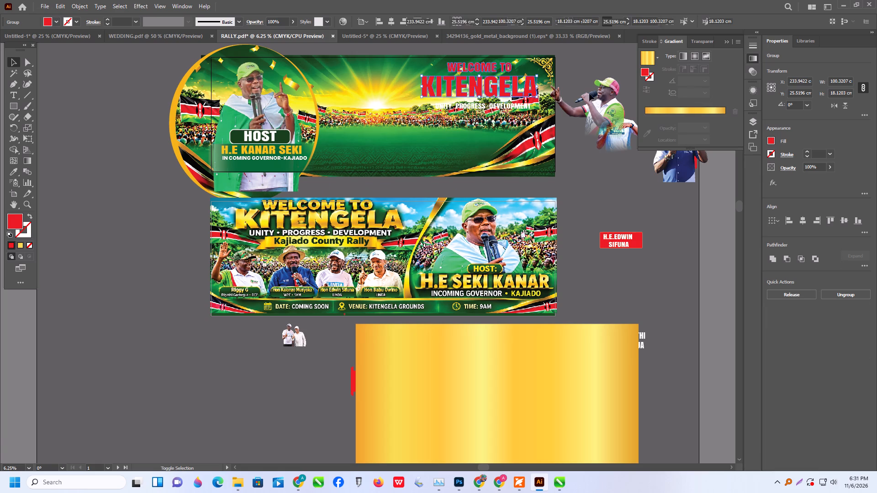
left_click(14, 170)
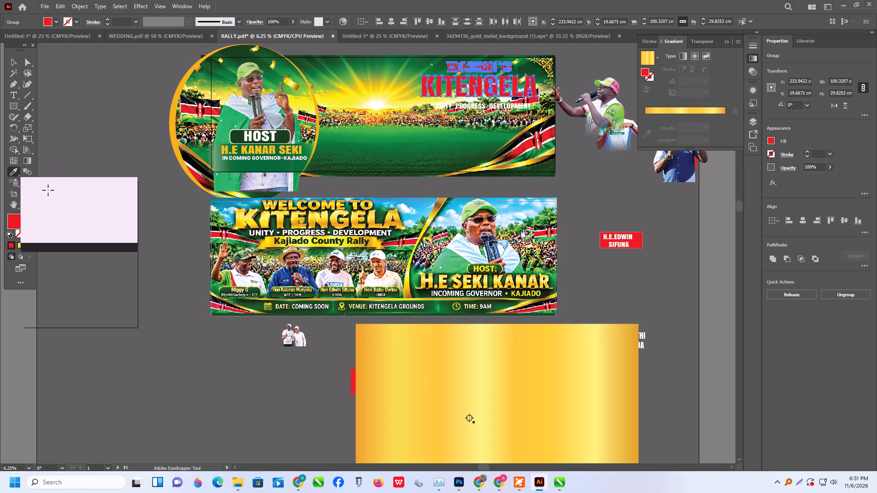
left_click(469, 417)
left_click(14, 62)
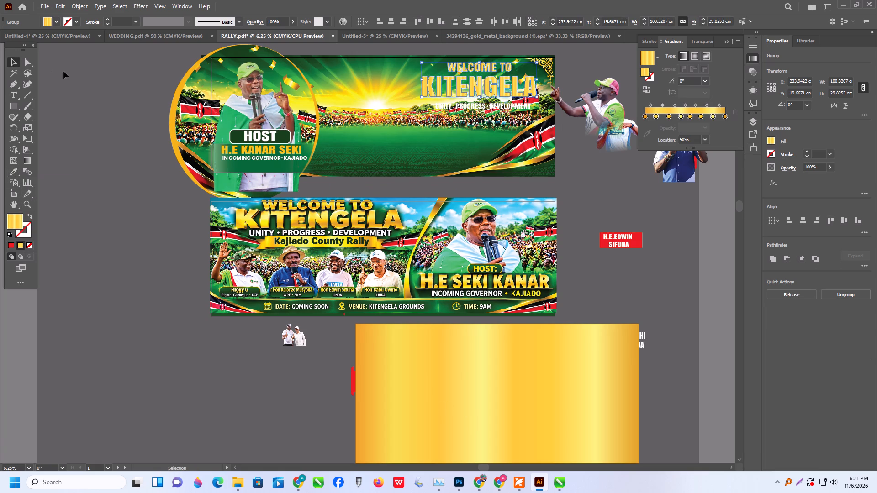
left_click(63, 71)
left_click(96, 78)
Move the gold heading off the banner into empty space below the layouts, and shift the gold rectangle further down.
scroll(575, 132, "up", 1)
scroll(448, 159, "down", 1, "alt")
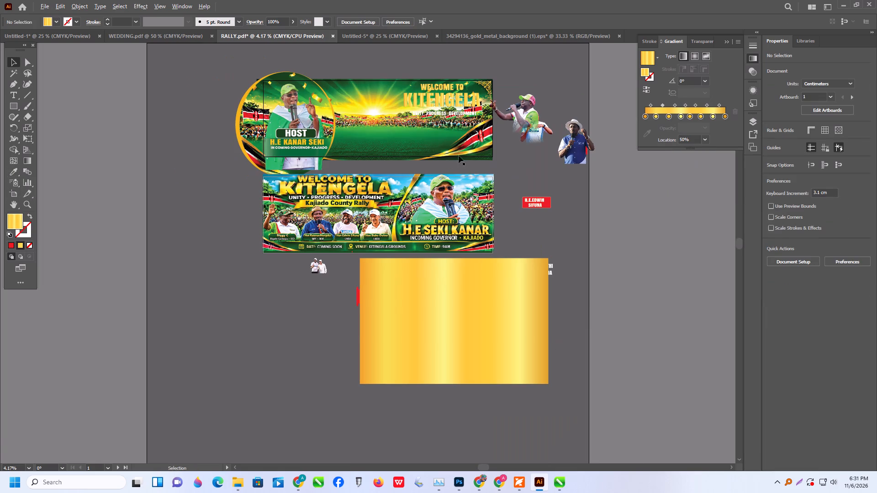
scroll(488, 94, "up", 1, "alt")
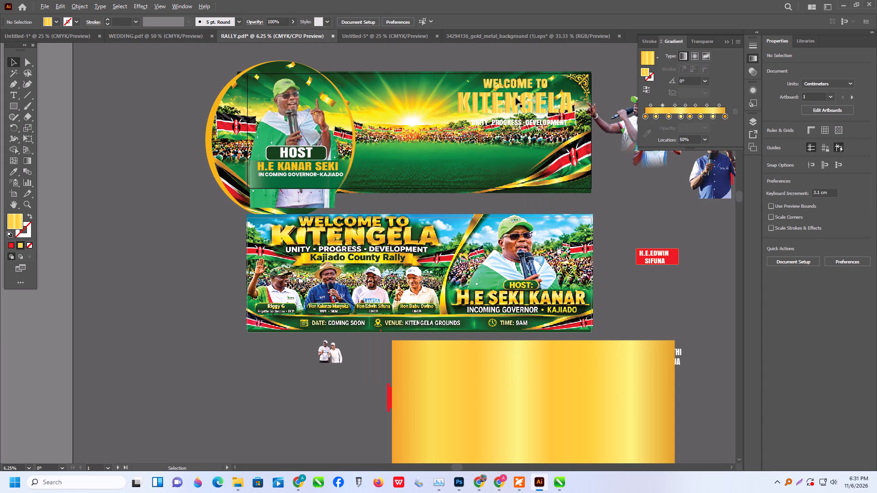
left_click(515, 99)
left_click(526, 85, "shift")
scroll(528, 95, "up", 1)
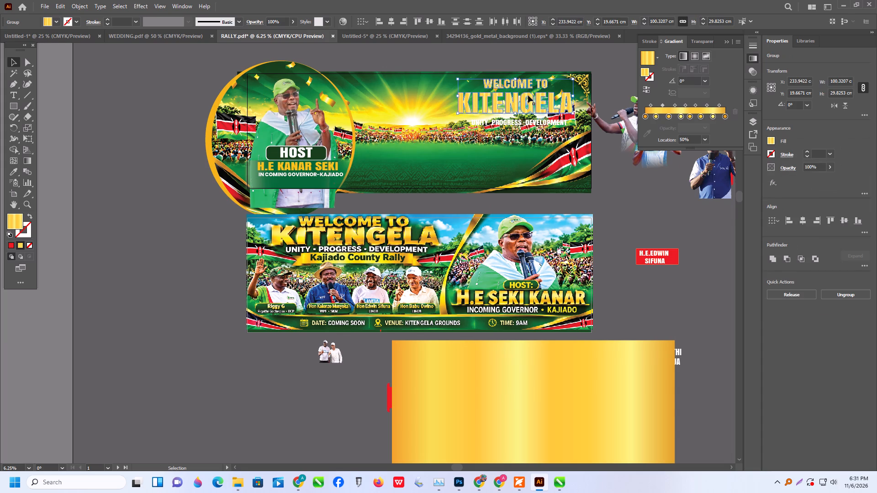
scroll(528, 95, "up", 6)
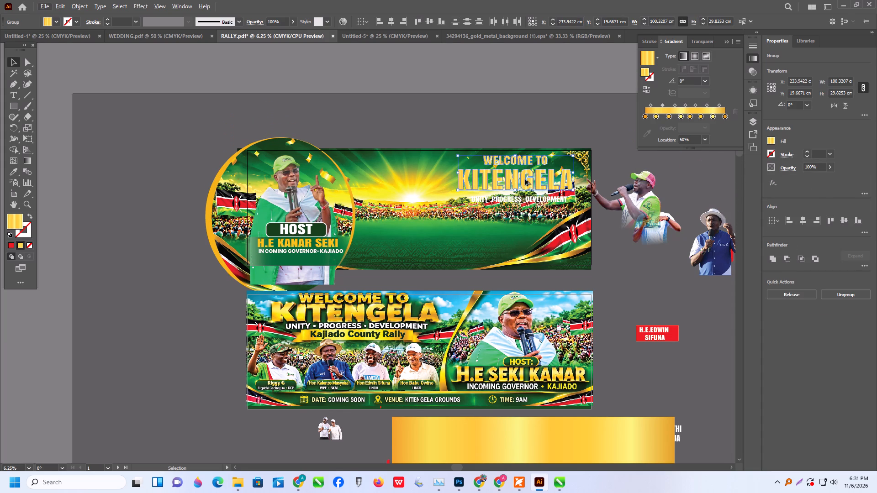
scroll(525, 179, "down", 2, "alt")
left_click_drag(438, 132, 309, 302)
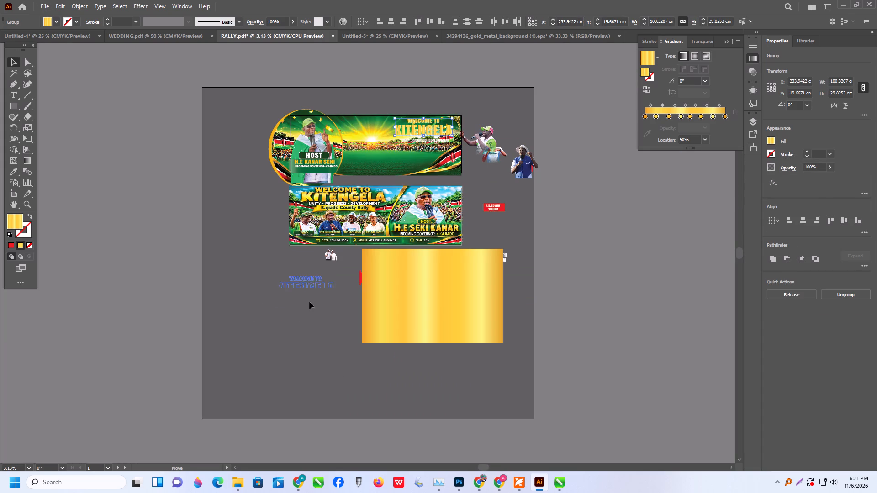
left_click_drag(309, 302, 292, 319)
left_click_drag(451, 335, 456, 404)
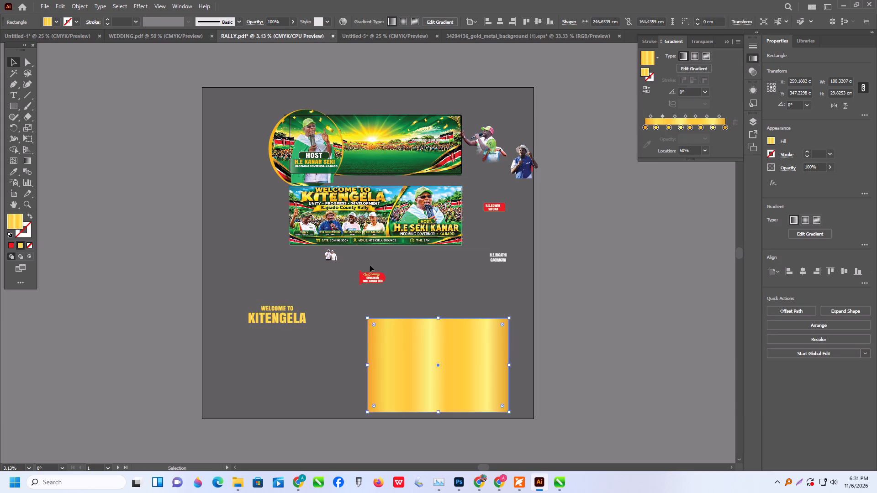
Ungroup the In Coming Governor label and delete its red background shape, keeping the text.
scroll(349, 277, "up", 2, "alt")
left_click(350, 283)
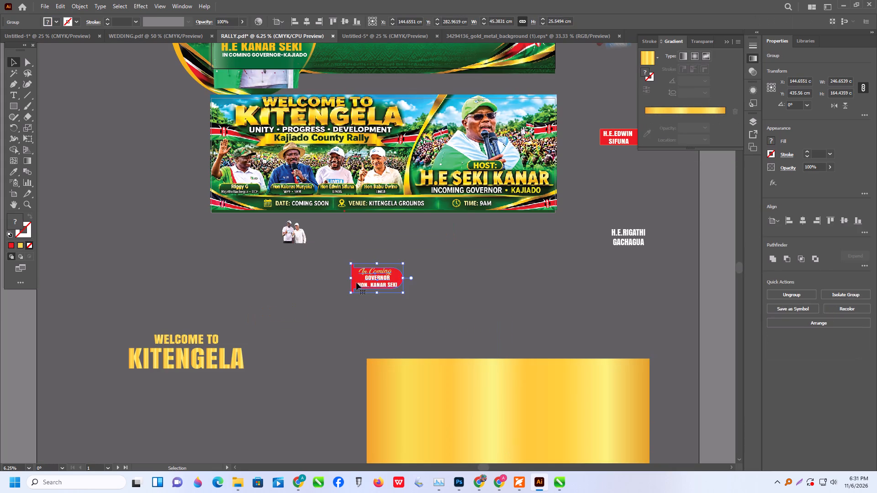
right_click(356, 283)
left_click(400, 202)
left_click(424, 266)
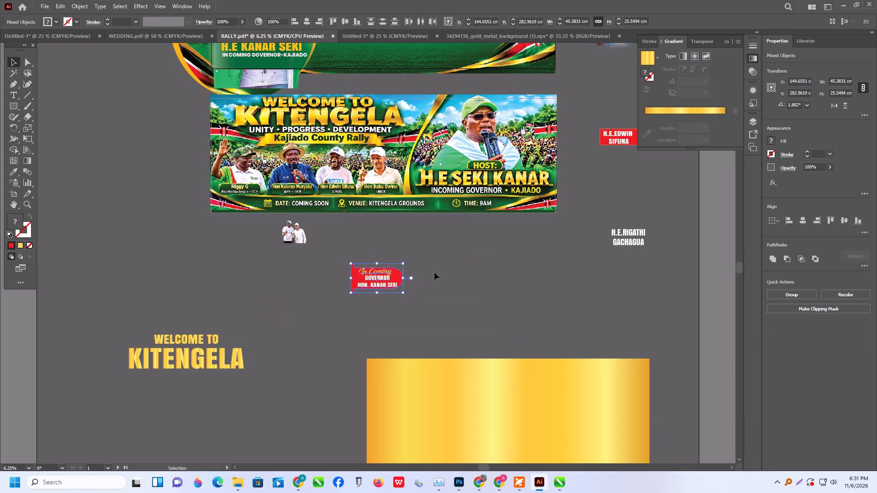
left_click_drag(532, 271, 526, 271)
left_click(352, 277)
key("Delete")
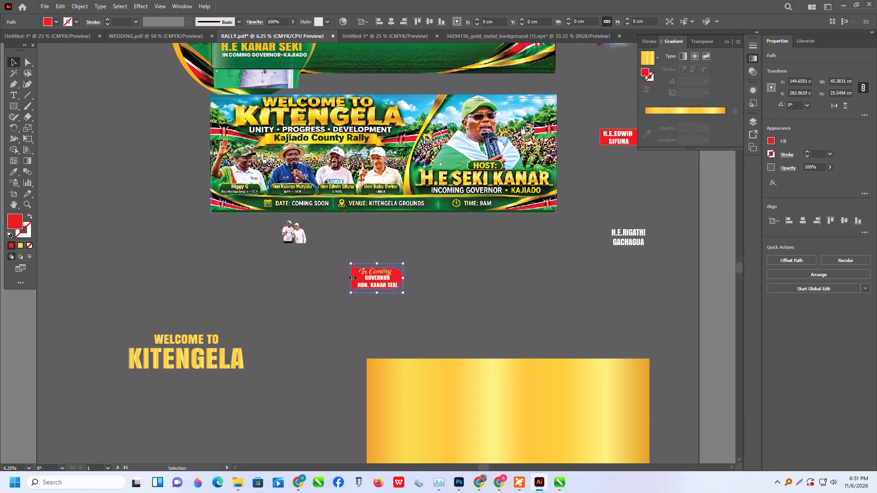
Delete the red rectangle behind the H.E. EDWIN SIFUNA name text.
left_click(604, 141)
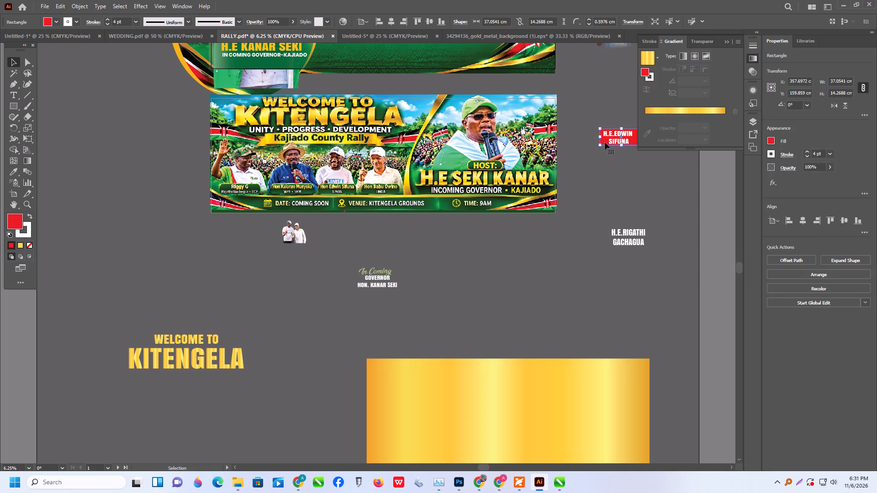
key("Delete")
scroll(608, 165, "up", 5)
scroll(574, 243, "down", 2, "alt")
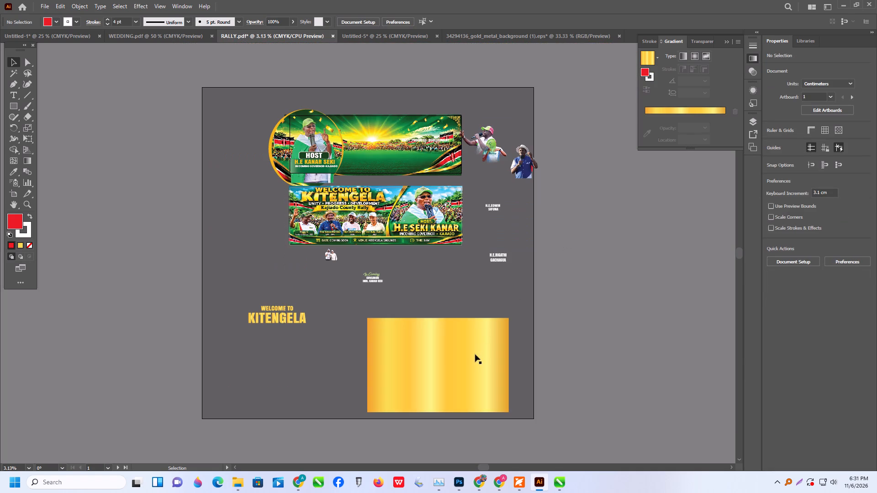
Apply Offset Path to the gold KITENGELA text group with an offset of 1.1 cm.
left_click(475, 354)
scroll(254, 350, "up", 1)
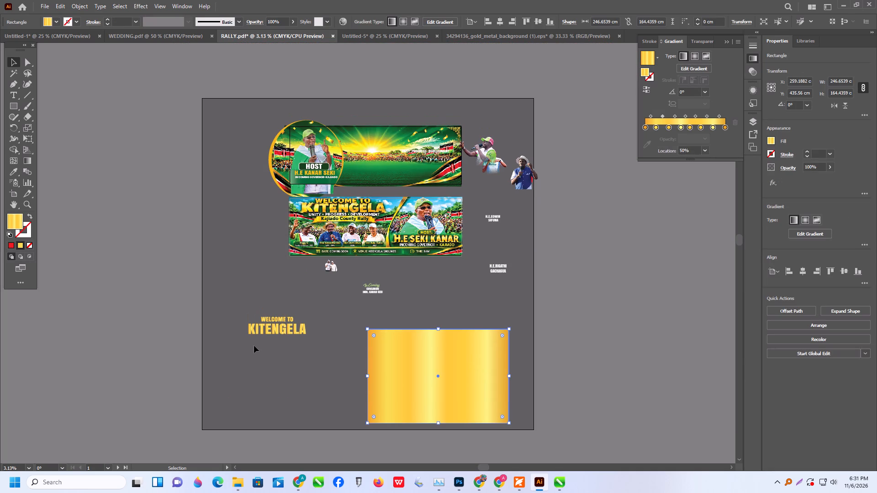
scroll(255, 342, "up", 3)
left_click(169, 340)
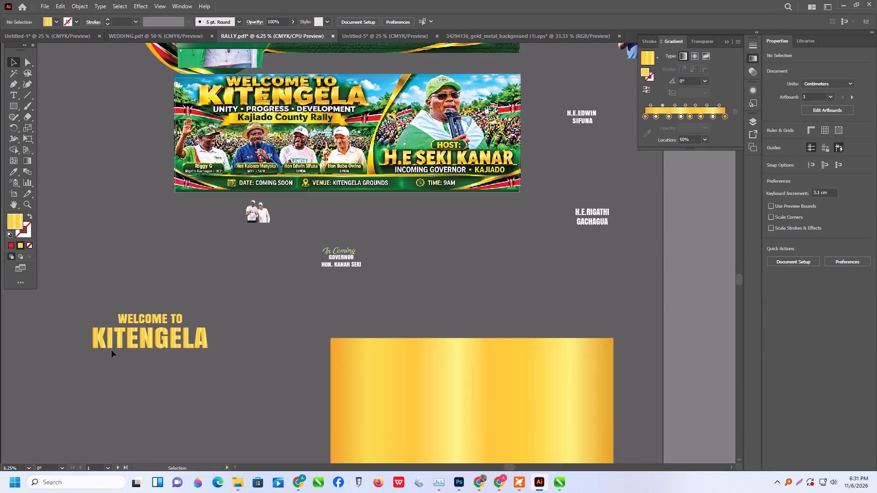
left_click(113, 347)
left_click(117, 338)
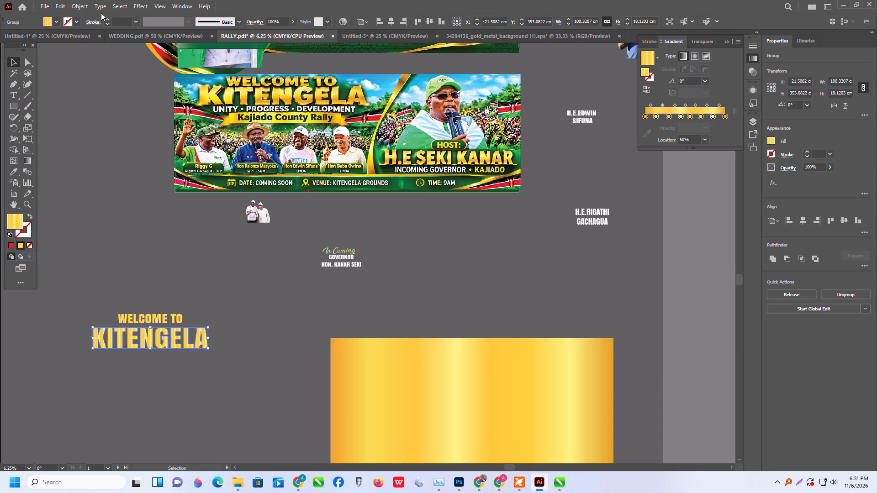
left_click(75, 4)
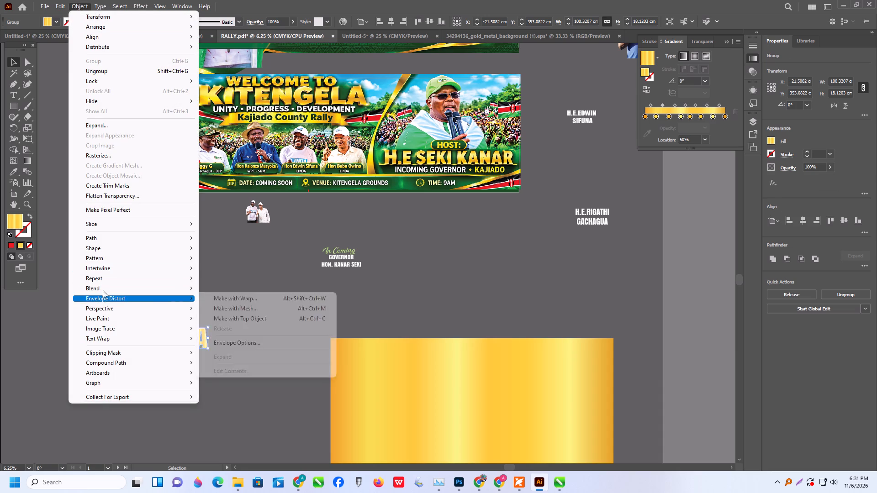
left_click(106, 240)
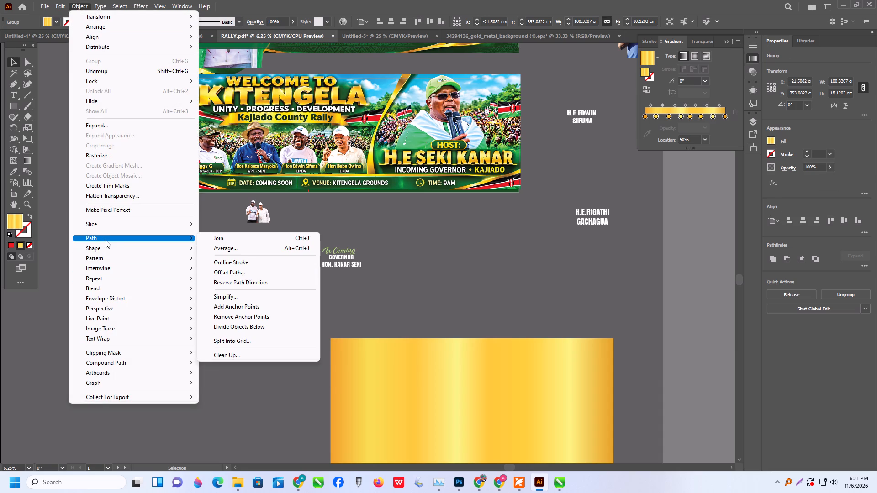
left_click(246, 270)
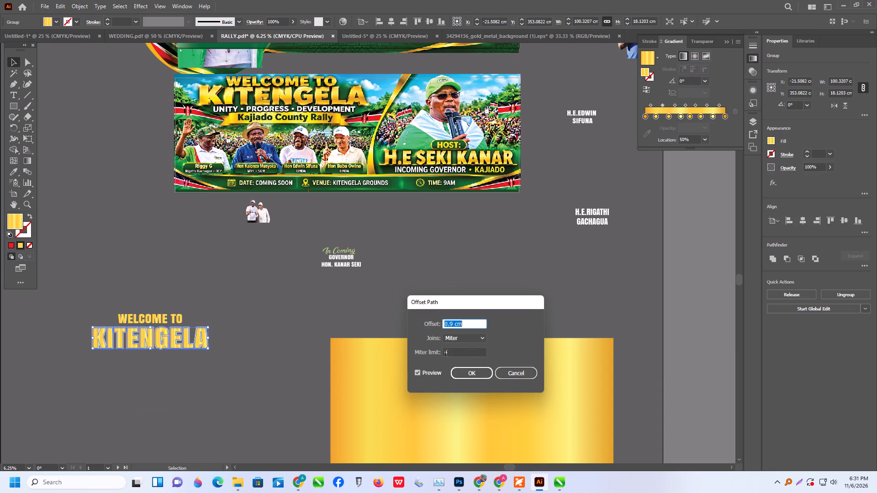
scroll(469, 320, "up", 2)
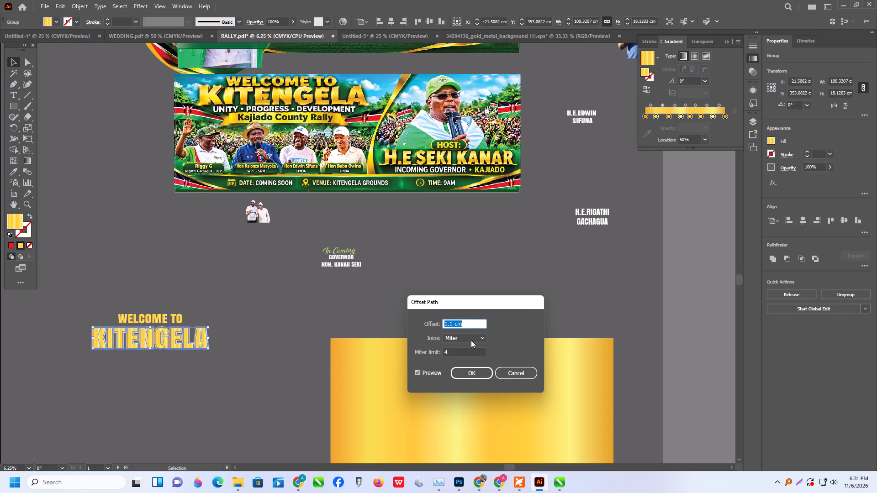
left_click(469, 371)
left_click(230, 371)
Ungroup the KITENGELA lettering so the original letters separate from their offset outlines.
scroll(73, 359, "up", 2, "alt")
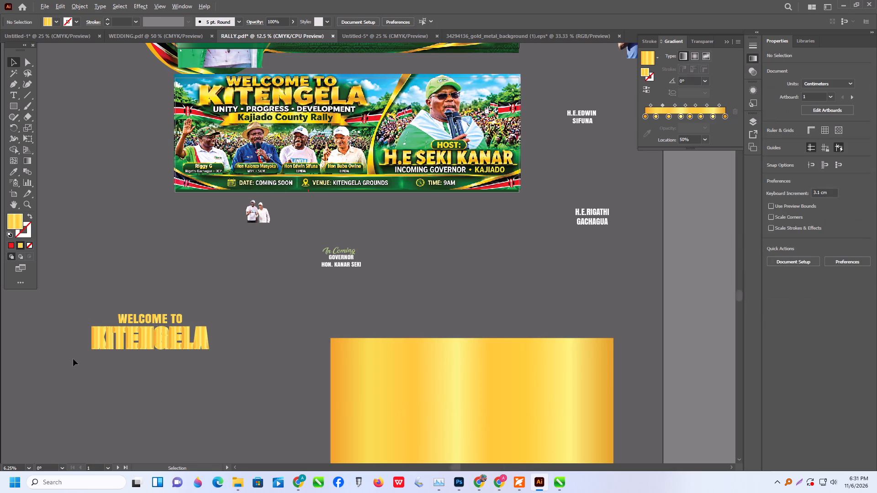
left_click(141, 320)
right_click(141, 320)
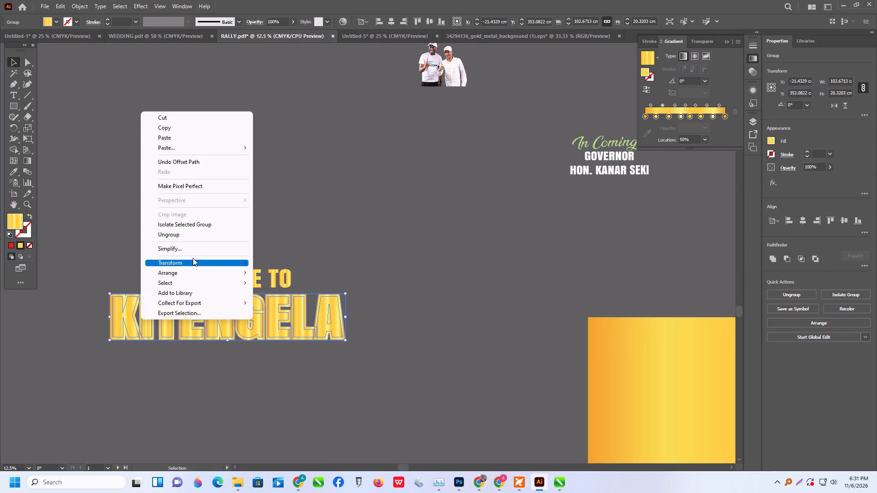
left_click(192, 239)
left_click(392, 238)
Select all the original gold KITENGELA letters, group them, and move the group above the WELCOME TO line.
scroll(79, 327, "up", 2)
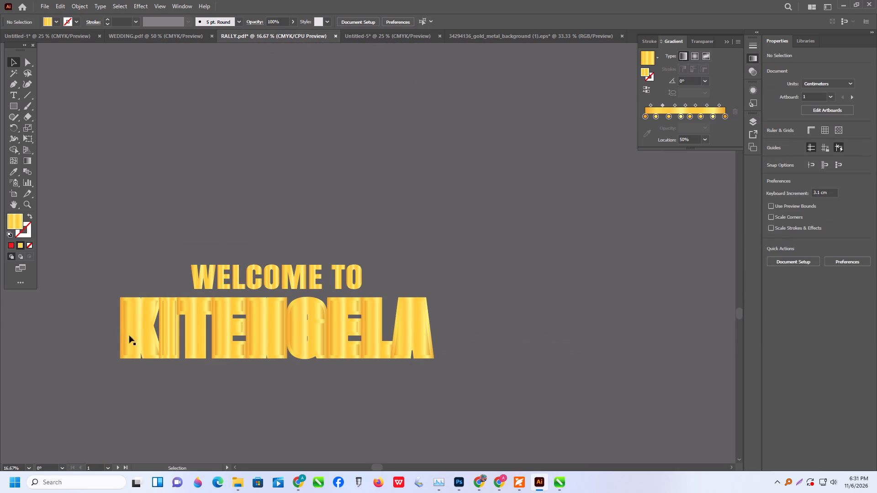
right_click(141, 326)
left_click(137, 344)
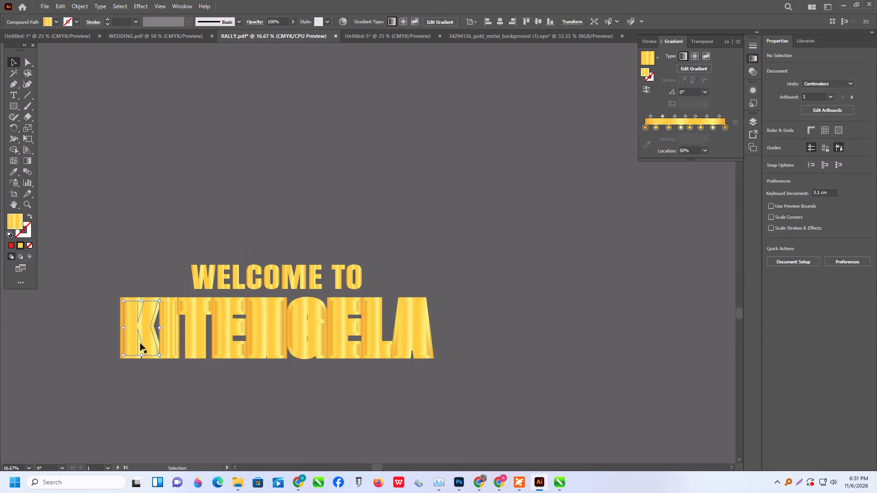
left_click(171, 313, "shift")
left_click(198, 318, "shift")
left_click(226, 320, "shift")
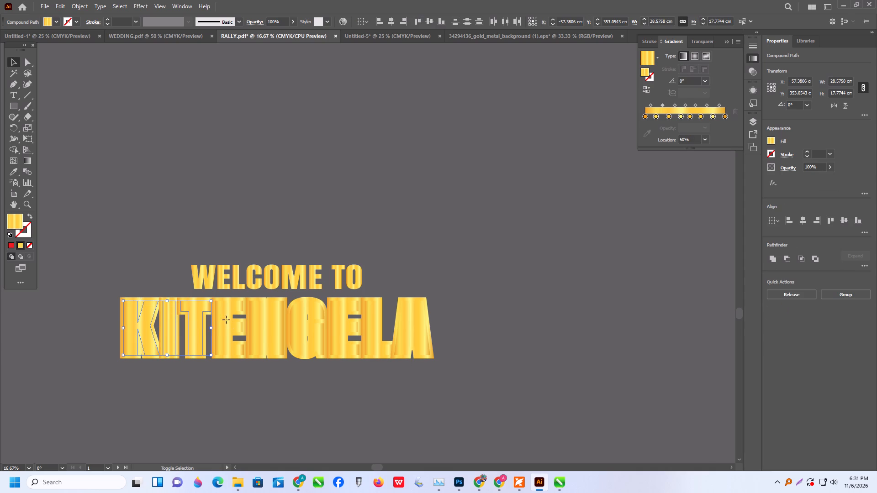
left_click(269, 324, "shift")
left_click(312, 339, "shift")
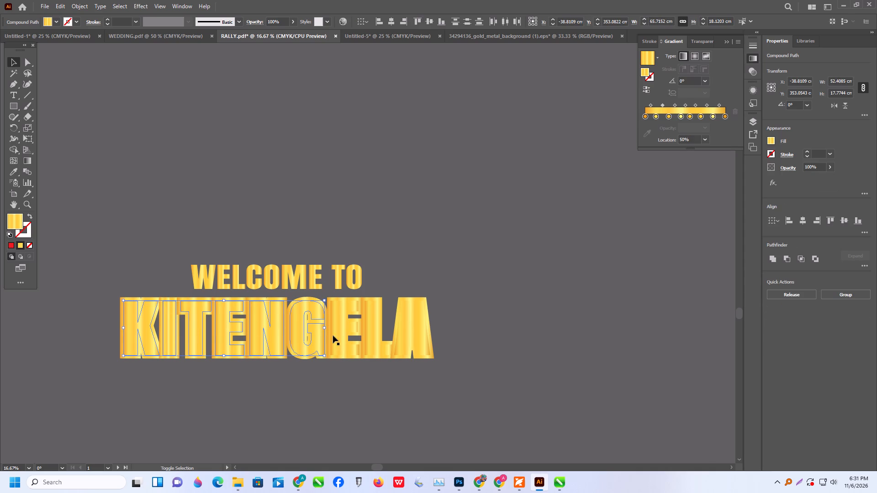
left_click(340, 335, "shift")
left_click(375, 333, "shift")
left_click(417, 332, "shift")
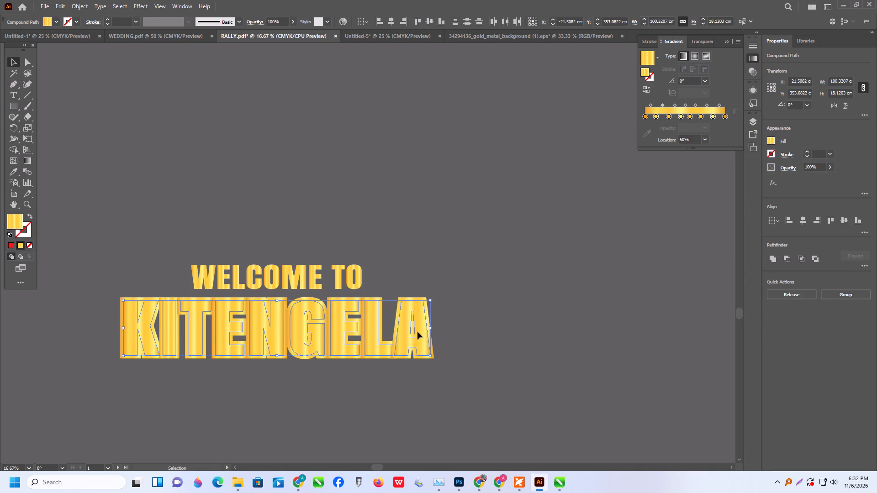
key("ctrl+g")
left_click_drag(372, 334, 378, 190)
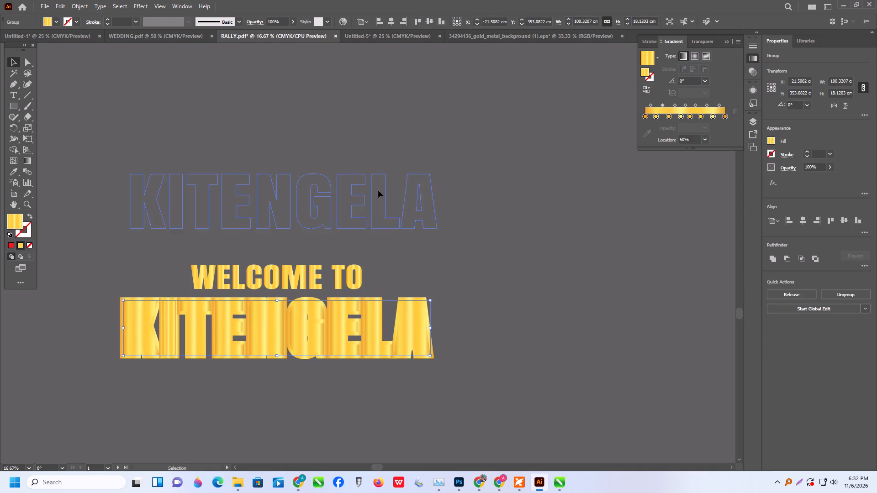
left_click_drag(378, 190, 379, 188)
Group the remaining KITENGELA offset shapes and fill them with light grey.
left_click(327, 339)
left_click_drag(90, 324, 590, 357)
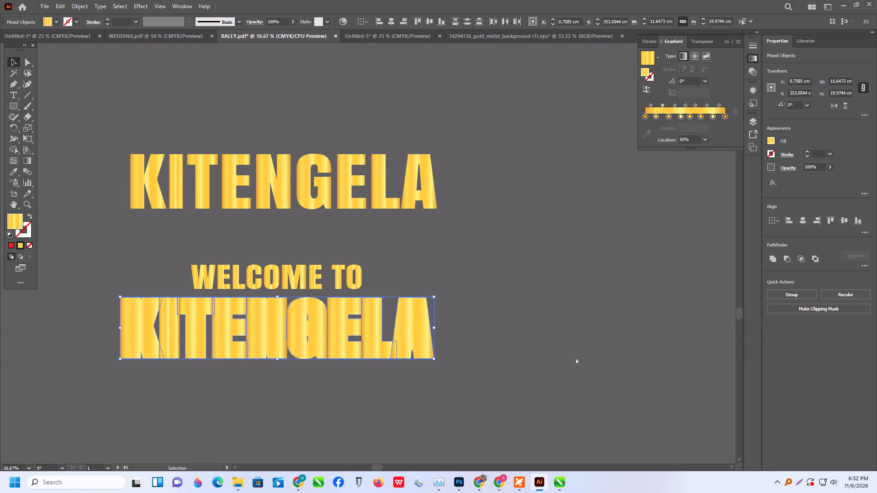
key("ctrl+g")
left_click(58, 22)
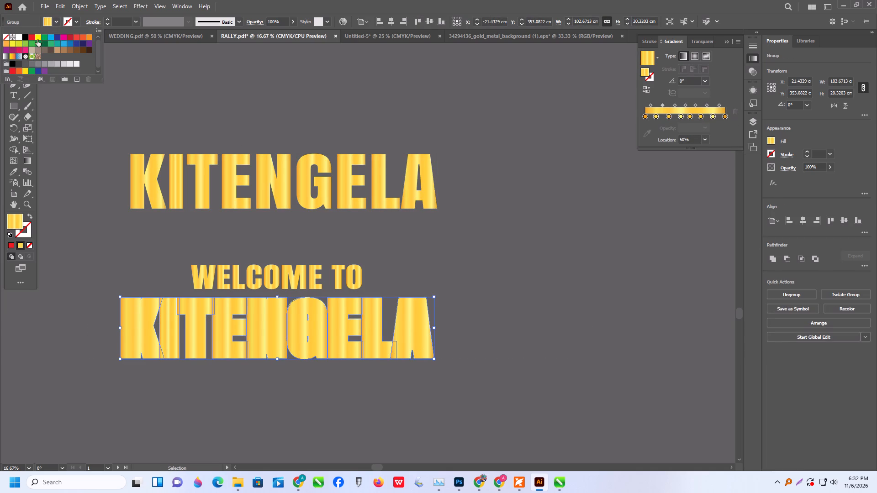
left_click(63, 64)
left_click(274, 112)
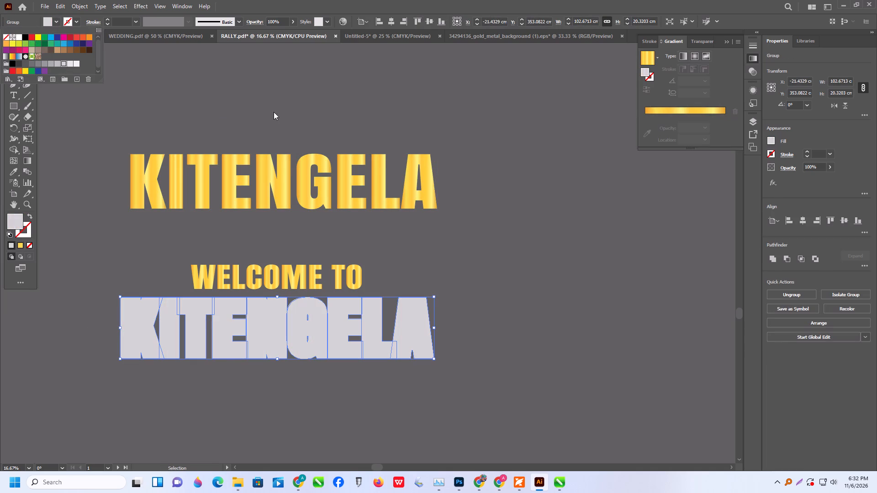
Move the gold KITENGELA lettering back over its grey offset shapes, centred inside the outline.
left_click_drag(276, 176, 270, 323)
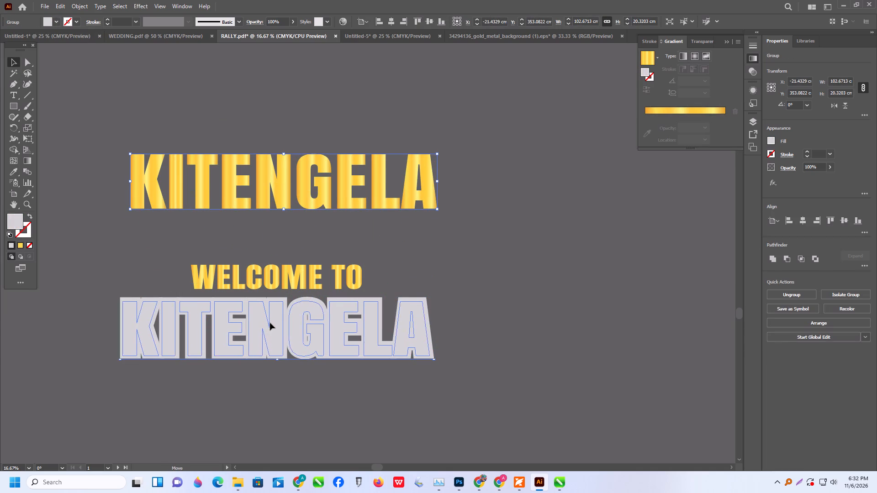
left_click_drag(270, 323, 269, 323)
left_click(157, 394)
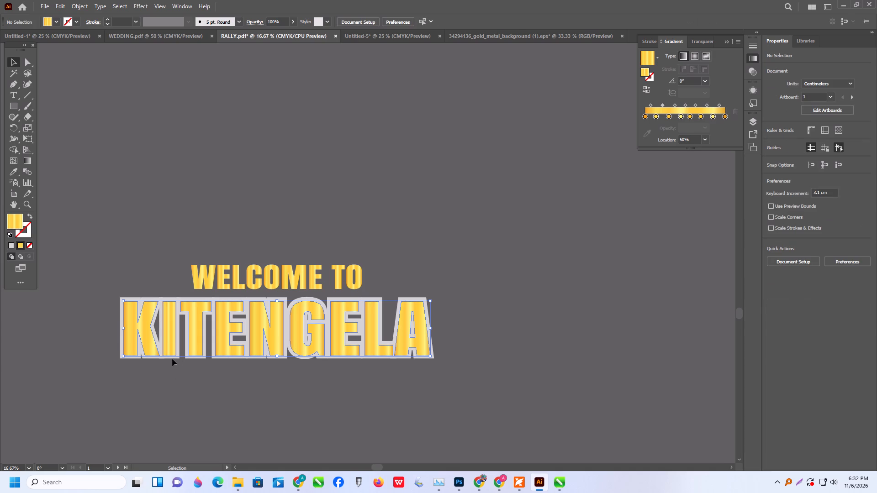
Recolour the offset outline behind KITENGELA, trying two brown swatches before choosing green.
scroll(121, 330, "up", 2, "alt")
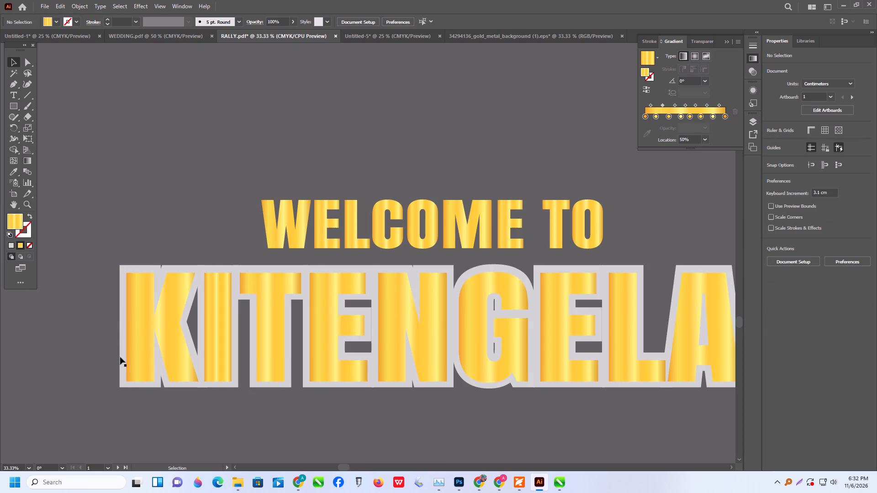
left_click(120, 357)
left_click(55, 21)
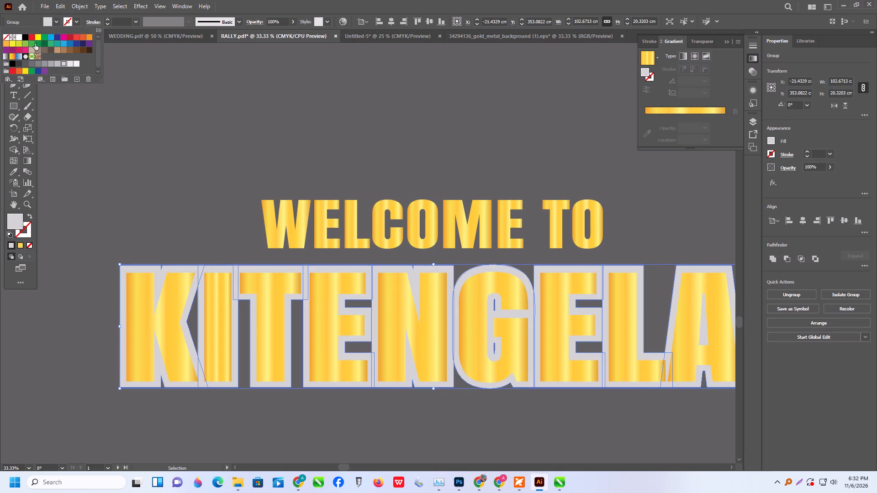
left_click(56, 51)
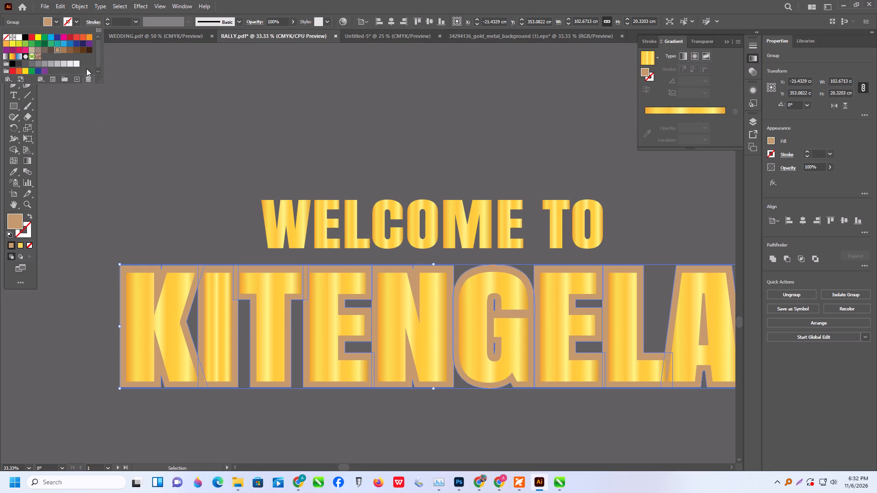
left_click(64, 50)
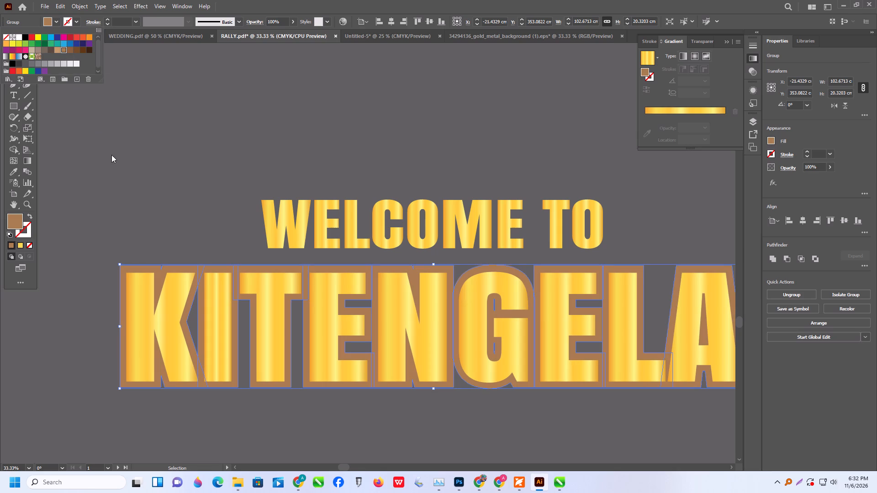
left_click(30, 44)
left_click(141, 182)
left_click(147, 192)
Select the gold KITENGELA letters with their green outline and place them in the upper banner's top-right area, above UNITY PROGRESS DEVELOPMENT.
scroll(145, 225, "down", 3, "alt")
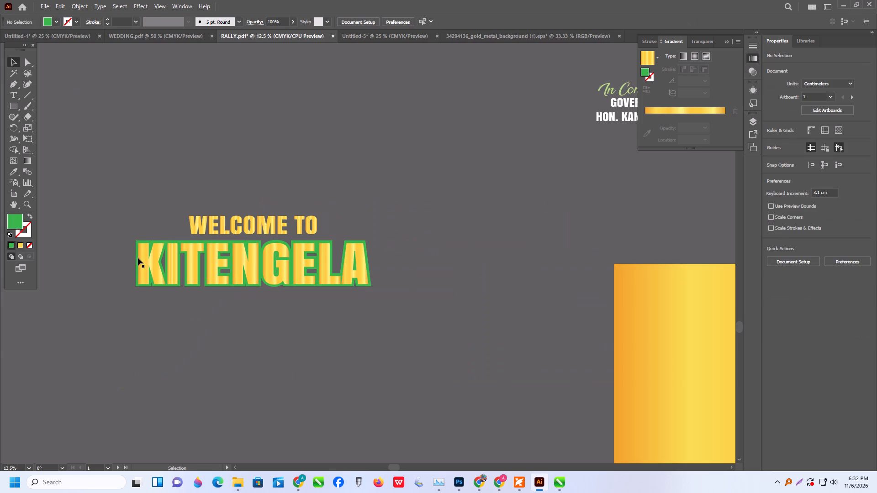
left_click_drag(92, 266, 402, 329)
scroll(291, 302, "down", 2, "alt")
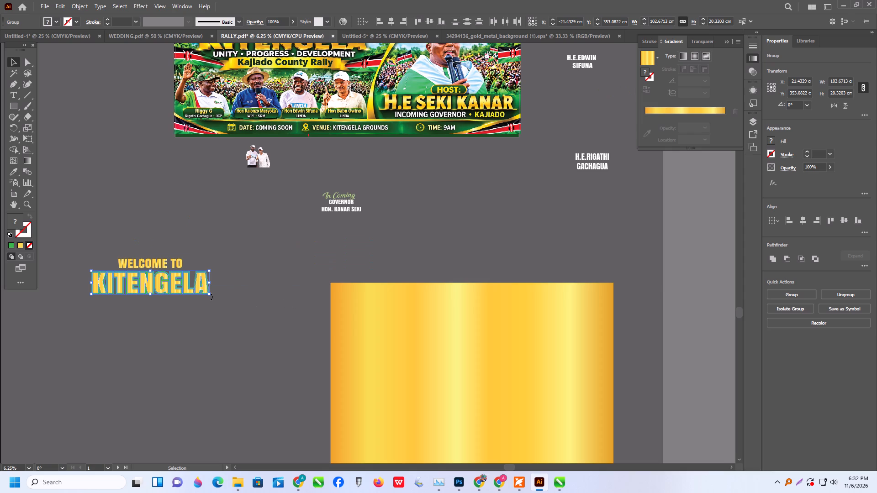
scroll(185, 289, "up", 5)
scroll(195, 331, "up", 7)
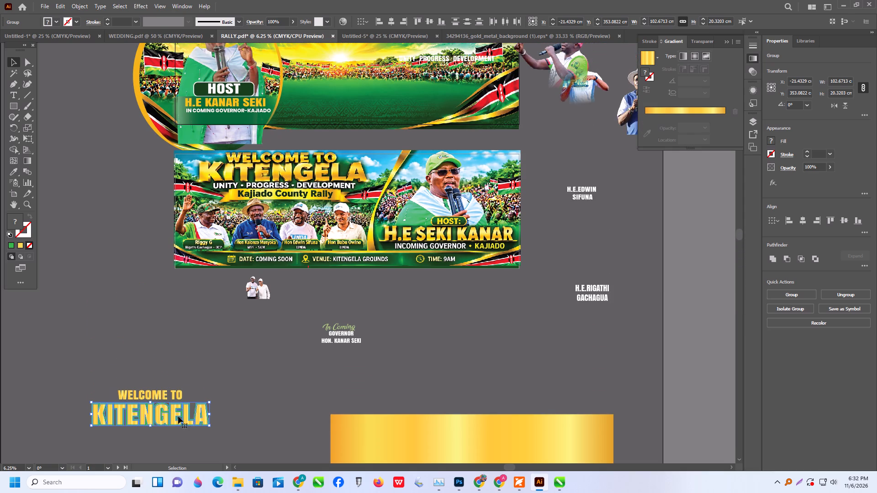
left_click_drag(181, 419, 485, 68)
scroll(484, 68, "up", 4)
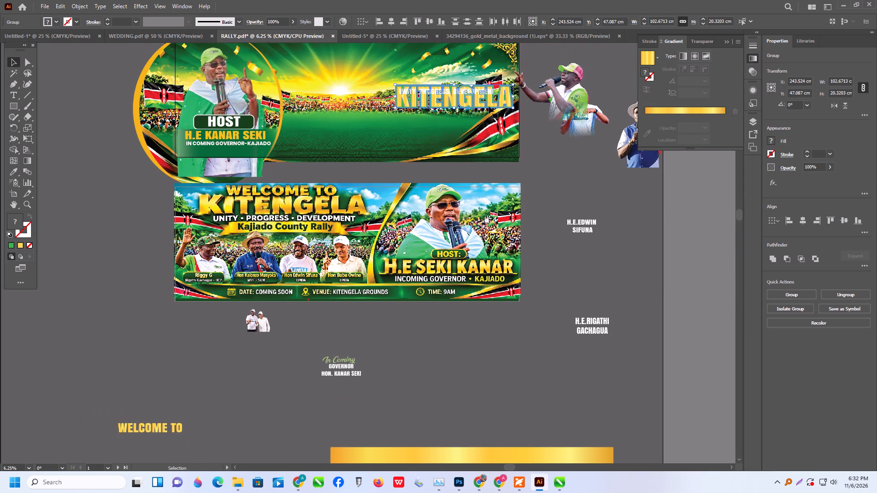
scroll(489, 106, "up", 3)
left_click_drag(485, 142, 481, 107)
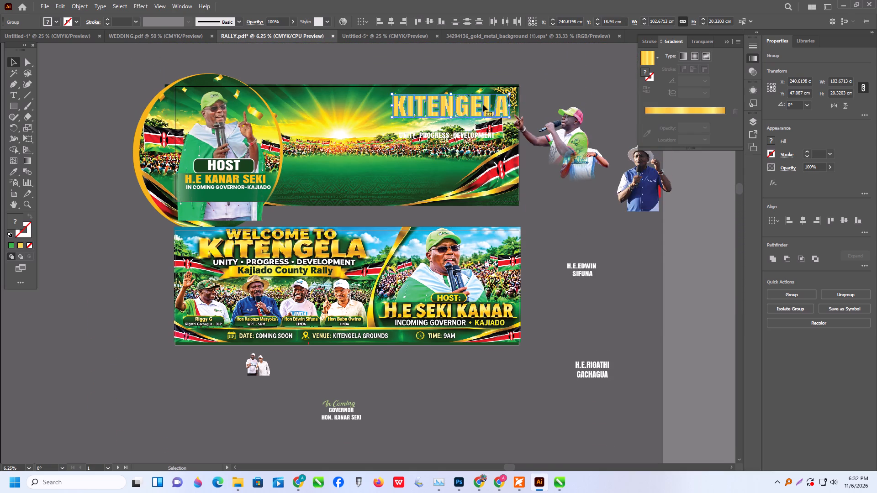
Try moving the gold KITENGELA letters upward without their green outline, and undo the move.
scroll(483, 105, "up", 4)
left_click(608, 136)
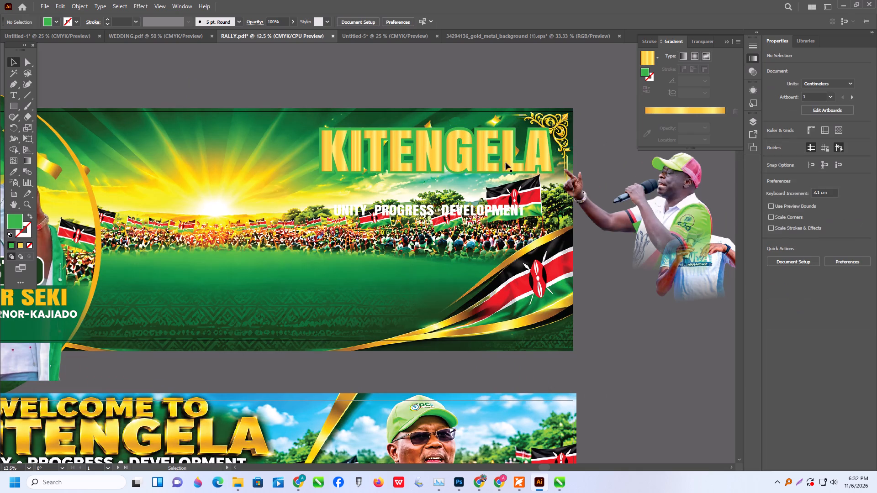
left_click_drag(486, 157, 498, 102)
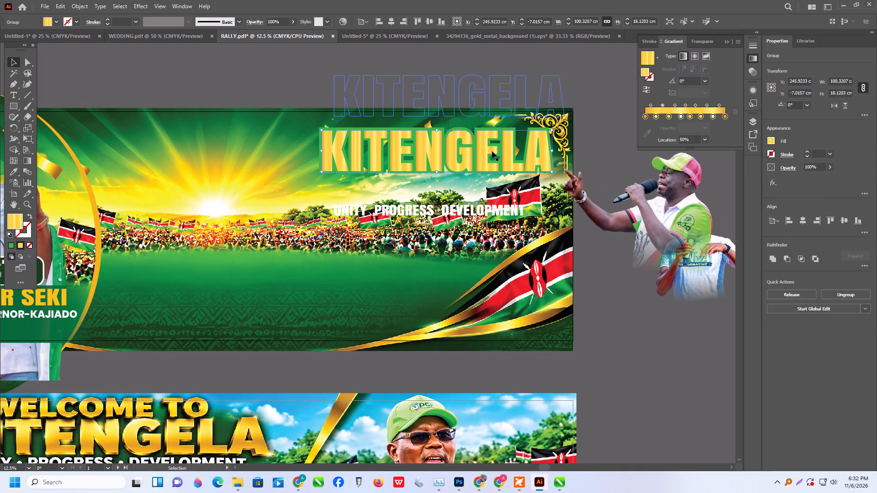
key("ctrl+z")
Select the gold KITENGELA letters together with their green outline and move both off the banner, into the empty space above it.
scroll(546, 133, "up", 2, "alt")
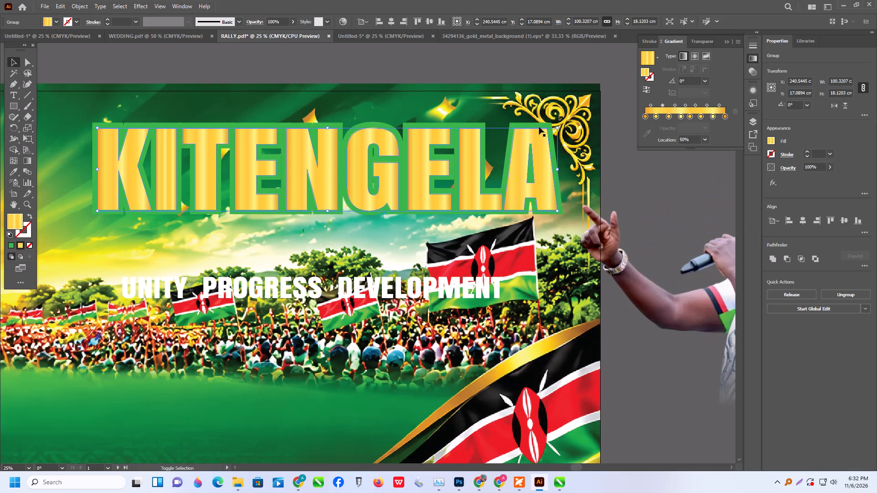
left_click(537, 124, "shift")
scroll(529, 162, "down", 2, "alt")
scroll(528, 167, "up", 4)
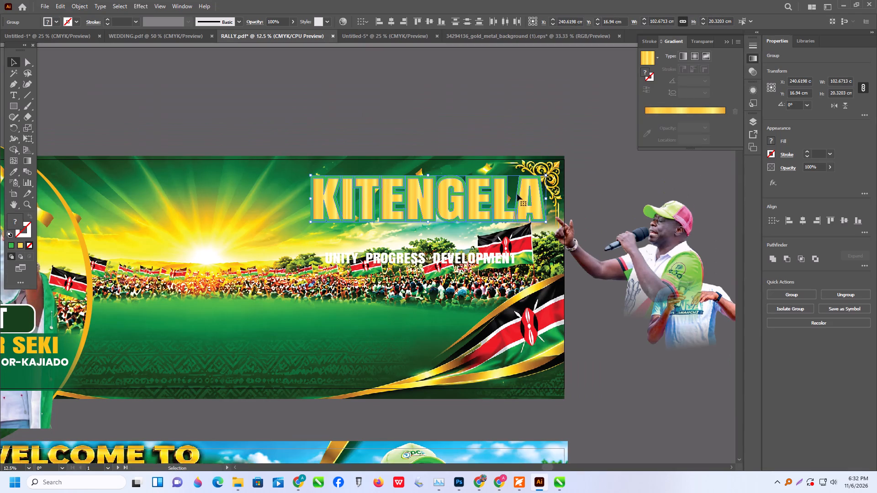
scroll(517, 194, "up", 1)
left_click_drag(515, 227, 519, 126)
left_click(594, 162)
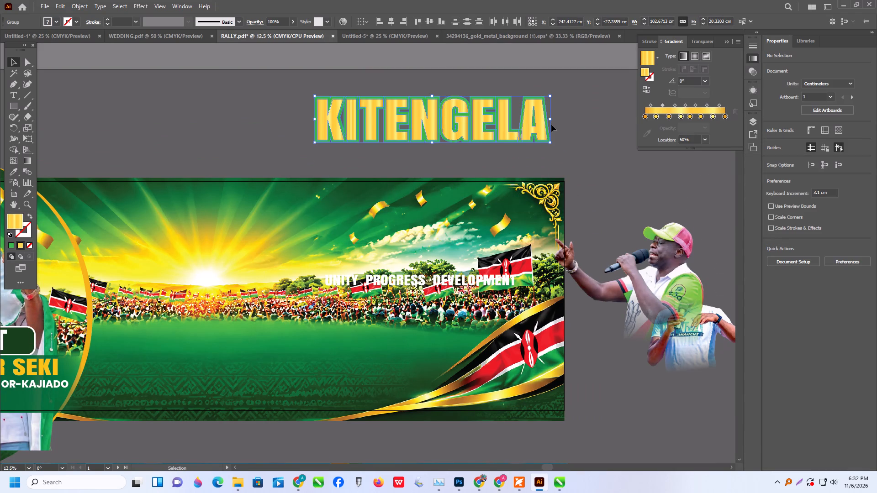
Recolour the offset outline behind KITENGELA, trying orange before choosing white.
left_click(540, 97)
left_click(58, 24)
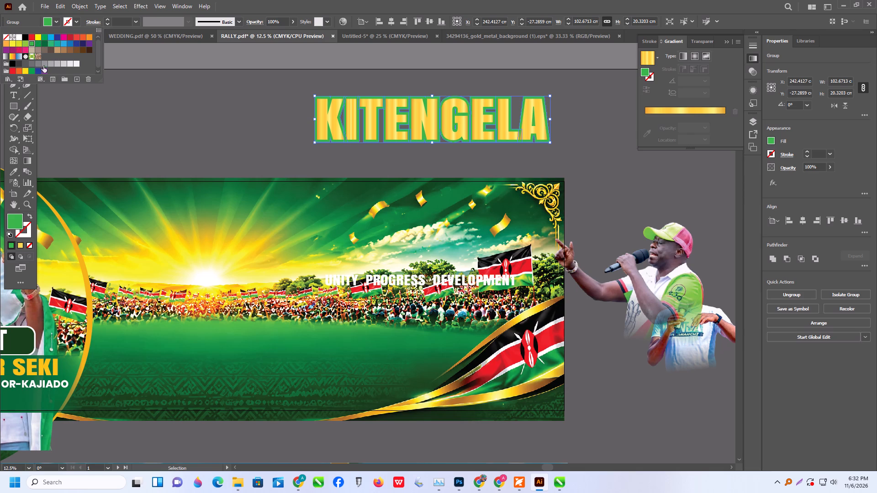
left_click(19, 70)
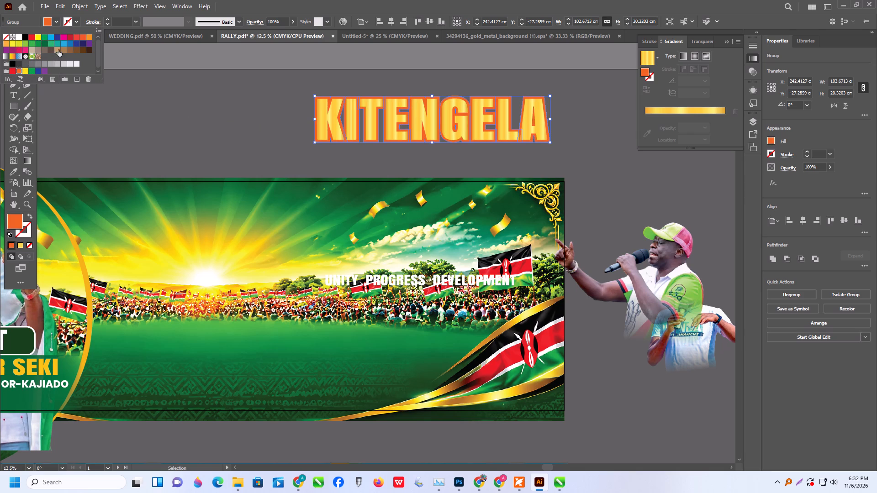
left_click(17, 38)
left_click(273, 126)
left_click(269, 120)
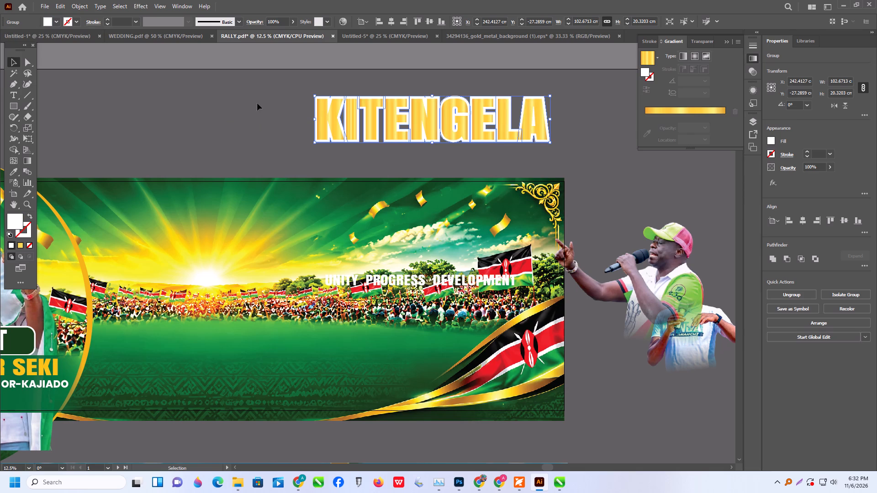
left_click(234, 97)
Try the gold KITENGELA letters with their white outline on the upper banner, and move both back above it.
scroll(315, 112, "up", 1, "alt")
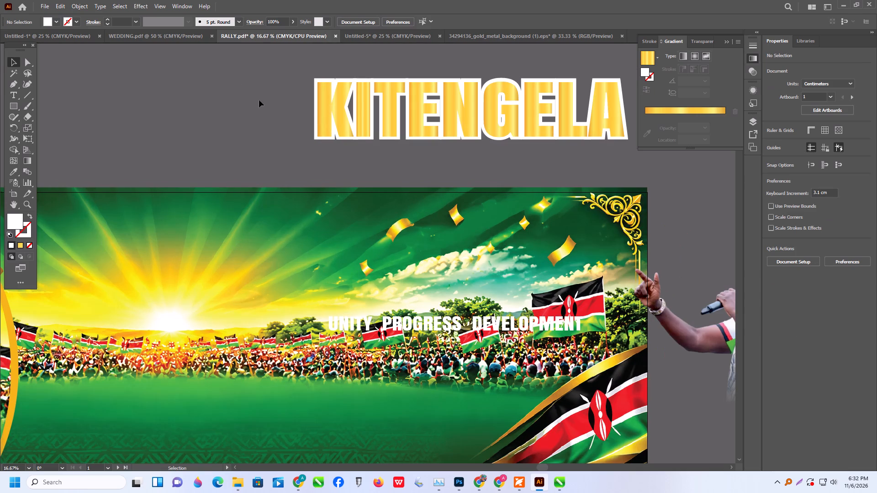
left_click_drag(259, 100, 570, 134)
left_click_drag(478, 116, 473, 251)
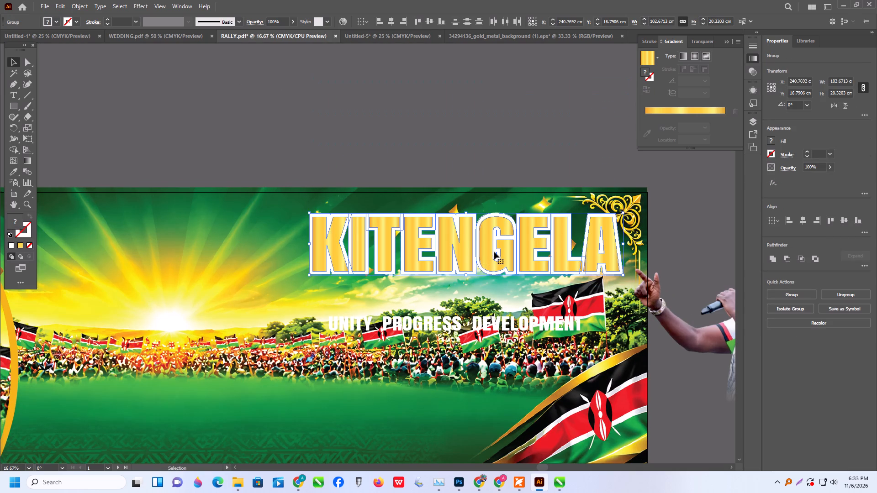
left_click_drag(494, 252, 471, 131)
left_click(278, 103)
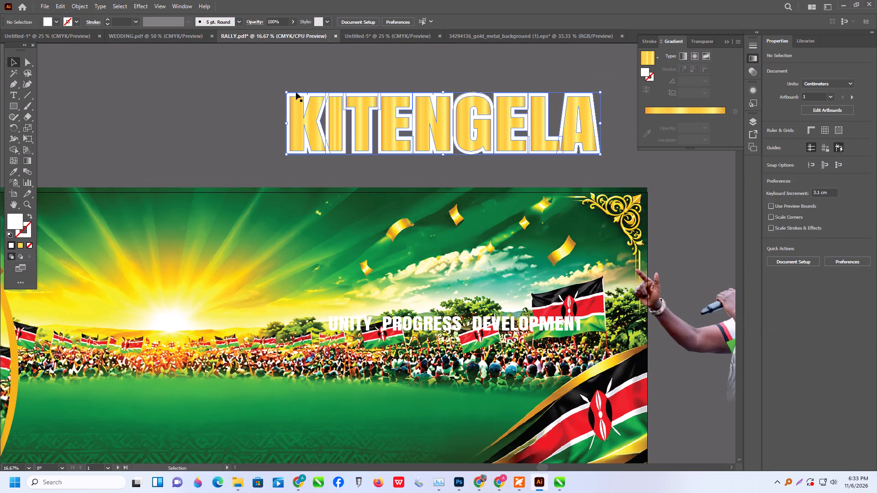
Recolour the offset outline behind the gold KITENGELA letters to black.
left_click(297, 94)
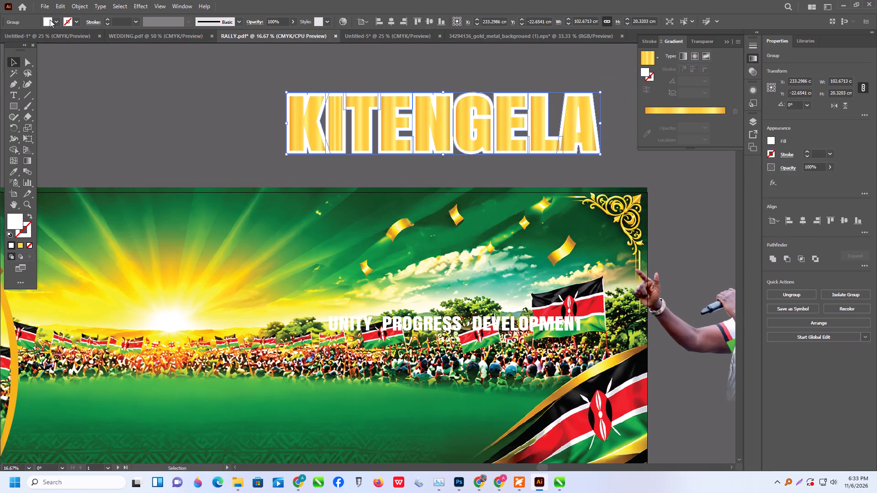
left_click(55, 21)
left_click(25, 37)
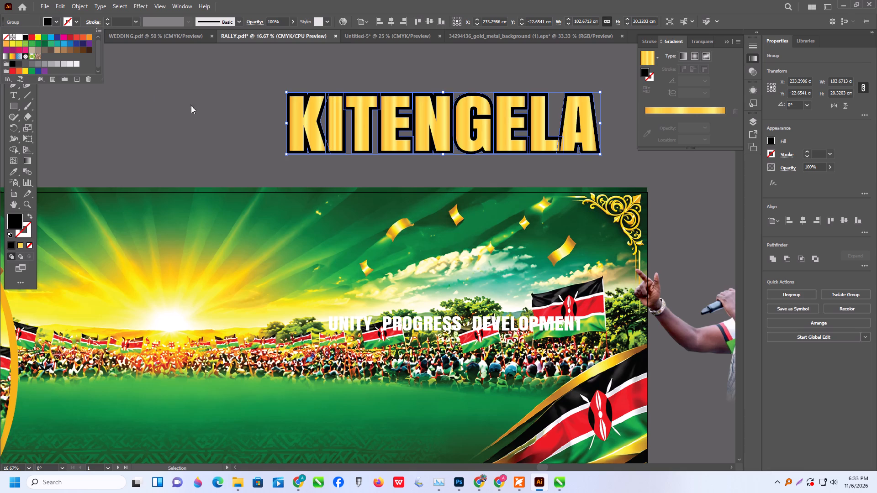
left_click(240, 110)
left_click(228, 104)
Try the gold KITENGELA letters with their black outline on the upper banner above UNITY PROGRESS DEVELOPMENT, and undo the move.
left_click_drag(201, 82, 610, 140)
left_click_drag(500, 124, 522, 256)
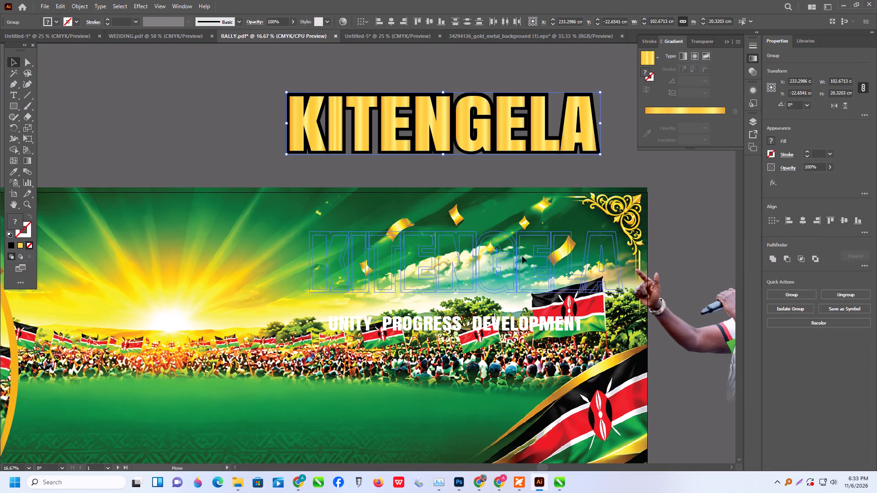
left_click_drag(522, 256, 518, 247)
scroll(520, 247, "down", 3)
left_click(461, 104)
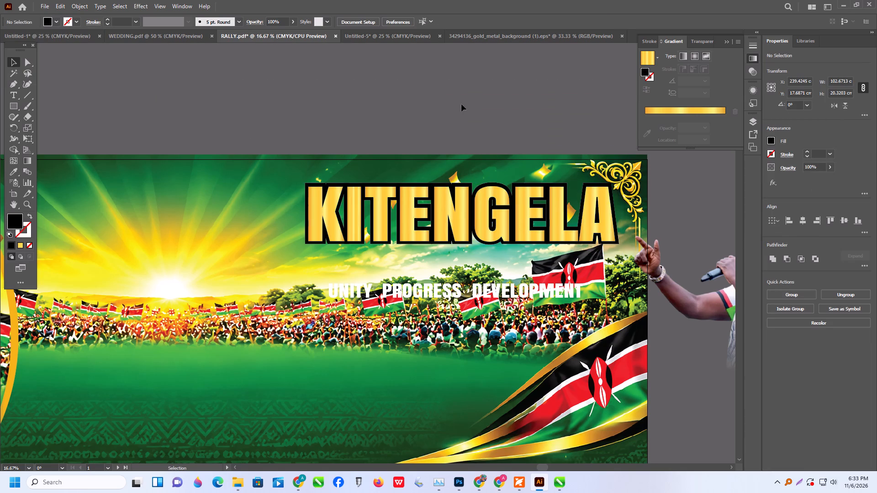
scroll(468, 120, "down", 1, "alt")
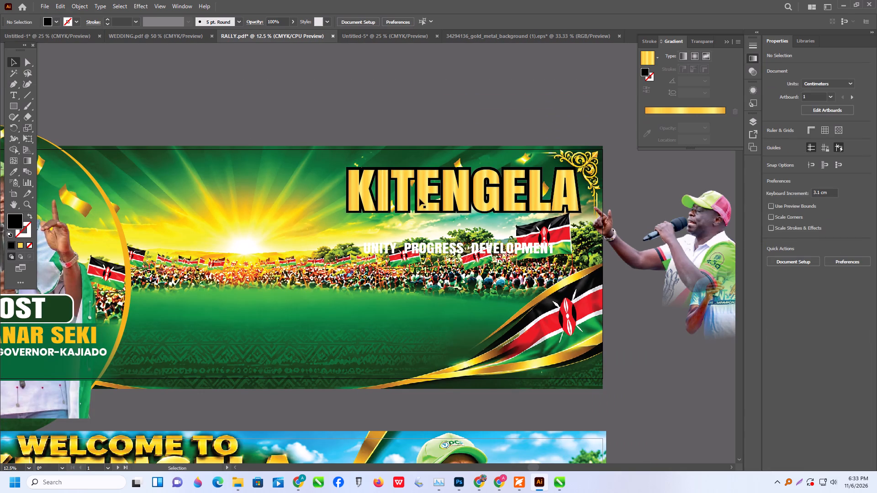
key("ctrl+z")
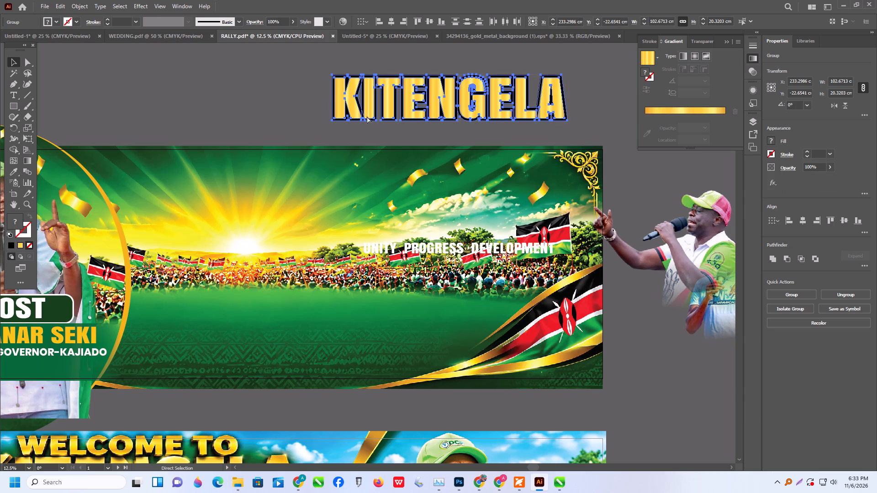
Group the gold KITENGELA letters with their black outline and place the group on the upper banner above UNITY PROGRESS DEVELOPMENT.
key("ctrl+g")
left_click(283, 89)
left_click_drag(279, 85, 488, 102)
left_click_drag(481, 102, 513, 168)
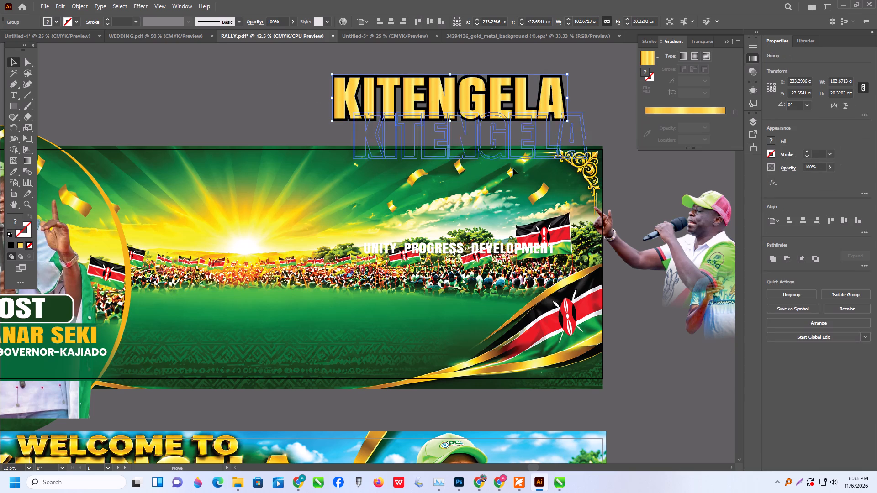
left_click_drag(513, 168, 469, 189)
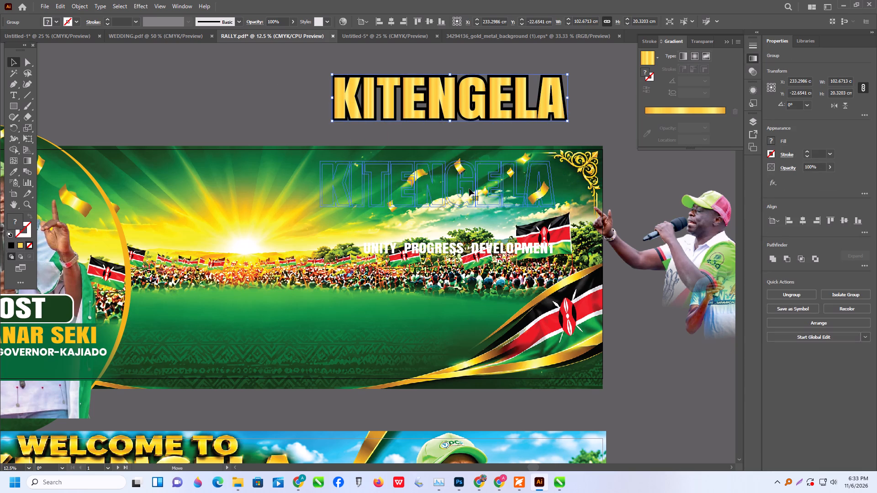
left_click_drag(337, 98, 342, 99)
Lower the KITENGELA group on the upper banner so it sits close above UNITY PROGRESS DEVELOPMENT.
scroll(396, 143, "down", 1, "alt")
scroll(447, 164, "down", 2)
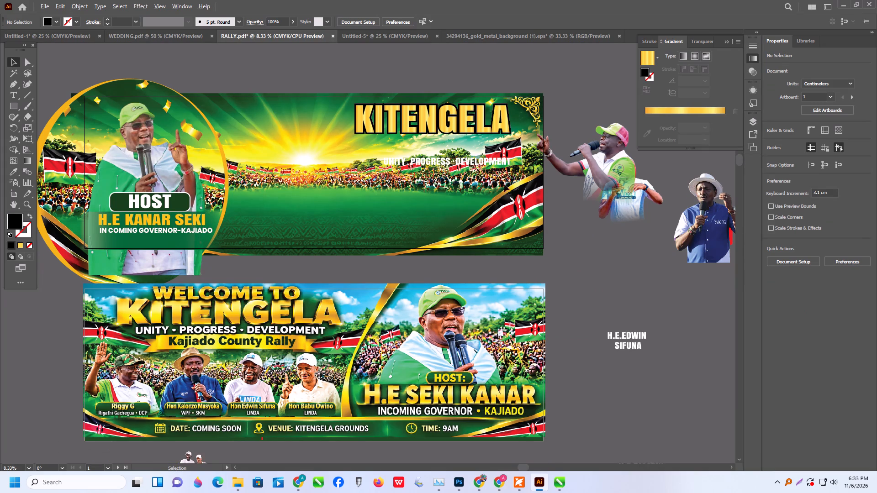
scroll(504, 184, "down", 2, "alt")
scroll(228, 336, "up", 1, "alt")
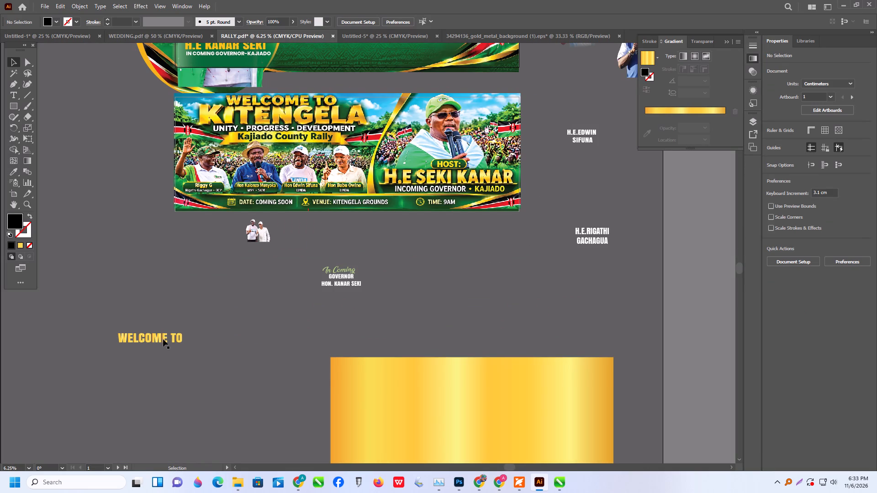
scroll(163, 343, "up", 4)
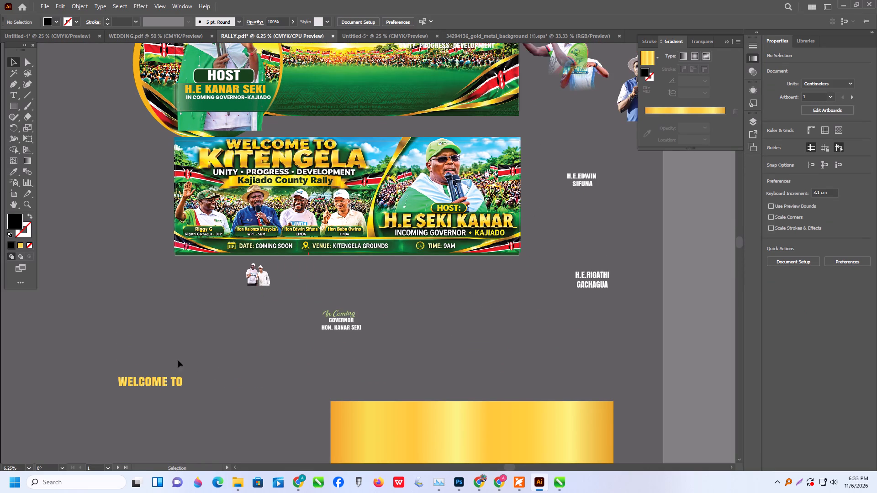
scroll(290, 374, "up", 2)
scroll(419, 166, "up", 6)
left_click_drag(461, 104, 461, 116)
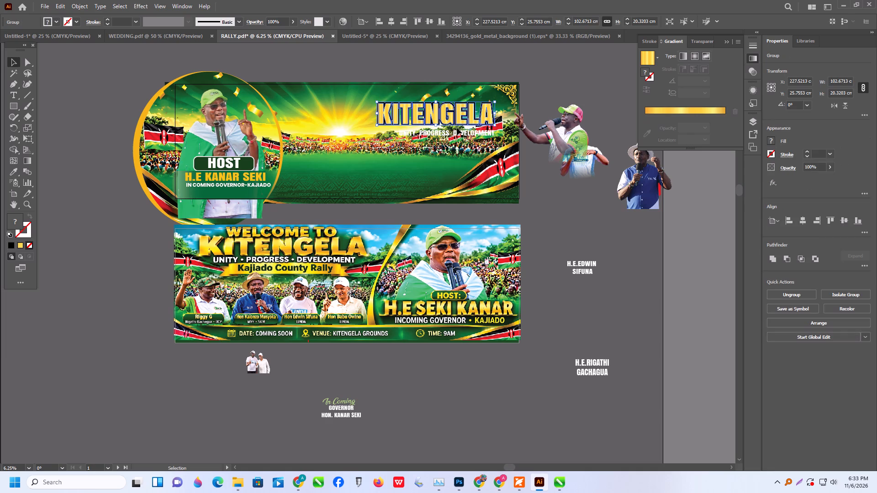
scroll(447, 116, "up", 2, "alt")
scroll(449, 120, "up", 1)
left_click_drag(454, 116, 456, 121)
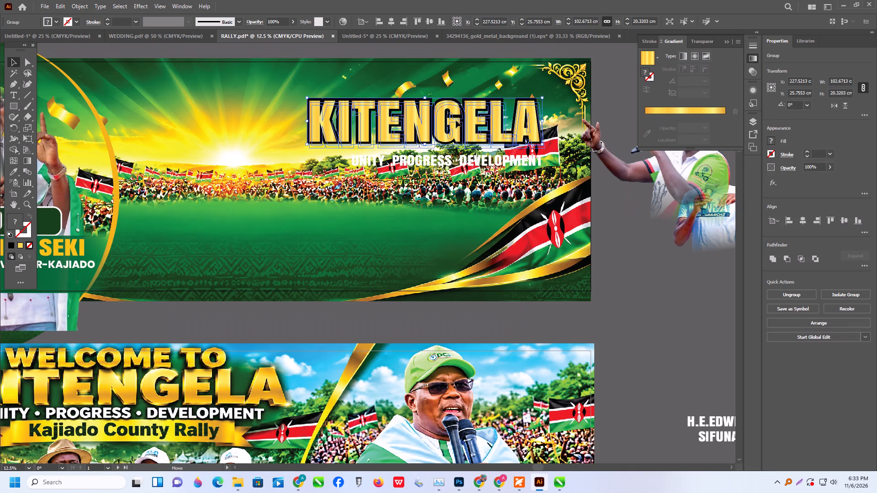
left_click_drag(456, 121, 456, 122)
Centre the KITENGELA group horizontally on the UNITY PROGRESS DEVELOPMENT tagline, using the tagline as the key object.
left_click(473, 163, "shift")
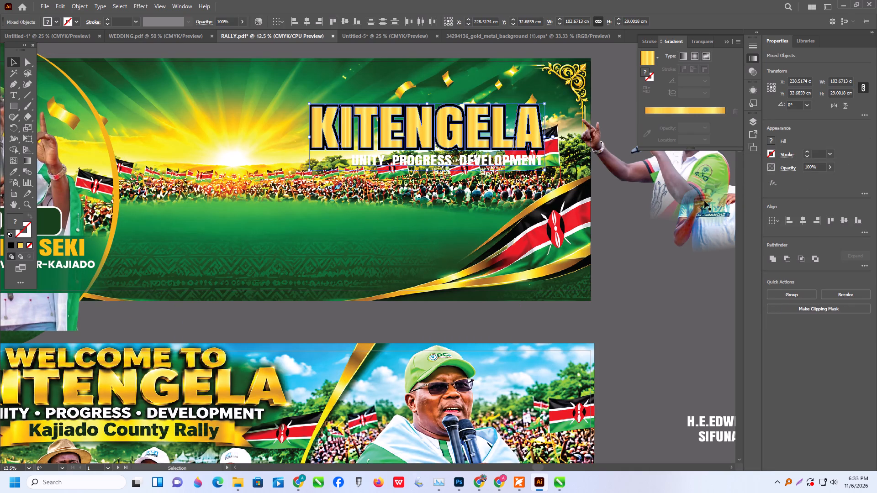
left_click(778, 222)
left_click(796, 242)
left_click(805, 217)
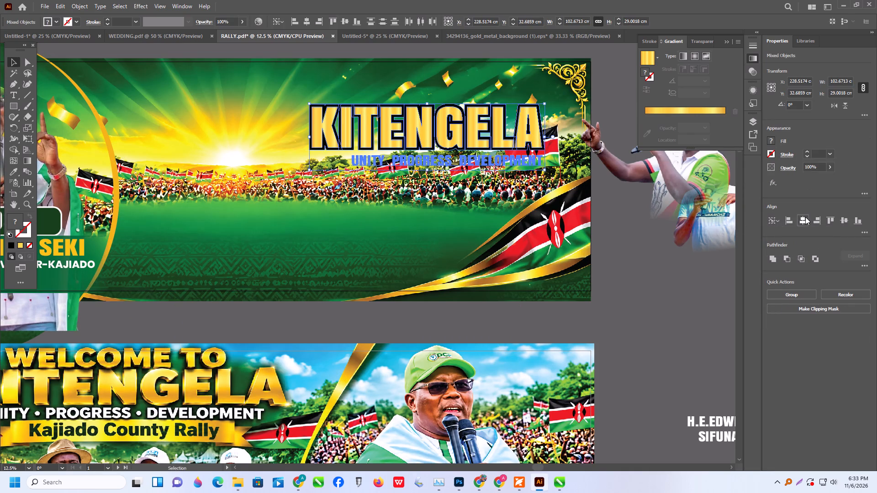
left_click(739, 262)
scroll(649, 259, "down", 1, "alt")
scroll(645, 267, "up", 5)
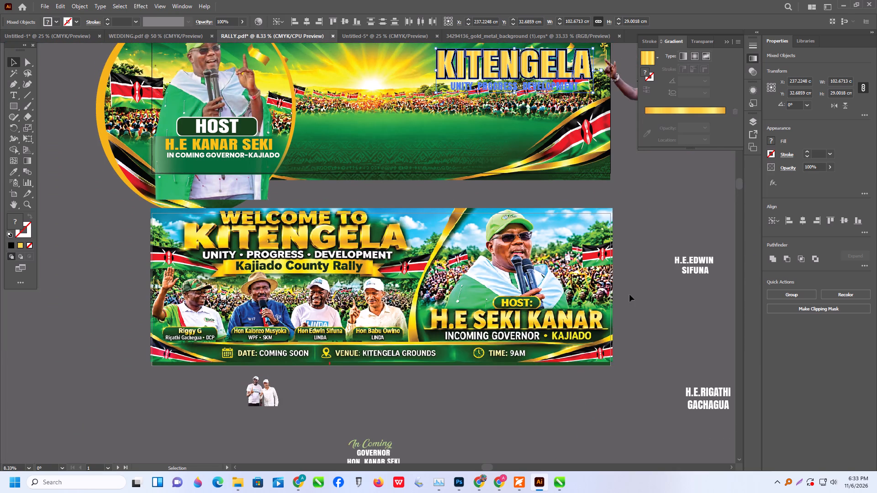
scroll(629, 294, "up", 1)
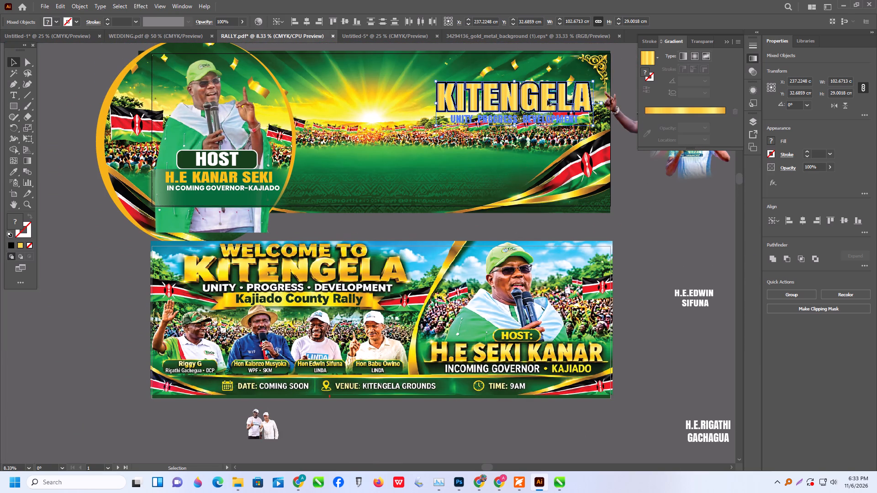
scroll(549, 91, "up", 2, "alt")
left_click(704, 243)
Raise the KITENGELA group and the UNITY PROGRESS DEVELOPMENT tagline on the upper banner, keeping the tagline close below the heading.
scroll(577, 169, "up", 3)
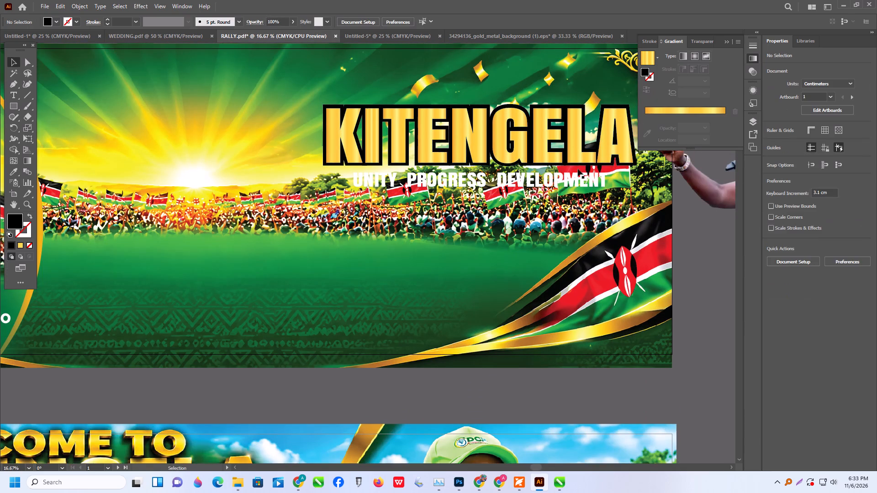
scroll(556, 166, "up", 1)
left_click(501, 194)
left_click_drag(528, 159, 534, 132)
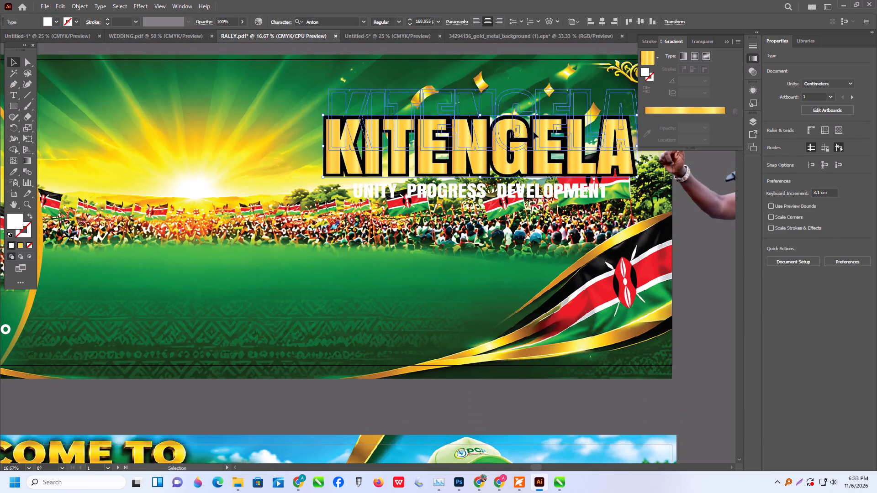
left_click_drag(534, 132, 534, 128)
left_click_drag(512, 192, 512, 167)
left_click_drag(545, 127, 544, 132)
Bring the gold WELCOME TO text from below the banners onto the upper banner and fit it just above KITENGELA.
scroll(544, 137, "down", 3, "alt")
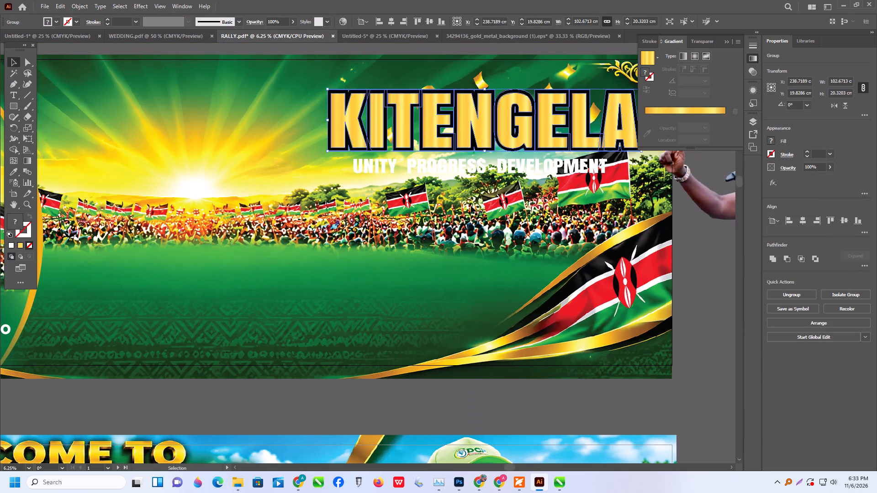
scroll(461, 218, "down", 3)
left_click_drag(156, 450, 179, 418)
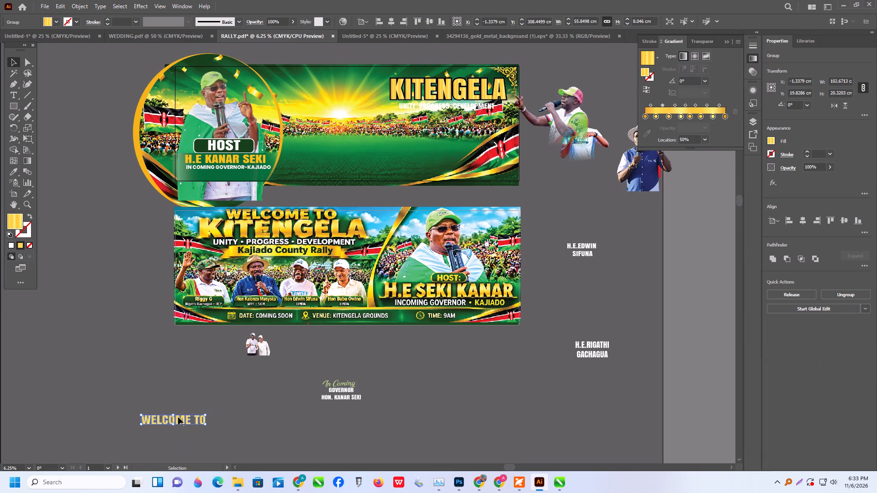
left_click_drag(178, 417, 480, 140)
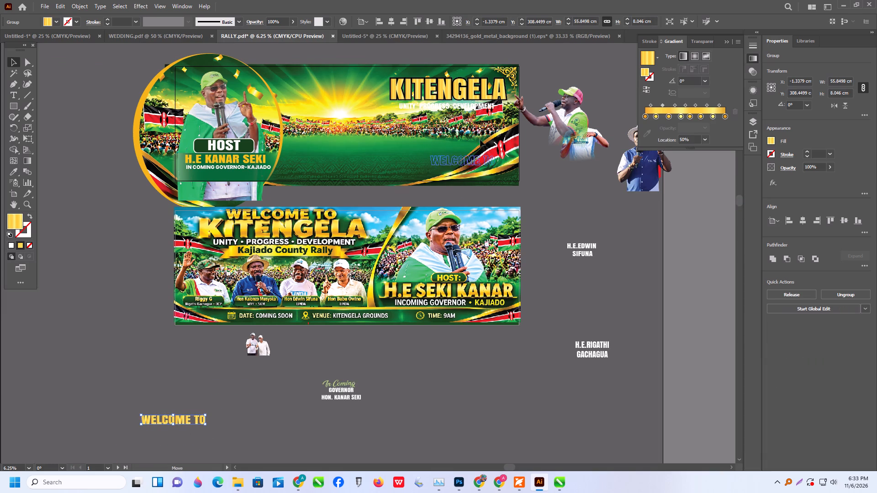
left_click_drag(480, 140, 454, 72)
scroll(454, 72, "up", 2)
scroll(451, 96, "up", 3, "alt")
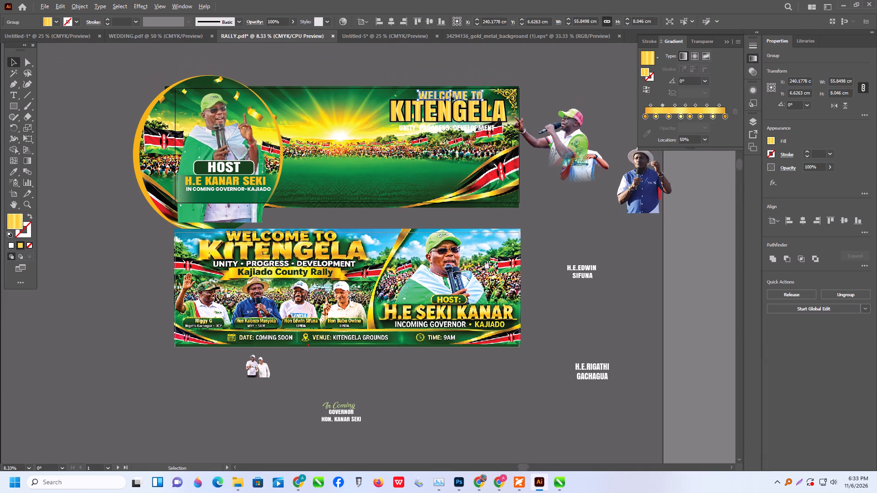
left_click_drag(462, 96, 464, 88)
left_click(480, 130)
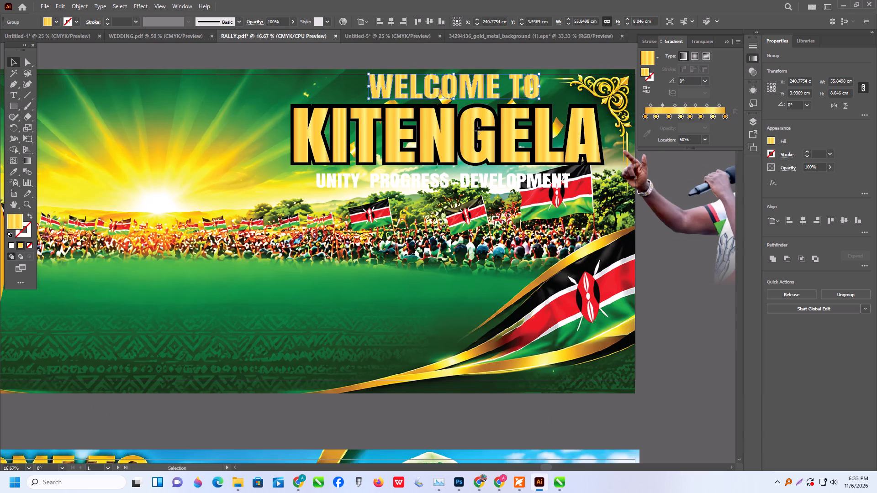
left_click_drag(475, 85, 476, 90)
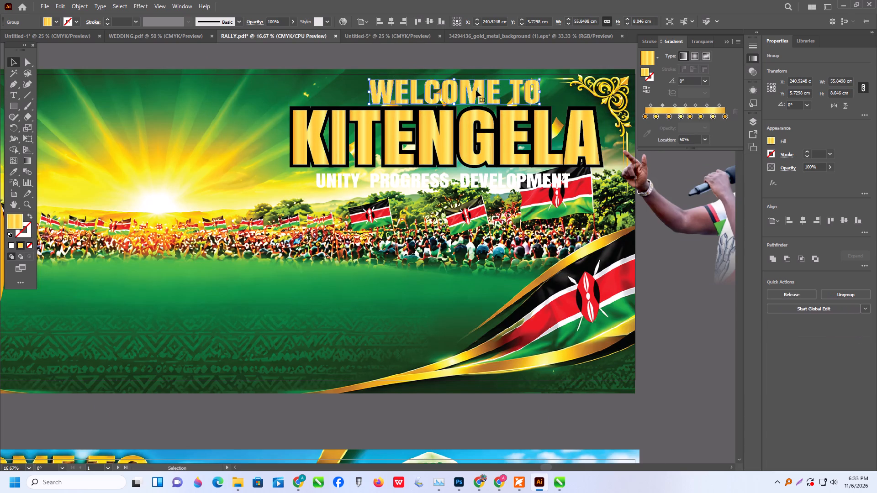
Move the UNITY PROGRESS DEVELOPMENT tagline away from the heading to the upper banner's lower-right corner, partly off the banner.
scroll(476, 90, "down", 4)
scroll(481, 94, "down", 1, "alt")
left_click_drag(462, 128, 618, 267)
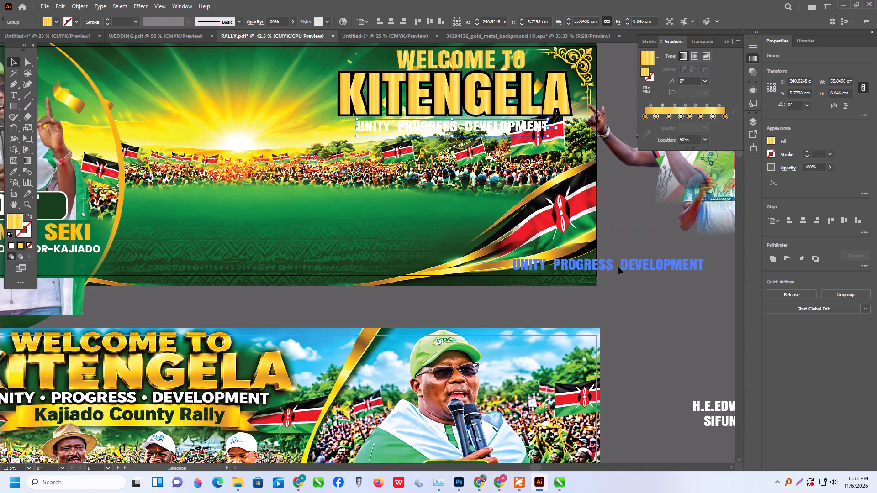
left_click_drag(618, 267, 618, 267)
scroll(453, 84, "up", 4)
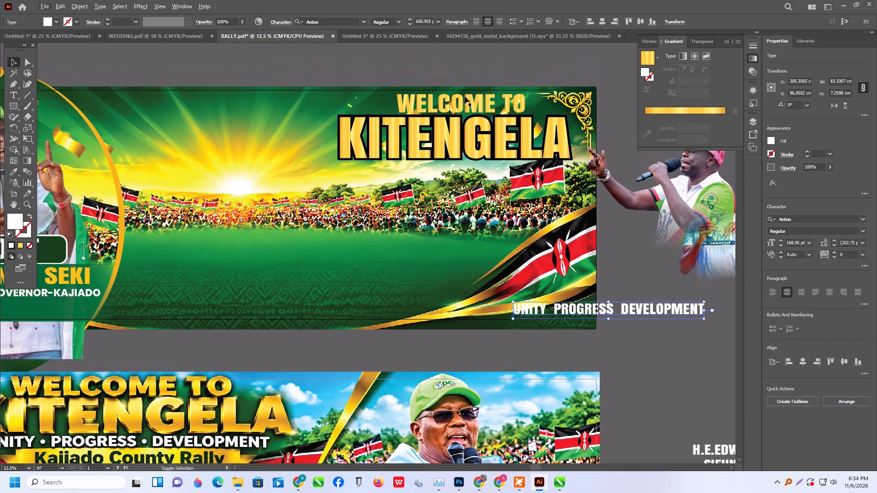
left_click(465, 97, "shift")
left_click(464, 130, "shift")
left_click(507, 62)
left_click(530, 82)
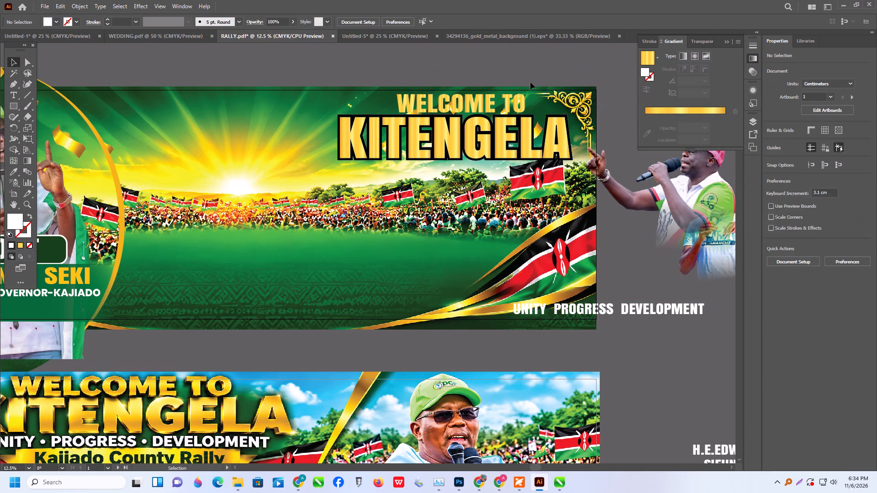
Move WELCOME TO and KITENGELA together to the middle of the upper banner and enlarge the pair to about 121 cm wide.
left_click(496, 142)
scroll(496, 136, "down", 2, "alt")
scroll(490, 188, "up", 2)
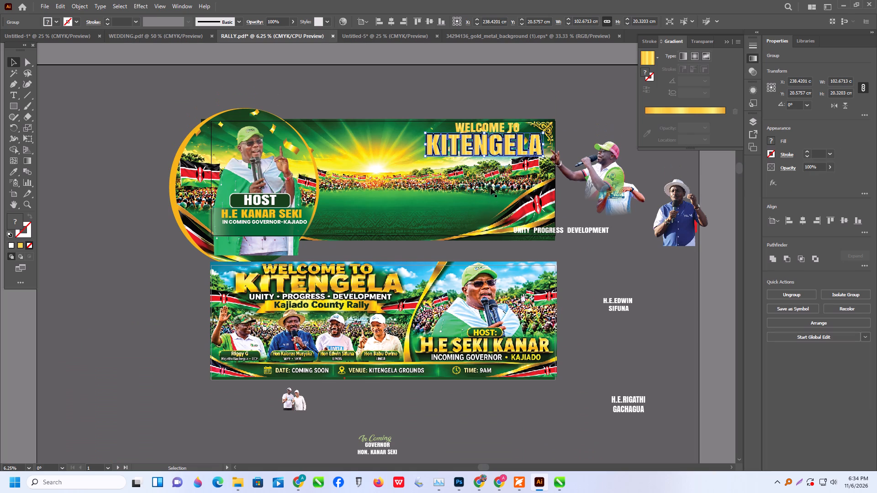
left_click(478, 124, "shift")
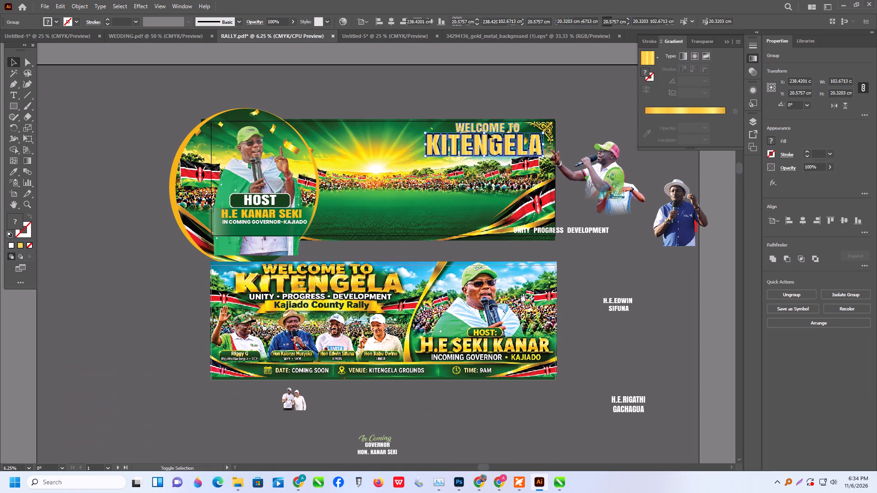
left_click_drag(489, 138, 419, 139)
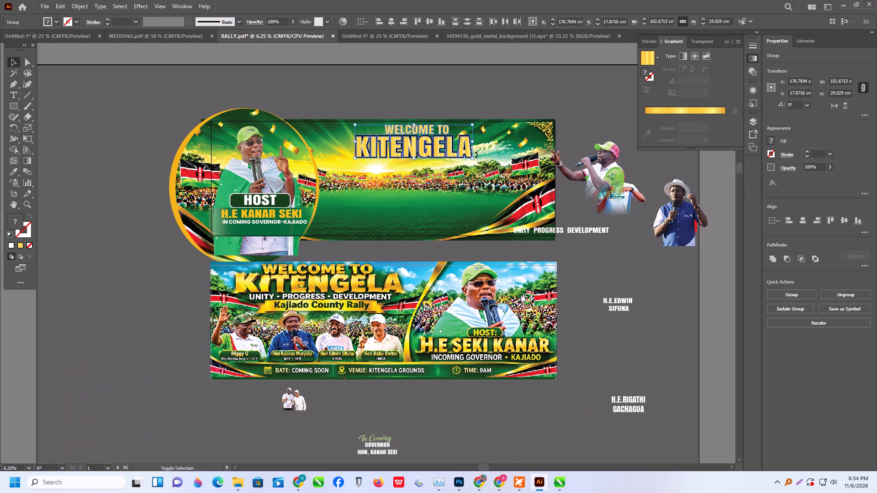
left_click_drag(473, 159, 492, 167, "shift")
left_click_drag(454, 150, 443, 149)
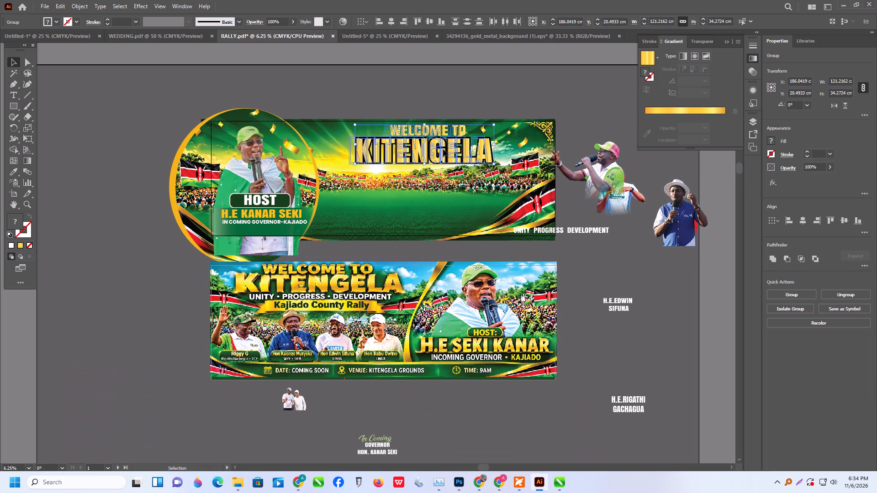
left_click_drag(443, 149, 433, 152)
left_click(425, 91)
scroll(397, 130, "up", 1, "alt")
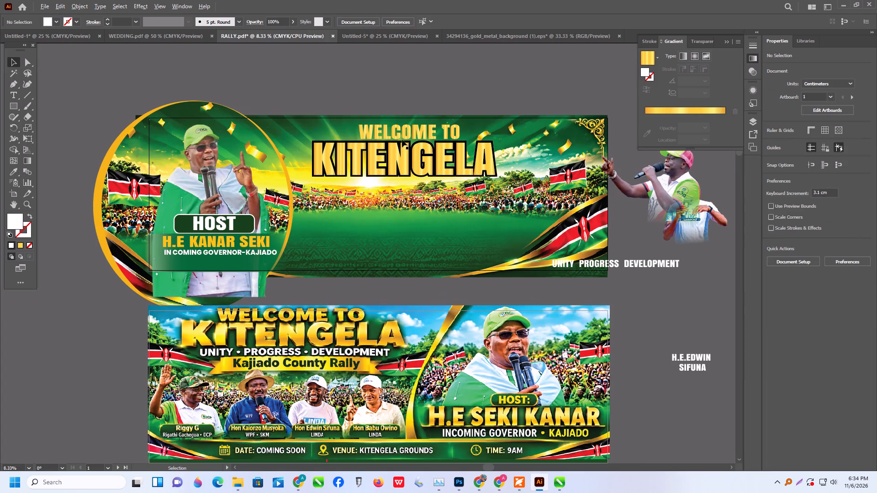
left_click(412, 80)
left_click(437, 70)
Add a 6 pt stroke to the gold WELCOME TO text on the upper banner.
scroll(422, 117, "up", 1, "alt")
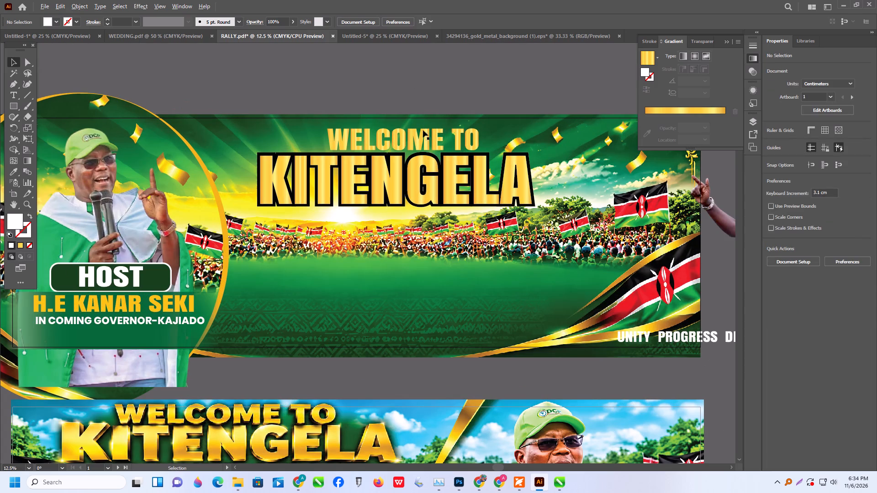
left_click(427, 140)
scroll(424, 143, "up", 1)
scroll(422, 140, "down", 1)
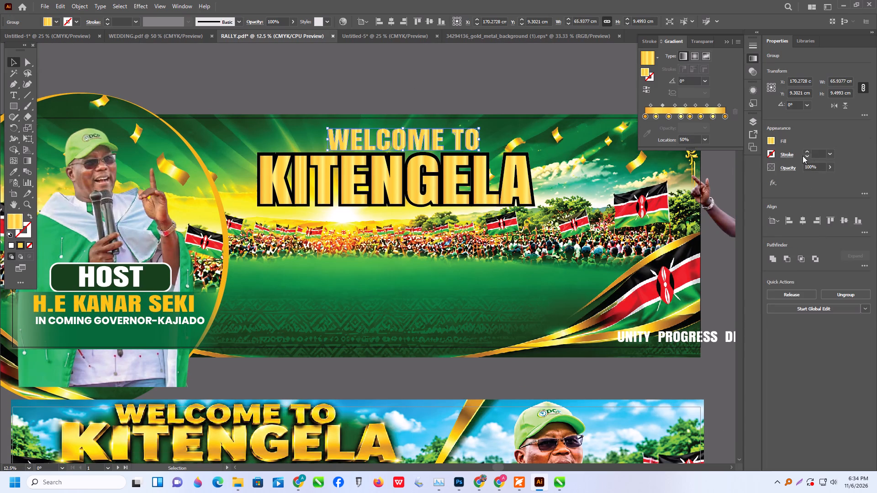
left_click(807, 152)
triple_click(807, 152)
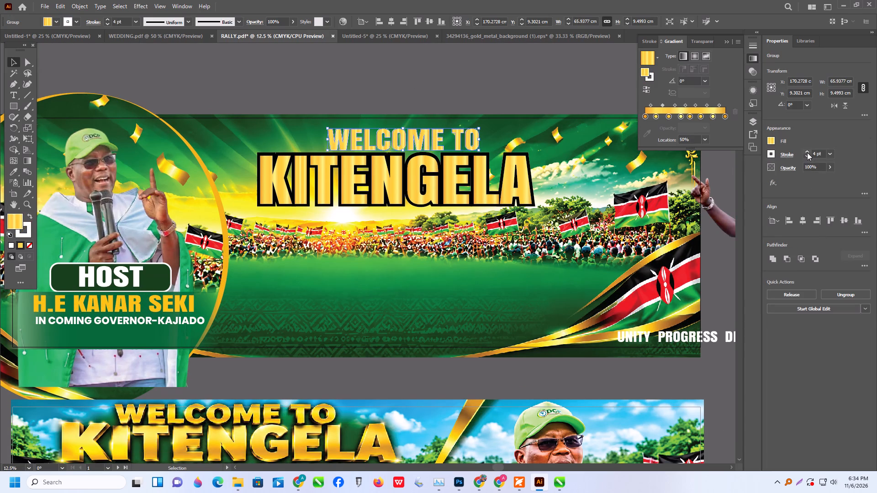
double_click(807, 152)
left_click(409, 79)
scroll(409, 79, "down", 1)
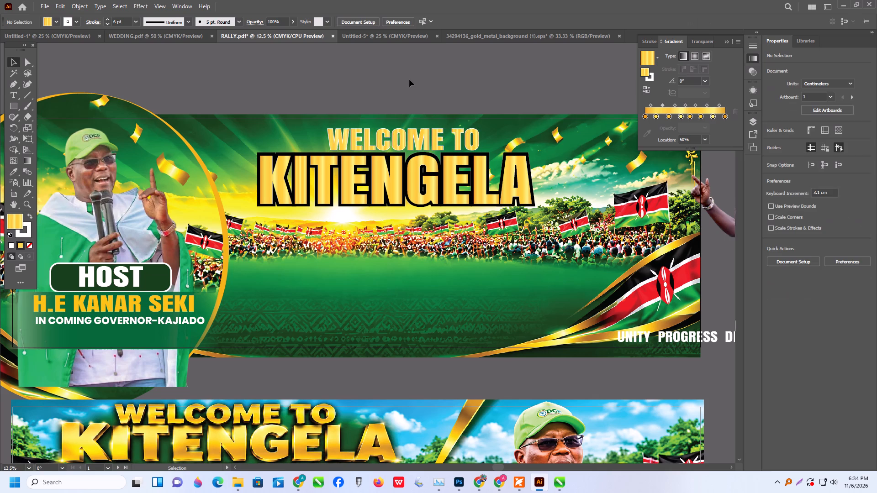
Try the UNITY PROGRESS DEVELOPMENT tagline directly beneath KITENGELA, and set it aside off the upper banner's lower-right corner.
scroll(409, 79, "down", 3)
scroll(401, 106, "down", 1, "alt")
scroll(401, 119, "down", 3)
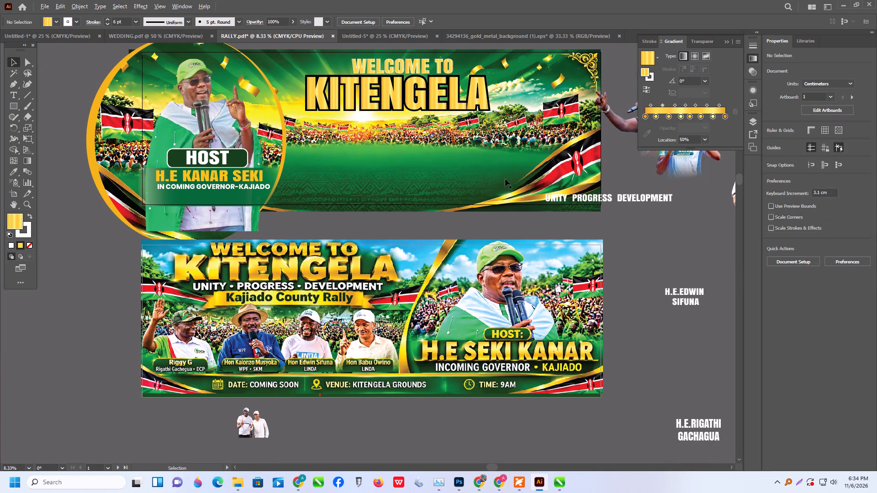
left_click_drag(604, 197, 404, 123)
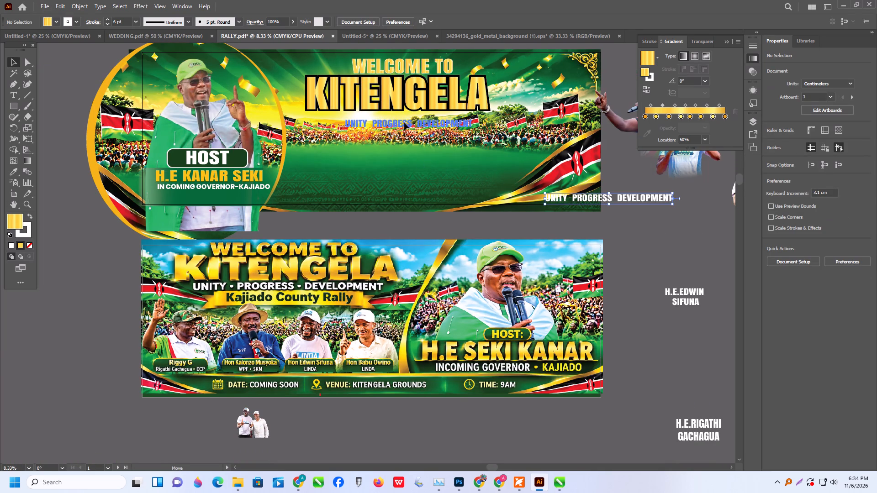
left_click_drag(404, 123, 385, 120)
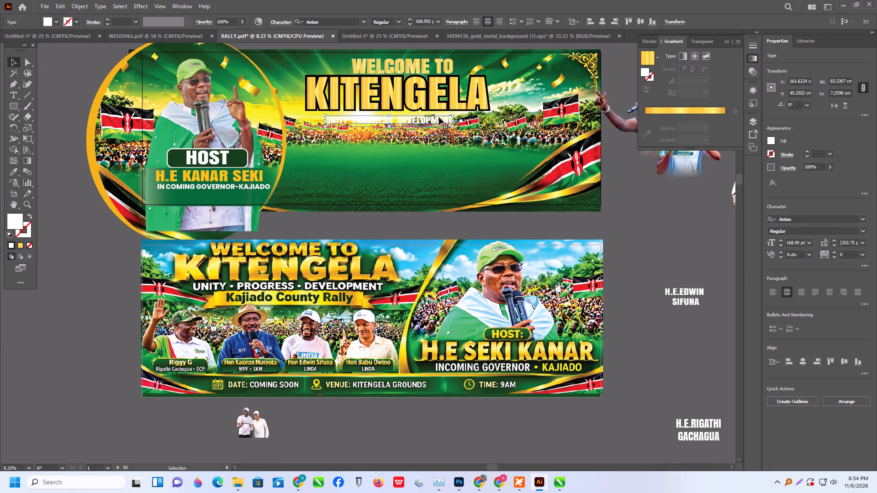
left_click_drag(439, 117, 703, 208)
Duplicate the green gradient rectangle behind the host's name to just below KITENGELA and widen the copy to about 145 cm.
scroll(682, 208, "down", 1)
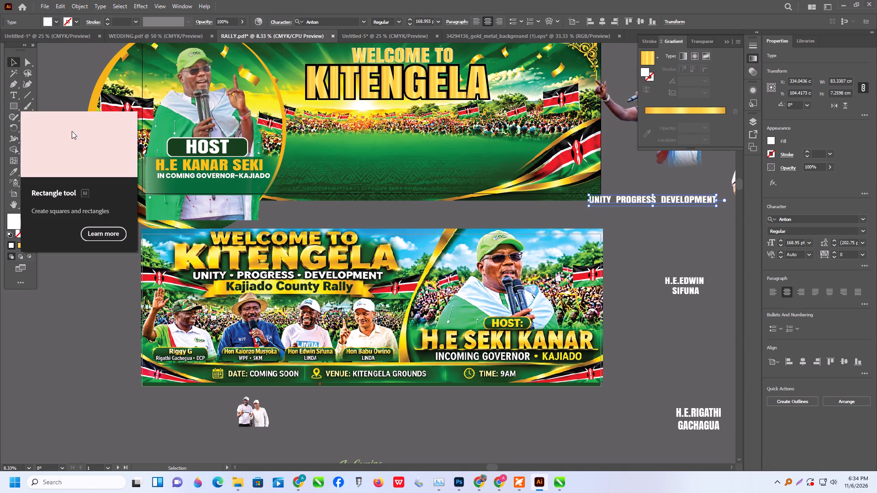
left_click(150, 183)
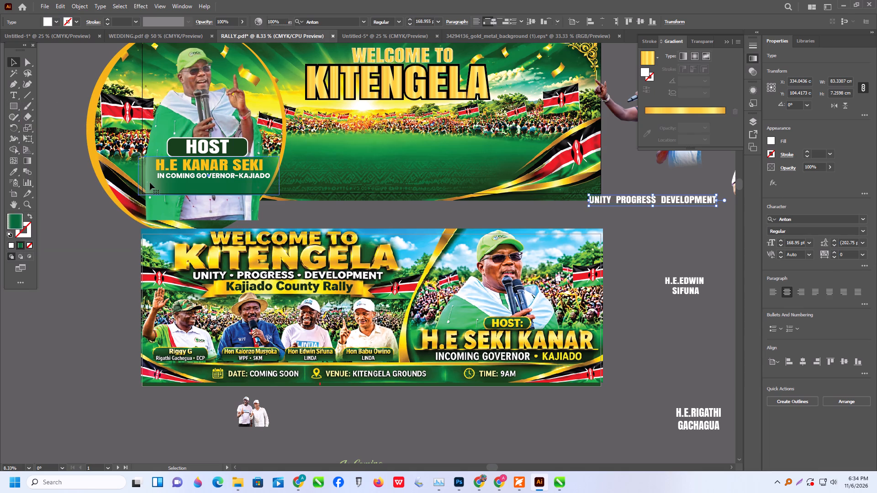
left_click_drag(155, 183, 336, 129, "alt")
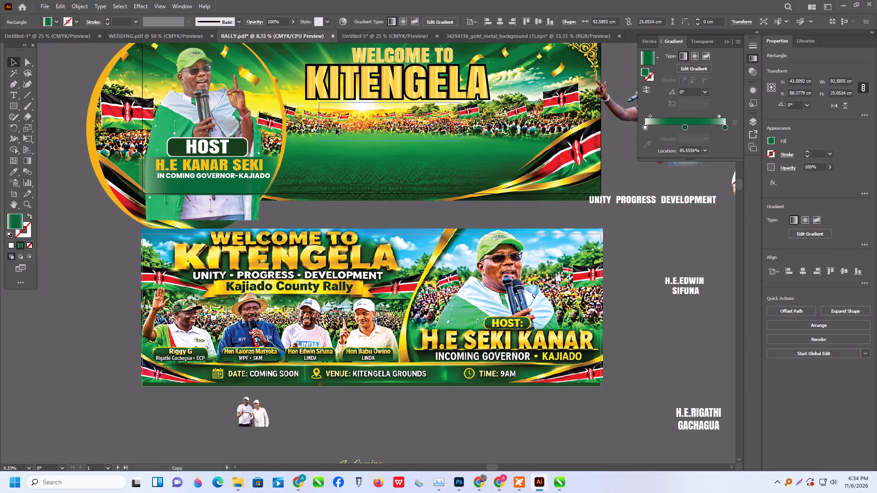
left_click_drag(336, 129, 335, 129, "alt")
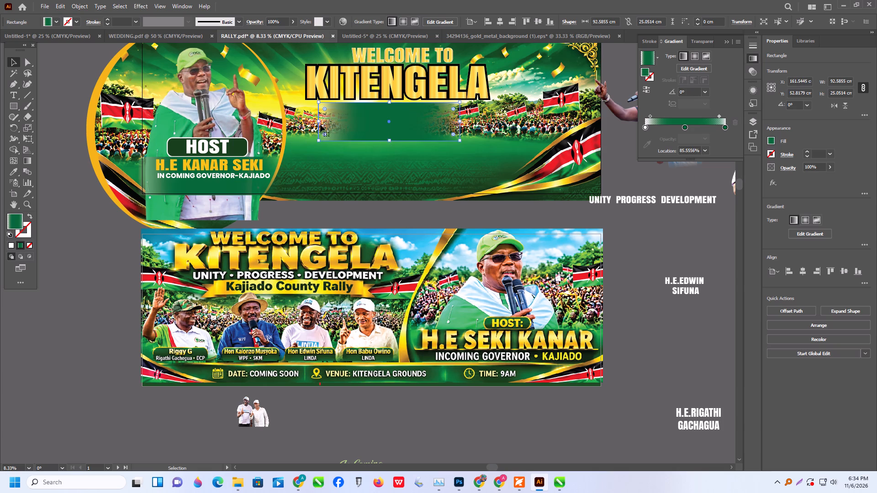
left_click_drag(317, 122, 293, 121)
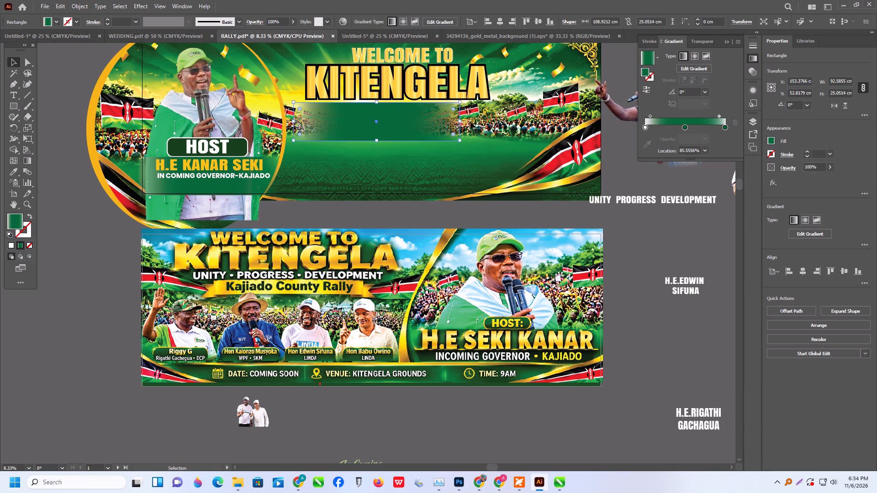
left_click_drag(460, 121, 514, 121)
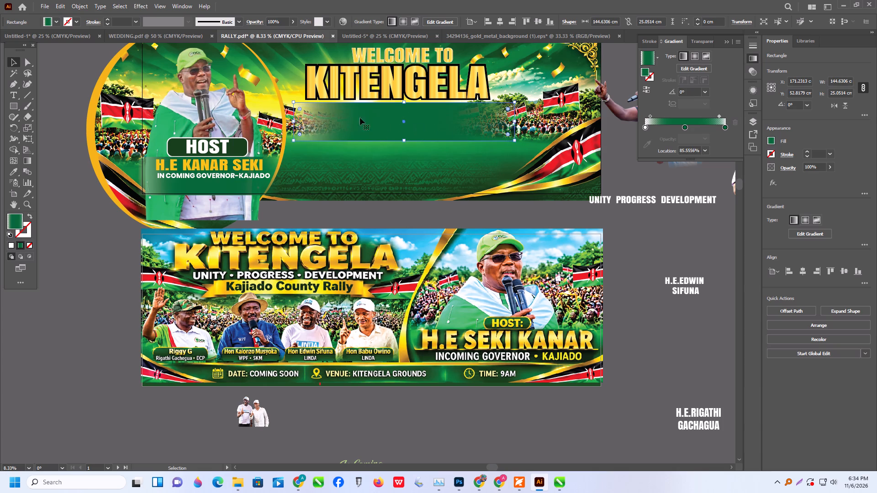
left_click(409, 123)
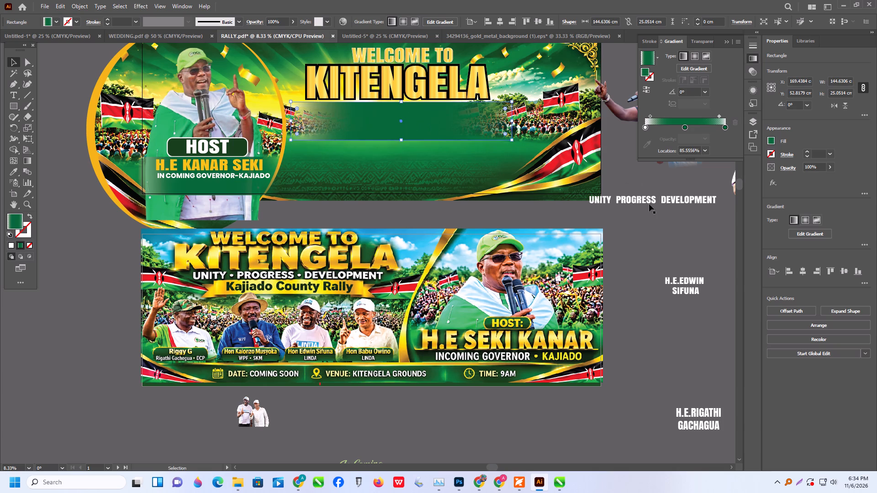
Place the UNITY PROGRESS DEVELOPMENT tagline in front of the new green strip below KITENGELA and enlarge it to about 225 pt.
left_click_drag(649, 204, 399, 113)
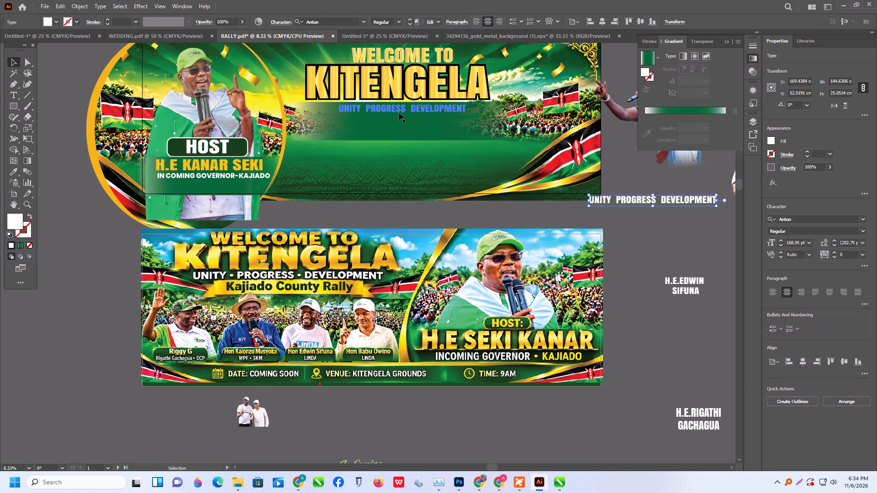
key("ctrl+shift+bracketright")
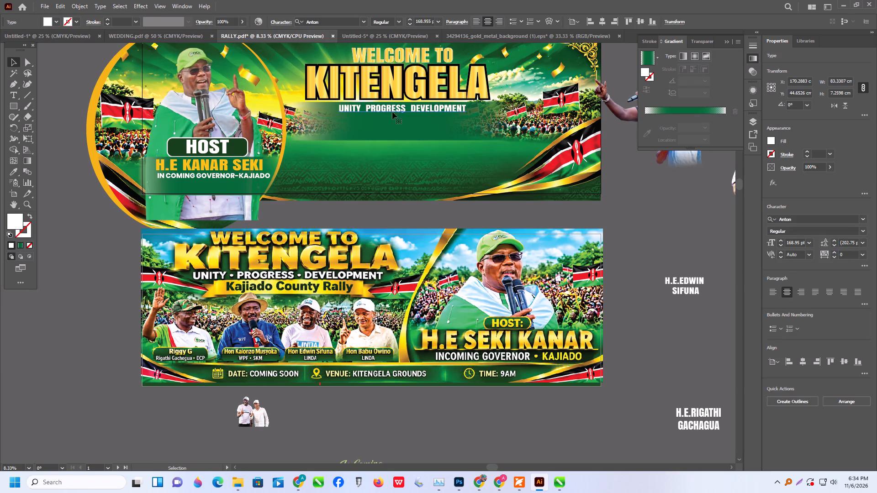
left_click_drag(337, 113, 315, 120, "shift")
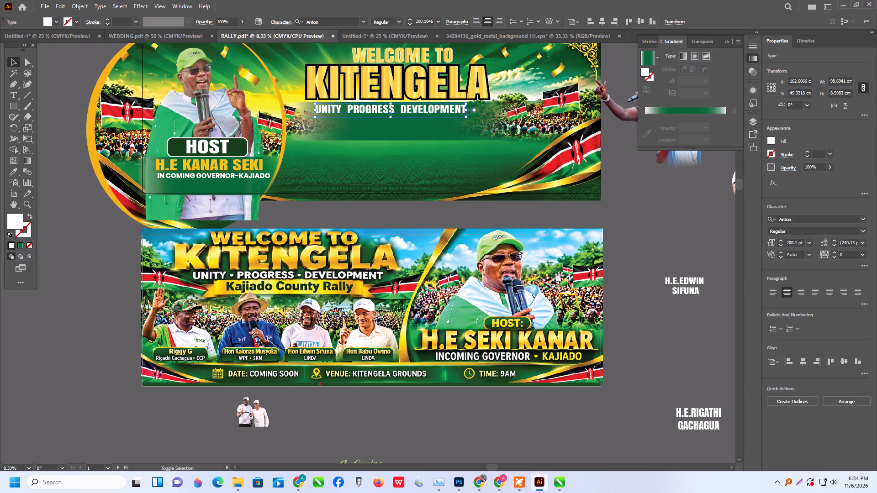
left_click_drag(464, 117, 485, 126, "shift")
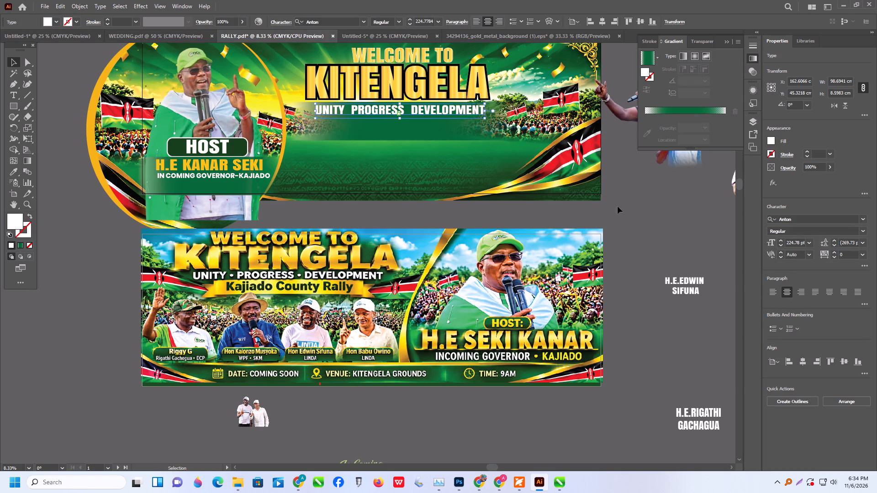
left_click(644, 198)
Add a text line reading KAJIADO COUNTY RALLY in the empty area beside the lower banner.
scroll(544, 281, "down", 1, "alt")
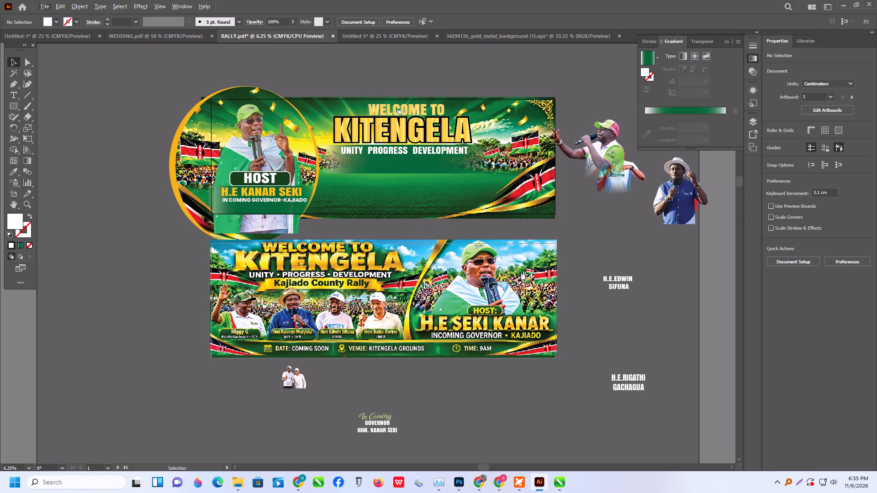
left_click(10, 97)
left_click(151, 266)
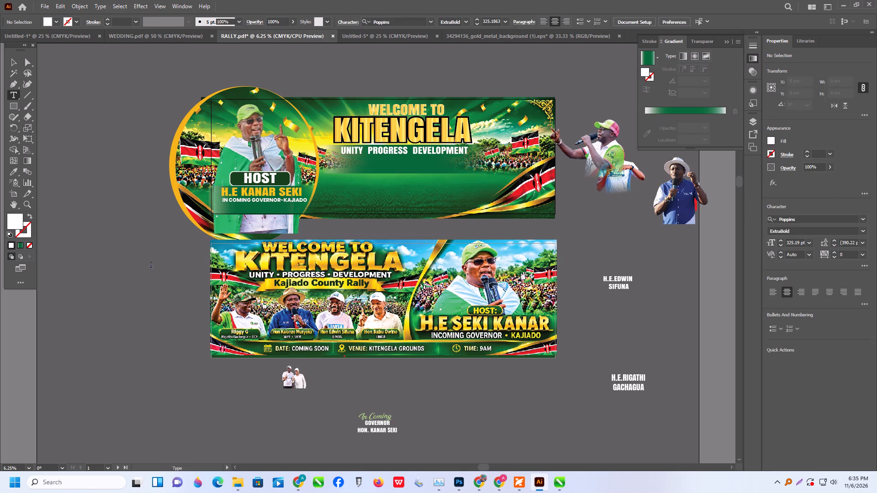
type("KAJ")
type("IADO")
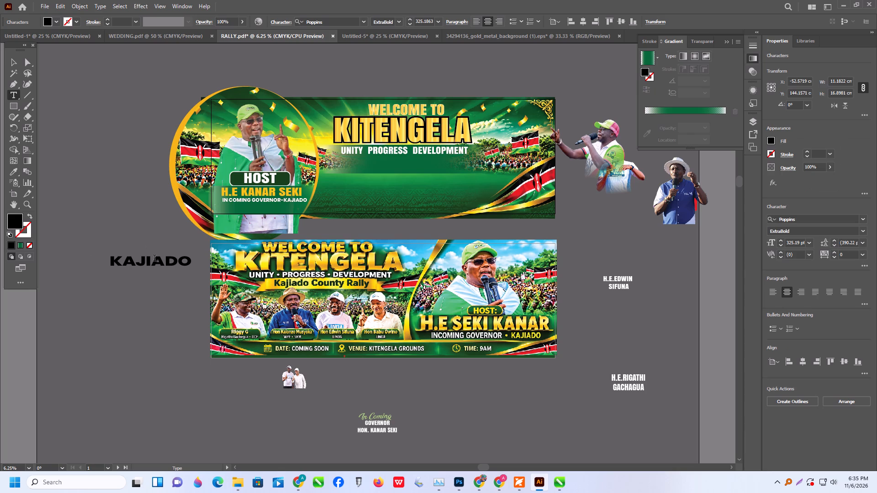
key("space")
type("COUNTY")
key("space")
type("RALLY")
left_click_drag(14, 66, 20, 63)
Change the KAJIADO COUNTY RALLY text to title case.
left_click(100, 7)
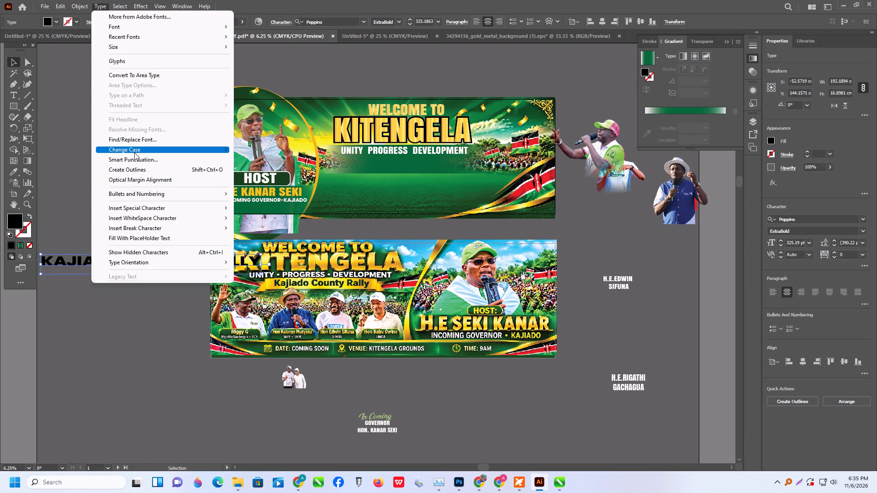
left_click(134, 152)
left_click(256, 167)
Move the Kajiado County Rally text beneath the upper banner's tagline and scale it down to about 89 cm wide.
left_click_drag(121, 259, 419, 171)
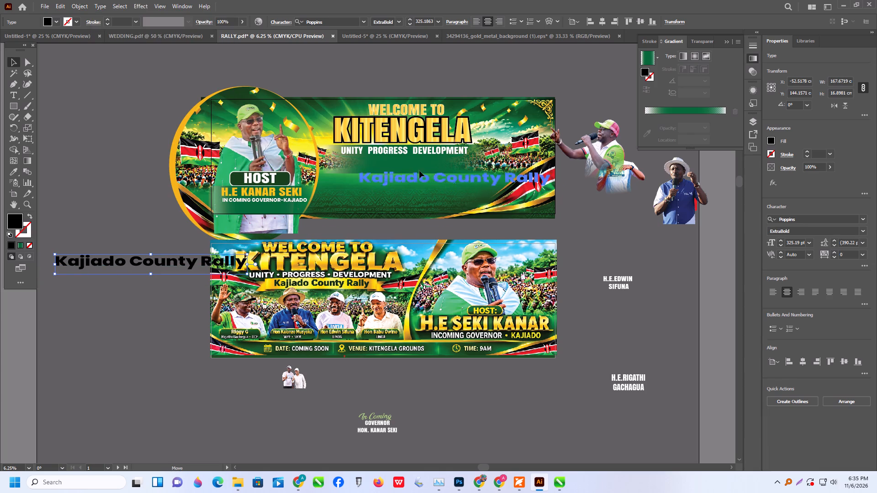
left_click_drag(419, 171, 415, 160)
left_click_drag(541, 175, 460, 178, "shift")
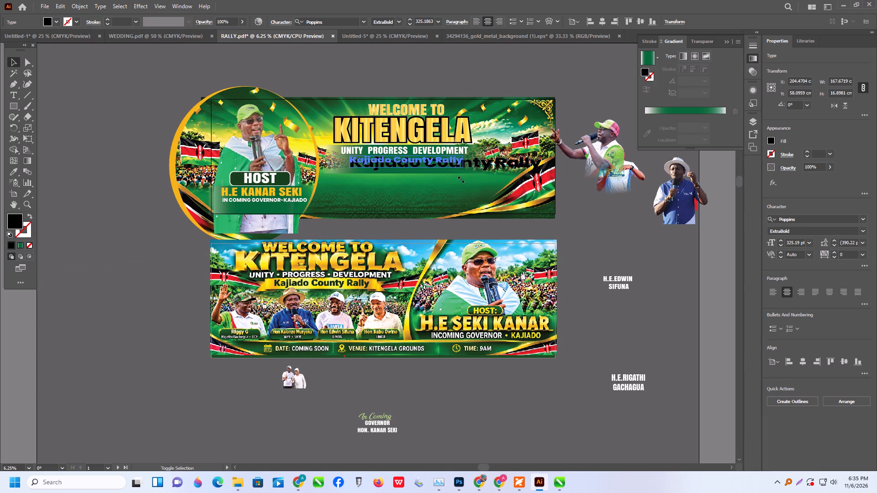
left_click_drag(460, 178, 451, 178, "shift")
Fill the Kajiado County Rally text with red.
left_click(55, 24)
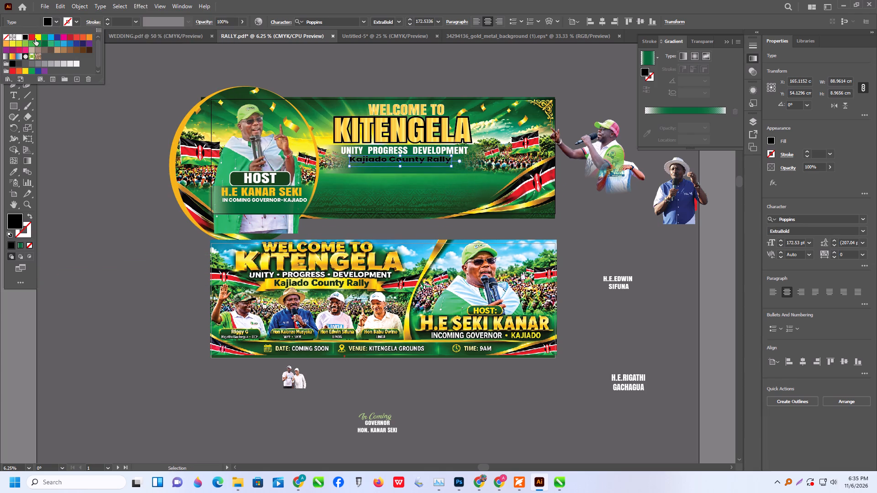
left_click(32, 38)
Enlarge the Kajiado County Rally text to about 112 by 16 cm, stretching it taller, and centre it beneath the tagline.
scroll(402, 170, "up", 2, "alt")
left_click(396, 166)
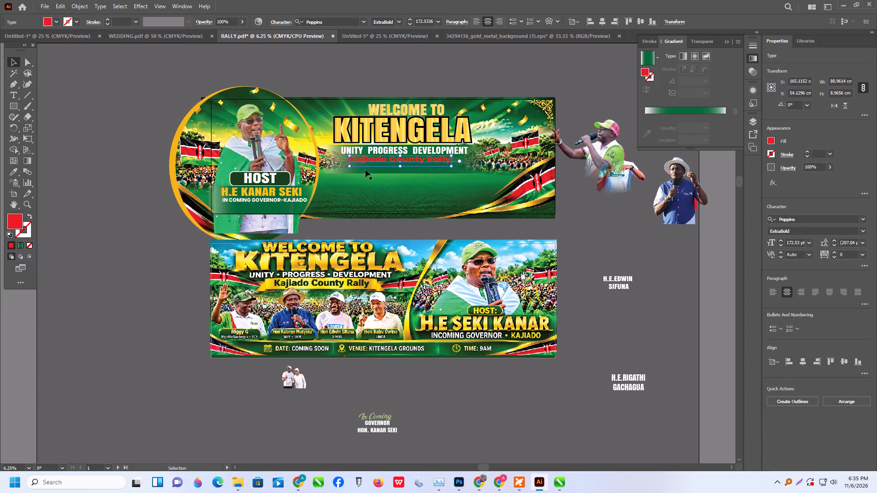
left_click_drag(348, 166, 323, 178, "shift")
scroll(373, 177, "up", 1, "alt")
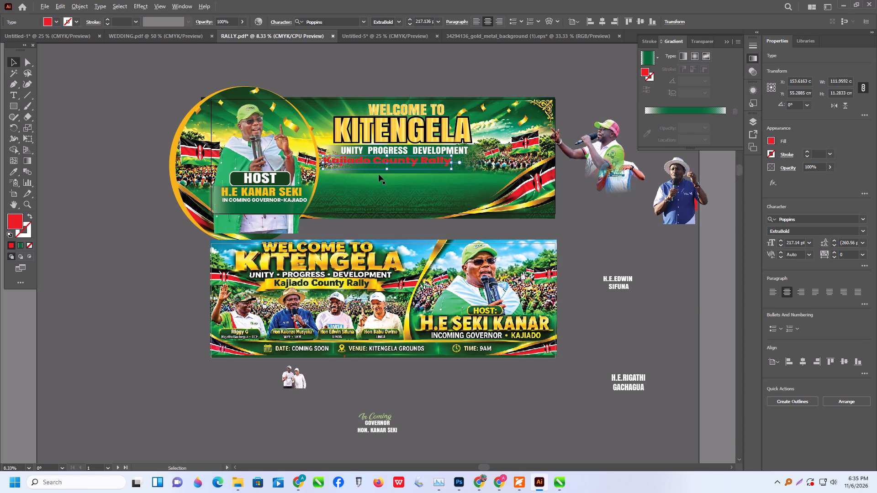
left_click_drag(392, 167, 391, 173)
left_click_drag(402, 162, 415, 162)
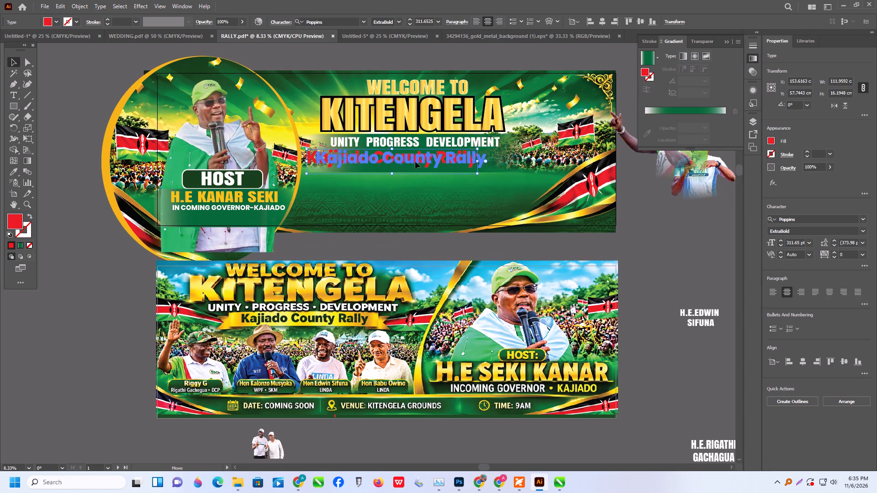
left_click_drag(415, 162, 423, 160)
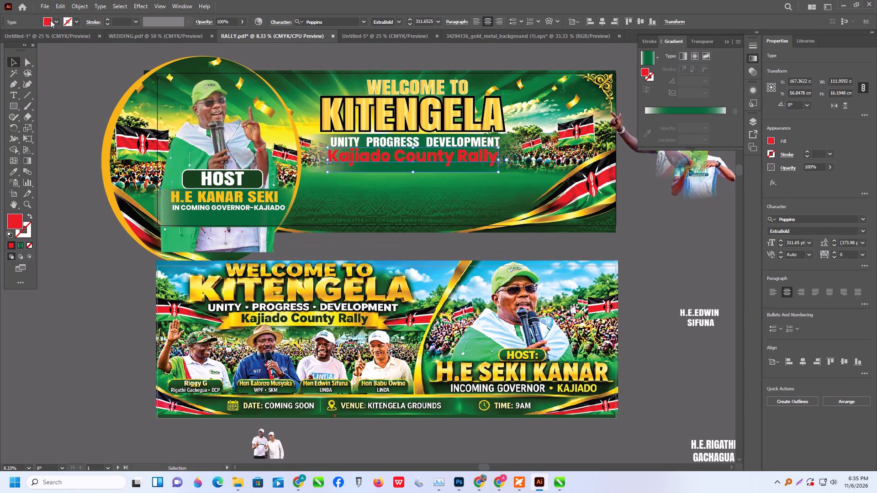
Stretch the Kajiado County Rally text leftward to about 117 cm wide, keeping its height.
left_click(52, 20)
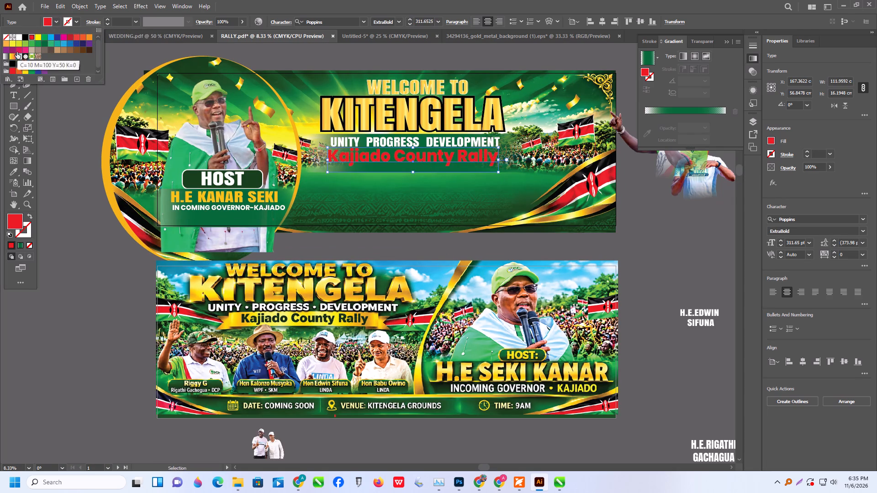
left_click(447, 163)
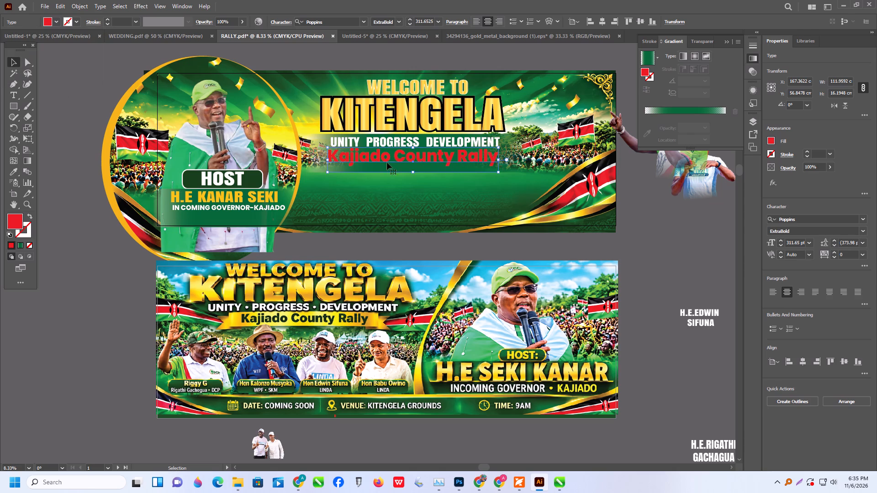
left_click_drag(325, 160, 320, 159)
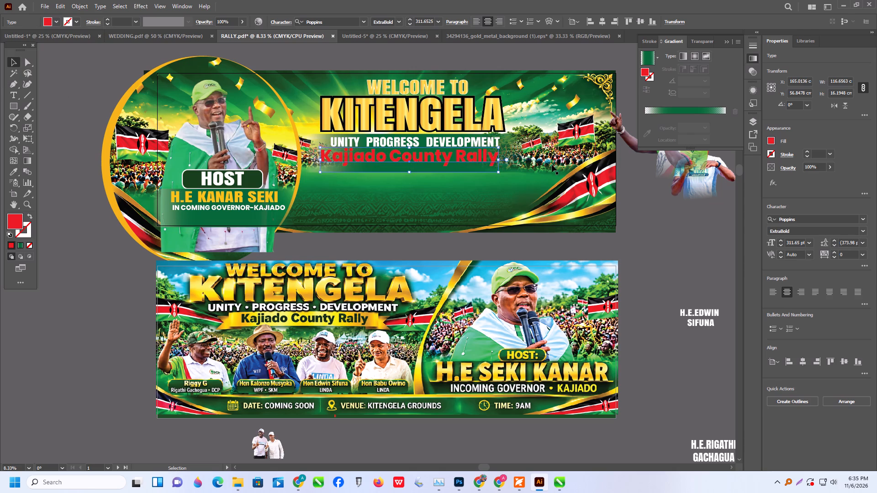
Widen the green gradient strip behind the tagline to about 154 cm and nudge it left, with the Kajiado County Rally text shifted about 8 cm right.
left_click(514, 168)
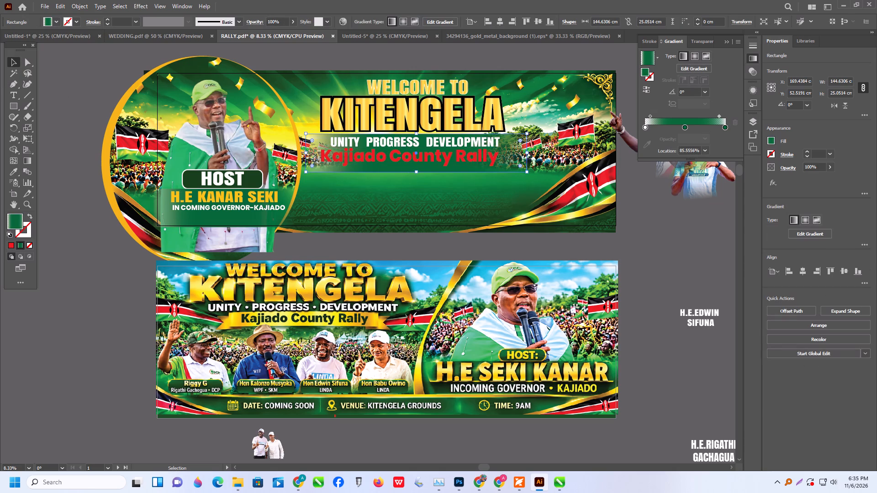
left_click_drag(528, 153, 541, 148)
left_click_drag(433, 156, 446, 155)
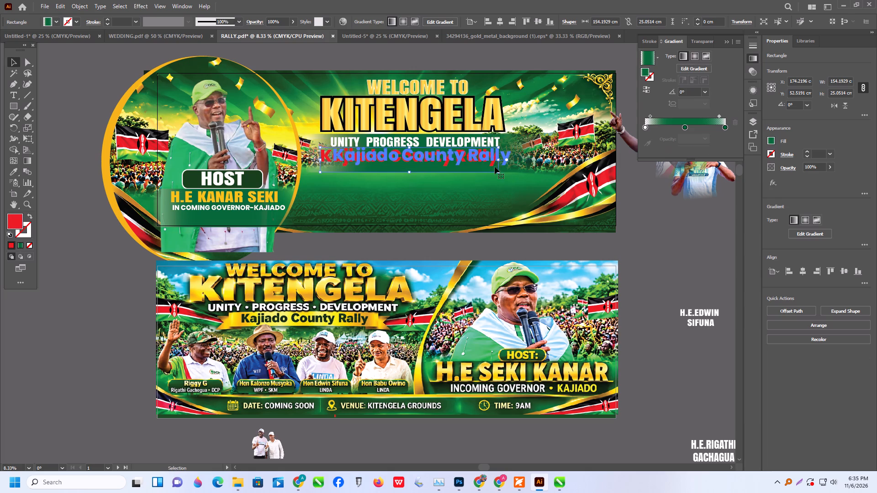
left_click_drag(530, 161, 515, 163)
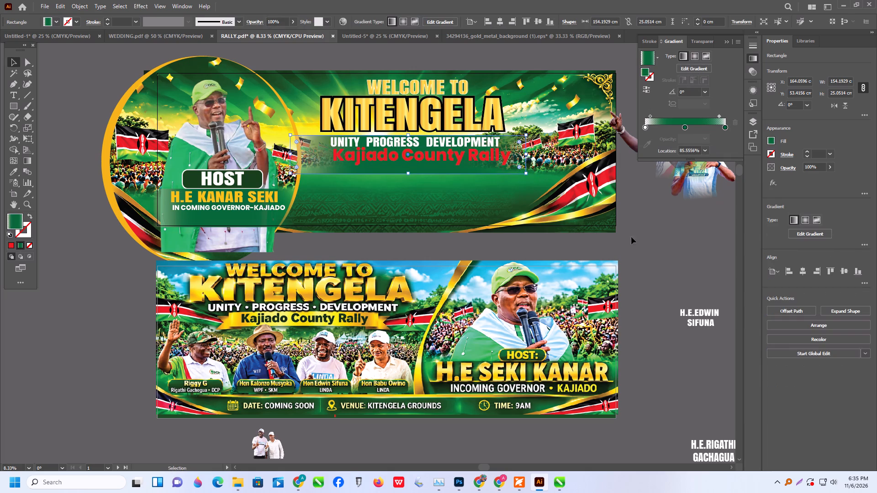
left_click(671, 274)
left_click(671, 266)
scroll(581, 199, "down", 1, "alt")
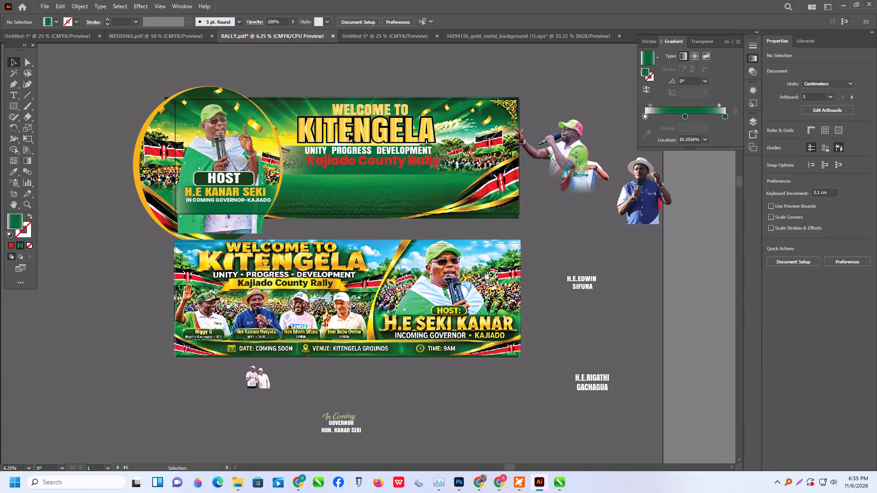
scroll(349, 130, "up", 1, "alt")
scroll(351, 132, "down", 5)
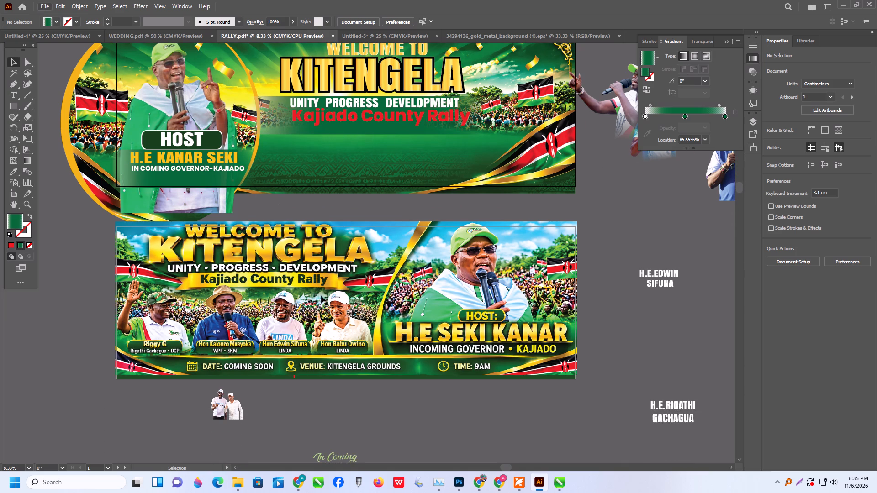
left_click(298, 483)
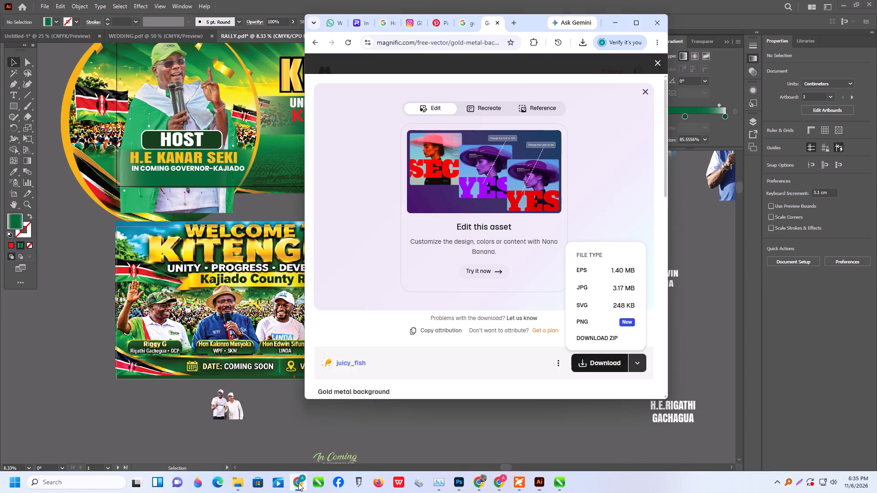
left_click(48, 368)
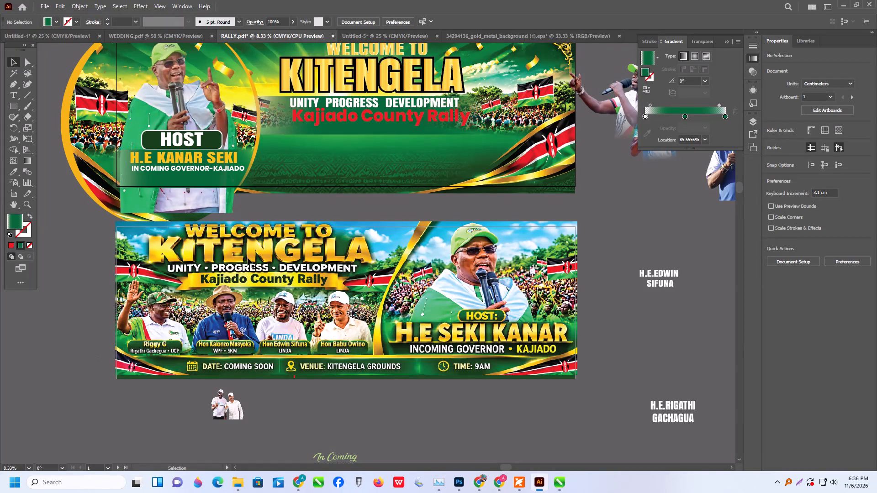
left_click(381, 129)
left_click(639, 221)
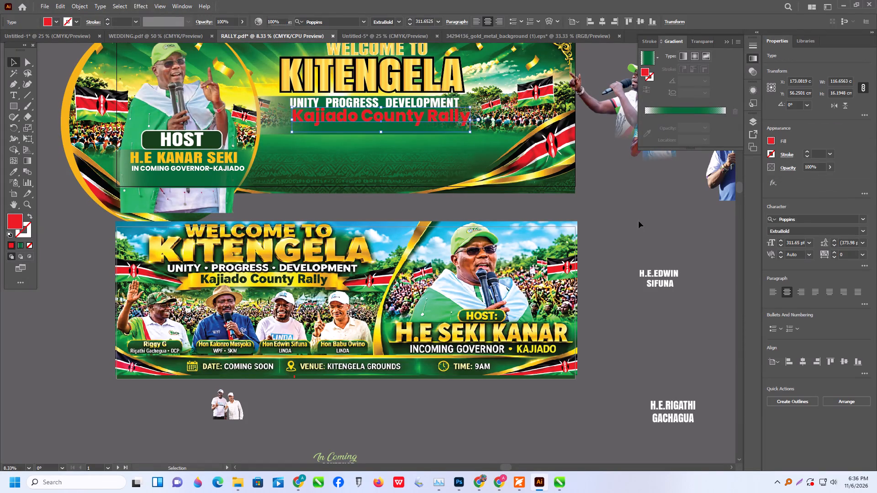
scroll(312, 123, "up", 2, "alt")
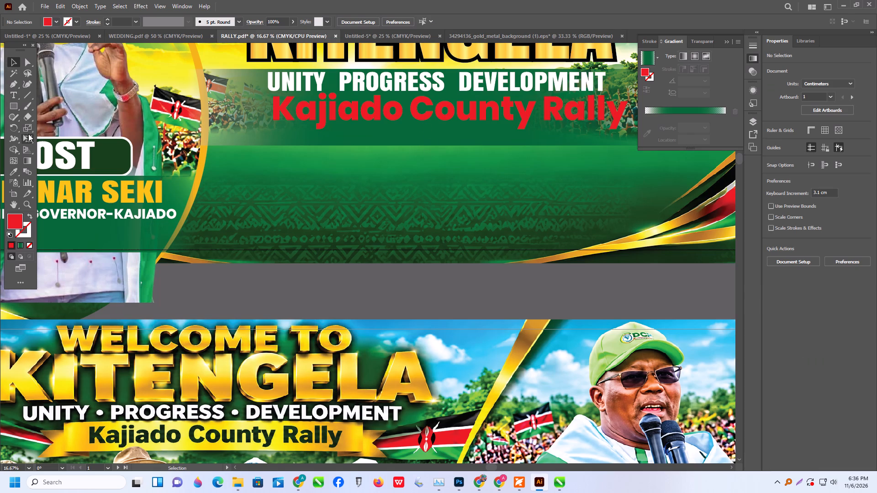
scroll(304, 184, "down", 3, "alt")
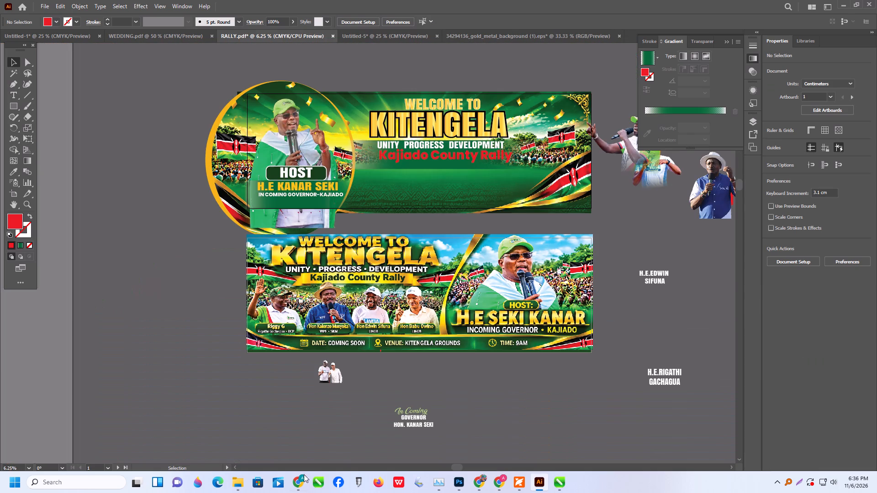
Switch to Chrome and search Pinterest for BANNER.
left_click(297, 479)
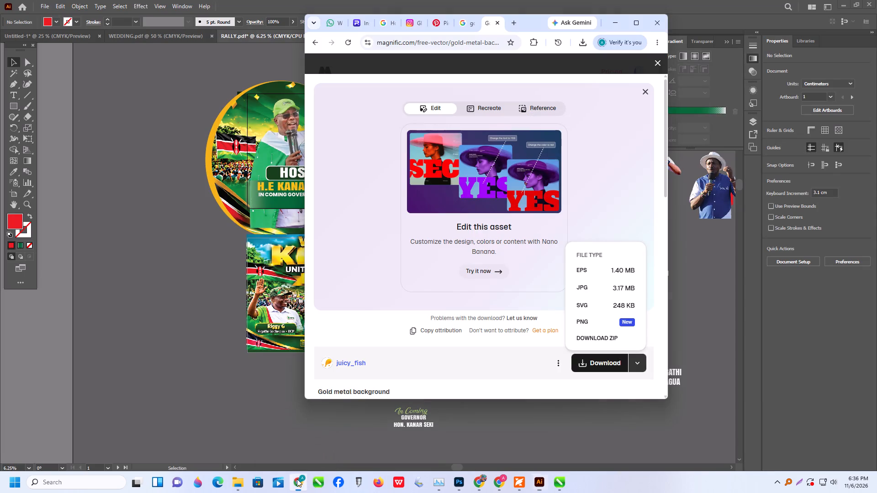
left_click(434, 26)
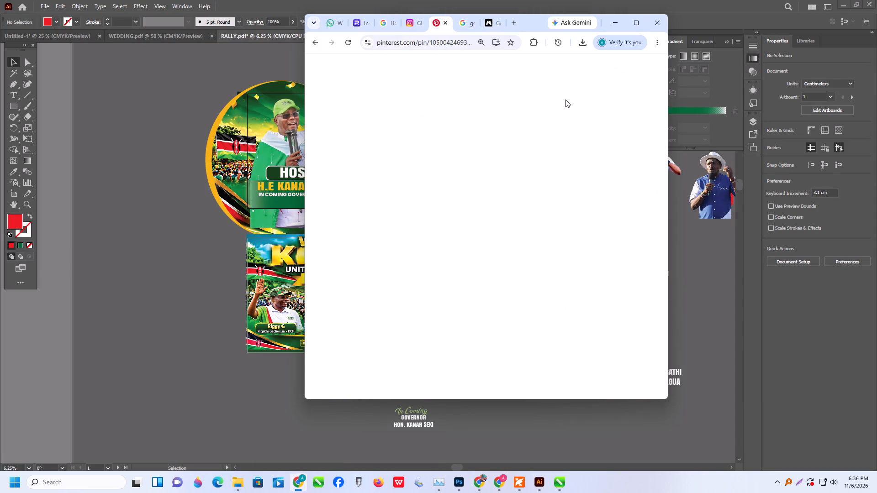
left_click(632, 27)
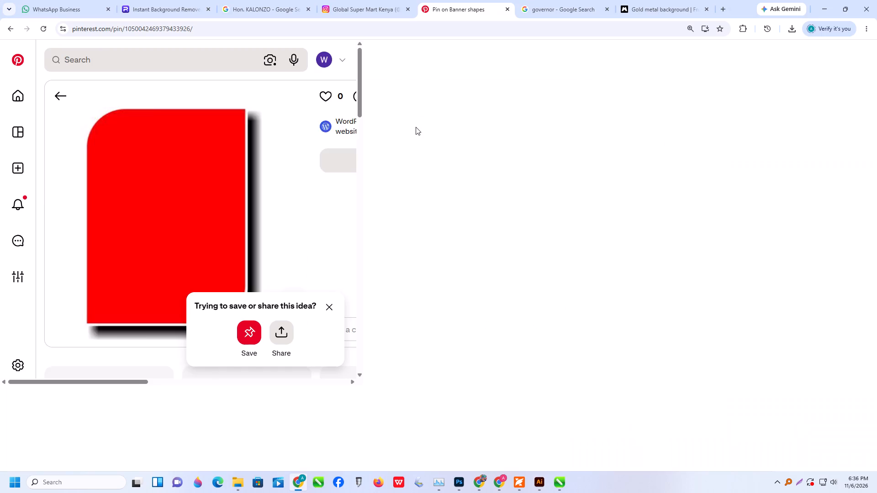
left_click(119, 63)
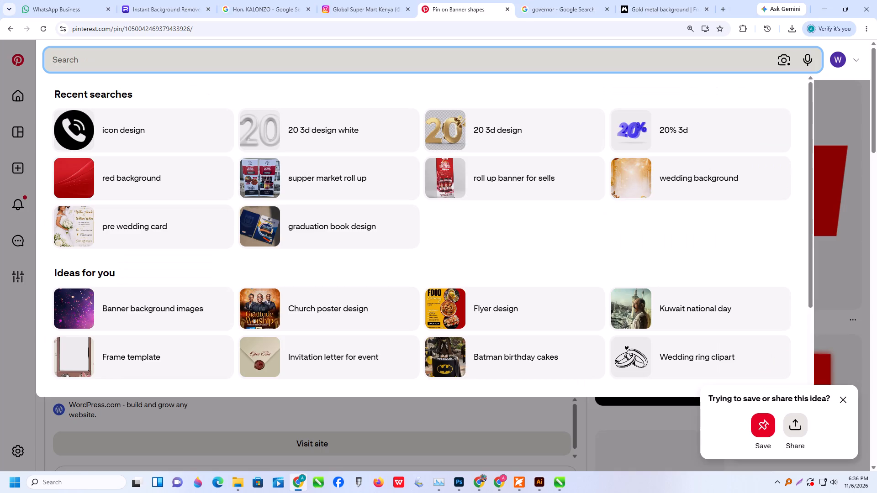
type("BANNER")
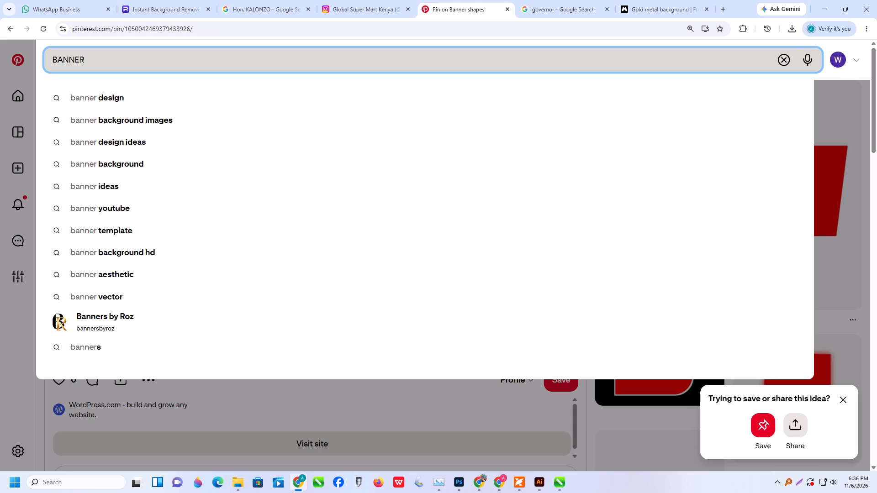
key("Return")
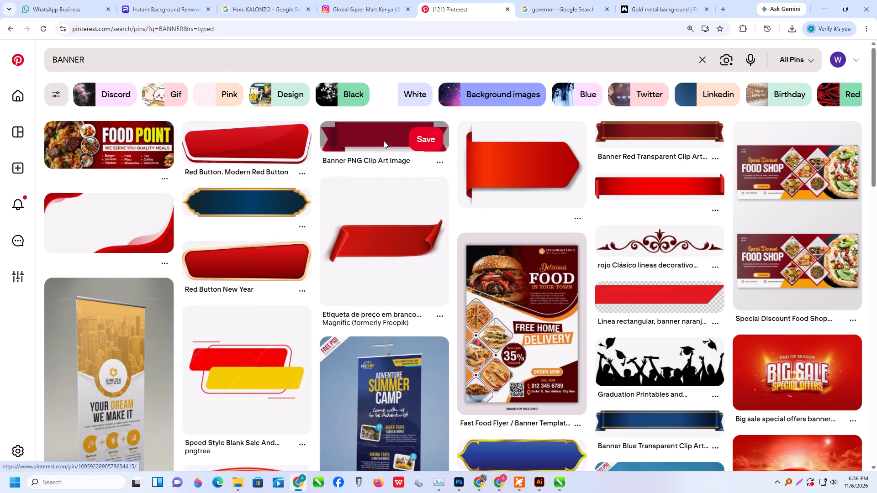
Look through the banner results for ribbon shapes and open the gold ribbon pin "Descargar banner decorativo dorado gratis".
left_click(631, 137)
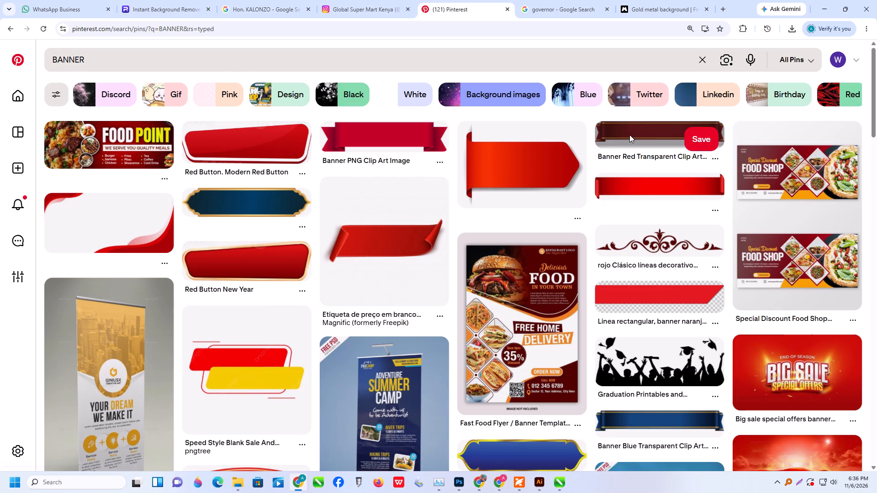
left_click(629, 135)
left_click(402, 131)
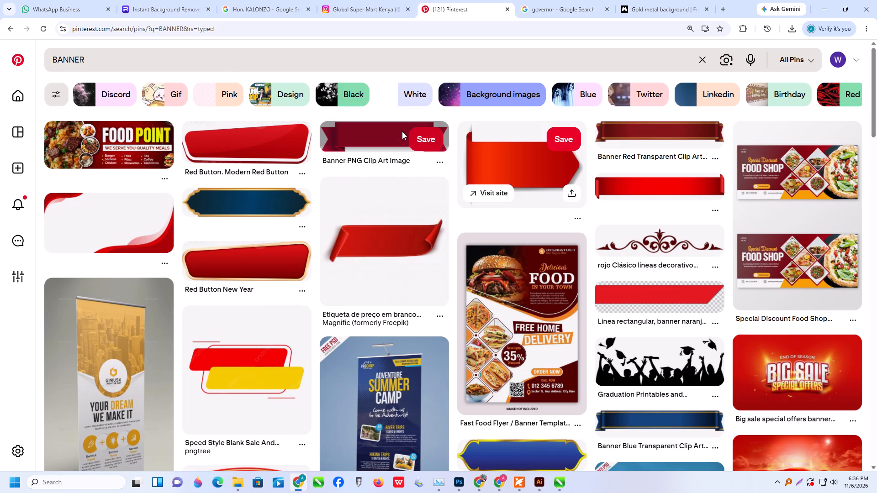
scroll(498, 283, "down", 2)
scroll(499, 285, "up", 3)
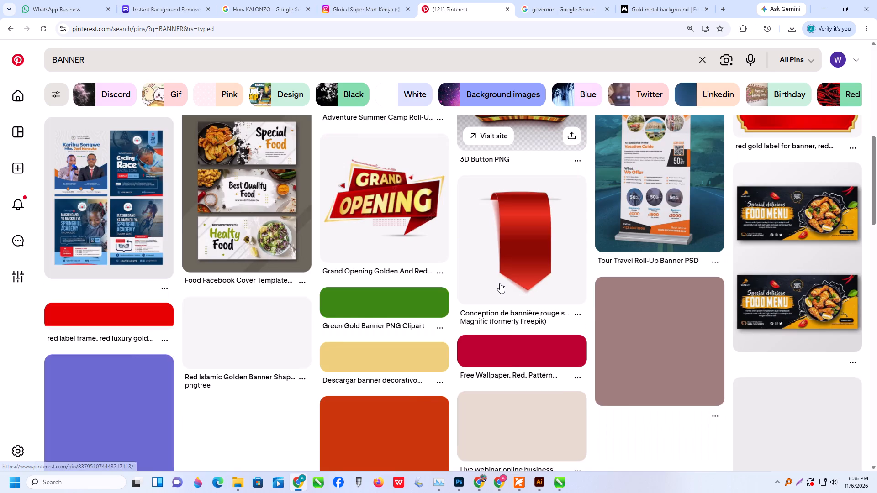
scroll(507, 284, "down", 3)
scroll(506, 281, "up", 1)
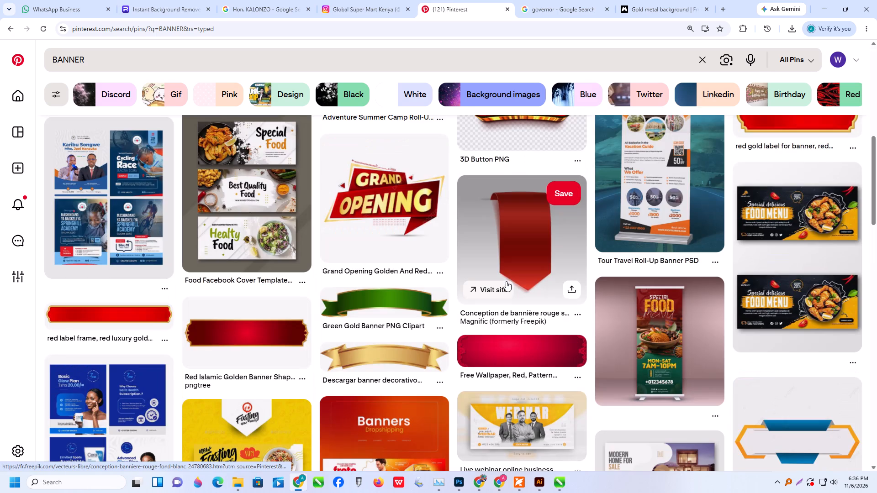
left_click(386, 358)
triple_click(339, 362)
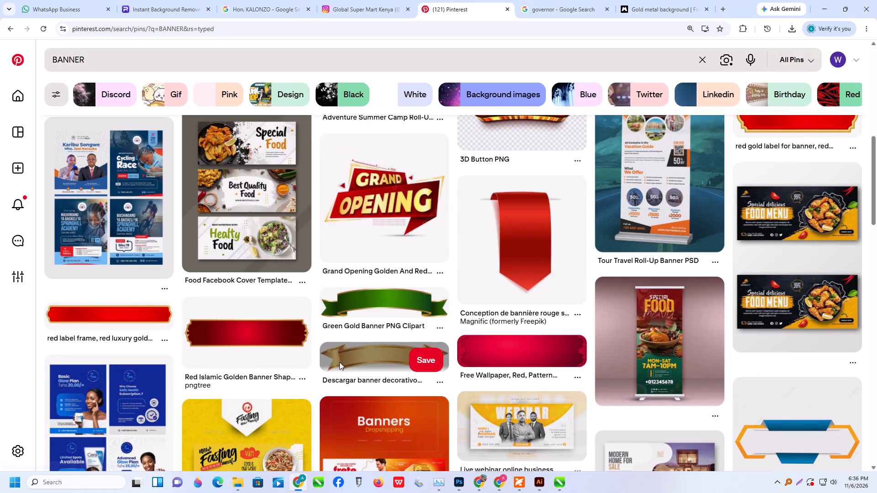
double_click(339, 362)
scroll(603, 231, "up", 4)
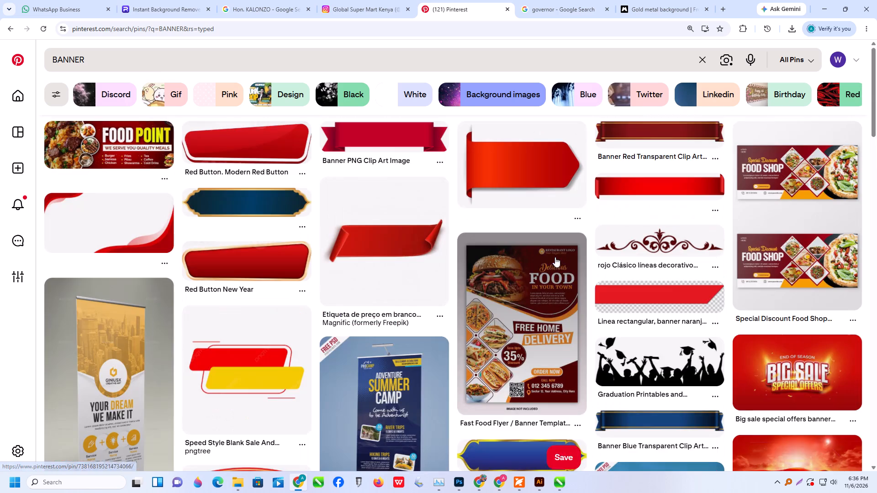
scroll(540, 247, "down", 3)
triple_click(374, 148)
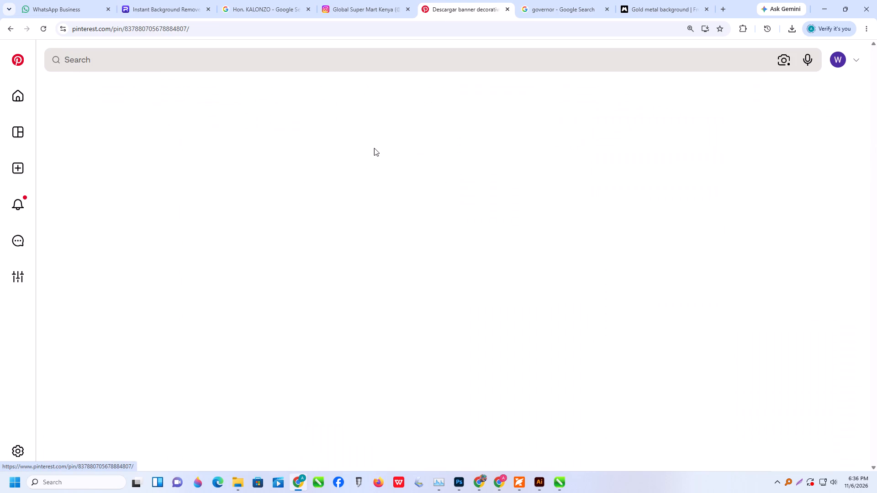
Check the decorative gold banner pin and try to open the related gold ribbon pin "Download Golden decorative...".
scroll(397, 296, "down", 1)
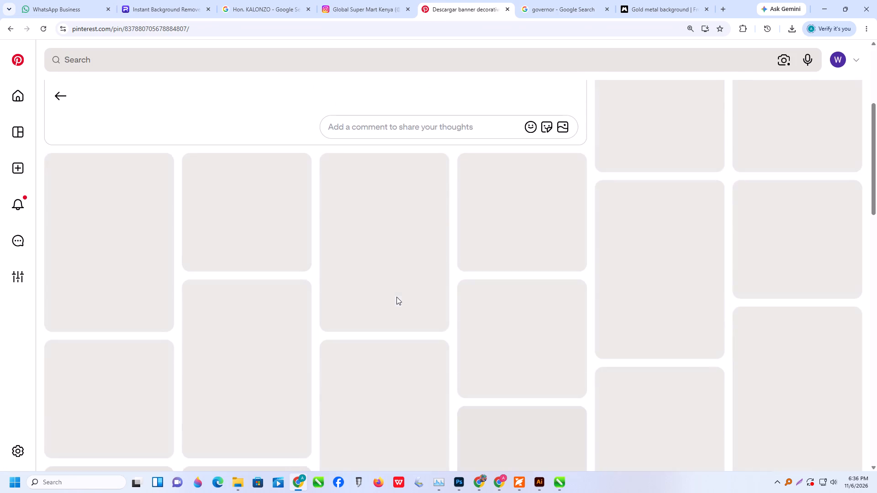
scroll(375, 302, "up", 1)
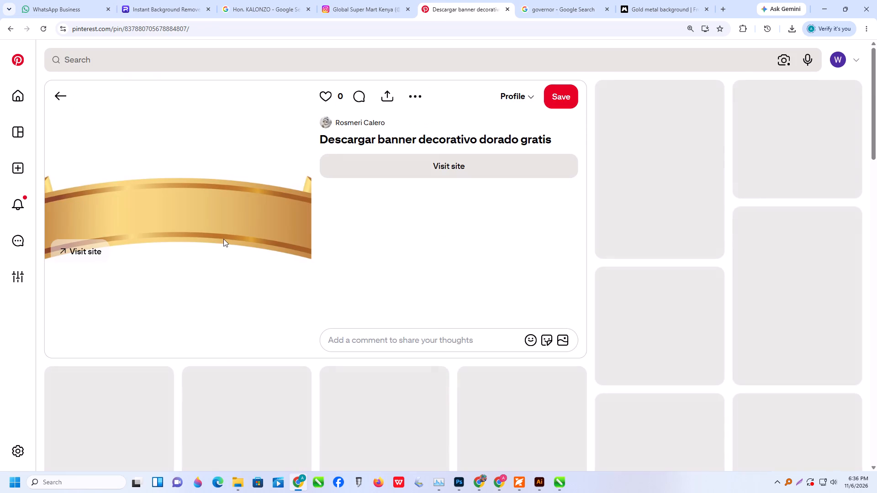
right_click(208, 221)
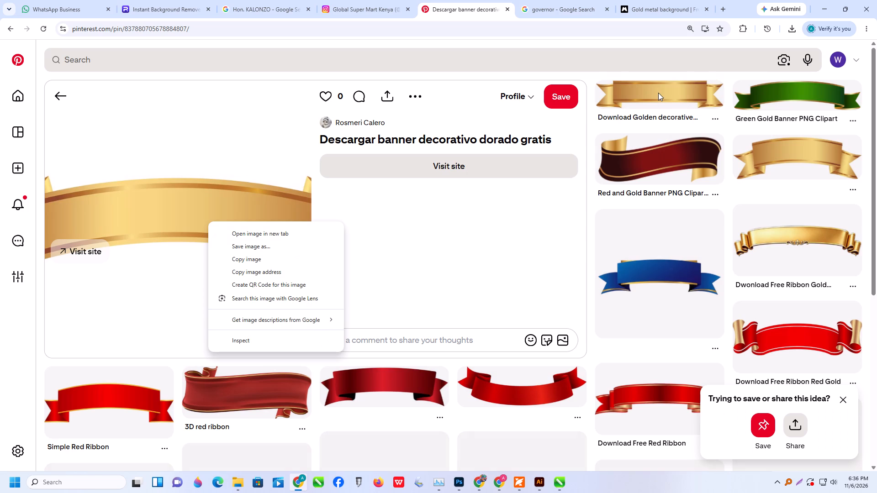
left_click(658, 93)
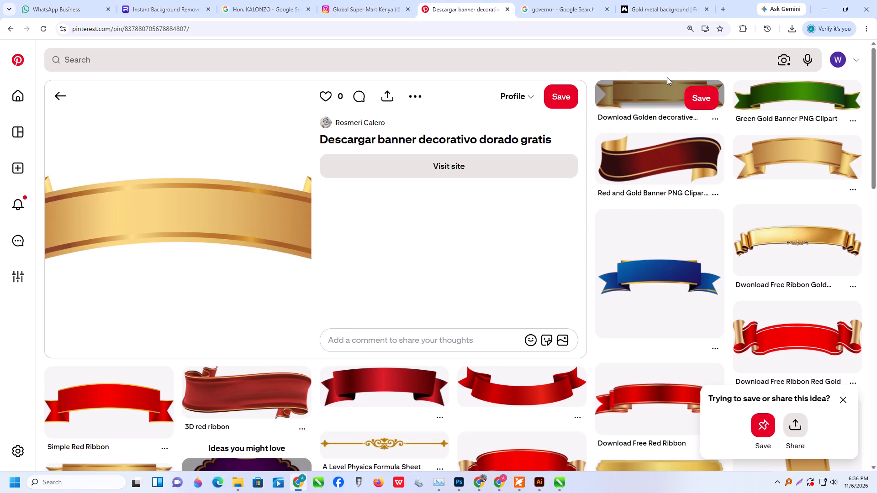
left_click(648, 87)
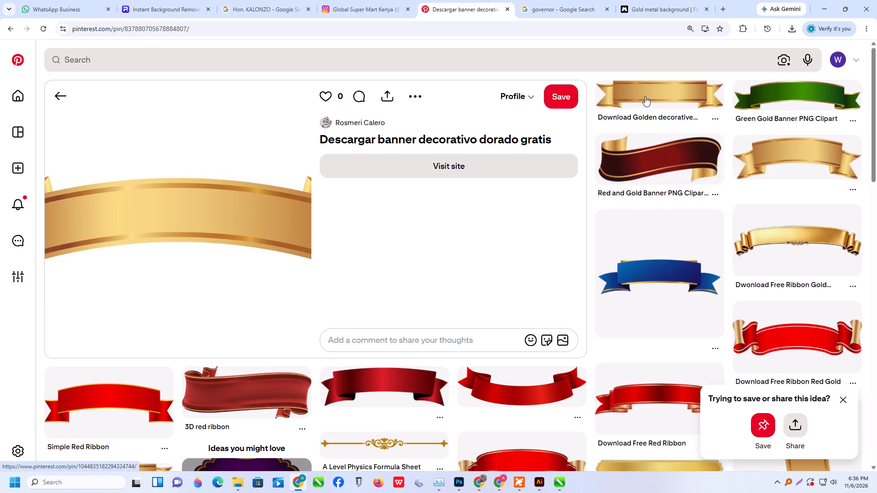
left_click(645, 96)
double_click(645, 96)
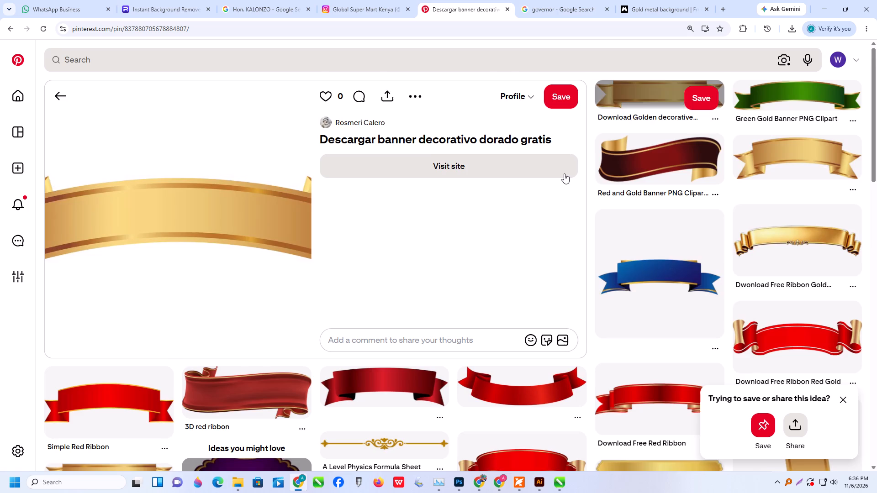
Look through the related Pinterest pins for a gold ribbon that suits the Kajiado County Rally line.
scroll(529, 208, "down", 1)
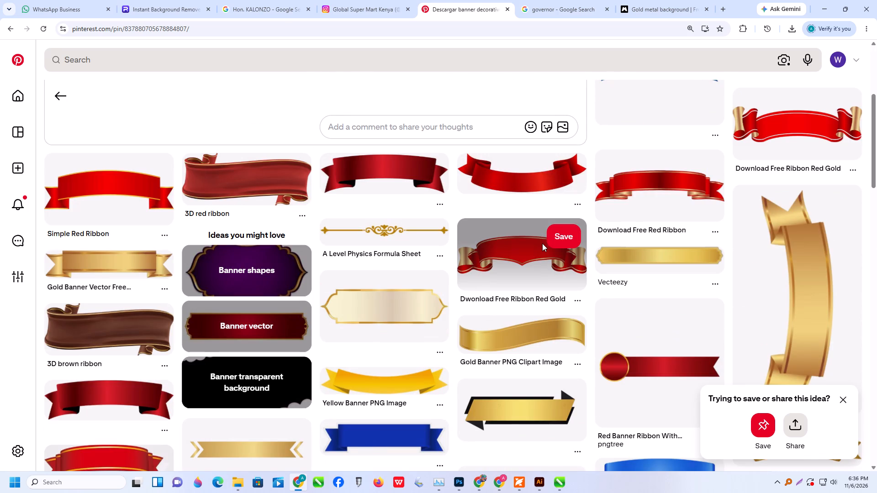
scroll(542, 243, "down", 1)
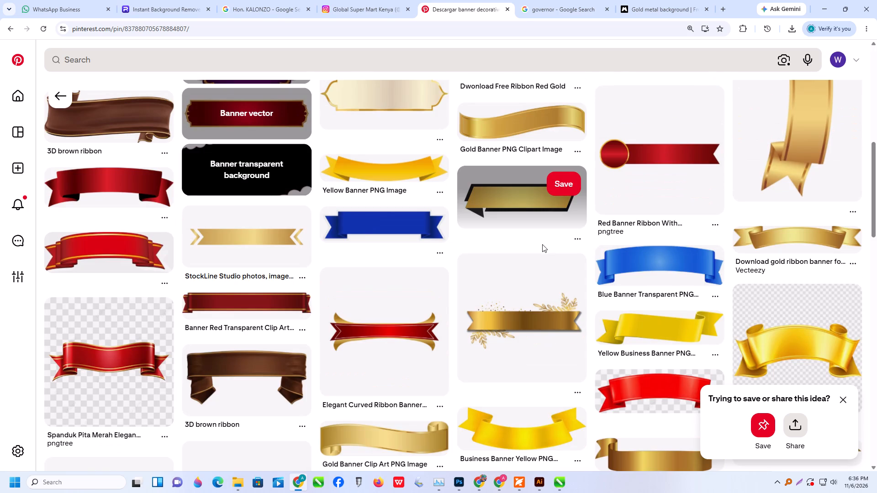
scroll(544, 245, "down", 2)
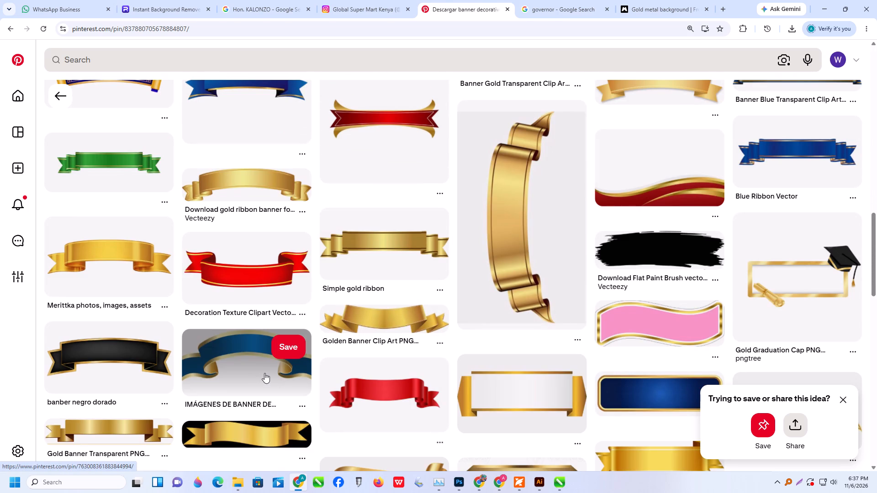
scroll(375, 336, "down", 1)
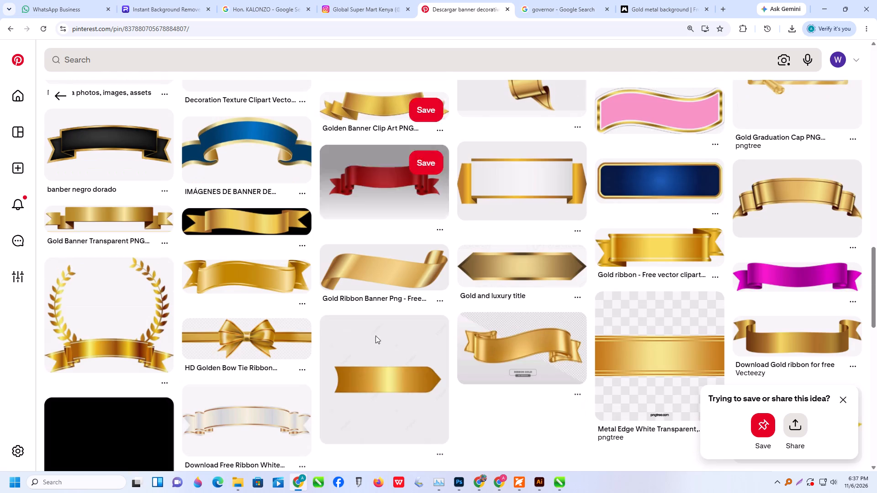
scroll(421, 334, "down", 1)
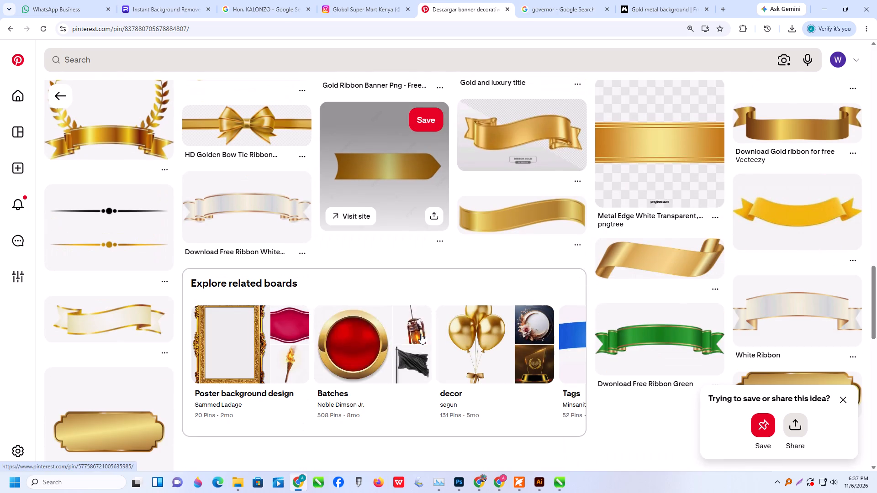
scroll(421, 334, "up", 3)
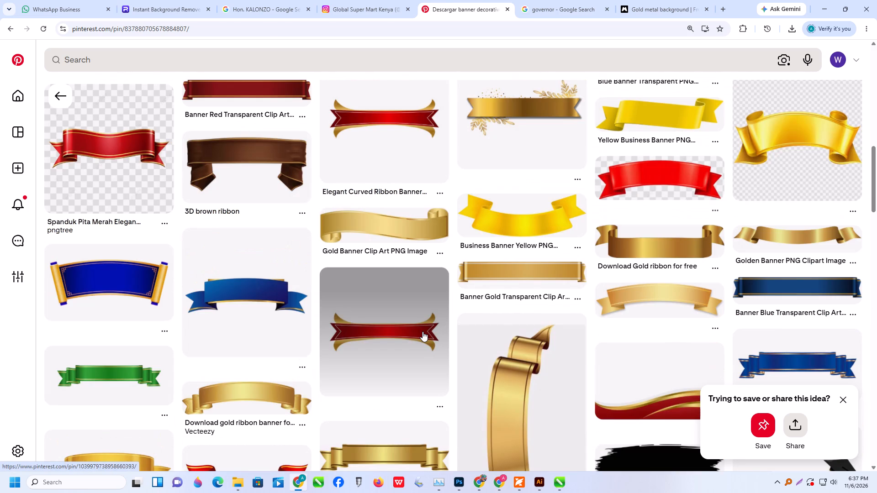
scroll(526, 316, "up", 1)
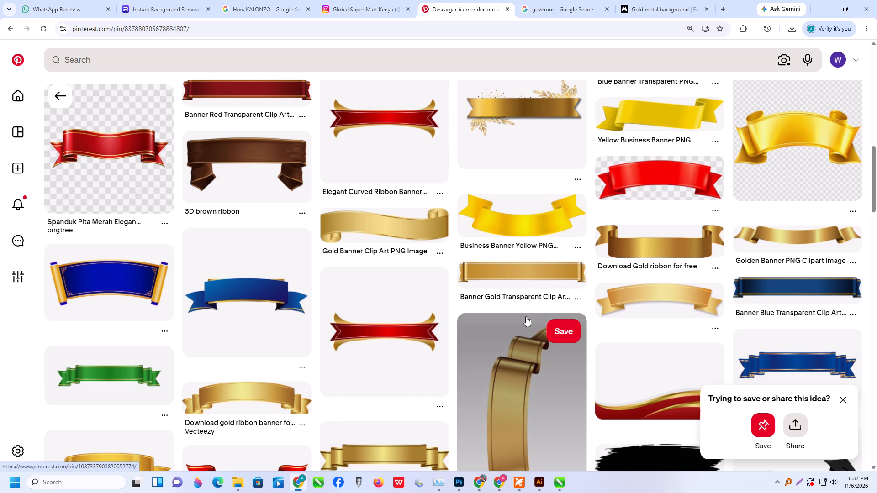
scroll(526, 316, "up", 2)
scroll(526, 316, "down", 1)
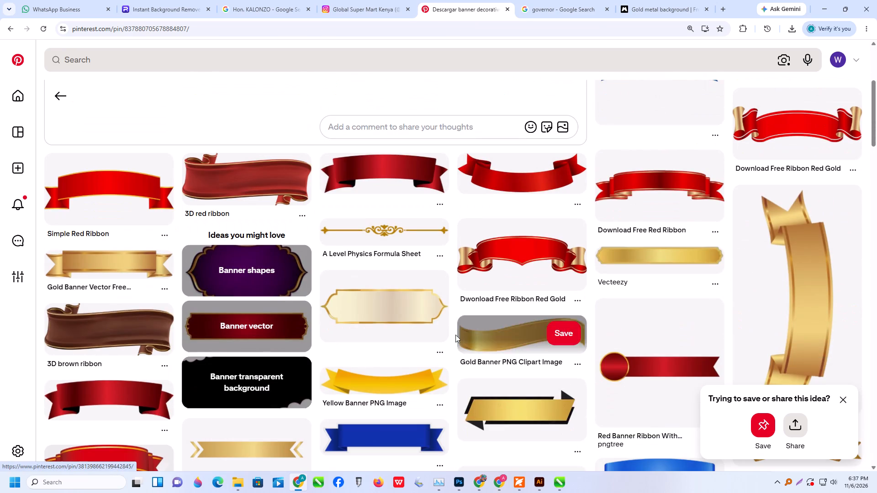
Try to open "Gold Banner Vector Free..." and "Download Golden decorative...", and save the latter to the Pinterest profile.
left_click(115, 261)
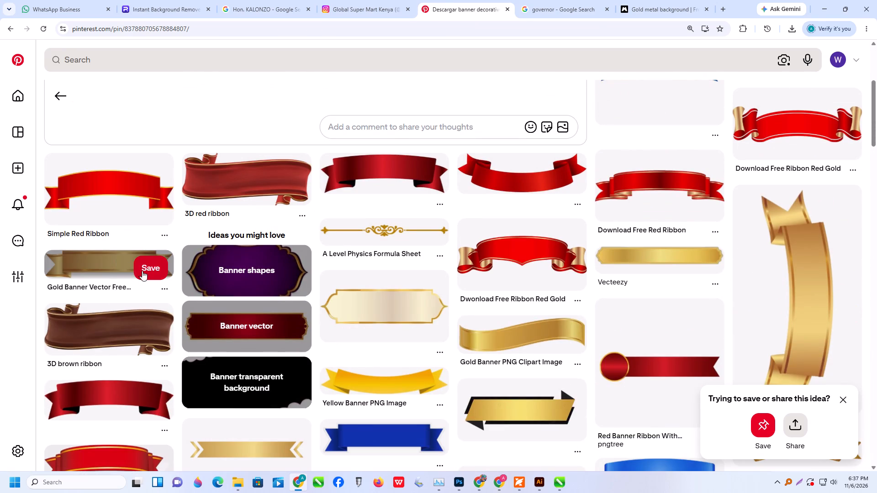
scroll(765, 231, "up", 1)
triple_click(678, 88)
left_click(678, 88)
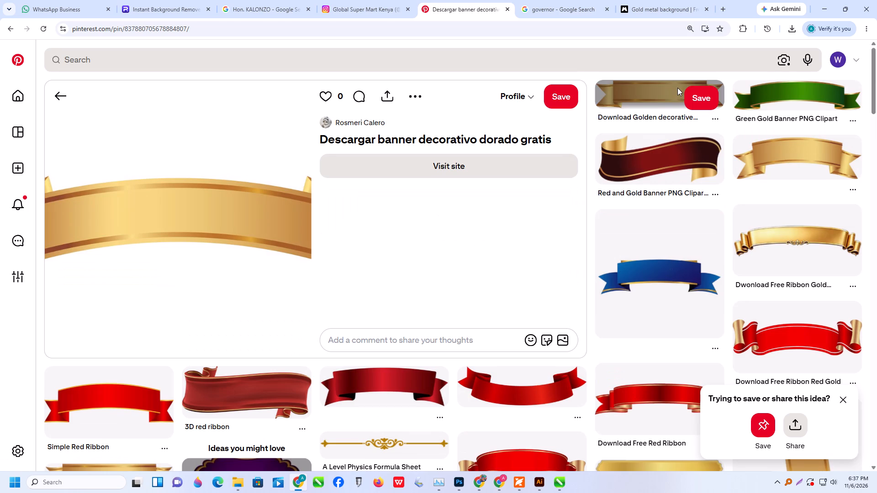
triple_click(645, 92)
left_click(645, 91)
scroll(236, 201, "up", 1)
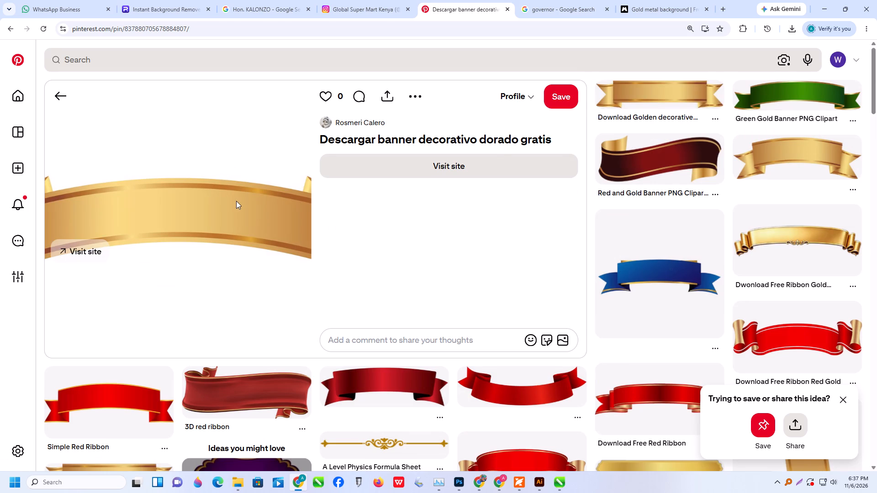
triple_click(617, 94)
triple_click(617, 94)
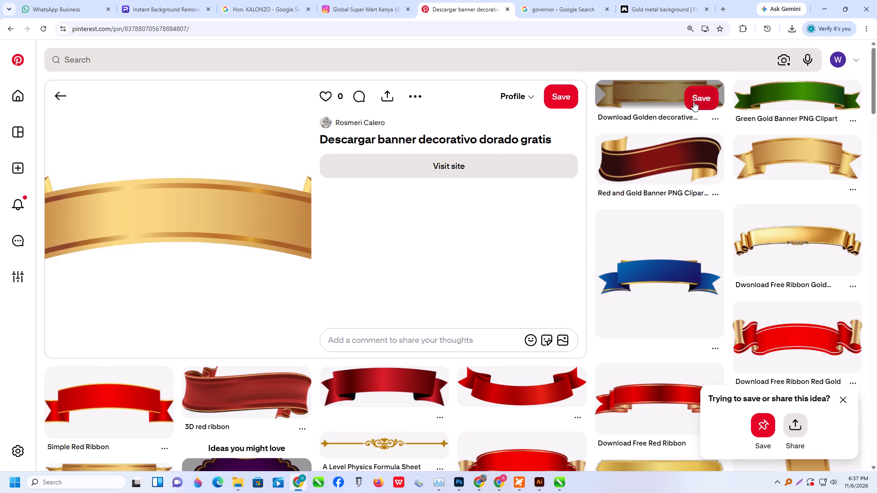
left_click(698, 101)
left_click(622, 90)
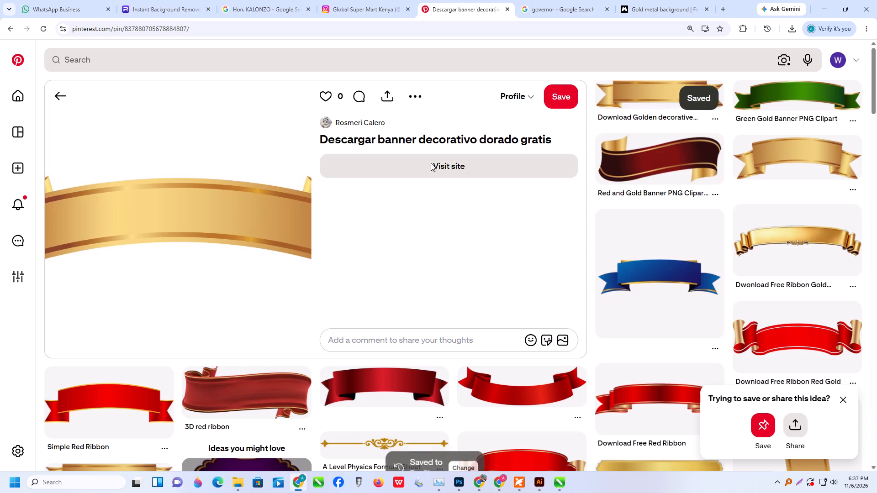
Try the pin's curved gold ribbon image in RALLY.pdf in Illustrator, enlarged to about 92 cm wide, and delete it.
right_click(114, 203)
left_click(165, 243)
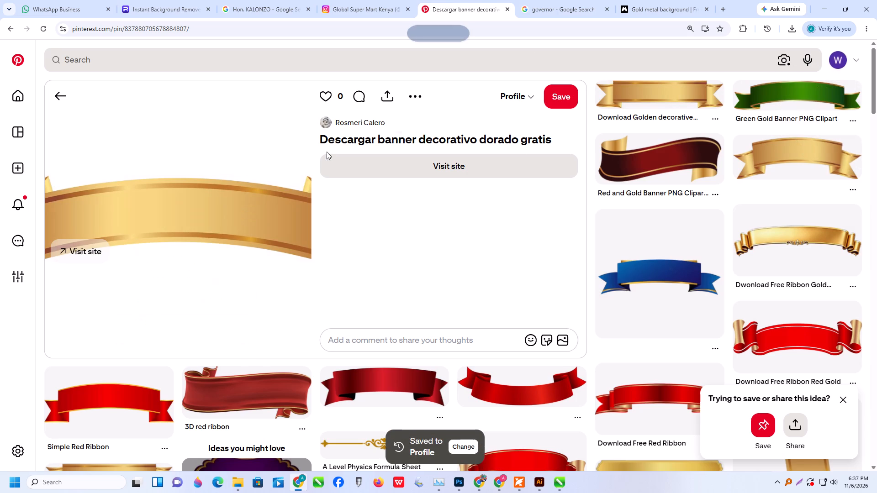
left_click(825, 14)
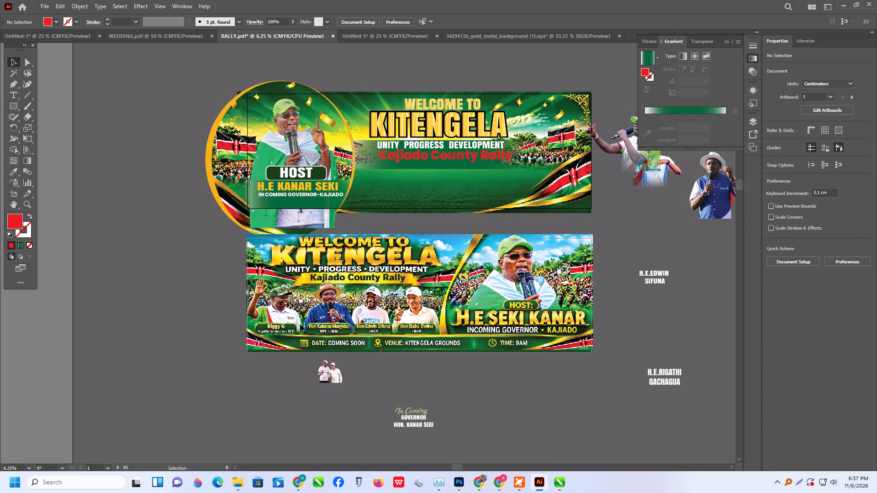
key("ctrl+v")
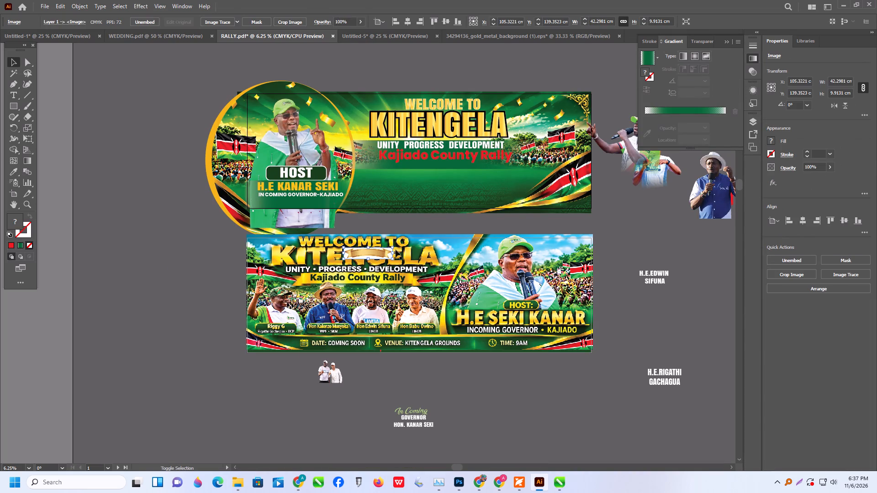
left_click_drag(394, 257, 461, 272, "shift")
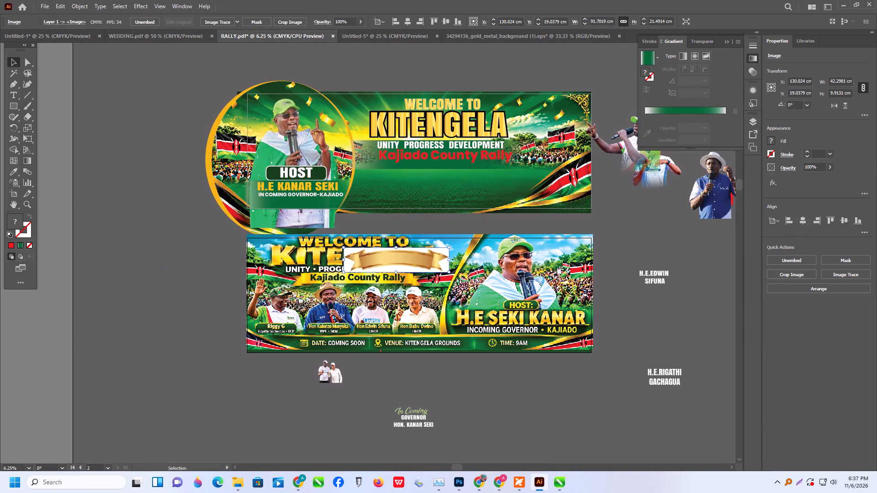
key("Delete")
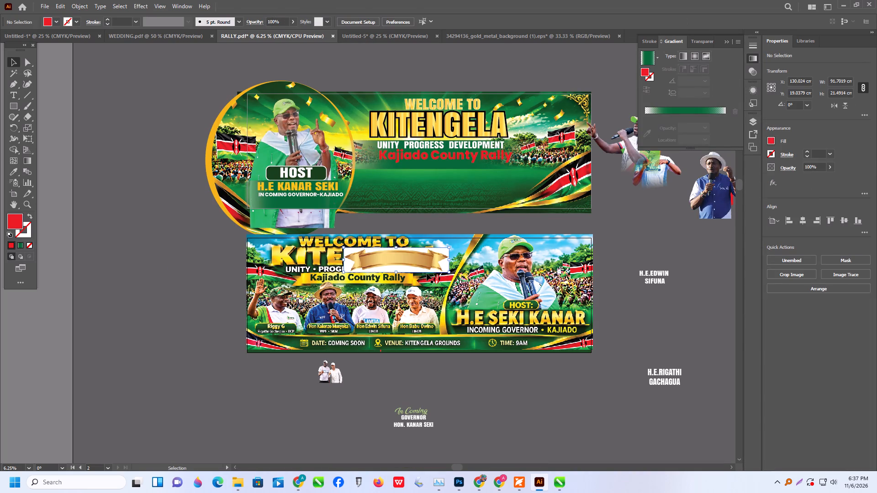
Return to Chrome and examine more of the related pins for a straighter gold ribbon.
left_click(291, 478)
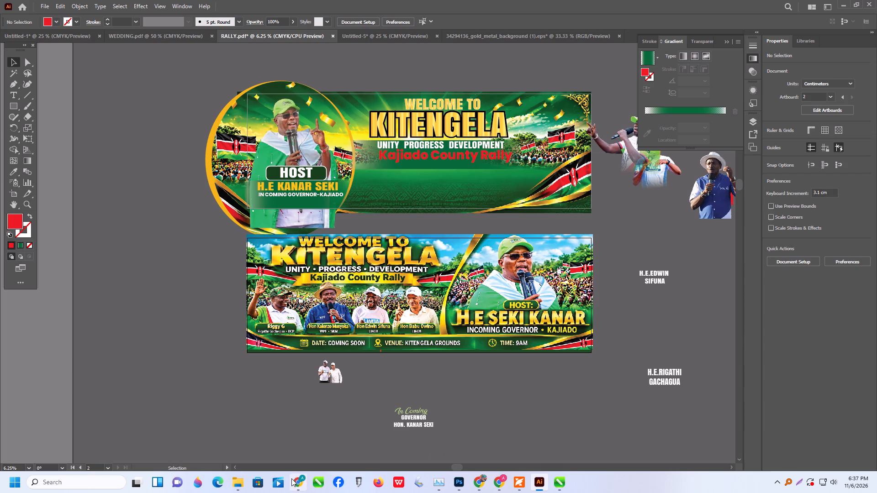
left_click(657, 95)
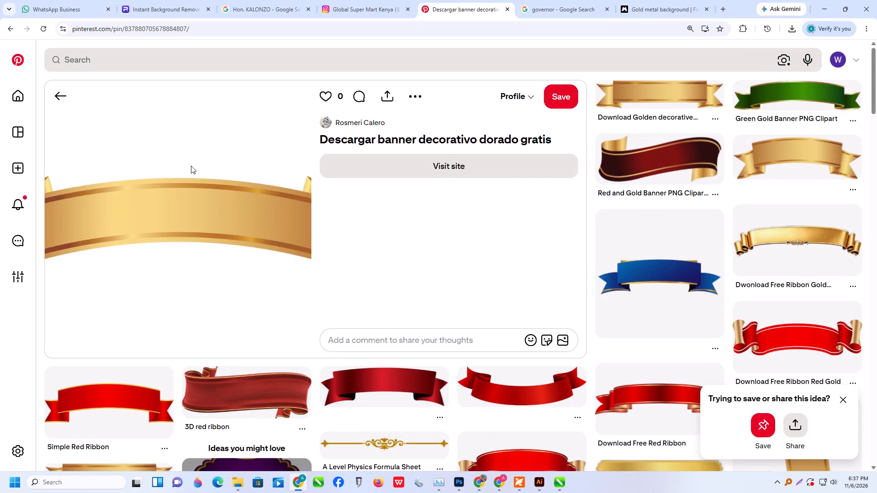
left_click_drag(140, 210, 248, 233)
scroll(209, 296, "down", 1)
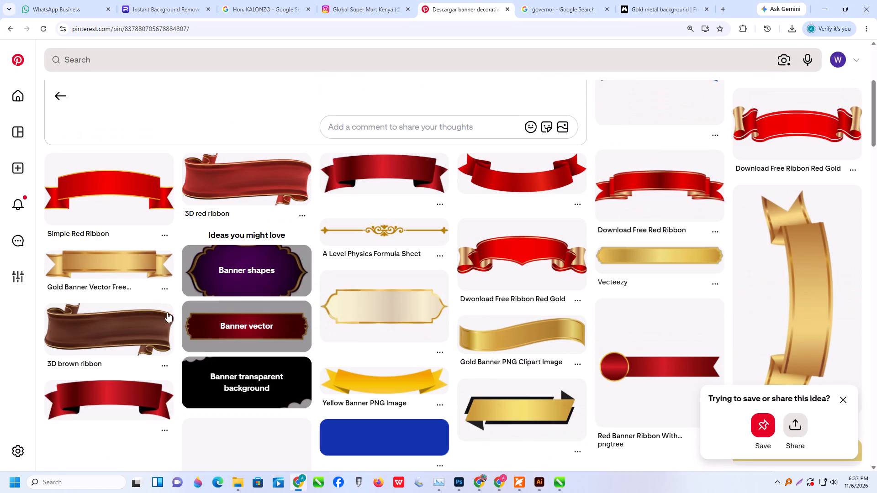
left_click(122, 264)
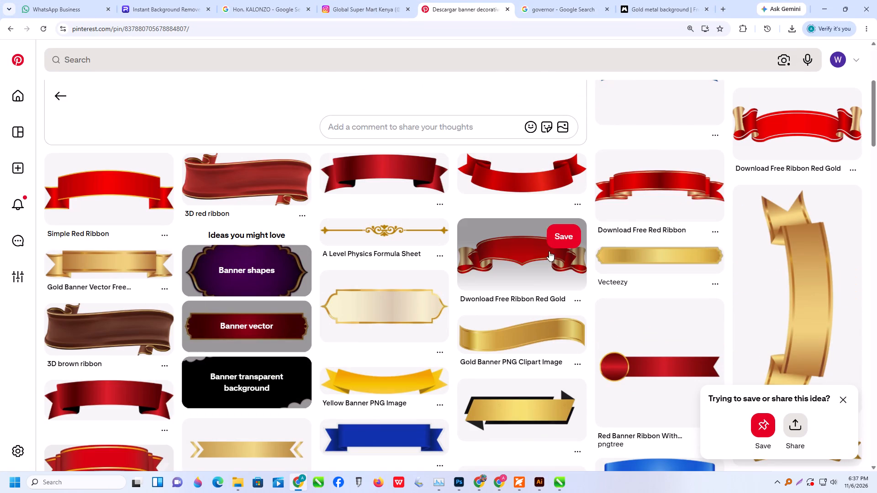
scroll(718, 240, "down", 2)
scroll(492, 245, "up", 1)
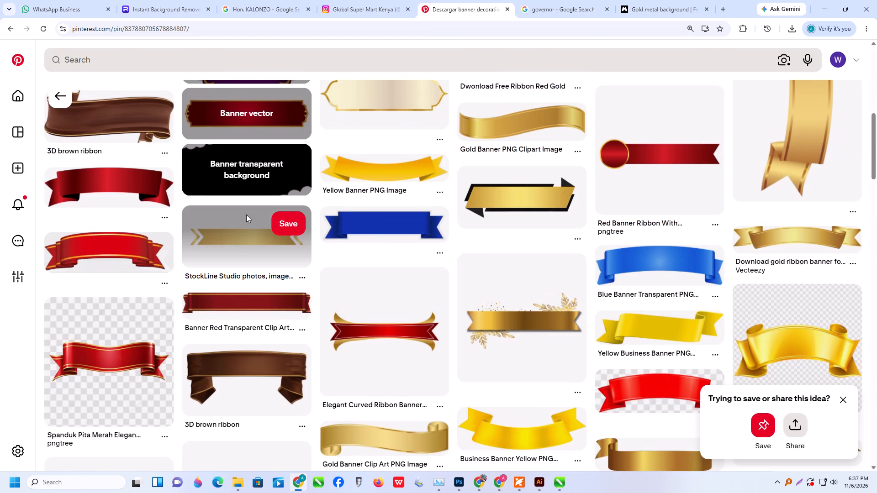
scroll(283, 218, "down", 2)
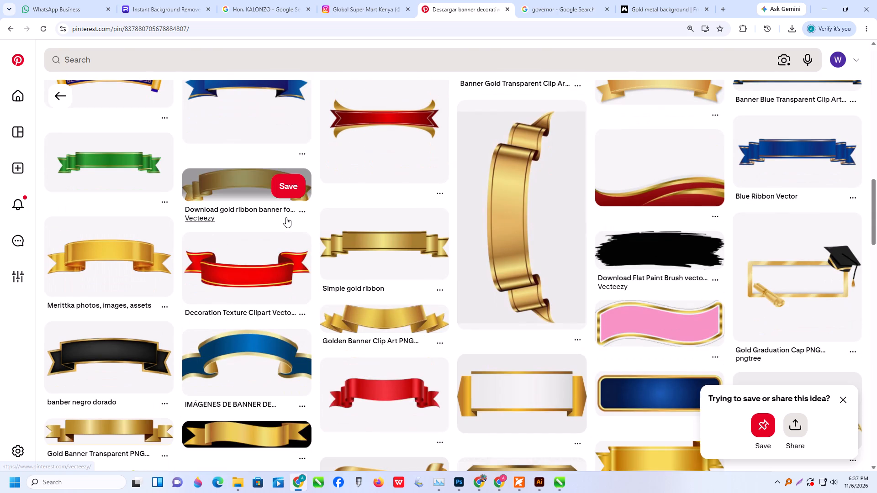
scroll(286, 217, "down", 1)
Copy the gold ribbon image from the "Gold Banner Transparent PNG Clip Art" pin and paste it into RALLY.pdf in Illustrator.
left_click(99, 218)
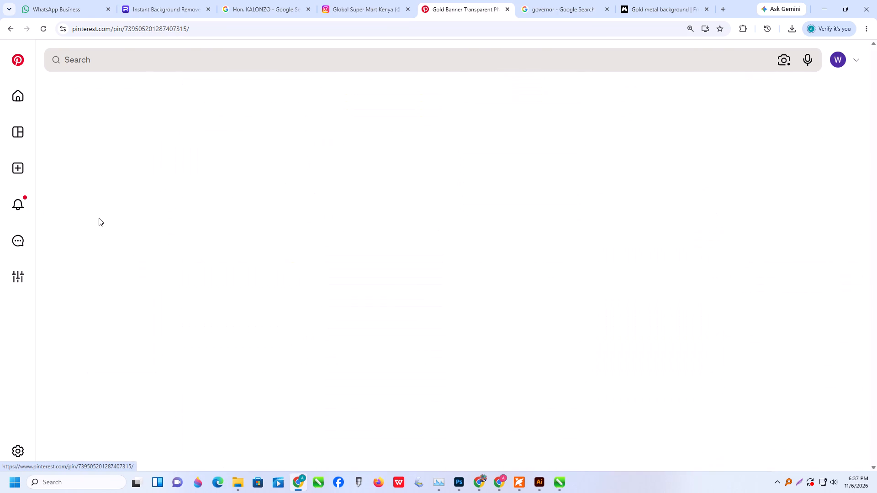
right_click(166, 217)
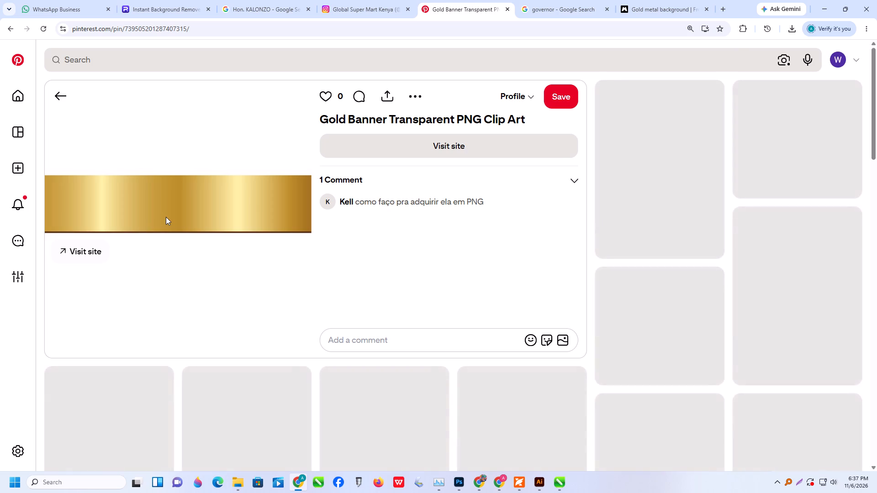
left_click(213, 253)
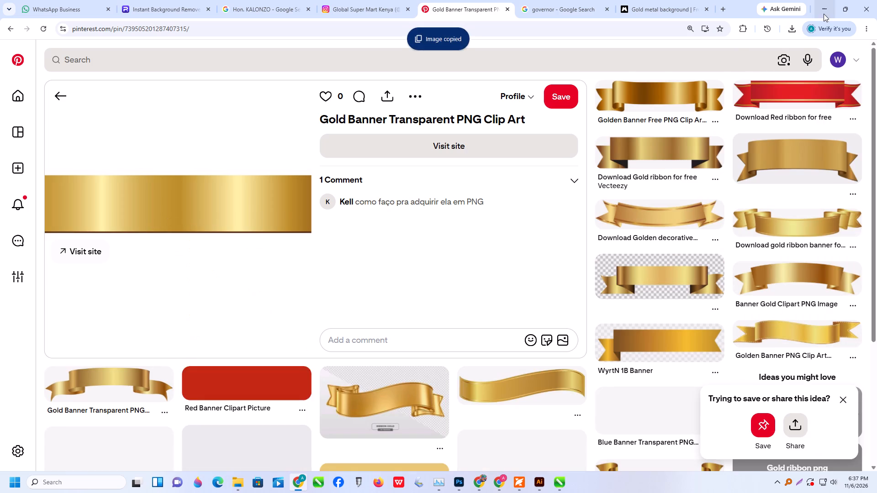
left_click(824, 12)
key("ctrl+v")
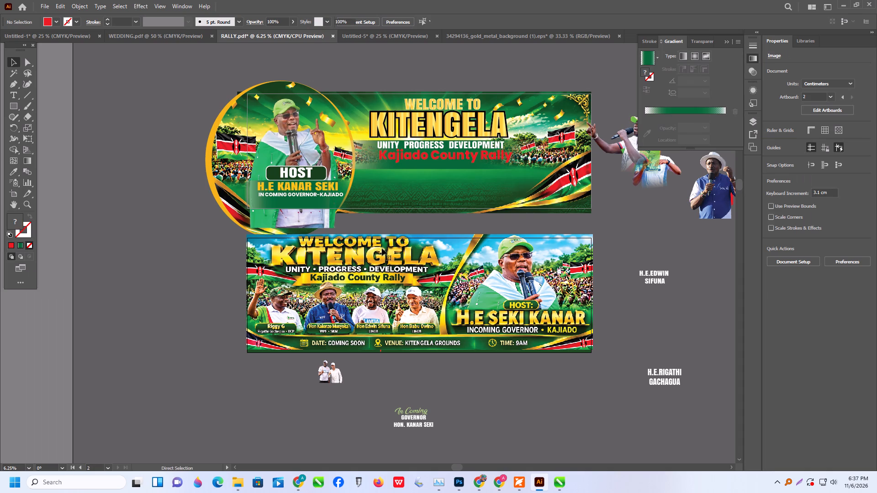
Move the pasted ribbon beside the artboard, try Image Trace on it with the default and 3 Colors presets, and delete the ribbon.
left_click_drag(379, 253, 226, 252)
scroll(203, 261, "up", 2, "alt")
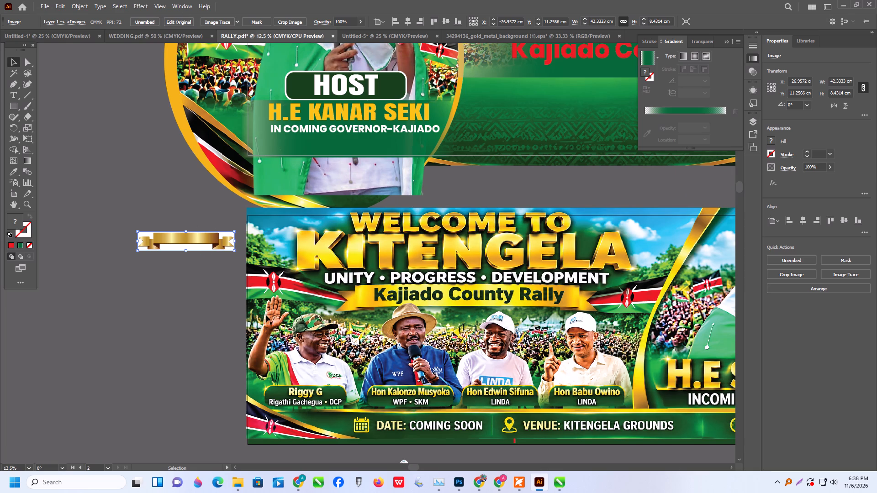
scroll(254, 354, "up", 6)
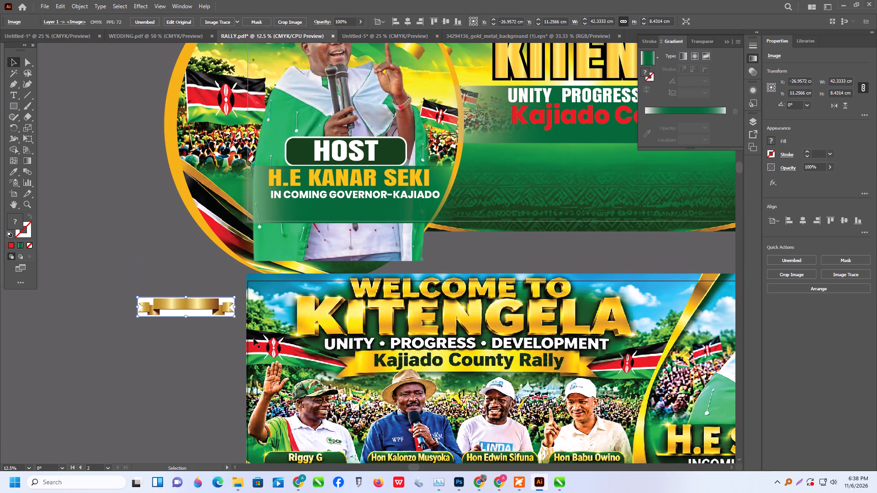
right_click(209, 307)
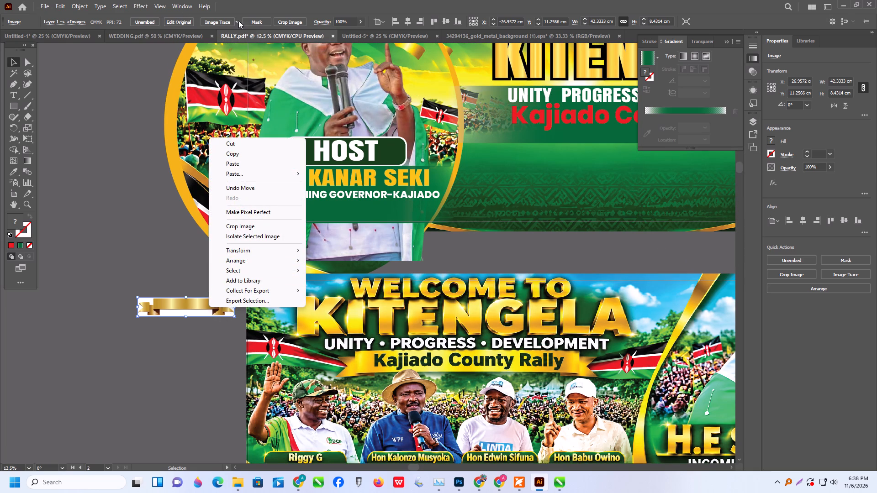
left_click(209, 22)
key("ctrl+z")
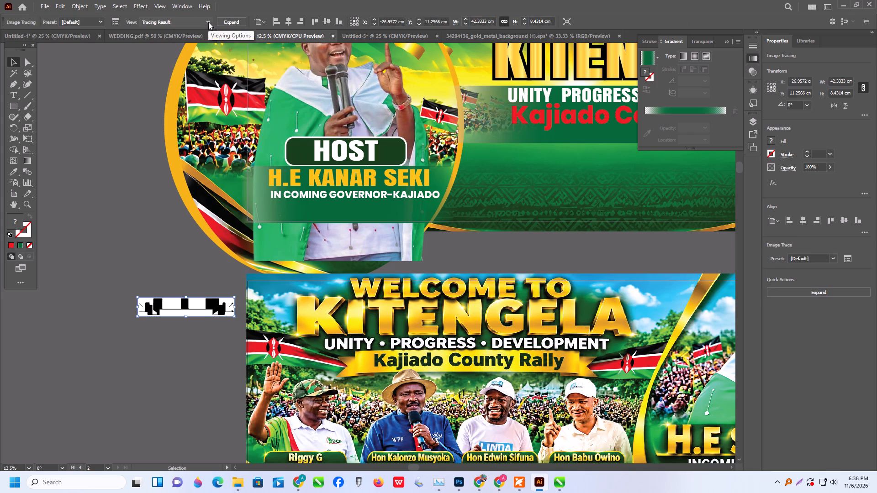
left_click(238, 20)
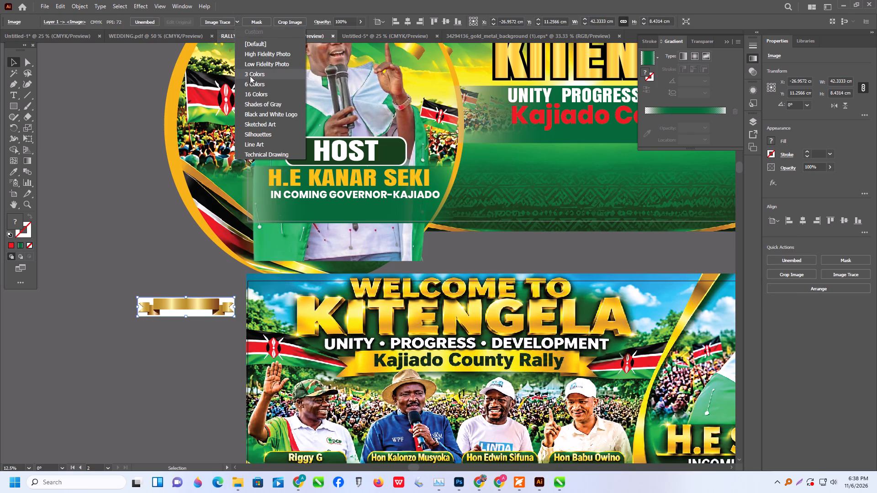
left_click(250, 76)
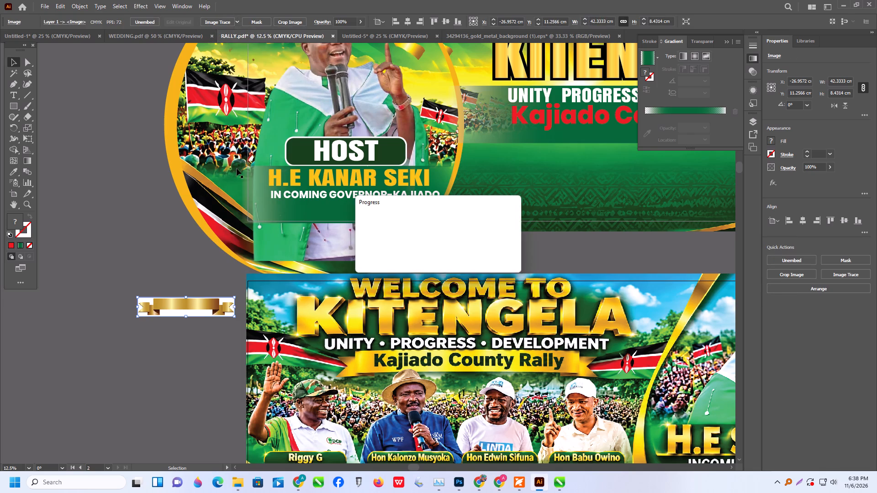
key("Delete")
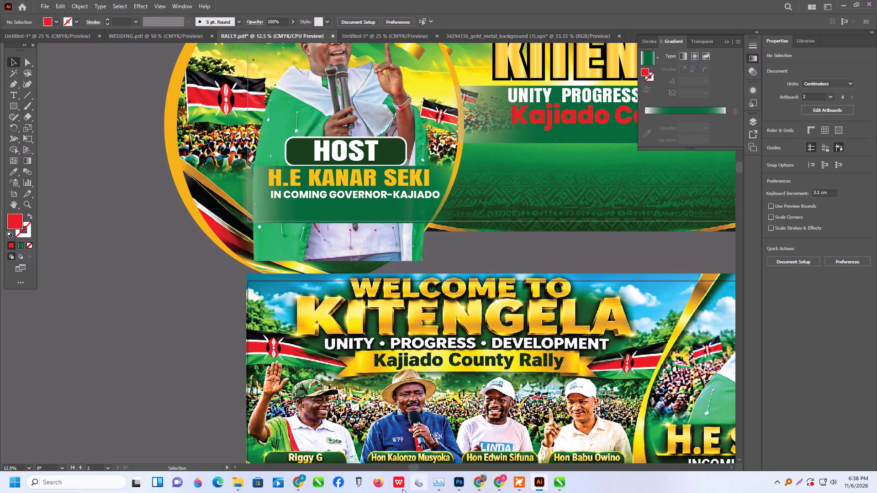
Switch to Chrome, remove the copied gold ribbon's background with the Photoroom background remover, and download the cutout.
left_click(296, 478)
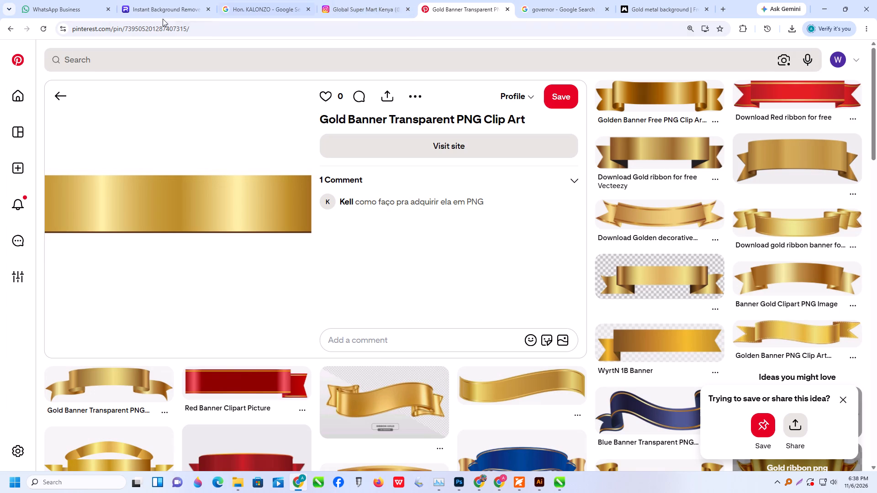
left_click(158, 3)
left_click(541, 164)
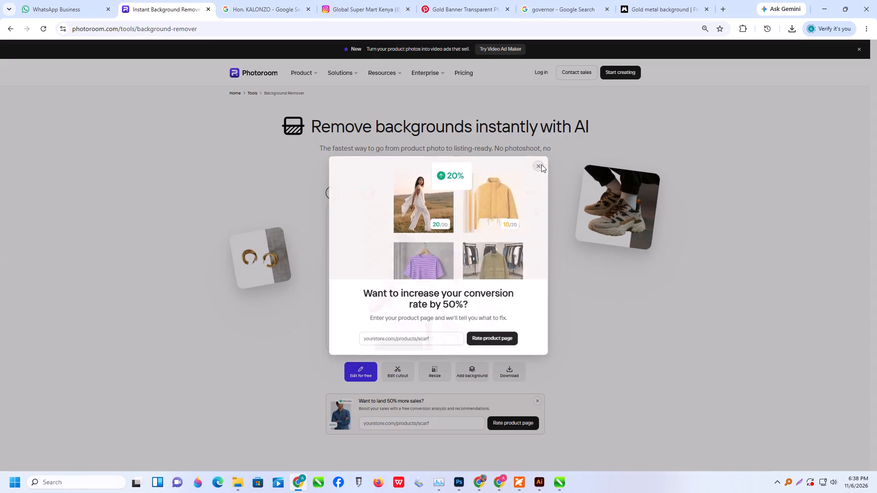
key("ctrl+v")
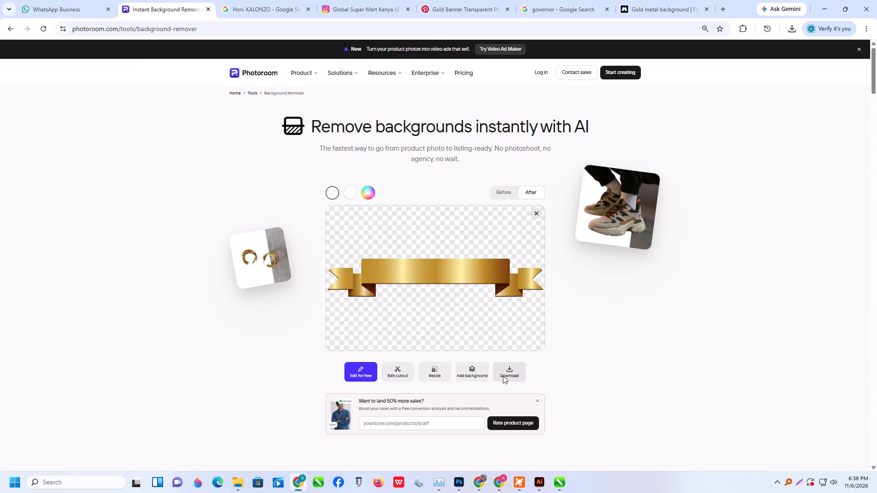
left_click(503, 376)
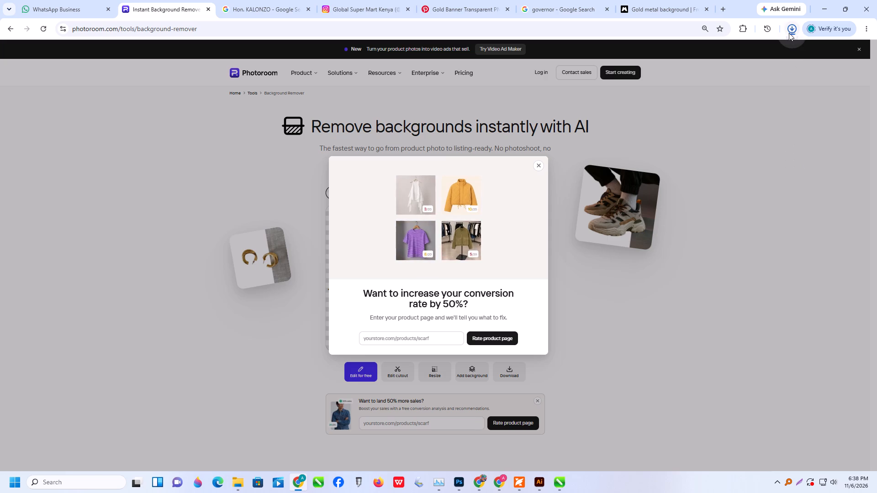
Show the newly downloaded Photoroom ribbon PNG in the Downloads folder and place it in RALLY.pdf in Illustrator.
left_click(845, 8)
left_click(588, 49)
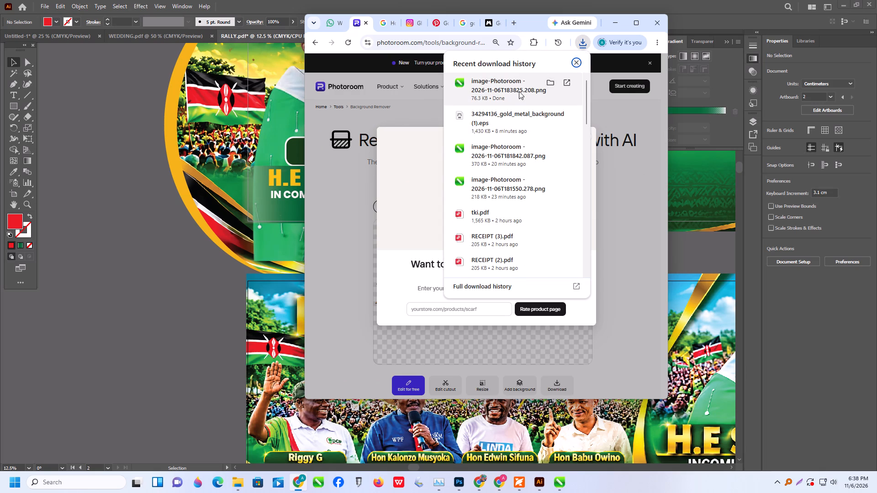
left_click(553, 82)
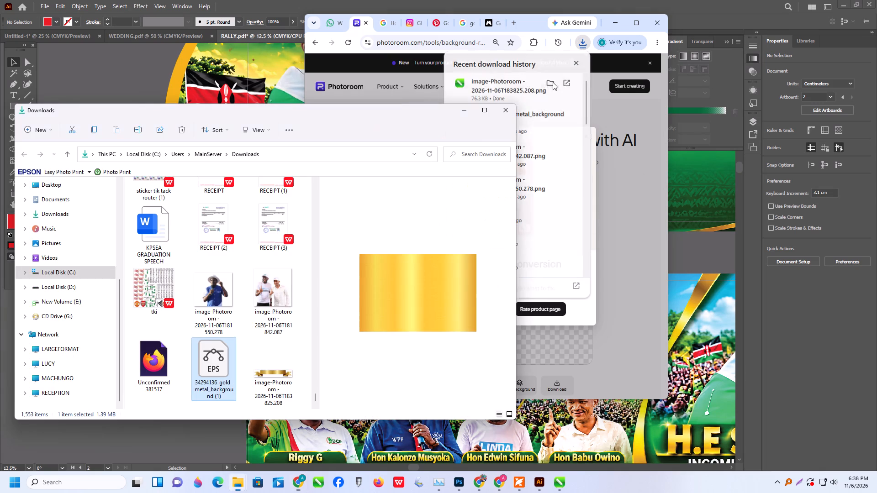
left_click_drag(274, 372, 273, 374)
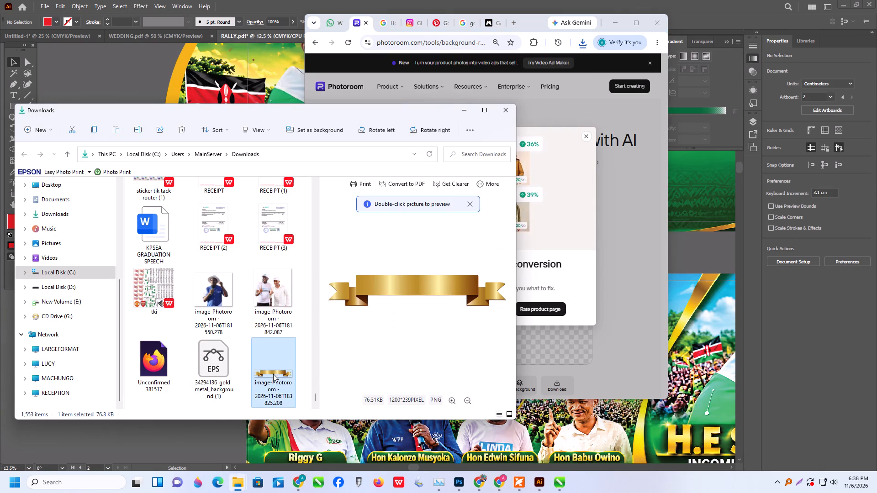
left_click_drag(273, 374, 156, 437)
left_click(156, 435)
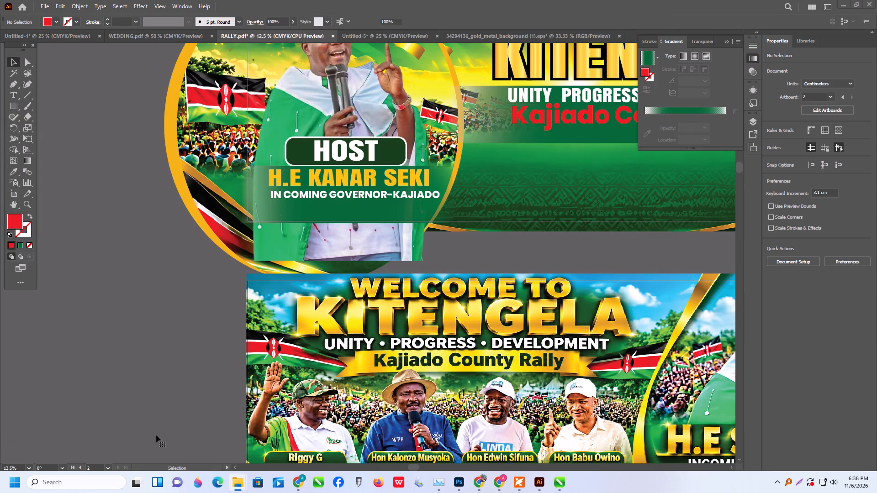
Bring the ribbon onto the upper banner, enlarge it to about 103.7 cm wide, and flatten it to about 17.7 cm high.
scroll(235, 343, "down", 1, "alt")
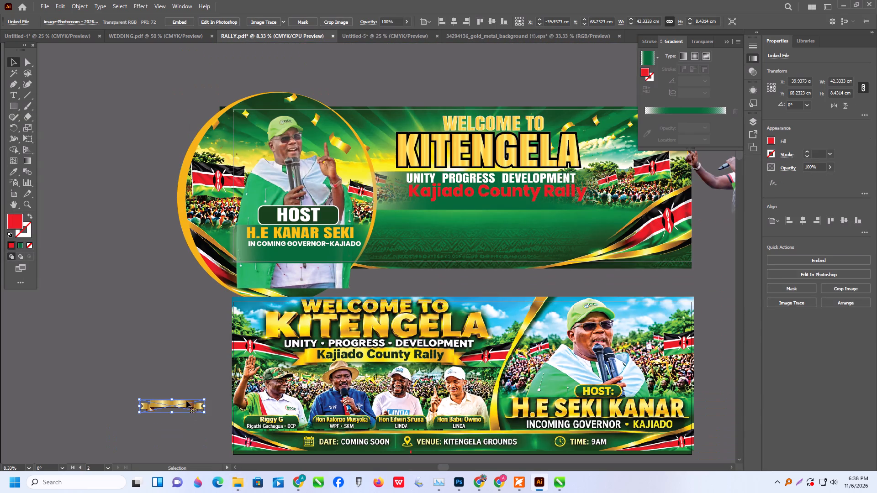
left_click_drag(185, 404, 447, 193)
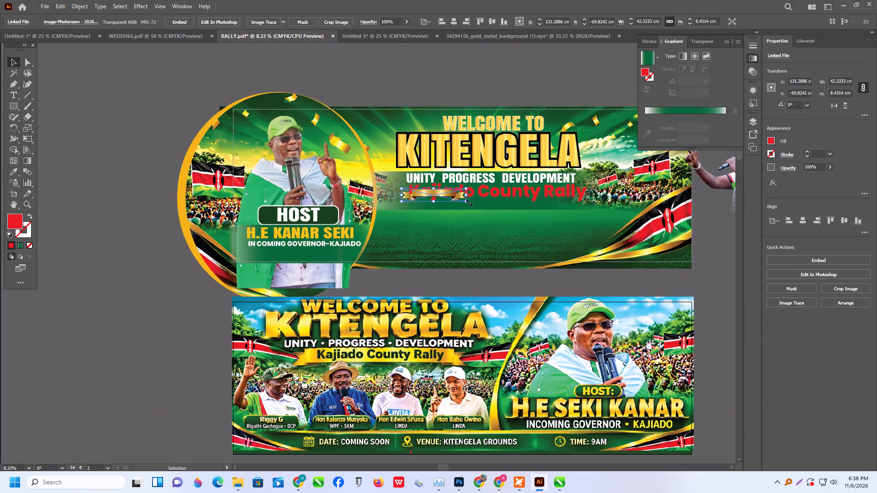
left_click_drag(466, 202, 581, 220, "shift")
scroll(494, 203, "up", 2, "alt")
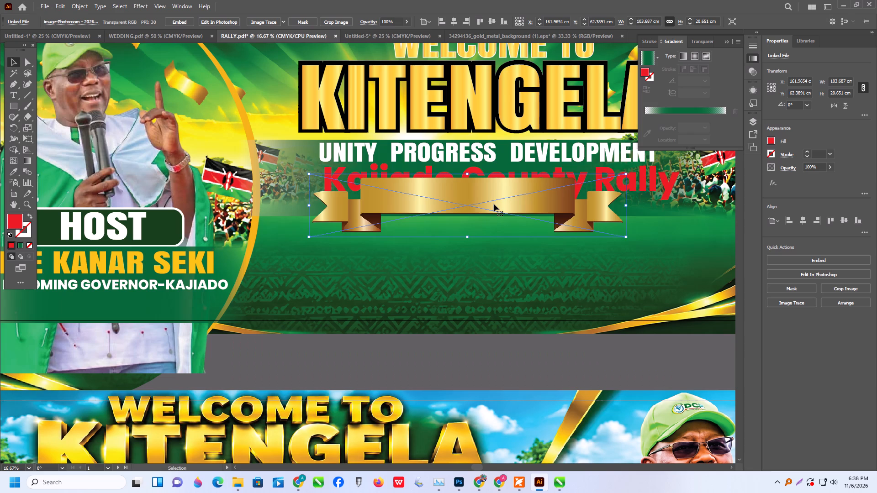
left_click_drag(494, 204, 486, 187)
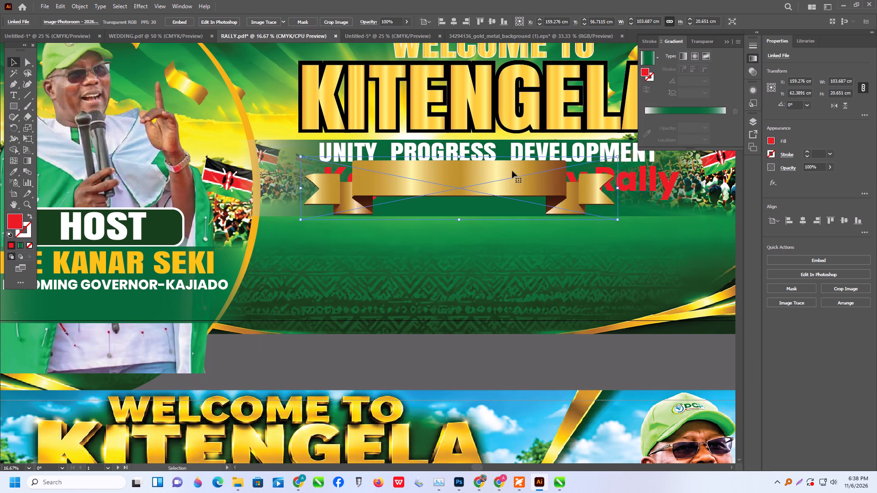
left_click_drag(512, 170, 510, 177)
left_click_drag(456, 225, 456, 224)
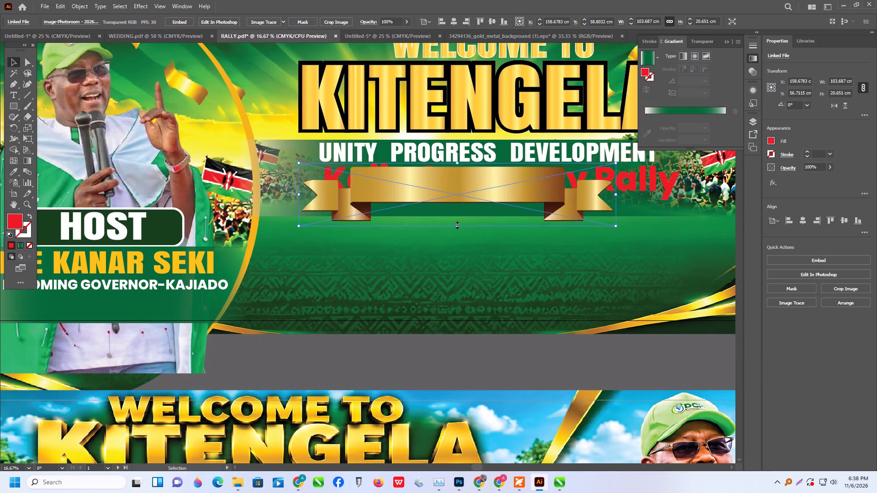
left_click_drag(456, 224, 456, 216)
left_click_drag(497, 184, 495, 199)
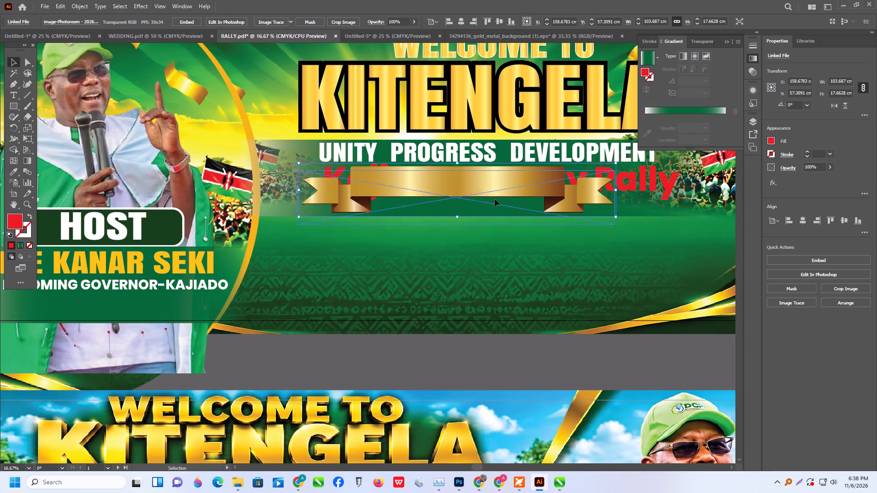
left_click_drag(495, 199, 492, 228)
Move the red Kajiado County Rally text clear of the ribbon and position the ribbon just below the UNITY PROGRESS DEVELOPMENT line.
left_click_drag(620, 179, 658, 332)
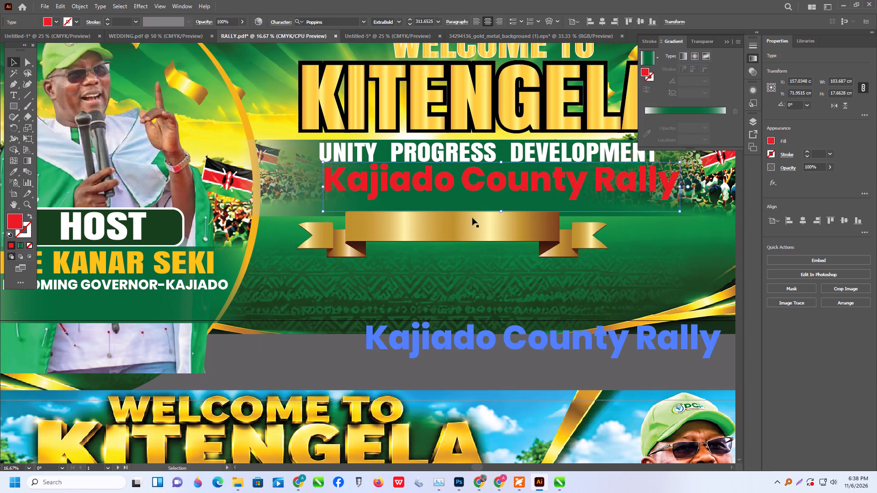
left_click_drag(477, 230, 490, 190)
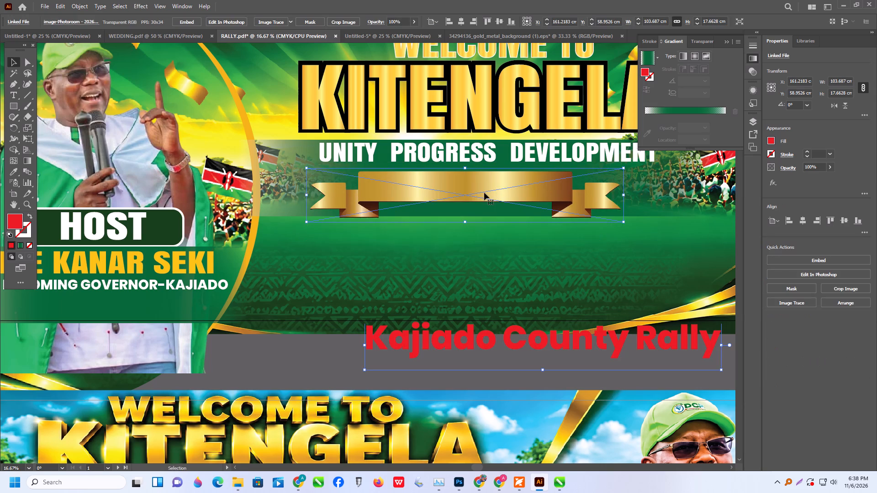
scroll(483, 194, "down", 3)
scroll(460, 246, "down", 4)
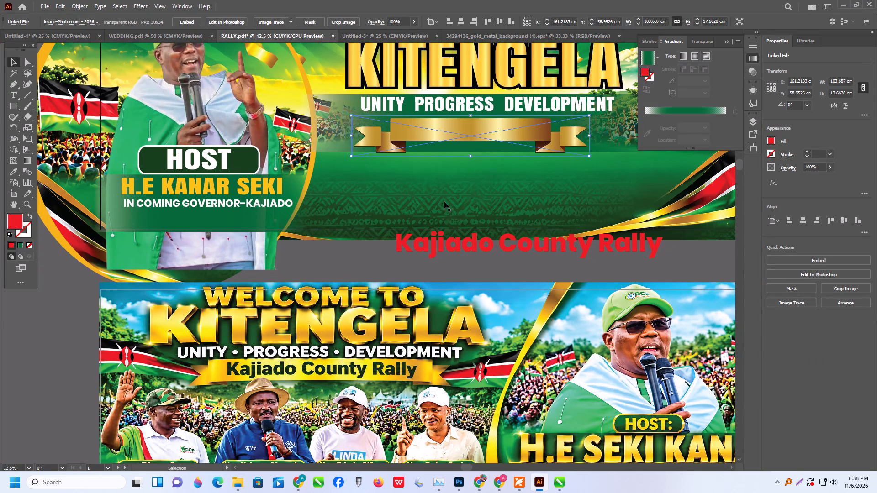
scroll(483, 131, "down", 1)
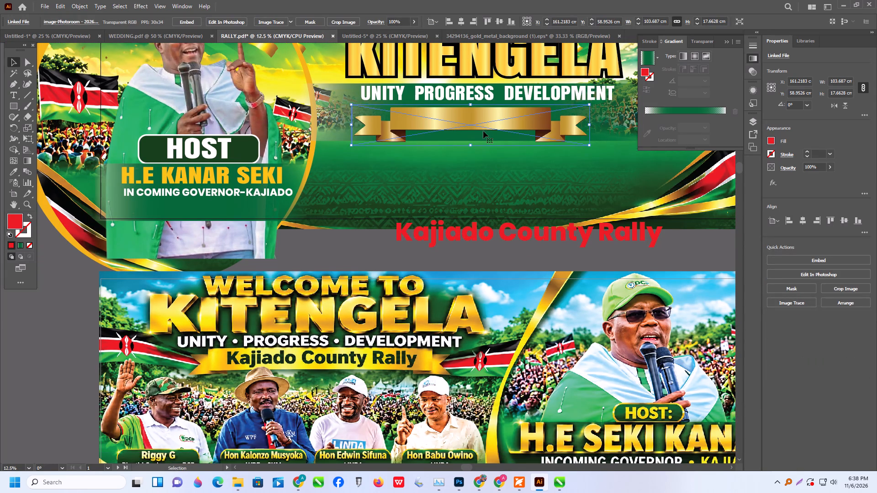
left_click_drag(486, 120, 492, 116)
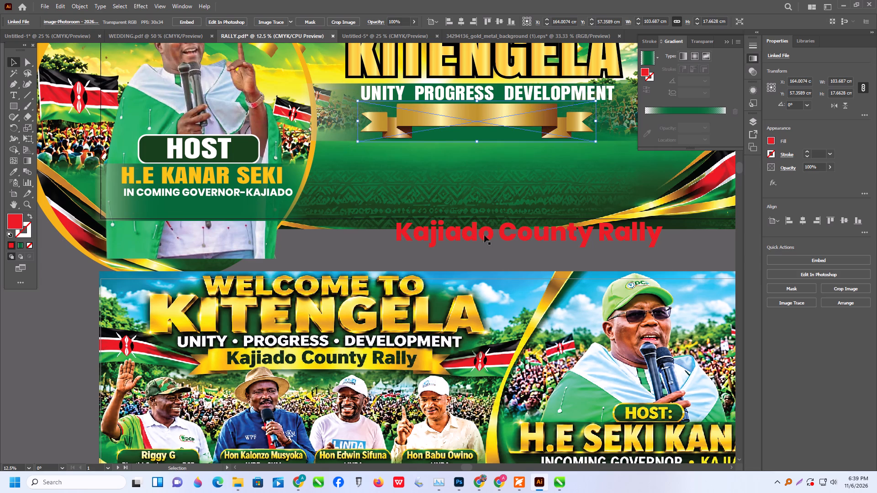
Shrink the Kajiado County Rally text to about 160 pt, bring it to the front, and center it on the gold ribbon.
left_click_drag(484, 235, 484, 168)
left_click_drag(661, 189, 571, 192, "shift")
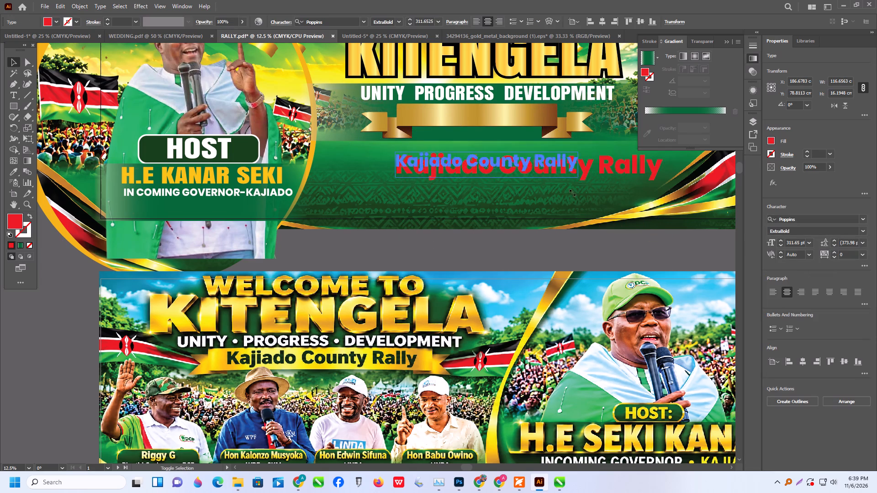
left_click_drag(571, 192, 555, 190, "shift")
left_click_drag(503, 160, 506, 114)
key("ctrl+shift+bracketright")
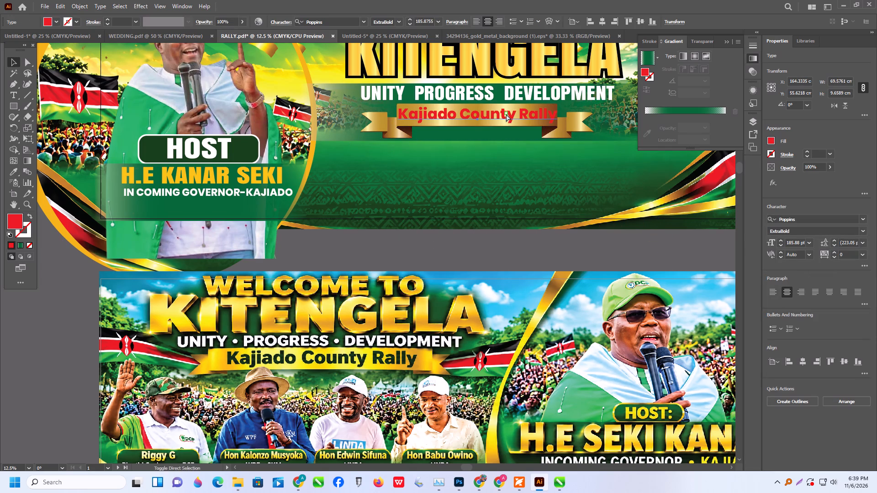
left_click_drag(556, 130, 535, 130, "shift")
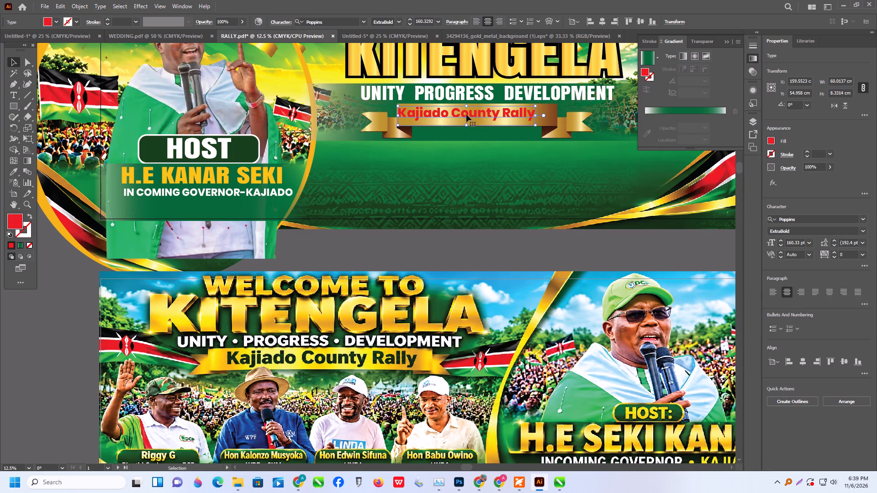
left_click_drag(466, 115, 474, 115)
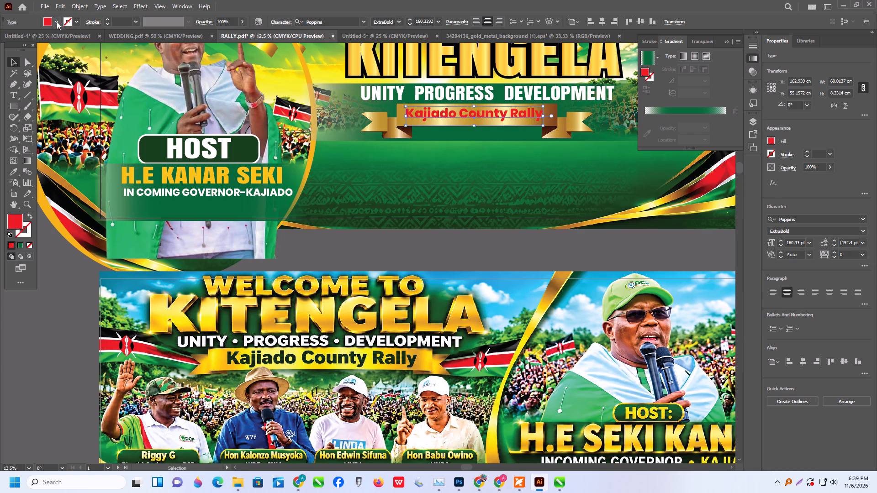
Change the fill of the Kajiado County Rally text on the ribbon to black.
left_click(57, 21)
left_click(24, 37)
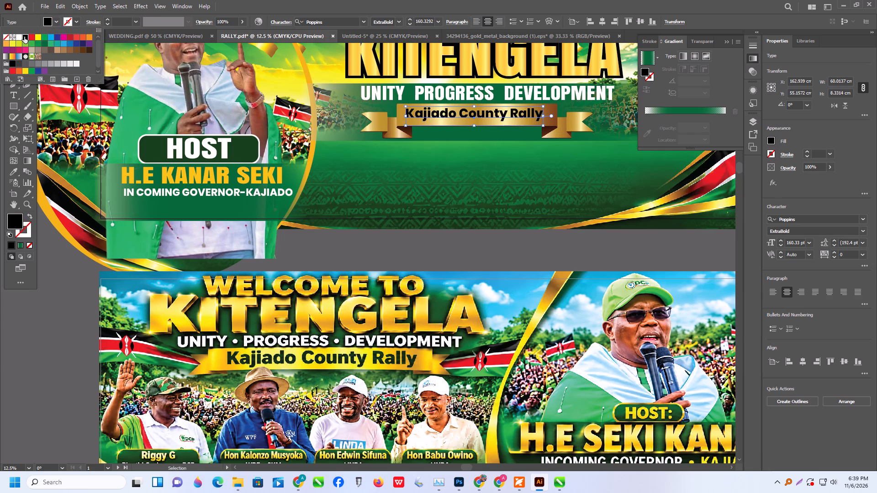
left_click(53, 293)
Enlarge the Kajiado County Rally text to about 175 pt, roughly 65.4 cm wide, so it spans the ribbon's central band.
scroll(503, 99, "up", 1, "alt")
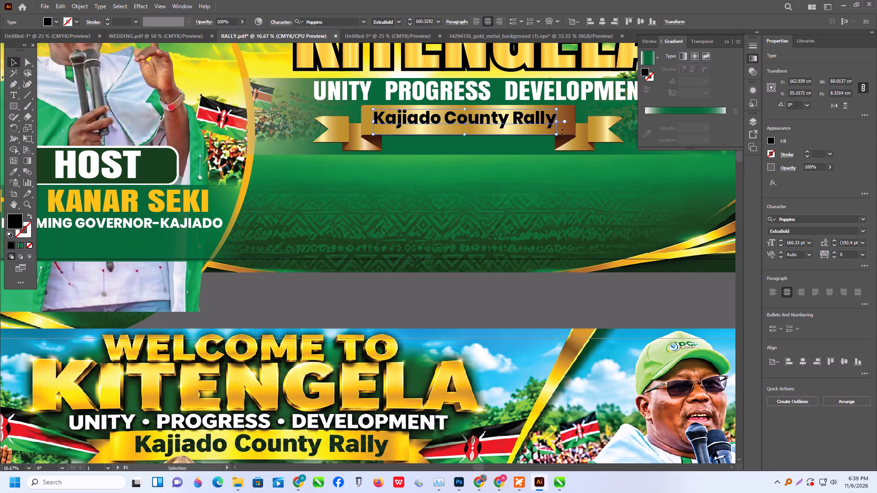
left_click_drag(559, 122, 562, 122, "shift")
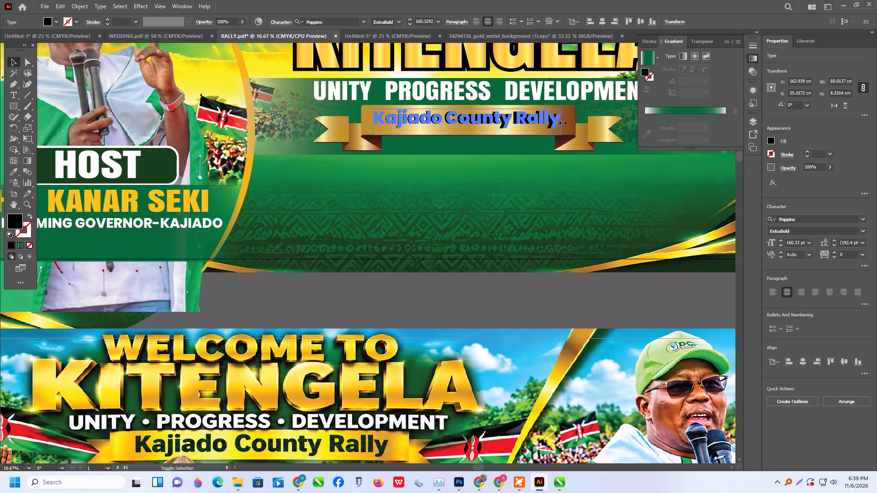
left_click_drag(562, 122, 566, 122, "shift")
left_click_drag(371, 120, 369, 119, "shift")
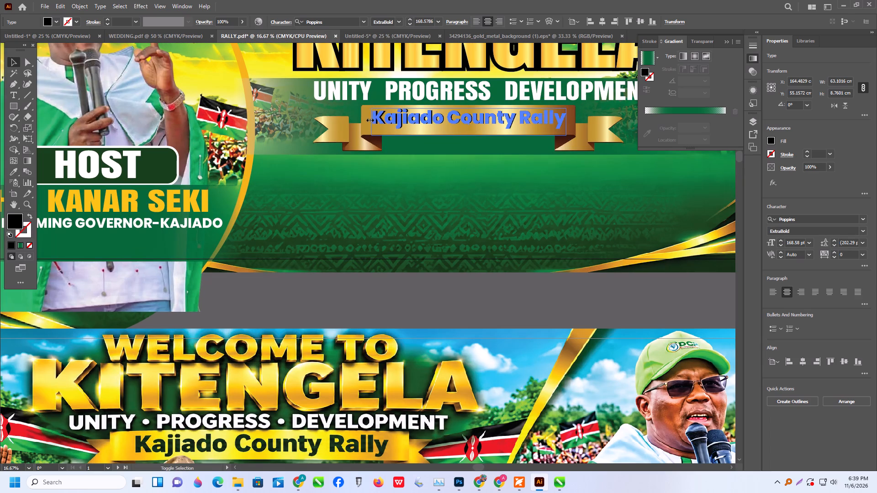
left_click_drag(369, 119, 366, 118, "shift")
left_click(490, 119)
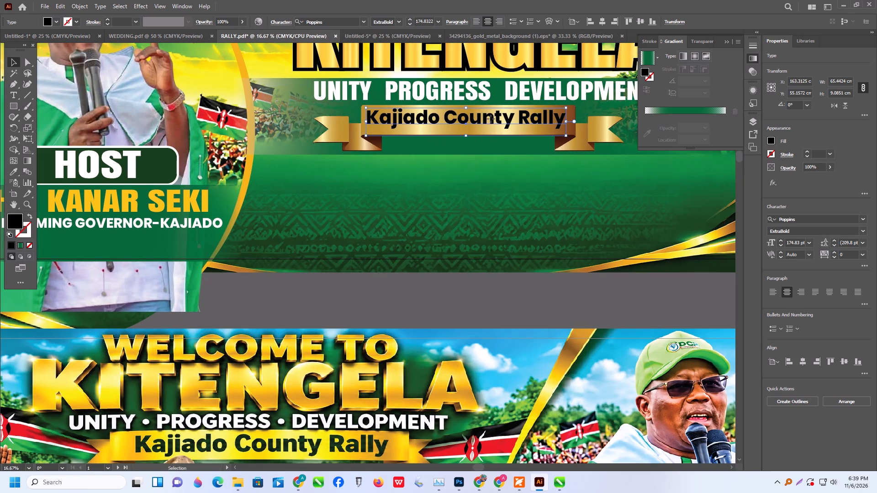
Shift the Kajiado County Rally text slightly along the ribbon and stretch it vertically to about 198 pt, roughly 10.3 cm high.
left_click(315, 302)
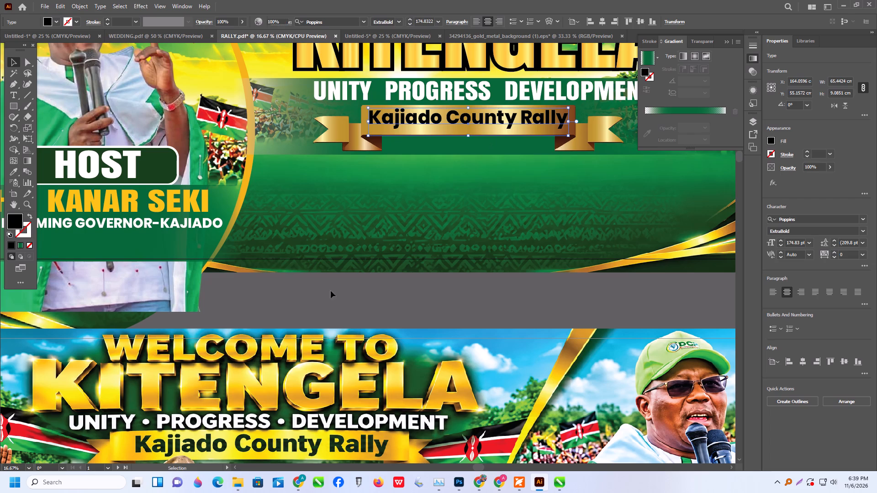
left_click(451, 110)
left_click(468, 136)
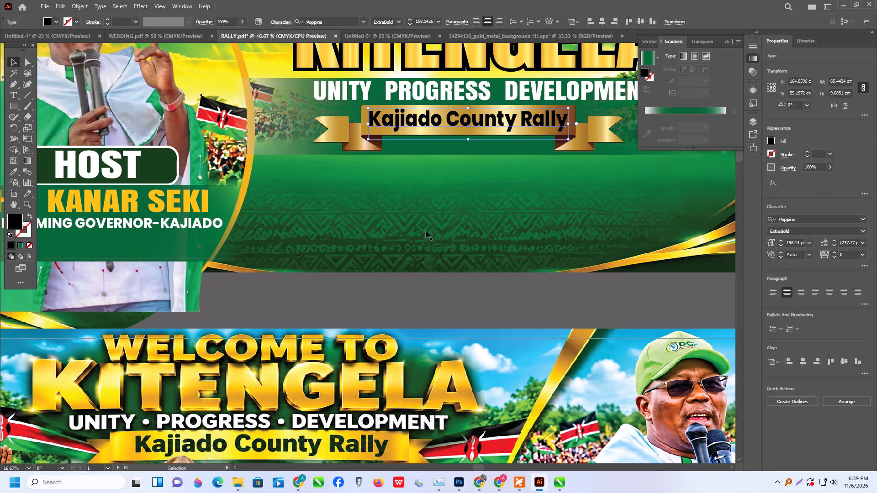
scroll(434, 254, "down", 1, "alt")
left_click(387, 295)
Move the off-artboard cut-out of the speaker in the pink-and-green cap onto the right end of the upper banner.
scroll(385, 295, "down", 1, "alt")
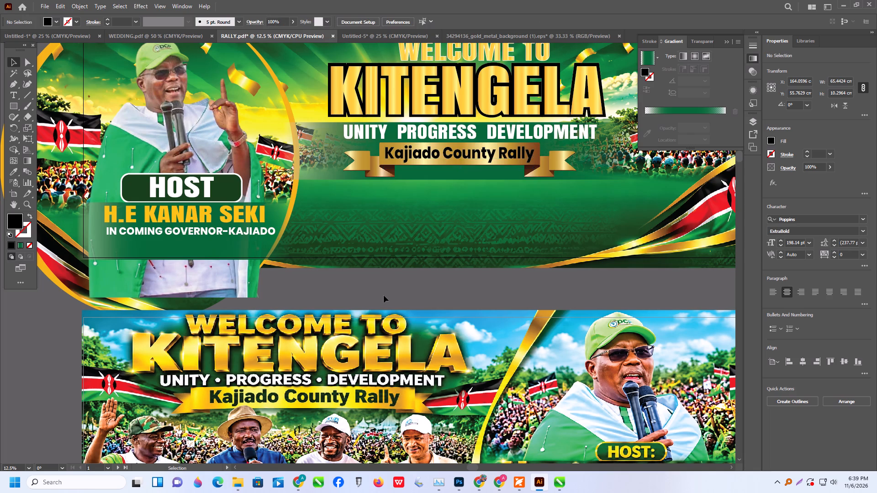
scroll(384, 294, "down", 2)
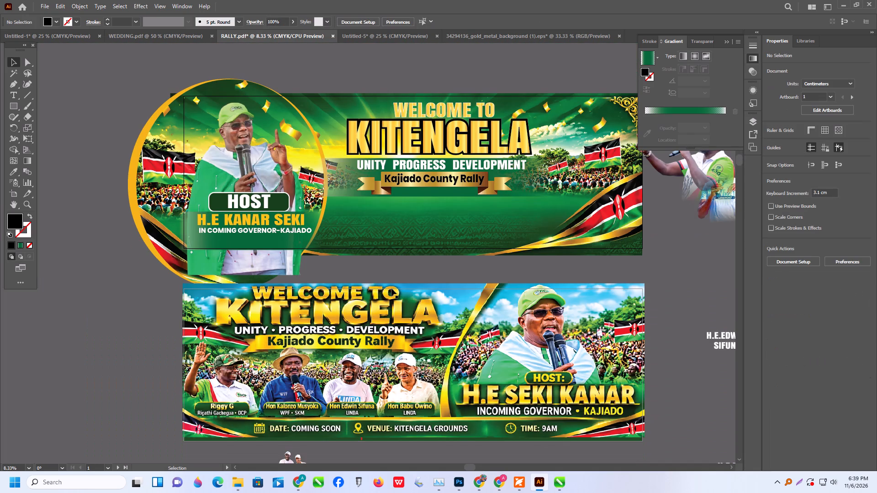
scroll(391, 288, "down", 2)
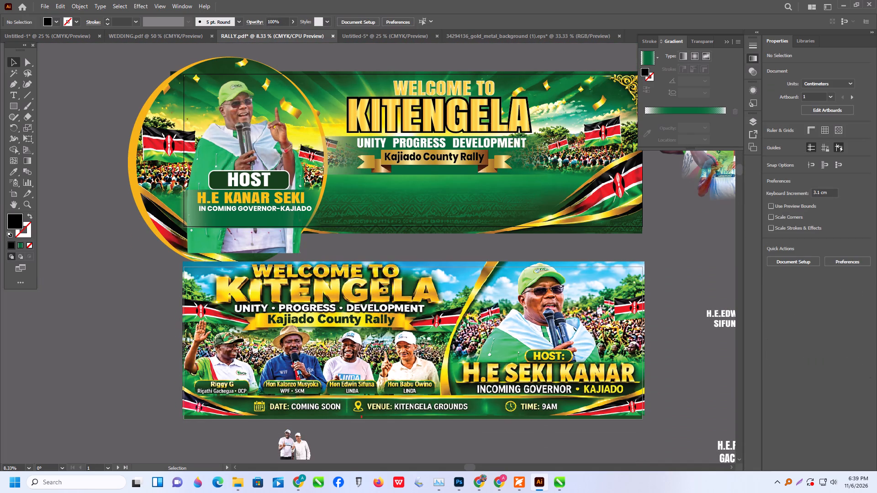
scroll(257, 232, "down", 1)
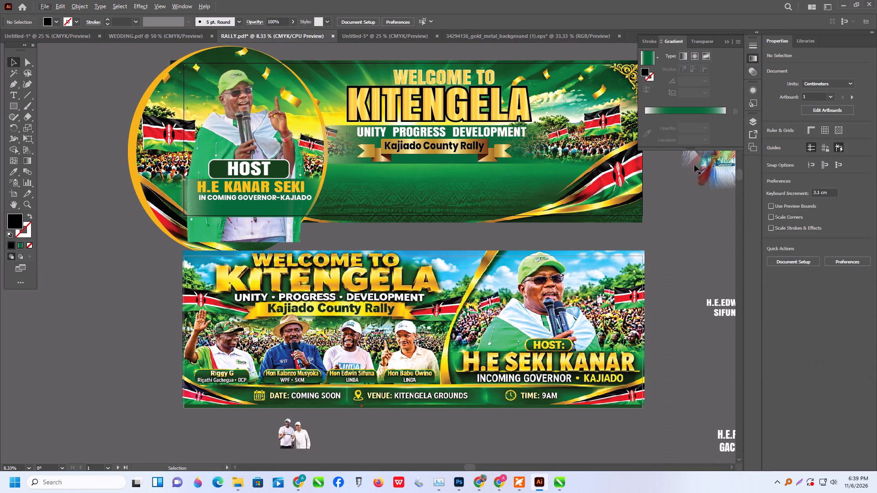
left_click_drag(720, 170, 465, 211)
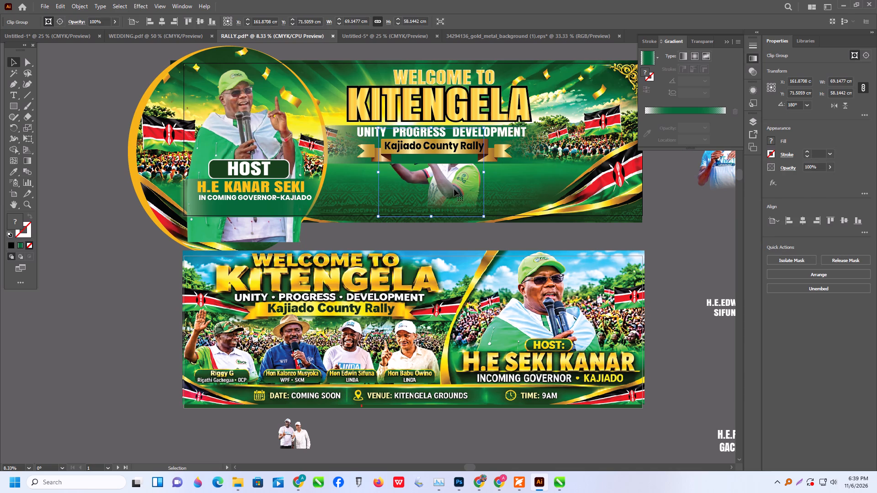
left_click_drag(448, 194, 564, 197)
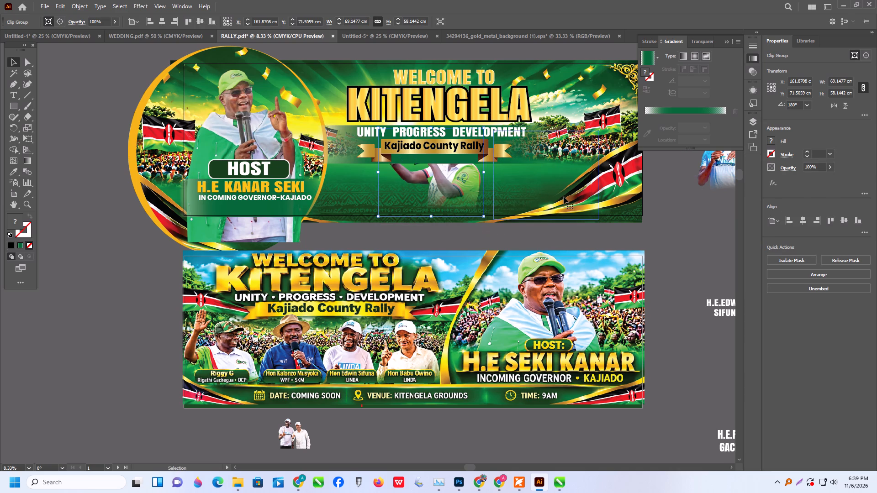
left_click_drag(567, 178, 572, 177)
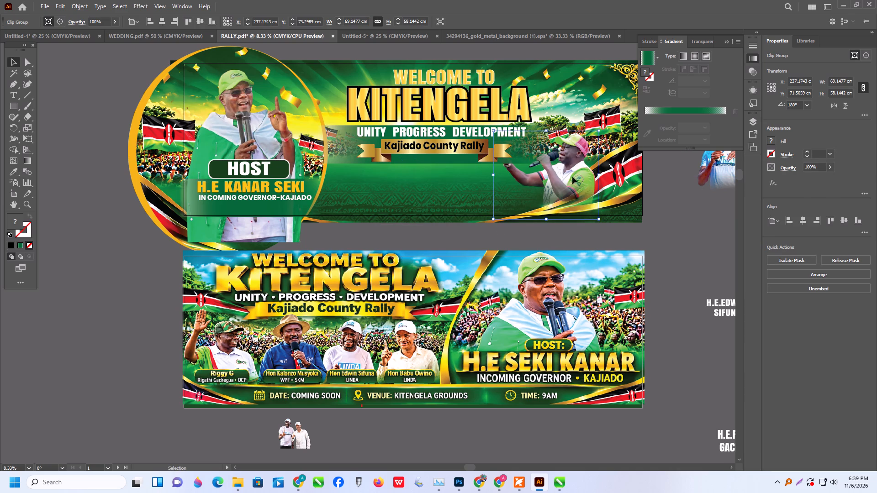
left_click_drag(572, 177, 581, 174)
Enlarge the cut-out of the speaker in the pink-and-green cap to more than 92 cm wide and fit it against the banner's right end.
left_click_drag(610, 130, 635, 105, "shift")
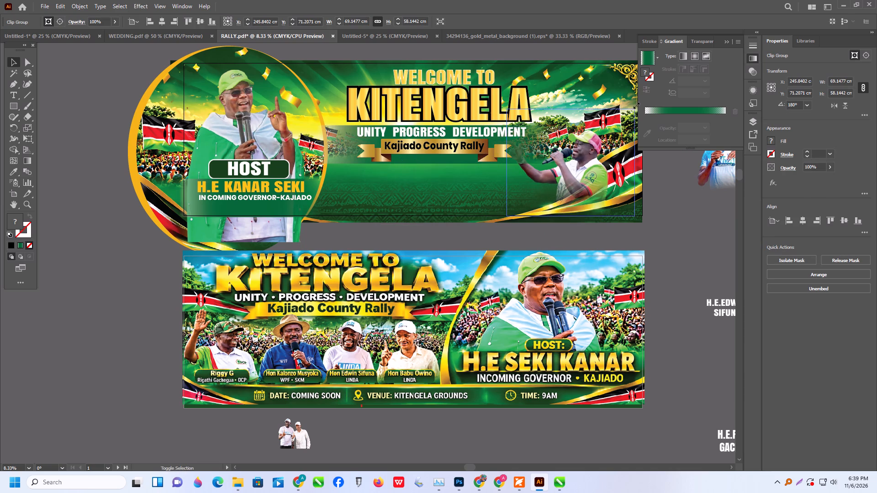
left_click_drag(635, 105, 637, 104, "shift")
left_click_drag(586, 184, 596, 179)
scroll(569, 207, "down", 1)
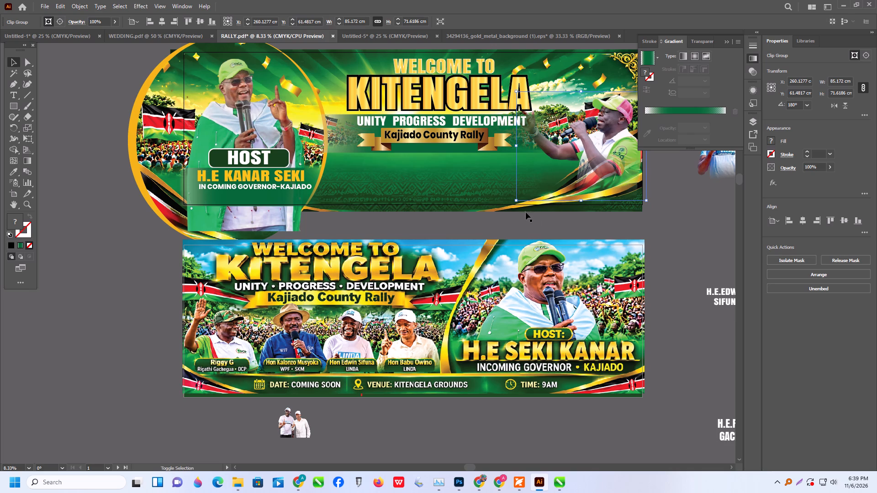
left_click_drag(516, 201, 505, 215, "shift")
left_click_drag(609, 164, 613, 162)
left_click_drag(507, 210, 501, 218, "shift")
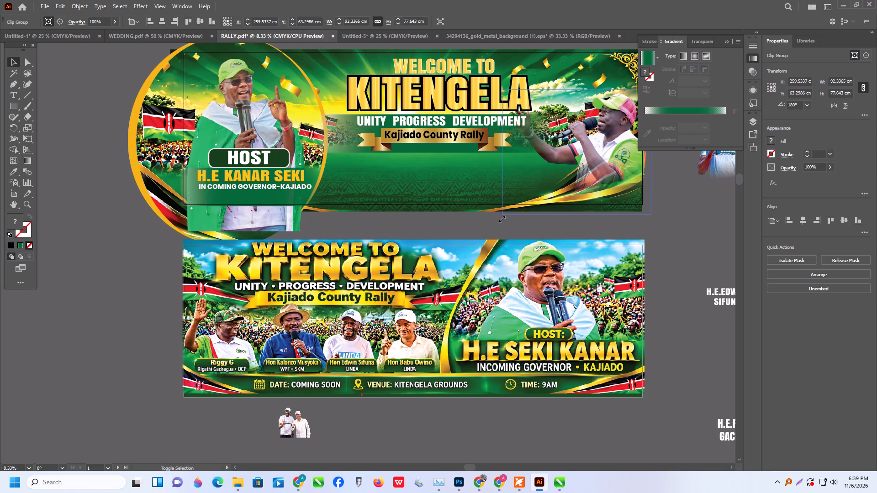
left_click_drag(501, 218, 501, 219, "shift")
left_click(675, 213)
Place the cut-out of the man in the grey hat beside the capped speaker, bring it to the front, and shrink it to about 54 cm wide.
scroll(661, 213, "up", 2)
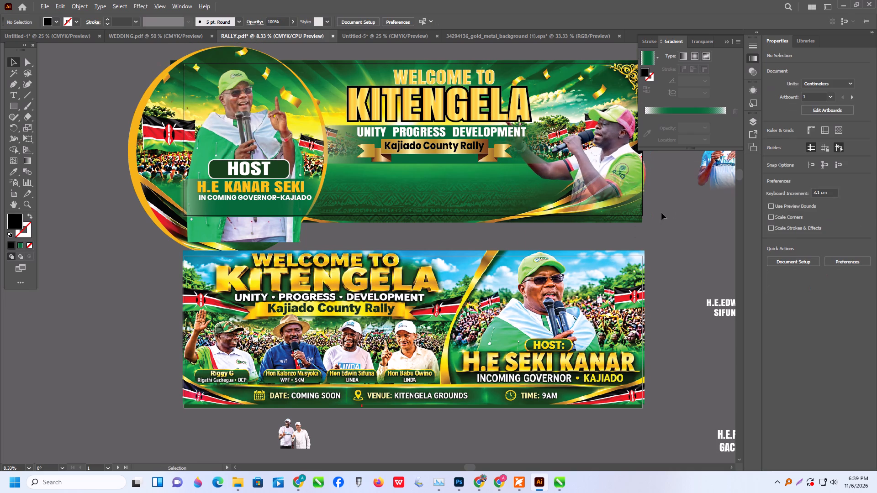
scroll(634, 241, "up", 2)
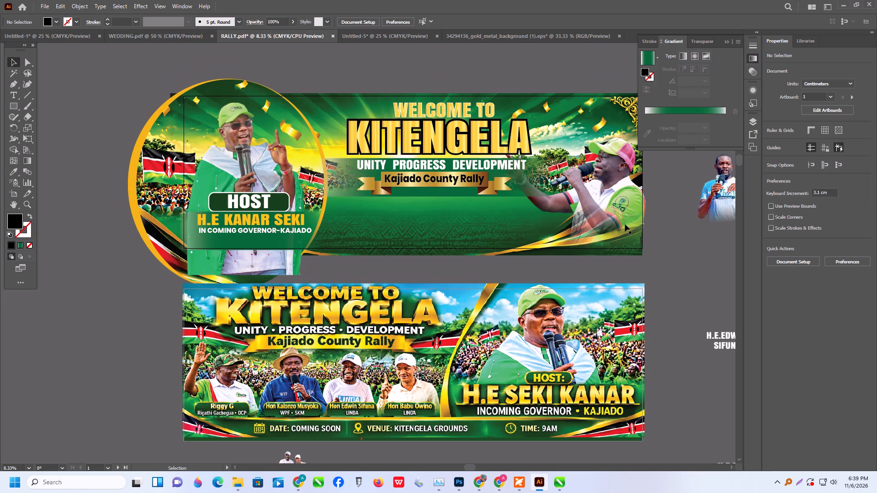
scroll(609, 255, "down", 1, "alt")
left_click_drag(641, 211, 624, 215)
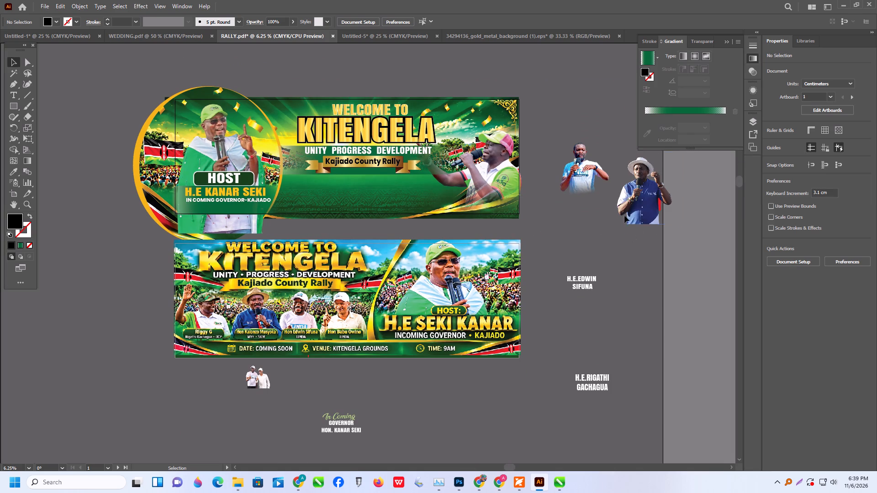
left_click_drag(624, 215, 438, 213)
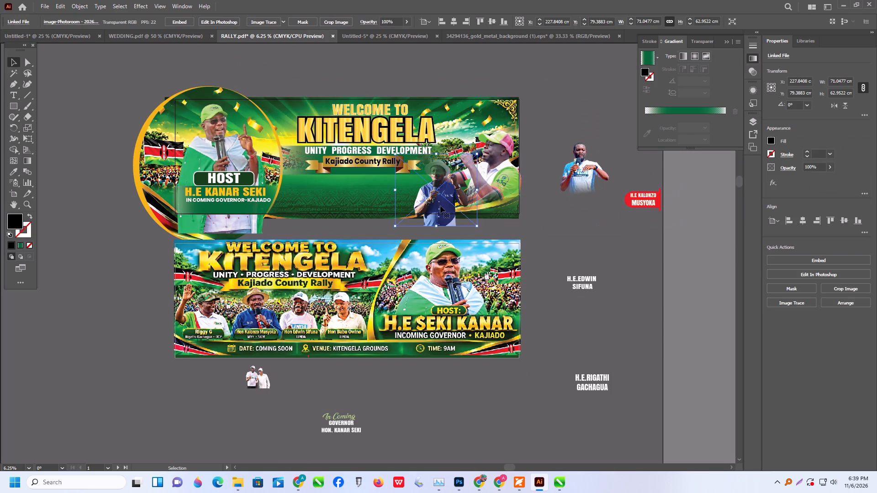
key("ctrl+shift+bracketright")
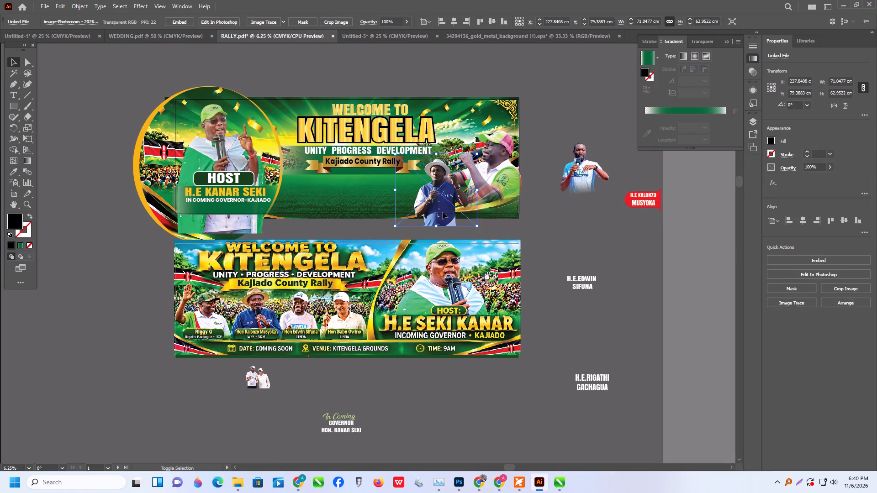
left_click_drag(476, 229, 457, 214, "shift")
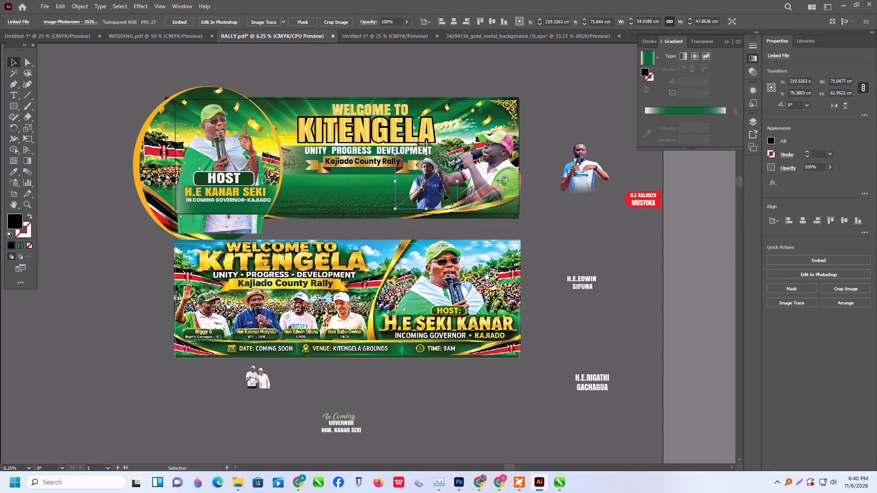
left_click_drag(443, 193, 451, 200)
Crop the photo of the man in the grey hat closely around his figure, about 43 cm wide, trimming the lower body.
scroll(433, 195, "up", 1, "alt")
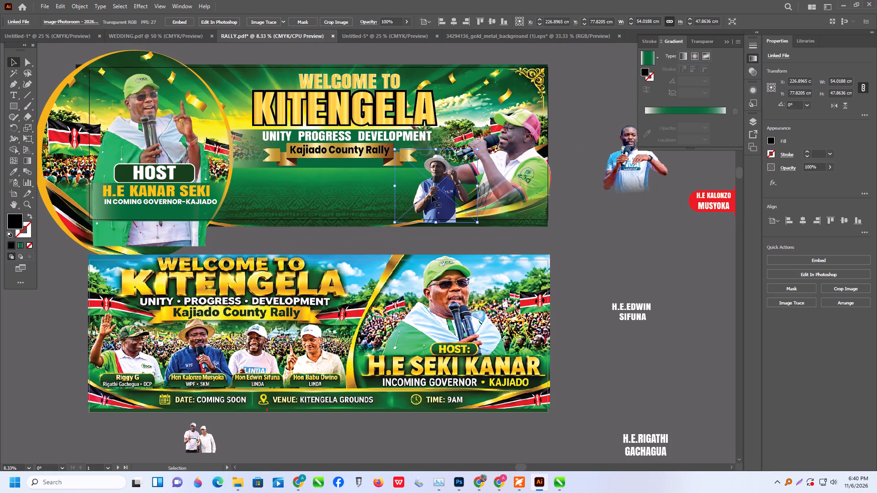
left_click(328, 21)
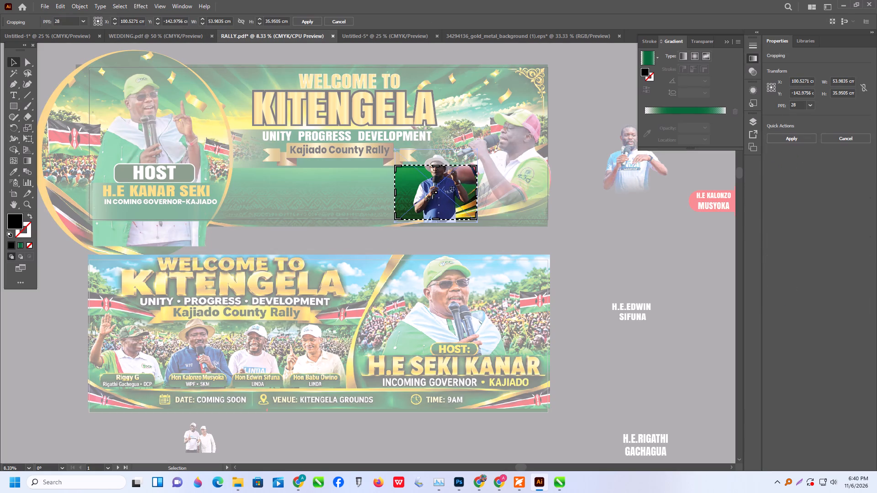
left_click_drag(436, 166, 438, 157)
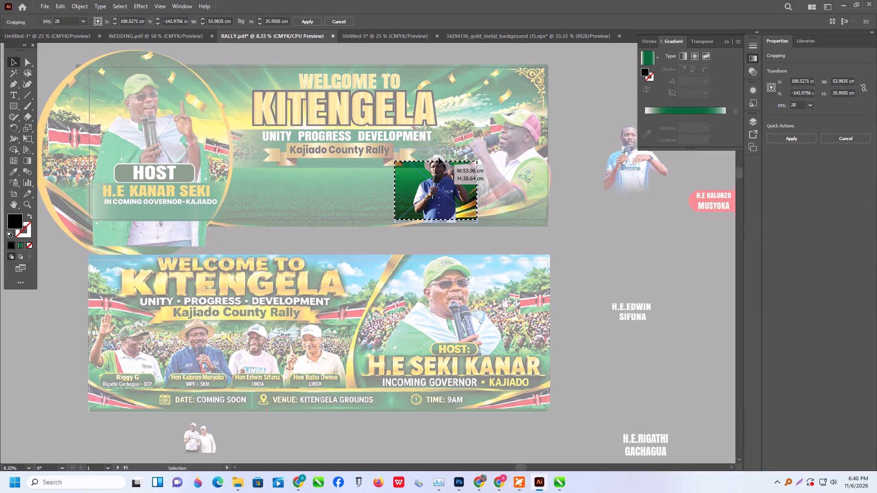
left_click_drag(438, 157, 439, 151)
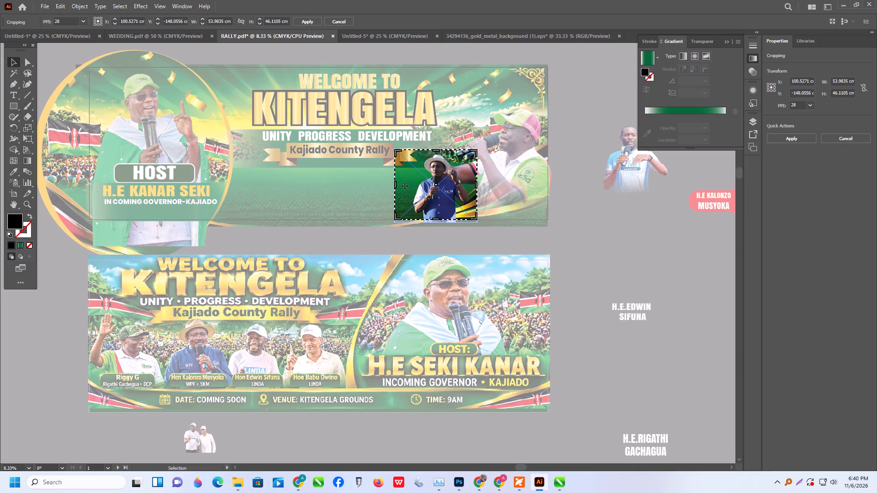
left_click_drag(395, 184, 412, 191)
left_click_drag(440, 219, 437, 214)
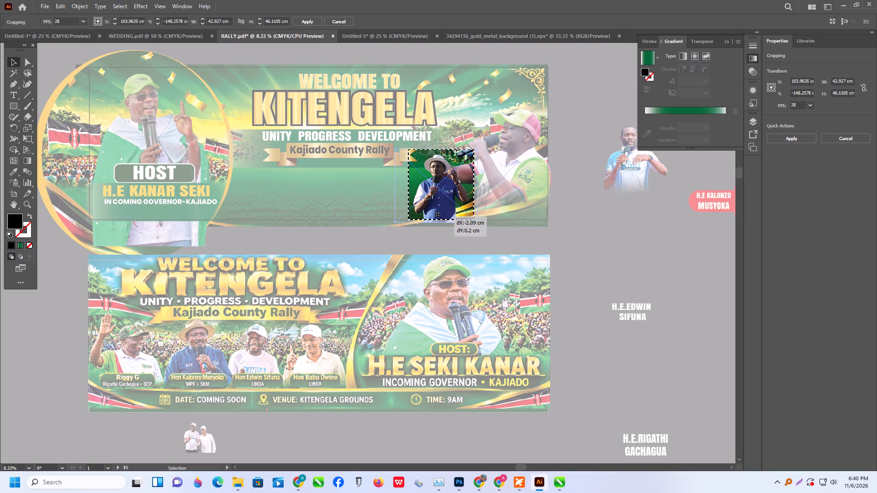
left_click_drag(437, 214, 437, 214)
left_click_drag(440, 218, 439, 214)
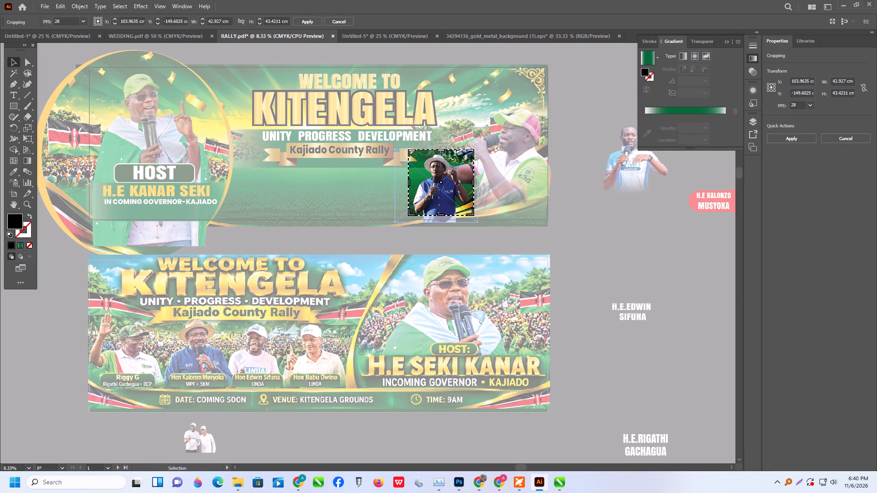
left_click(441, 152)
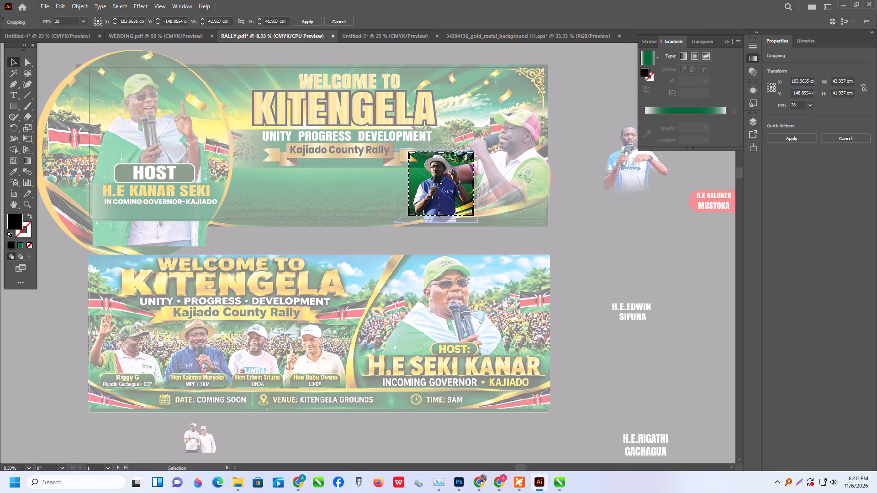
left_click_drag(438, 212, 438, 208)
key("Return")
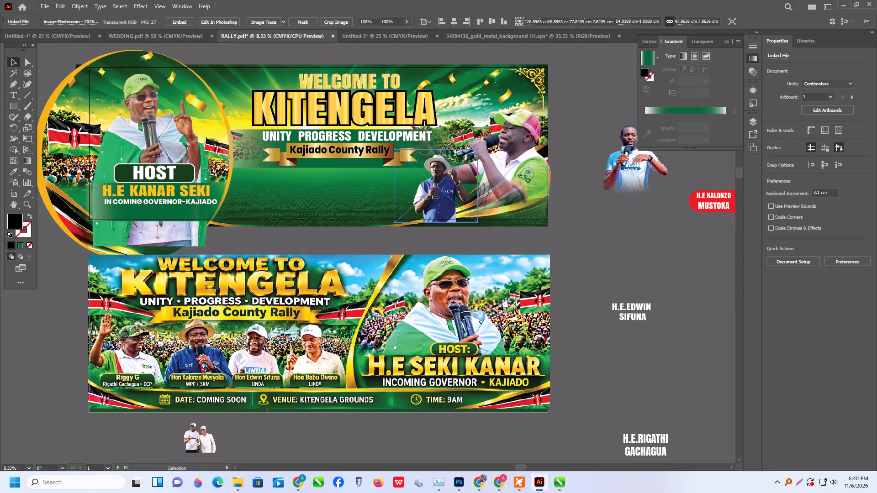
Enlarge the cropped photo of the man in the grey hat to about 53.4 cm wide and position it beside the capped speaker.
left_click_drag(407, 213, 397, 227, "shift")
left_click_drag(443, 196, 445, 189)
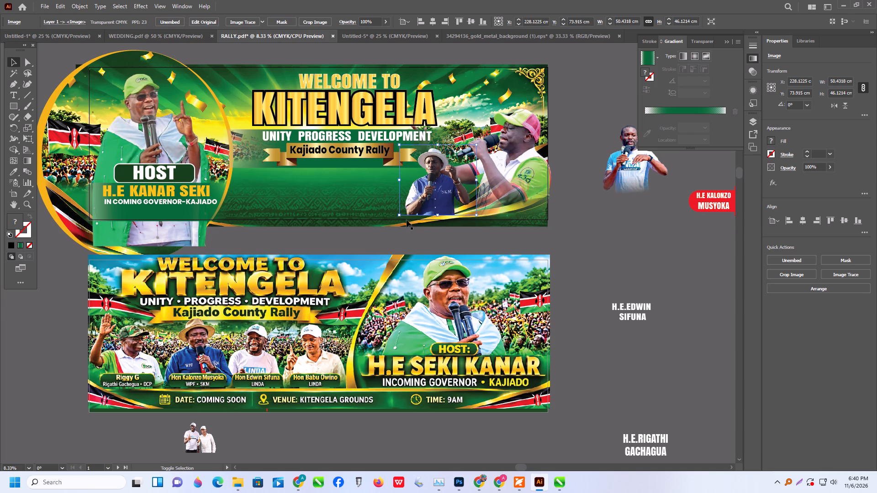
left_click_drag(398, 216, 395, 222, "shift")
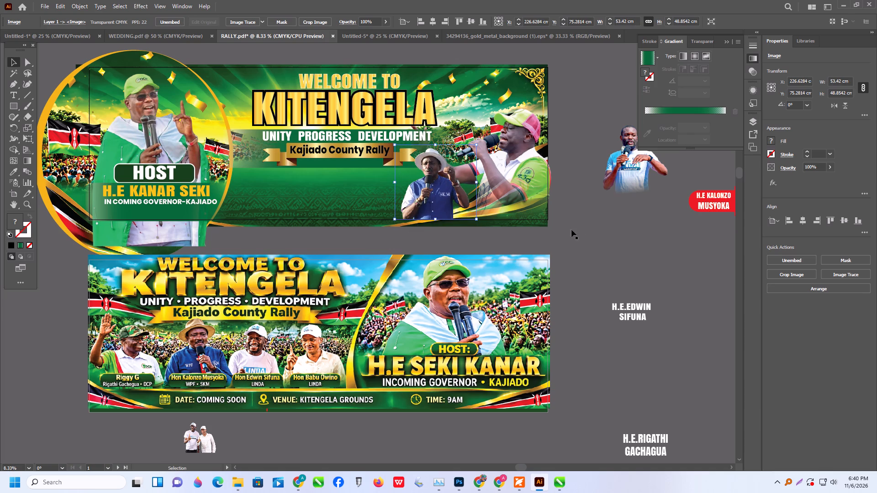
left_click(604, 246)
left_click(445, 203)
Place the cut-out of the man in the blue-and-white shirt left of the hatted man, bring it to the front, and shrink it to about 42.3 cm.
left_click_drag(634, 156, 359, 174)
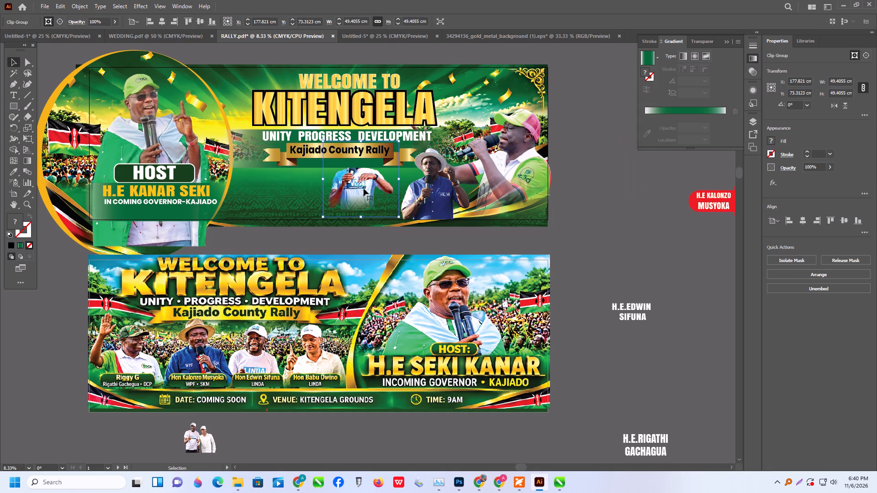
key("ctrl+shift+bracketright")
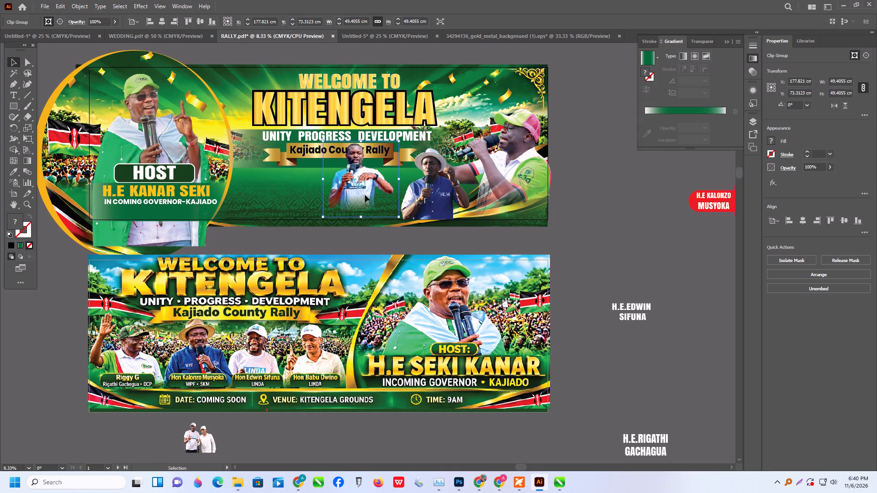
left_click_drag(355, 189, 375, 193)
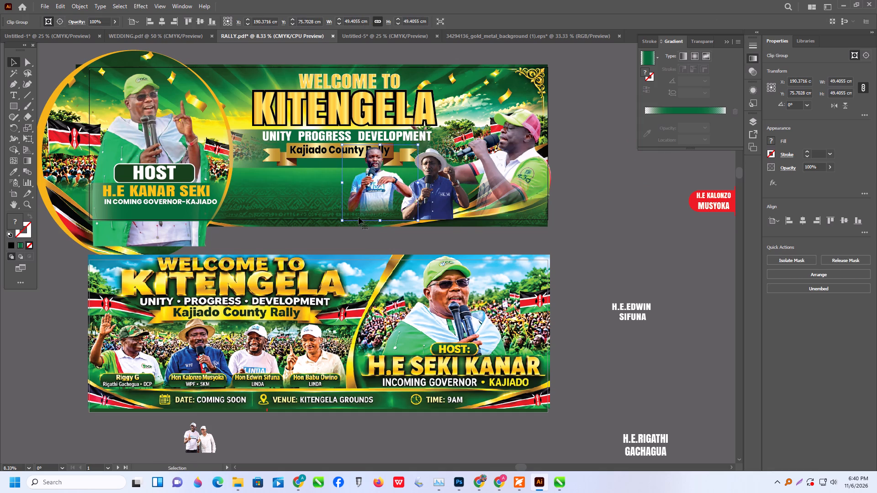
left_click_drag(418, 147, 416, 156, "shift")
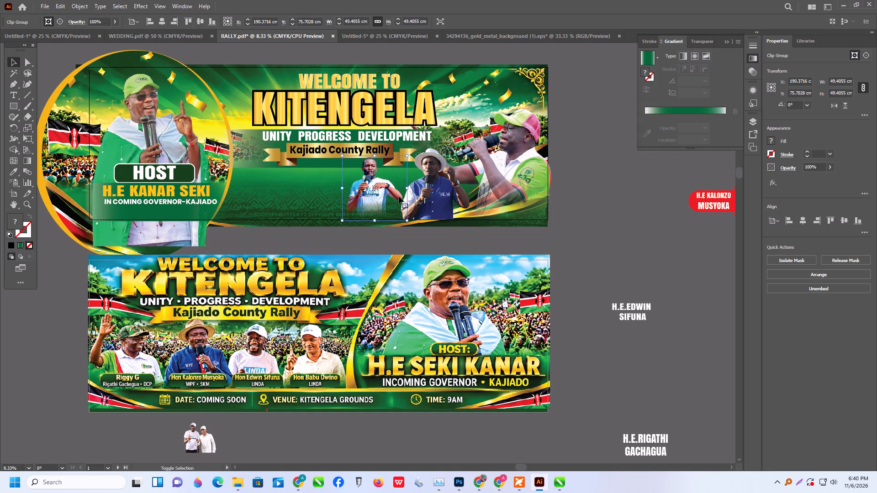
left_click_drag(370, 203, 372, 197)
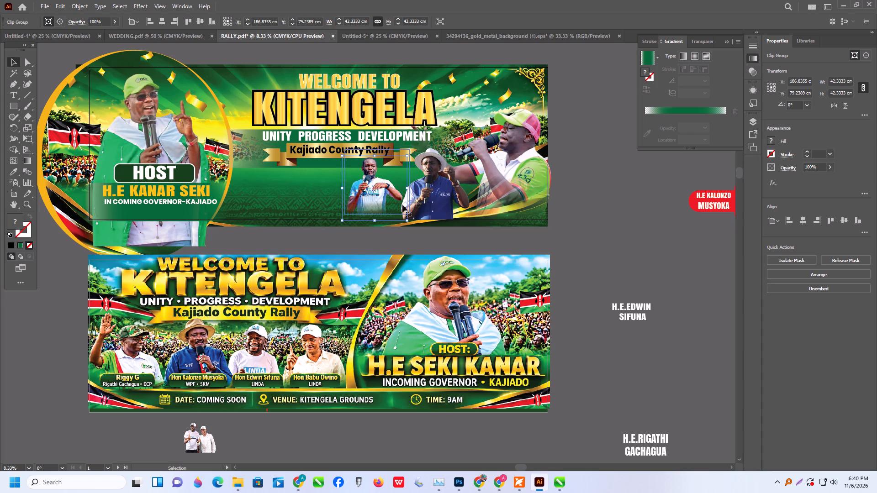
Raise the photo of the man in the grey hat about 8 cm and shift it closer to the capped speaker.
left_click_drag(420, 203, 424, 190)
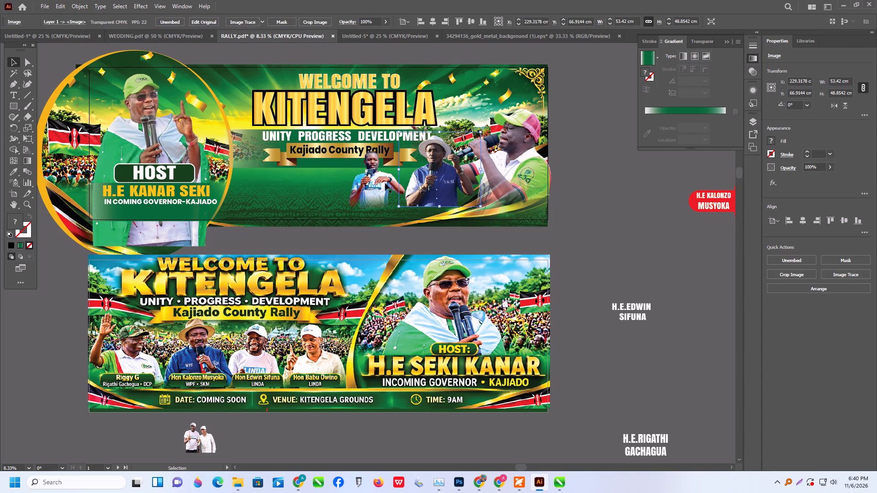
Enlarge the cut-out of the man in the blue-and-white shirt to about 53.4 cm and seat it next to the hatted man.
left_click(385, 183)
left_click_drag(409, 150, 432, 134, "shift")
left_click_drag(376, 186, 375, 190)
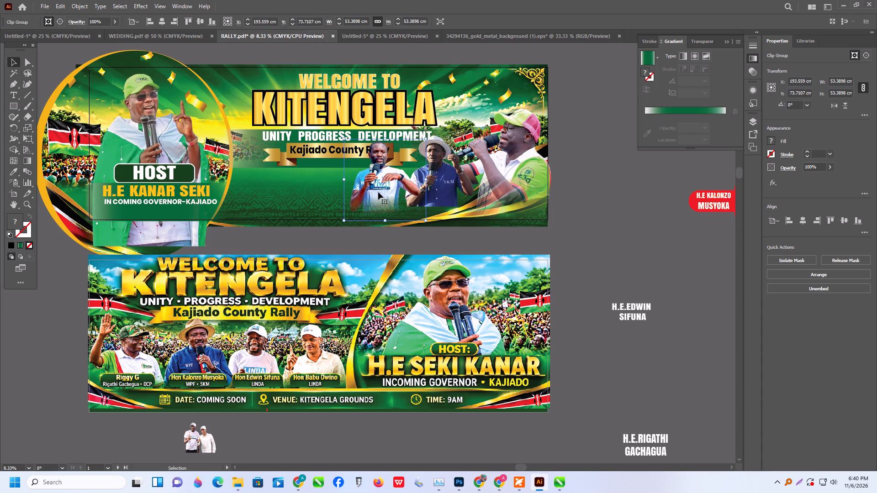
left_click(597, 214)
scroll(353, 223, "down", 1, "alt")
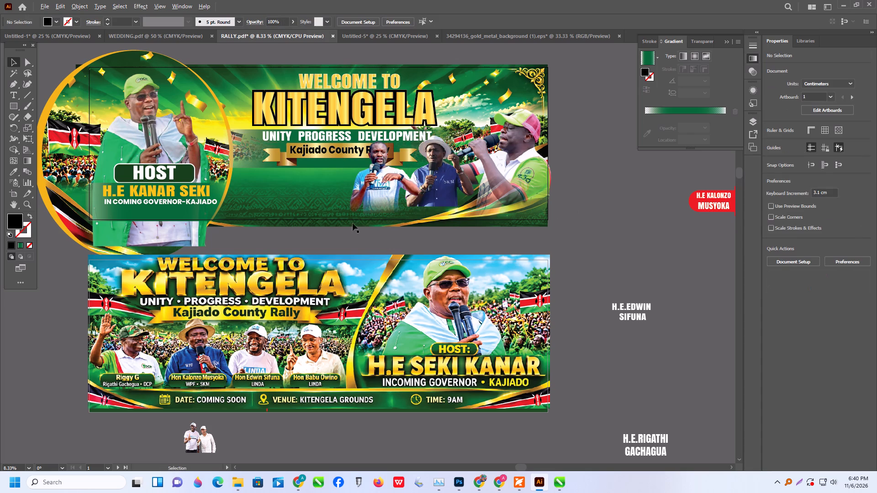
scroll(463, 197, "up", 1, "alt")
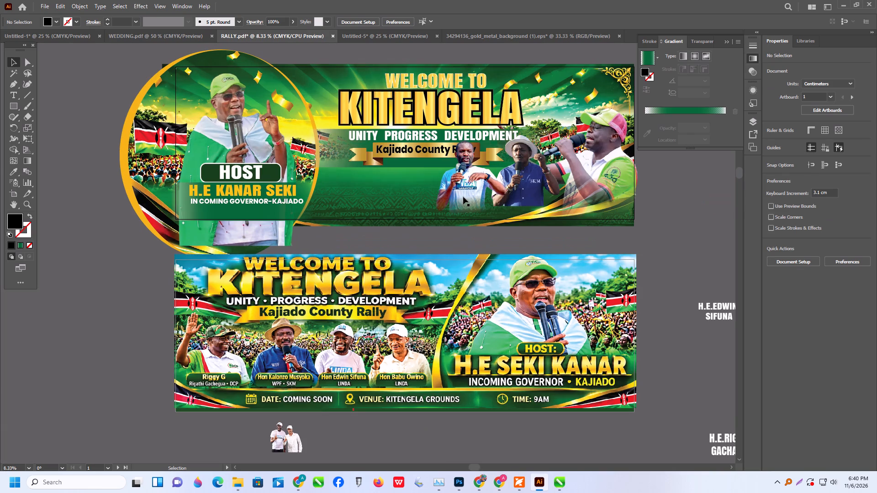
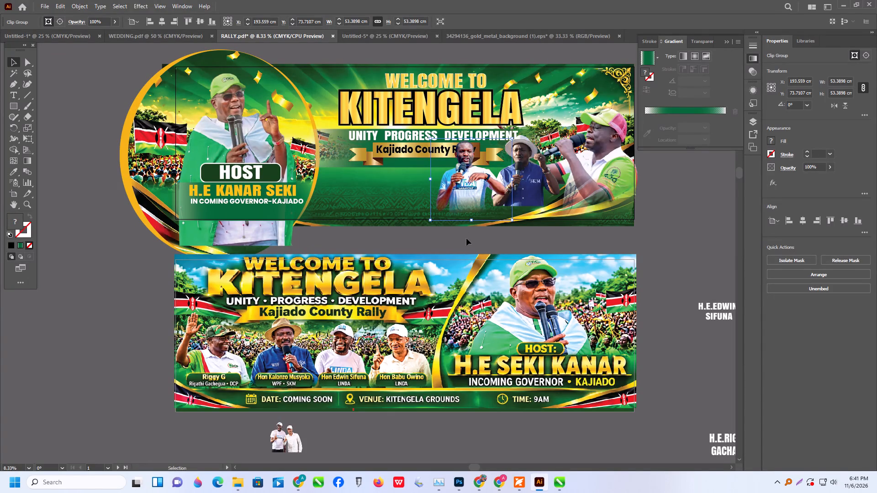
Enlarge the clipped cut-out of the man in the LINDA shirt on the upper banner proportionally to about 62.2 cm wide.
left_click(500, 198)
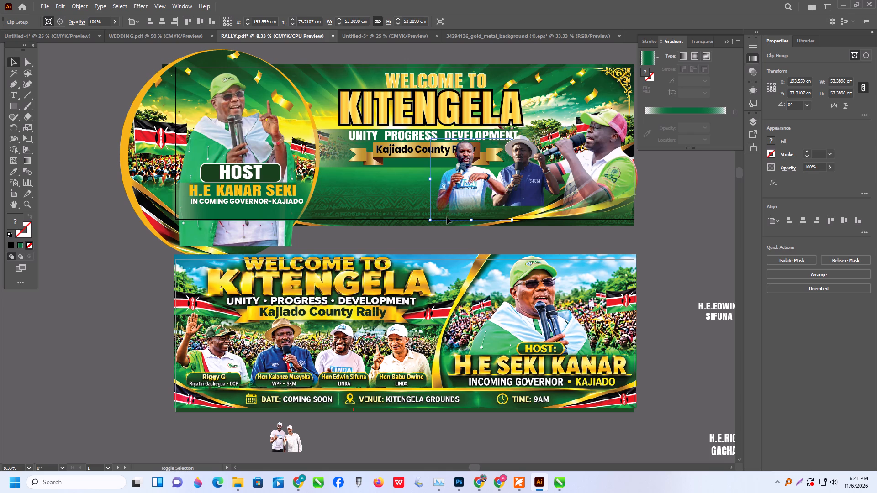
left_click_drag(428, 222, 414, 233, "shift")
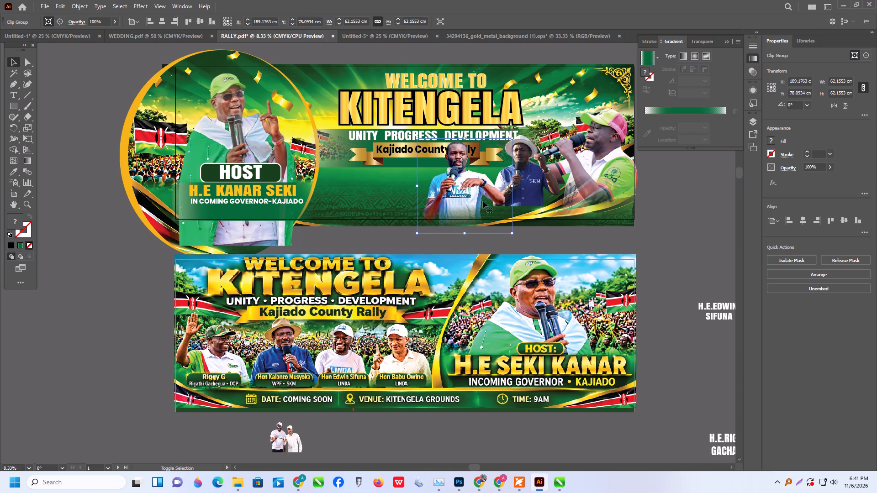
Shift the cut-out of the man in the hat slightly down and enlarge it to about 57.6 × 52.6 cm.
left_click_drag(533, 189, 532, 197)
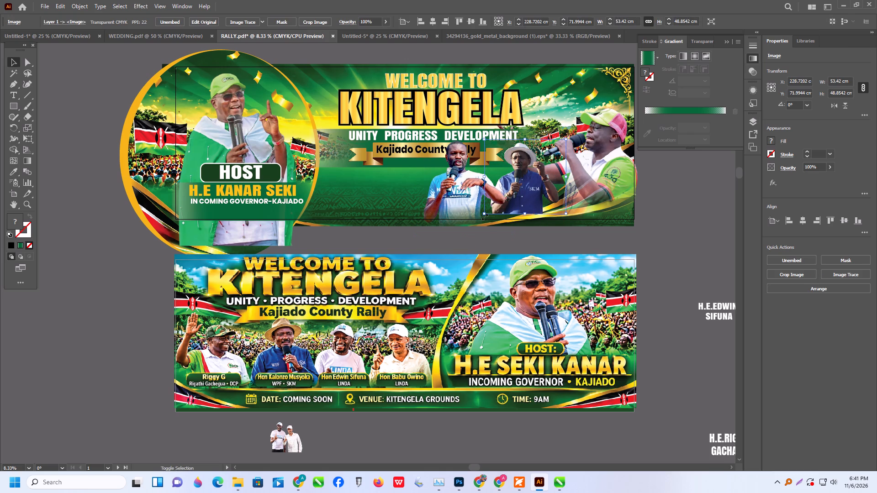
left_click_drag(484, 215, 478, 220, "shift")
left_click(508, 202)
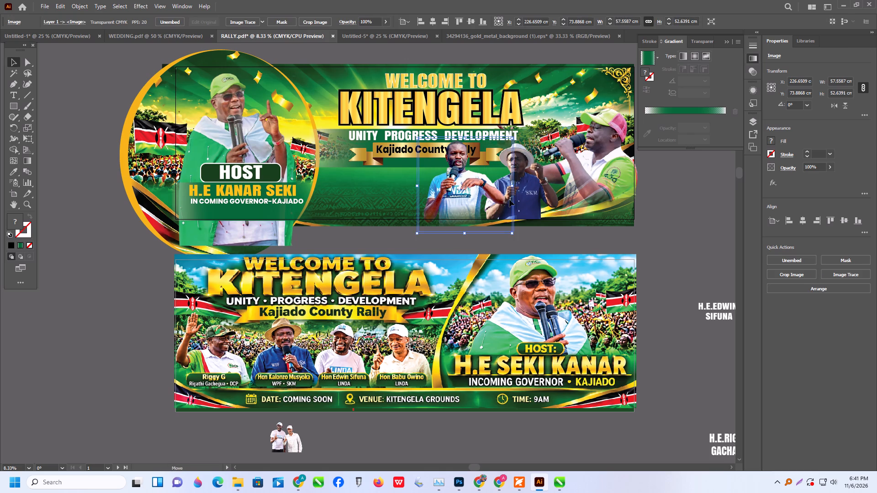
Enlarge the linked two-man photo below the reference banner to about 37.8 × 38.1 cm and position it over the banner's lower edge.
left_click(631, 347)
scroll(287, 269, "down", 1, "alt")
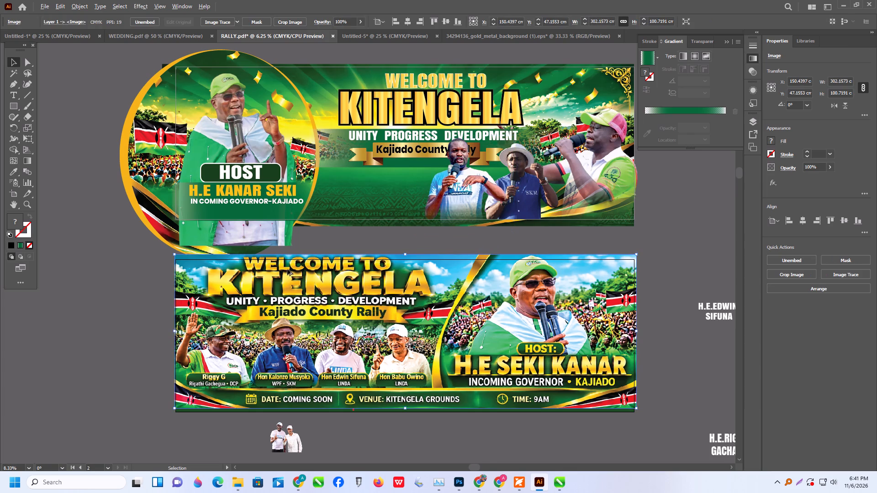
scroll(292, 385, "up", 1, "alt")
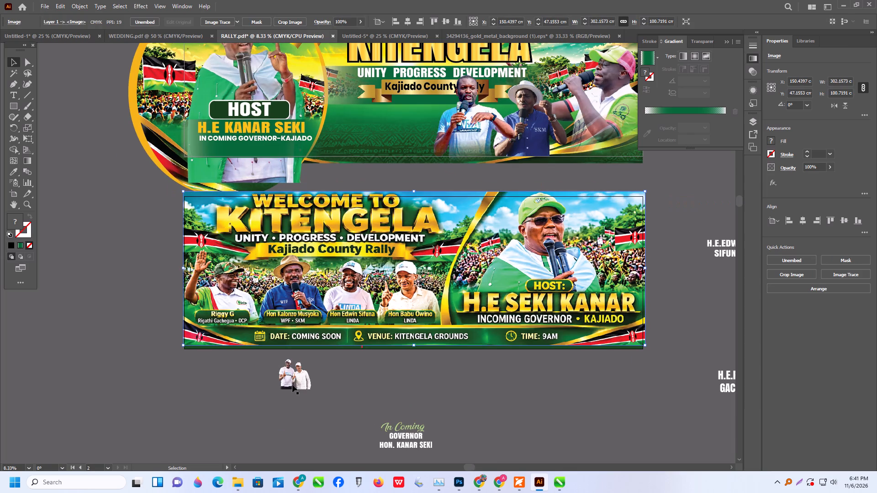
left_click(293, 383)
scroll(297, 390, "up", 1, "alt")
left_click_drag(267, 389, 109, 424, "shift")
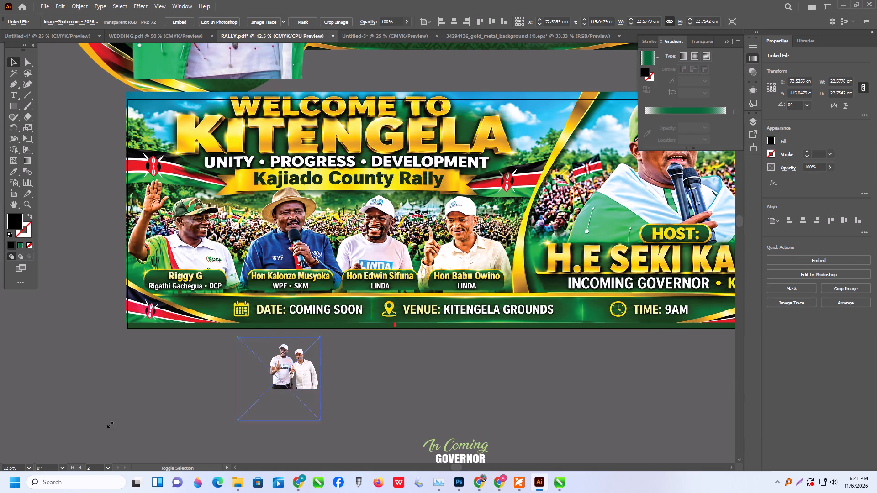
left_click_drag(109, 424, 114, 422, "shift")
left_click_drag(280, 409, 279, 364)
scroll(285, 377, "up", 2, "alt")
left_click_drag(291, 367, 285, 406)
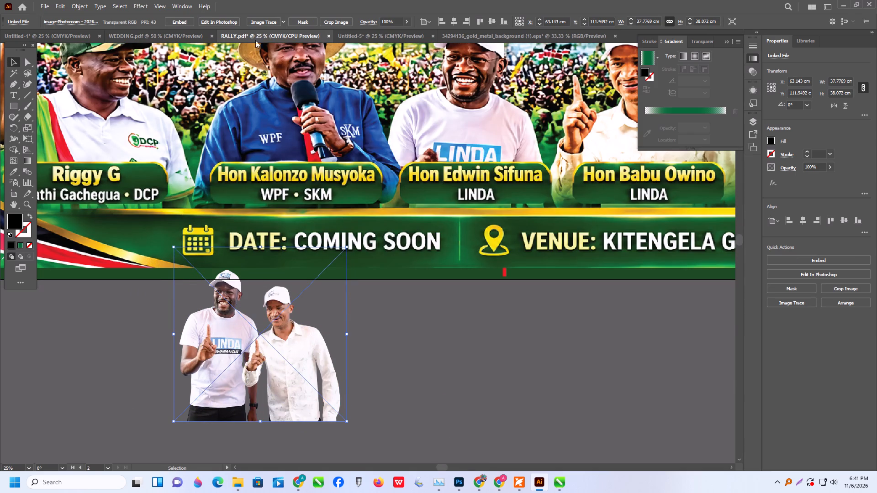
Crop the two-man photo to the man in the white shirt, with a crop area about 21.8 × 26.2 cm.
left_click(335, 21)
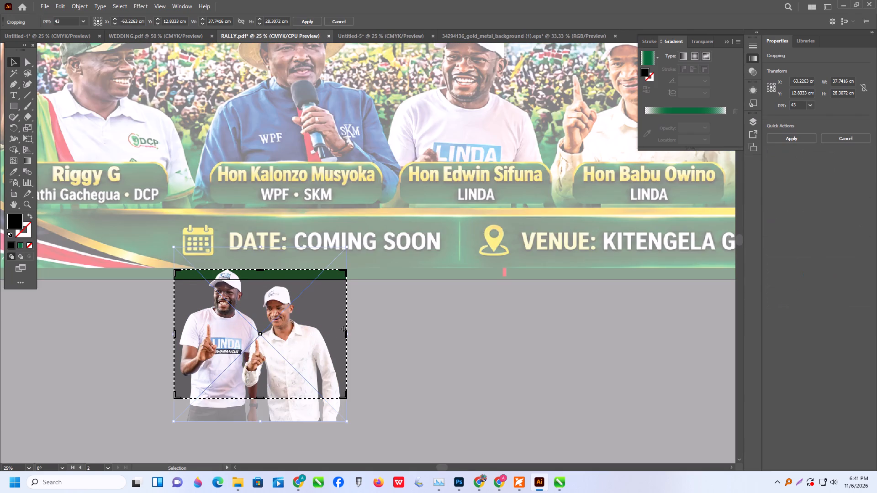
left_click_drag(174, 334, 201, 352)
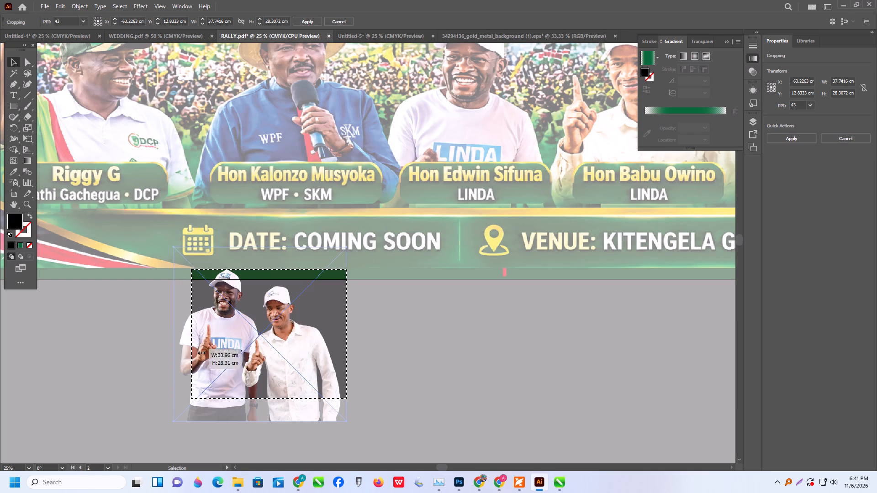
left_click_drag(201, 352, 243, 378)
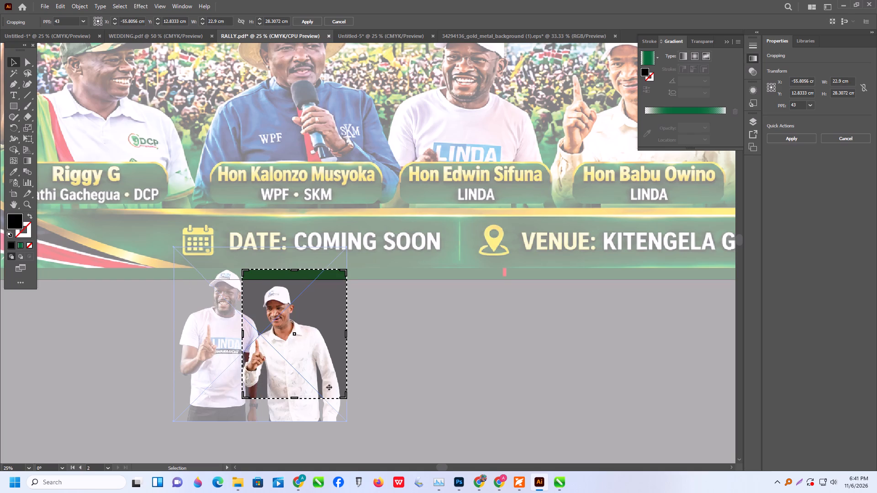
left_click_drag(345, 398, 341, 403)
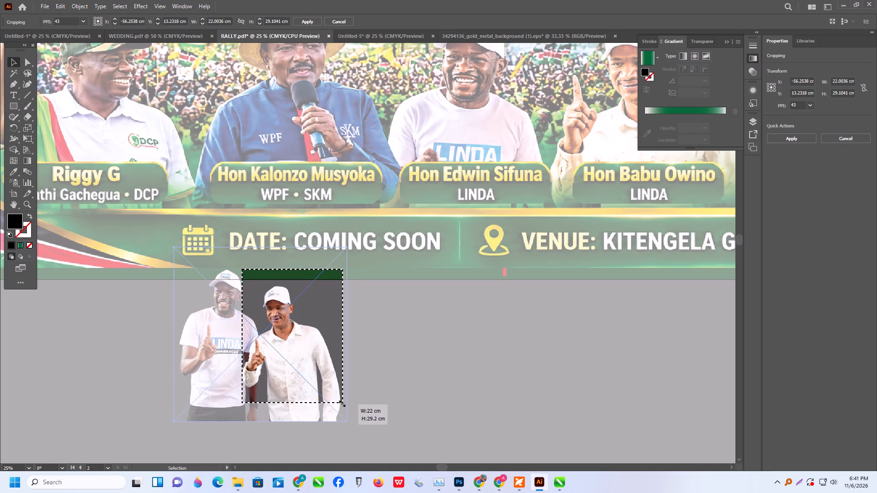
left_click_drag(341, 403, 341, 403)
left_click_drag(291, 272, 291, 281)
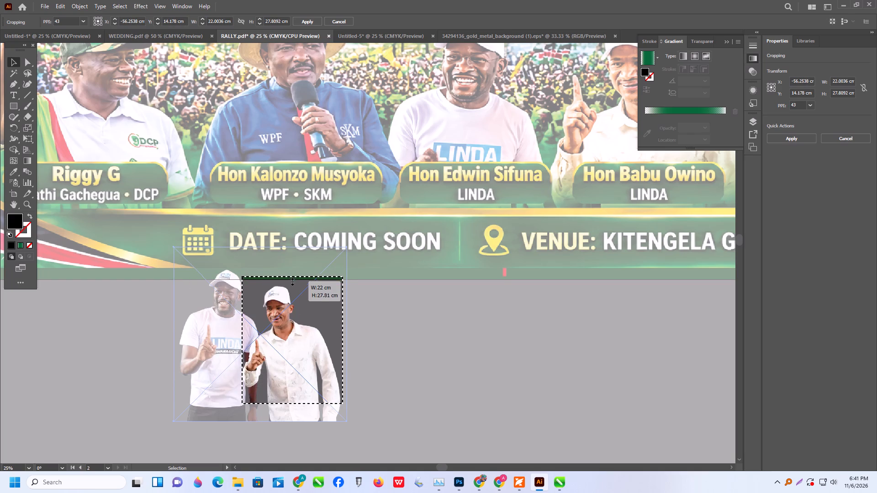
left_click_drag(291, 281, 291, 286)
left_click(245, 343)
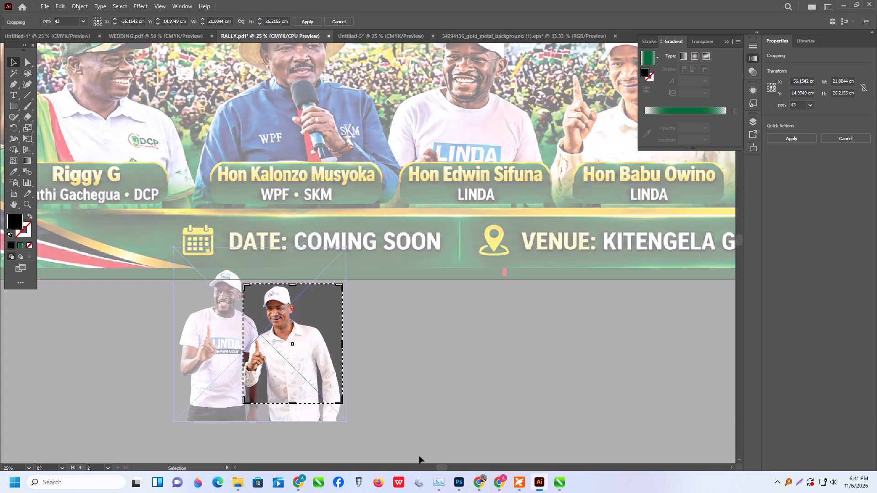
key("Return")
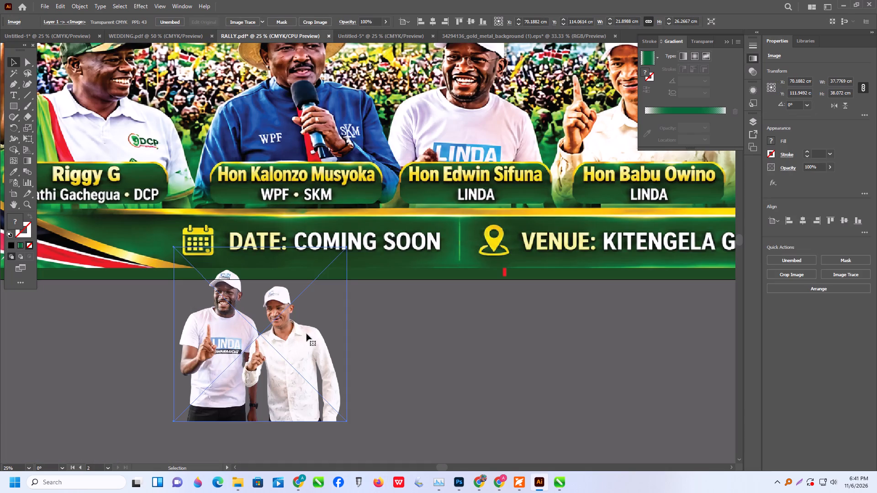
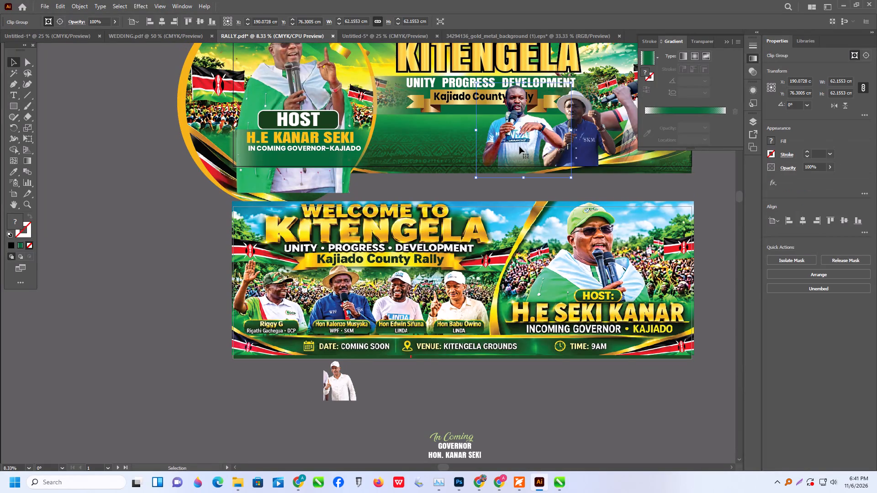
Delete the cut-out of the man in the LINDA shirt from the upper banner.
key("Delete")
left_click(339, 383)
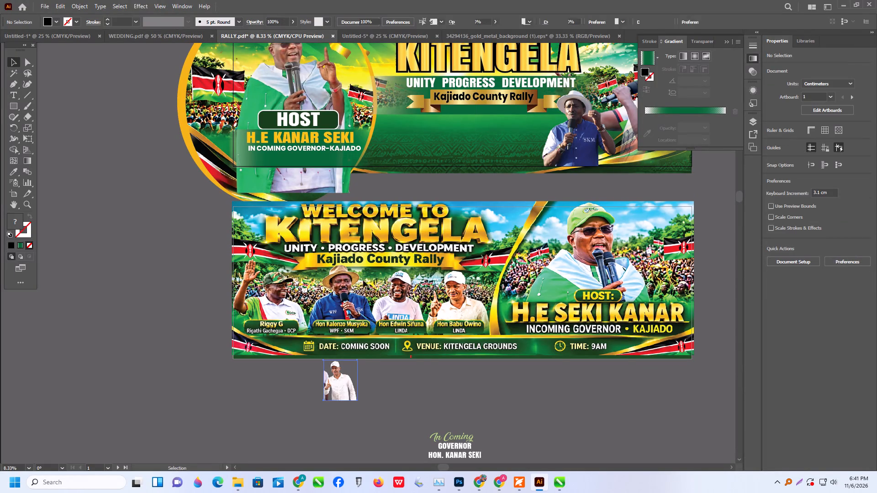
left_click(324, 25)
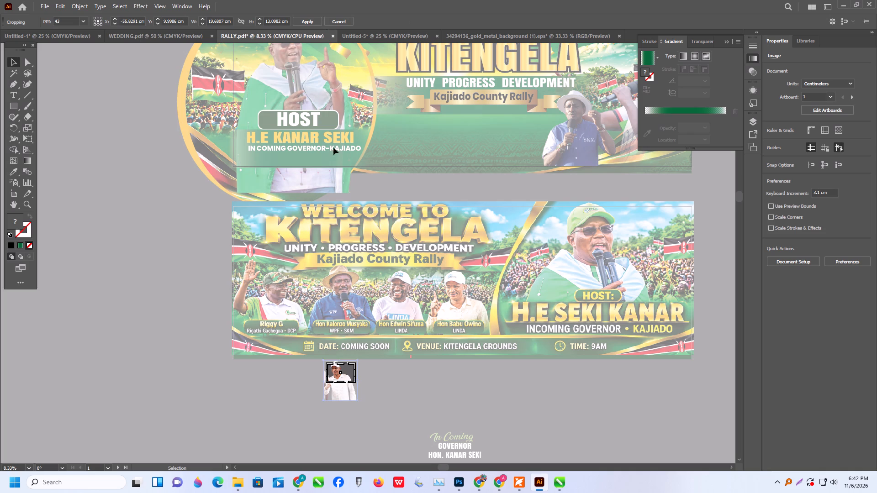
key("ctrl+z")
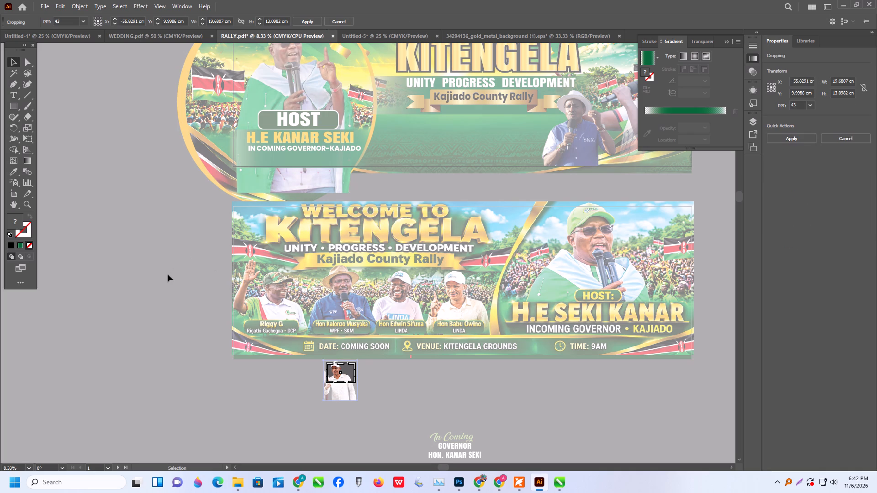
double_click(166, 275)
Undo back to the uncropped two-man photo and the LINDA-shirt cut-out, then move the photo down clear of the reference banner.
key("ctrl+z")
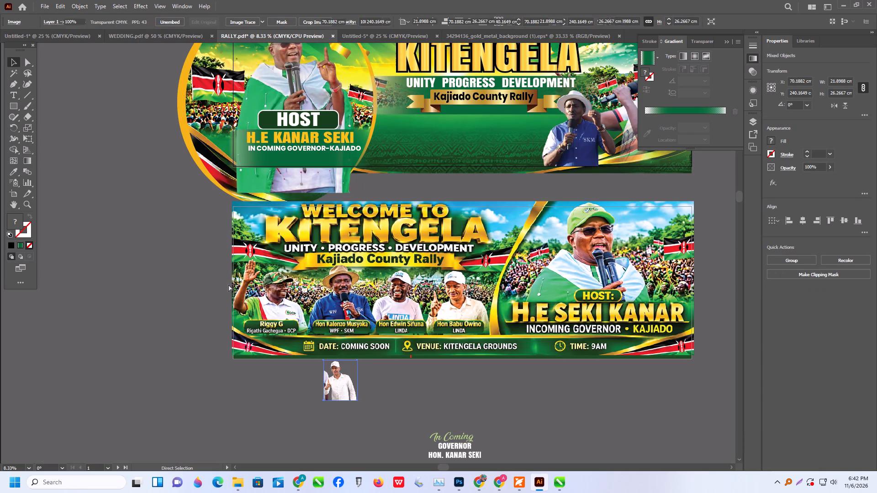
key("ctrl+z")
key("ctrl+z")
left_click_drag(342, 389, 339, 433)
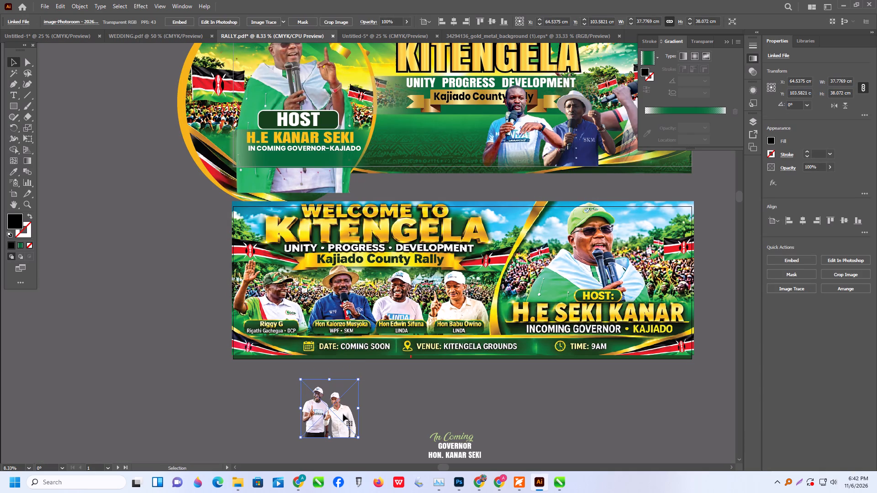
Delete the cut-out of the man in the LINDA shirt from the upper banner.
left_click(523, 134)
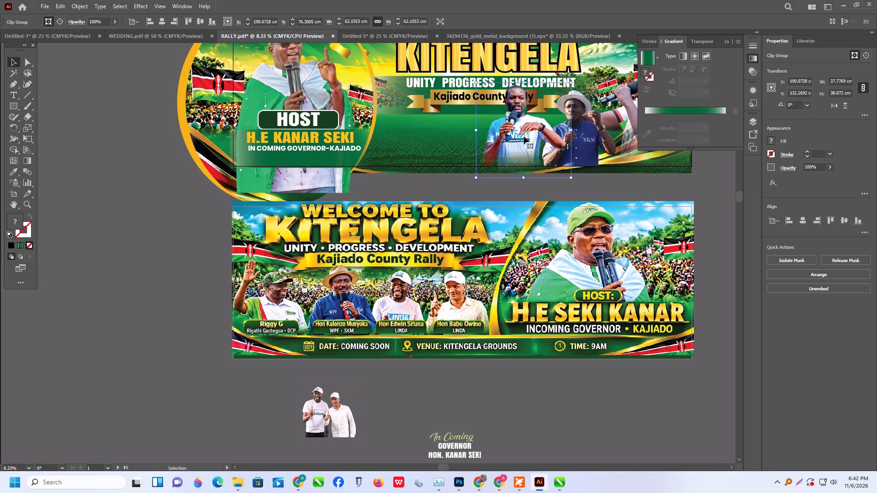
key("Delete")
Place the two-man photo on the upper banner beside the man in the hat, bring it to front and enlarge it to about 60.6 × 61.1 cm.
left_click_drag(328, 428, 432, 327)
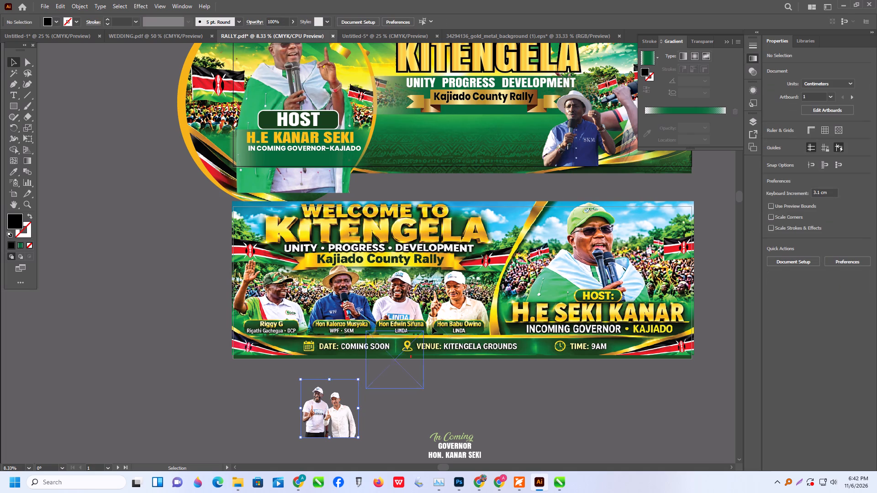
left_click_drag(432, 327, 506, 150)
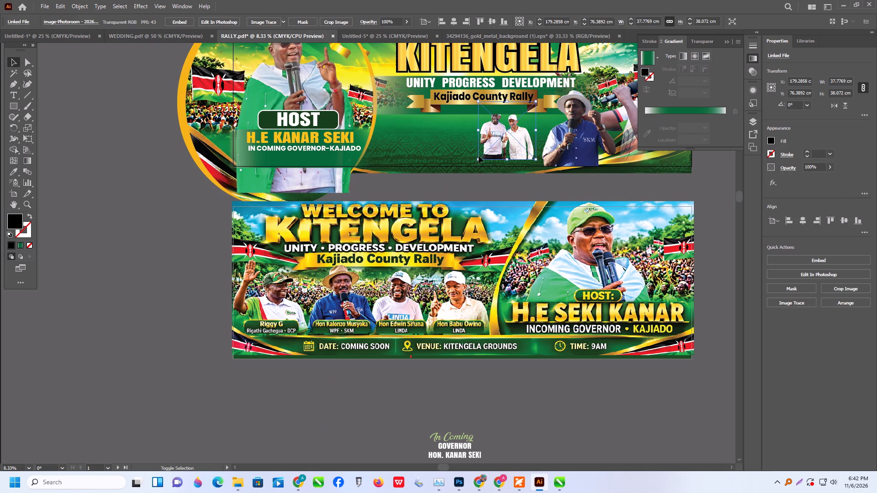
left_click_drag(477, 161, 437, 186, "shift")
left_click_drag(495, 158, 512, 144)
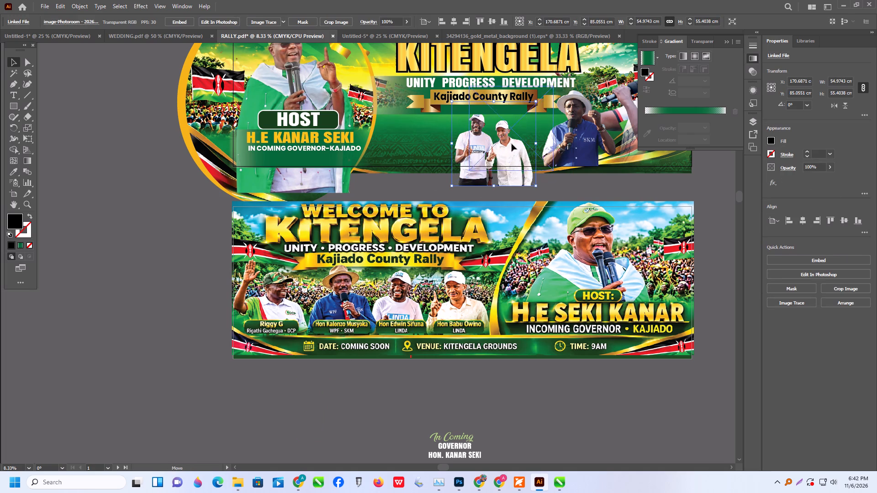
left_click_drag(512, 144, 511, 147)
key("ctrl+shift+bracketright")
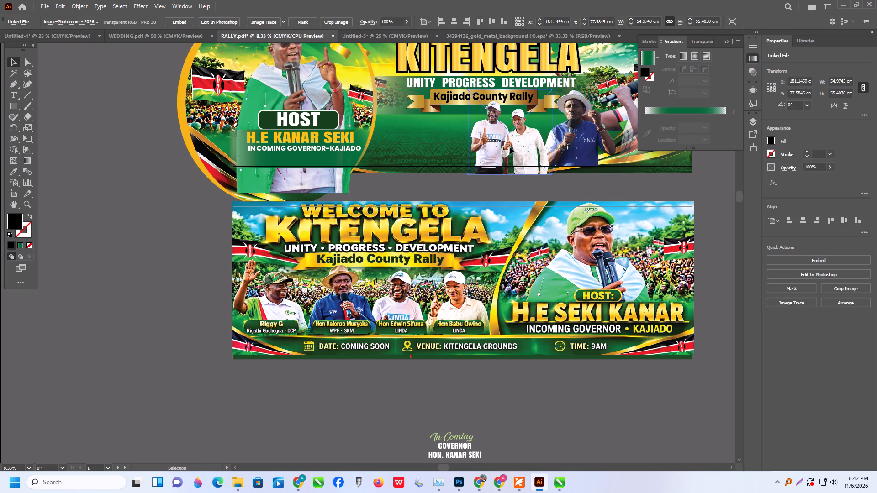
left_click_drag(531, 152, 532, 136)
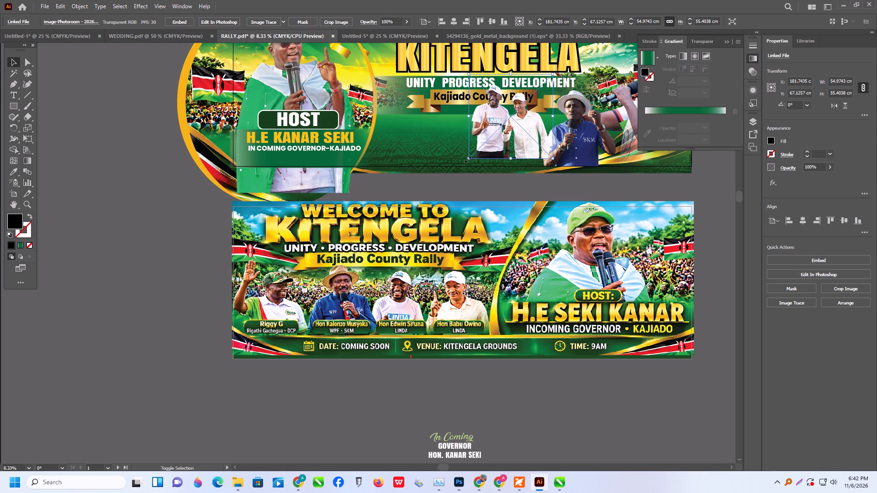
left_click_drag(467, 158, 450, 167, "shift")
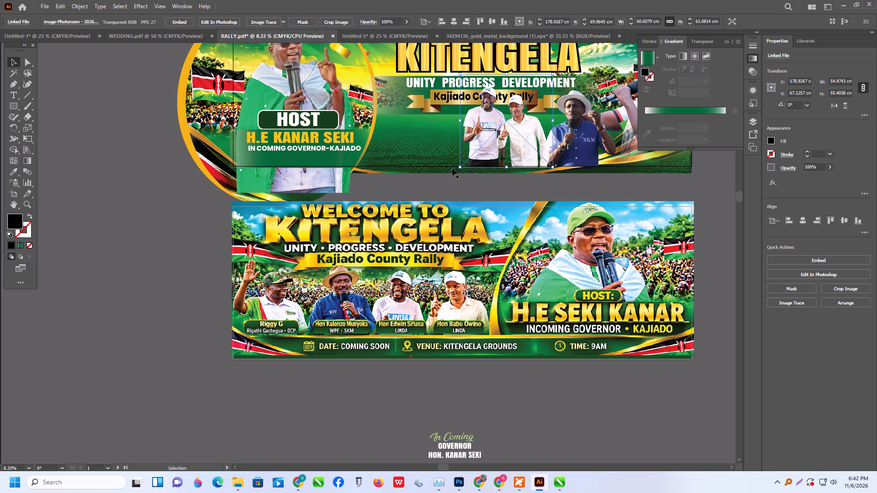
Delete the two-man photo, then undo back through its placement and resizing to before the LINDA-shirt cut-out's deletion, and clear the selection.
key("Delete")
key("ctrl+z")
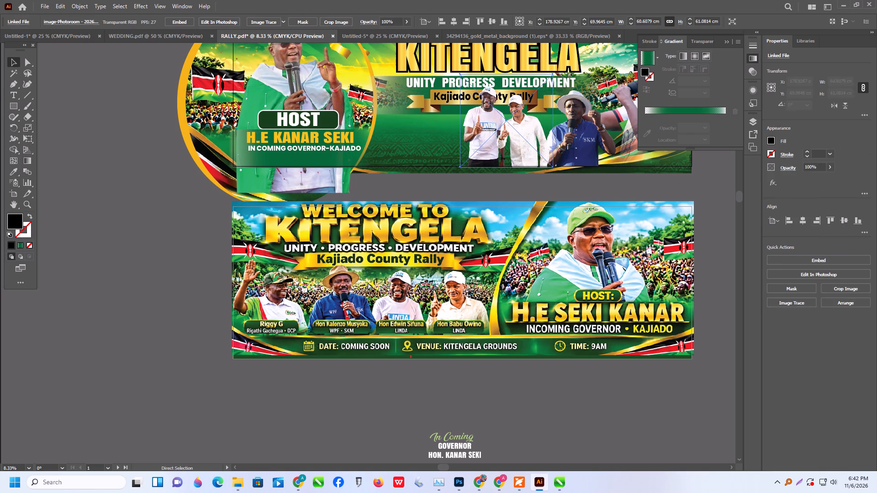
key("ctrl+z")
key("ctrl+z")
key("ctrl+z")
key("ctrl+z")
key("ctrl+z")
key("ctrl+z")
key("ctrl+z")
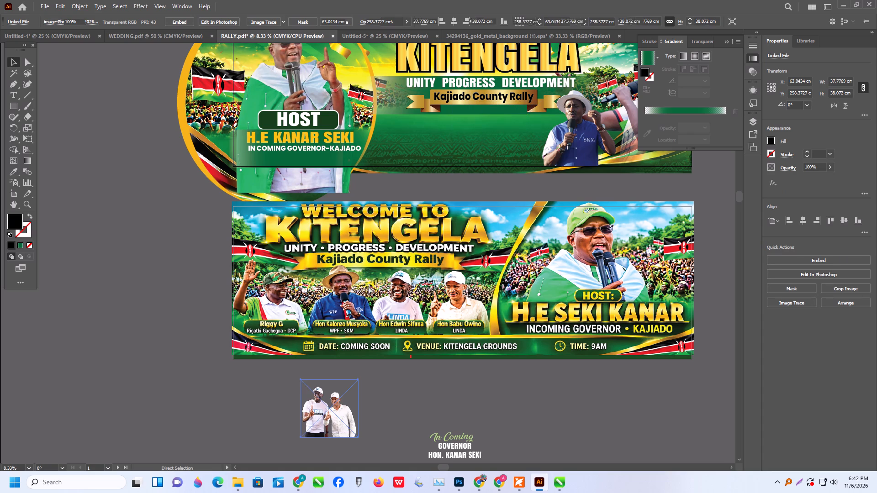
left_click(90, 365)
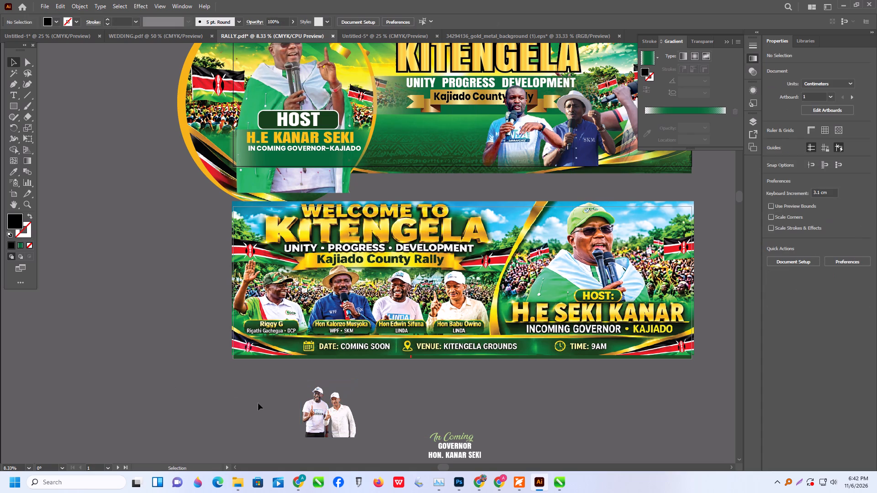
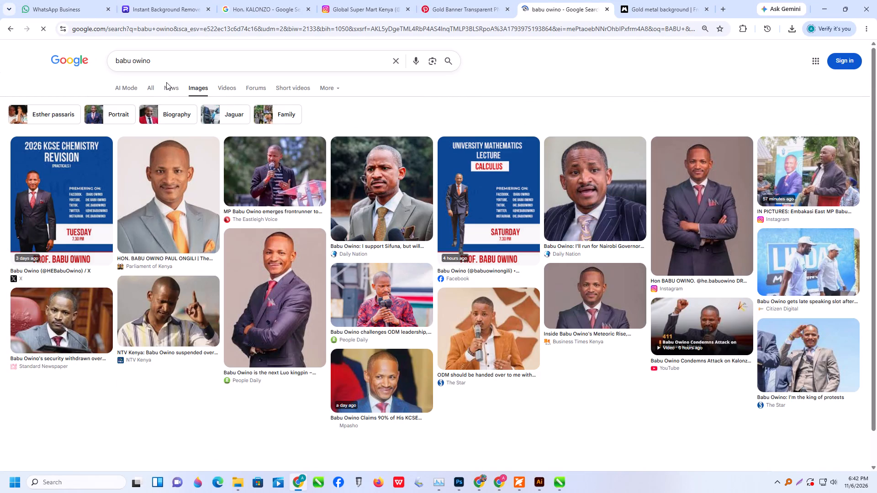
Browse the Babu Owino image results and the images related to the Peaceful Jacaranda Rally photo for a usable banner portrait.
scroll(180, 159, "down", 1)
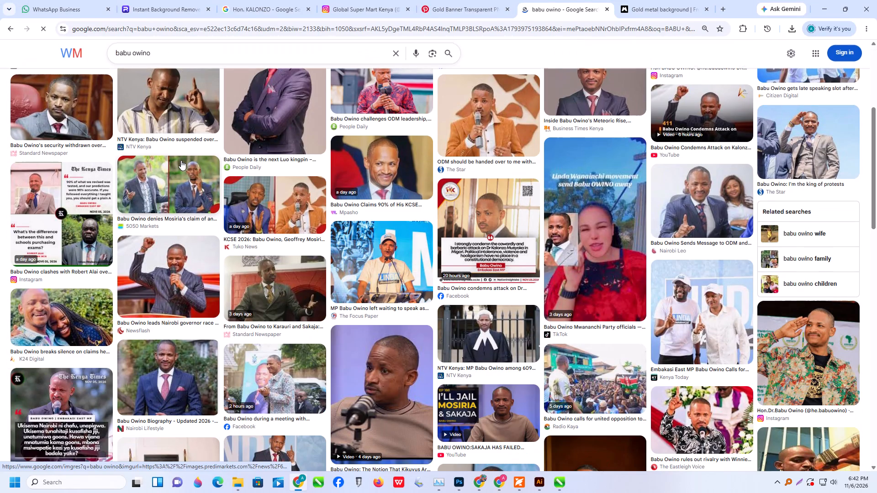
left_click(672, 343)
scroll(708, 278, "down", 1)
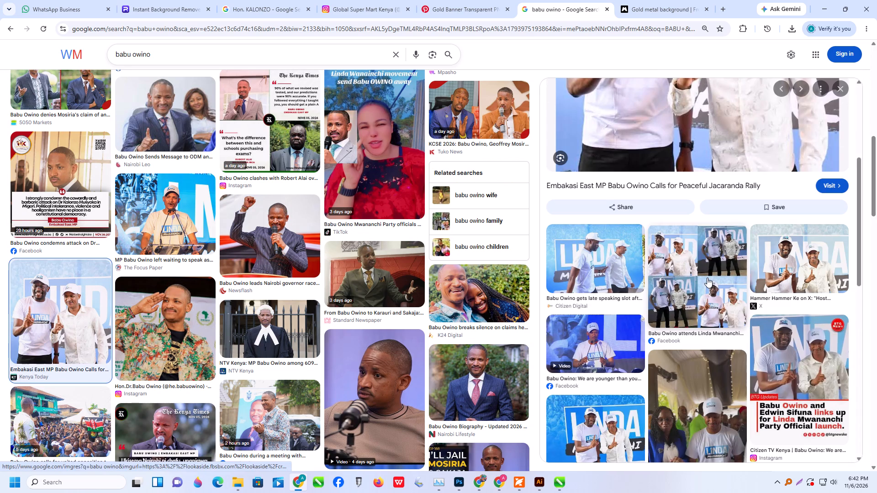
scroll(682, 298, "down", 2)
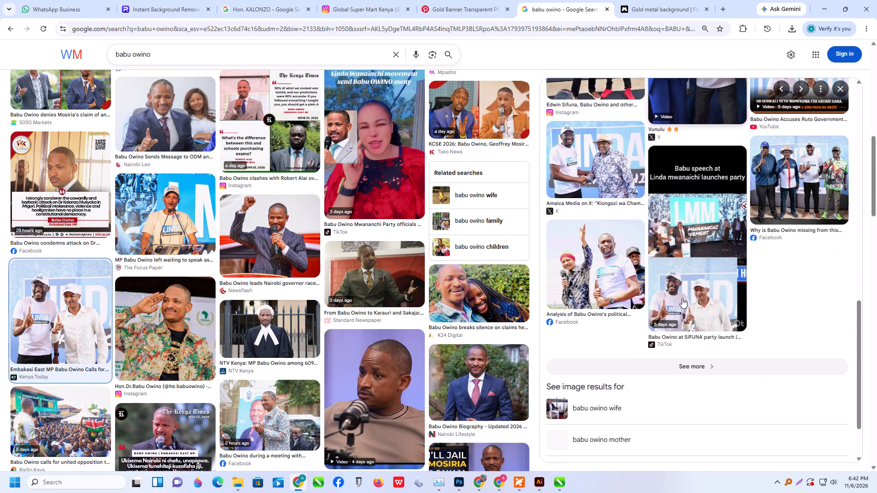
scroll(682, 298, "down", 2)
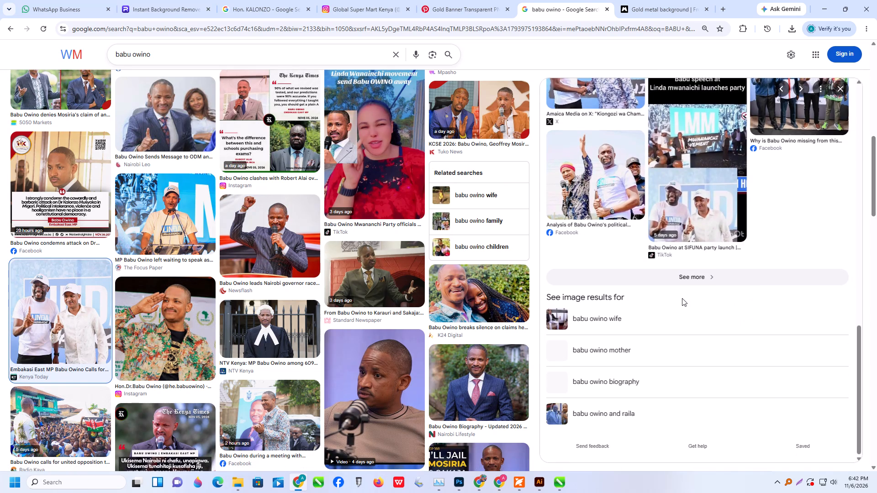
scroll(339, 278, "down", 2)
scroll(118, 239, "down", 1)
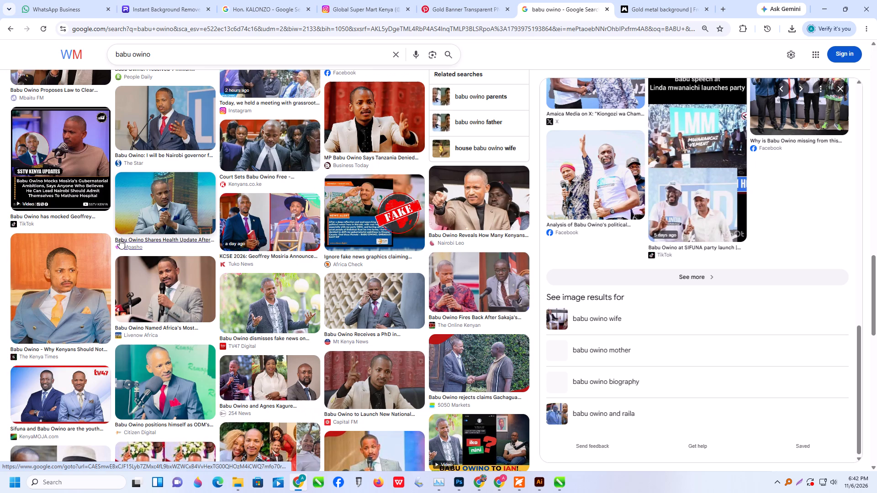
scroll(122, 238, "down", 2)
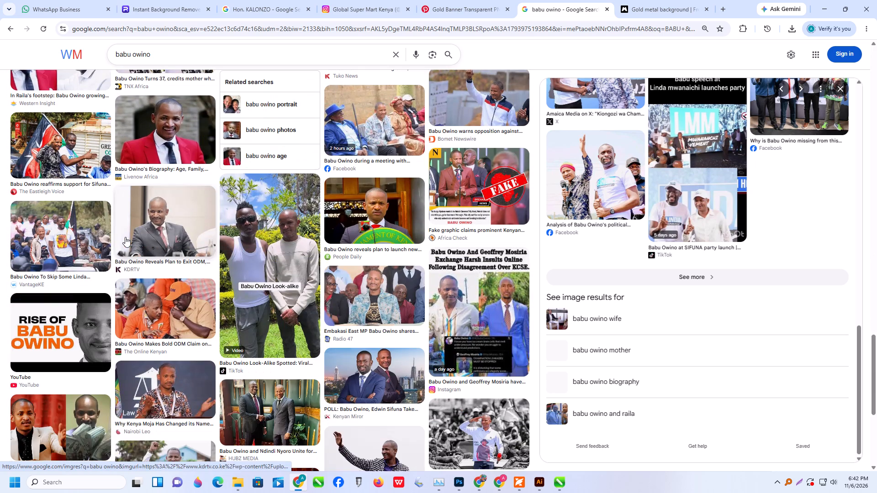
scroll(140, 237, "down", 1)
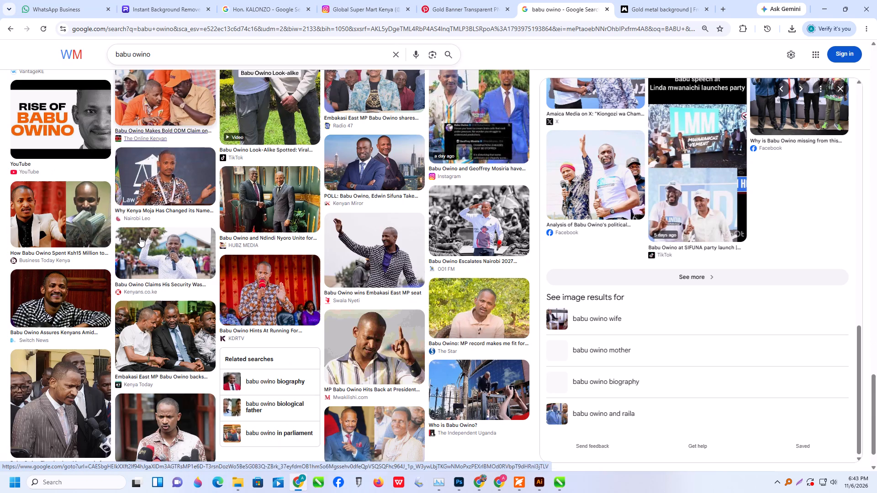
Search images for "babu owino ONE TERM" and examine the results, including the Ebru Blog group photo and its related images.
scroll(140, 237, "up", 3)
left_click(190, 62)
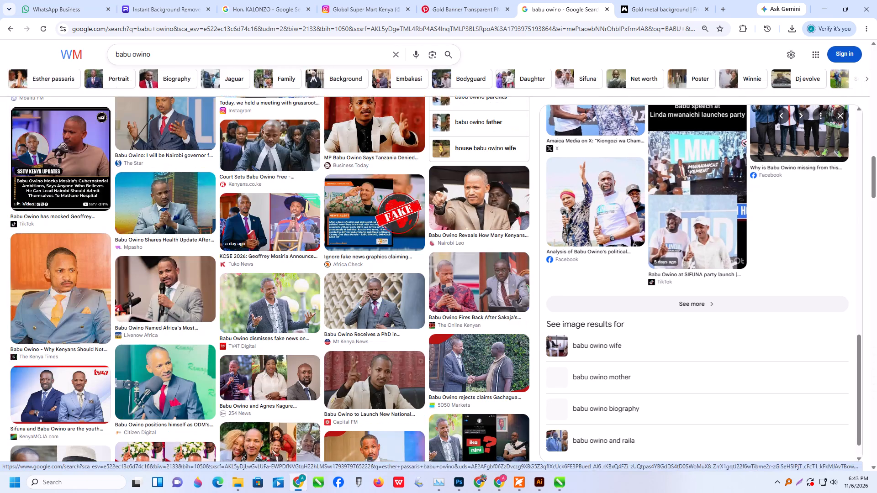
key("space")
type("ONE TER")
key("m")
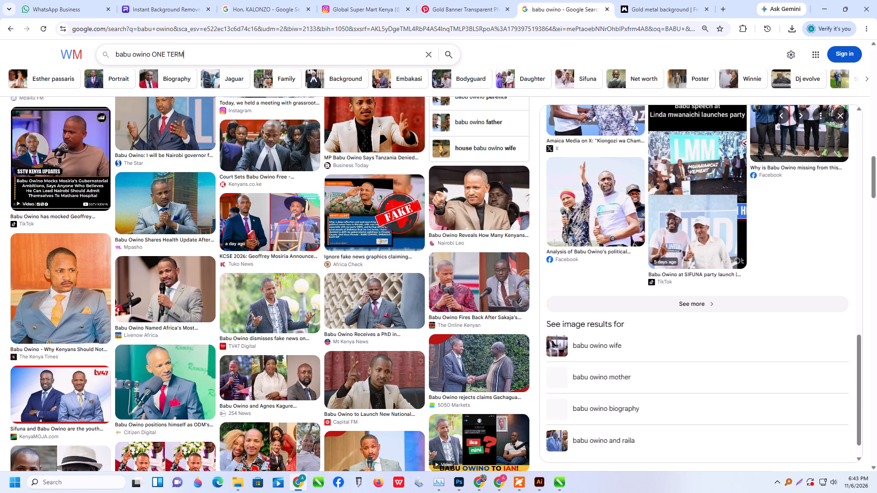
key("Return")
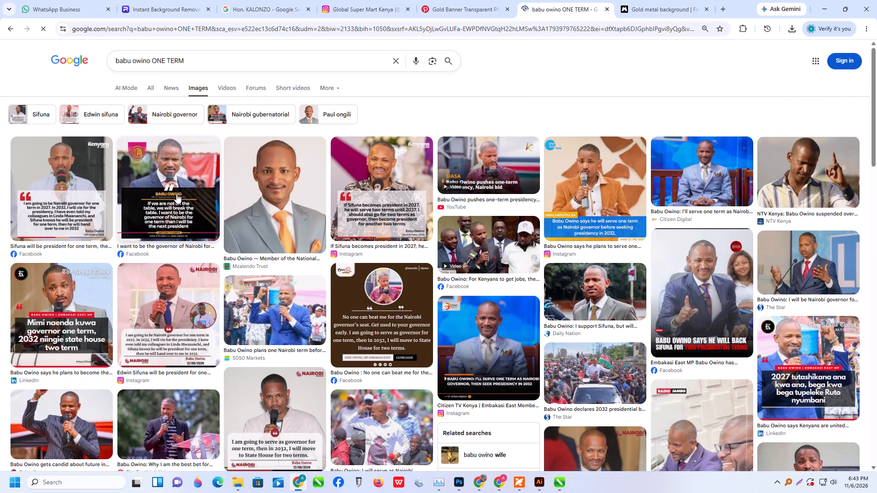
scroll(350, 206, "down", 1)
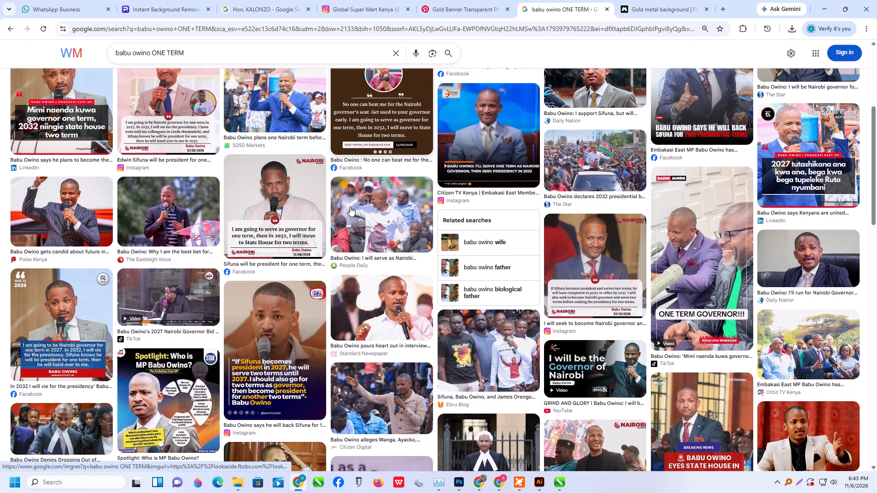
left_click(462, 356)
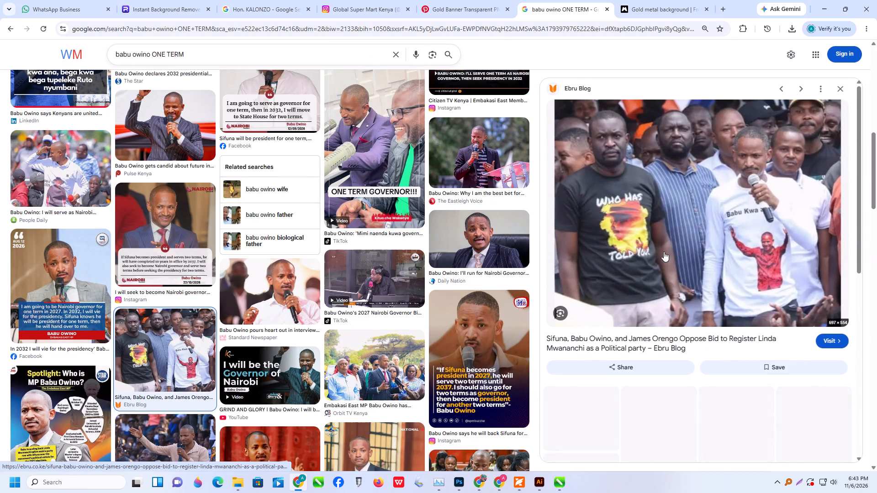
scroll(733, 226, "down", 1)
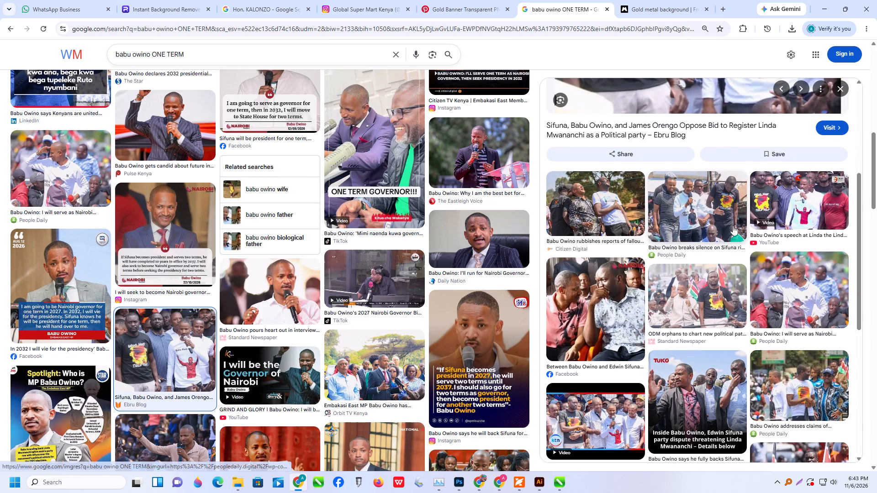
scroll(733, 226, "down", 1)
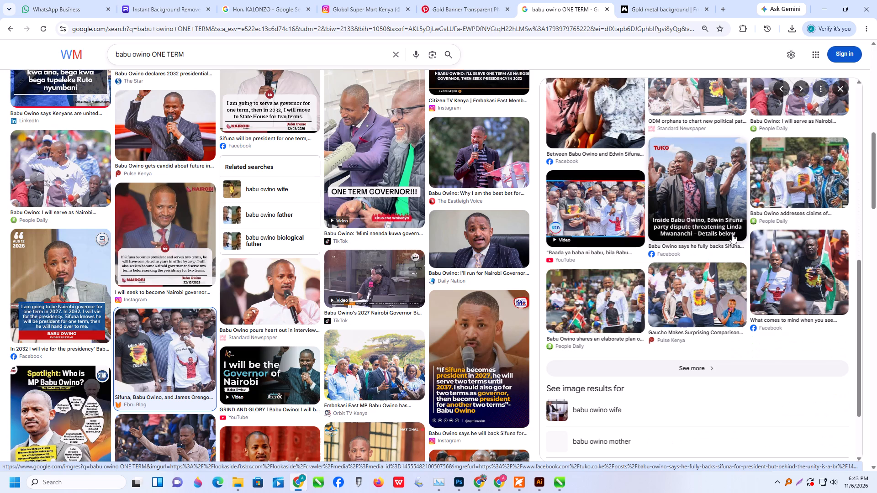
Switch back to Illustrator and examine the upper rally banner against the reference banner below it.
left_click(817, 10)
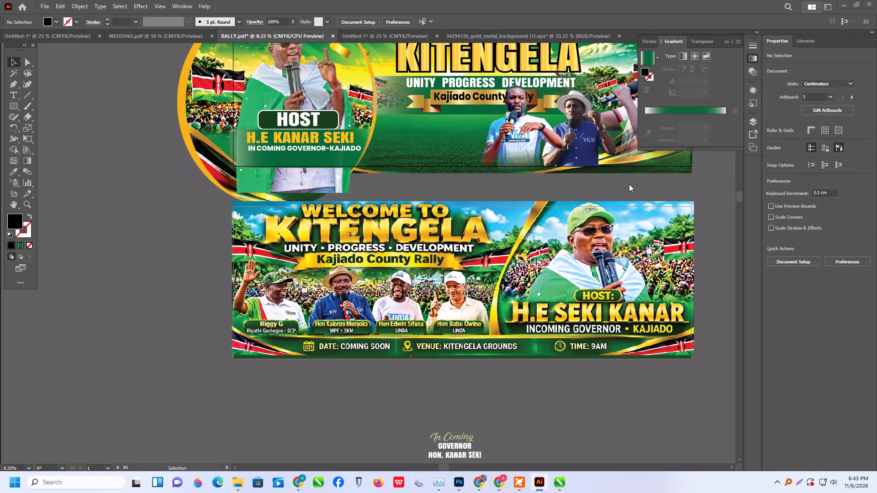
scroll(547, 142, "up", 2)
scroll(528, 156, "down", 3)
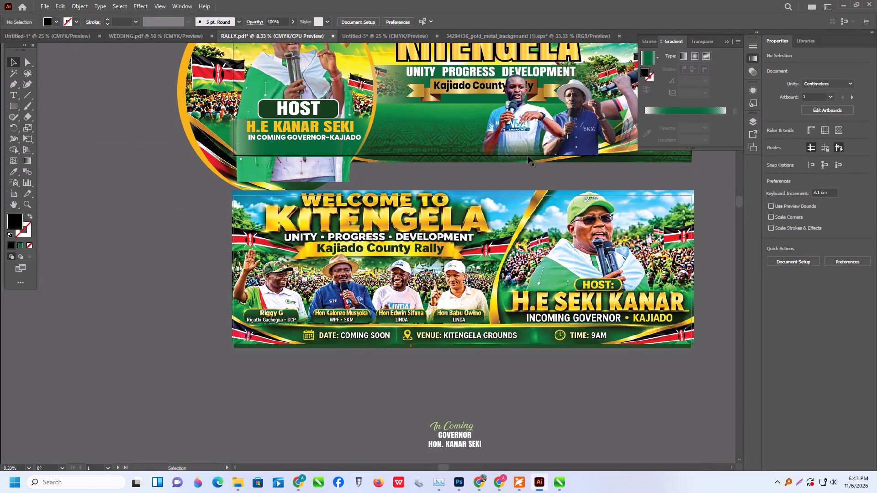
scroll(507, 302, "up", 12)
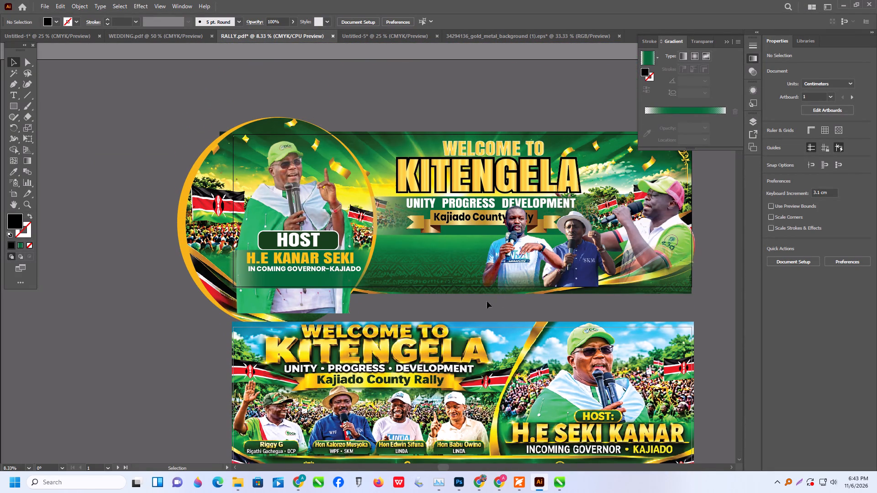
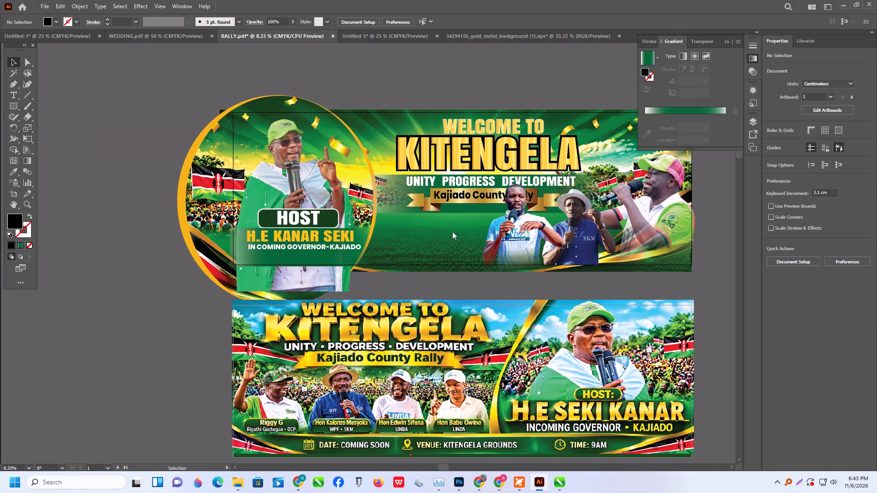
Switch to Chrome, remove the background from the copied Babu Owino photo in Photoroom, and download the cut-out.
left_click(212, 214)
left_click(142, 228)
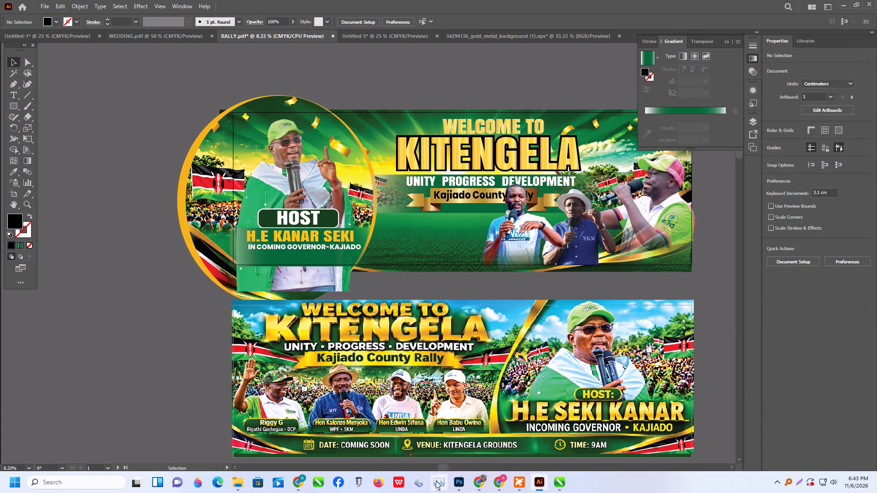
left_click(303, 480)
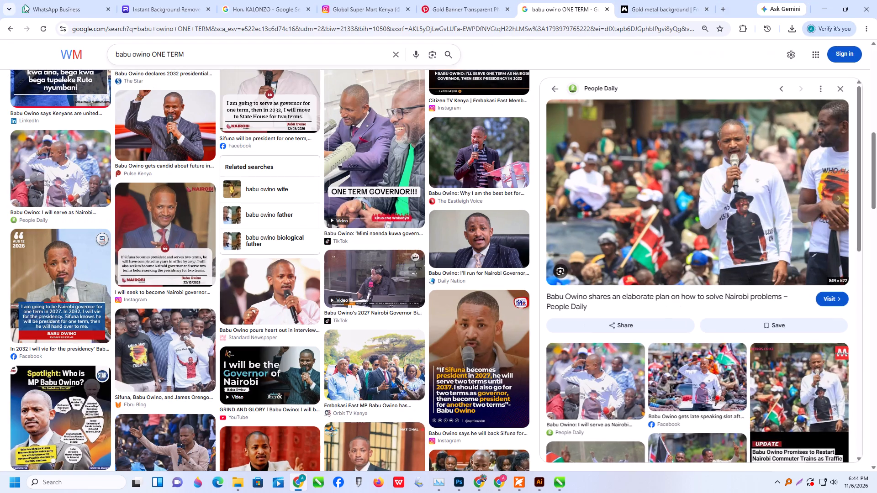
left_click(136, 16)
left_click(543, 170)
left_click(542, 168)
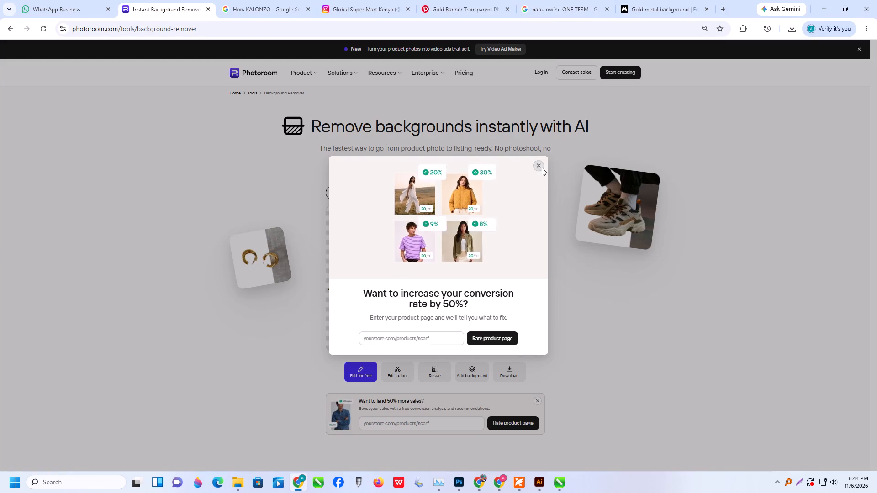
key("ctrl+v")
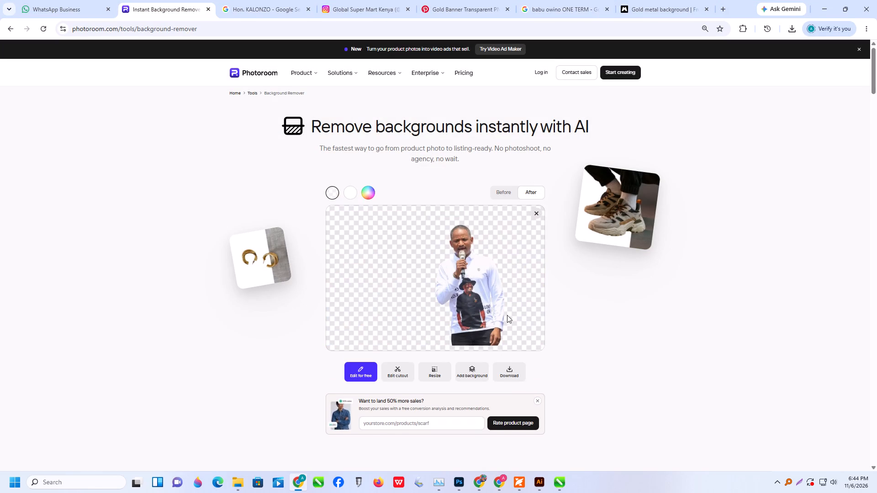
left_click(506, 367)
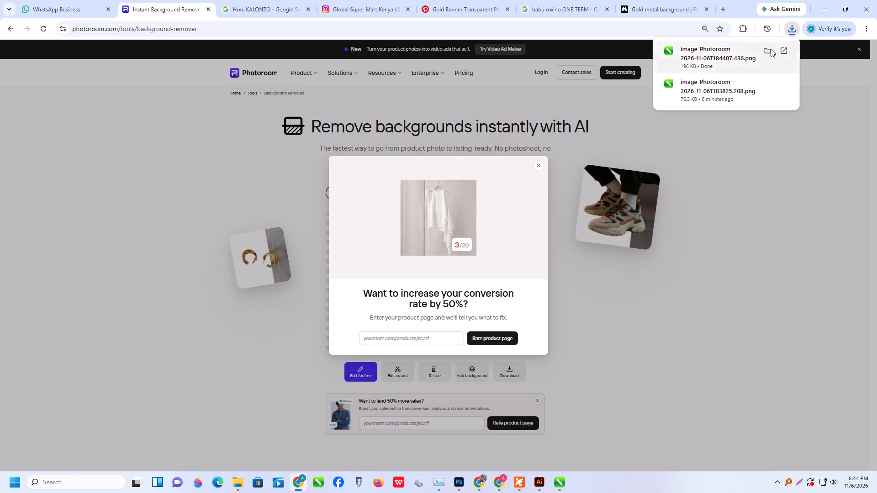
Bring the downloaded Babu Owino cut-out from the Downloads folder into the Illustrator rally document, beside the banners.
left_click(771, 49)
left_click(831, 7)
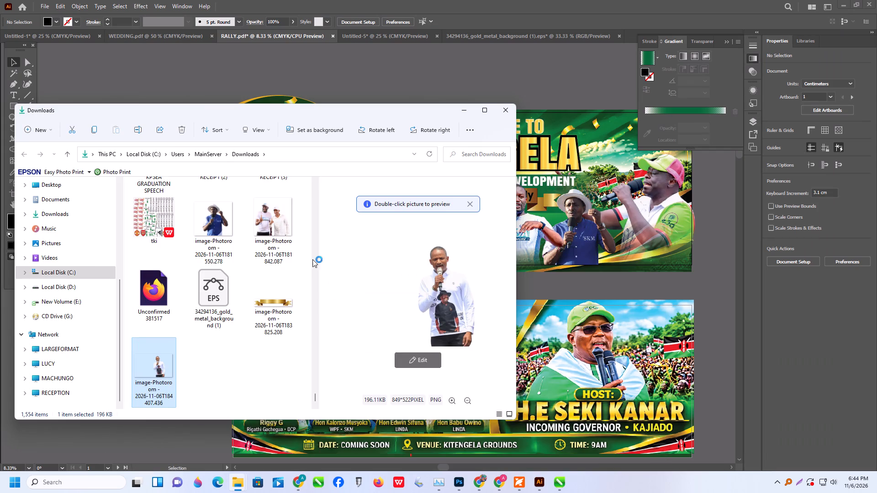
left_click_drag(157, 372, 149, 451)
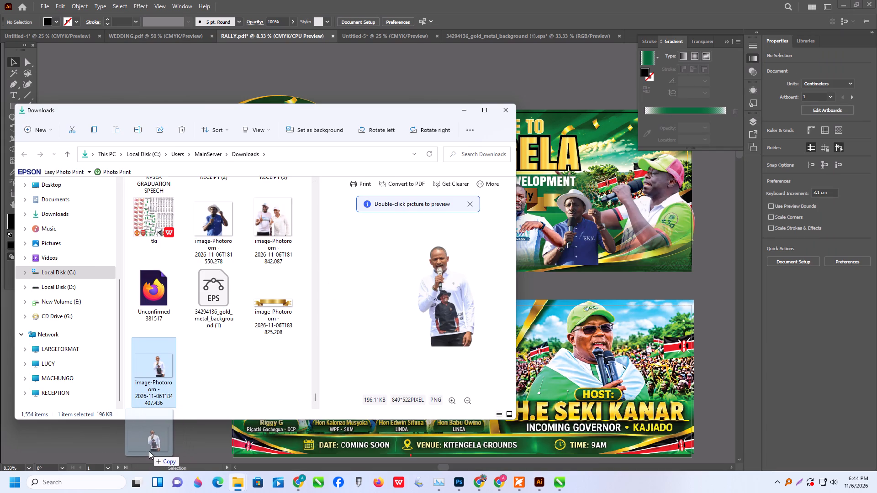
left_click(169, 447)
left_click_drag(162, 447, 177, 331)
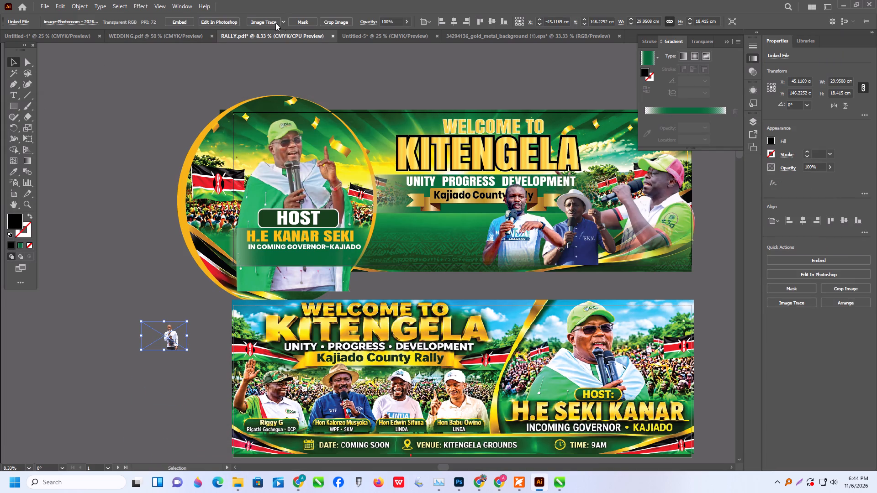
Crop the placed Babu Owino image closely around his upper body, to about 11 × 13.5 cm.
left_click(323, 21)
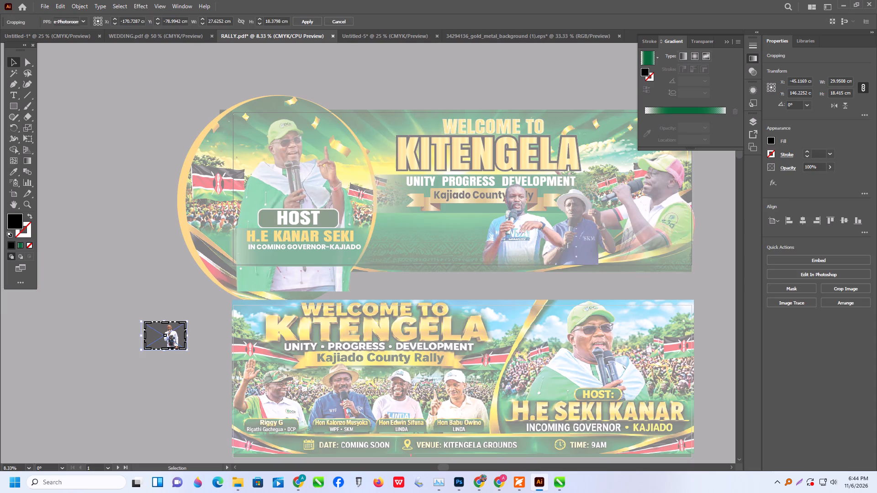
left_click_drag(147, 346, 157, 350)
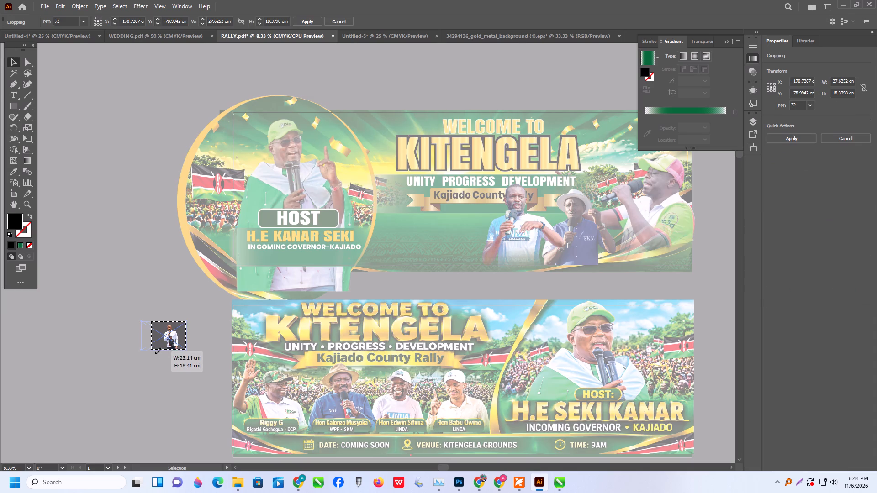
left_click_drag(157, 350, 162, 341)
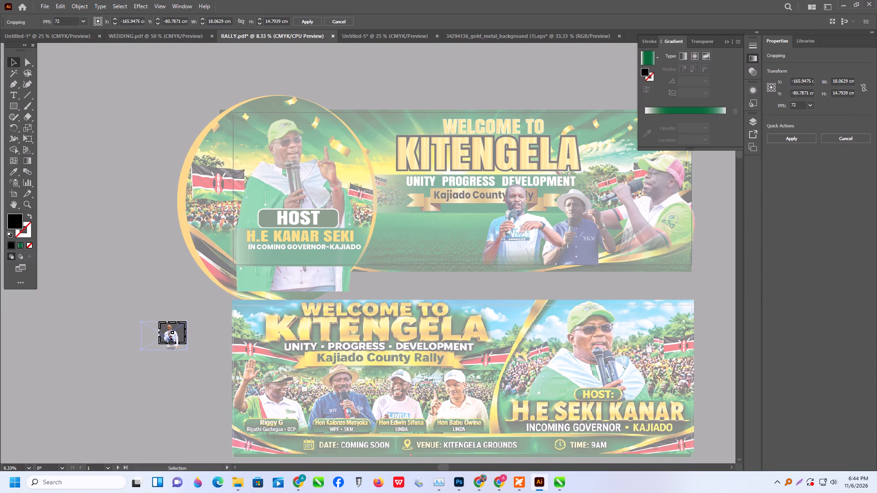
scroll(191, 340, "up", 4, "alt")
left_click_drag(185, 321, 167, 337)
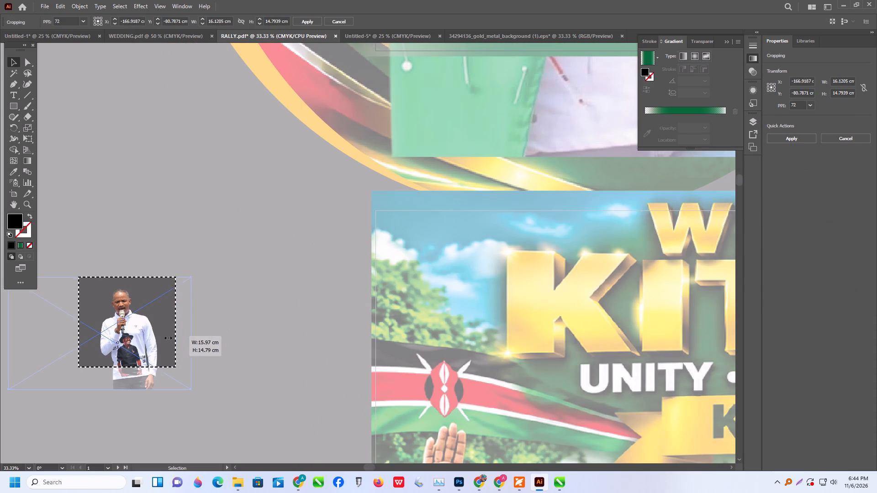
left_click_drag(167, 337, 157, 349)
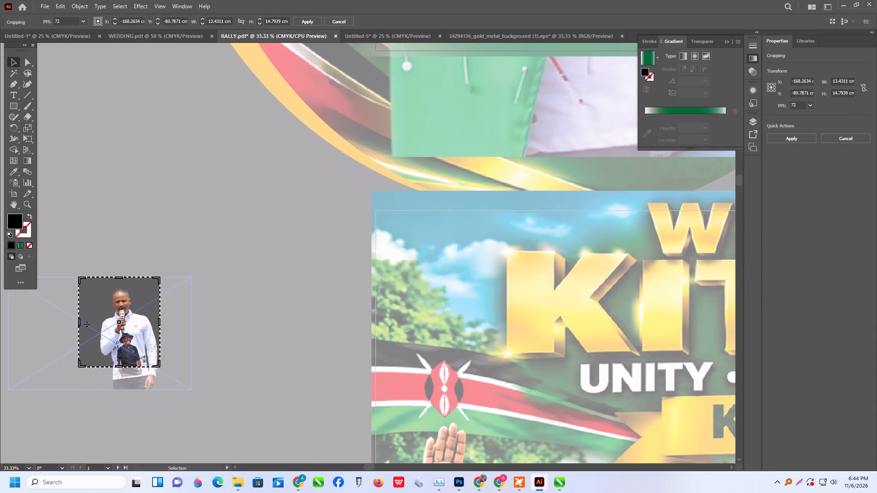
left_click_drag(79, 321, 100, 345)
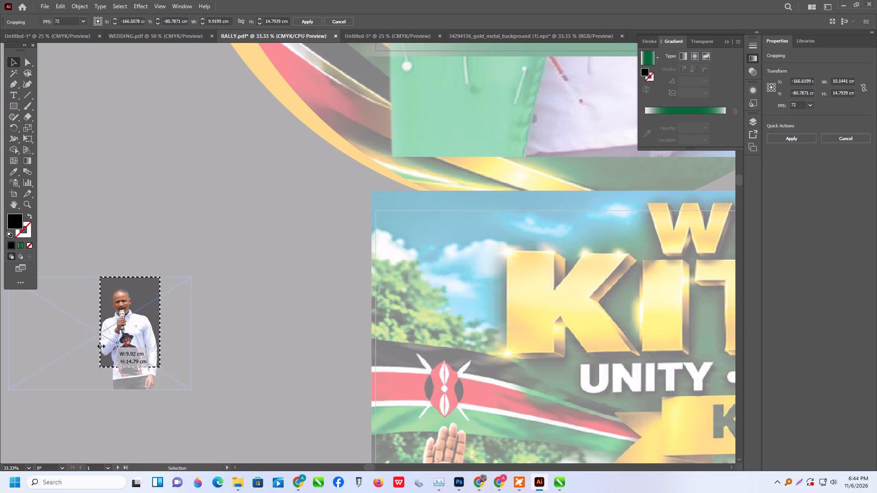
left_click_drag(100, 345, 94, 342)
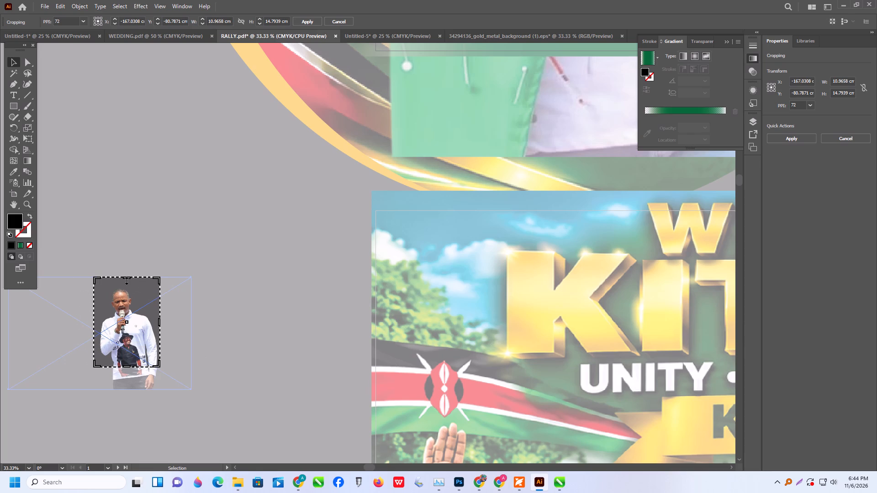
left_click_drag(125, 280, 125, 288)
key("Return")
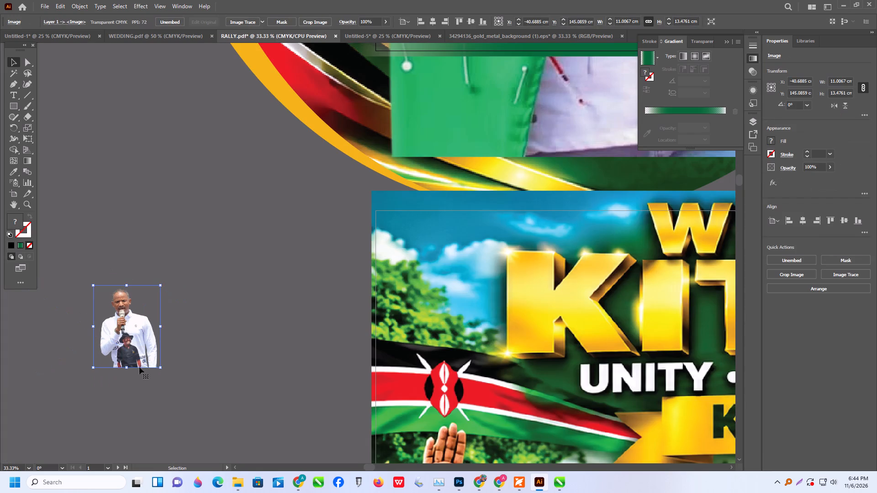
Enlarge the Babu Owino cut-out to about 38 × 47 cm and place it on the upper banner beside the man in the blue-and-white T-shirt.
scroll(148, 379, "down", 4, "alt")
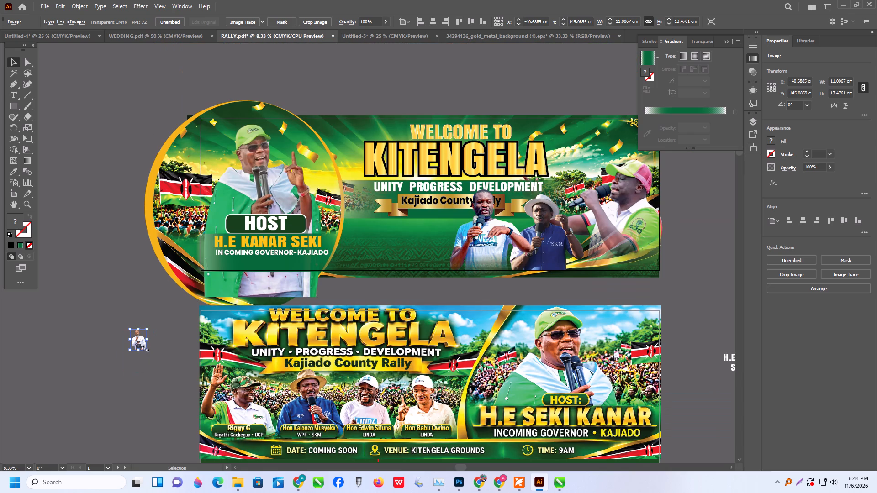
left_click_drag(144, 329, 195, 297, "shift")
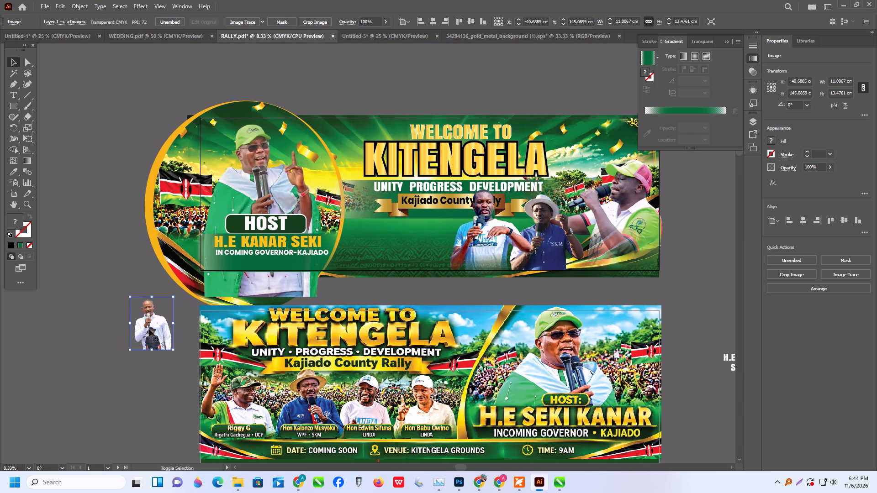
left_click_drag(134, 335, 416, 250)
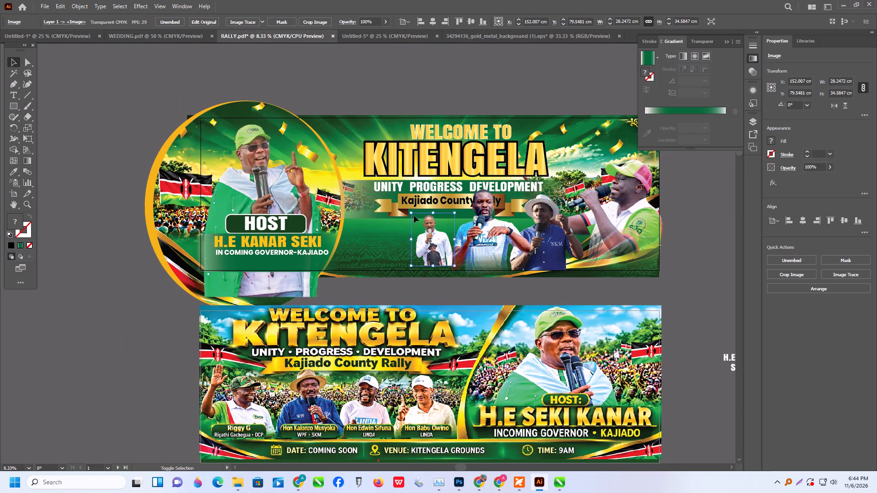
left_click_drag(409, 213, 385, 197, "shift")
left_click_drag(426, 245, 408, 246)
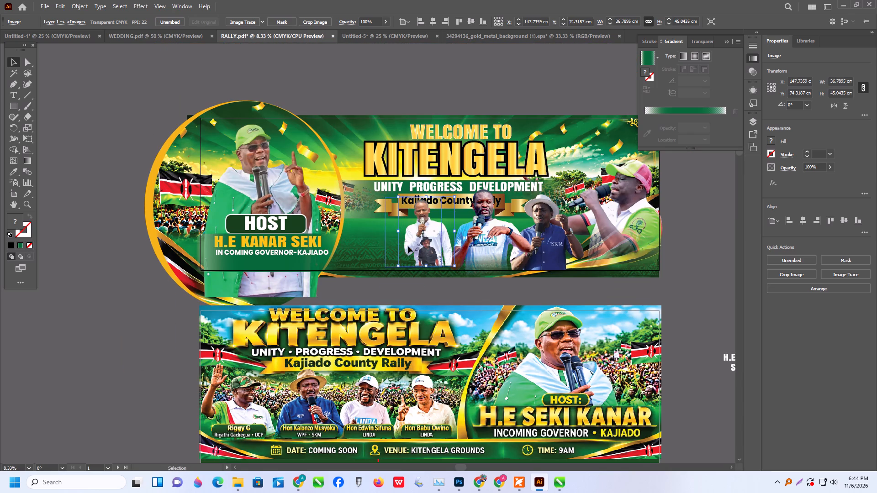
left_click_drag(408, 246, 387, 245)
left_click_drag(390, 248, 384, 247)
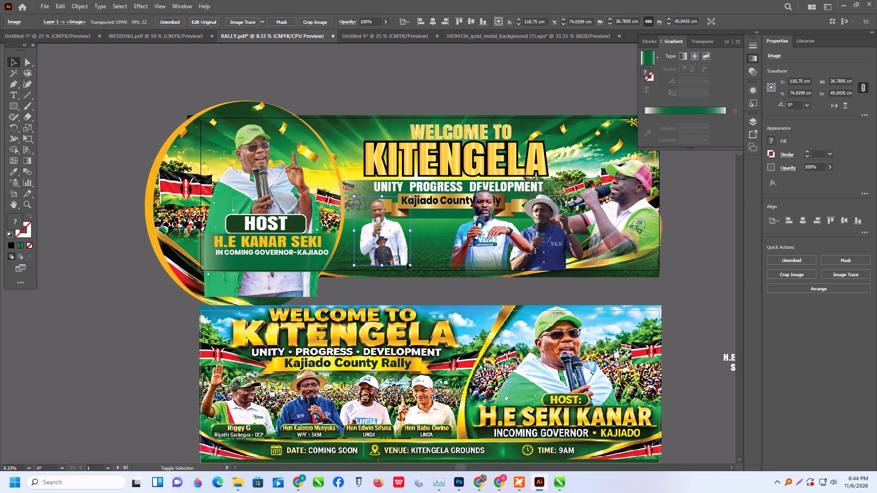
left_click_drag(408, 265, 413, 267, "shift")
left_click_drag(375, 242, 424, 243)
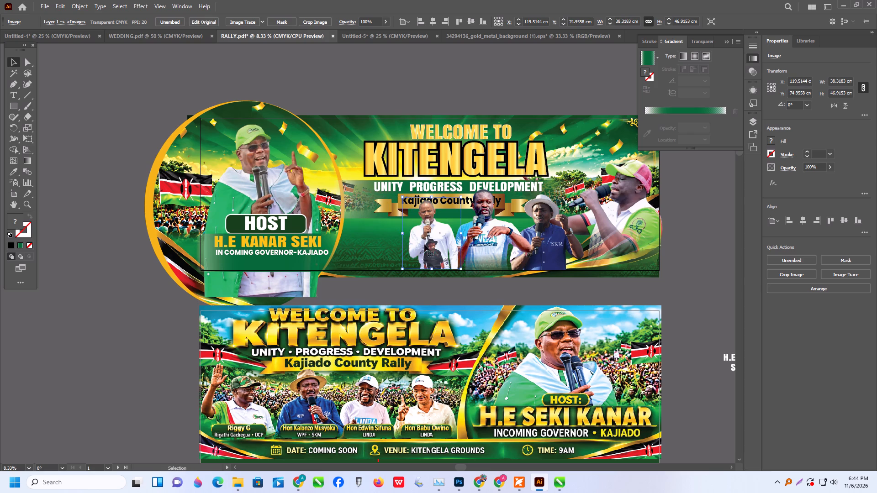
left_click_drag(444, 252, 432, 252)
Adjust the upper banner's three standing cut-outs, shifting the other two men left and enlarging Babu Owino to about 40 × 49 cm.
left_click_drag(477, 251, 471, 251)
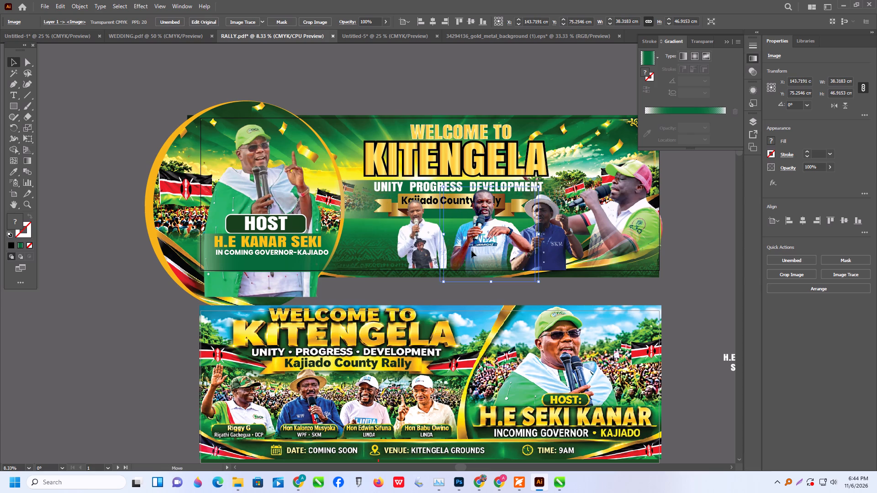
left_click_drag(471, 251, 469, 250)
left_click(412, 252)
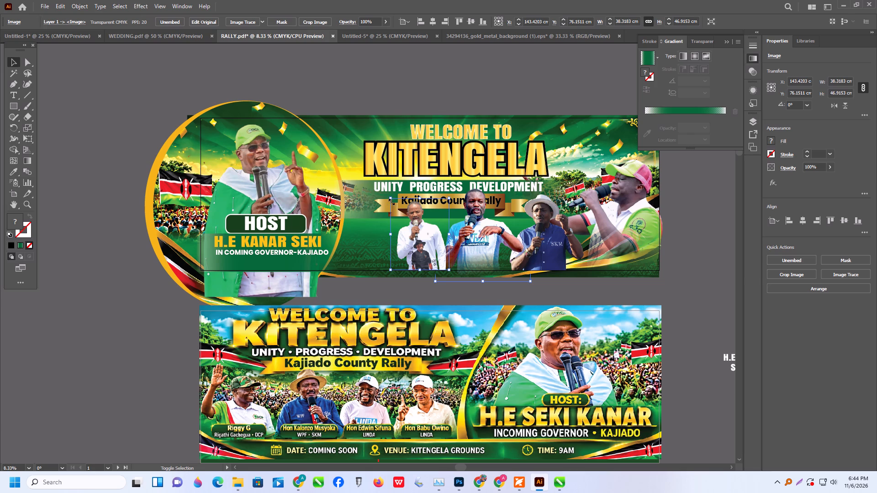
left_click_drag(391, 199, 387, 195, "shift")
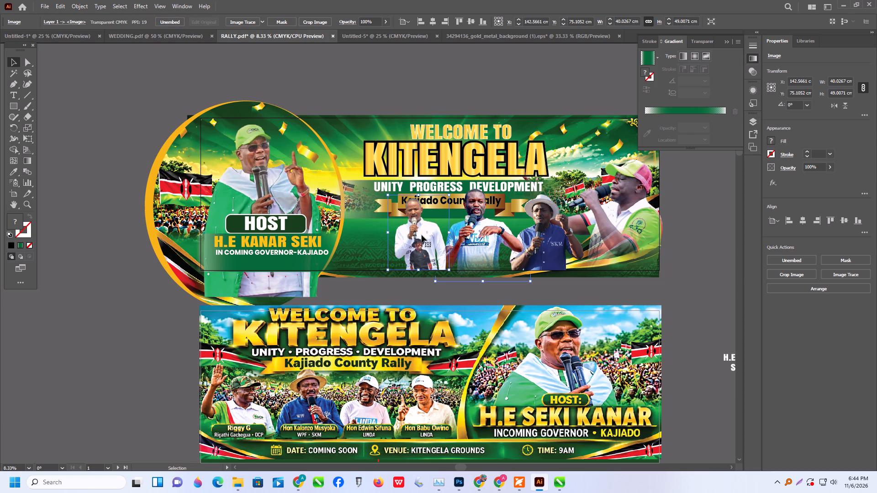
left_click_drag(418, 236, 423, 235)
left_click_drag(539, 246, 534, 243)
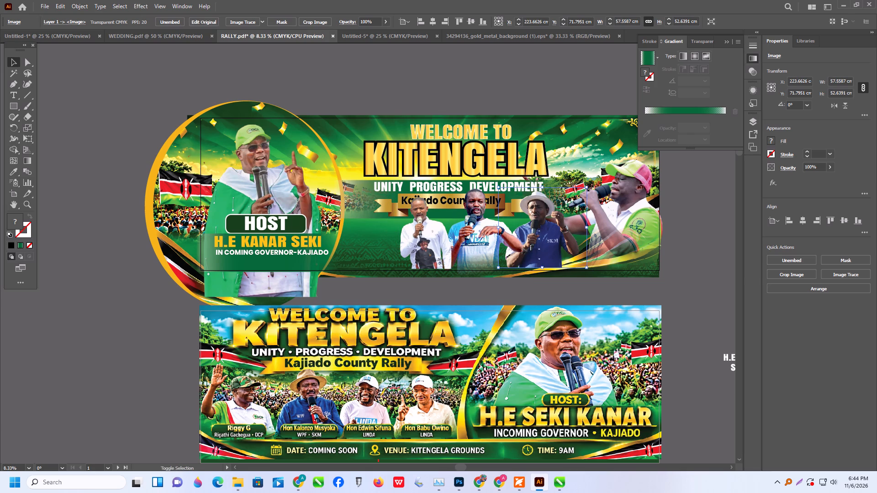
Enlarge the clipped cut-out of the man in the green-and-pink cap to about 104 × 88 cm.
left_click(630, 206)
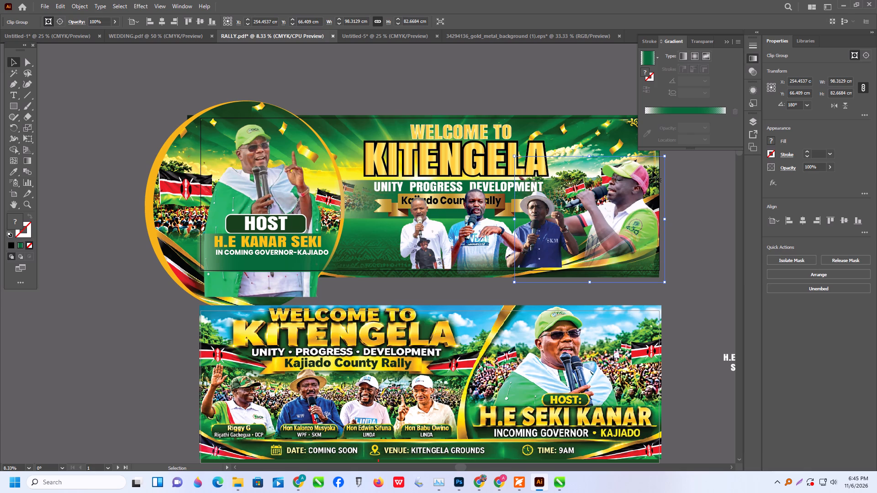
left_click_drag(514, 157, 505, 148, "shift")
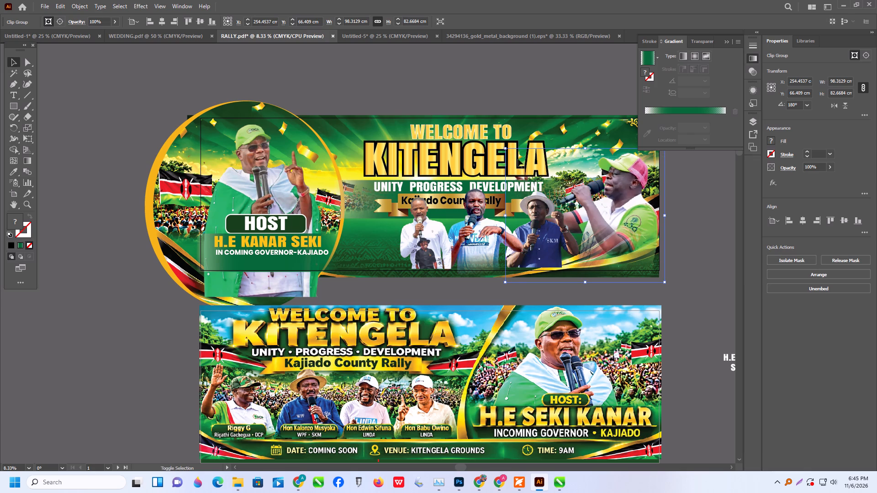
left_click(623, 221)
Move the hatted man and the man in the blue-and-white T-shirt right to space out the row of cut-outs on the upper banner.
left_click_drag(554, 241, 564, 239)
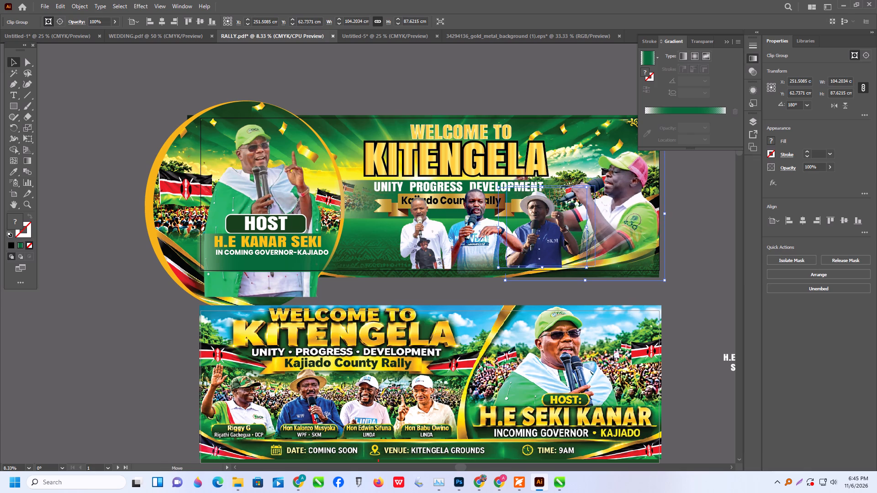
left_click_drag(564, 239, 573, 240)
left_click_drag(493, 238, 502, 240)
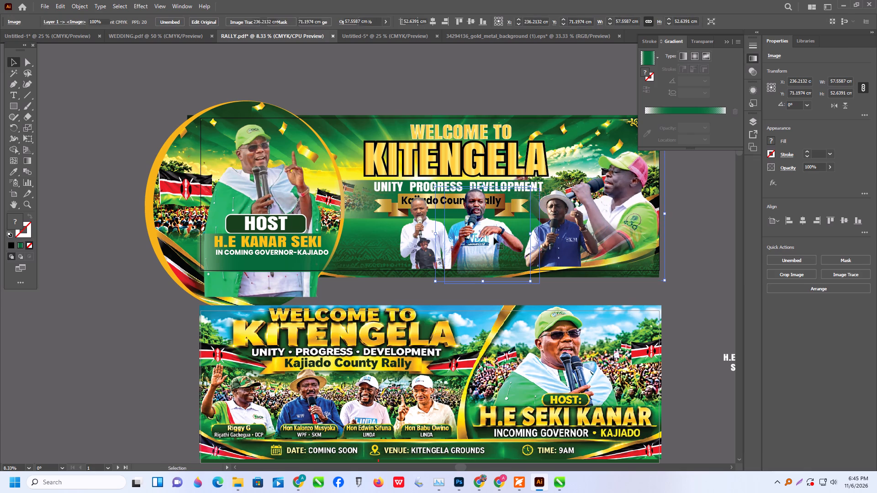
left_click(419, 243)
scroll(238, 230, "down", 6)
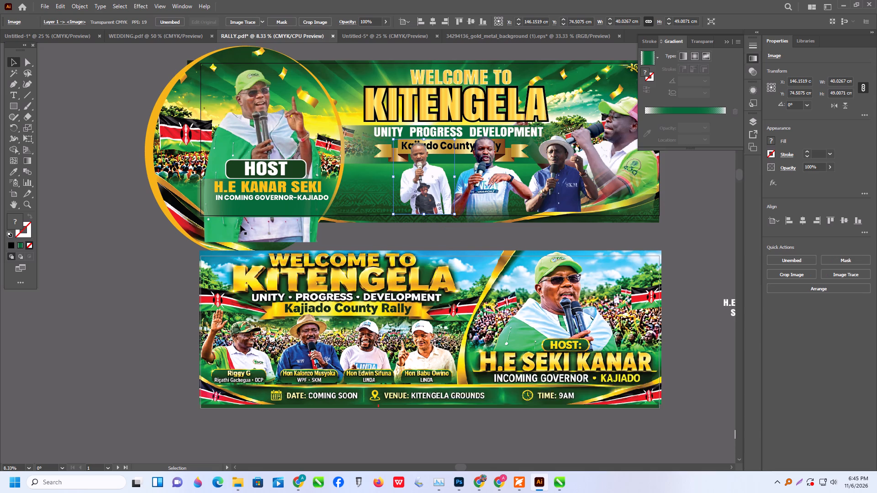
scroll(240, 225, "down", 2)
left_click(143, 272)
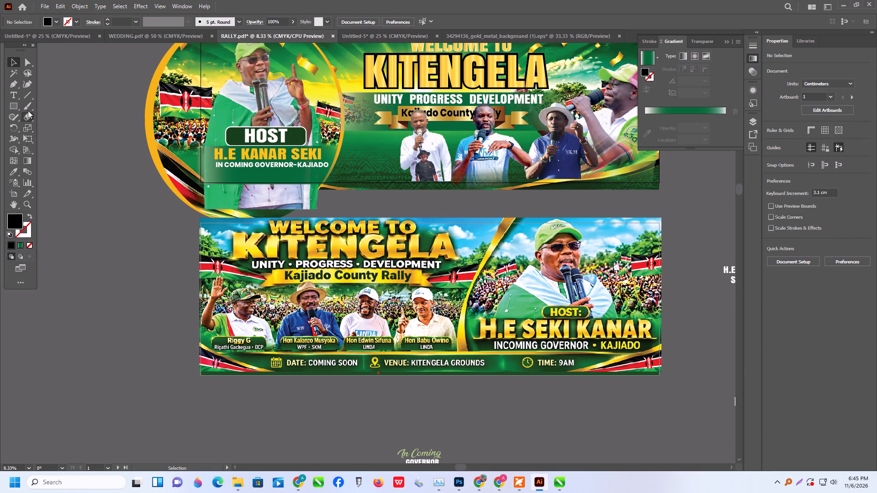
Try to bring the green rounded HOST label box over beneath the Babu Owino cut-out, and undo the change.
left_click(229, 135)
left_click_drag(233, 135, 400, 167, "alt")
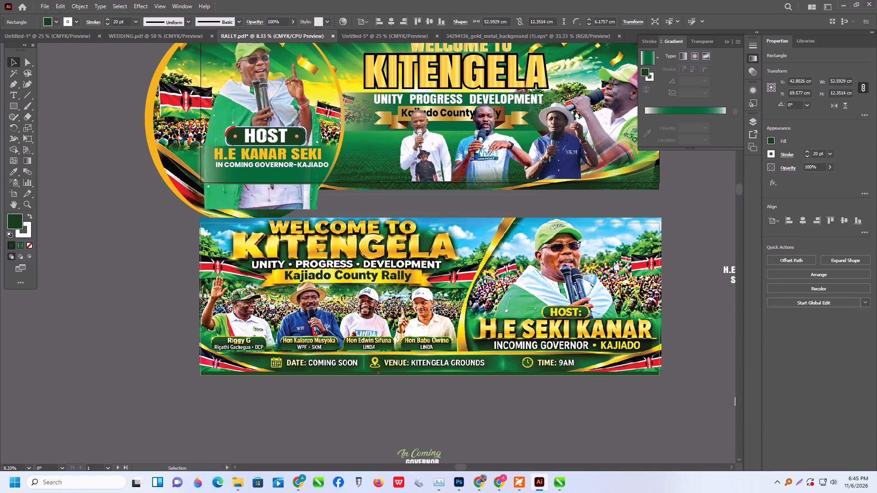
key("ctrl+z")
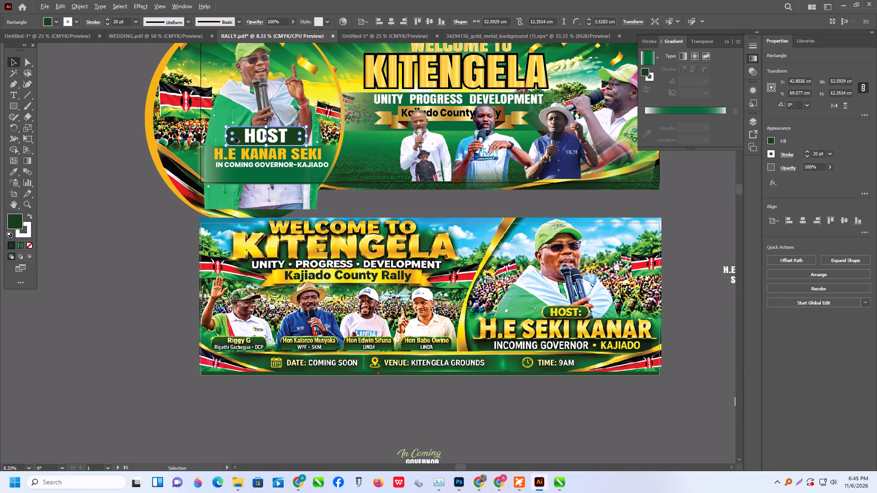
Copy the green rounded HOST label box over the Babu Owino cut-out, bring it to the front and reduce it to about 44 × 10 cm.
left_click_drag(236, 138, 401, 177, "alt")
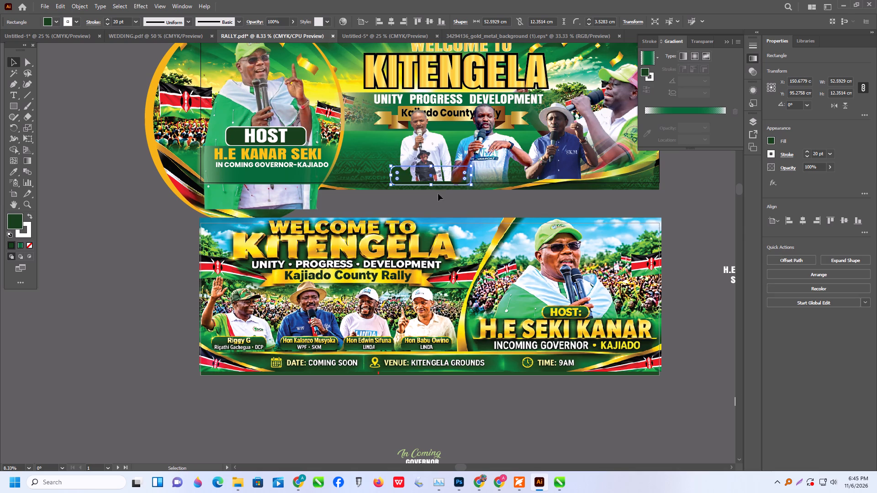
key("ctrl+shift+bracketright")
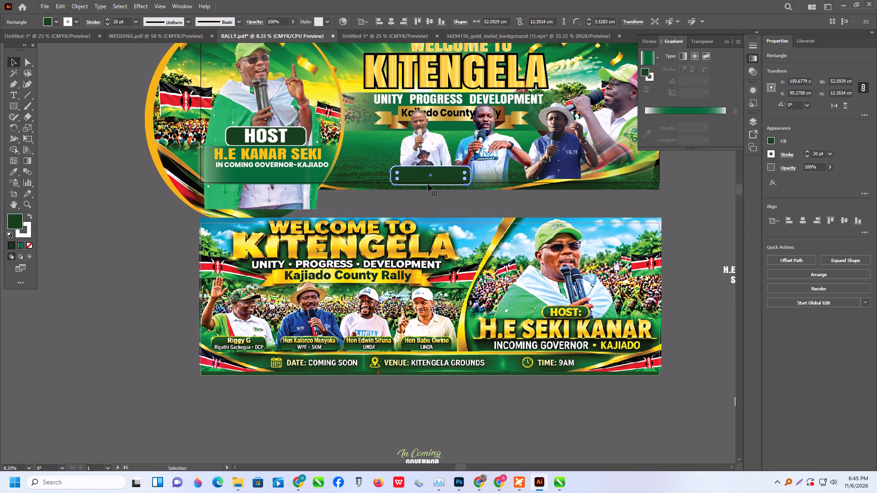
scroll(424, 133, "up", 1, "alt")
left_click(440, 192)
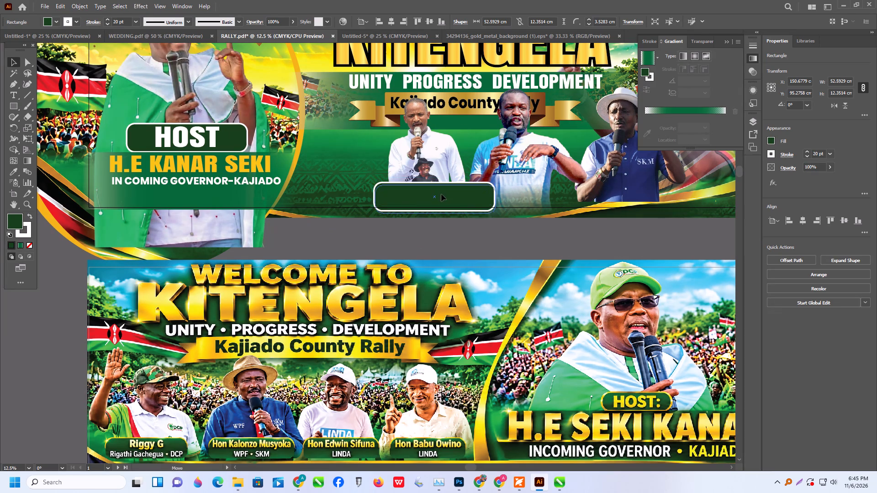
left_click_drag(496, 212, 488, 209, "shift")
left_click_drag(413, 200, 417, 196)
Move the Babu Owino cut-out and its empty green label box left, away from the man in the blue-and-white T-shirt.
left_click_drag(414, 158, 371, 155)
left_click_drag(377, 157, 372, 157)
left_click_drag(438, 192, 400, 189)
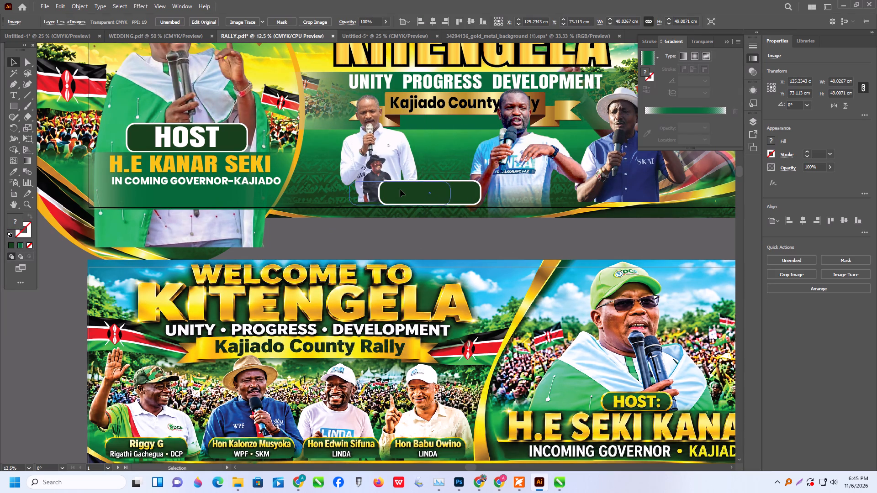
left_click_drag(400, 189, 391, 190)
Enlarge the Babu Owino cut-out to about 58 × 71 cm, extending it below the upper banner's bottom edge.
scroll(388, 173, "up", 7)
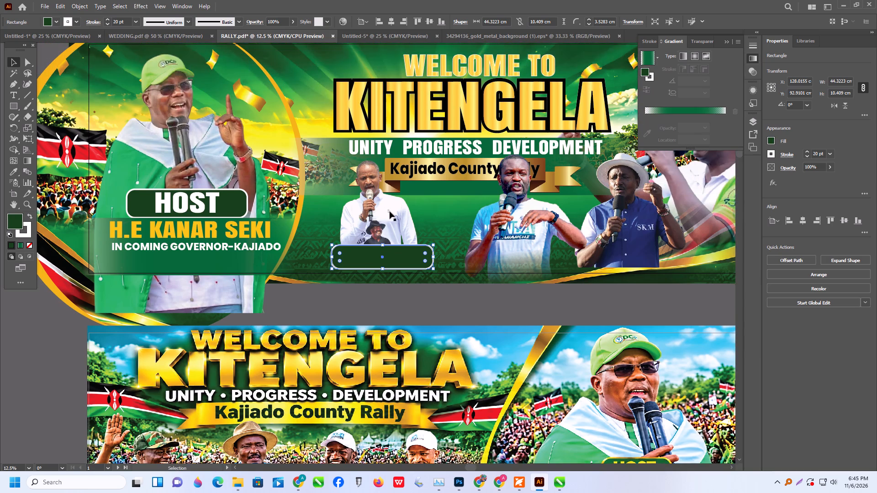
scroll(390, 211, "up", 3)
left_click_drag(388, 254, 387, 256)
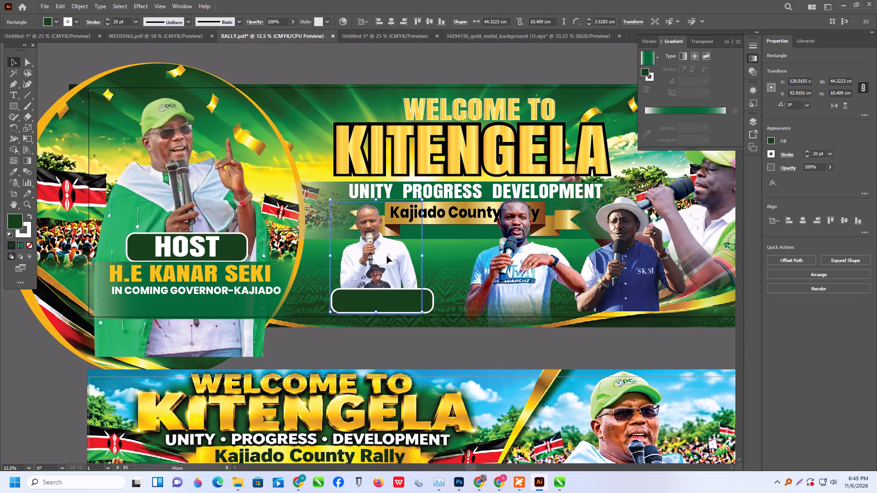
left_click_drag(387, 256, 386, 262)
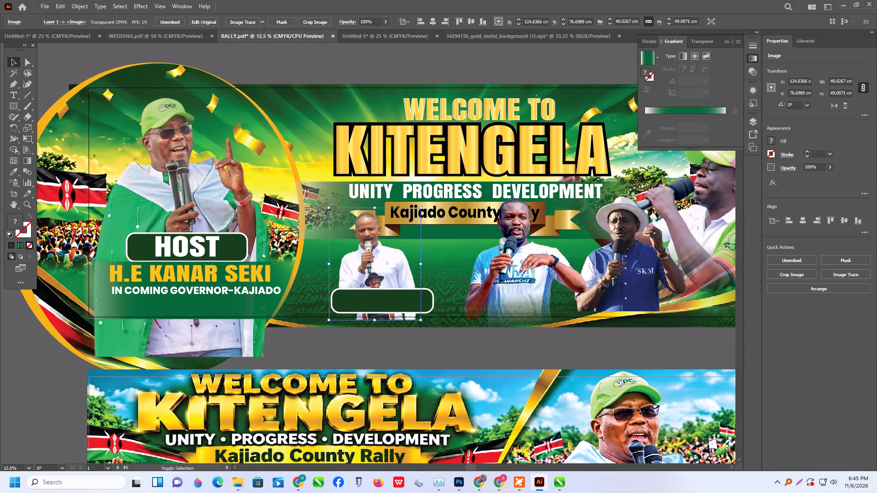
left_click_drag(328, 209, 305, 183, "shift")
left_click_drag(370, 258, 367, 265)
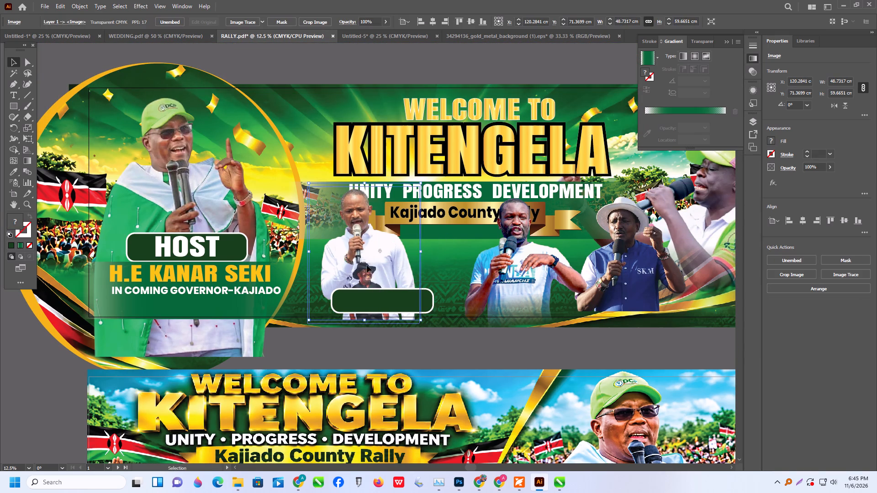
left_click_drag(367, 265, 366, 266)
left_click_drag(418, 330, 438, 370, "shift")
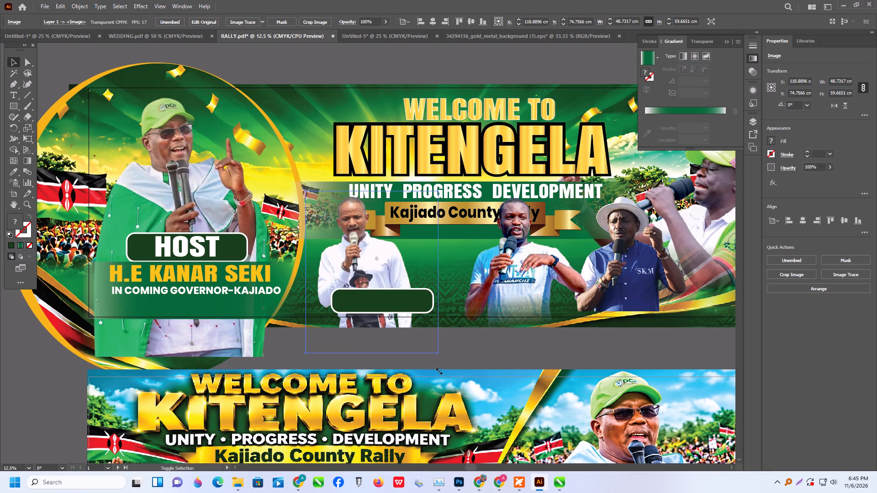
left_click_drag(438, 370, 437, 367, "shift")
left_click(388, 336)
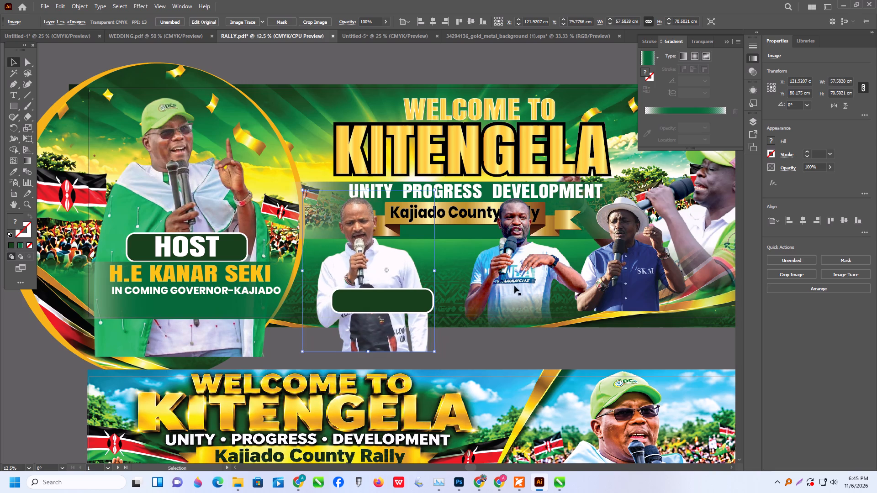
Shift the man in the blue-and-white T-shirt left beside Babu Owino and enlarge his clipped cut-out to about 82 × 82 cm.
left_click_drag(514, 282, 497, 284)
left_click_drag(438, 338, 422, 352, "shift")
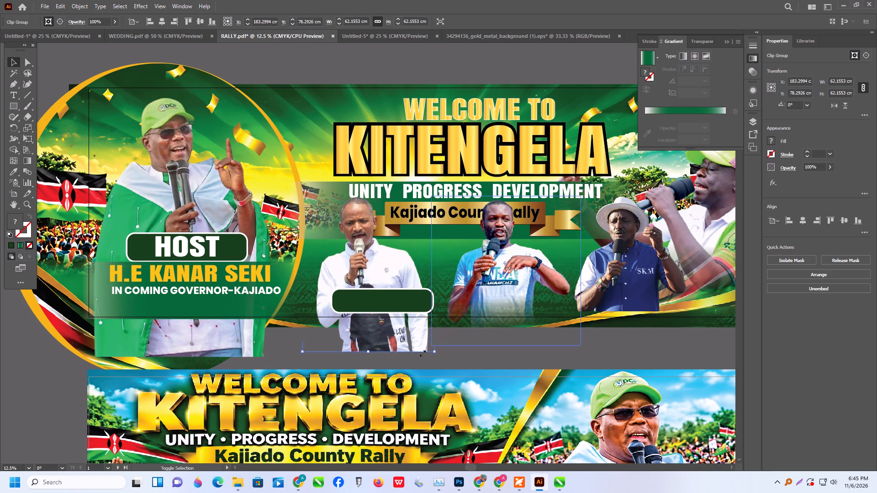
left_click_drag(422, 352, 390, 383, "shift")
left_click_drag(490, 297, 488, 290)
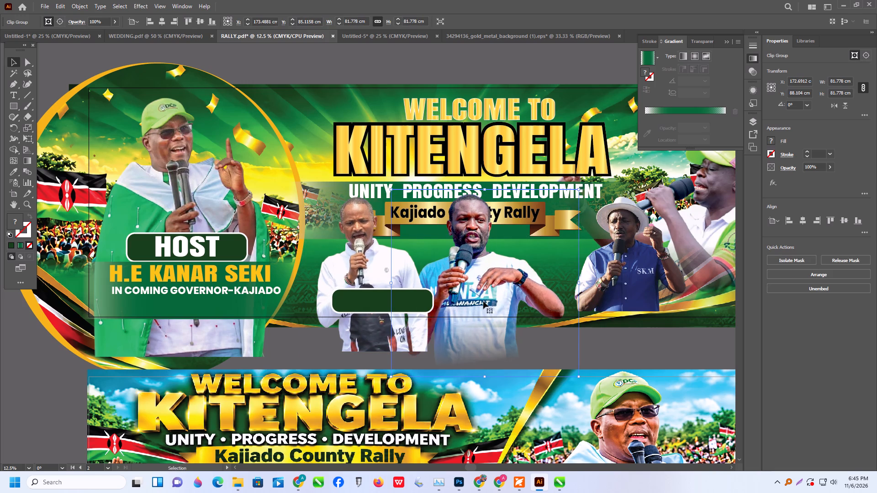
Shift the hatted man's cut-out left beside the man in the T-shirt and enlarge it to about 82 × 75 cm.
left_click_drag(618, 288, 599, 287)
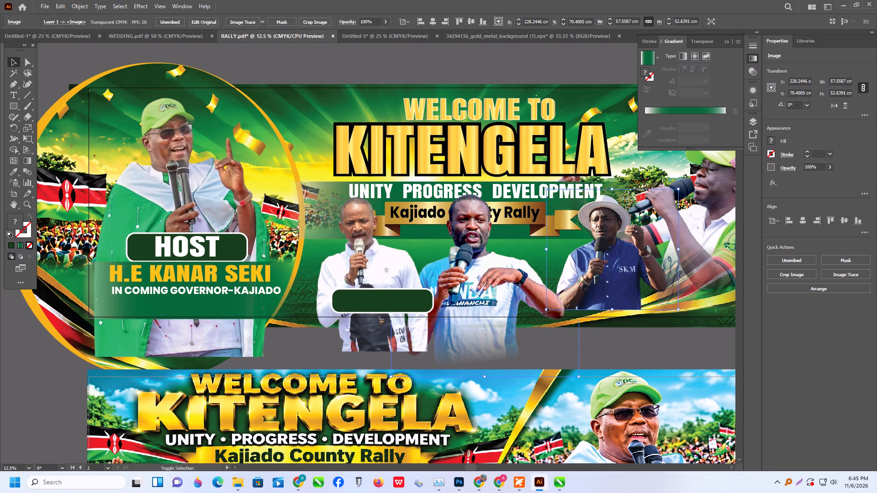
left_click_drag(545, 311, 481, 358, "shift")
left_click_drag(581, 294, 586, 288)
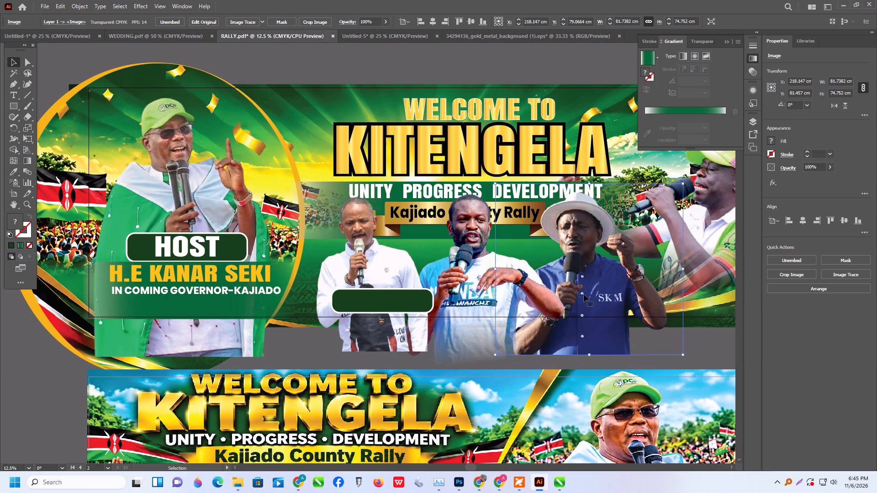
scroll(335, 272, "down", 1, "alt")
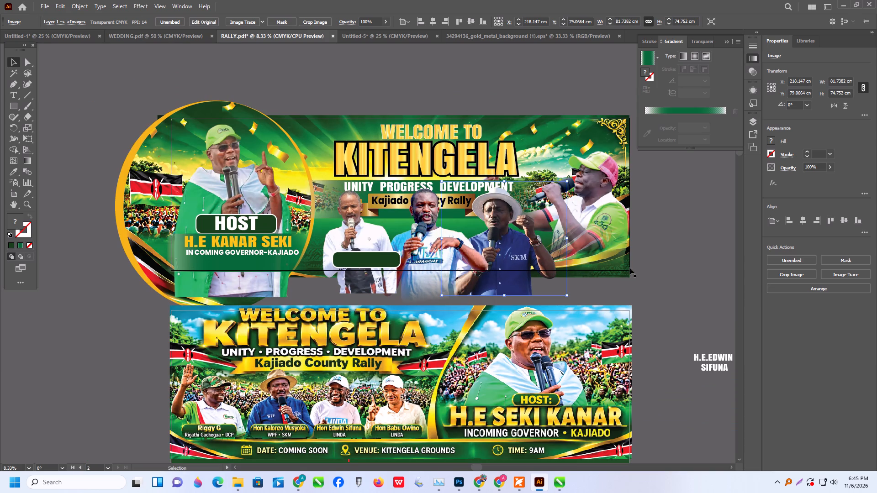
left_click(676, 275)
Reposition the empty green label box slightly left and down, across Babu Owino's waist.
scroll(373, 273, "up", 2, "alt")
left_click_drag(375, 252, 369, 256)
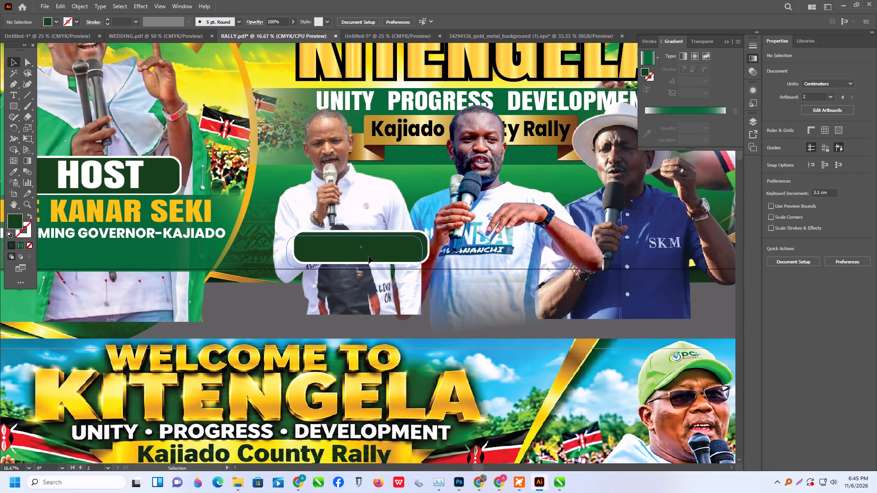
left_click_drag(369, 256, 367, 256)
left_click(380, 251)
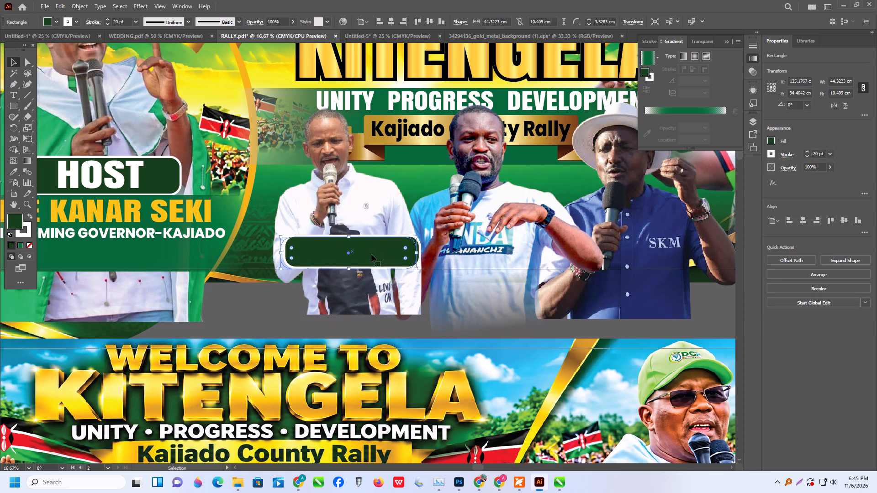
Copy the green label box twice in a row, over the man in the blue-and-white T-shirt and over the hatted man.
left_click_drag(363, 255, 514, 251, "alt")
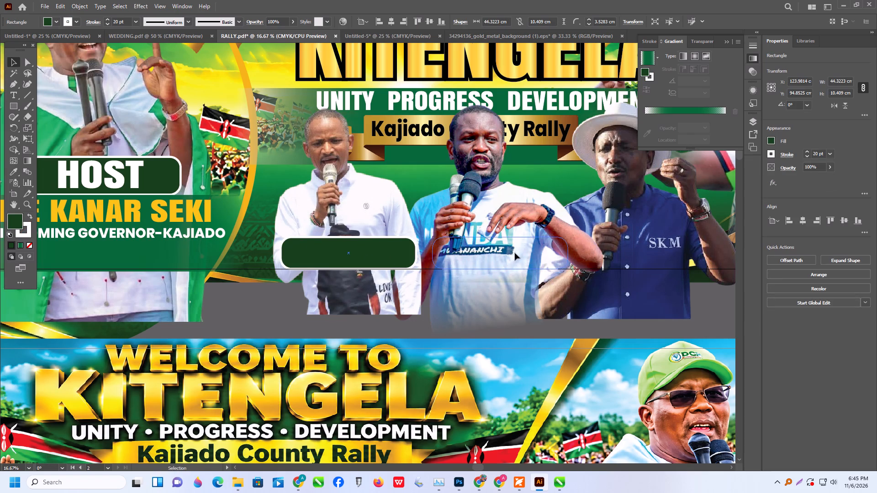
left_click_drag(523, 258, 667, 246, "alt")
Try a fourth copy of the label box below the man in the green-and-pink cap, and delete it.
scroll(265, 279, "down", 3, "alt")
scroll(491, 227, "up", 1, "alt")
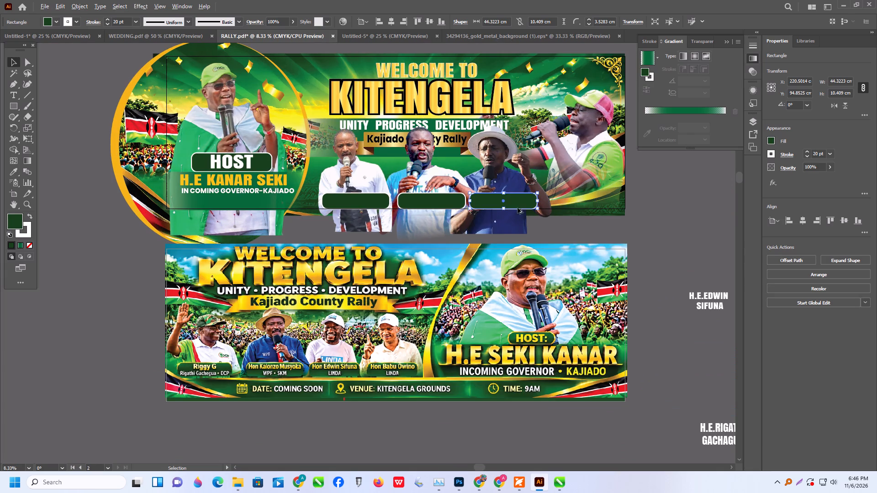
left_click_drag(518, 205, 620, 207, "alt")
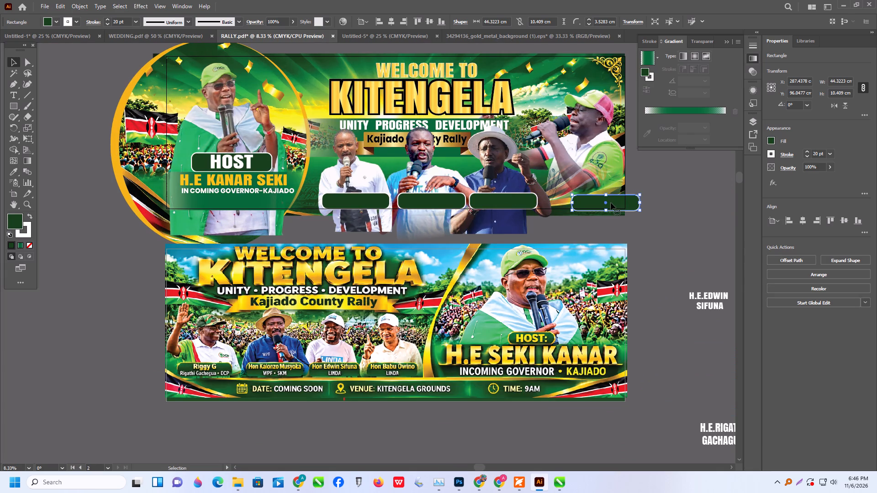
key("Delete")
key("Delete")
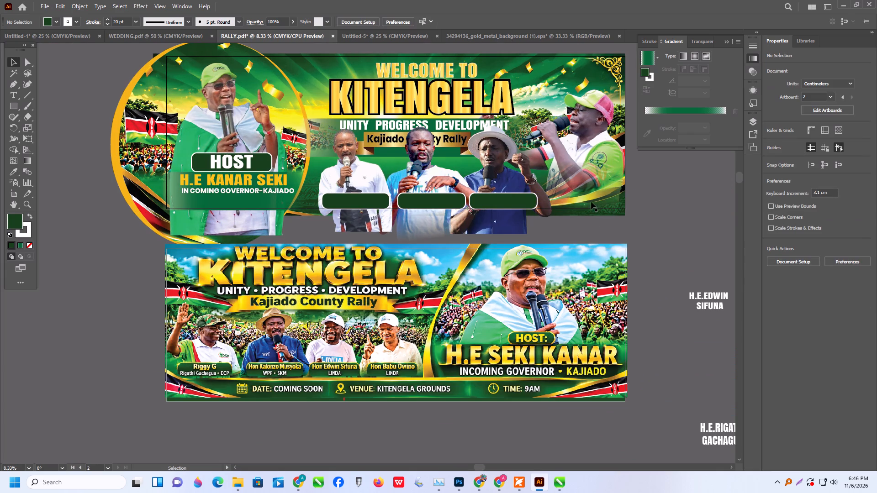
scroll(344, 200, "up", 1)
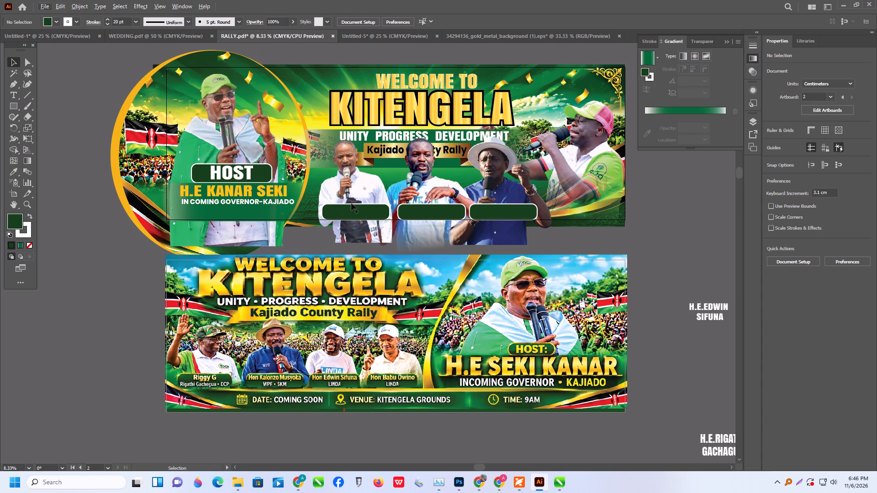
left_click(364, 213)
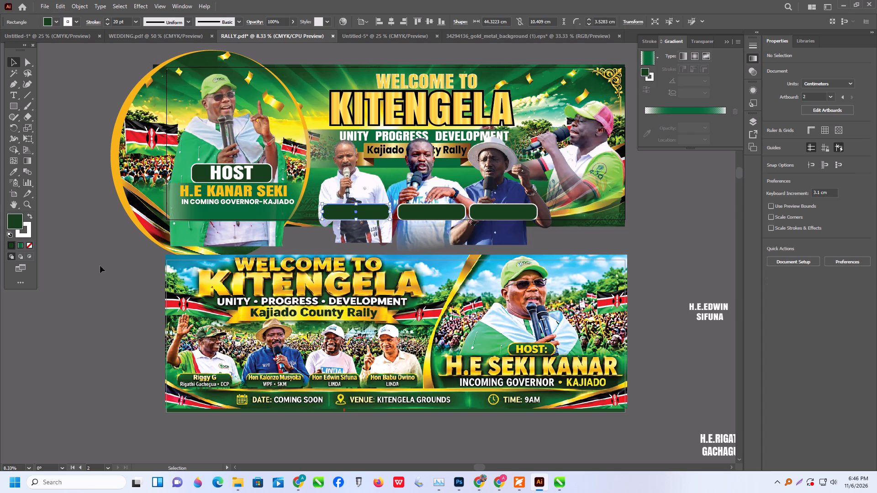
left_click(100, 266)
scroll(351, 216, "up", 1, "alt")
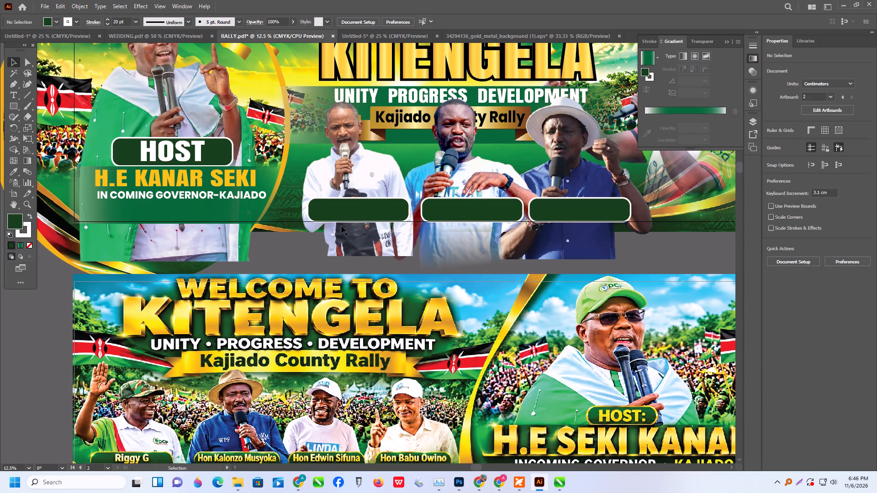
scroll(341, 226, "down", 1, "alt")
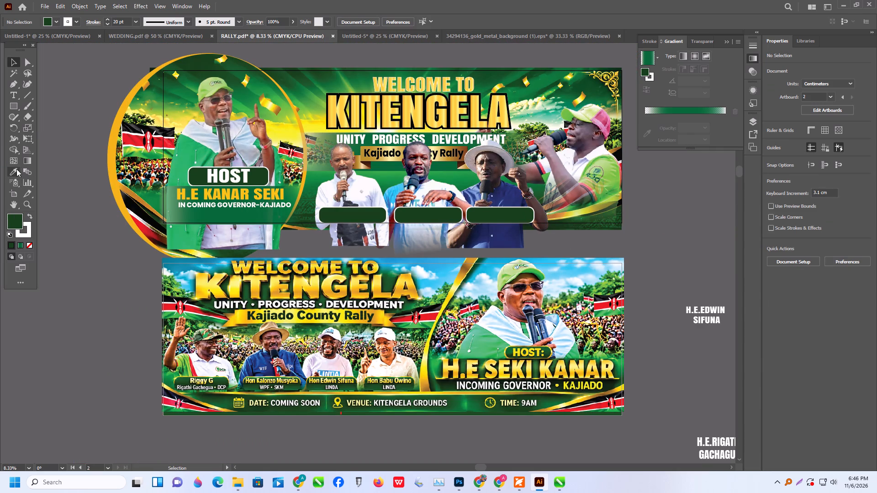
Start a new text object beside the banner with RIGGY G as its first line.
left_click(14, 98)
left_click(660, 217)
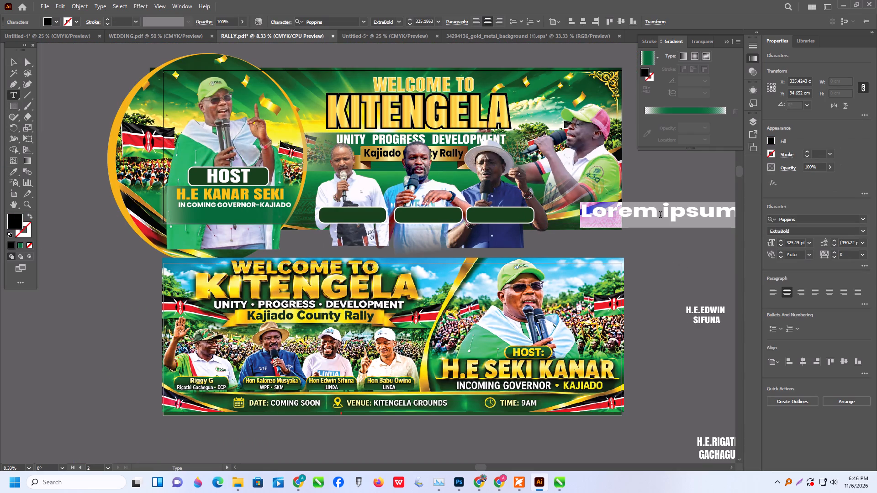
key("r")
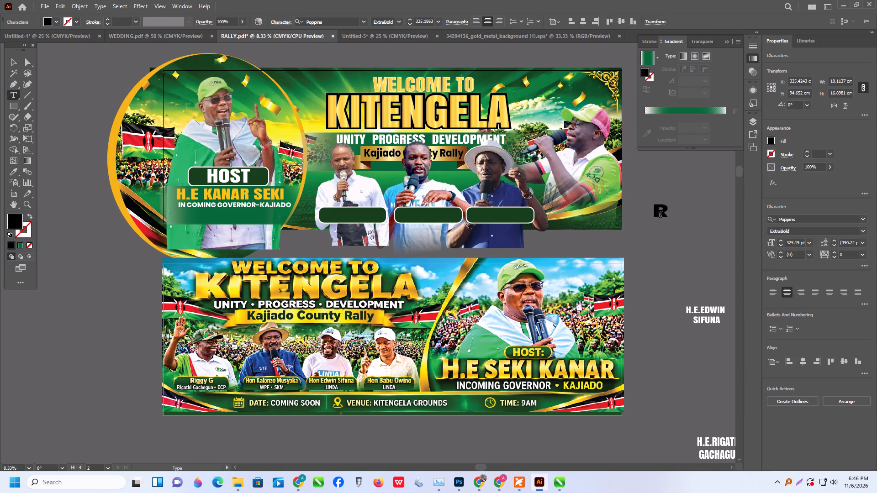
key("i")
type("GGY")
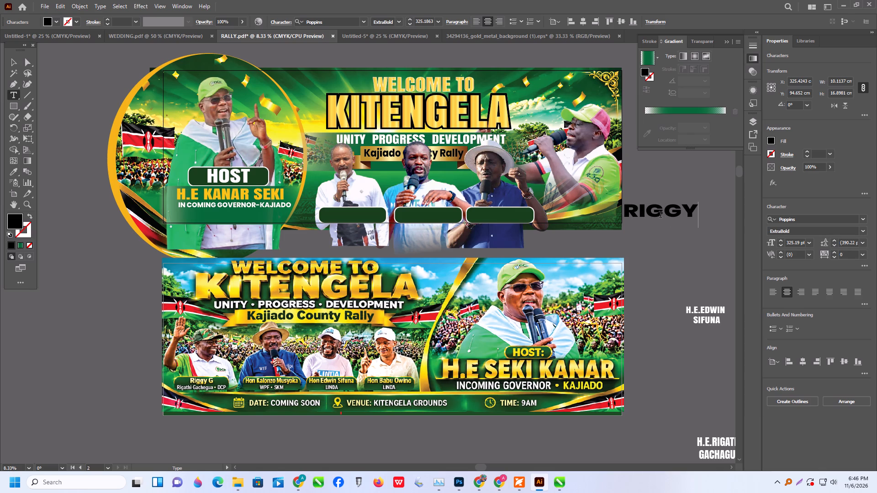
key("space")
type("G")
key("Return")
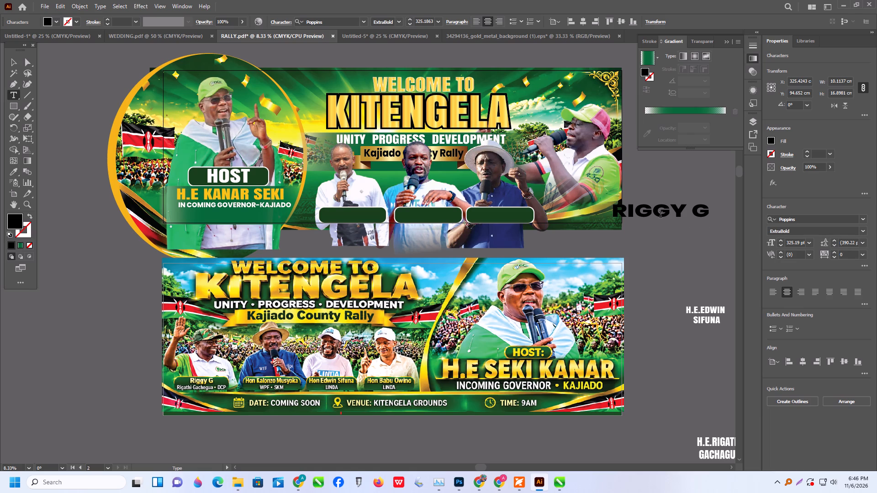
Add RIGATHI GAHAGUA.DCP as the second line of the Riggy G text.
type("RIGG")
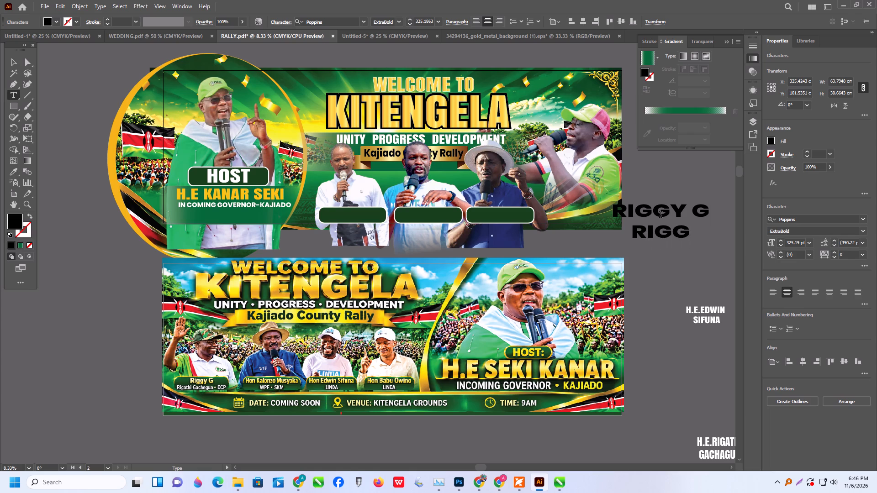
key("BackSpace")
type("ATHI")
key("space")
type("GA")
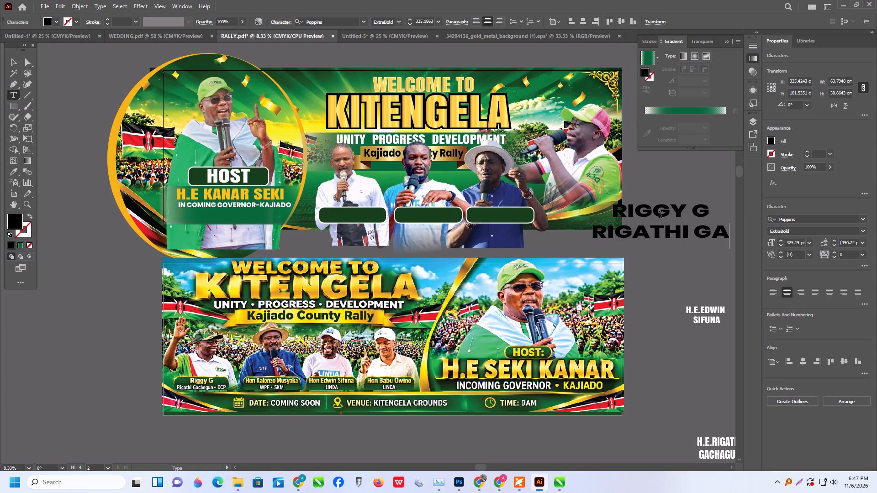
key("c")
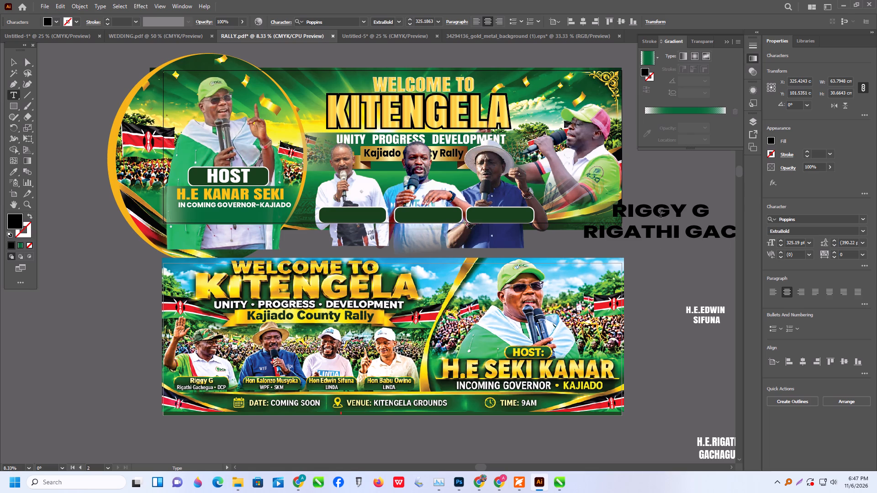
key("BackSpace")
type("HA")
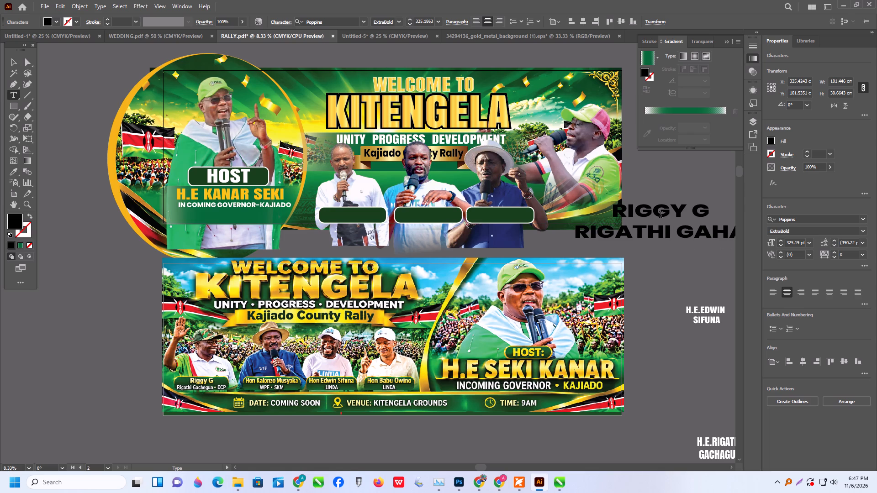
type("GUA")
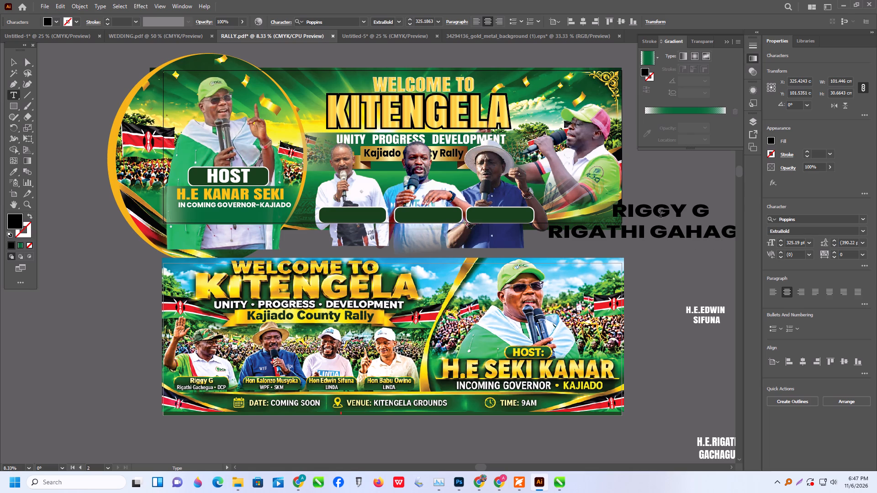
key("period")
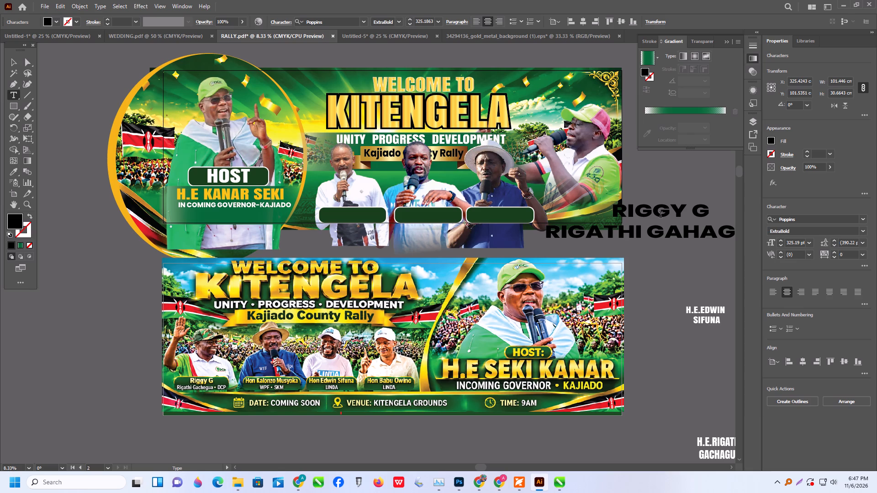
type("DCP")
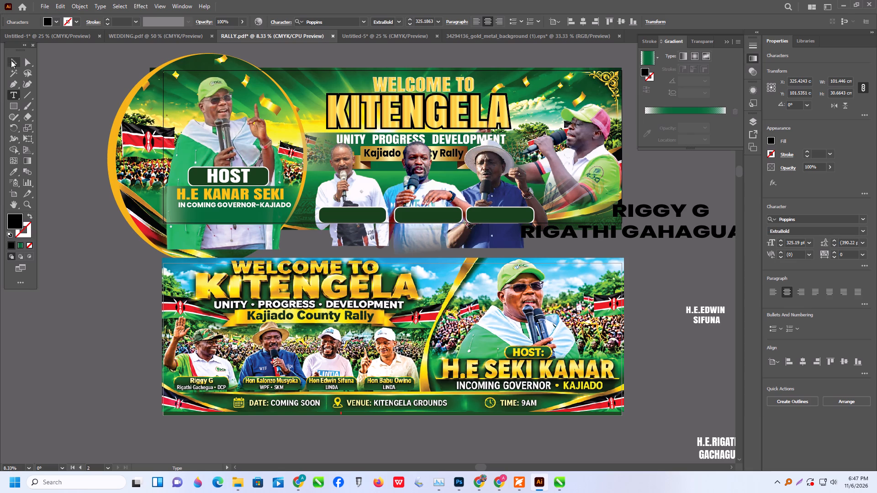
Match the Riggy G text's style to the H.E. Edwin Sifuna text, white Anton Regular at 159.51 pt.
left_click(10, 63)
left_click_drag(685, 236, 620, 260)
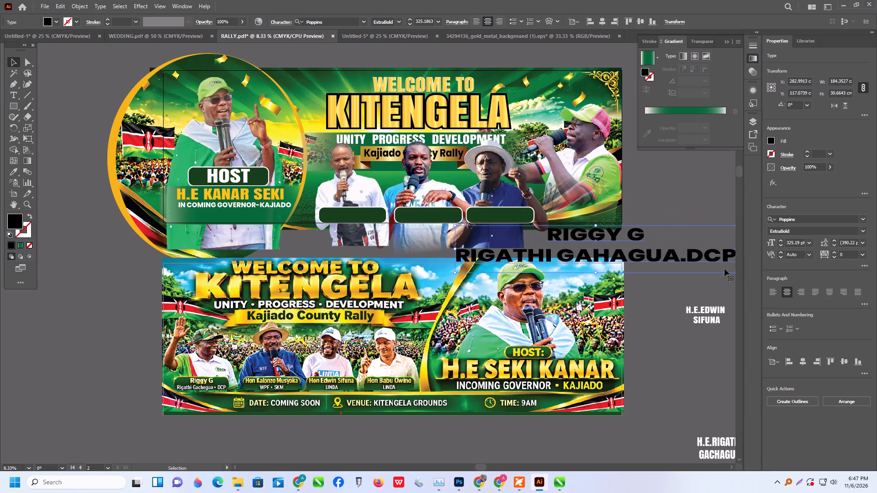
scroll(574, 250, "down", 1, "alt")
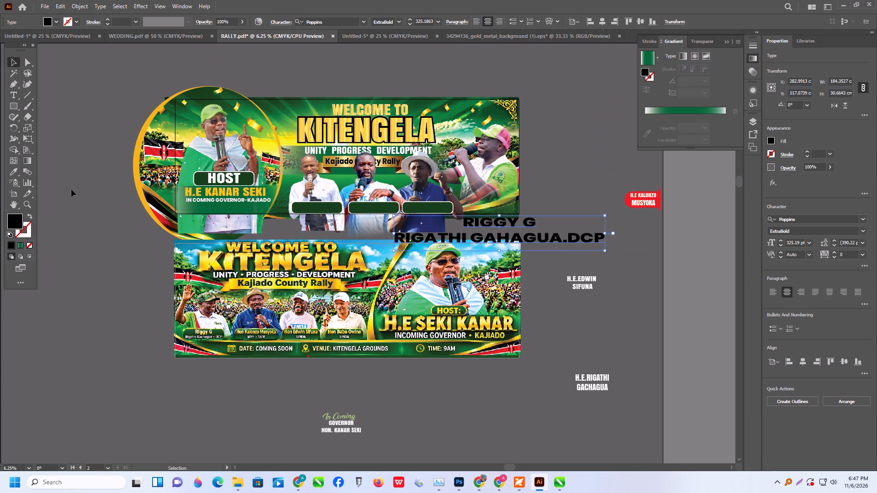
left_click_drag(15, 175, 19, 175)
left_click(585, 282)
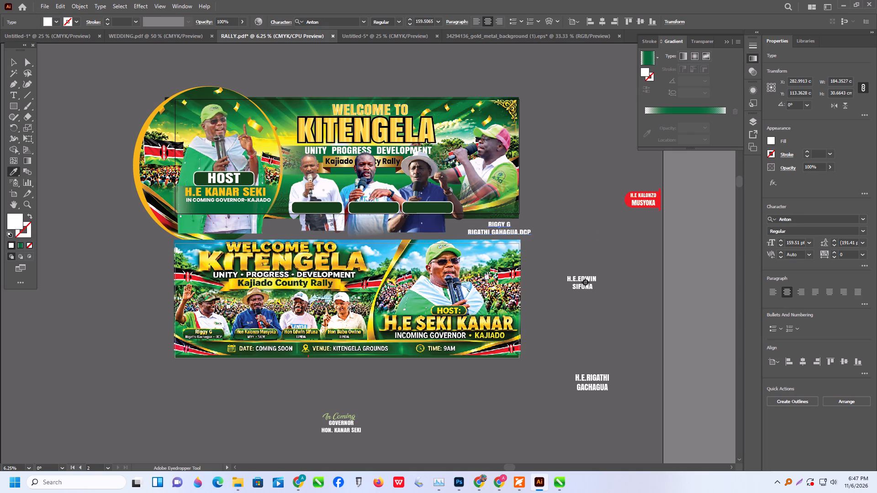
Place the Riggy G text above the man in the green-and-pink cap and shrink it to about 48 × 12 cm.
left_click(12, 60)
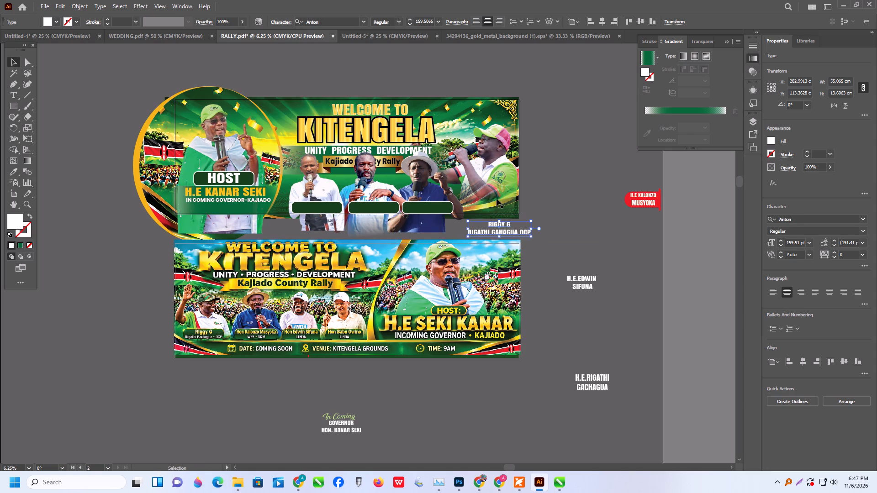
left_click_drag(502, 229, 481, 113)
scroll(485, 114, "up", 3, "alt")
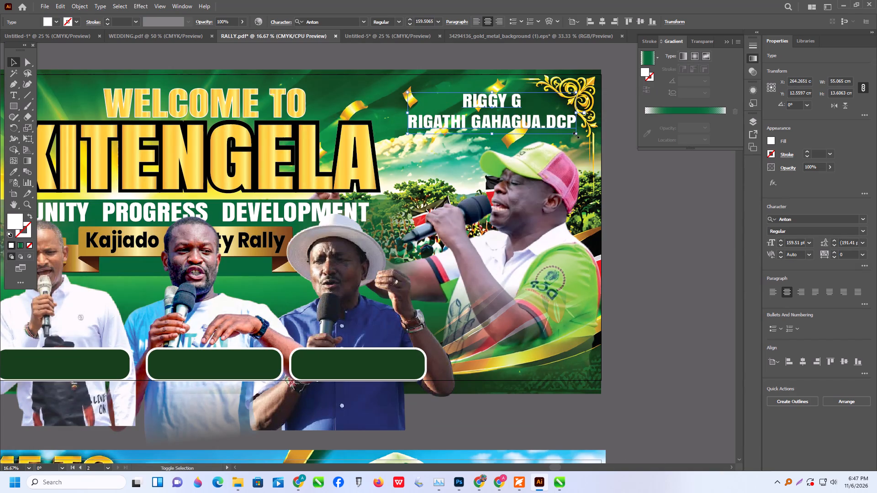
left_click_drag(575, 134, 555, 133, "shift")
left_click_drag(502, 118, 514, 122)
Move the H.E. Edwin Sifuna text onto the label box of the man in the blue-and-white T-shirt and bring it to front.
scroll(578, 170, "down", 5, "alt")
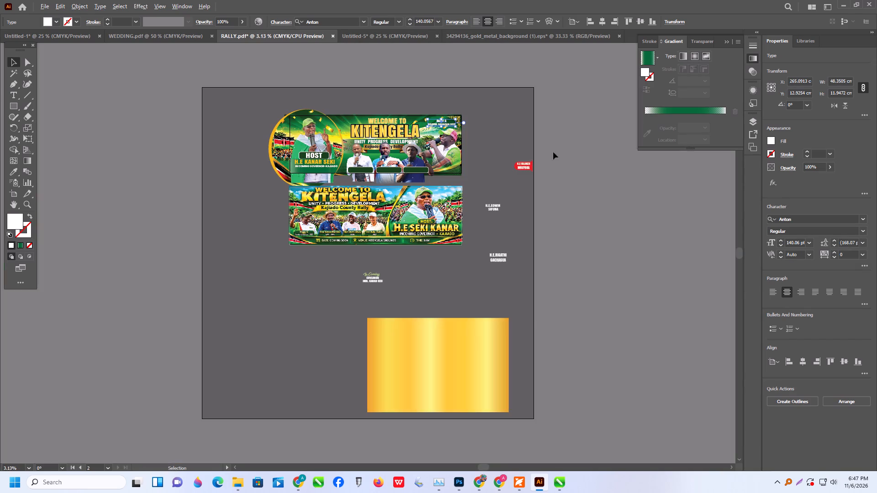
scroll(544, 142, "down", 4)
scroll(496, 168, "up", 1, "alt")
scroll(502, 159, "up", 2)
left_click_drag(659, 207, 457, 146)
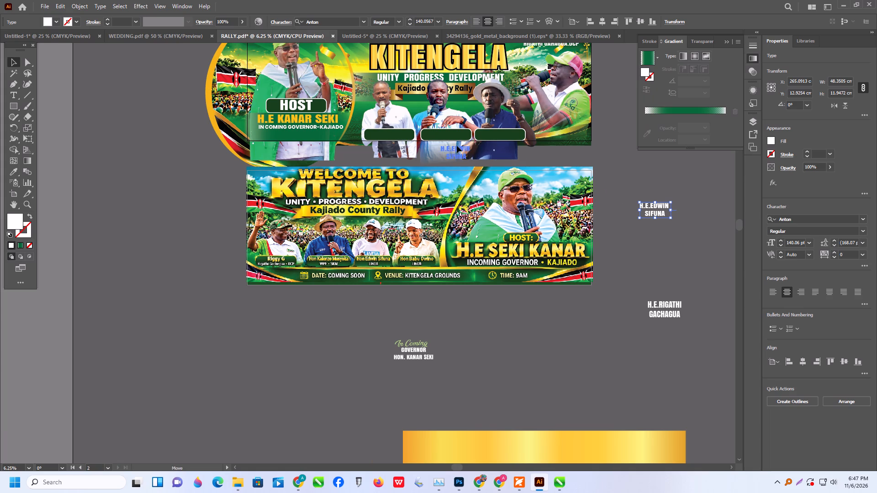
left_click_drag(457, 146, 456, 144)
scroll(449, 147, "up", 4, "alt")
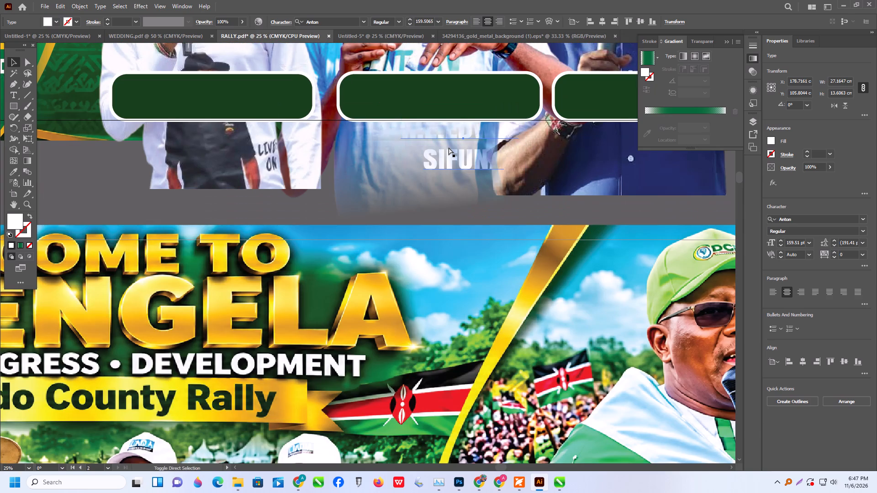
key("ctrl+shift+bracketright")
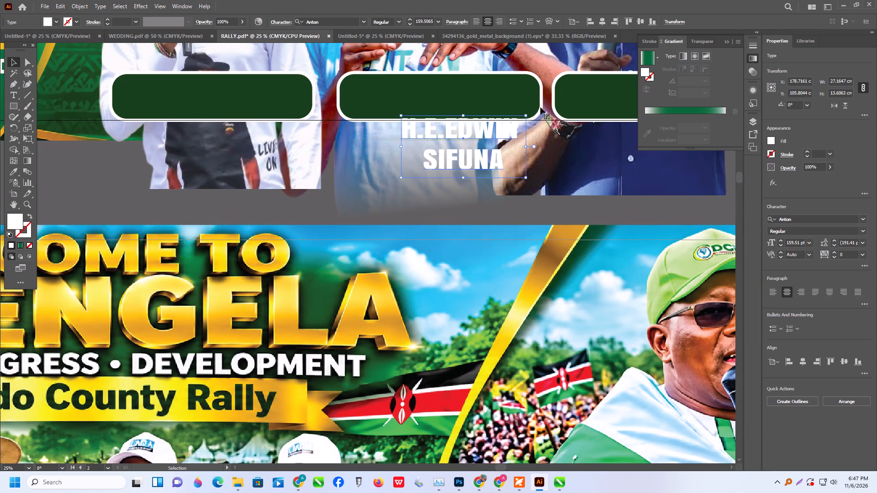
left_click_drag(494, 134, 470, 108)
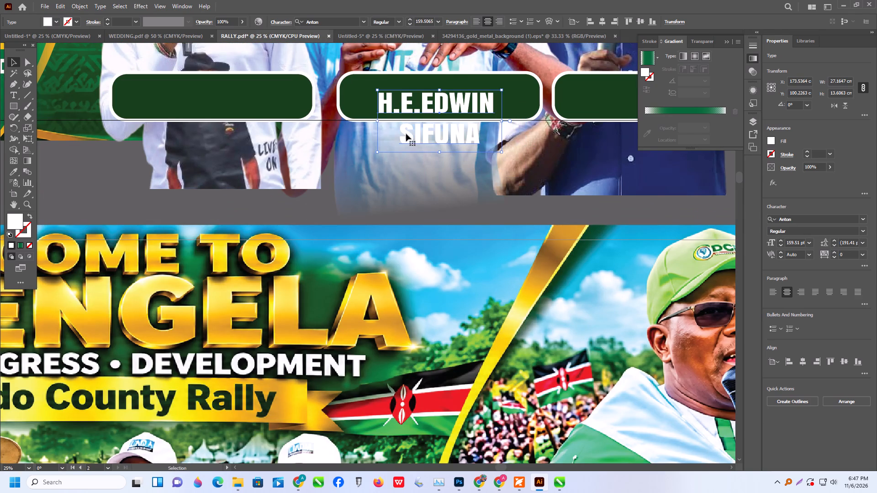
Join H.E.EDWIN SIFUNA into one line, shrink it to about 37 cm wide, and fit it inside its green label box.
triple_click(404, 133)
left_click(404, 130)
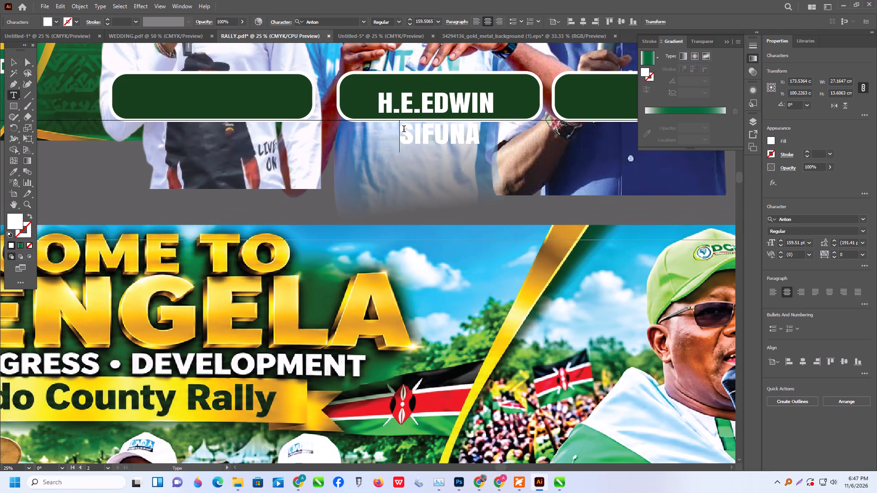
key("BackSpace")
left_click(14, 62)
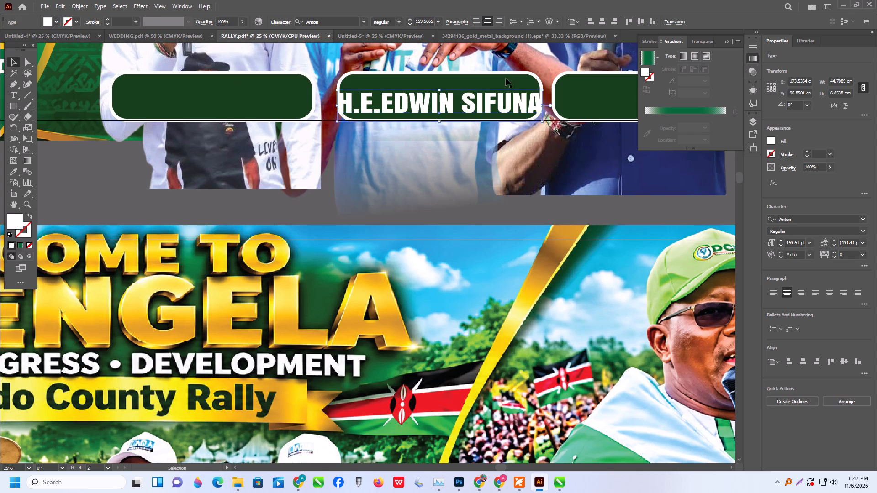
left_click_drag(480, 105, 485, 98)
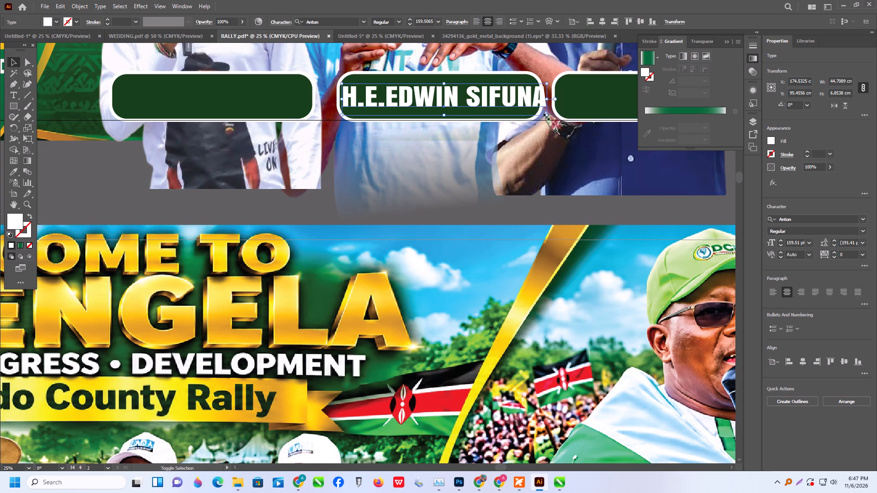
left_click_drag(545, 116, 511, 119, "shift")
left_click_drag(471, 92, 481, 90)
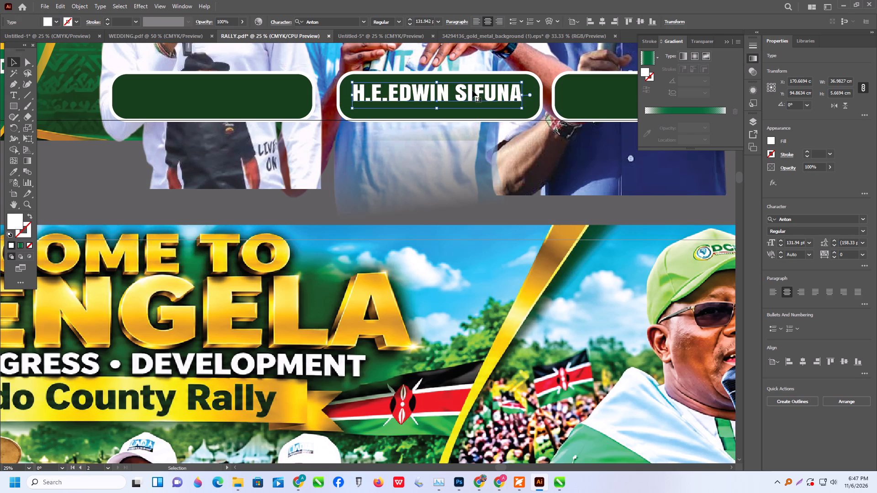
Copy the H.E.EDWIN SIFUNA text into the green label box across Babu Owino's waist.
scroll(471, 98, "down", 2, "alt")
left_click_drag(444, 98, 333, 99, "alt")
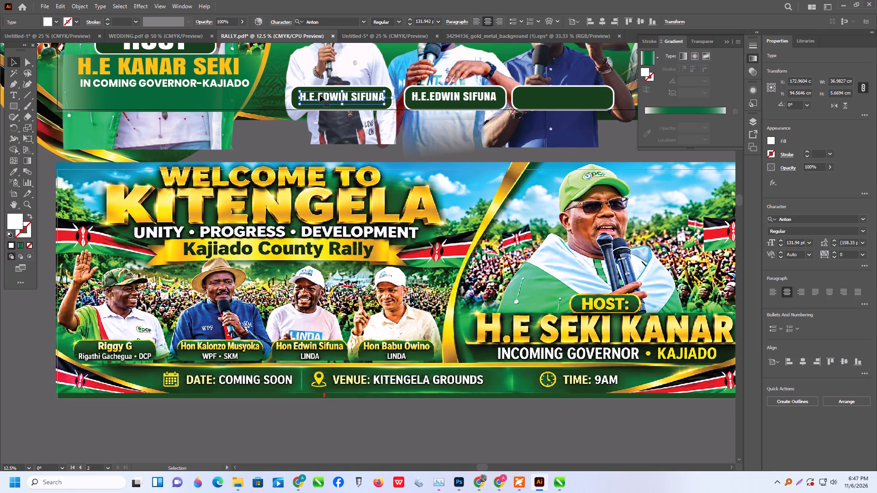
Replace the H.E. prefix with HON in the copied name text on Babu Owino's label box.
double_click(313, 97)
double_click(318, 96)
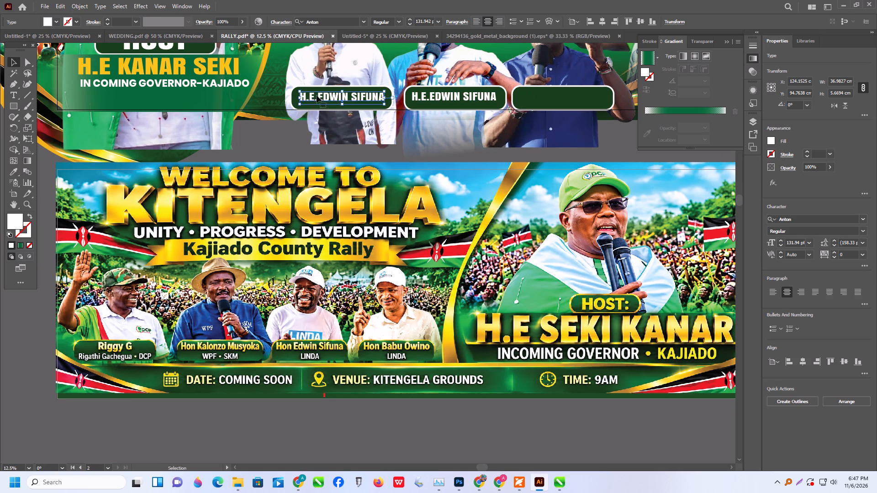
triple_click(317, 97)
left_click(317, 99)
left_click_drag(317, 99, 309, 101)
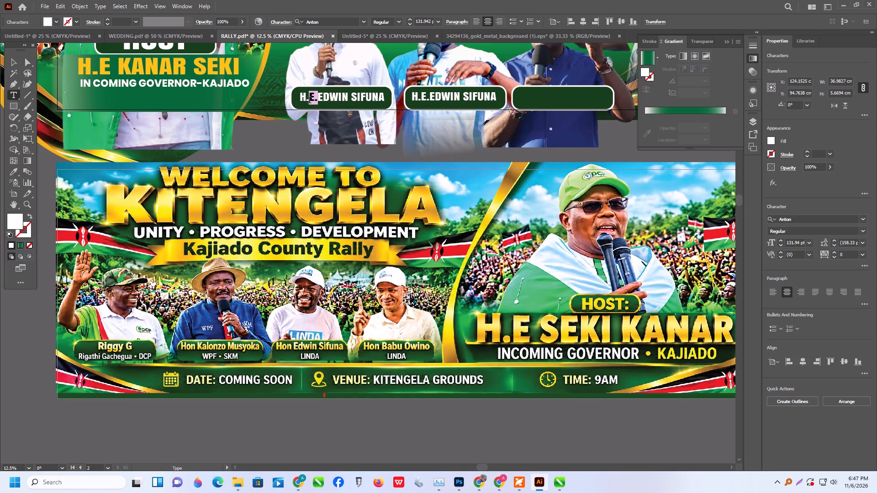
left_click_drag(309, 101, 306, 101)
key("o")
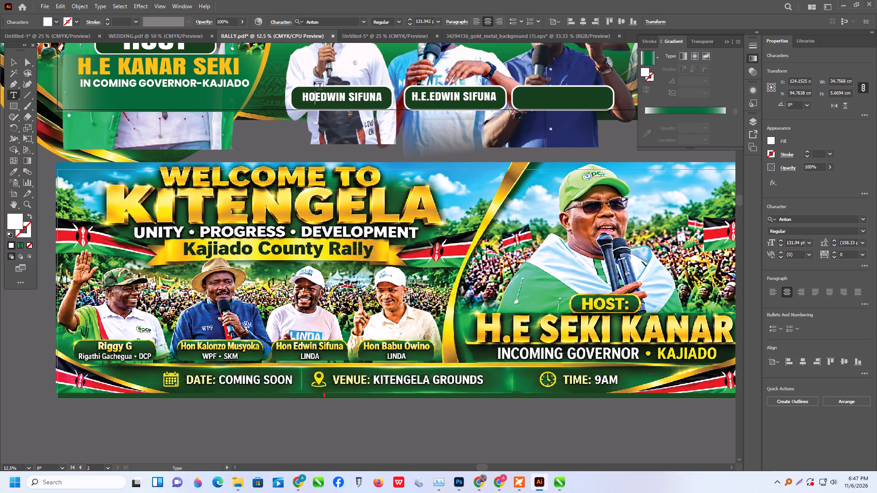
key("n")
key("space")
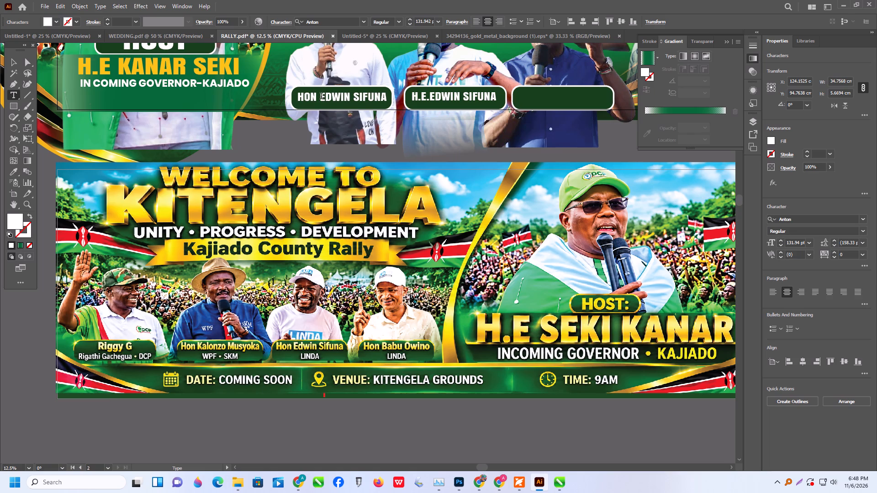
Replace EDWIN SIFUNA with BABU OWINO after the HON prefix in the text on Babu Owino's label box.
left_click_drag(321, 97, 392, 105)
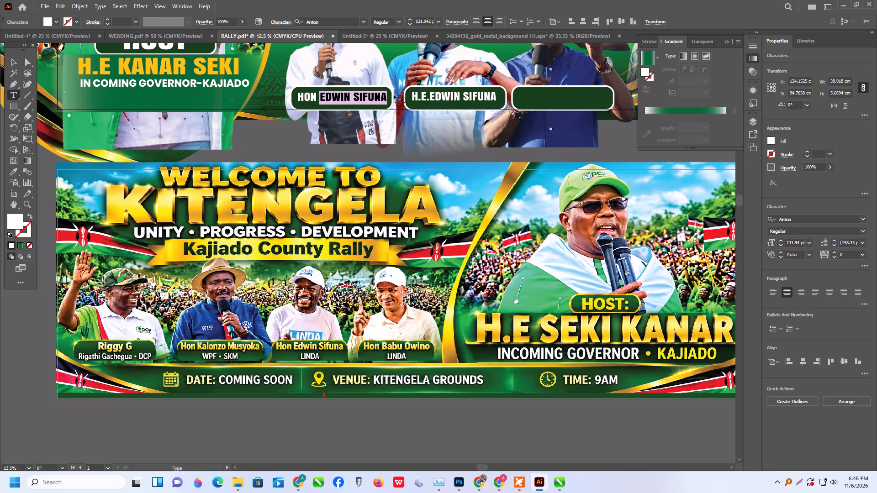
key("b")
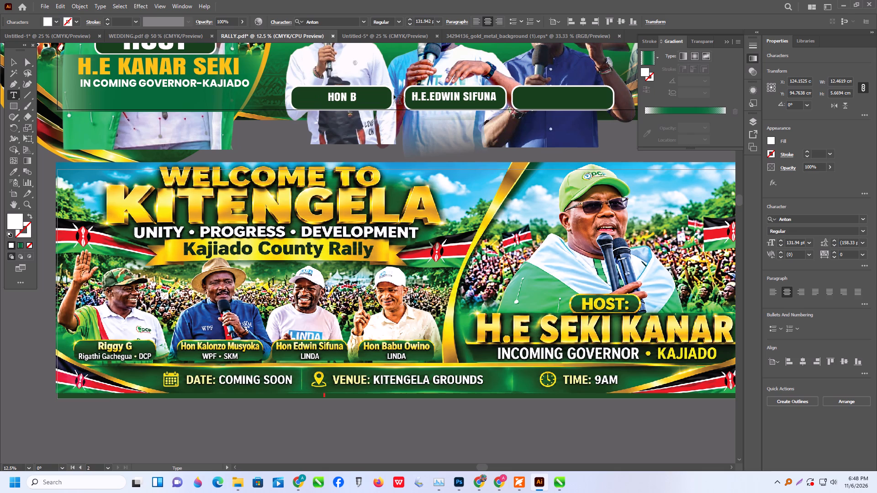
type("AB")
key("u")
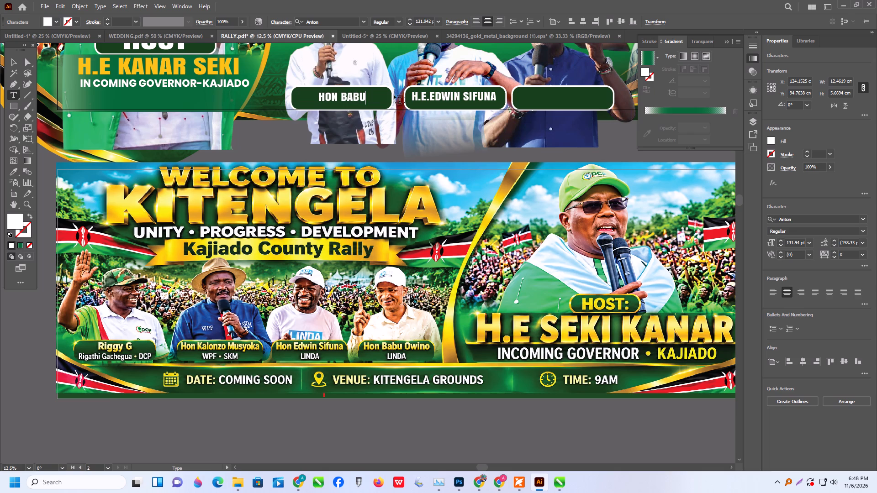
key("space")
type("OWINI")
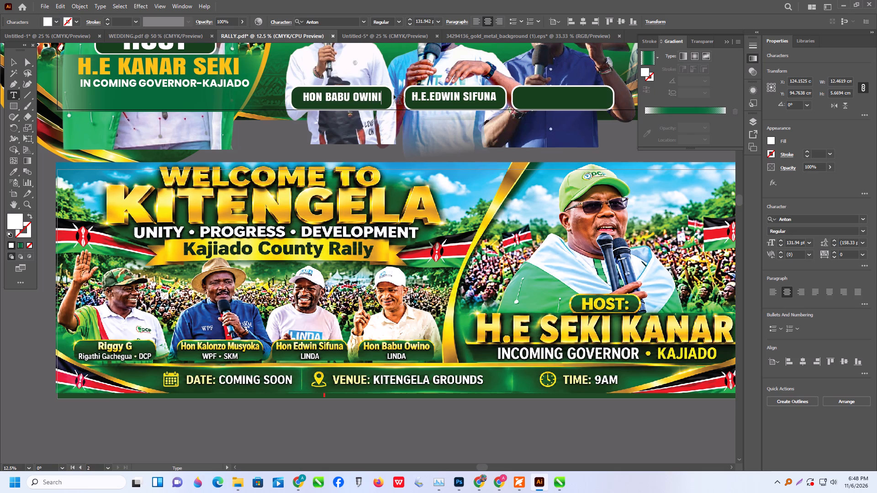
key("BackSpace")
key("o")
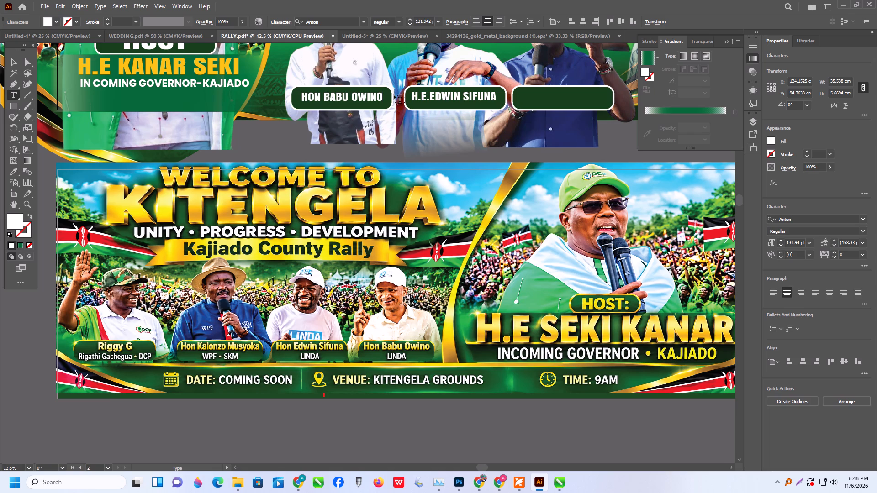
left_click(10, 61)
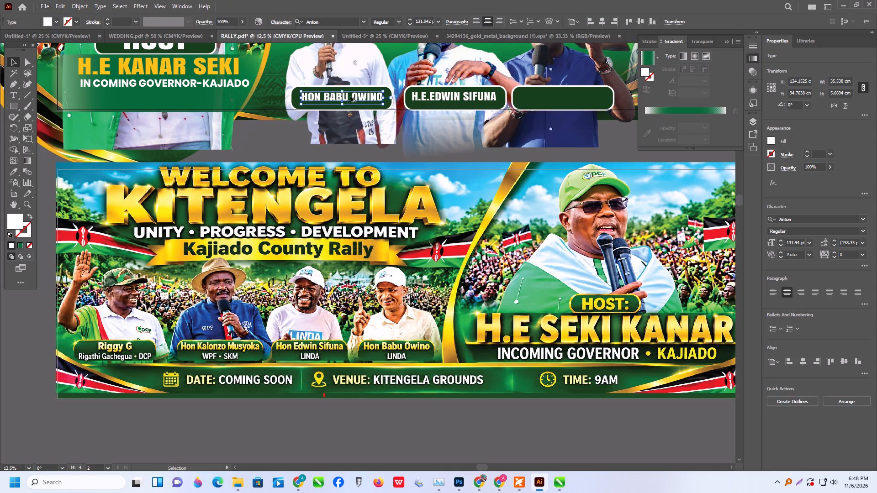
Copy the HON BABU OWINO text onto the label box of the man in the hat, changing it to HON KALONZO MUSYOKA.
left_click_drag(342, 99, 569, 99, "alt")
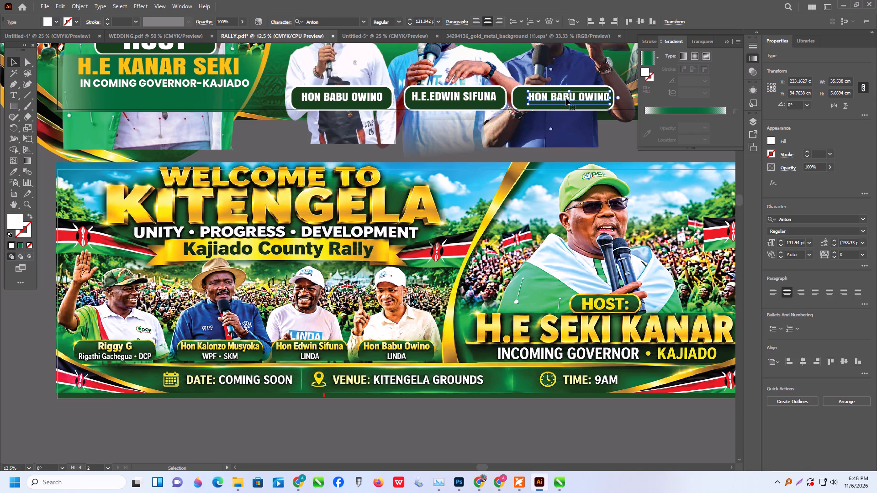
triple_click(564, 99)
left_click(564, 99)
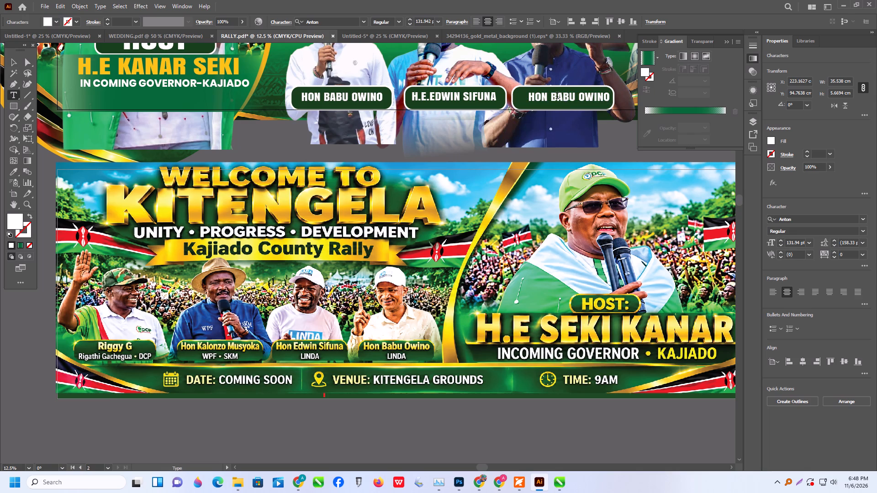
left_click_drag(553, 97, 626, 97)
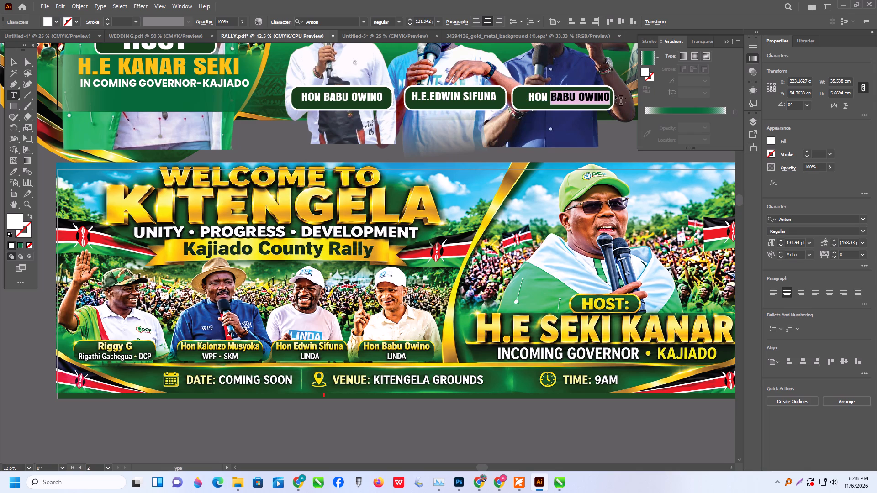
type("KALO")
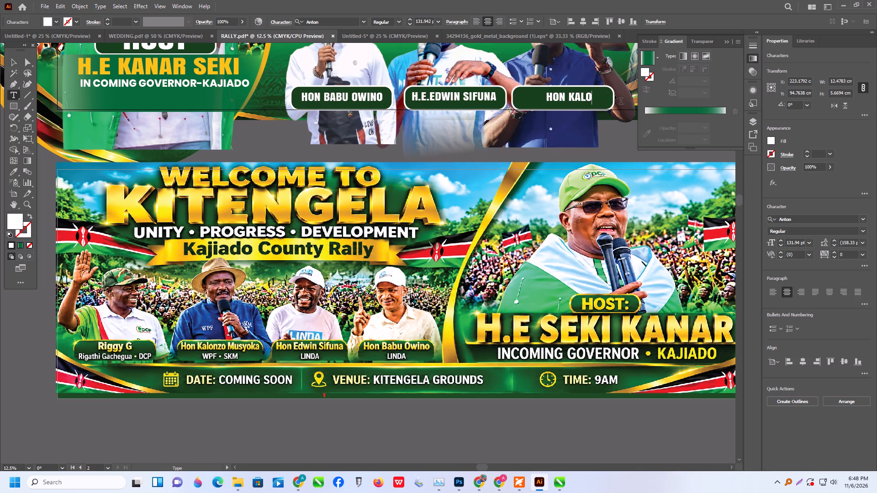
type("NZO MUSYOKA")
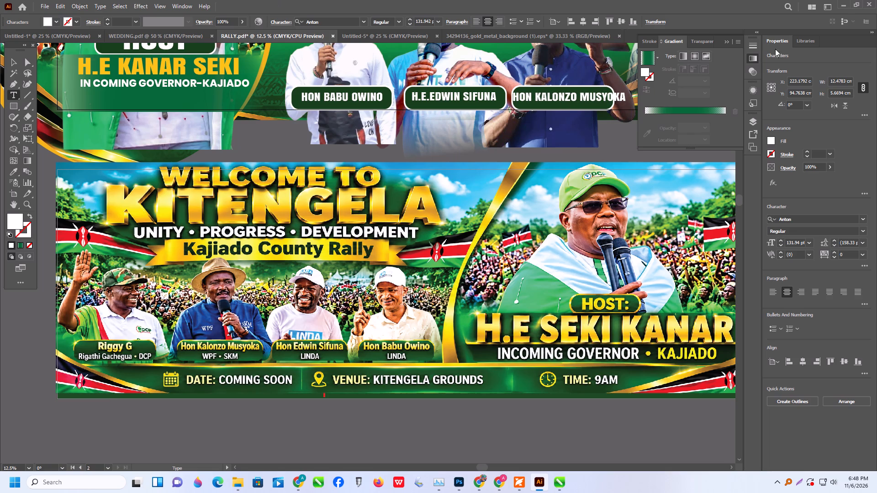
left_click(10, 58)
Shift Babu Owino's green label box toward the host and enlarge it to about 50.1 cm wide by 12.4 cm high.
scroll(302, 97, "up", 10)
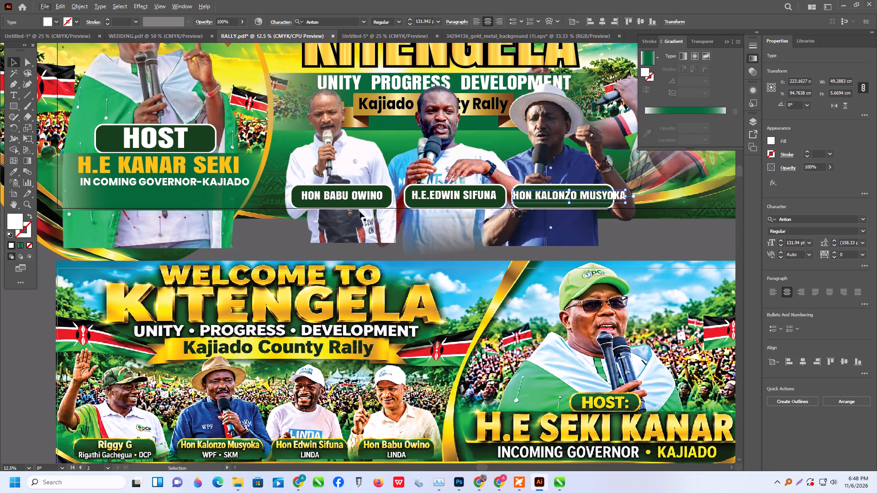
scroll(359, 211, "up", 3)
scroll(317, 213, "up", 1, "alt")
left_click_drag(292, 258, 280, 254)
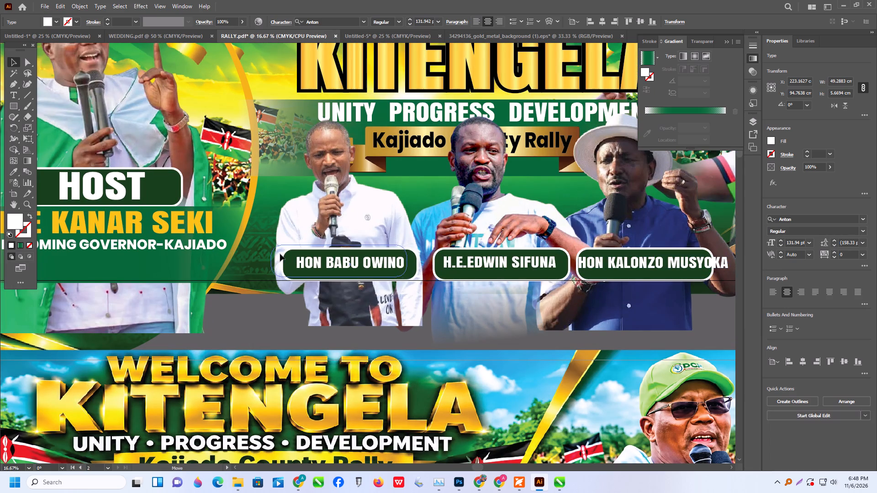
left_click_drag(280, 254, 280, 253)
left_click_drag(269, 260, 253, 257)
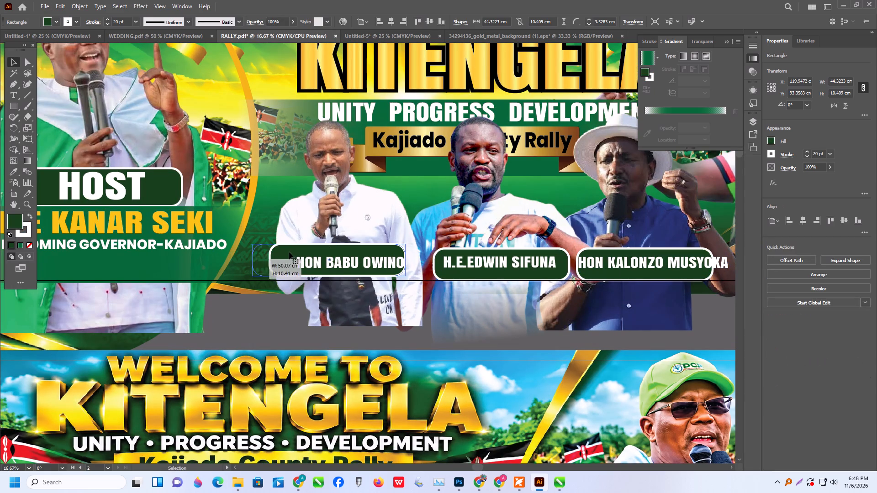
left_click_drag(329, 242, 330, 238)
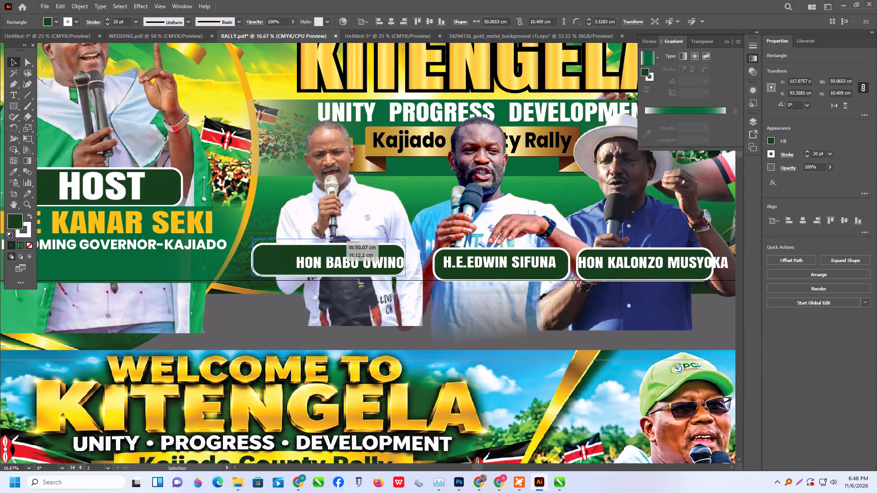
left_click_drag(330, 238, 330, 238)
Move the HON BABU OWINO text into its enlarged label box and scale it up to about 47.5 cm wide.
left_click_drag(333, 263, 306, 256)
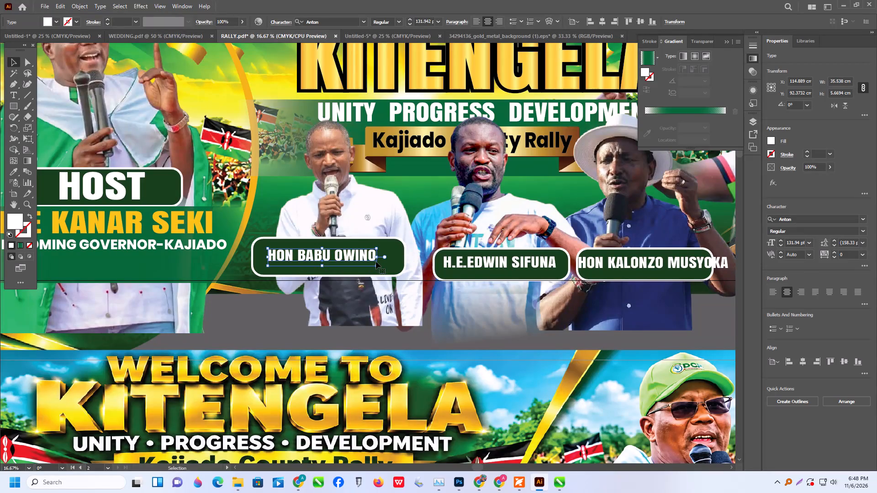
left_click_drag(375, 267, 399, 282, "shift")
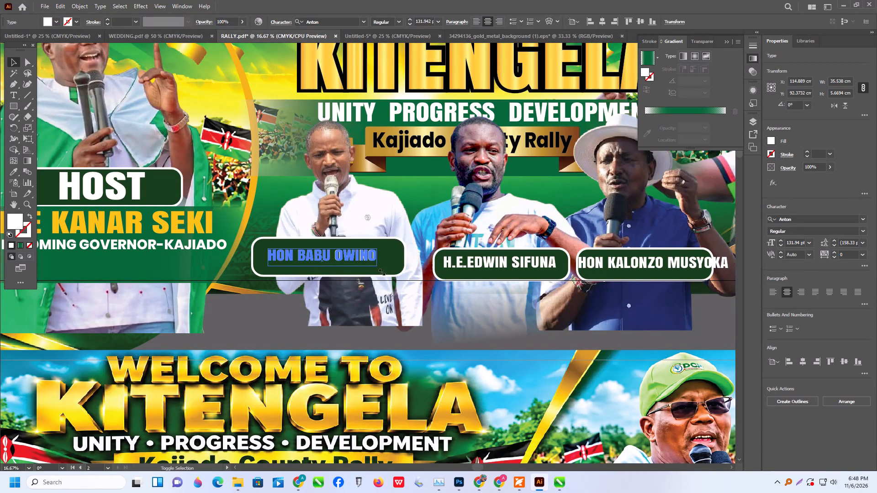
left_click_drag(378, 268, 384, 272, "shift")
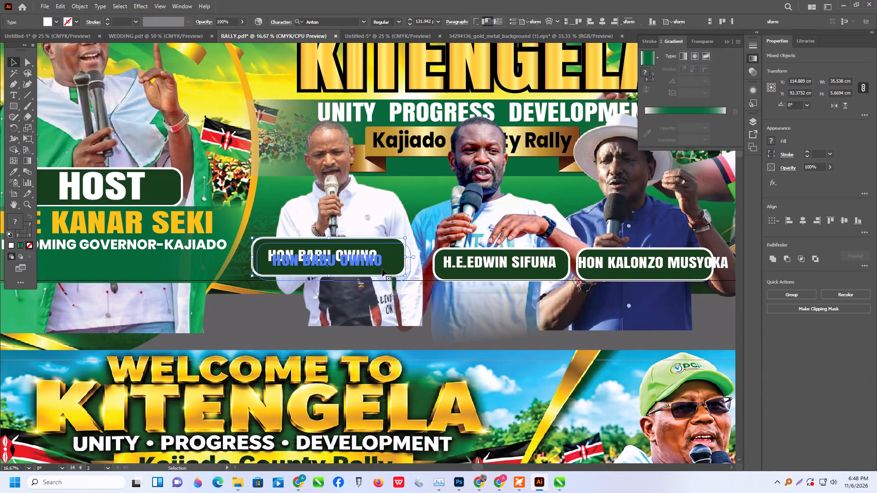
key("ctrl+z")
left_click(289, 310)
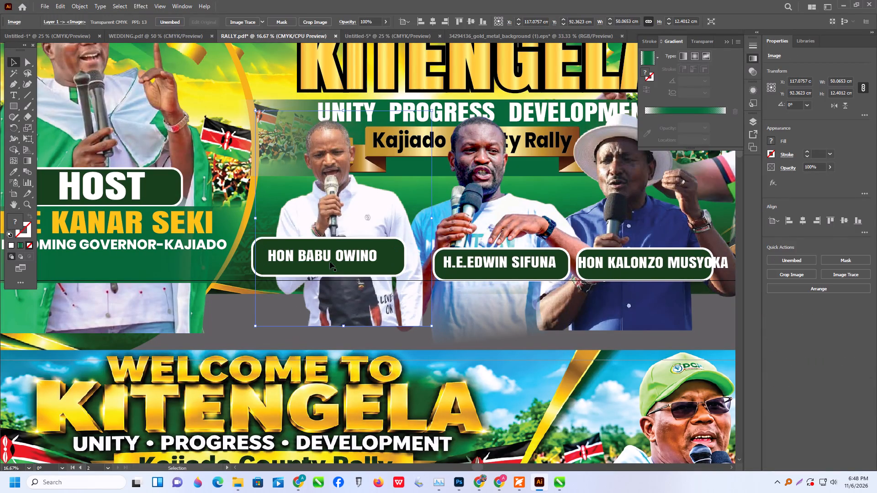
left_click(331, 262)
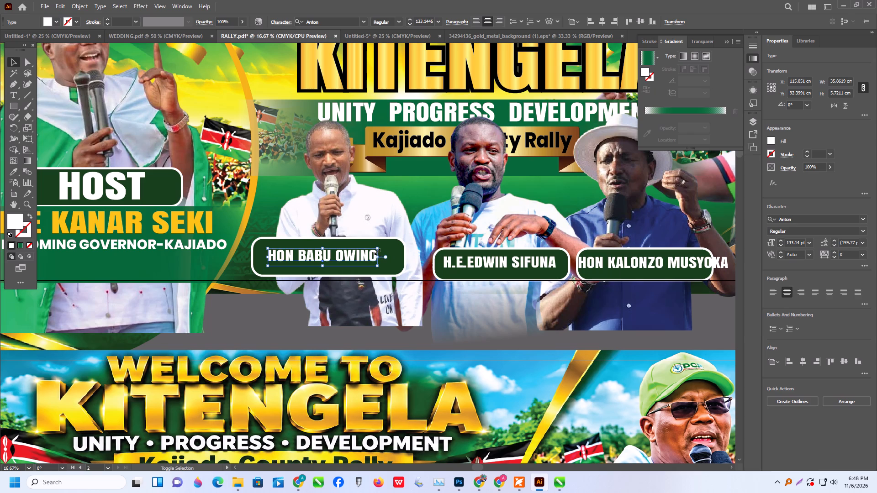
left_click_drag(377, 250, 407, 245, "shift")
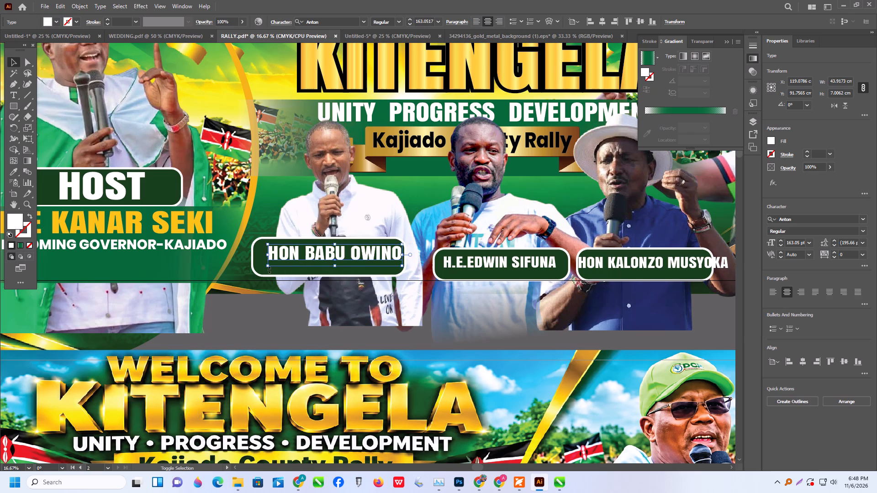
left_click_drag(268, 267, 257, 273, "shift")
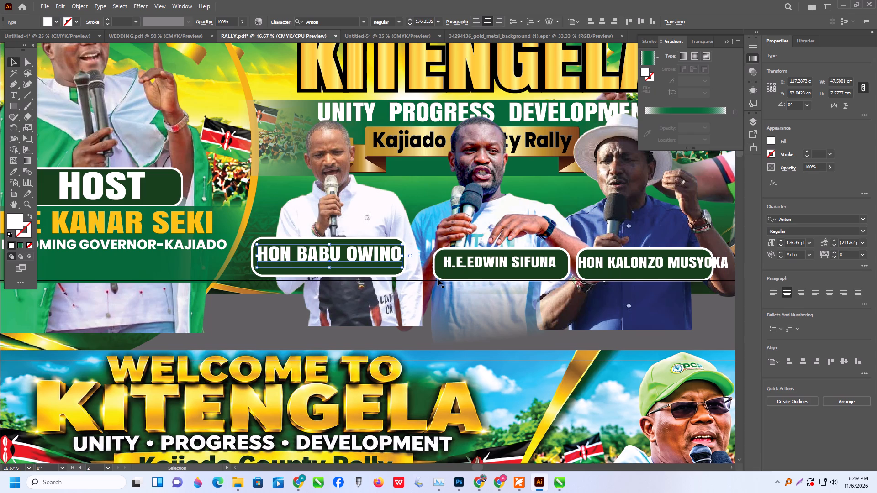
Nudge Edwin Sifuna's label box and name text slightly up, and enlarge the text to about 40 cm wide.
scroll(438, 278, "up", 1, "alt")
left_click_drag(469, 274, 463, 271)
left_click_drag(523, 255, 516, 254)
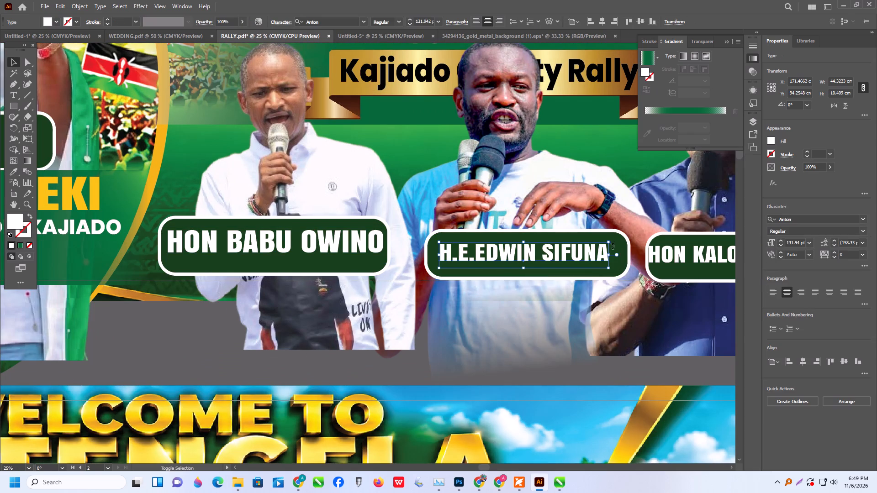
left_click_drag(611, 240, 623, 235, "shift")
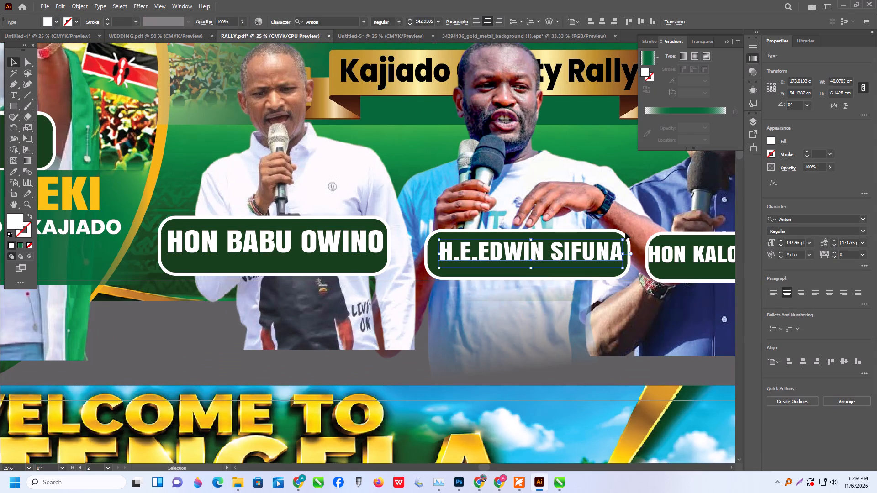
Reduce the corner radius of Kalonzo Musyoka's label box to about 1.09 cm and widen the box to about 53.4 cm.
scroll(449, 249, "down", 1, "alt")
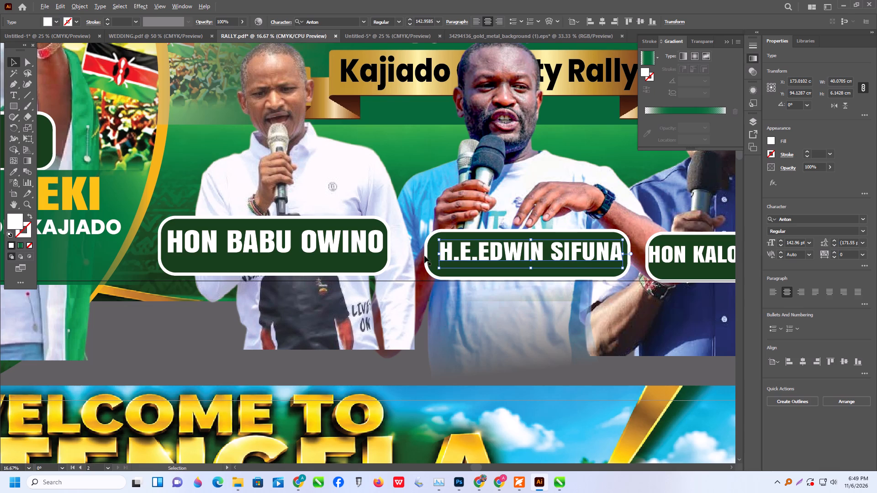
scroll(412, 296, "down", 2, "alt")
scroll(657, 280, "up", 2, "alt")
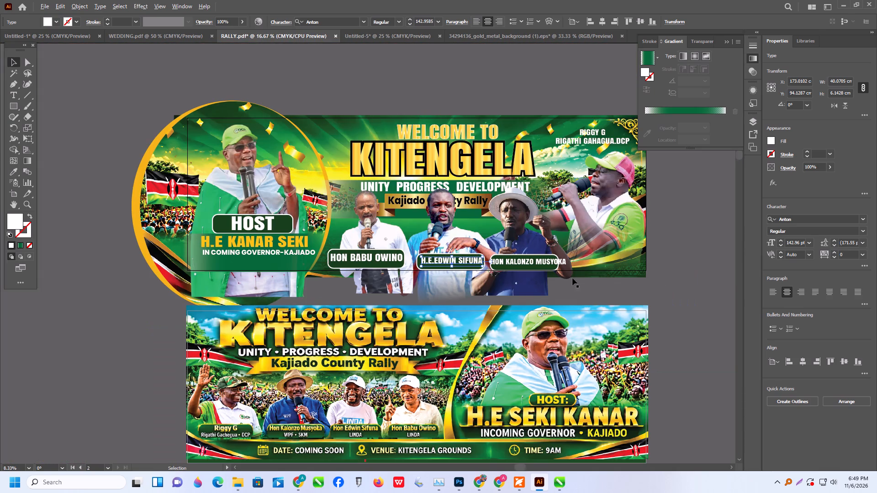
scroll(547, 270, "up", 1, "alt")
left_click(369, 246)
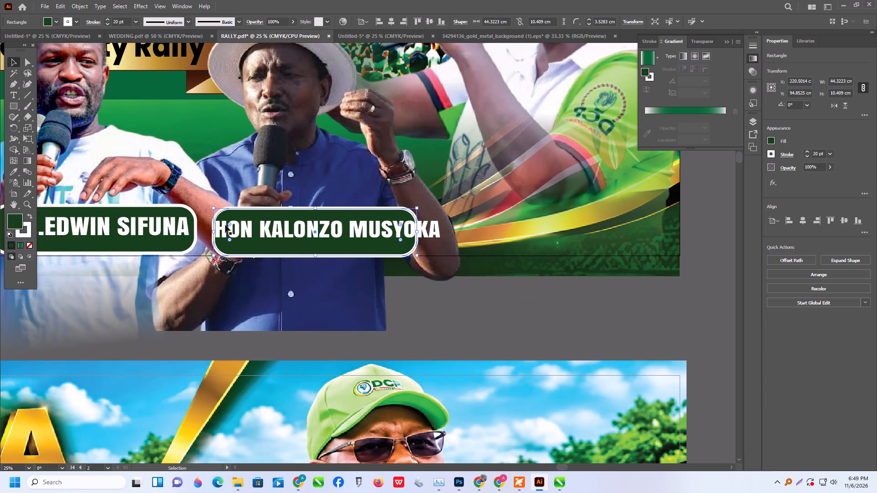
left_click_drag(227, 225, 222, 217)
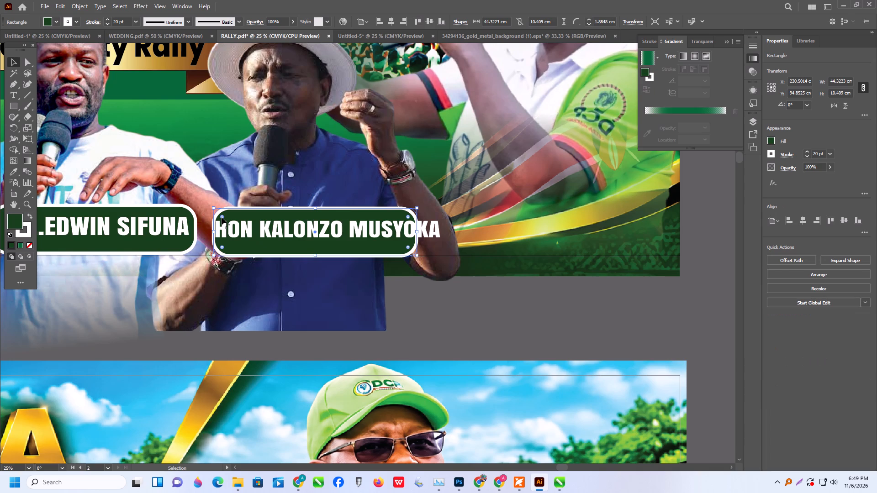
left_click_drag(222, 218, 216, 216)
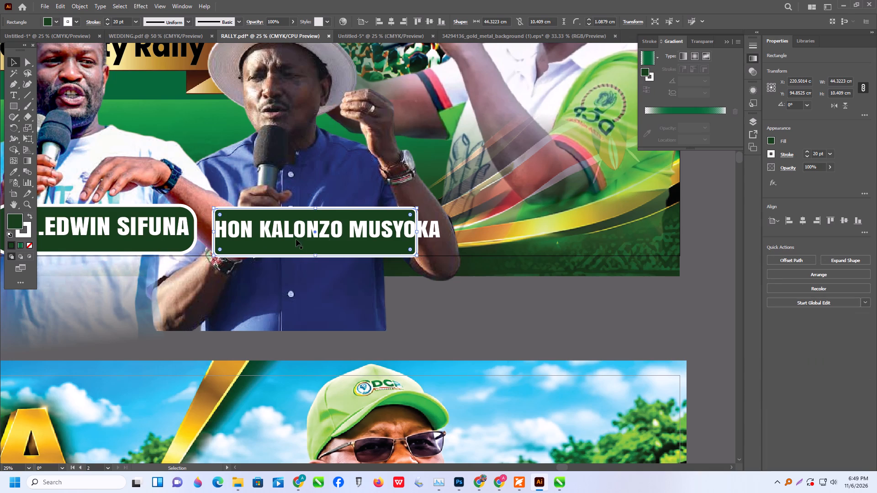
left_click_drag(417, 230, 458, 231)
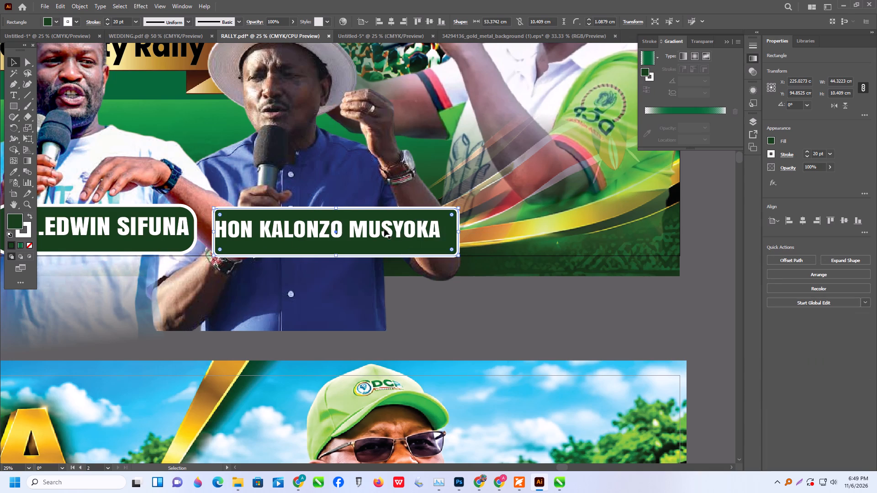
Fit the HON KALONZO MUSYOKA text inside its label box, nudging both slightly up and enlarging the text to about 49.8 cm wide.
left_click_drag(384, 229, 396, 229)
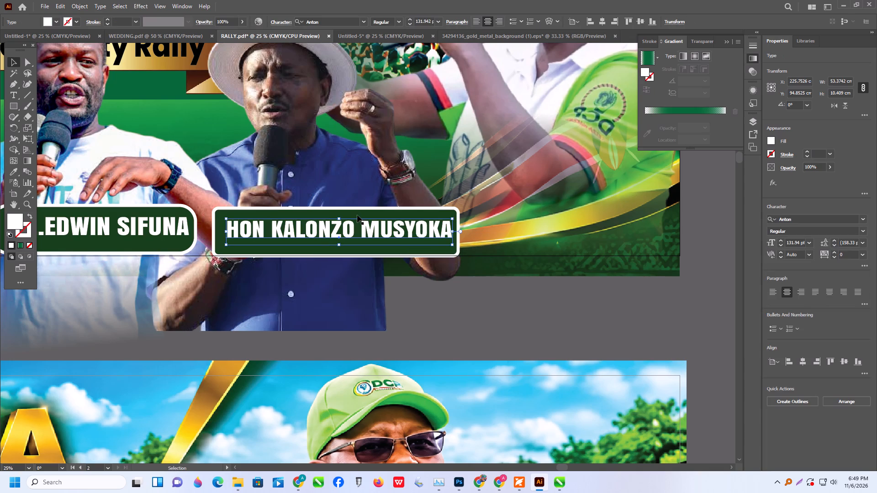
left_click_drag(357, 215, 357, 209)
left_click_drag(365, 230, 362, 222)
left_click(449, 238, "shift")
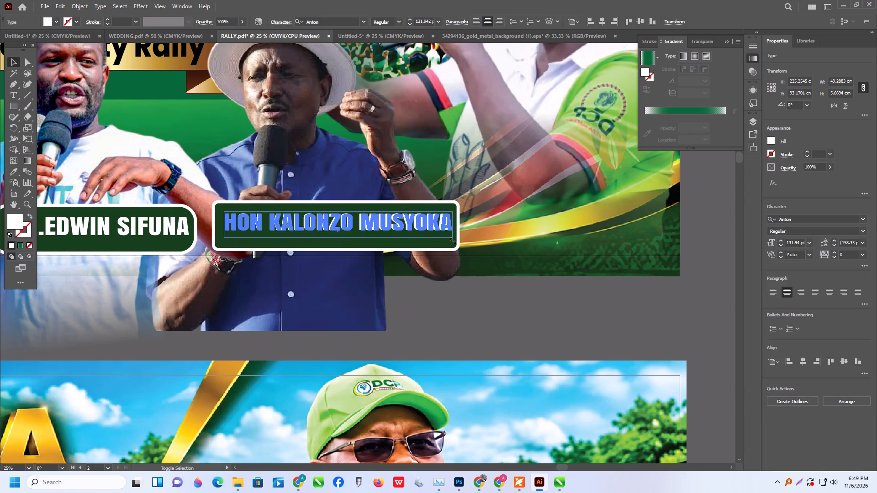
Nudge Babu Owino's label box up around its name text and widen it to about 50.5 cm.
scroll(438, 267, "down", 3, "alt")
scroll(494, 300, "up", 1)
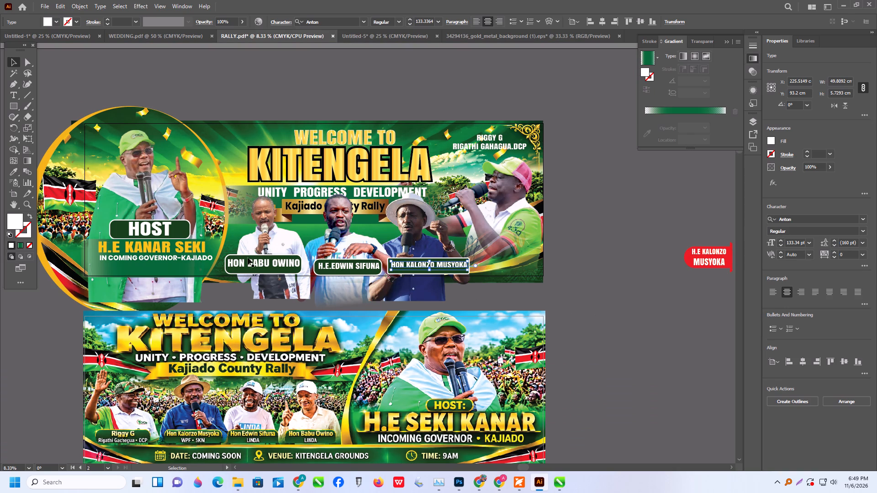
scroll(224, 255, "up", 5, "alt")
left_click_drag(278, 313, 279, 306)
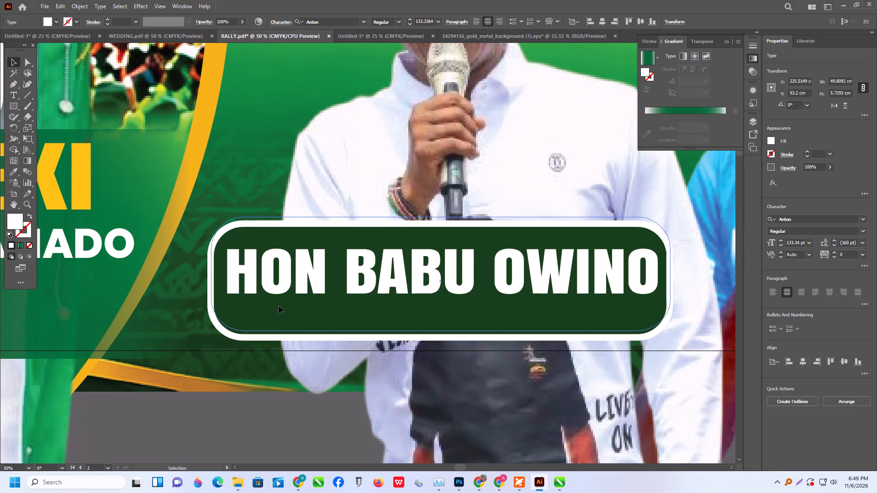
left_click_drag(279, 306, 279, 305)
left_click_drag(211, 273, 207, 272)
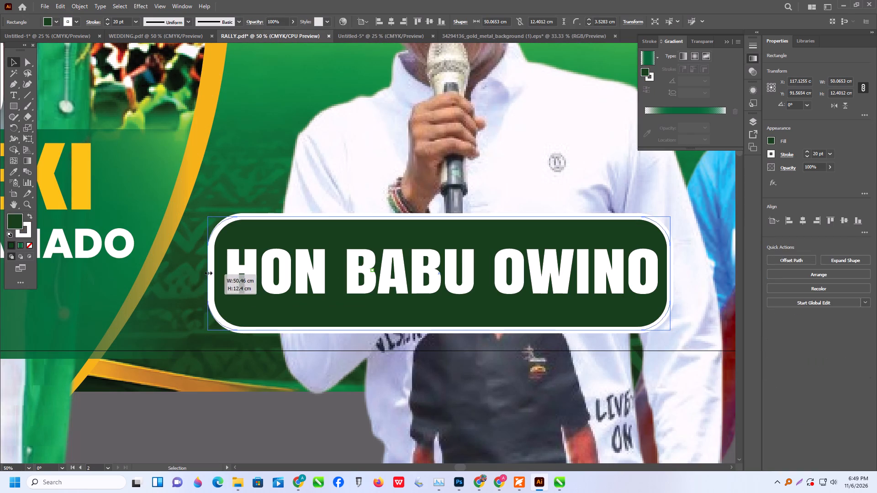
Widen Babu Owino's label box to about 50.9 cm and reduce its height to about 11.4 cm.
left_click_drag(207, 272, 204, 272)
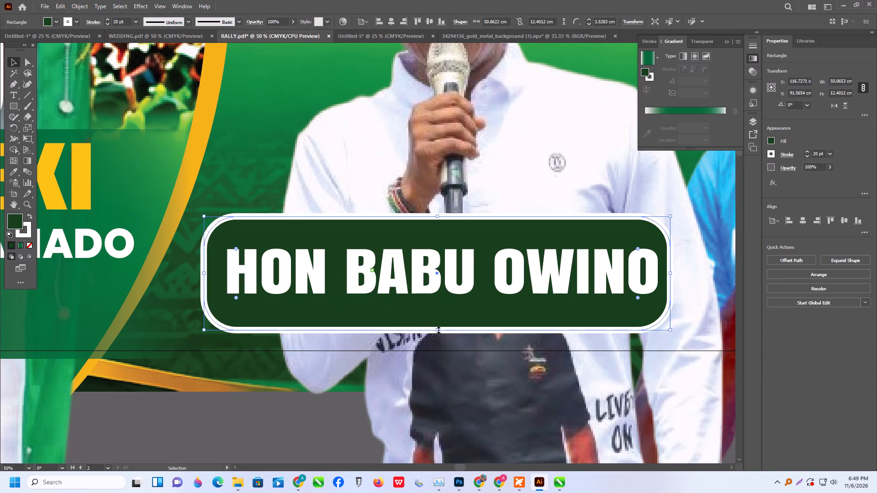
left_click_drag(438, 329, 437, 321)
Nudge Edwin Sifuna's label box slightly up and shift the H.E.EDWIN SIFUNA text with it to stay inside.
scroll(169, 285, "down", 2, "alt")
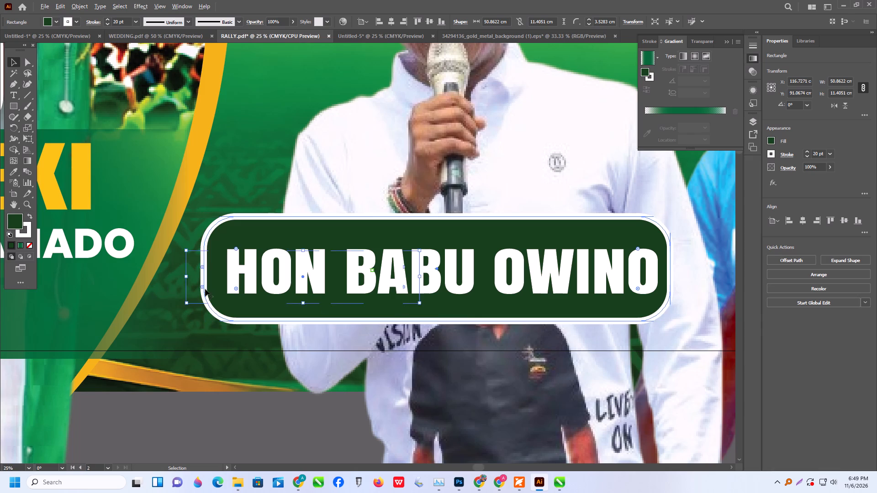
scroll(82, 276, "down", 2)
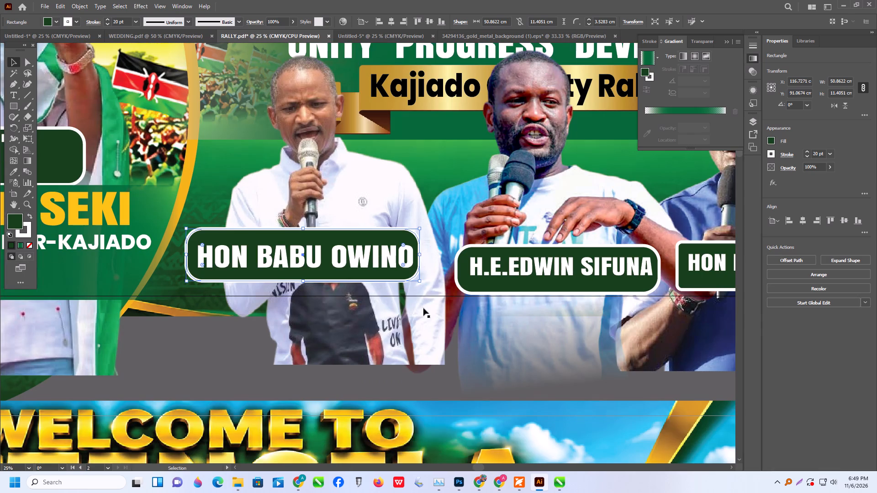
left_click_drag(535, 288, 534, 282)
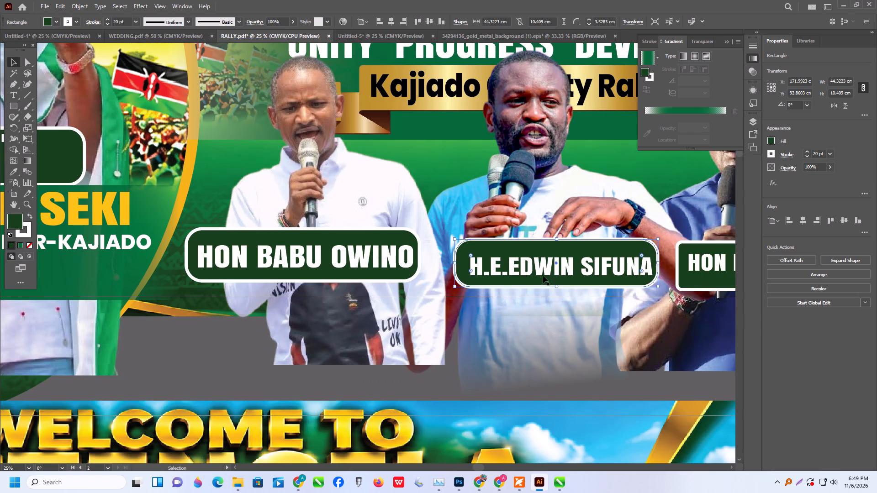
left_click(555, 269)
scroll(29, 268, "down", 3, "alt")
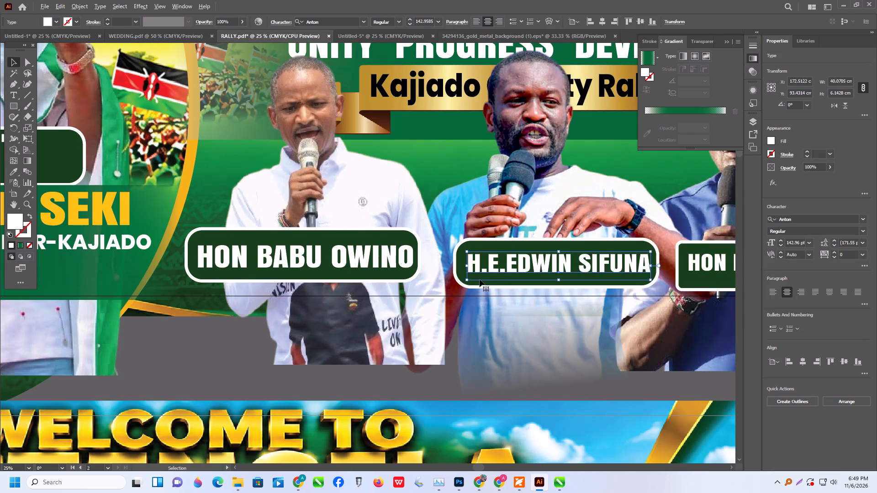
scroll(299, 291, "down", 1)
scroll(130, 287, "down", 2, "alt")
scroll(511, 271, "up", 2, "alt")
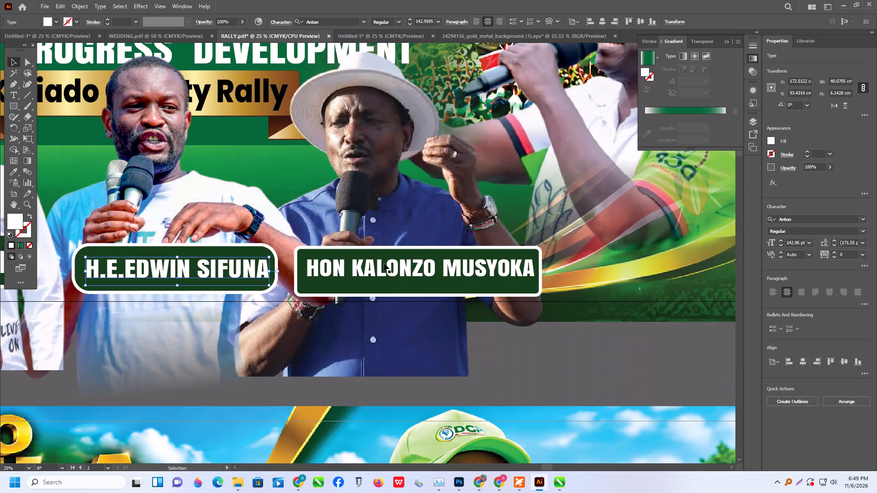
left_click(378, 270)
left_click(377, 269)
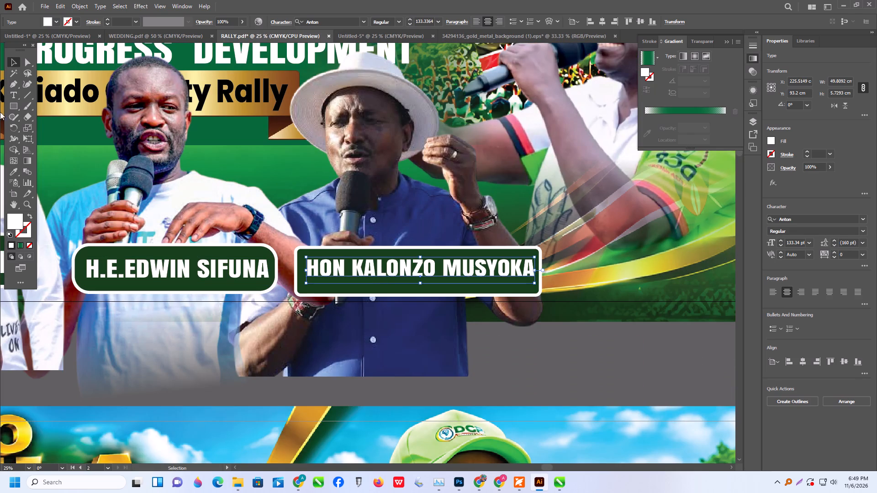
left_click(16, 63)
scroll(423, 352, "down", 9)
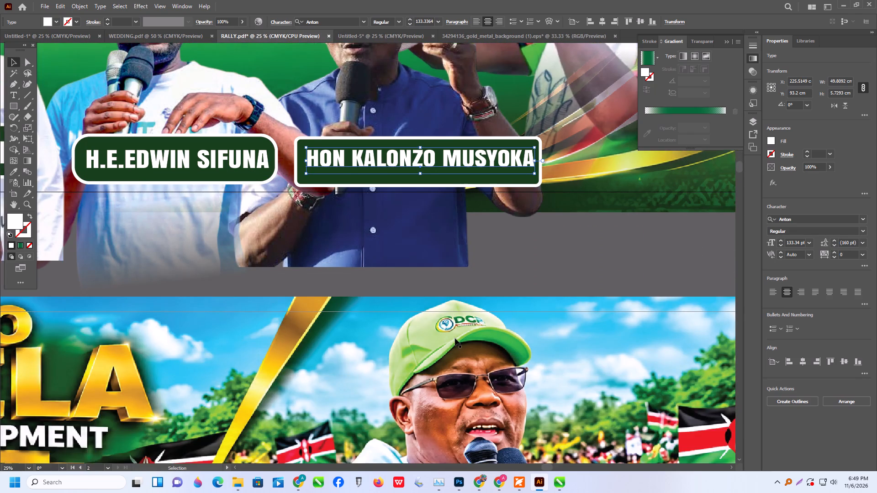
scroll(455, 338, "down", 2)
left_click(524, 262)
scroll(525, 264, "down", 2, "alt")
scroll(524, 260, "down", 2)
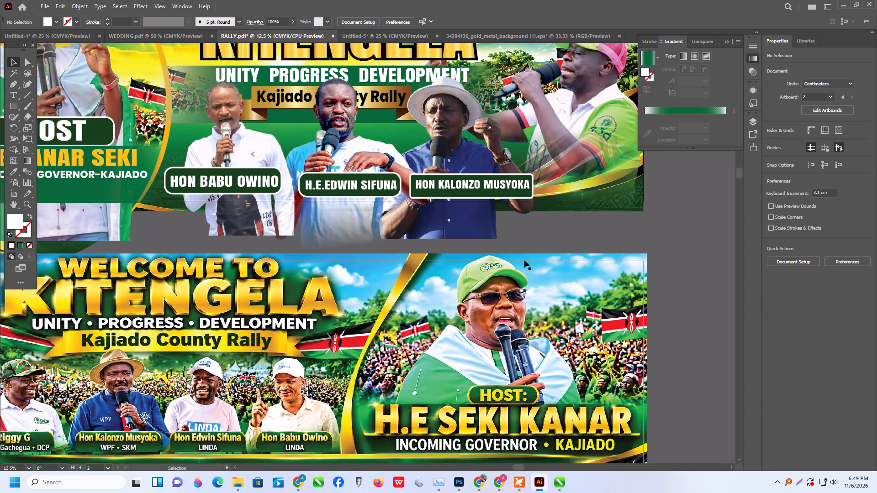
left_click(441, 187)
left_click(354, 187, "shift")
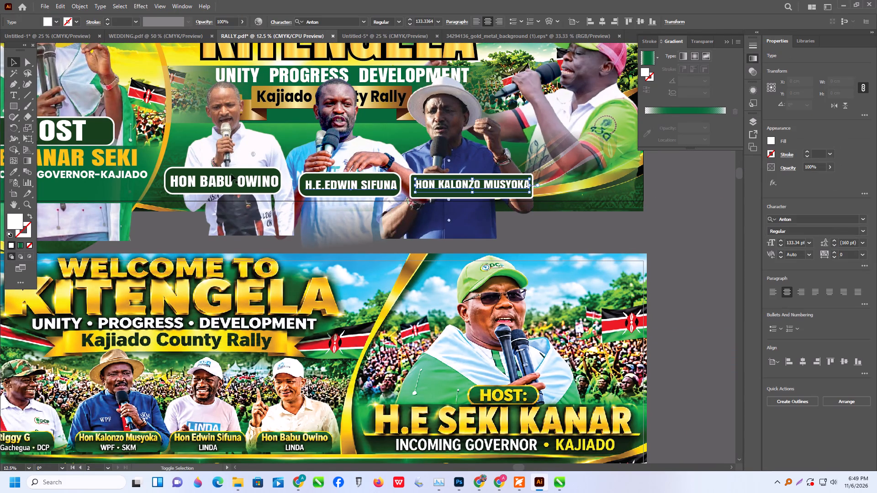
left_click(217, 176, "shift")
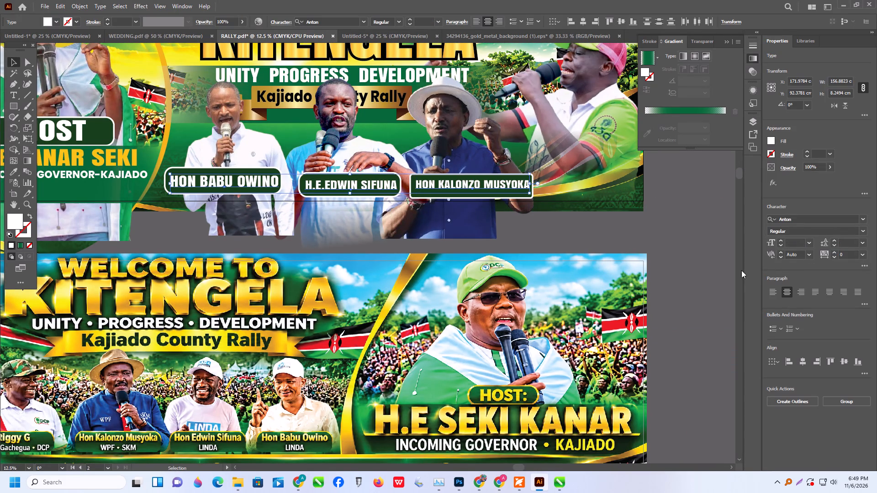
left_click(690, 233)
Compare the politicians' name labels on the new banner with those on the reference banner below it.
scroll(519, 229, "down", 1)
scroll(514, 207, "up", 2)
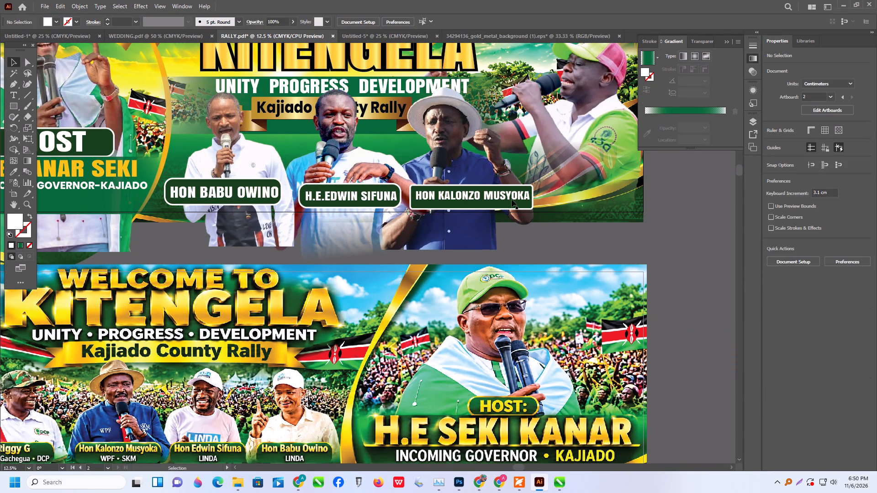
scroll(512, 202, "down", 1, "alt")
scroll(430, 206, "down", 4)
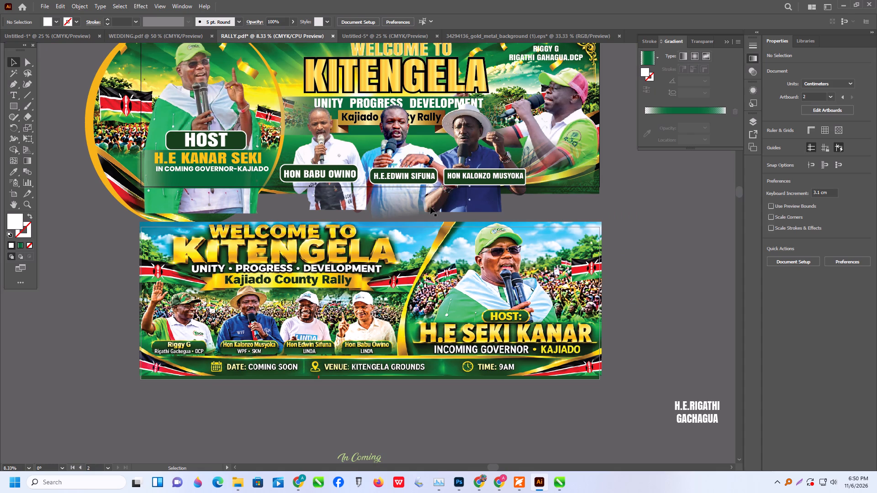
scroll(433, 210, "down", 4)
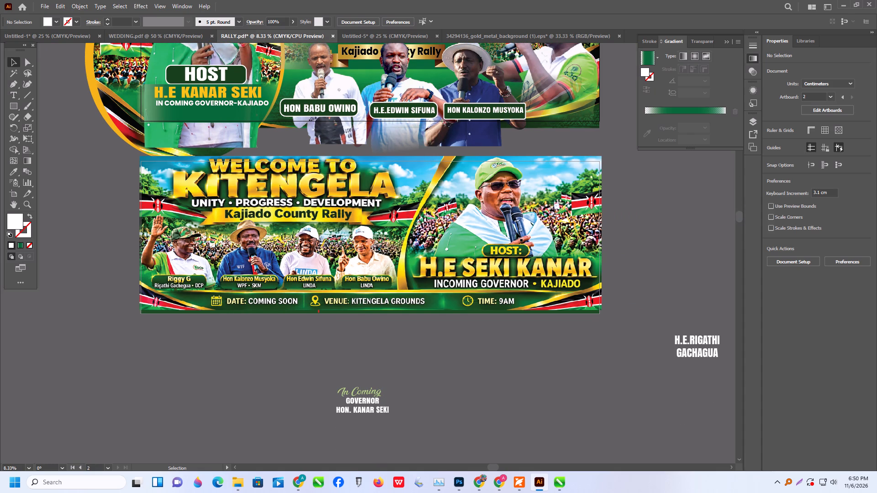
scroll(516, 232, "up", 2)
scroll(506, 167, "down", 1)
scroll(401, 119, "up", 1, "alt")
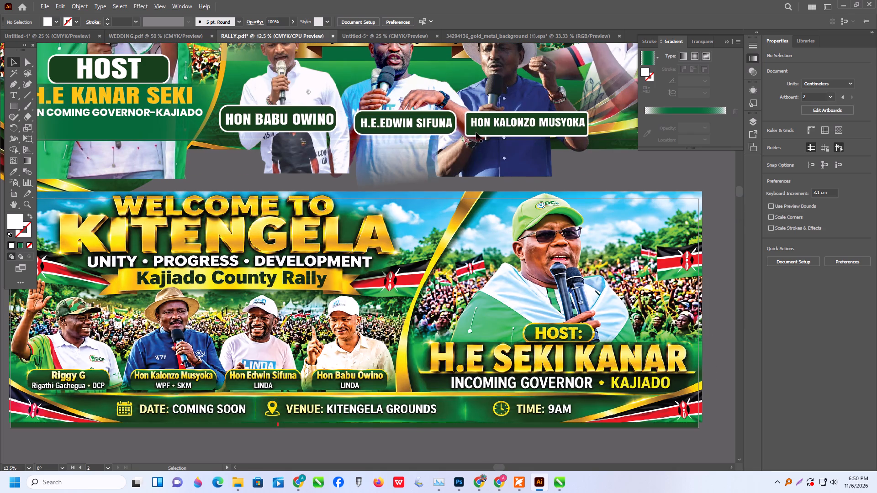
Round the corners of Kalonzo Musyoka's label box to a radius of about 2.46 cm.
left_click(475, 136)
scroll(470, 132, "up", 2, "alt")
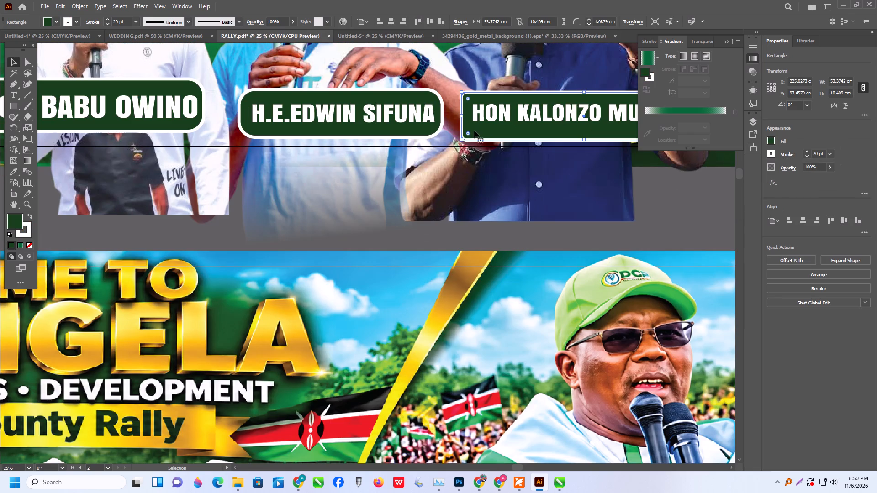
left_click_drag(468, 134, 473, 129, "shift")
scroll(471, 131, "up", 1, "shift")
scroll(376, 153, "down", 2)
scroll(372, 179, "down", 2, "alt")
left_click(565, 184)
Replace HON with H.E in Kalonzo Musyoka's name text so the label reads H.E KALONZO MUSYOKA.
scroll(558, 168, "up", 2)
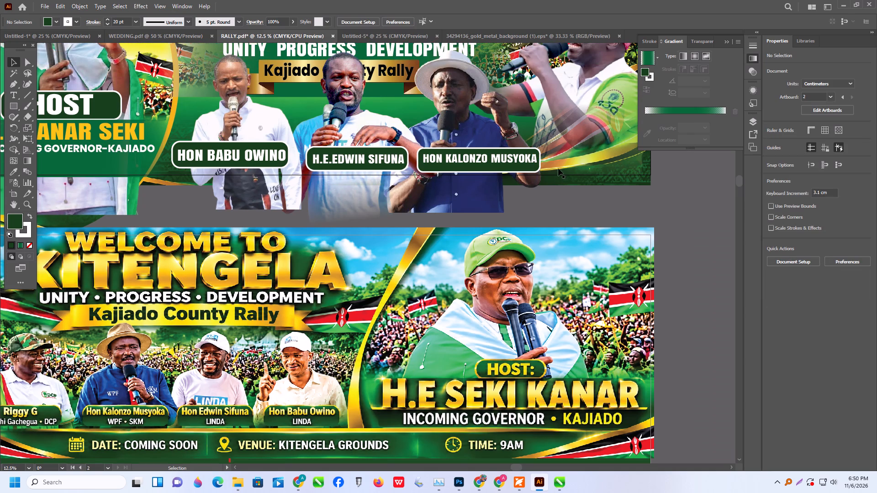
scroll(526, 178, "up", 1)
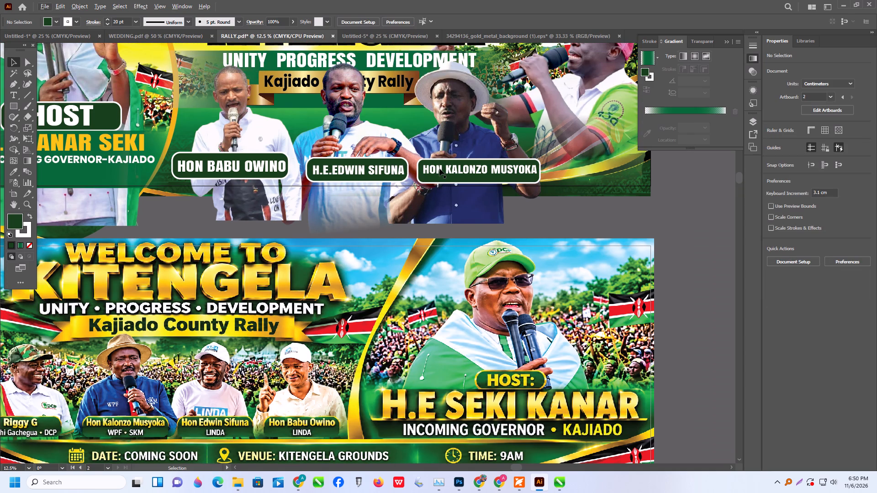
triple_click(439, 169)
double_click(439, 169)
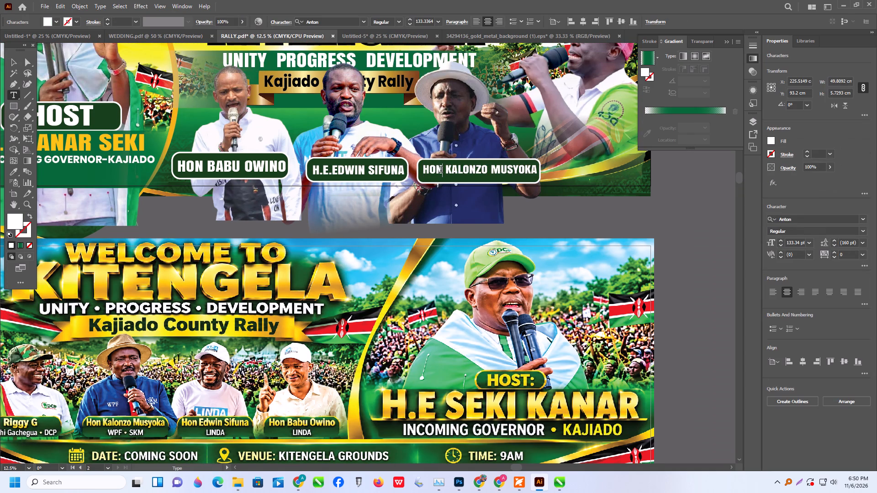
scroll(441, 170, "up", 1)
left_click_drag(442, 181, 432, 179)
key("BackSpace")
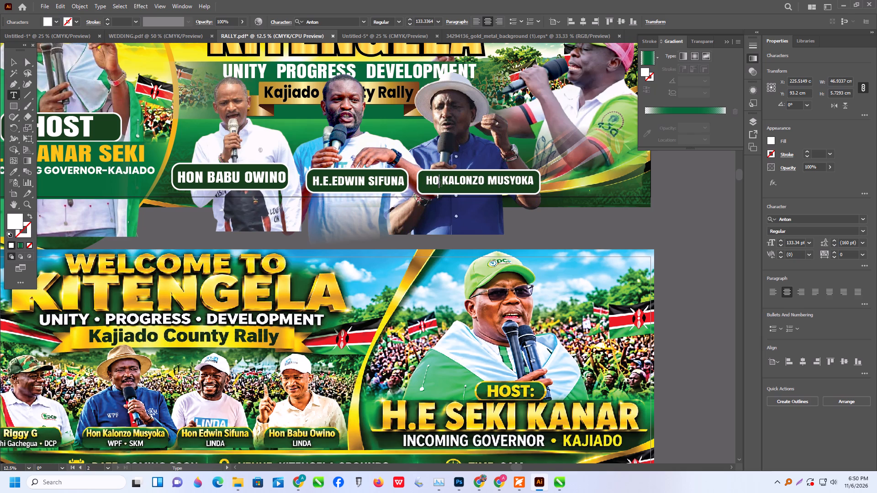
key("BackSpace")
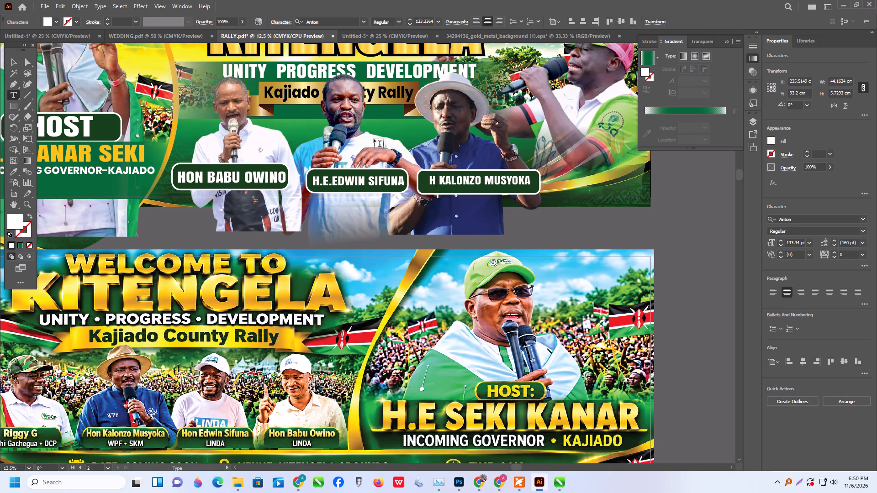
scroll(495, 170, "down", 1, "alt")
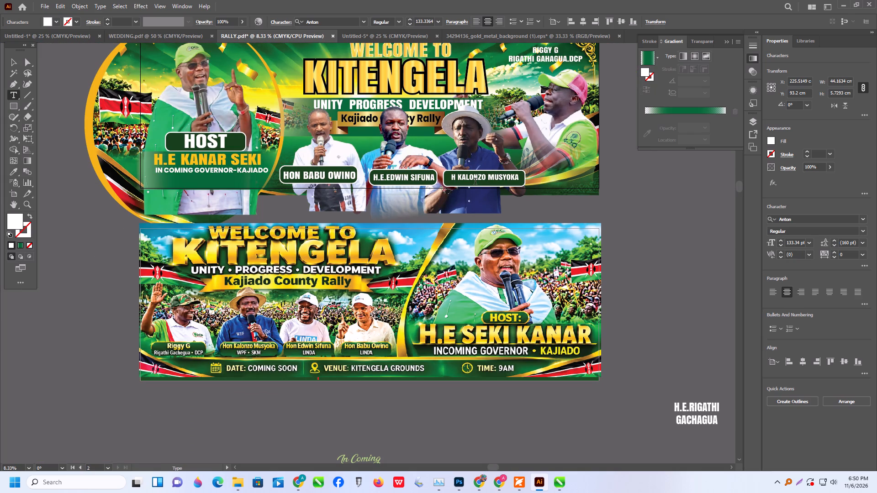
type(".E")
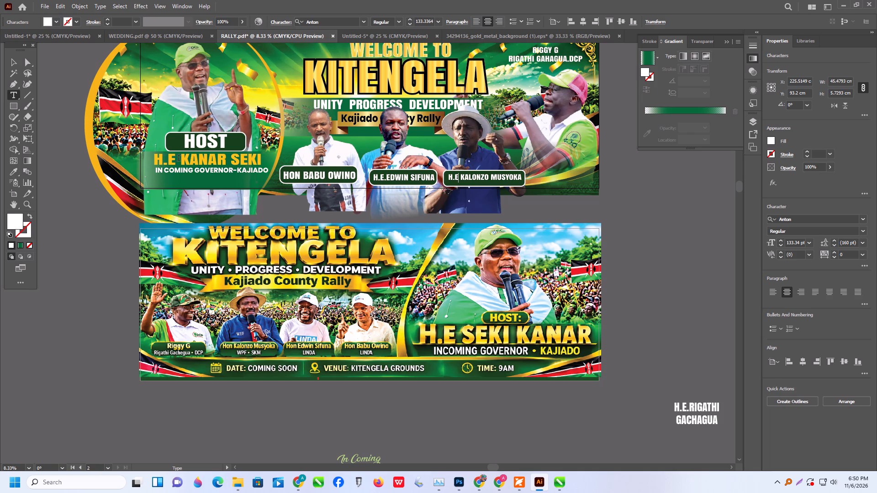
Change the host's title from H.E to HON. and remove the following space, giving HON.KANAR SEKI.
left_click_drag(174, 162, 153, 161)
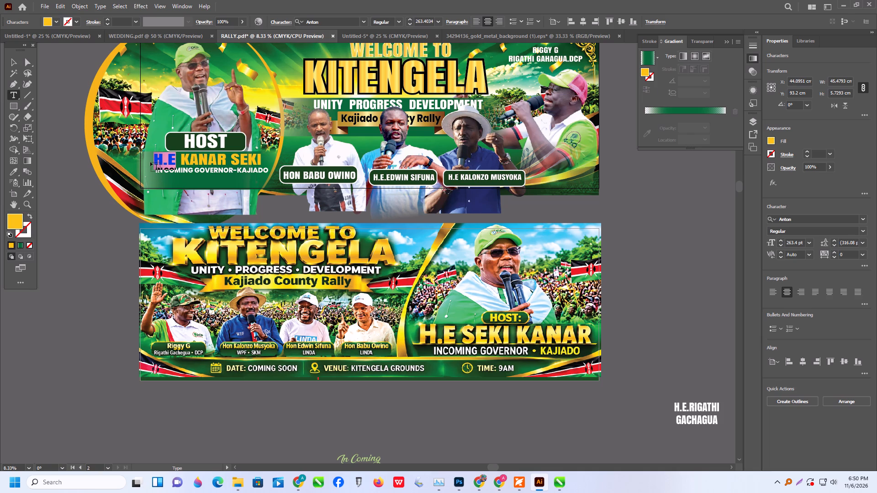
key("h")
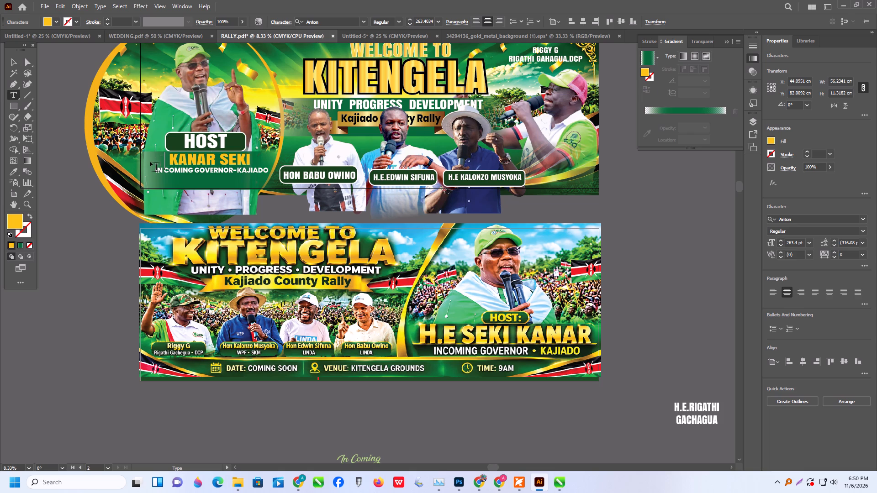
key("h")
type("ON")
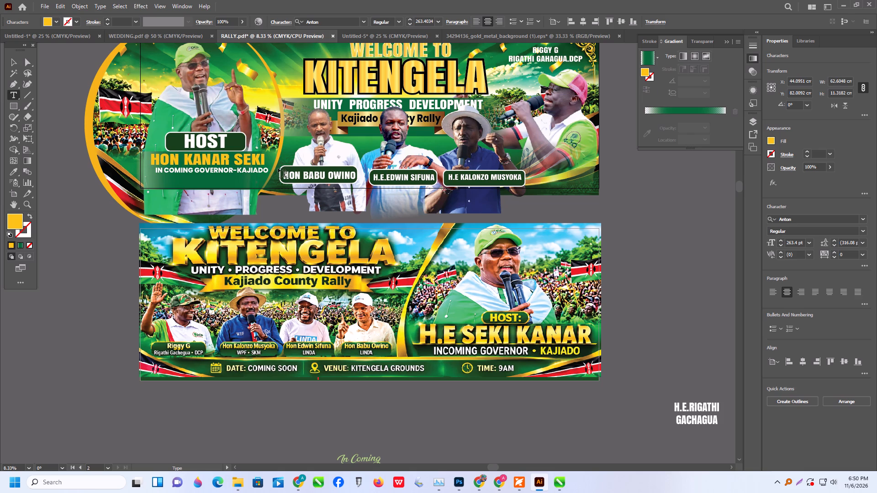
key("period")
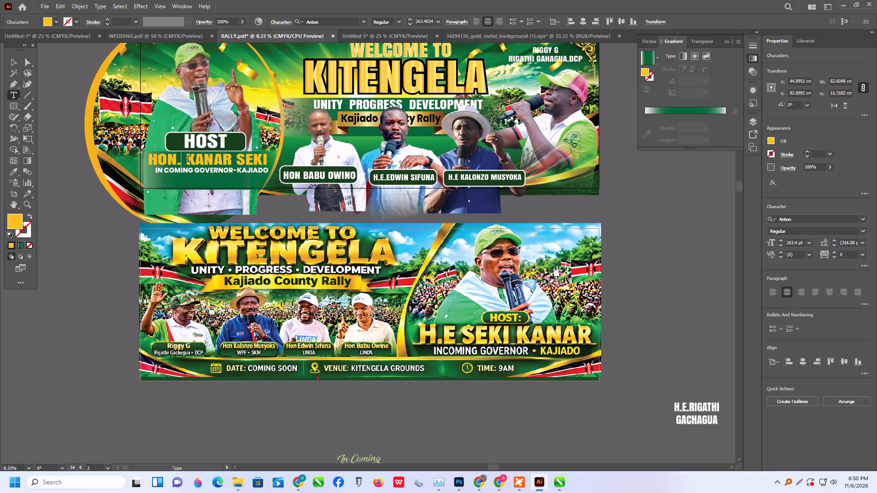
left_click(187, 161)
key("BackSpace")
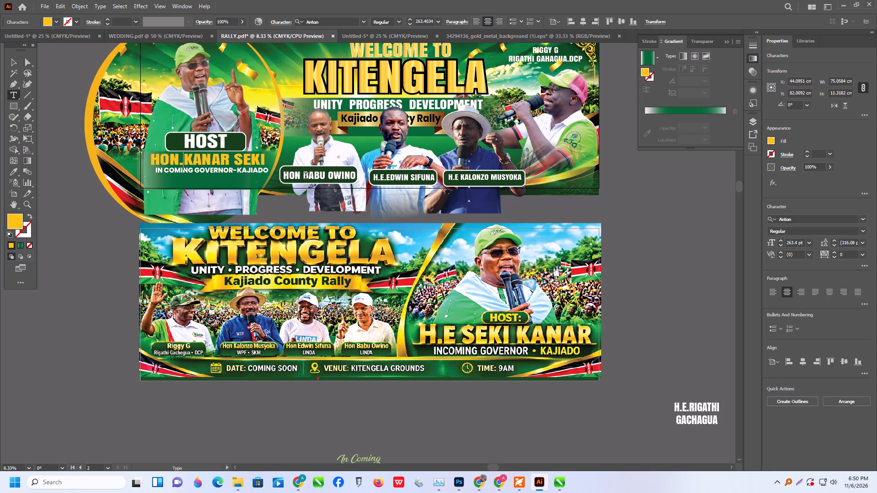
Replace the space after HON with a period in Babu Owino's name text, giving HON.BABU OWINO.
left_click_drag(305, 177, 300, 177)
key("BackSpace")
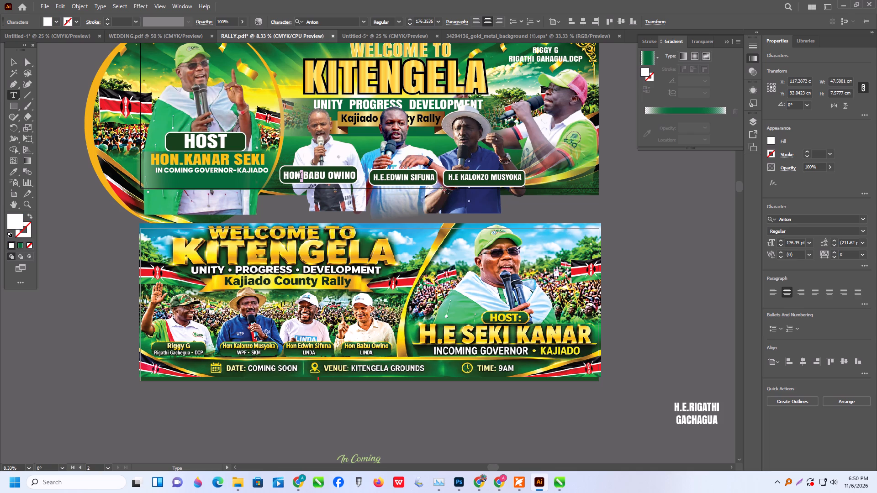
key("period")
left_click(17, 61)
Nudge the HON.BABU OWINO text slightly left and up, and vertically centre-align it with its label box.
scroll(330, 191, "up", 1)
scroll(387, 239, "down", 1, "alt")
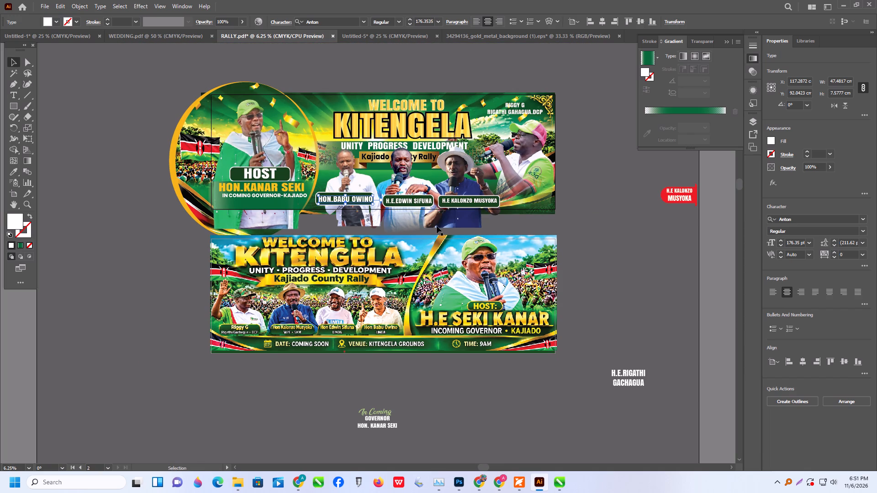
scroll(437, 226, "up", 2, "alt")
scroll(298, 183, "up", 2, "alt")
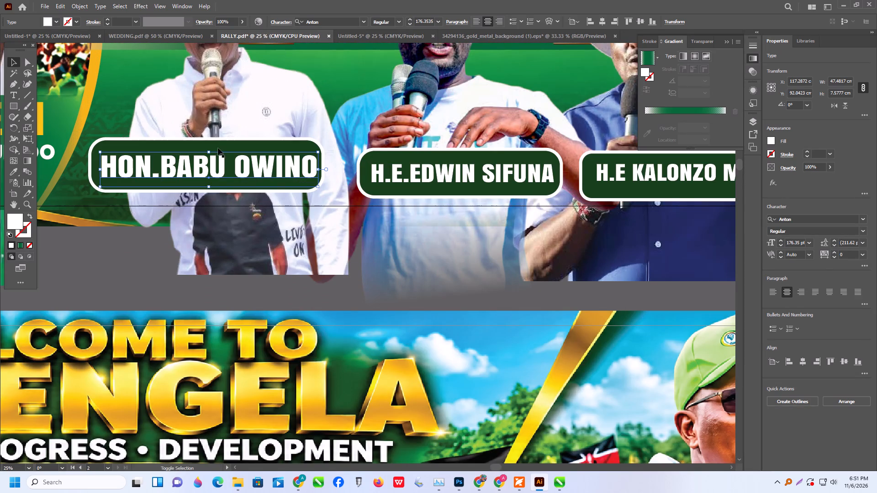
left_click(220, 165)
left_click(233, 143, "shift")
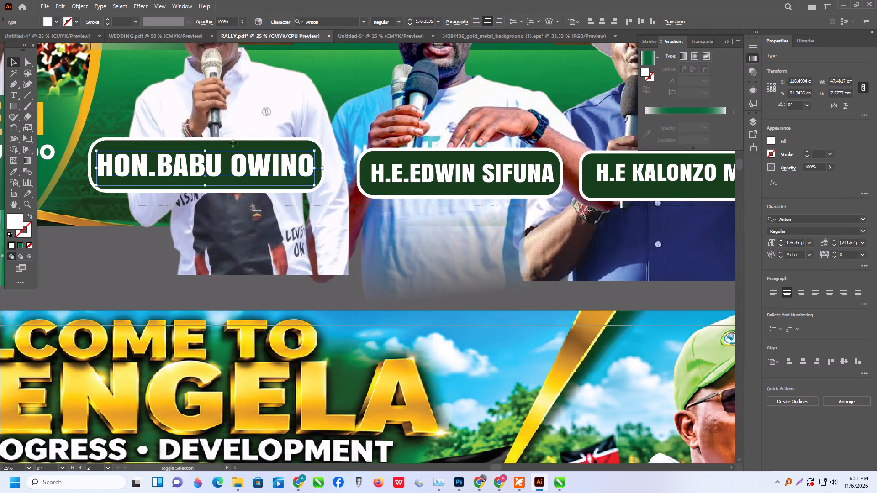
left_click(770, 215)
left_click_drag(792, 242, 798, 242)
left_click(847, 222)
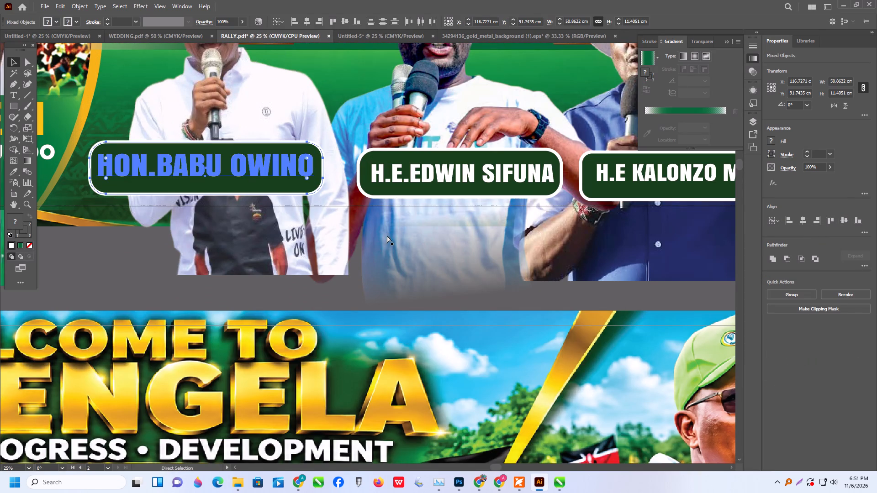
Group the HON.BABU OWINO text with its label box.
key("ctrl+g")
Centre-align the Edwin Sifuna text and its label box horizontally and vertically using a key object, and group the two.
left_click(410, 156)
left_click(449, 176)
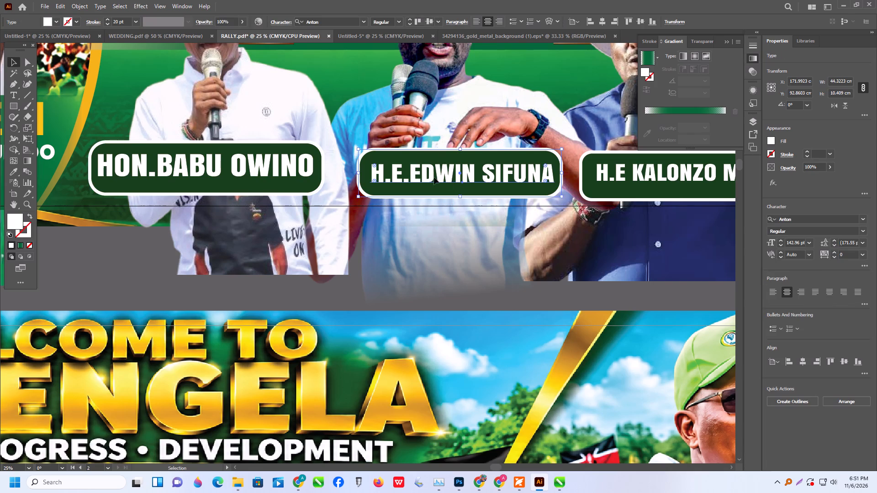
left_click(773, 364)
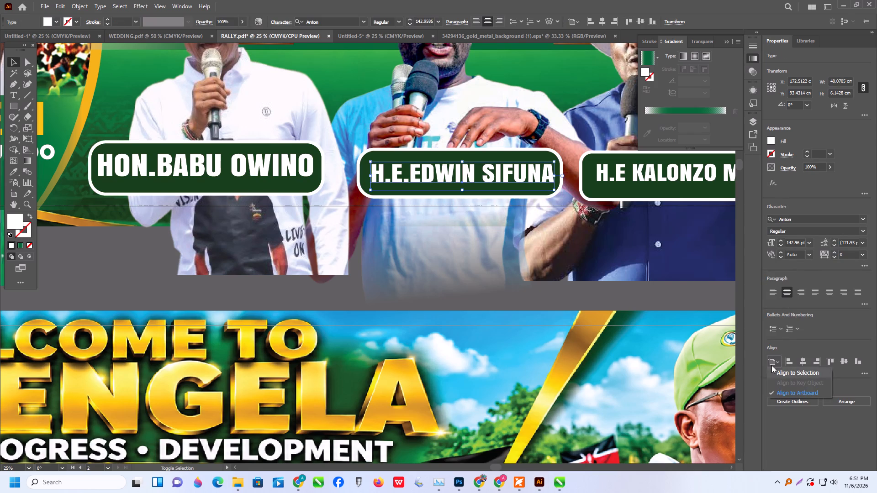
left_click(447, 158, "shift")
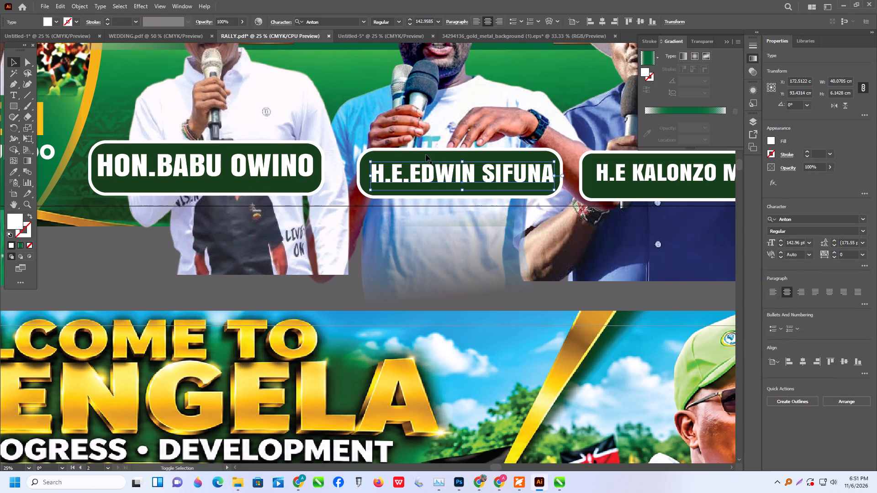
left_click(424, 153, "shift")
left_click(772, 226)
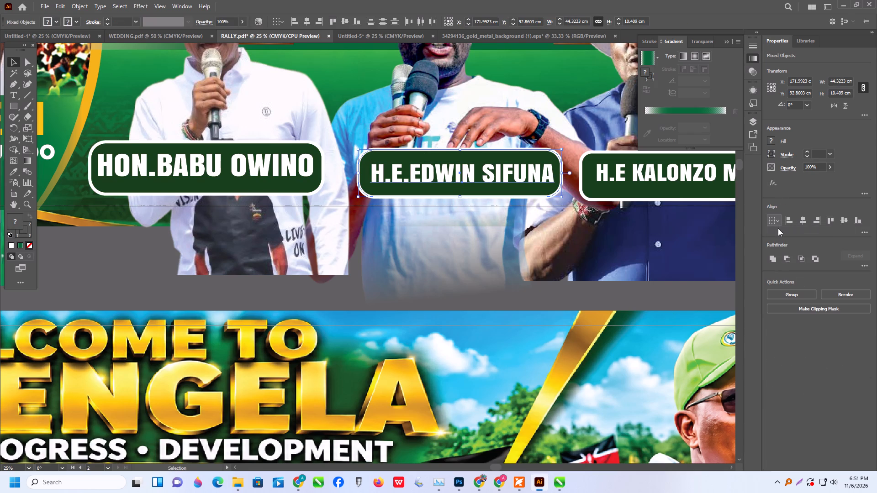
left_click(772, 220)
left_click_drag(787, 241, 793, 240)
left_click(806, 222)
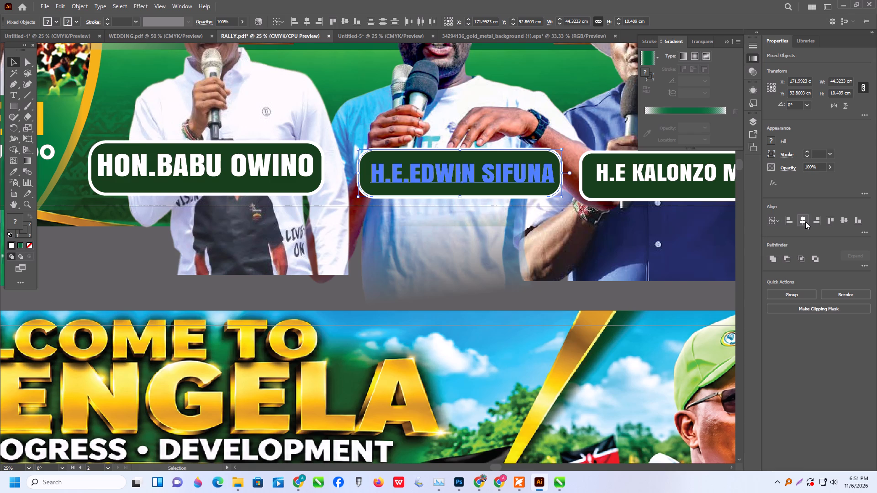
left_click(840, 222)
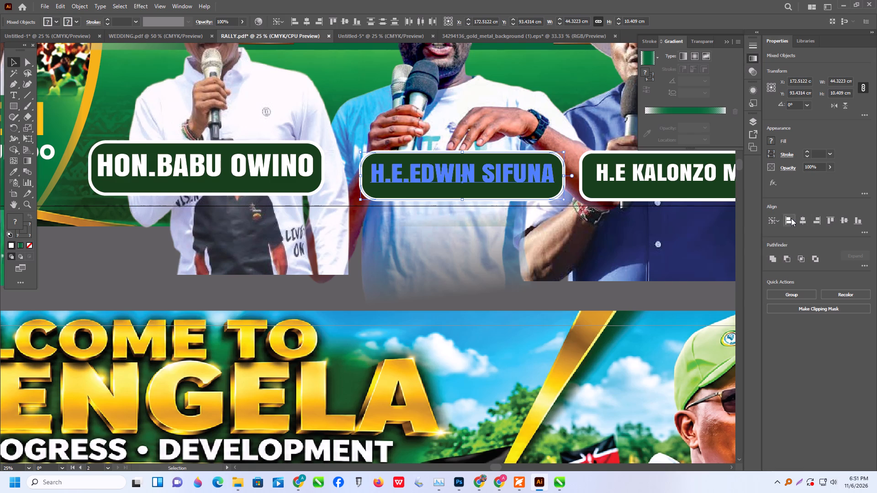
key("ctrl+g")
Move the grouped Edwin Sifuna label slightly left and up between the neighbouring labels.
left_click_drag(521, 179, 508, 178)
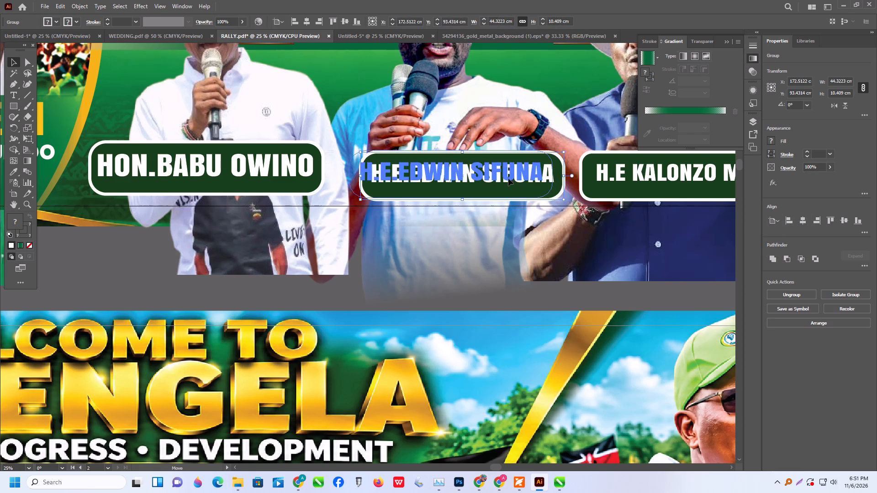
left_click_drag(508, 178, 506, 175)
Vertically centre-align the Kalonzo Musyoka text with its label box using a key object, and group them.
scroll(329, 197, "down", 2, "alt")
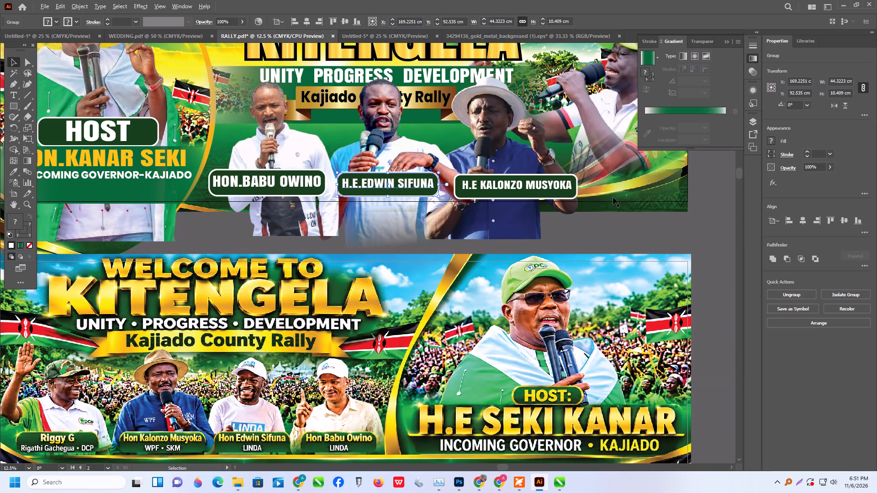
scroll(578, 184, "up", 1, "alt")
left_click(538, 186)
left_click(523, 174, "shift")
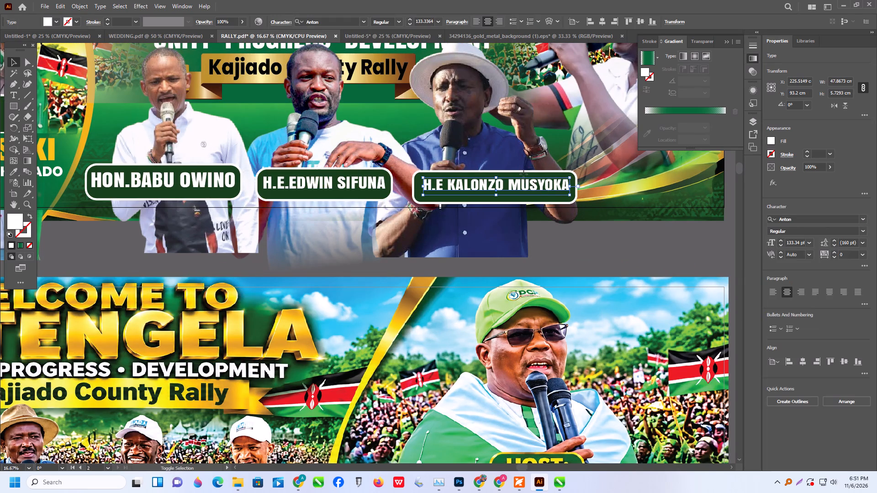
left_click(771, 220)
left_click(789, 241)
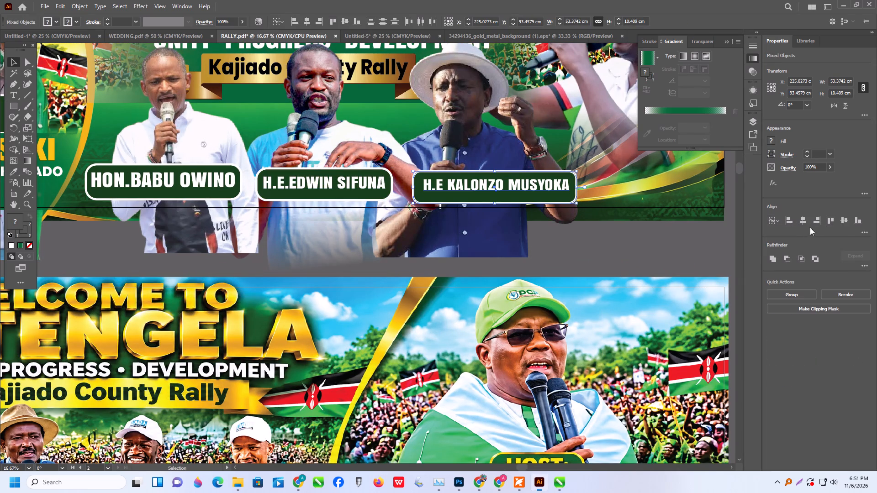
left_click(847, 222)
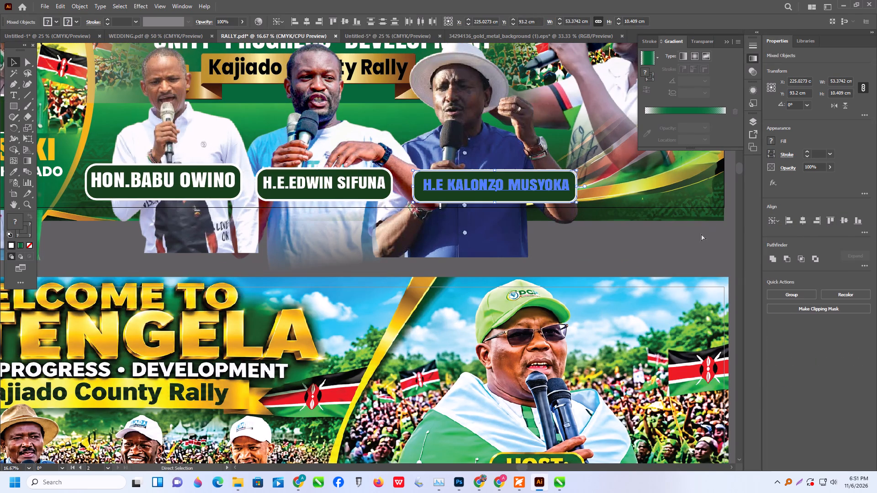
key("ctrl+g")
Top-align the three politicians' name labels to the Kalonzo Musyoka label as key object, and shift them slightly up together.
left_click(366, 180, "shift")
left_click(199, 174, "shift")
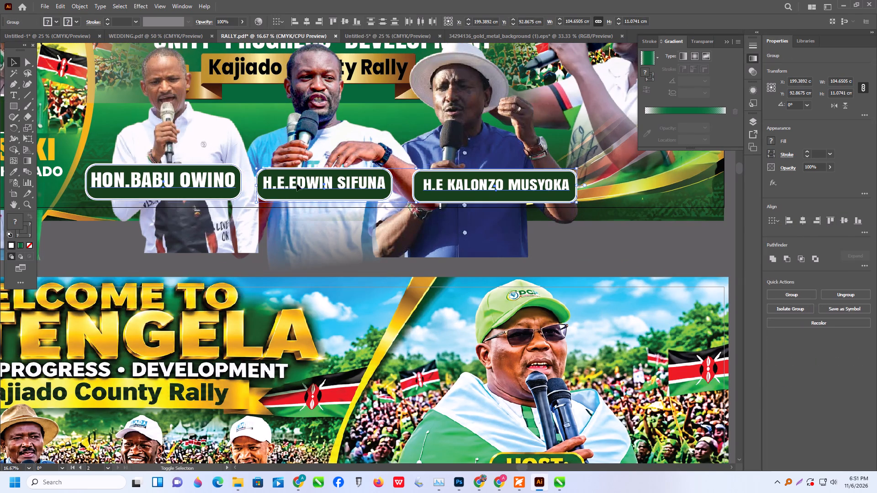
left_click(770, 221)
left_click(796, 240)
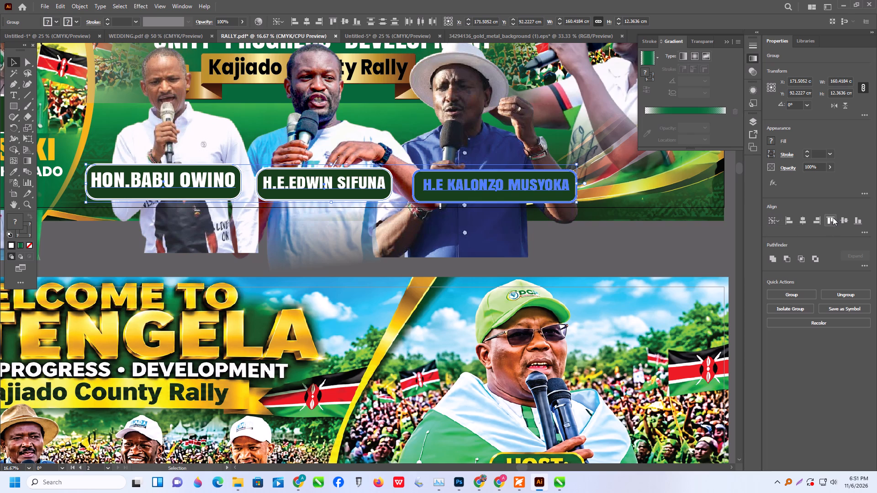
left_click(833, 217)
left_click(504, 193)
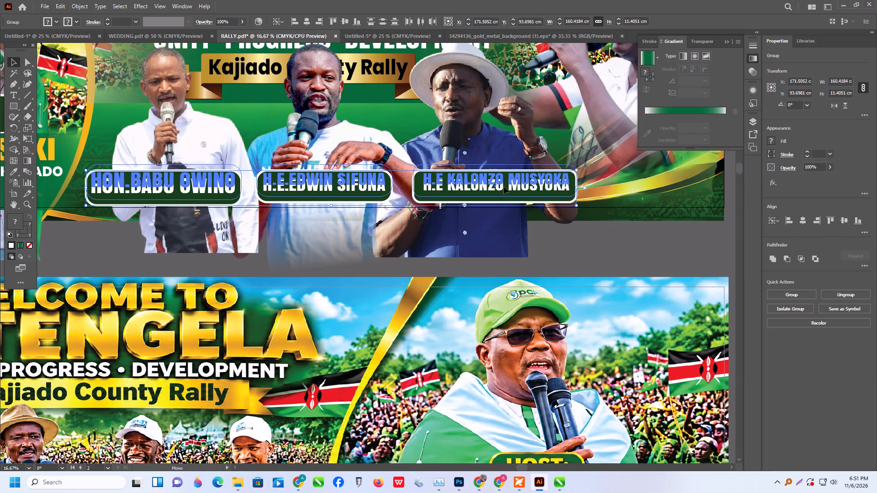
left_click(582, 266)
Ungroup the Kalonzo Musyoka label and the Edwin Sifuna label.
right_click(497, 192)
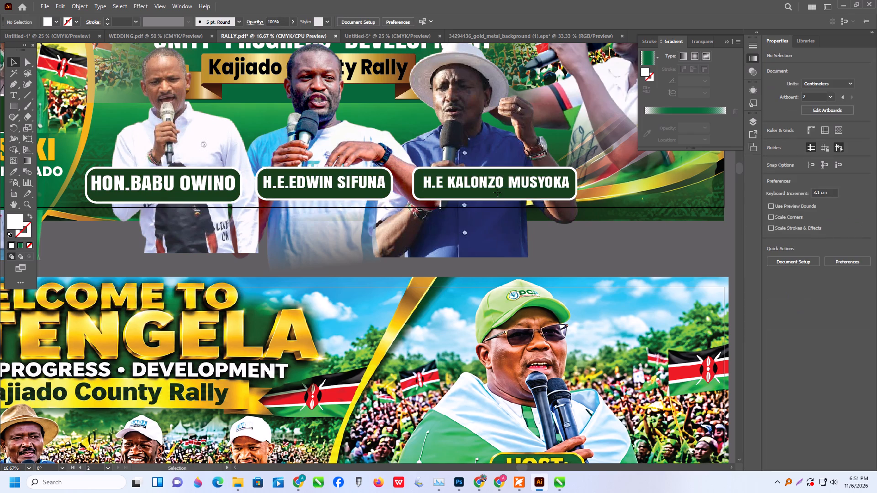
left_click(662, 294)
left_click(504, 184)
right_click(504, 184)
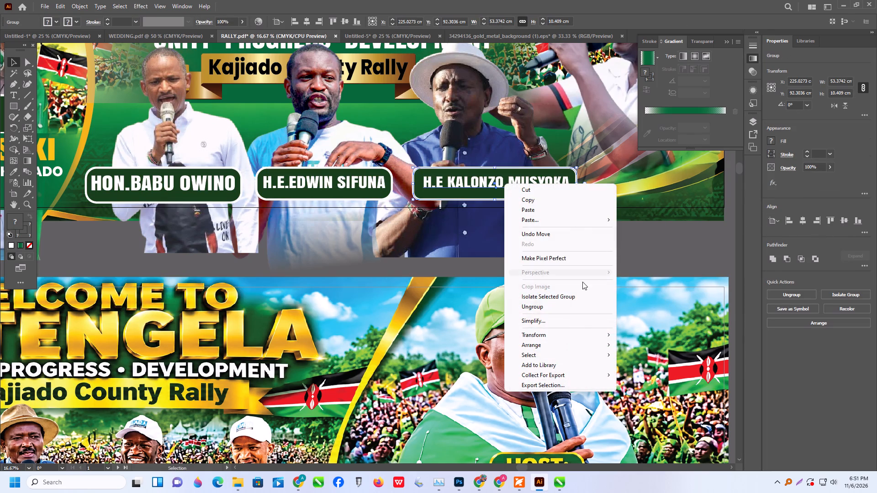
left_click(550, 305)
left_click(625, 282)
left_click(320, 184)
right_click(320, 184)
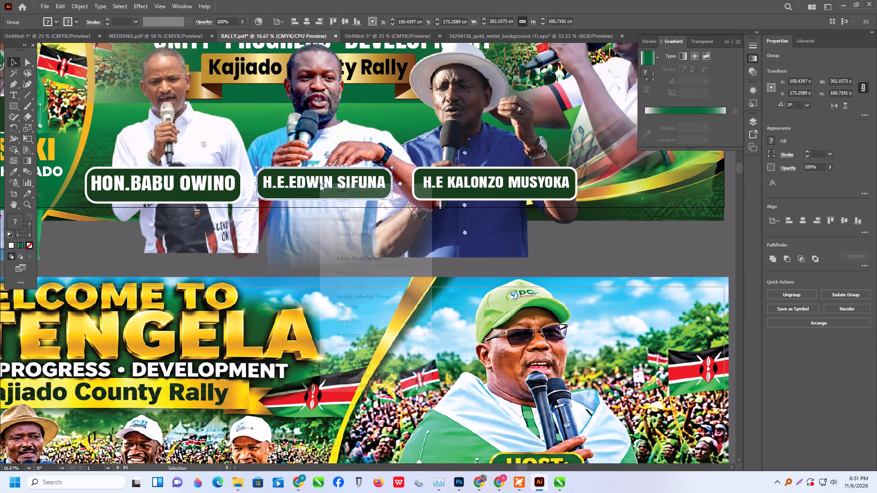
left_click(365, 304)
left_click(585, 262)
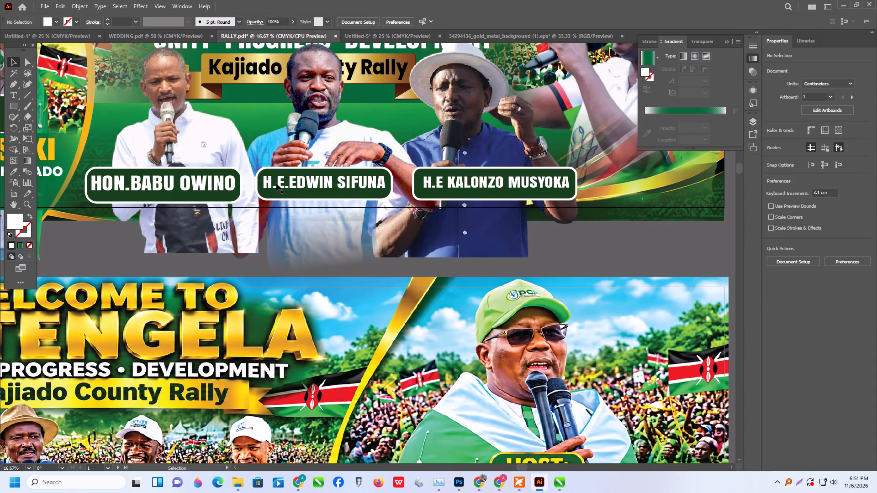
Replace the H.E title in Edwin Sifuna's name text so the label reads HON.EDWIN SIFUNA.
left_click(280, 182)
triple_click(282, 183)
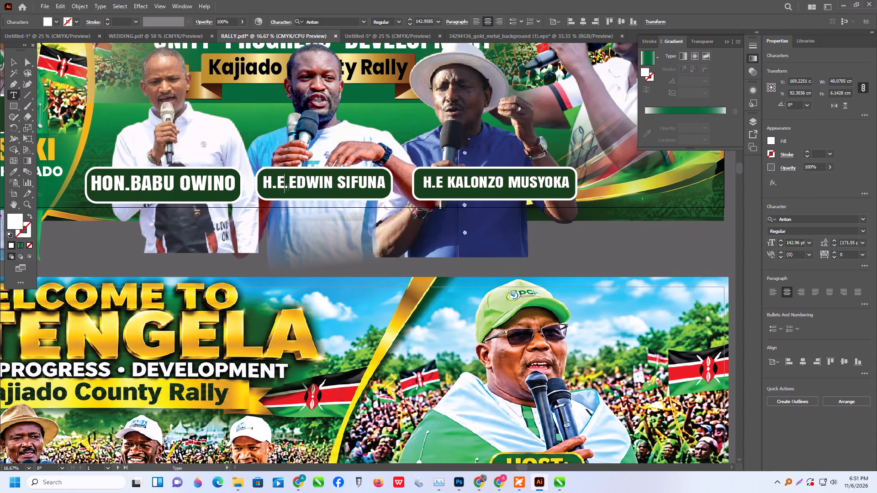
left_click_drag(283, 184, 274, 184)
key("o")
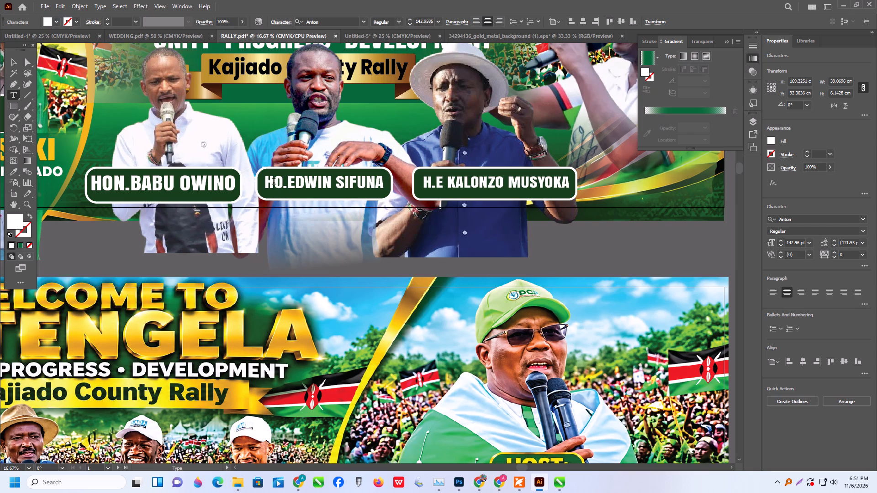
key("n")
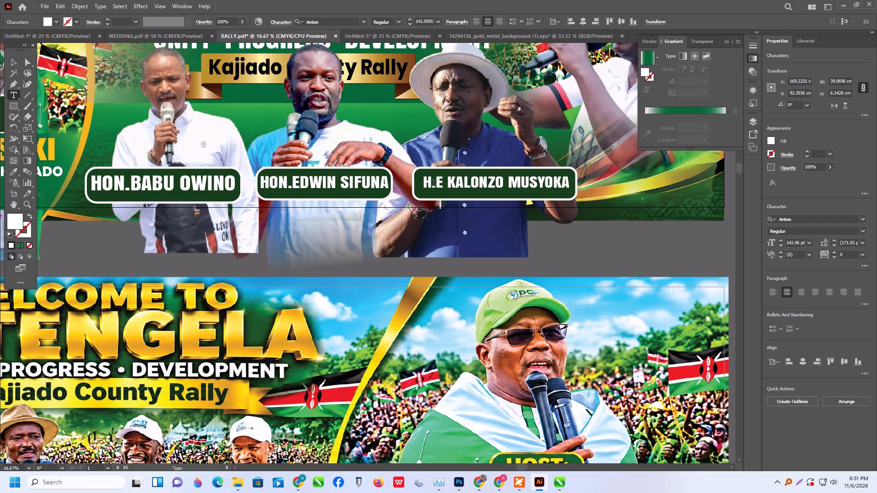
Replace H.E and the following space with HON. in Kalonzo Musyoka's name text, giving HON.KALONZO MUSYOKA.
left_click_drag(444, 185, 430, 184)
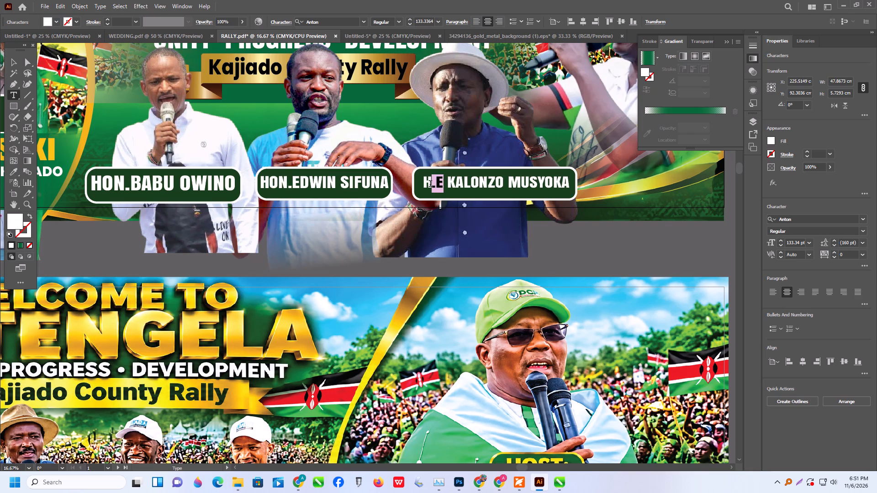
type("ON")
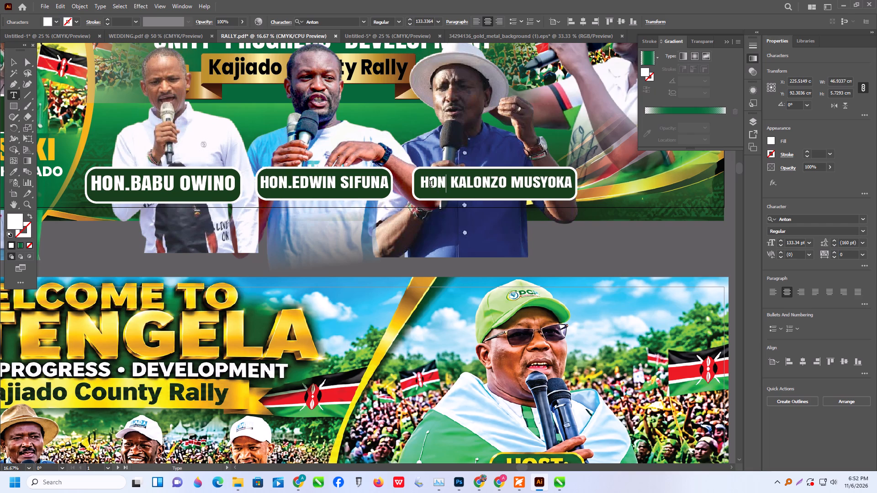
key("period")
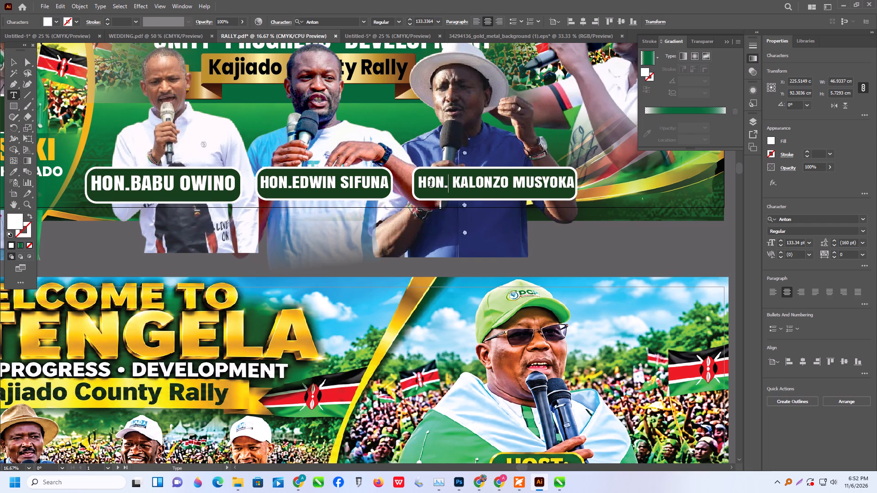
left_click_drag(455, 181, 449, 181)
key("BackSpace")
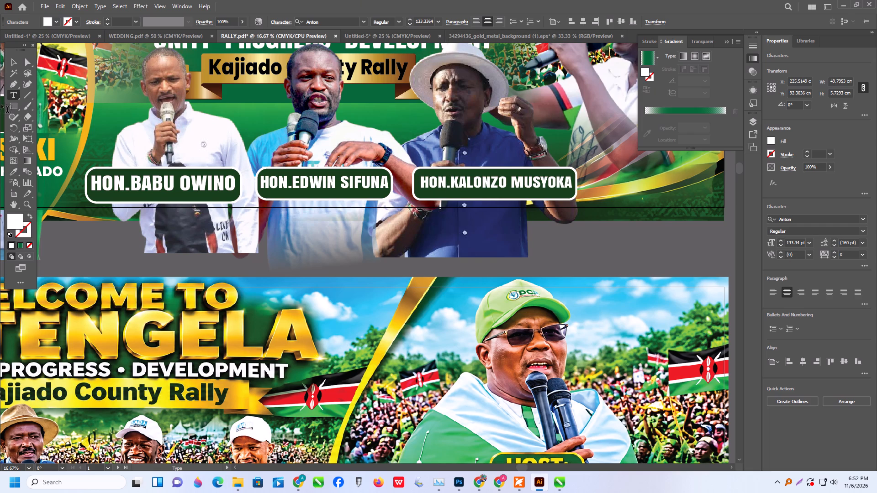
left_click(11, 62)
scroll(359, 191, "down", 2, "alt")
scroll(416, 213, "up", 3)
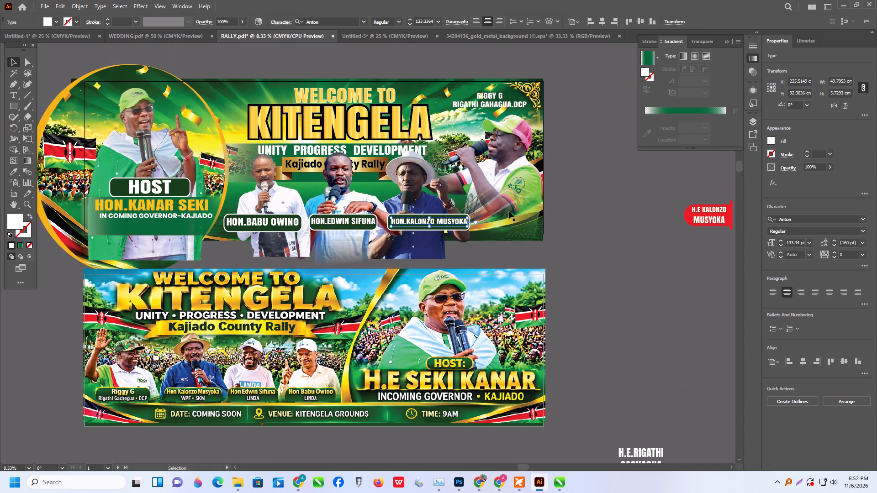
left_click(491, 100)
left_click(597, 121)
Reposition the WELCOME TO heading slightly left and up, above KITENGELA on the green banner.
scroll(568, 196, "down", 1)
scroll(349, 102, "up", 5)
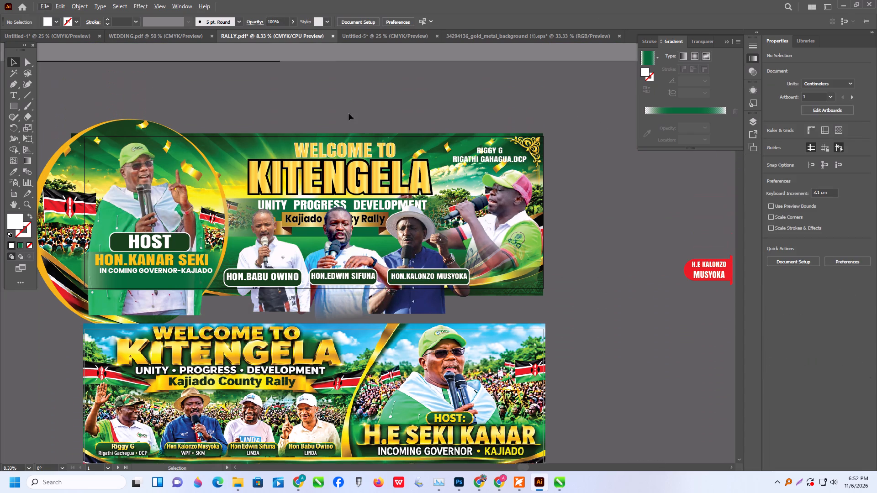
scroll(349, 113, "up", 5)
left_click_drag(346, 181, 350, 140)
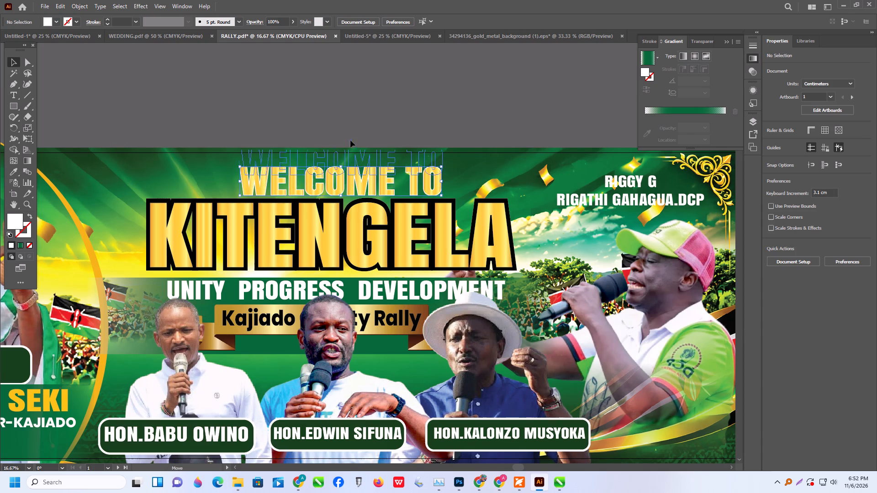
left_click_drag(350, 140, 348, 115)
left_click_drag(349, 115, 343, 168)
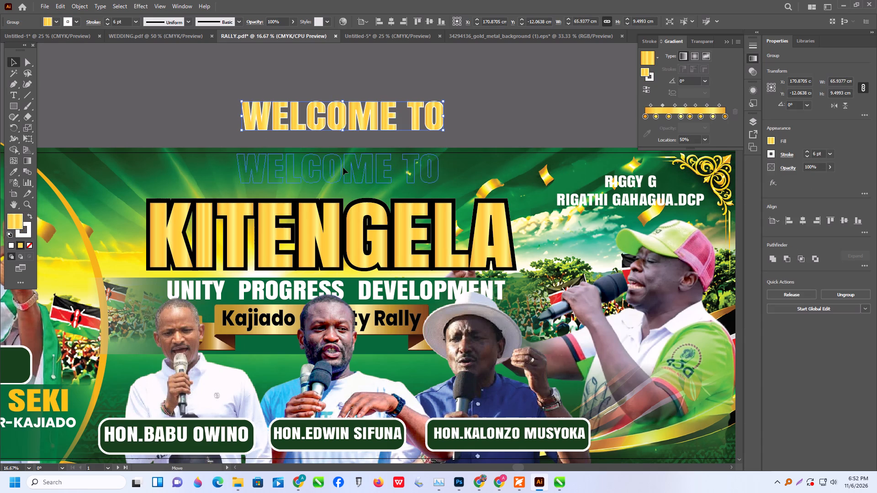
left_click_drag(343, 168, 338, 172)
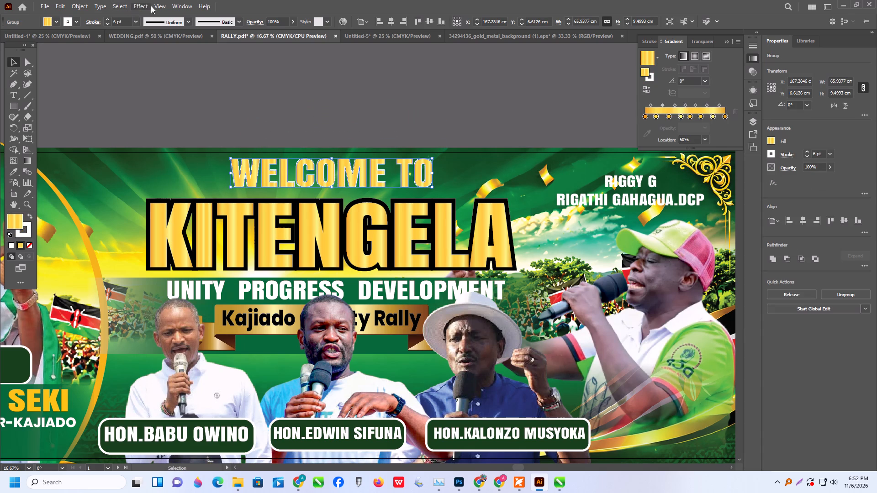
Apply a Multiply drop shadow to the WELCOME TO heading with 75% opacity, 0.2469 cm X and Y offsets and 0.1764 cm blur.
left_click(151, 5)
left_click(173, 111)
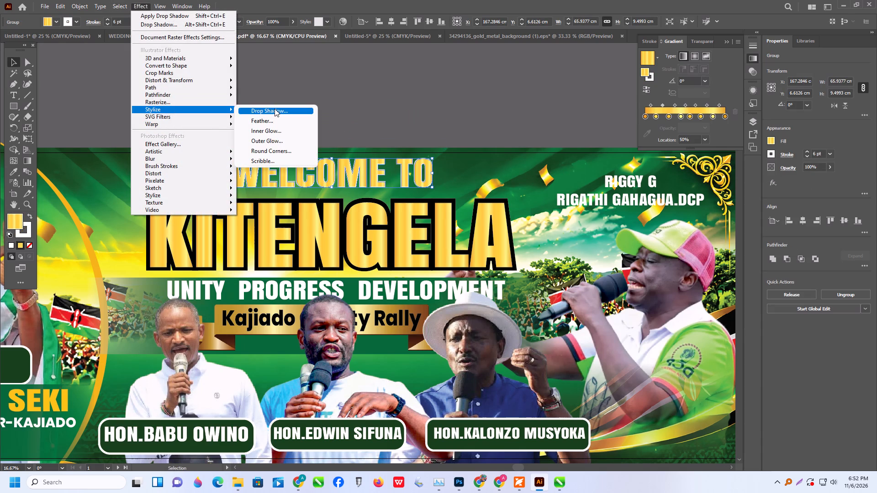
left_click(275, 109)
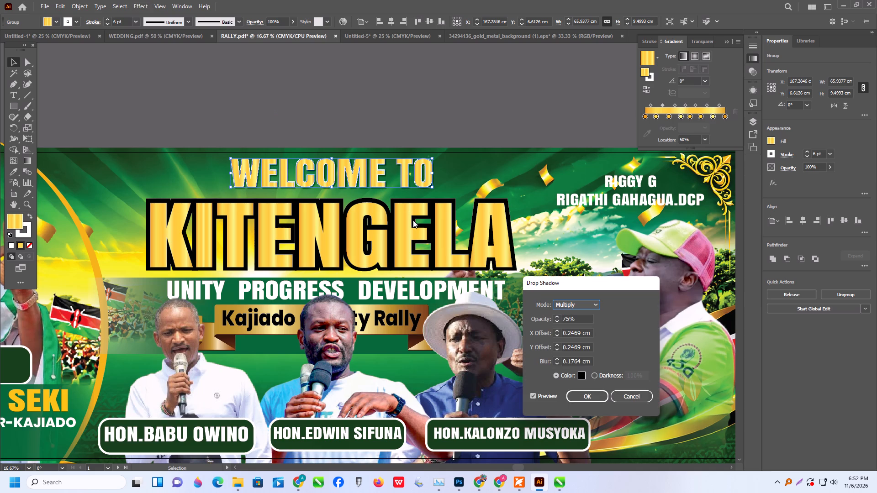
left_click(586, 393)
left_click(409, 94)
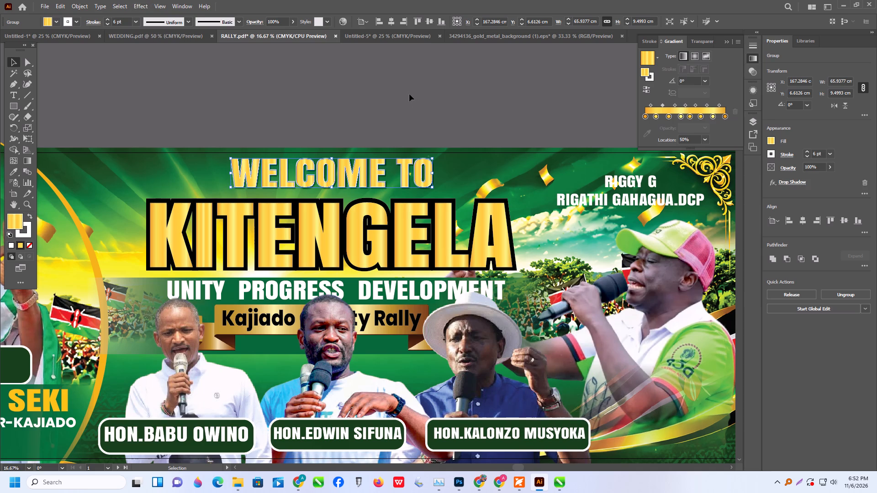
Change the WELCOME TO heading's outline to black (000000) with a 9 pt stroke weight.
left_click(410, 95)
left_click(305, 178)
triple_click(26, 234)
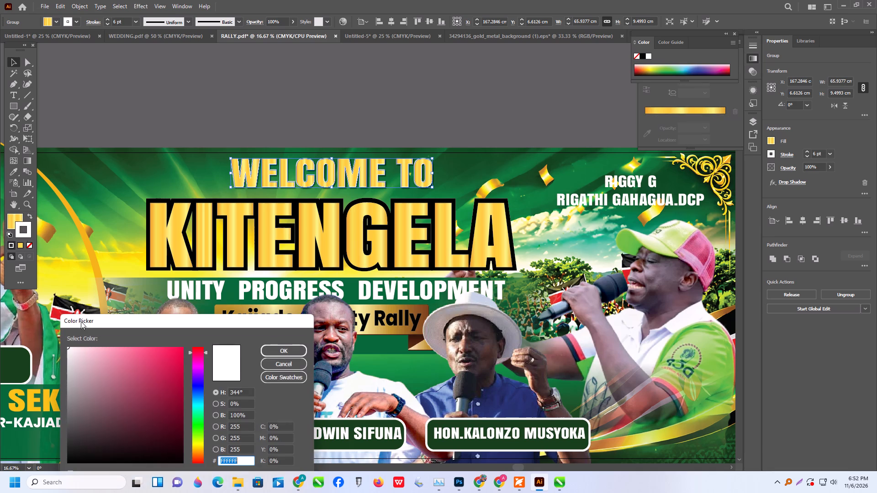
left_click_drag(165, 451, 192, 484)
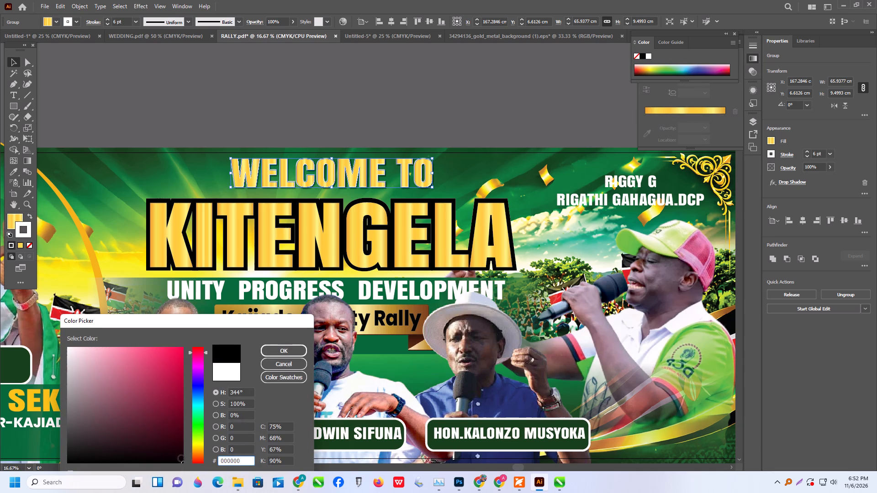
left_click_drag(177, 458, 186, 472)
left_click(280, 350)
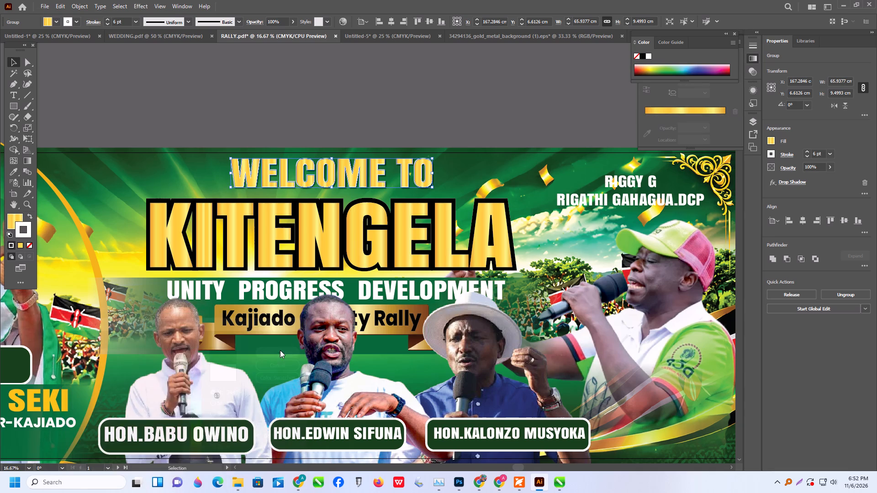
triple_click(808, 151)
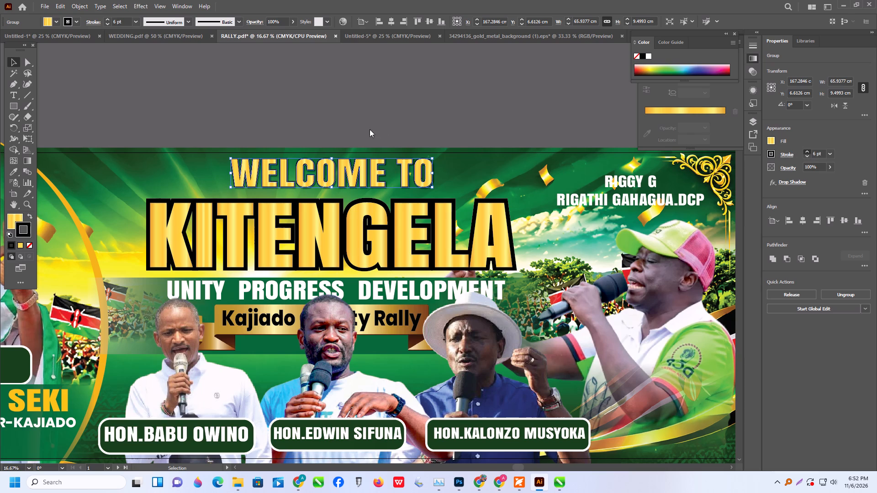
left_click(339, 122)
Shift the WELCOME TO heading slightly down towards KITENGELA and enlarge it to about 73.6 cm wide by 10.6 cm high.
left_click_drag(421, 178, 420, 183)
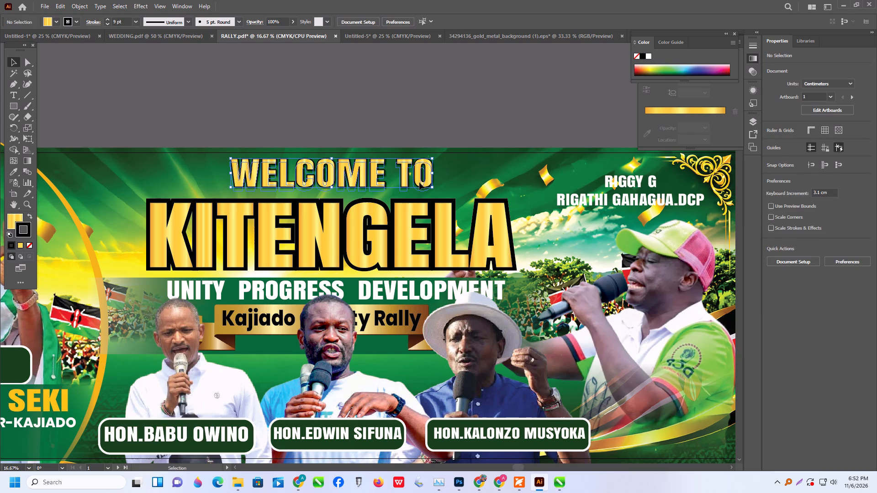
left_click_drag(433, 178, 437, 179)
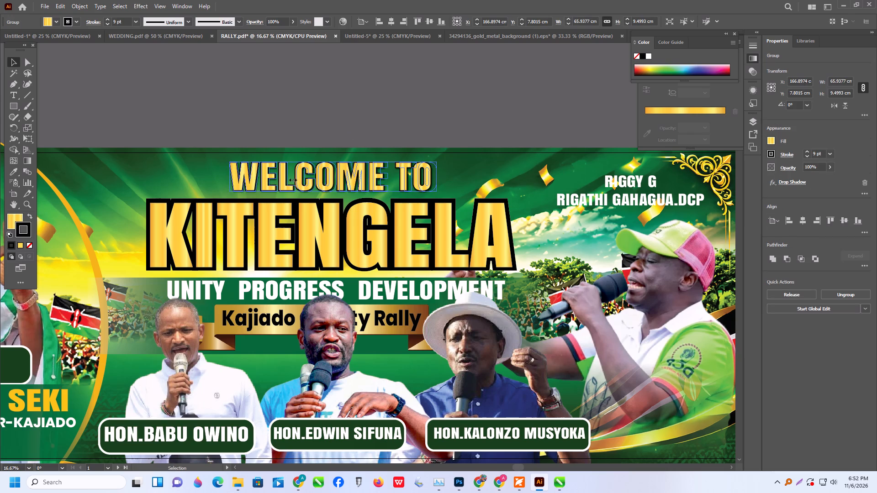
left_click(228, 119)
scroll(262, 102, "down", 4)
scroll(333, 131, "down", 2, "alt")
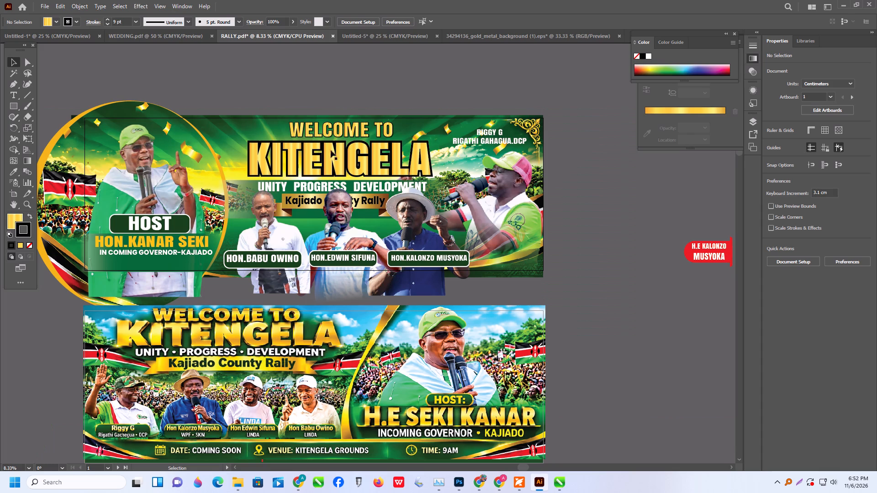
scroll(327, 154, "down", 2)
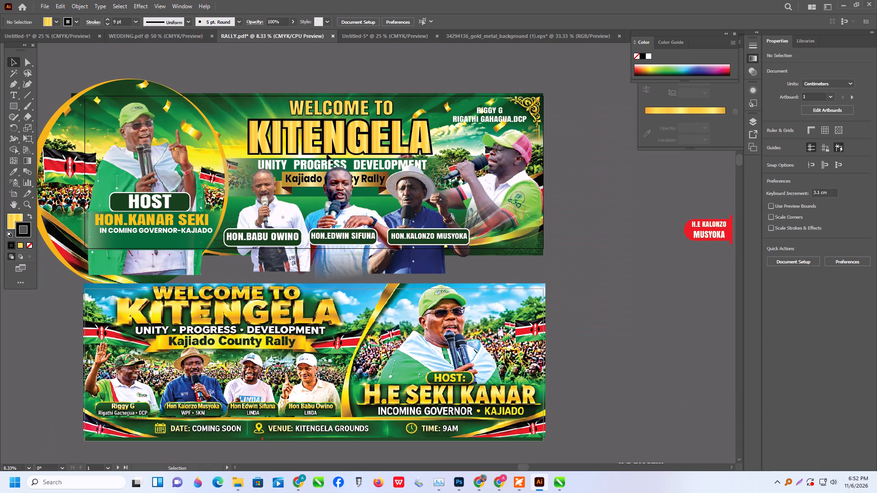
left_click(321, 106)
left_click(294, 109)
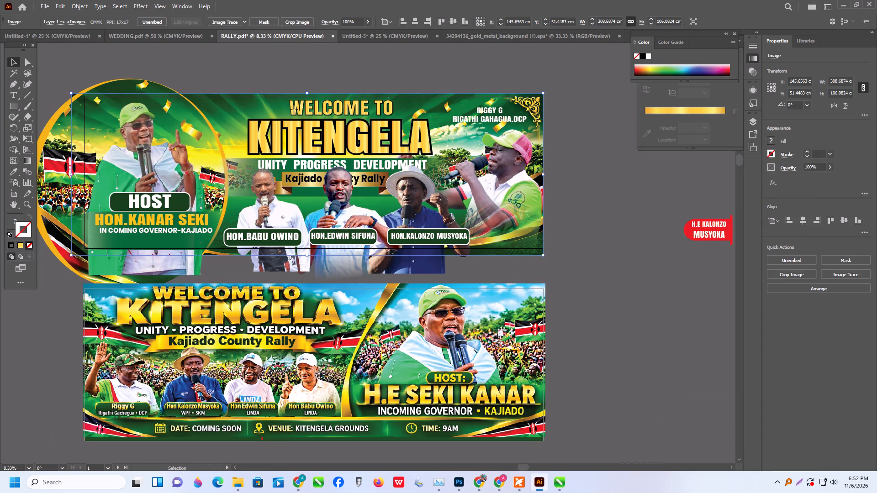
left_click_drag(290, 117, 280, 121, "shift")
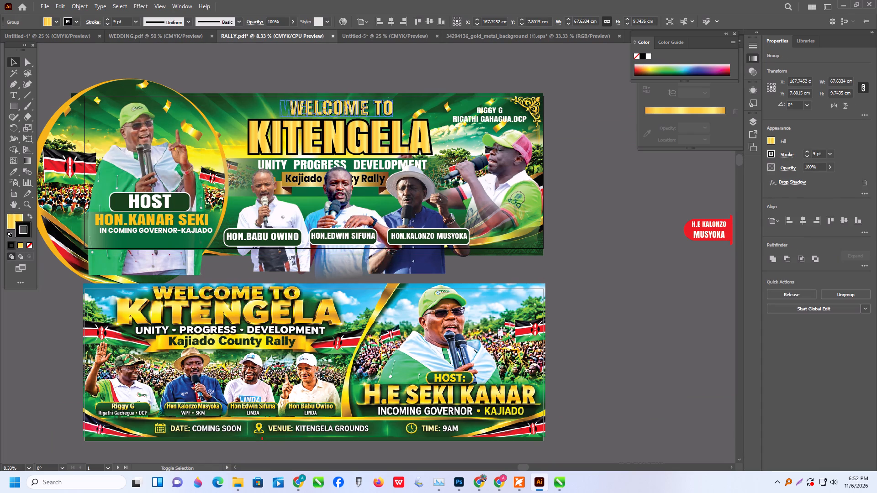
left_click(352, 102)
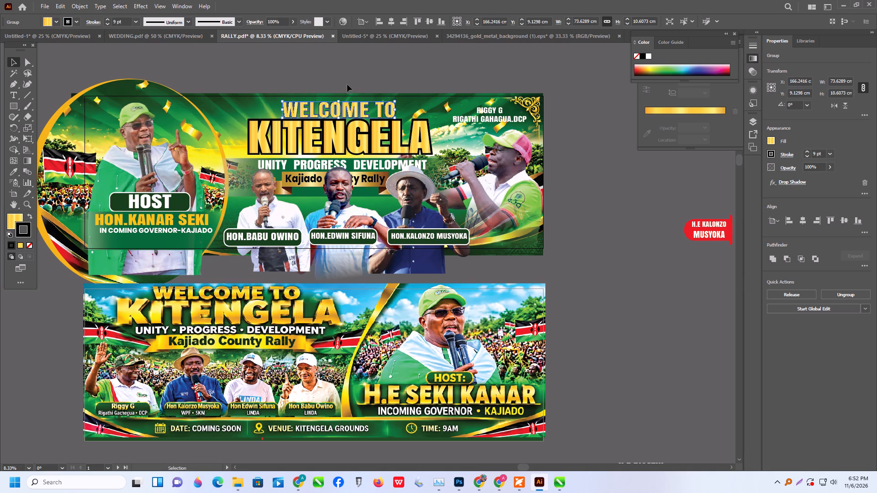
left_click(347, 84)
Group the three centre speakers' portraits with their green name plates and name texts, including HON.EDWIN SIFUNA.
scroll(339, 79, "down", 3)
scroll(340, 97, "up", 2, "alt")
scroll(340, 103, "down", 3, "alt")
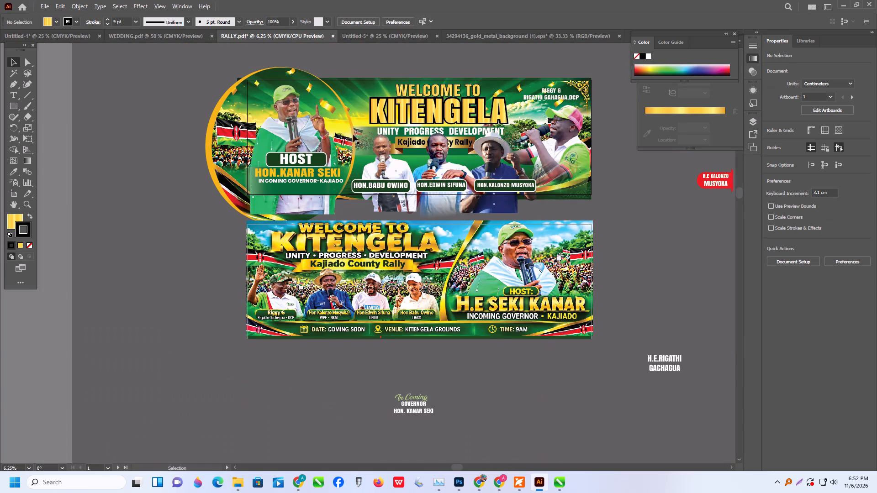
scroll(486, 121, "up", 2, "alt")
left_click(501, 175)
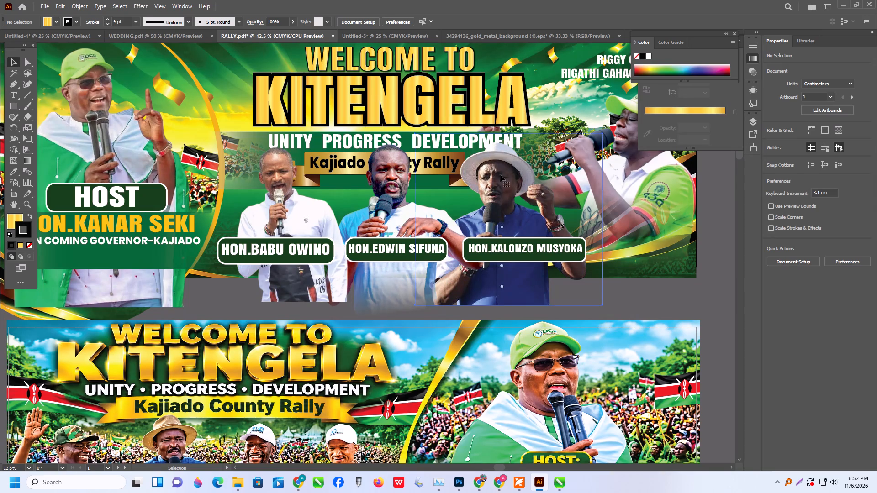
left_click(330, 163)
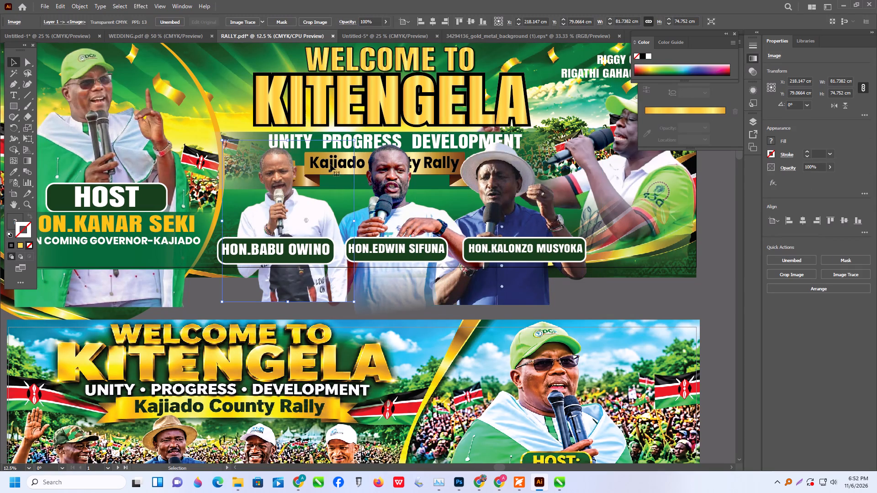
left_click(390, 202, "shift")
left_click(527, 196, "shift")
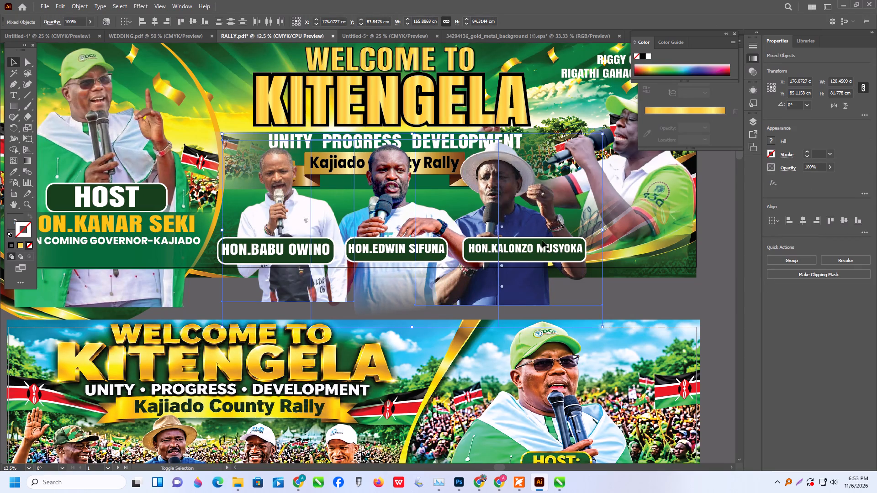
left_click(543, 247, "shift")
left_click(467, 255, "shift")
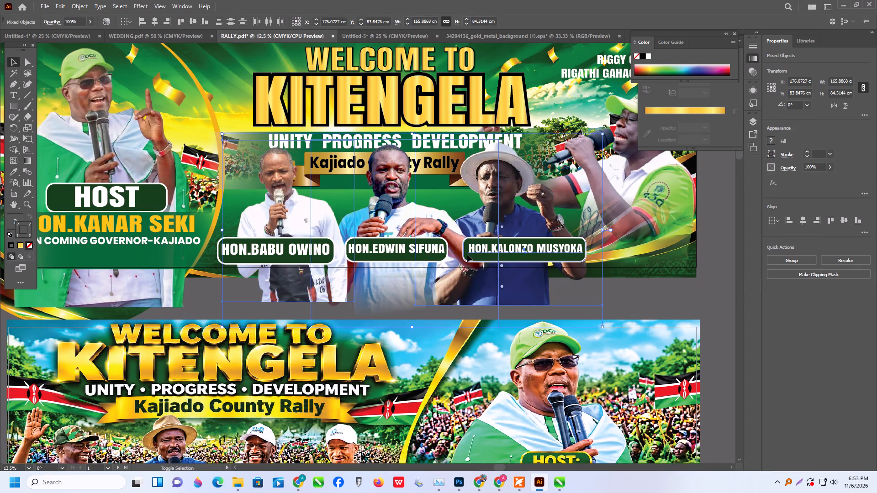
left_click(424, 257, "shift")
left_click(244, 257, "shift")
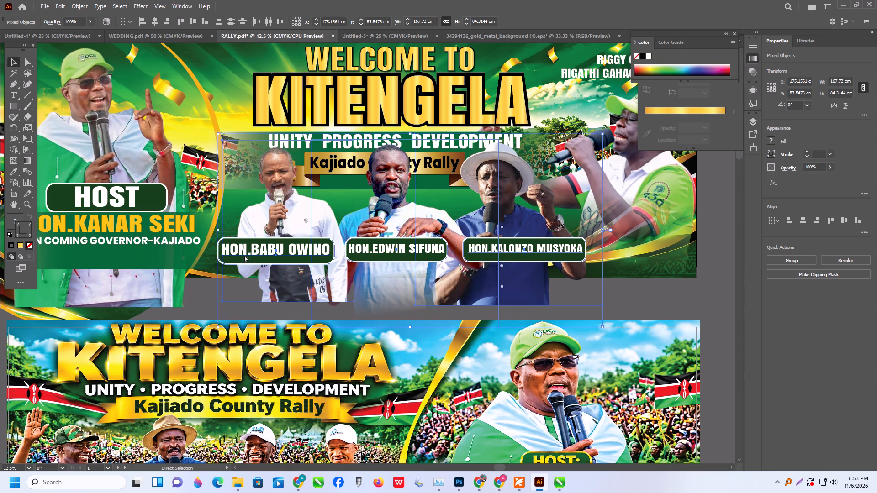
key("ctrl+g")
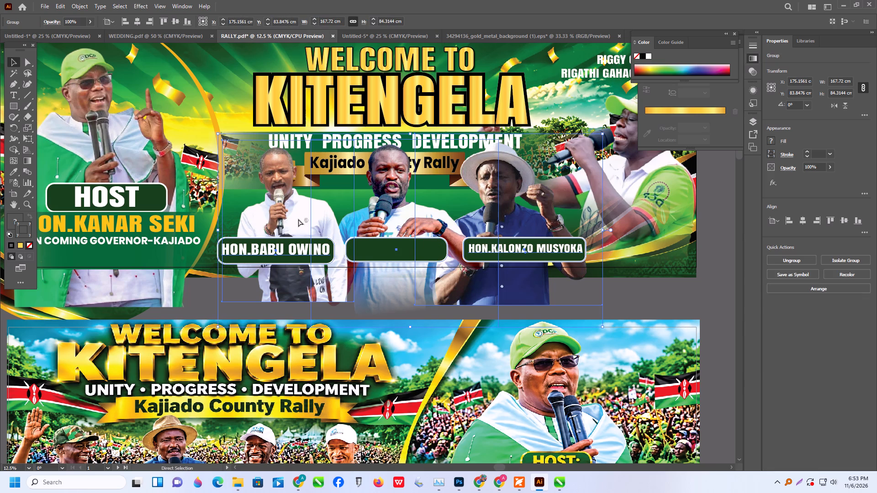
key("ctrl+z")
left_click(381, 247, "shift")
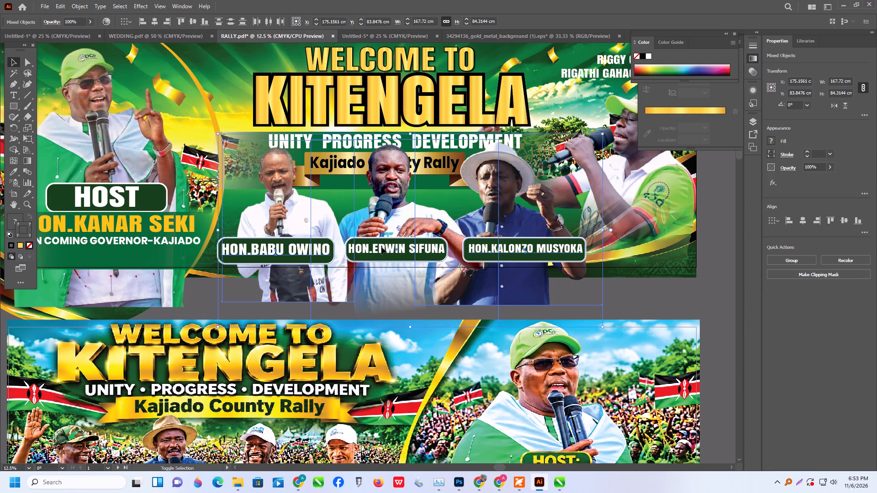
key("ctrl+g")
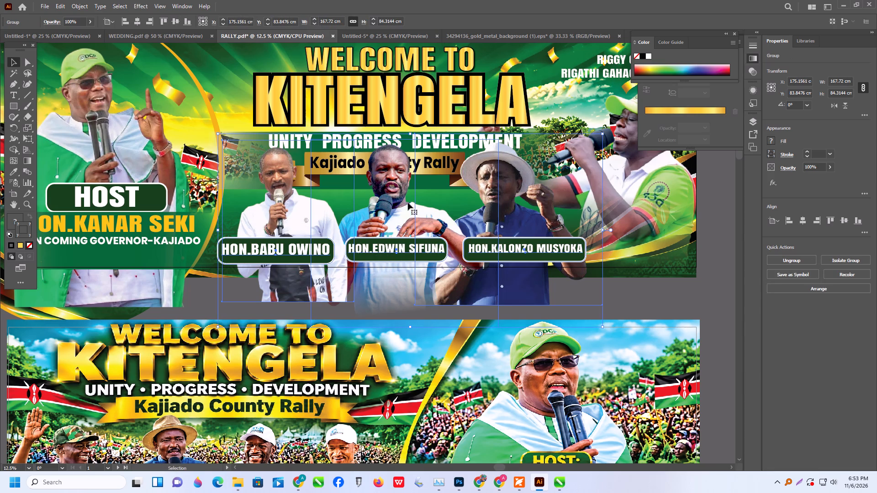
Move the speakers group down off the green banner, clear of the Kajiado County Rally ribbon.
left_click_drag(408, 203, 402, 289)
Scale the slogan line, Kajiado County Rally text and ribbon together to about 95.7 cm wide, and centre them beneath KITENGELA.
left_click(411, 160)
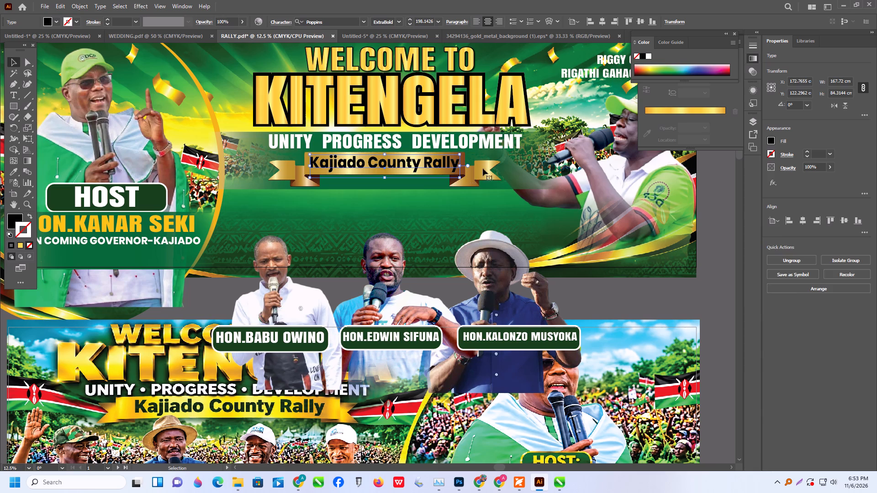
left_click(484, 173, "shift")
left_click(470, 146, "shift")
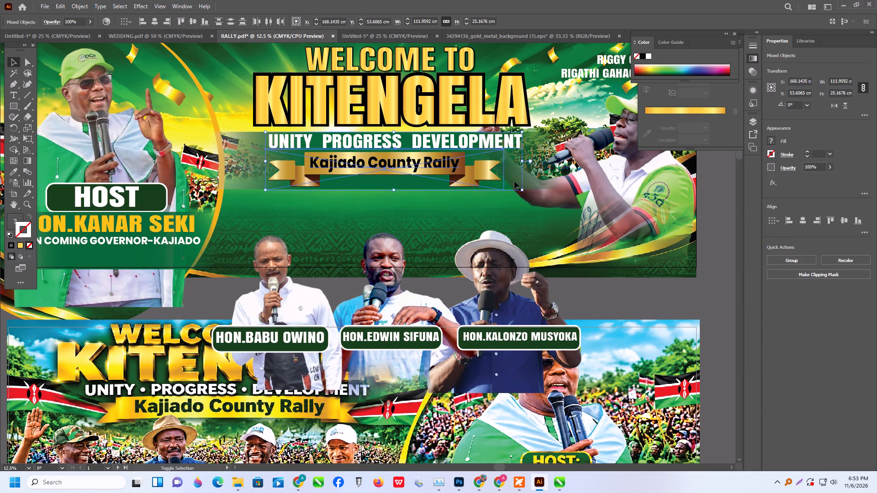
left_click_drag(522, 192, 485, 192, "shift")
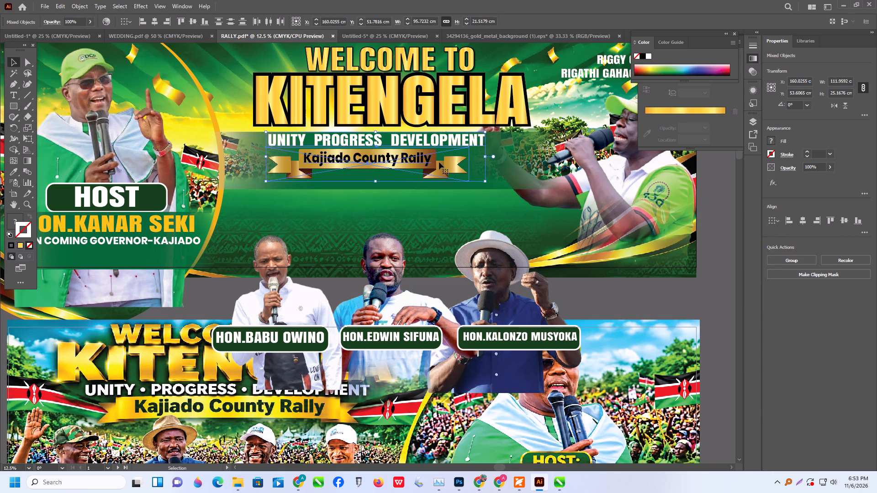
left_click_drag(439, 162, 453, 158)
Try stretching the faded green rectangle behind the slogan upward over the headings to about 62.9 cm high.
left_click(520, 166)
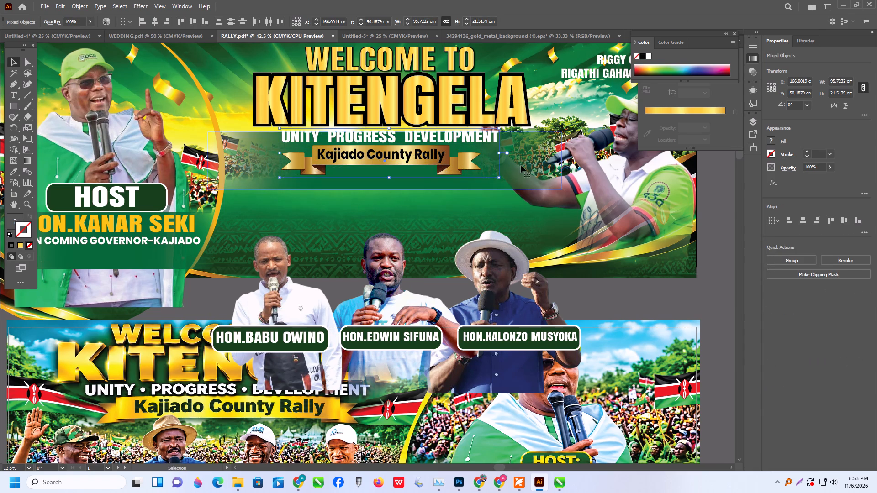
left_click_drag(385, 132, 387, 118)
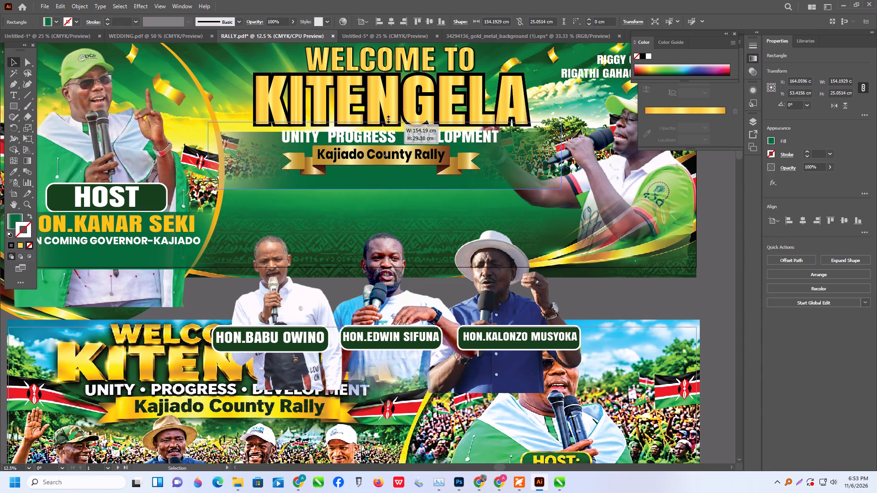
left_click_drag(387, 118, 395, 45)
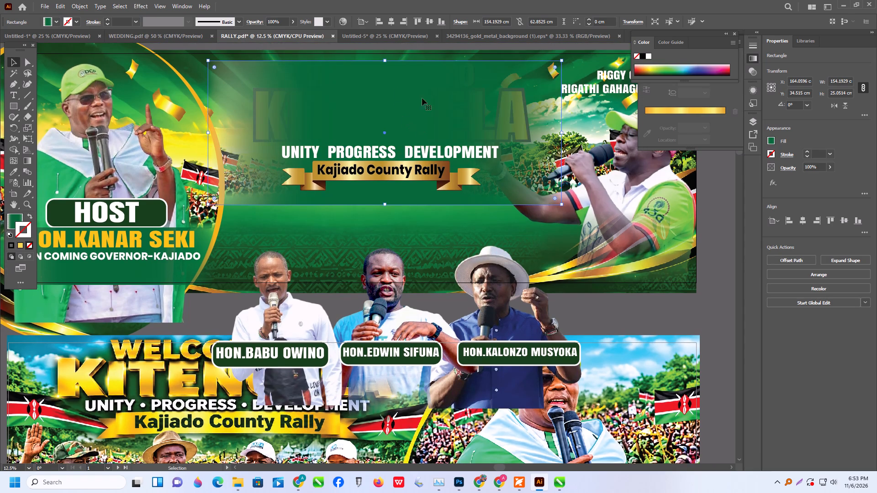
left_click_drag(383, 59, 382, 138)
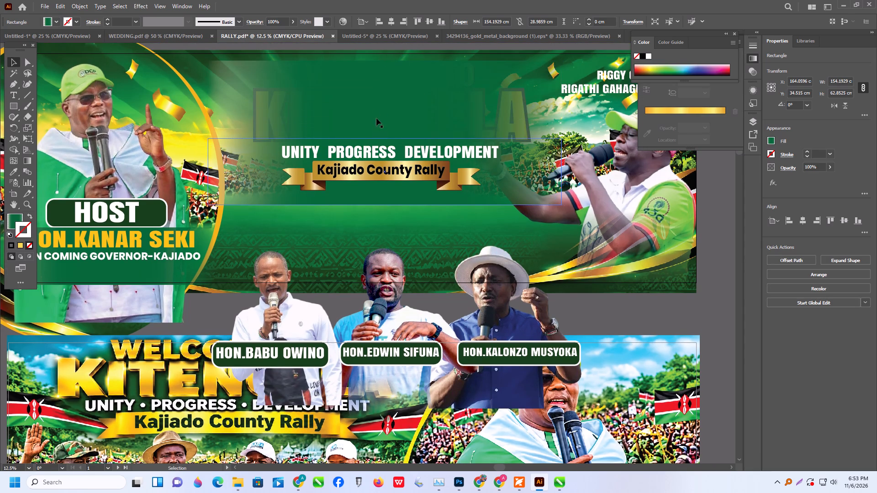
Bring the WELCOME TO and KITENGELA headings to the front of the stacking order.
left_click(368, 110)
left_click(378, 70, "shift")
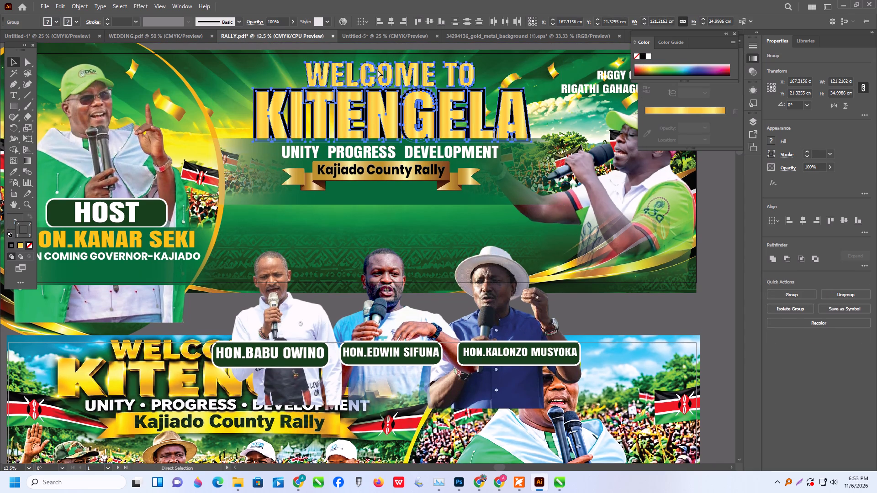
key("ctrl+shift+bracketright")
Extend the faded green rectangle's upper edge to the top of the banner, behind both headings.
left_click(482, 215)
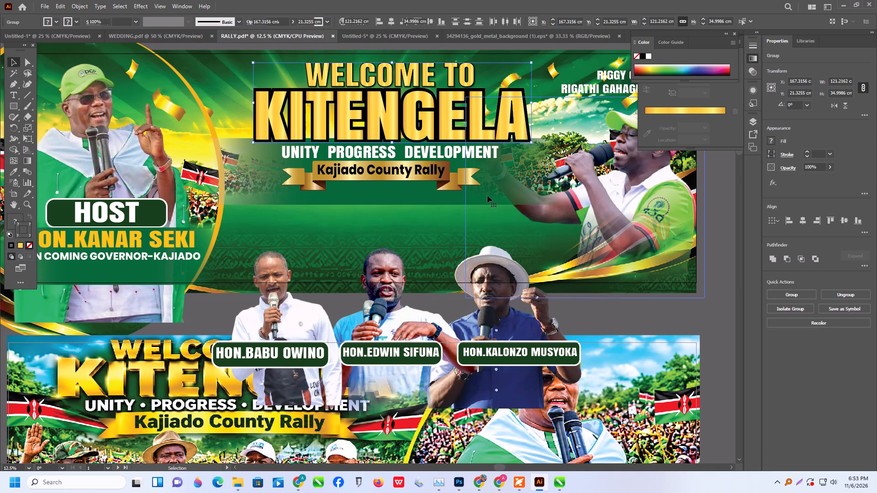
left_click(381, 205)
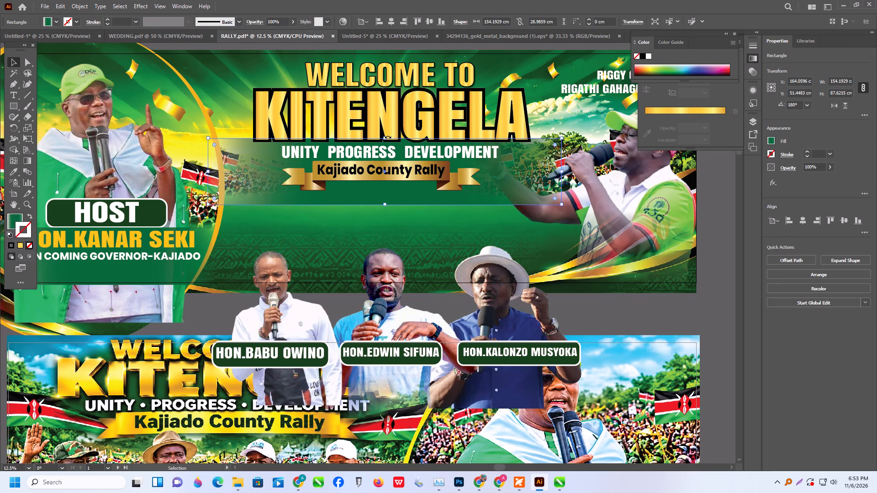
left_click_drag(386, 137, 402, 54)
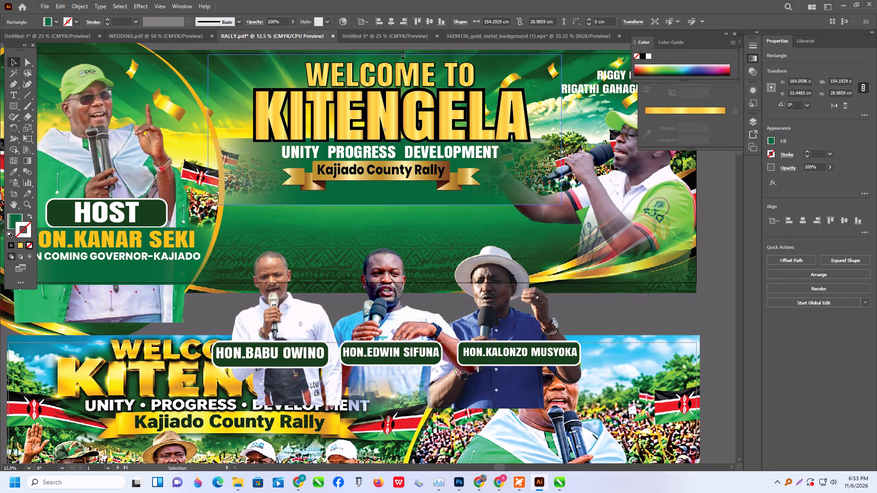
scroll(414, 143, "down", 2, "alt")
left_click(642, 230)
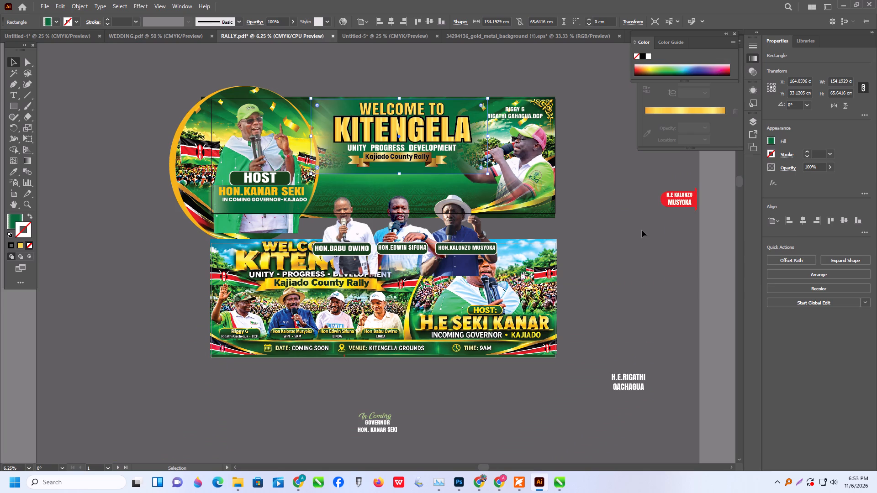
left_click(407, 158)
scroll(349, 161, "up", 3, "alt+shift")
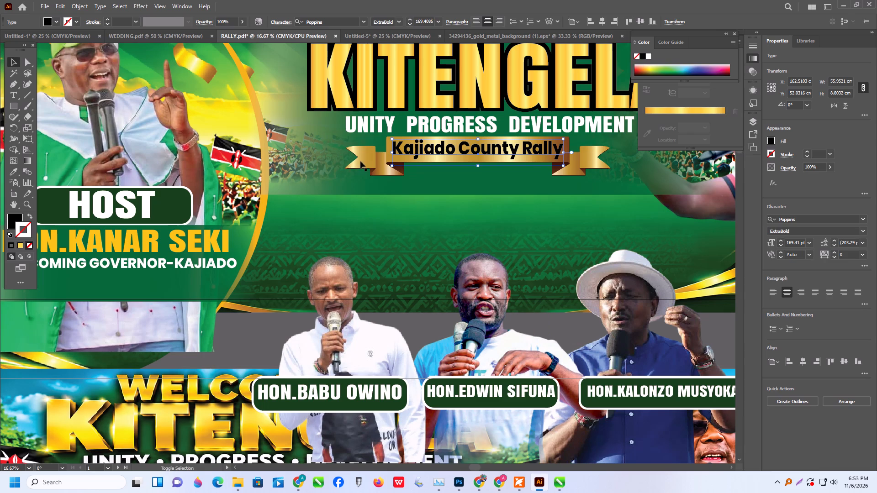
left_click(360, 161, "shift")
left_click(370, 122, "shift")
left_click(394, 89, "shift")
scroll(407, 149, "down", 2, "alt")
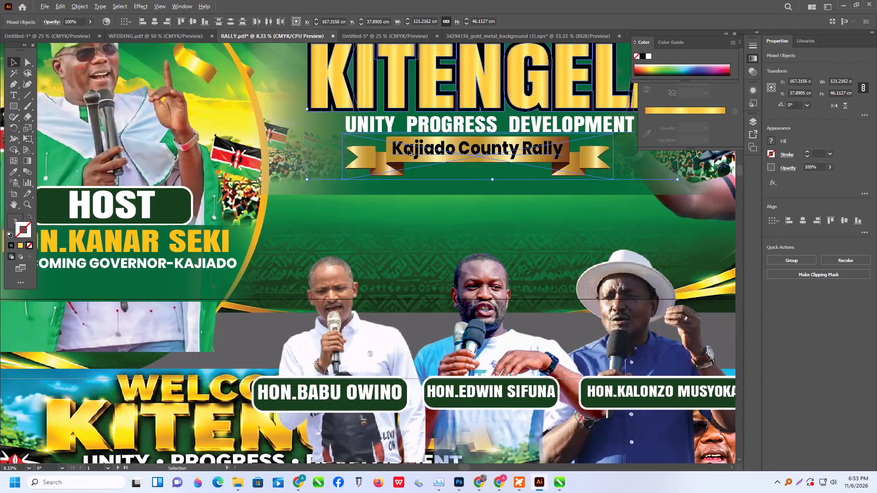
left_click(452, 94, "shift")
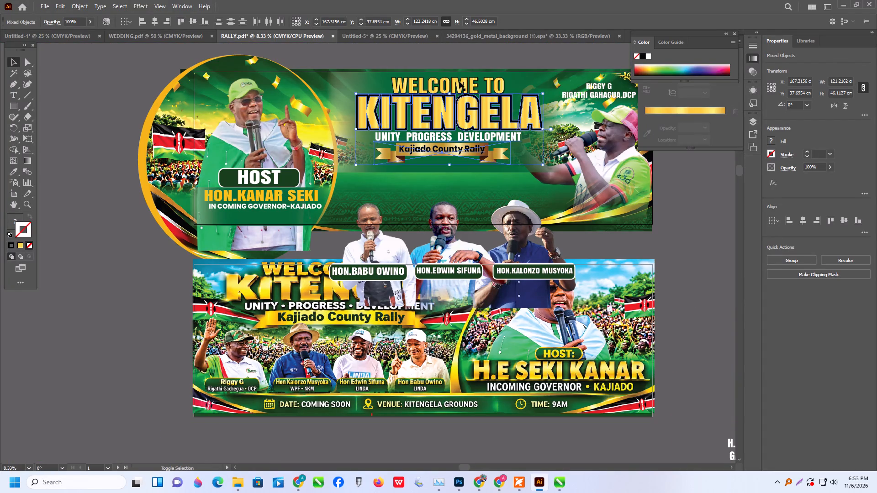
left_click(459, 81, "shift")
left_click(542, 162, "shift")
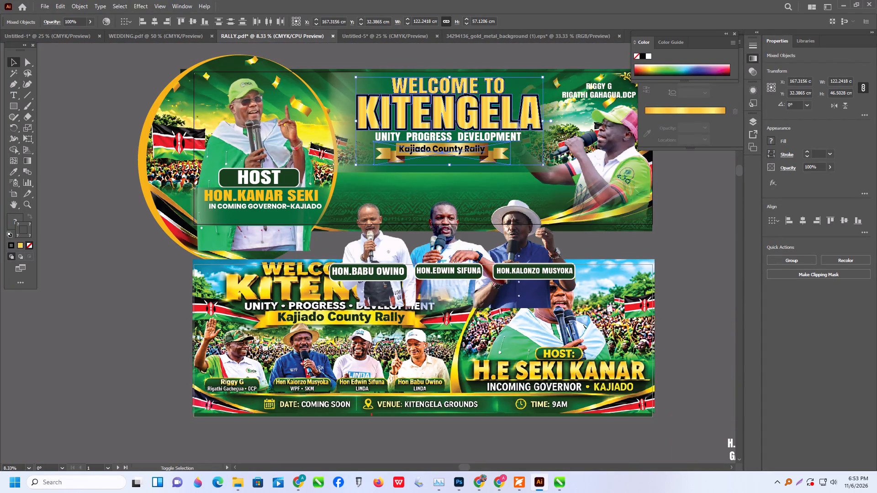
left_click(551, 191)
Group the Kajiado County Rally text, the UNITY PROGRESS DEVELOPMENT slogan and the gold ribbon together.
left_click(454, 147)
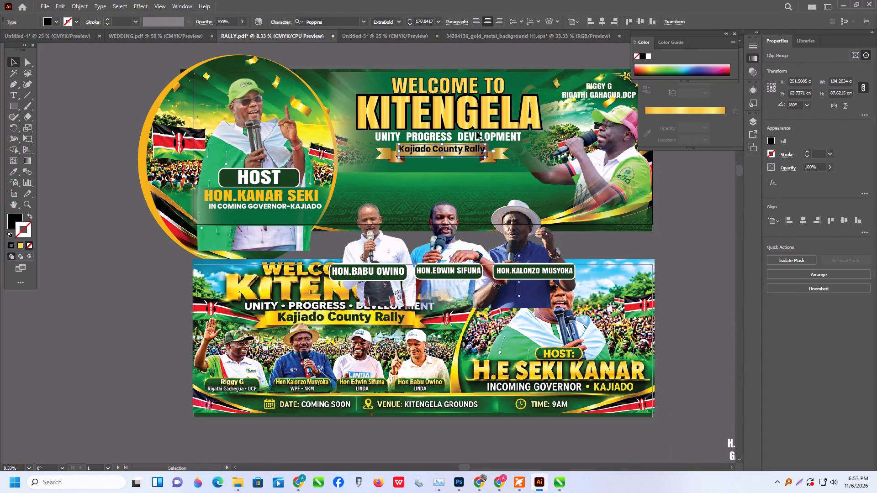
left_click(477, 136, "shift")
left_click(393, 161, "shift")
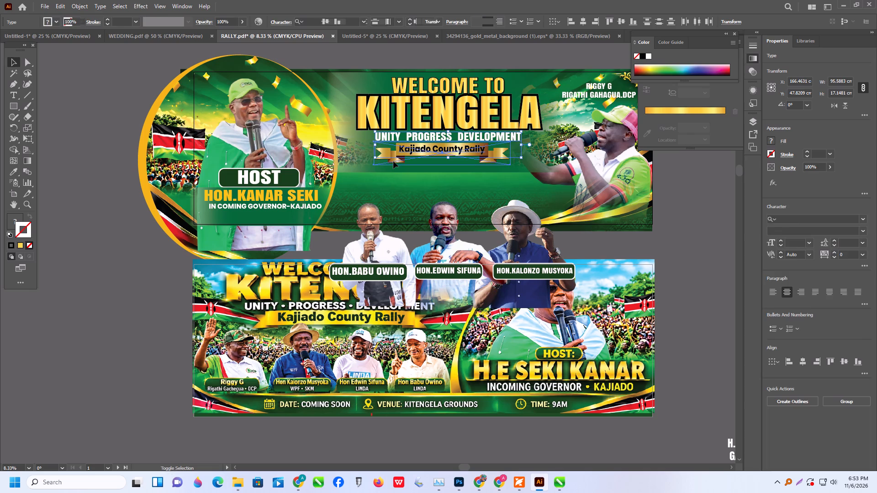
key("ctrl+g")
Scale both headings and the slogan-ribbon group down together to about 105.1 cm wide and 47.1 cm high.
left_click(439, 115, "shift")
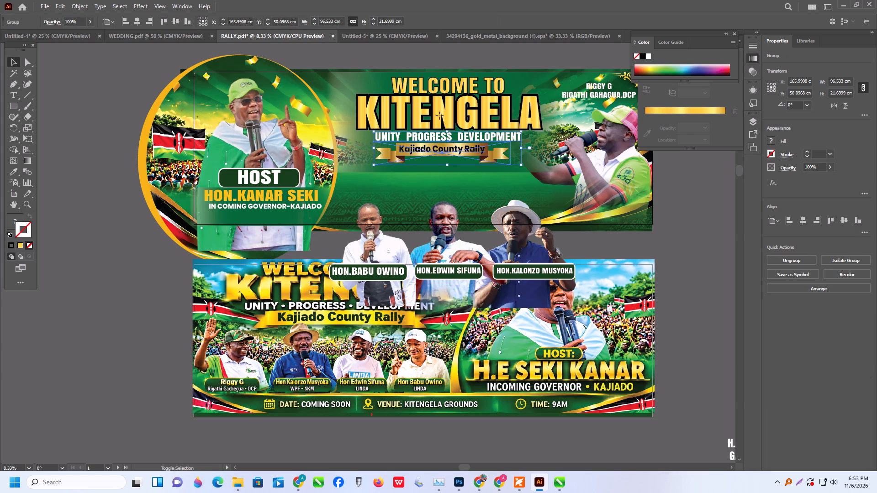
left_click(448, 85, "shift")
left_click_drag(542, 163, 542, 163, "shift")
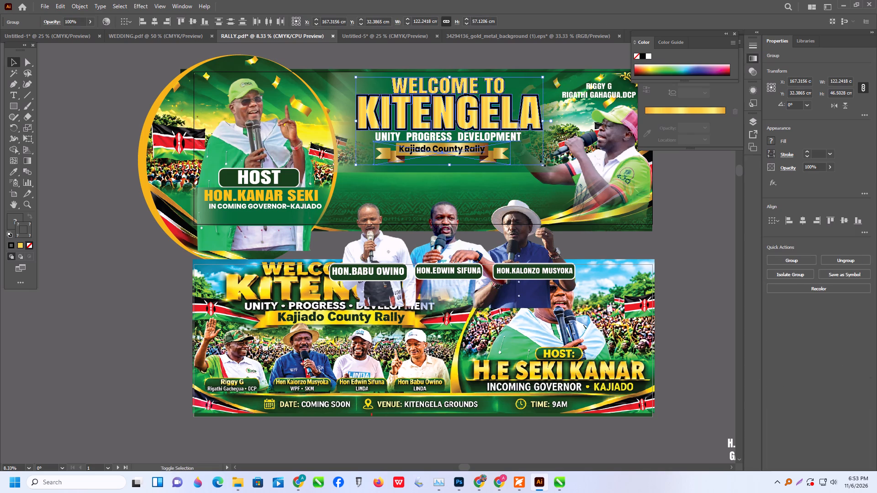
left_click_drag(542, 163, 510, 158, "shift")
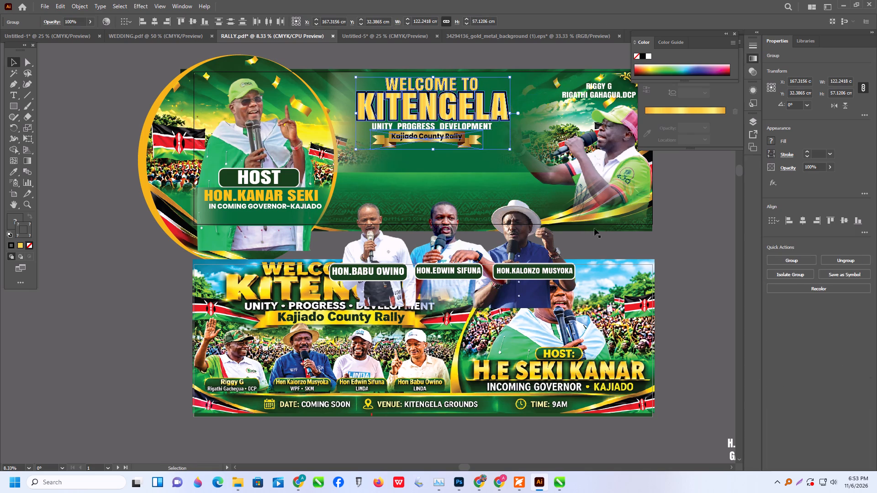
left_click_drag(509, 110, 510, 110)
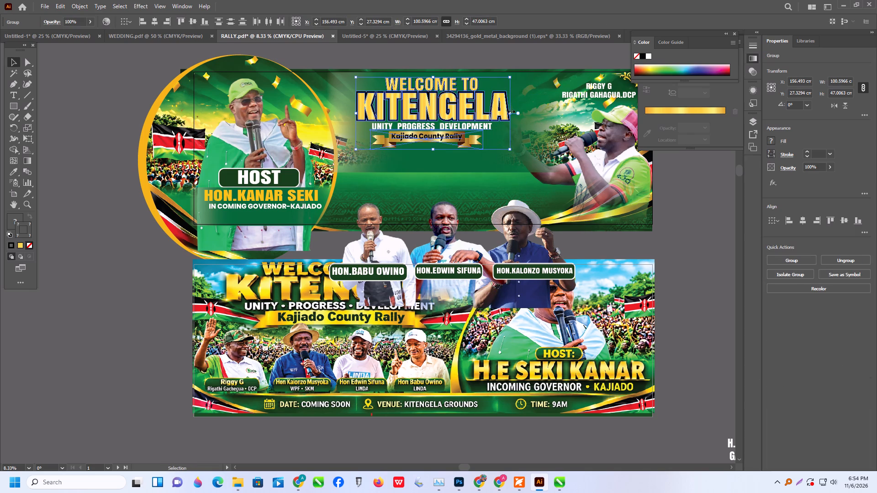
left_click_drag(510, 110, 517, 111)
left_click(680, 185)
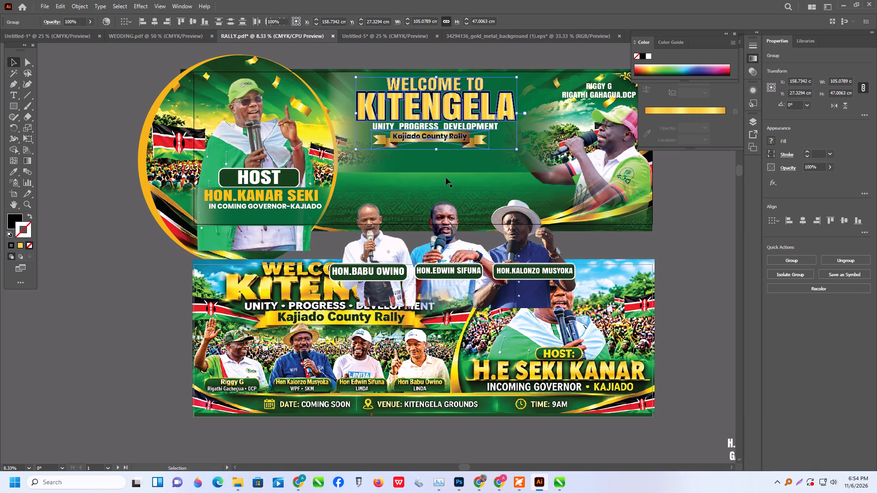
Move the three labelled speaker portraits up onto the banner so their heads sit just below the Kajiado County Rally ribbon.
left_click(447, 171)
left_click_drag(369, 250, 374, 192)
left_click_drag(448, 243, 446, 239)
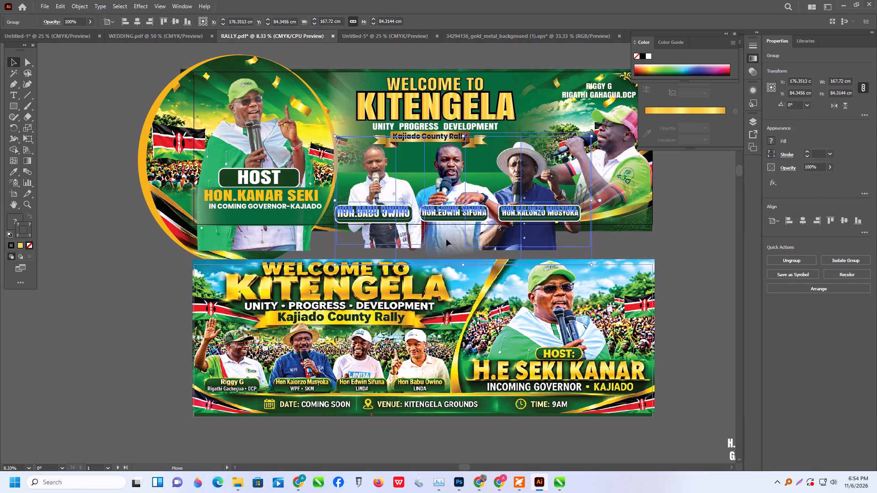
left_click_drag(446, 239, 446, 237)
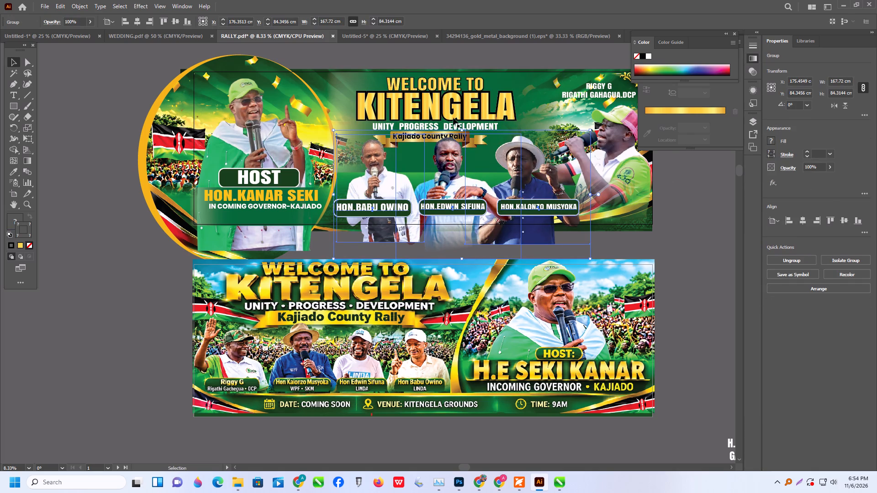
scroll(453, 118, "up", 2, "alt")
left_click(459, 113)
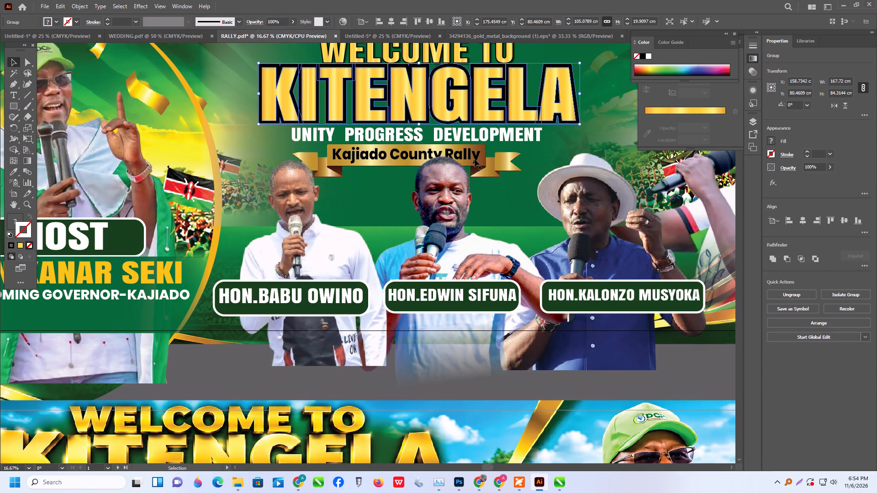
left_click(476, 159)
left_click_drag(463, 210, 460, 223)
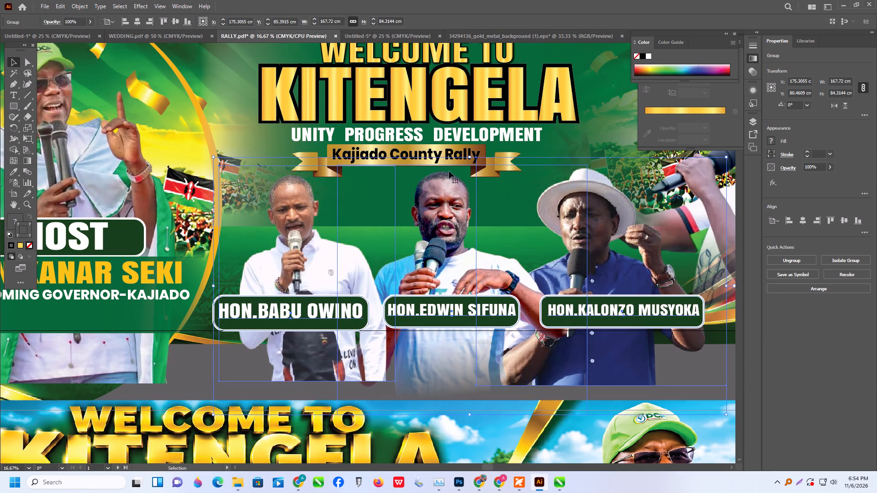
Scale the slogan-ribbon group down to about 72.8 cm wide and move it back towards the centre beneath KITENGELA.
left_click(474, 147)
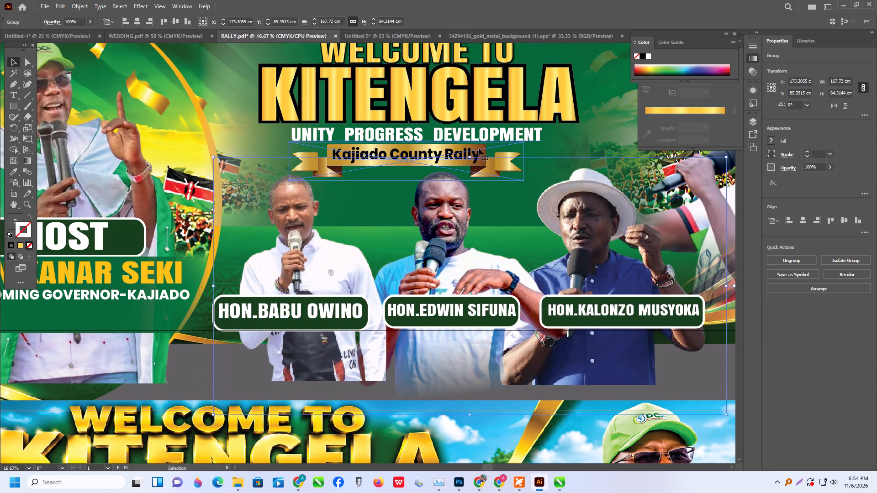
left_click_drag(539, 181, 511, 175, "shift")
left_click_drag(449, 156, 455, 155)
Scale the WELCOME TO and KITENGELA headings down together to about 102.7 cm wide.
scroll(417, 104, "up", 4)
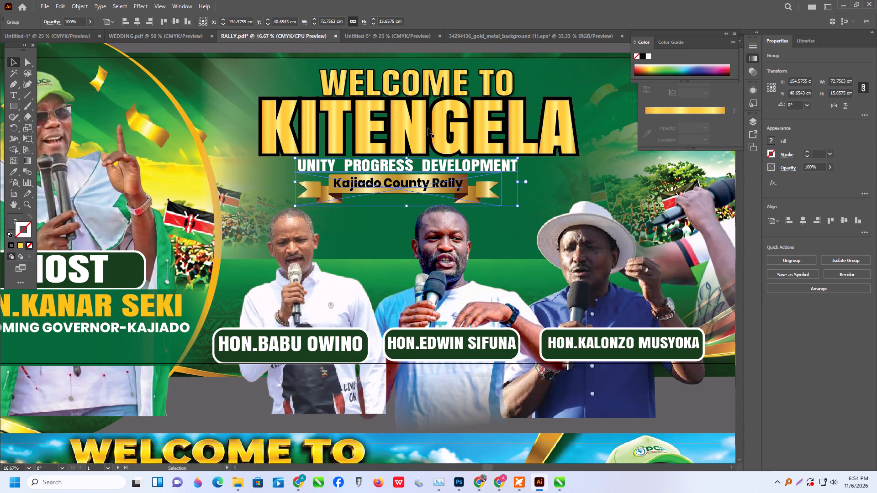
scroll(428, 128, "up", 1)
left_click(438, 152)
left_click(486, 101, "shift")
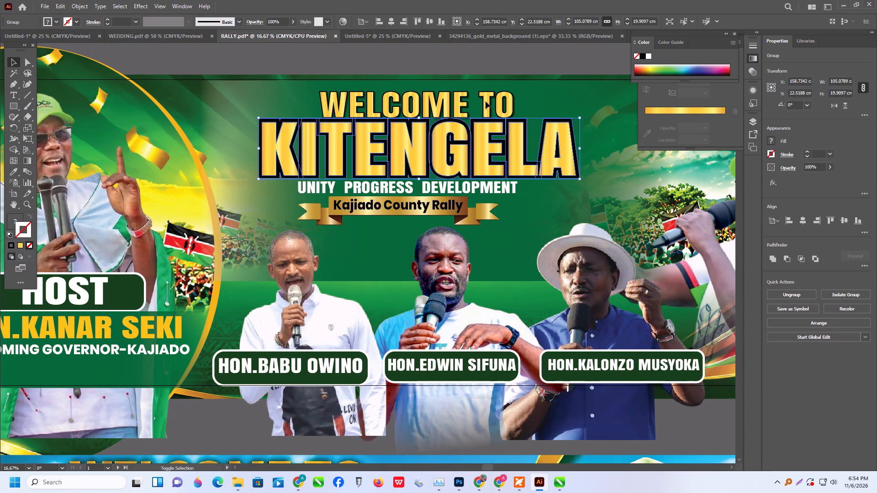
left_click_drag(580, 181, 575, 180, "shift")
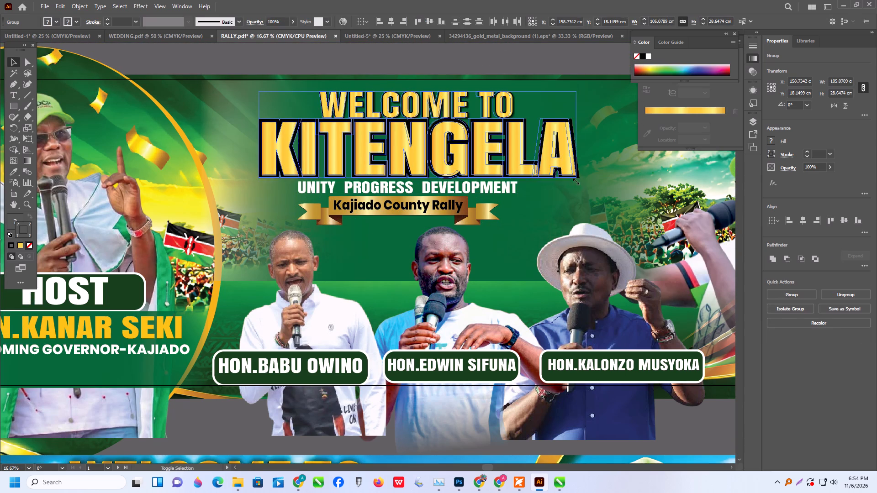
left_click_drag(575, 180, 572, 179, "shift")
scroll(473, 161, "down", 2)
scroll(484, 189, "down", 2, "alt")
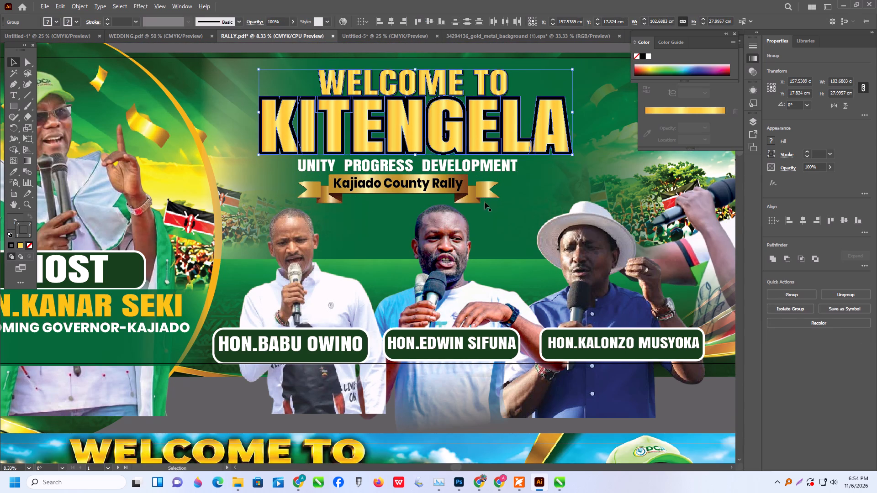
left_click(682, 293)
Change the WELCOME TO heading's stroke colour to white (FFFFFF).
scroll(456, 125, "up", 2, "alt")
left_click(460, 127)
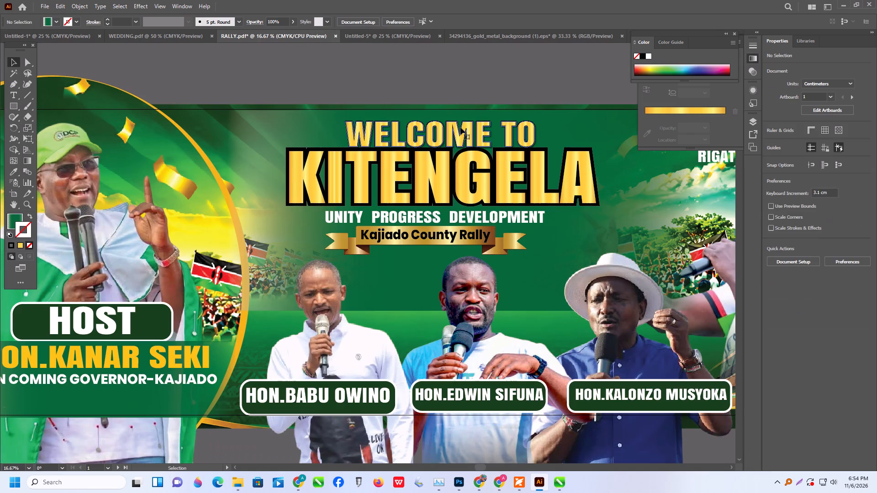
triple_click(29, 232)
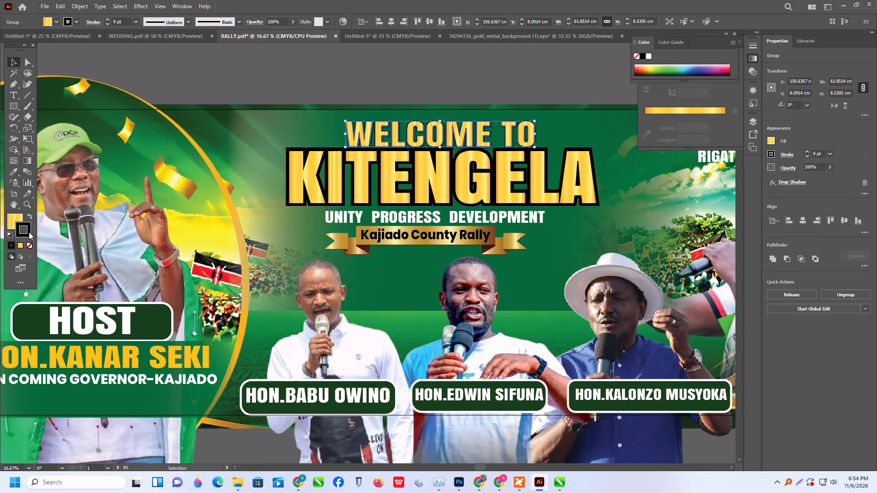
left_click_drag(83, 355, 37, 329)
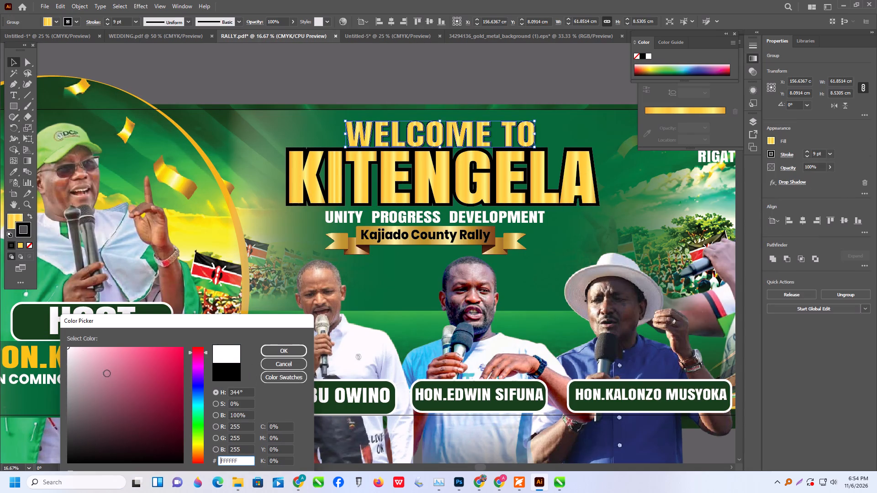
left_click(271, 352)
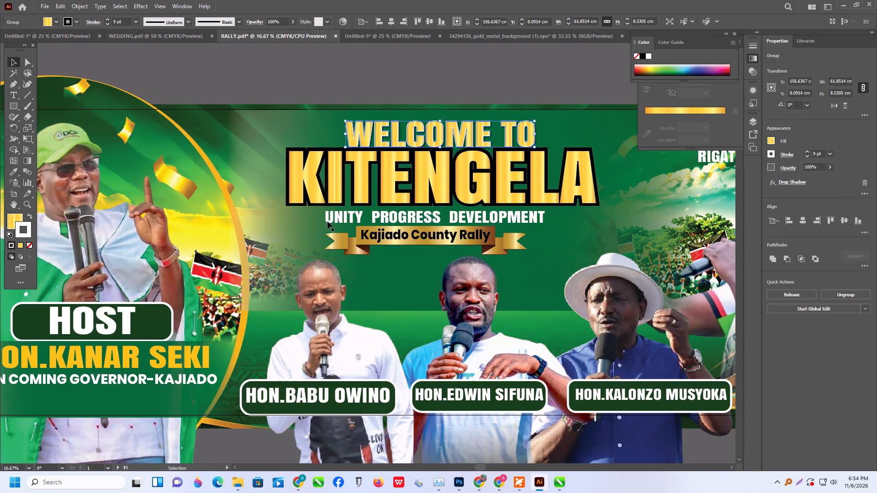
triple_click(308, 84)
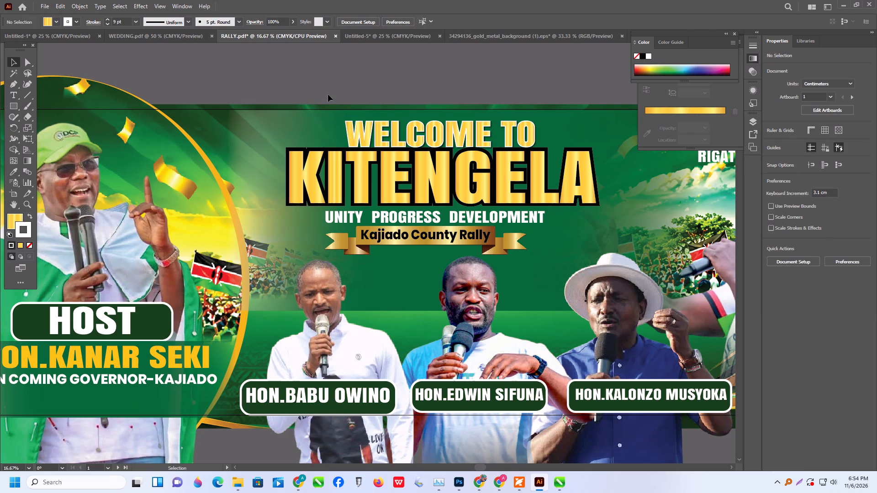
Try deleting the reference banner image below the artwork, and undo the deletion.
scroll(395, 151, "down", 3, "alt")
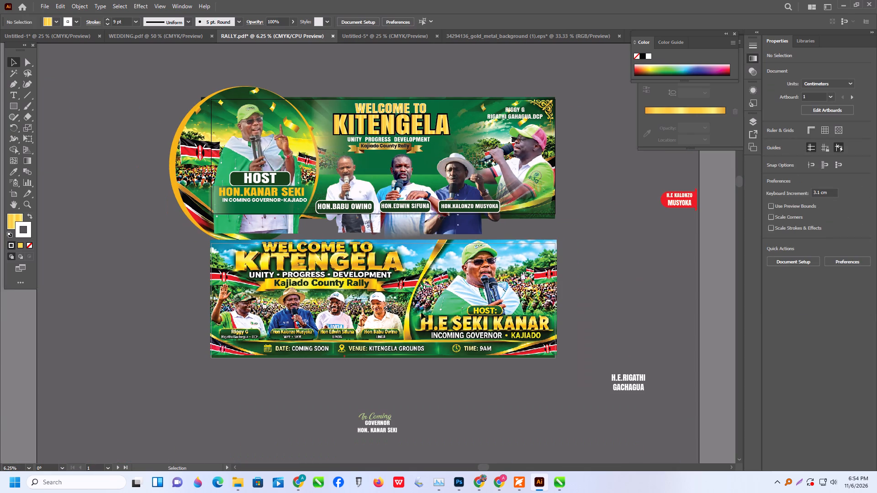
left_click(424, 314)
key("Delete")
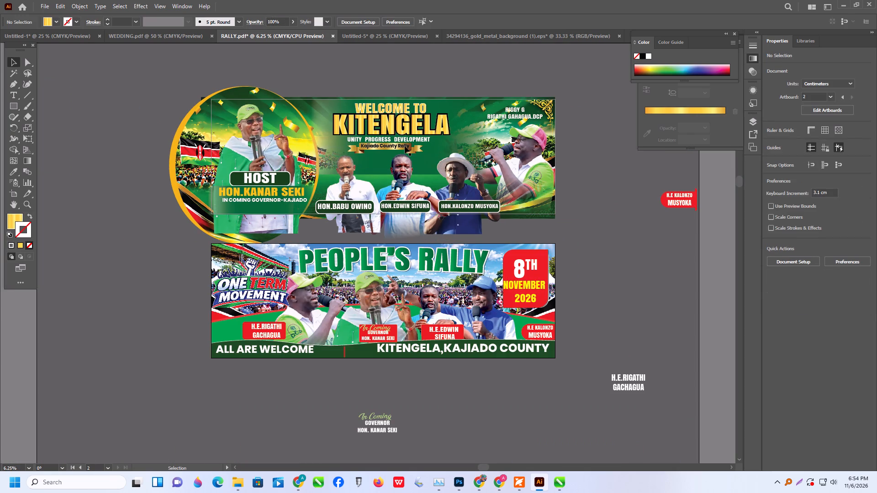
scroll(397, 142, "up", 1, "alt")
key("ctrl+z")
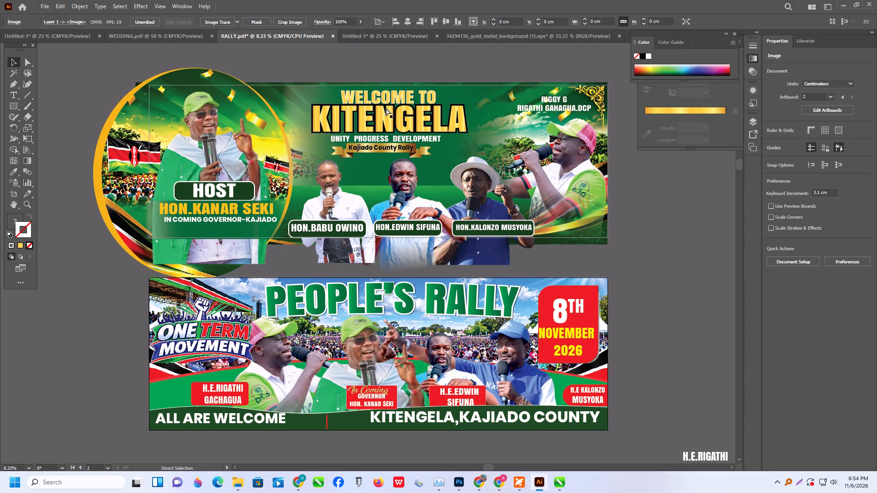
Set the WELCOME TO heading's stroke colour to black (000000).
left_click(385, 99)
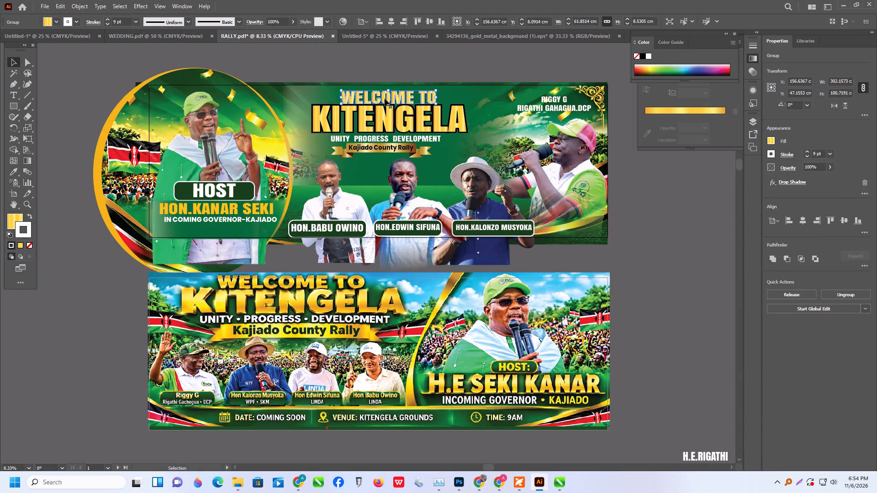
left_click(21, 235)
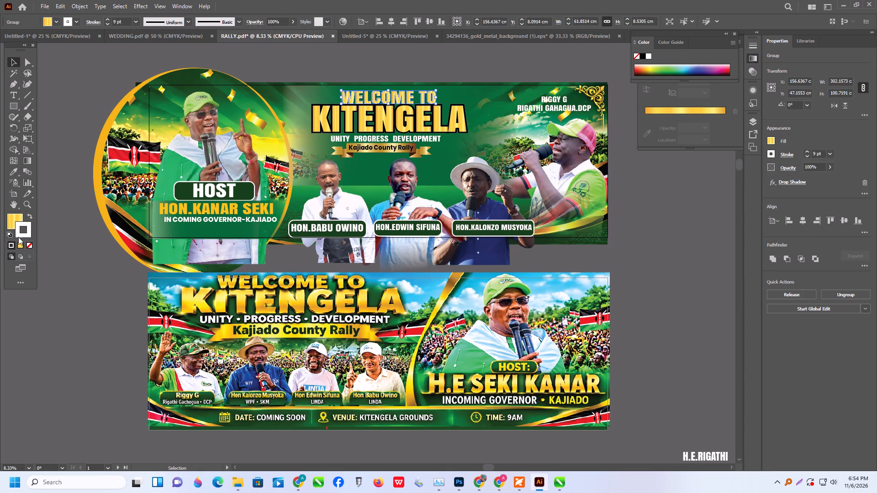
triple_click(18, 236)
left_click_drag(170, 456, 195, 470)
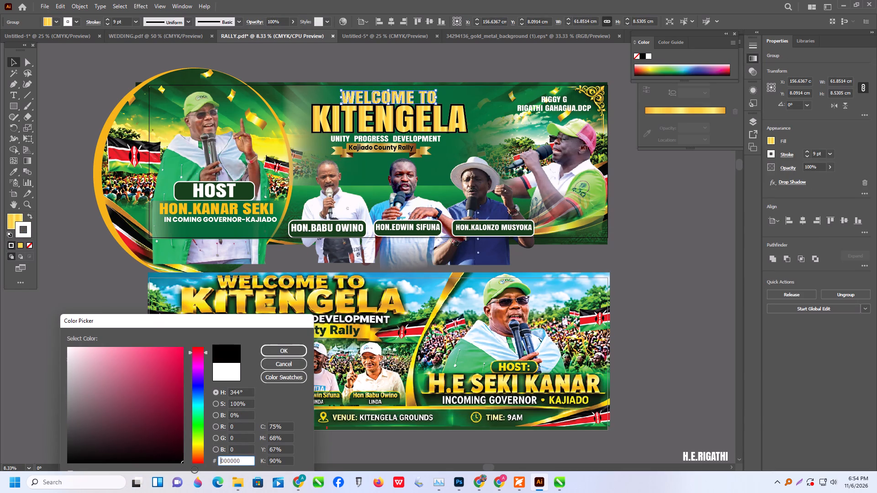
left_click_drag(195, 470, 194, 471)
left_click(279, 348)
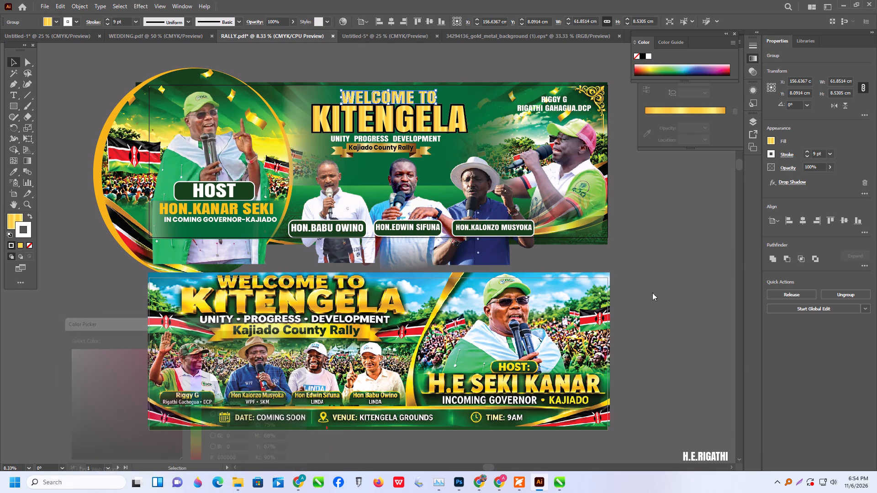
left_click(668, 279)
Scale the slogan and ribbon group down to about 70.2 cm wide and shift it slightly right beneath KITENGELA.
scroll(361, 99, "up", 2, "alt")
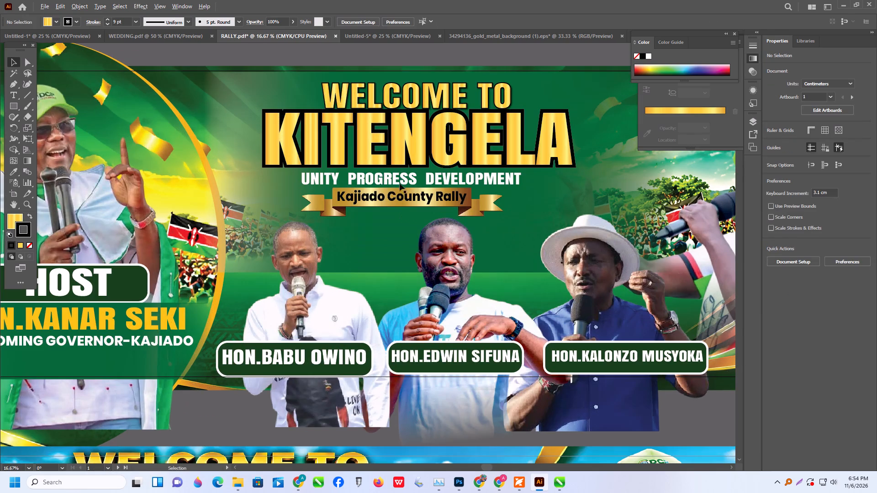
scroll(402, 187, "up", 1, "alt")
left_click(410, 205)
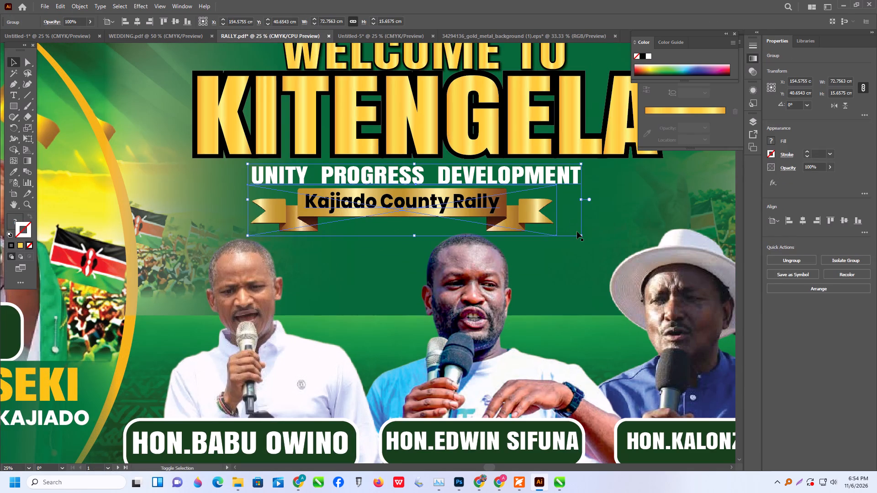
left_click_drag(581, 234, 568, 235, "shift")
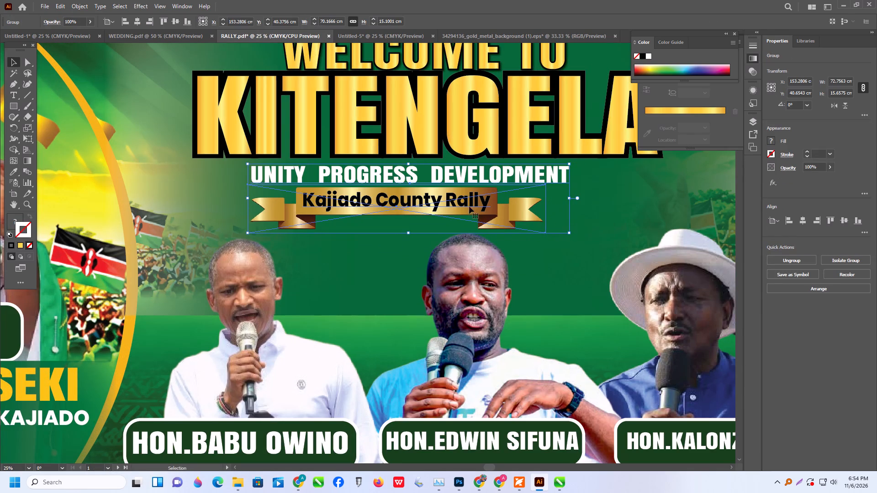
left_click_drag(469, 206, 479, 206)
Centre the WELCOME TO heading and the slogan and ribbon group horizontally on KITENGELA as the key object.
scroll(449, 130, "up", 4)
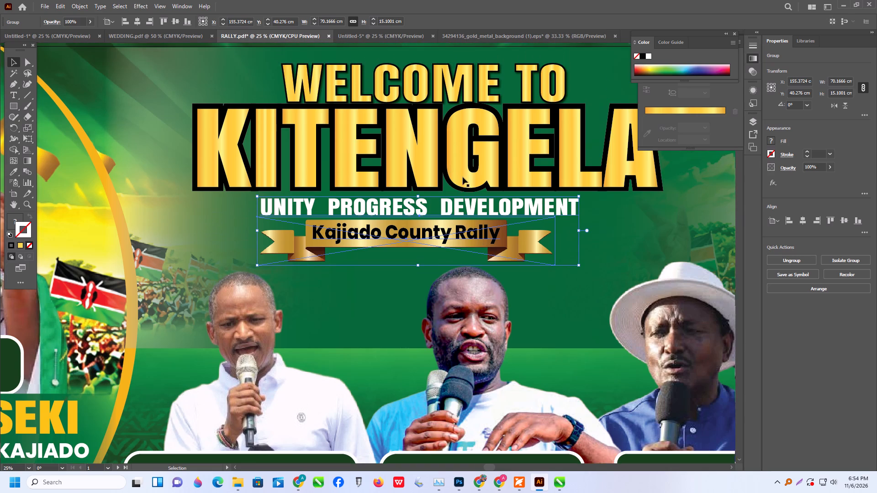
scroll(463, 177, "up", 1)
left_click(462, 180, "shift")
left_click(433, 106, "shift")
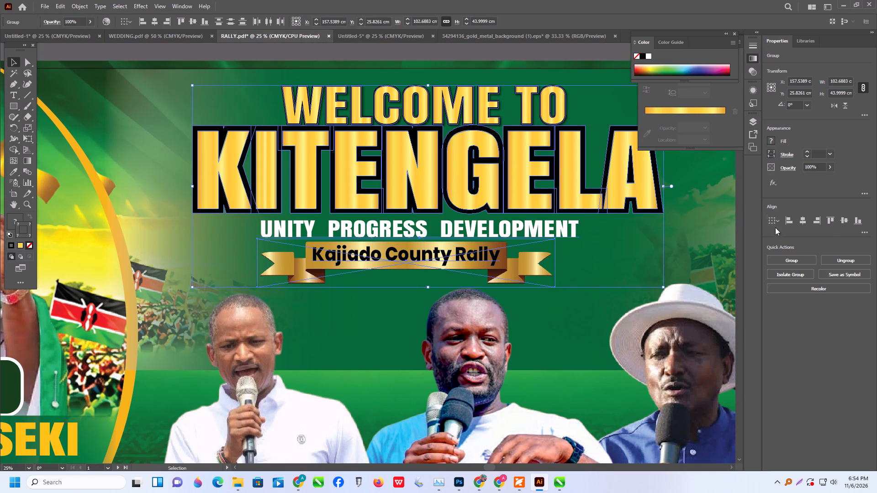
left_click(770, 223)
left_click(793, 241)
left_click(803, 220)
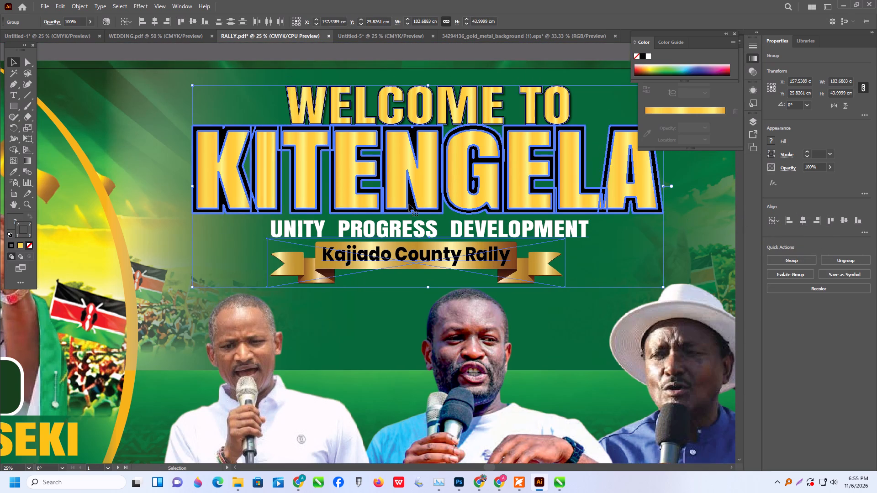
scroll(372, 215, "down", 3)
left_click(381, 113)
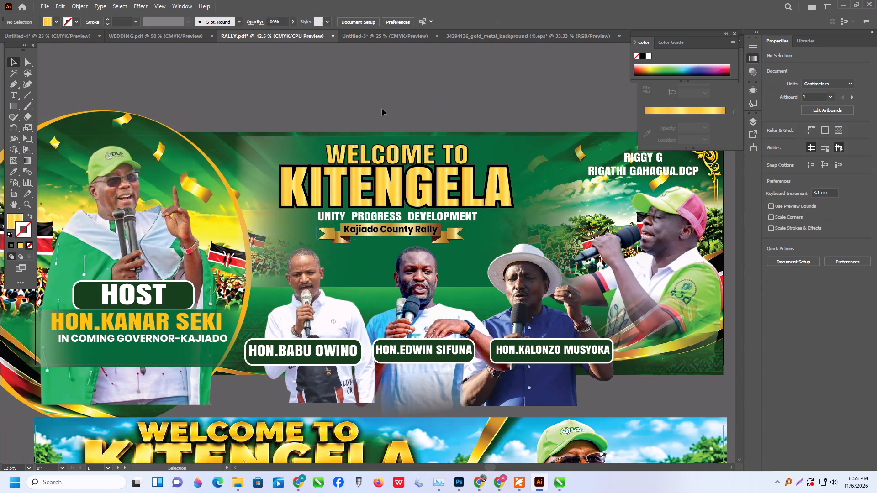
Move the group of three labelled speaker portraits up about 3.7 cm.
scroll(382, 109, "down", 5)
left_click(325, 252)
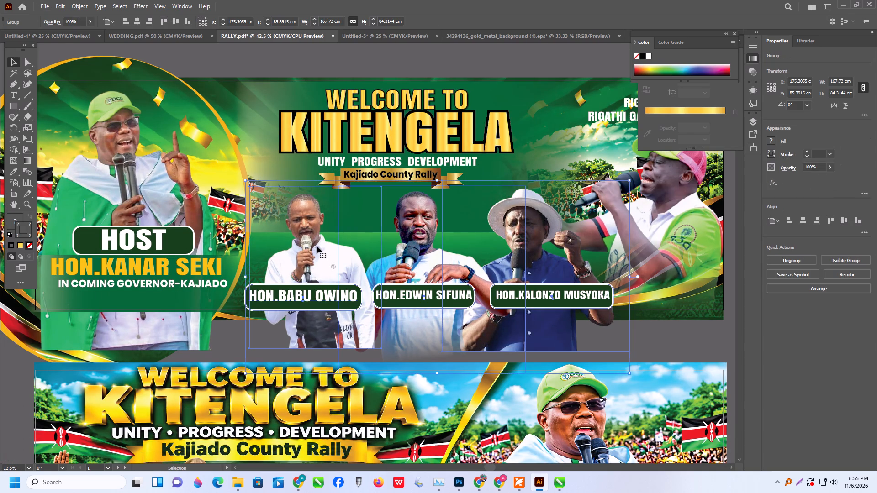
left_click_drag(317, 246, 317, 239)
left_click(310, 236)
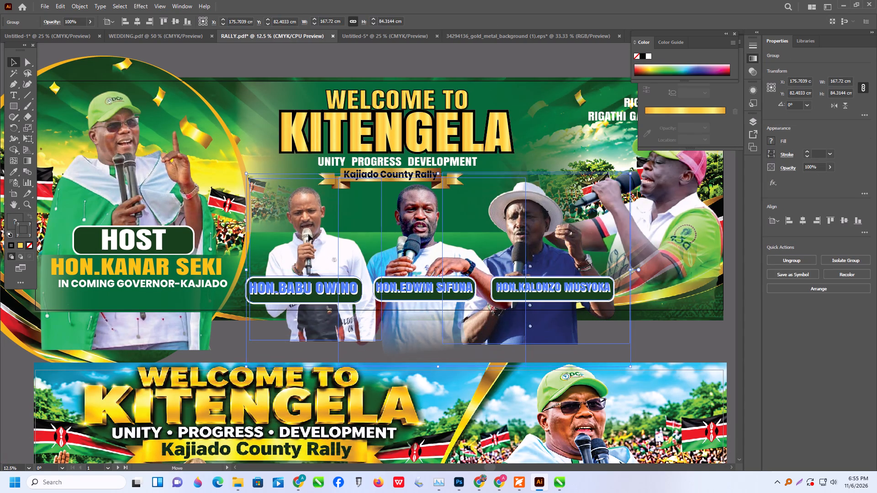
left_click(568, 232)
scroll(562, 259, "down", 3)
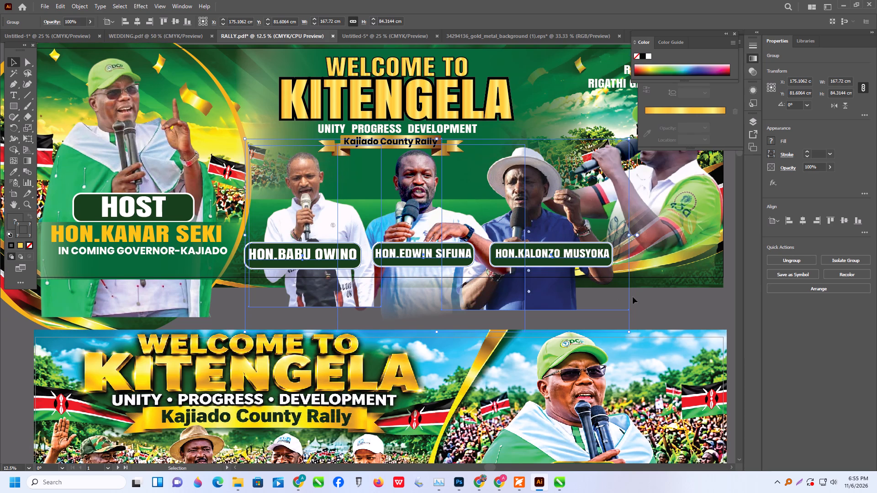
left_click(658, 313)
Delete the WELCOME TO KITENGELA reference banner image below the artwork.
scroll(585, 302, "down", 3)
scroll(557, 309, "down", 1, "alt")
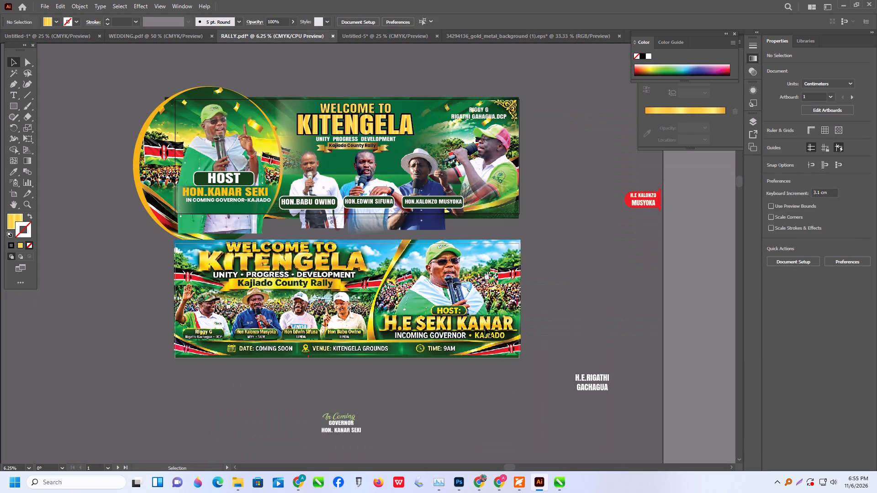
left_click(485, 328)
key("Delete")
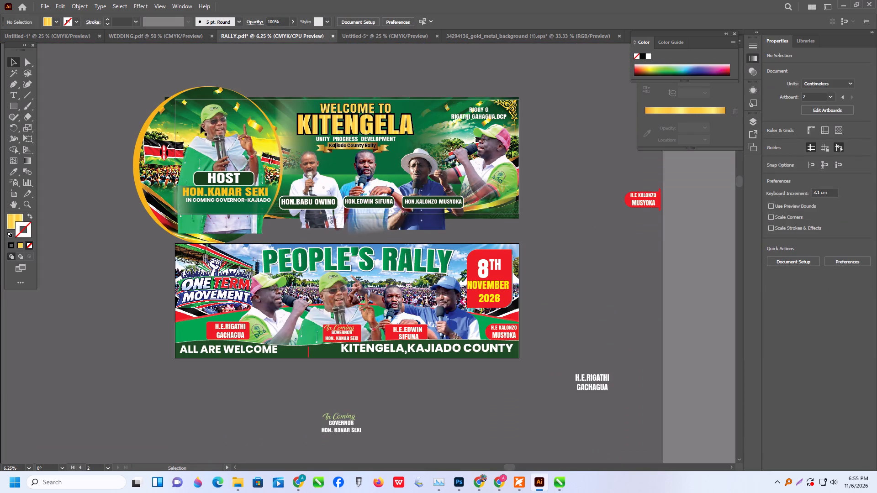
left_click(130, 154)
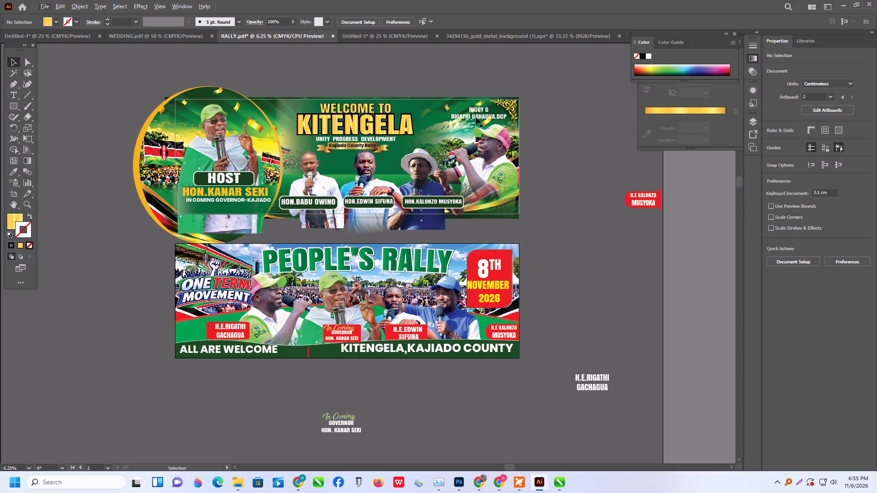
Move the RIGGY G / RIGATHI GAHAGUA.DCP text off the banner onto the empty canvas to its right.
left_click_drag(476, 117, 571, 239)
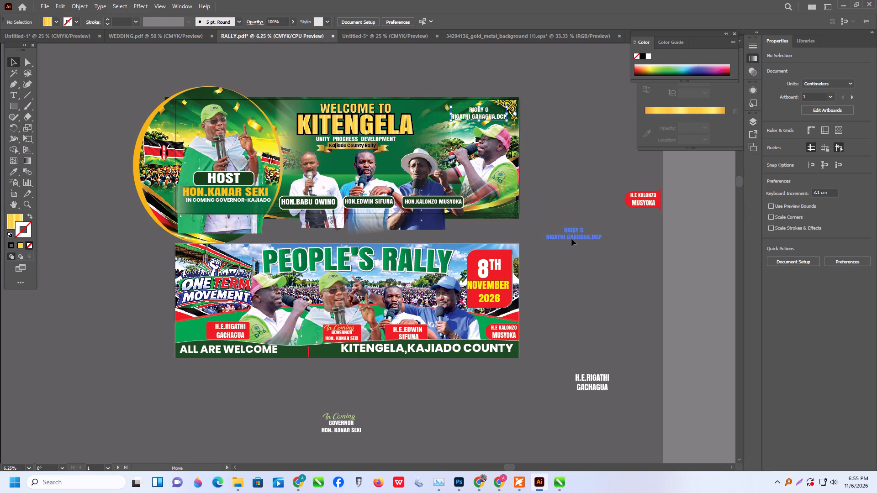
left_click_drag(571, 239, 571, 239)
Ungroup the spare red H.E KALONZO MUSYOKA label beside the artwork and delete its text.
left_click(646, 198)
right_click_drag(646, 199, 638, 193)
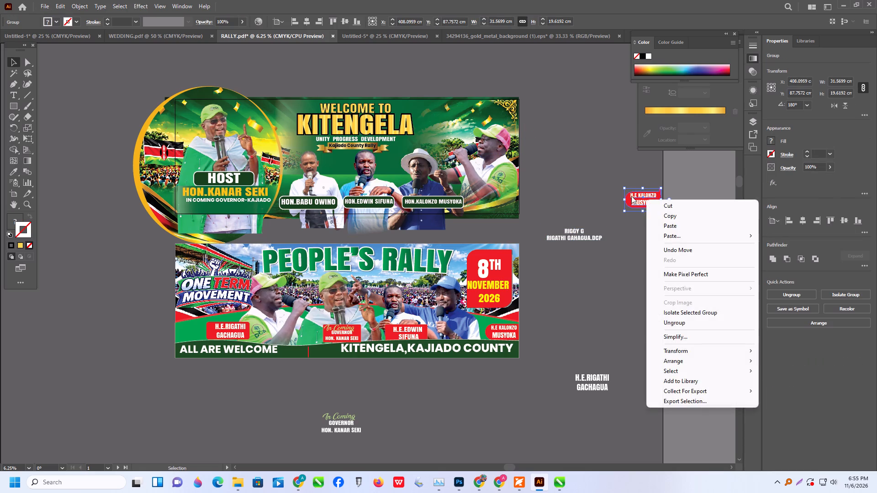
left_click_drag(575, 173, 582, 176)
left_click_drag(648, 207, 597, 197)
right_click(596, 196)
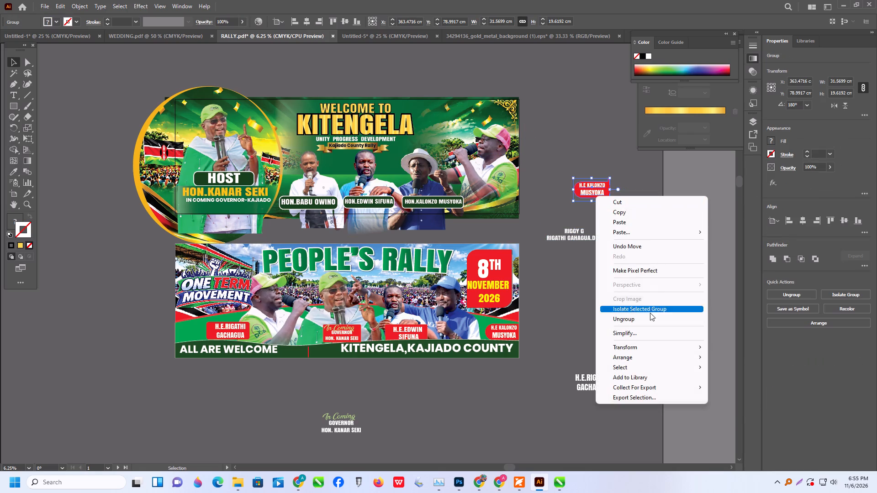
double_click(643, 316)
left_click_drag(591, 191, 581, 228)
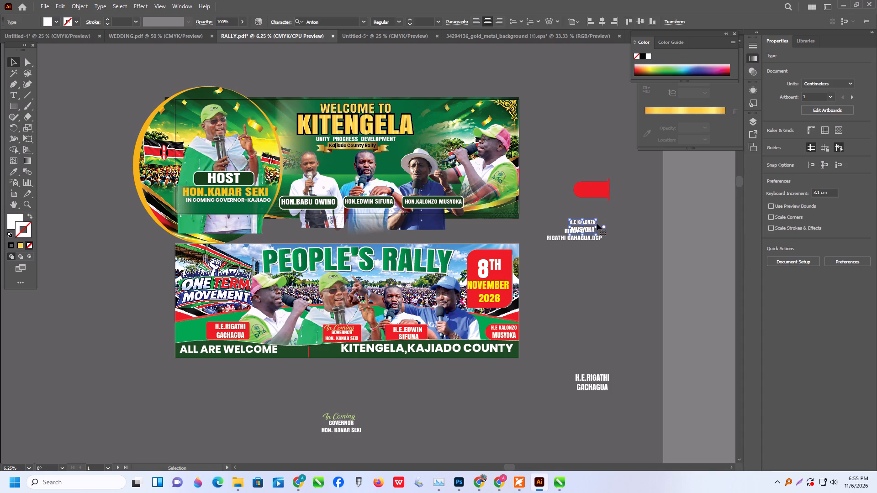
key("Delete")
Place the empty red label shape beneath the far-right speaker portrait and bring it to the front.
left_click_drag(594, 194, 499, 204)
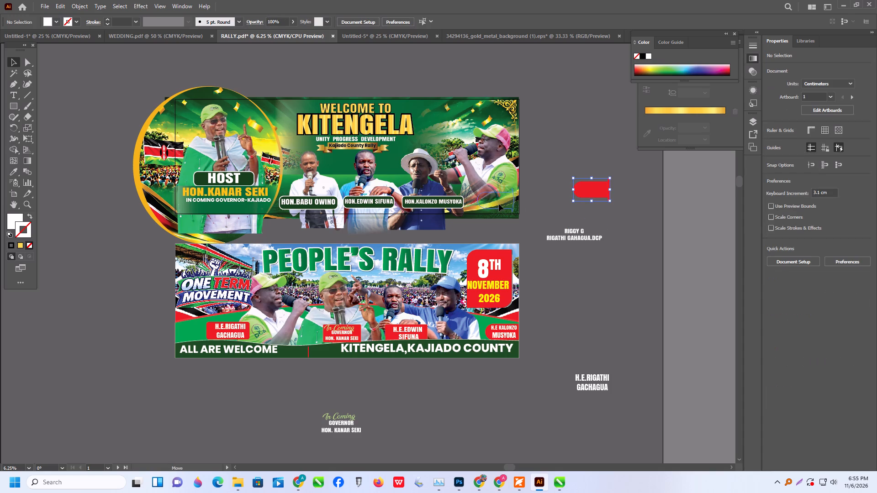
left_click_drag(499, 204, 505, 204)
scroll(483, 202, "up", 1, "alt")
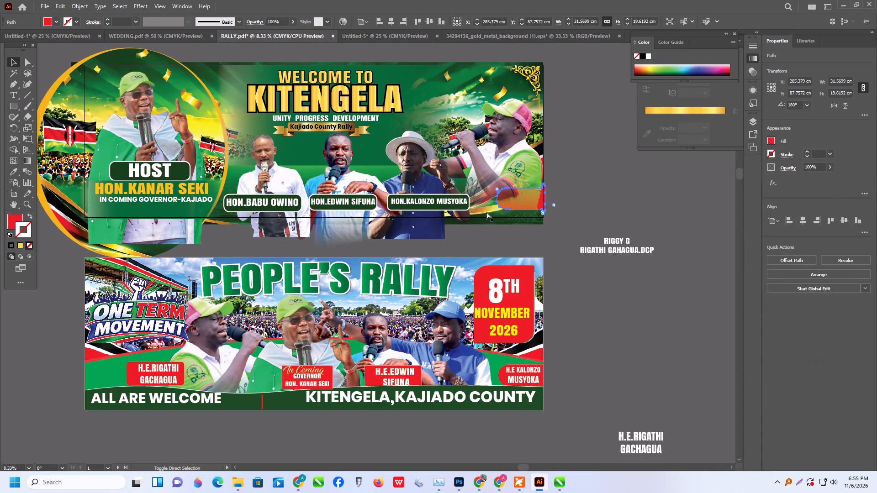
key("ctrl+shift+bracketright")
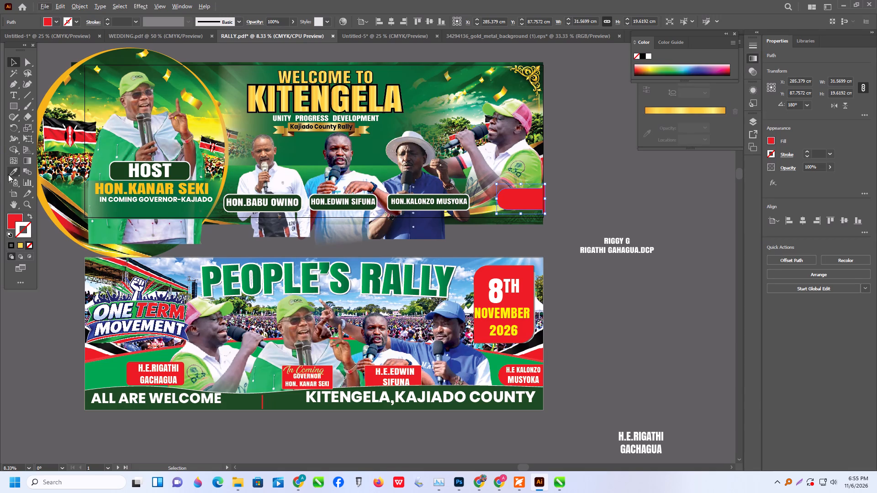
Copy the HOST label's dark green fill and 20 pt white stroke onto the red label shape with the Eyedropper.
left_click_drag(11, 173, 20, 177)
left_click(112, 174)
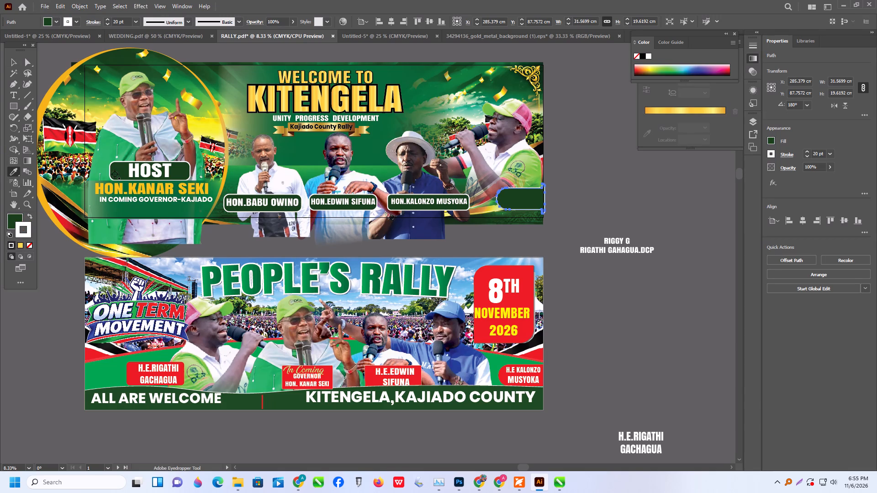
left_click(10, 62)
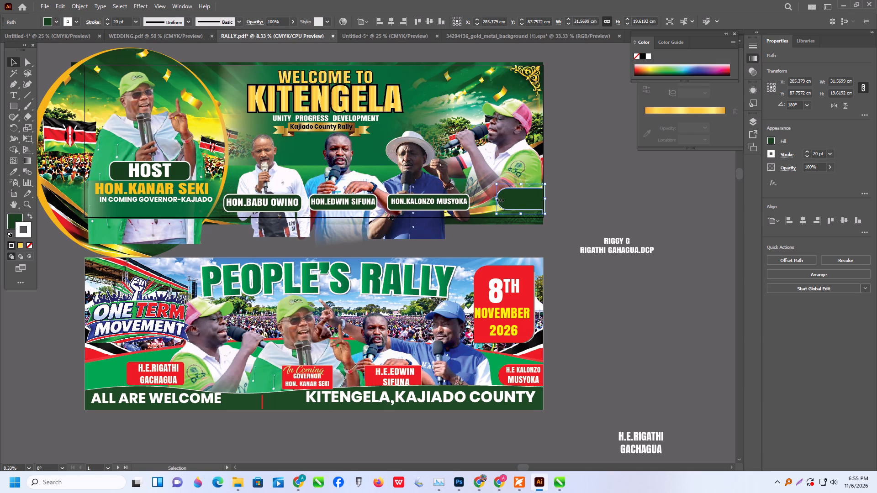
Stretch the new green label leftward to about 40.9 cm wide.
left_click_drag(498, 199, 482, 199)
left_click(643, 194)
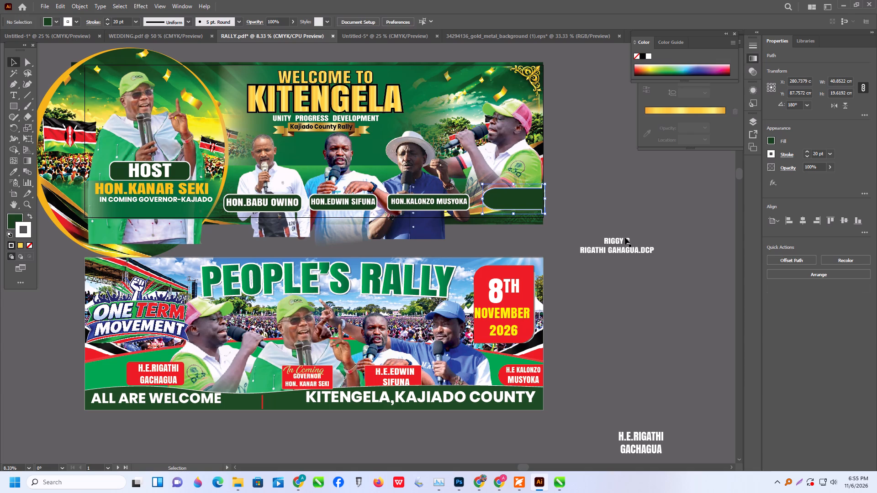
Move the RIGGY G / RIGATHI GAHAGUA.DCP text onto the new green label and bring it to the front.
left_click_drag(624, 242, 530, 198)
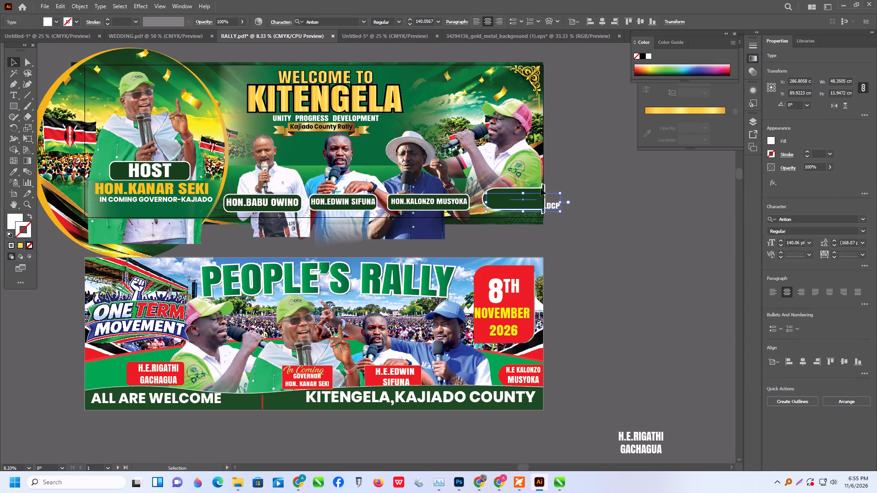
key("ctrl+shift+bracketright")
Enlarge the green label behind the RIGGY G text to about 45.7 cm wide and 21.8 cm high.
scroll(539, 189, "up", 4, "alt")
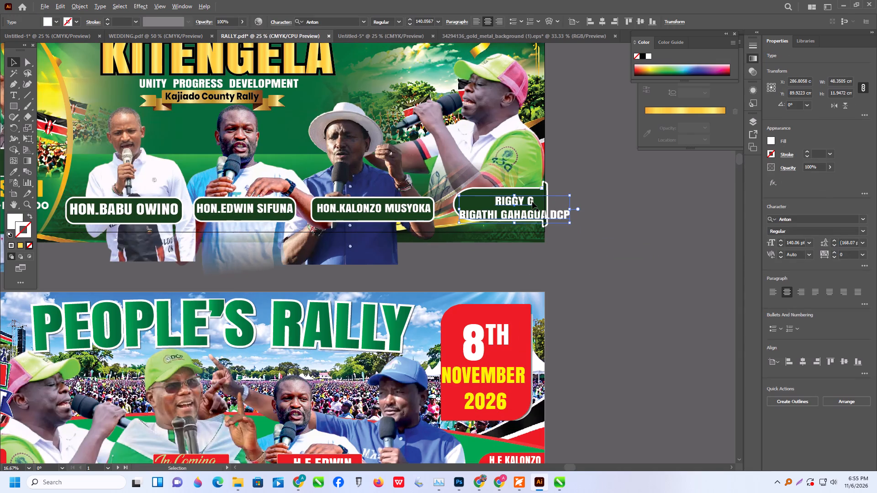
left_click(369, 183)
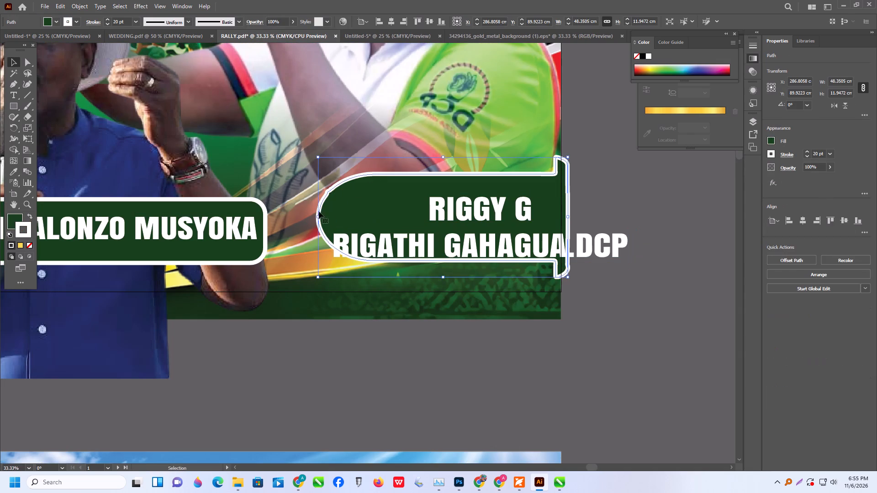
left_click_drag(317, 216, 288, 219)
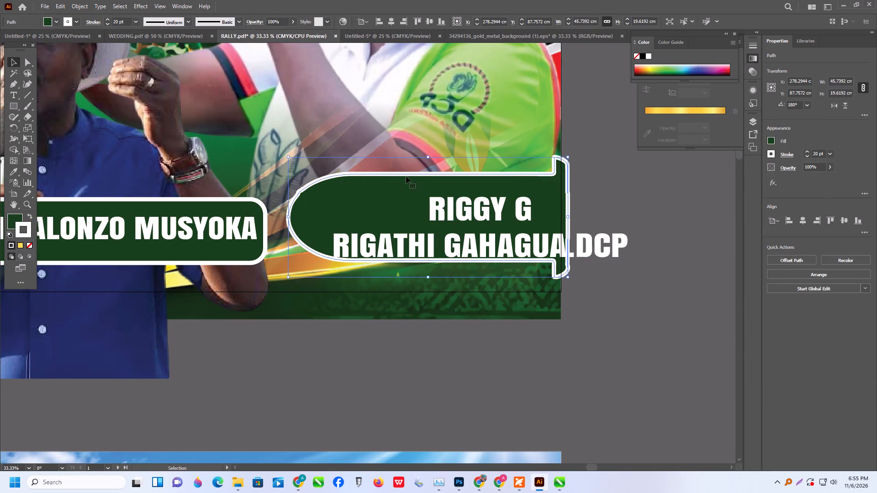
left_click_drag(427, 157, 424, 143)
left_click(668, 277)
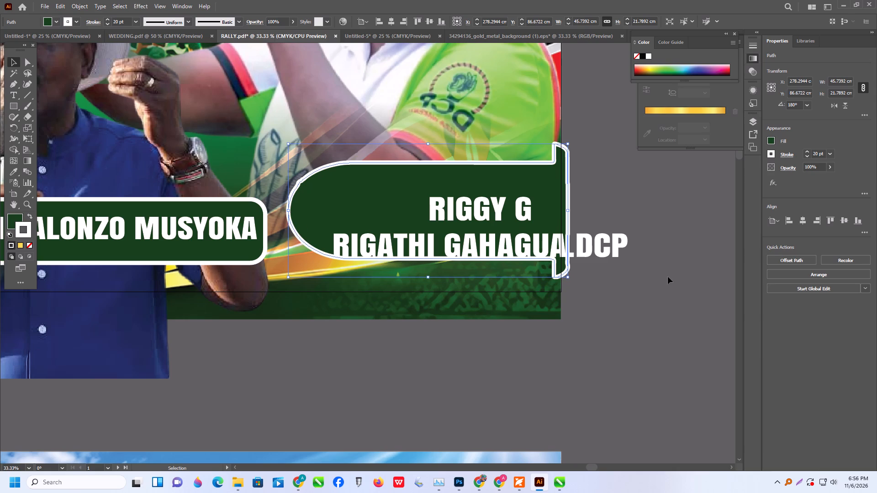
Reposition the RIGGY G text within its green label and scale it down to about 39.4 cm wide.
left_click_drag(612, 249, 593, 236)
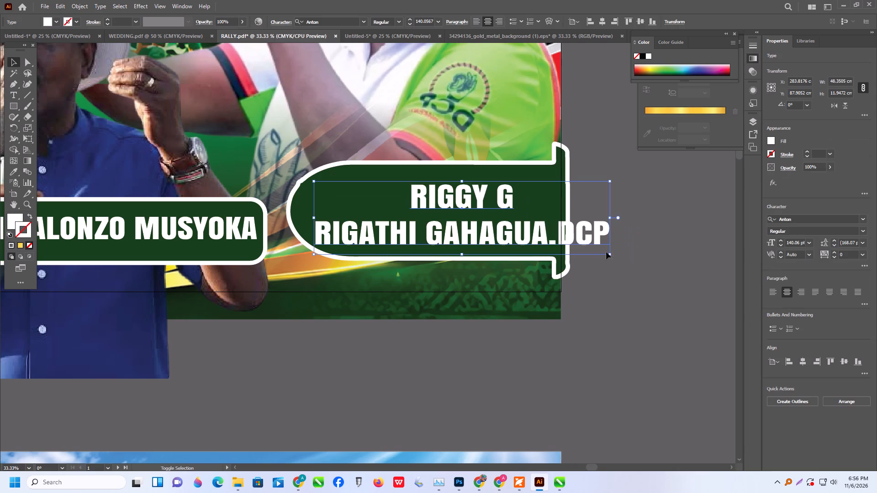
left_click_drag(609, 254, 555, 256, "shift")
left_click(599, 263)
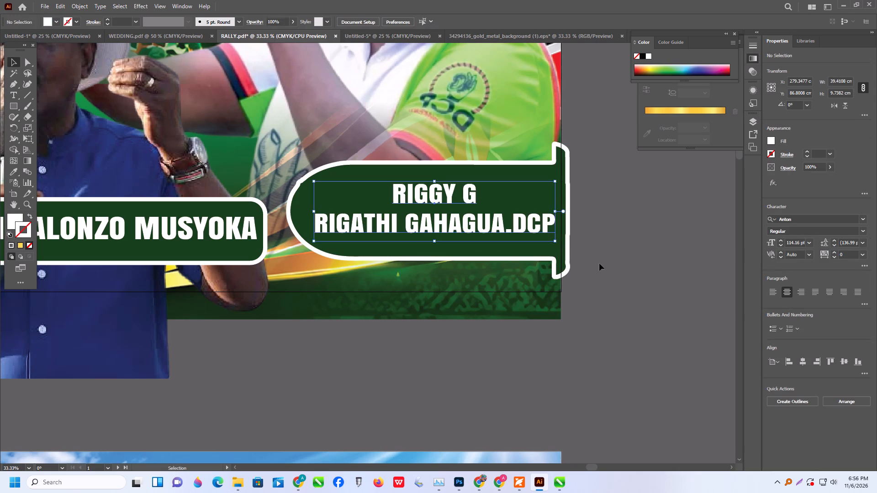
Scale the WELCOME TO and KITENGELA headings up together to about 109.5 cm wide.
scroll(599, 266, "down", 3, "alt")
scroll(526, 293, "up", 3)
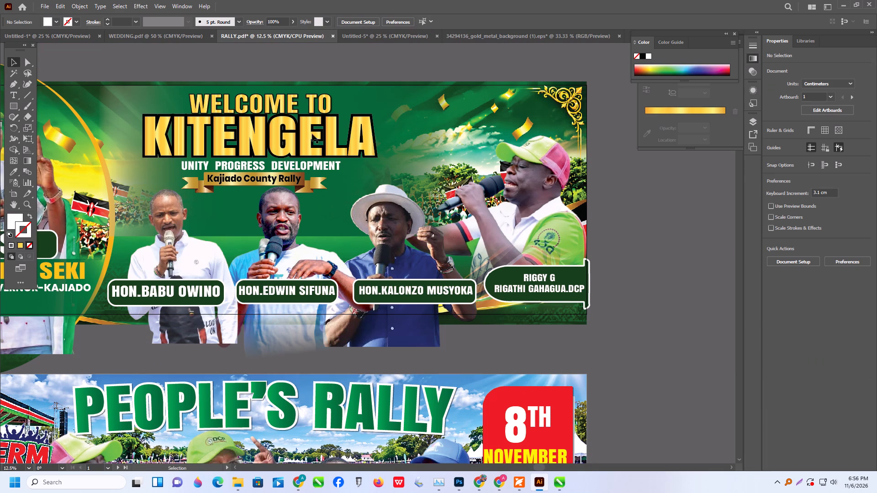
left_click(312, 134)
left_click(292, 101, "shift")
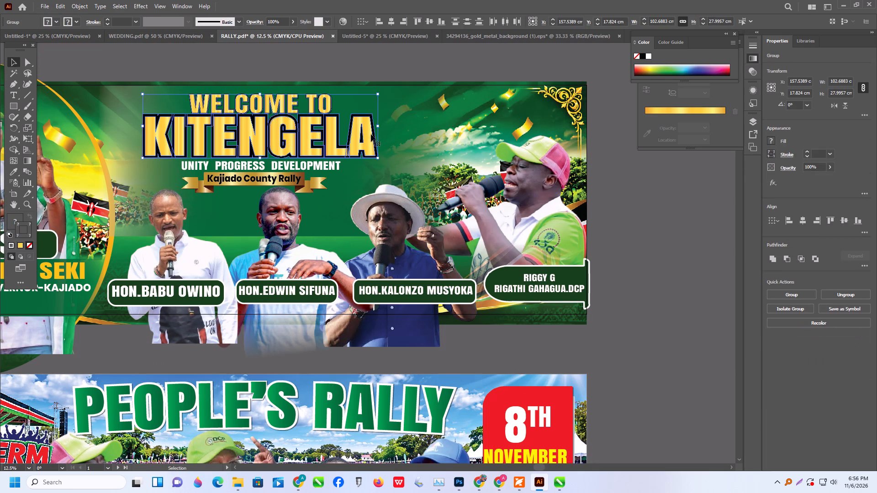
left_click_drag(377, 126, 393, 127, "shift")
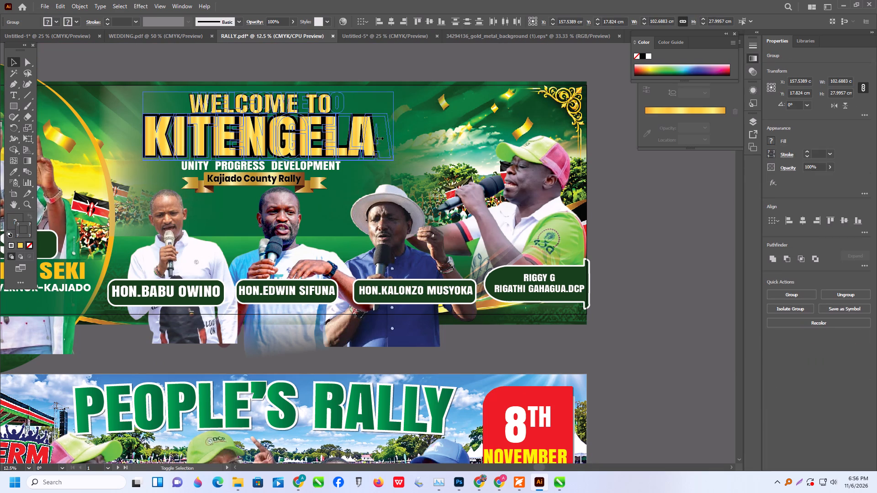
left_click(394, 161, "shift")
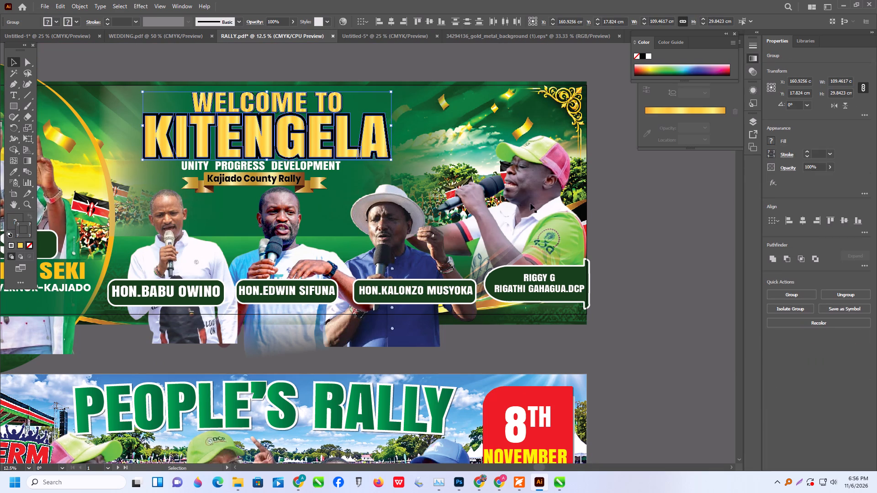
Centre the ribbon group horizontally with the WELCOME TO KITENGELA headings, using a key object as the alignment reference.
left_click(316, 167, "shift")
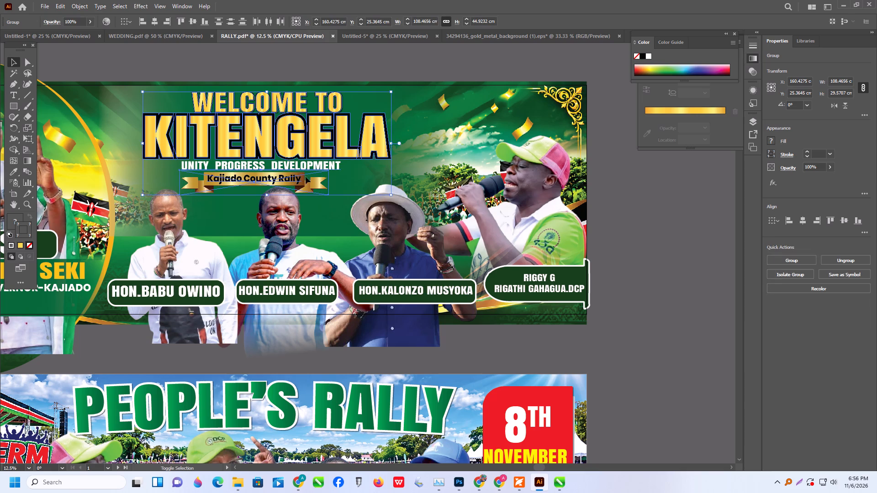
left_click(773, 223)
left_click(792, 241)
left_click(798, 222)
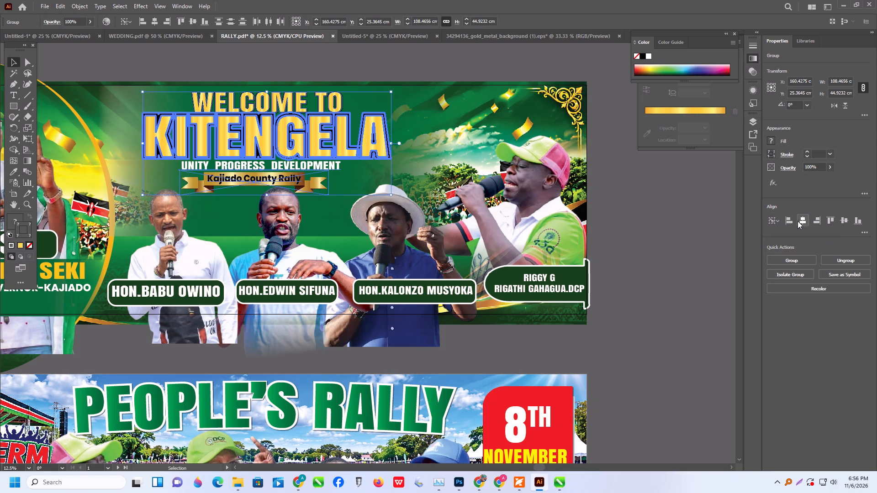
left_click(719, 239)
Delete the two leftover name texts below the banners and the old PEOPLE'S RALLY banner from the second artboard.
scroll(666, 267, "down", 2, "alt")
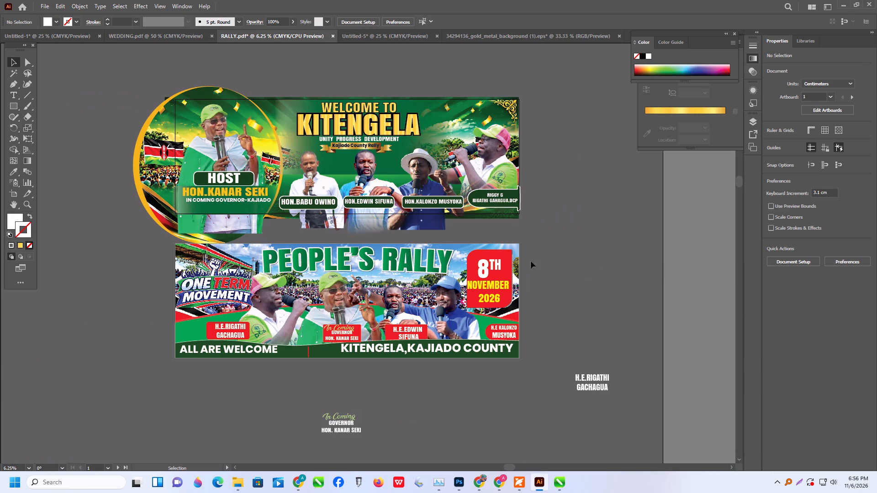
left_click(493, 161)
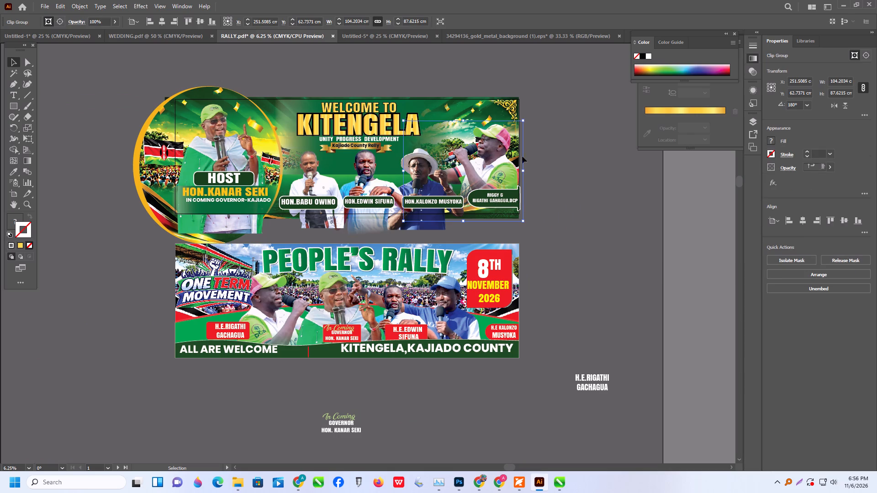
left_click(608, 213)
left_click_drag(262, 400, 634, 455)
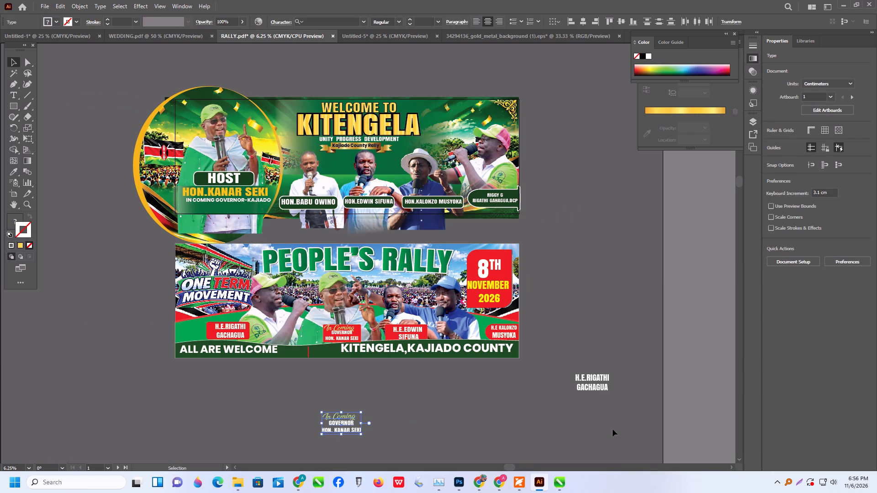
key("Delete")
left_click_drag(570, 323, 623, 423)
key("Delete")
left_click(396, 321)
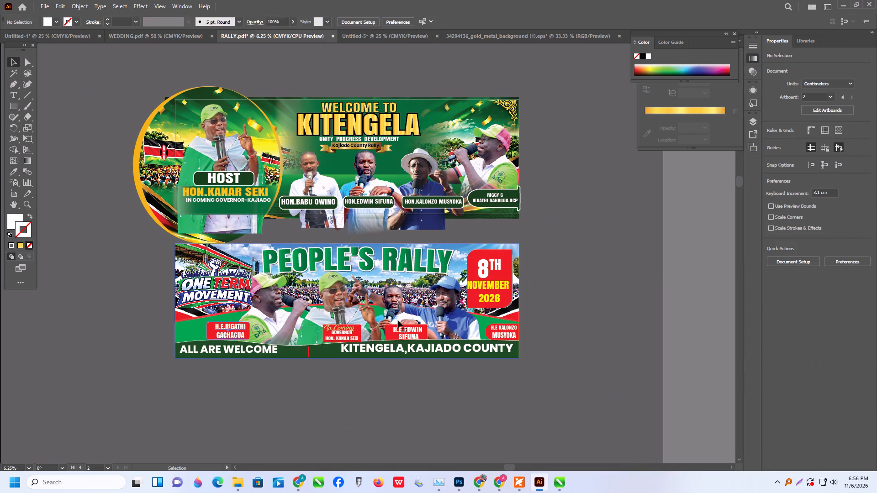
key("Delete")
Group all the artwork of the WELCOME TO KITENGELA banner.
left_click_drag(106, 73, 282, 146)
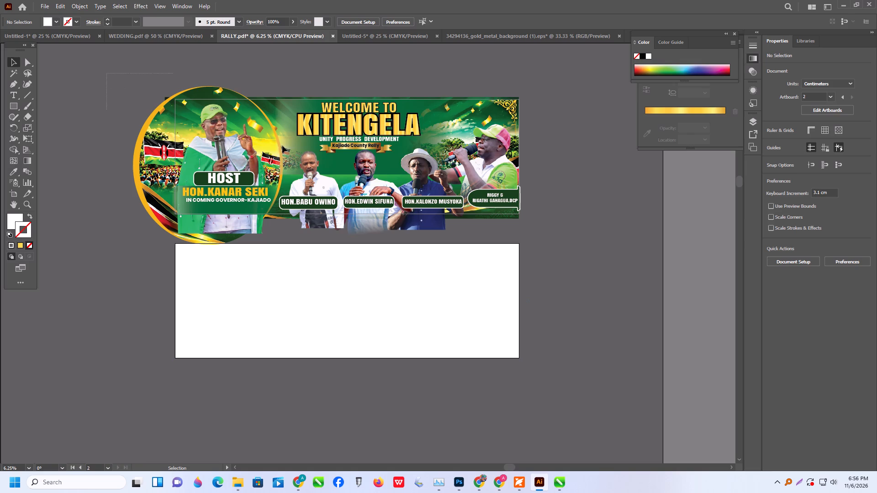
left_click_drag(282, 146, 672, 231)
key("ctrl+g")
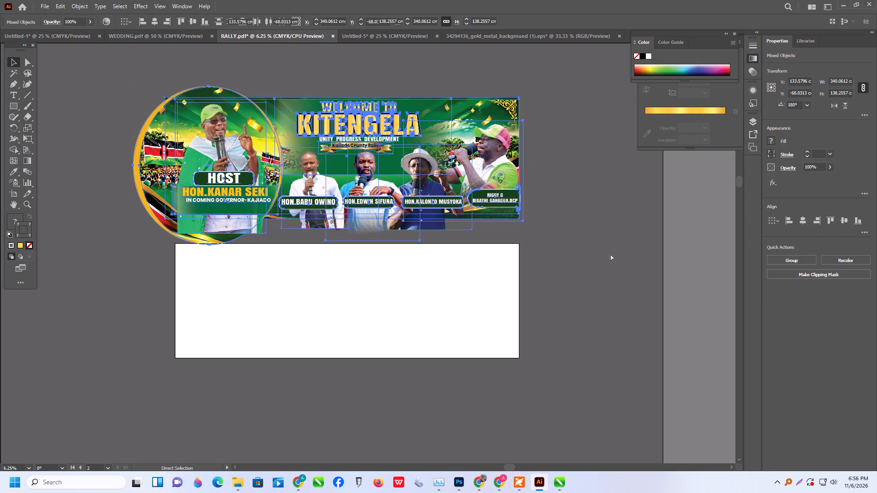
left_click(593, 257)
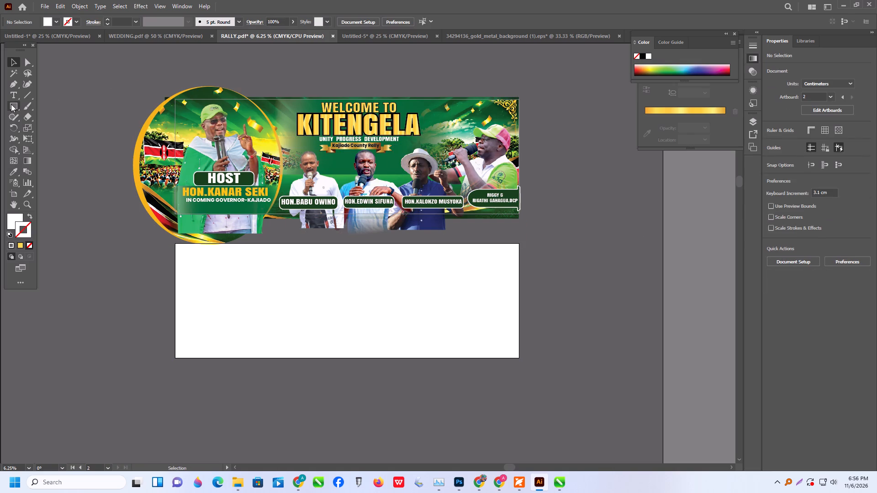
Draw a 300 × 100 cm rectangle for clipping the banner.
left_click(11, 104)
left_click(130, 79)
type("300")
key("Tab")
type("100")
key("Return")
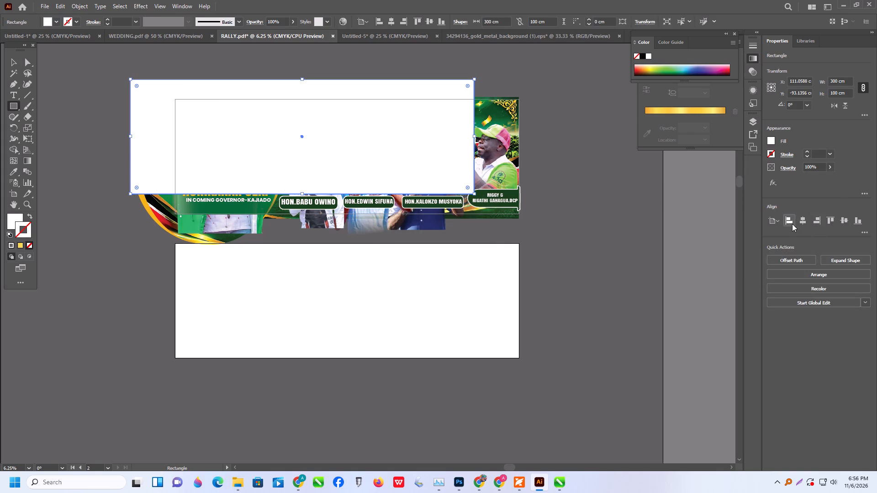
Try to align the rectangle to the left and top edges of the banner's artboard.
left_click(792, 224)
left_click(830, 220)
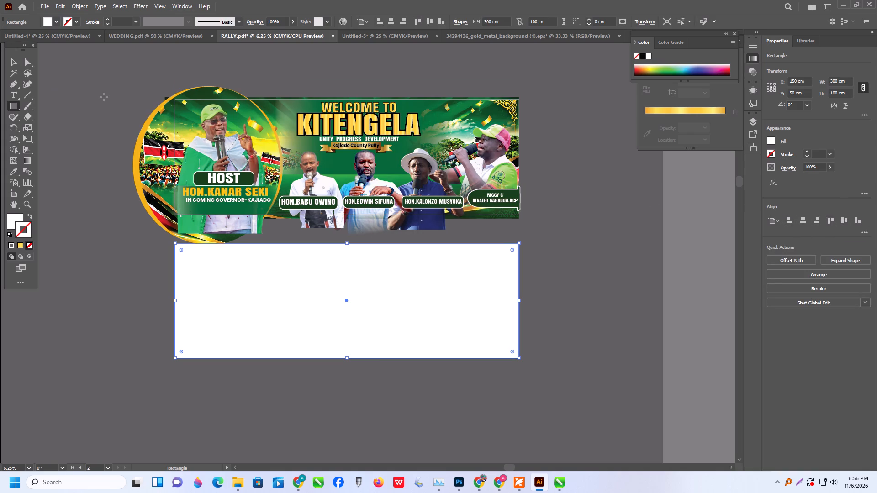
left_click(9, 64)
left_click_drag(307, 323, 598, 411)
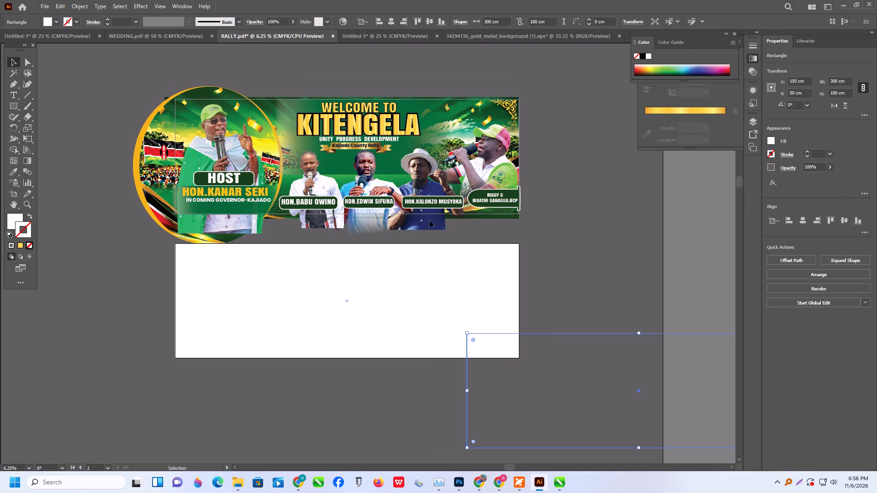
Make the KITENGELA banner's artboard active and align the 300 × 100 cm rectangle to its left and top edges.
left_click(423, 194)
left_click(585, 367)
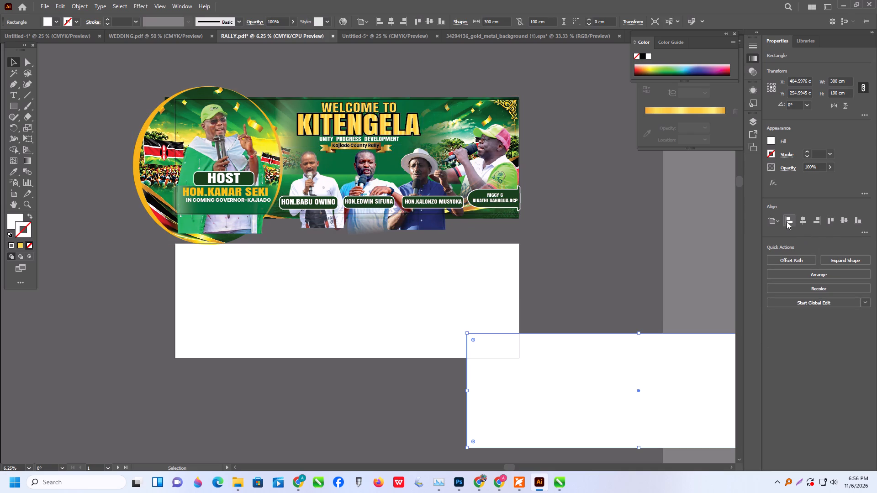
left_click(787, 221)
left_click(833, 219)
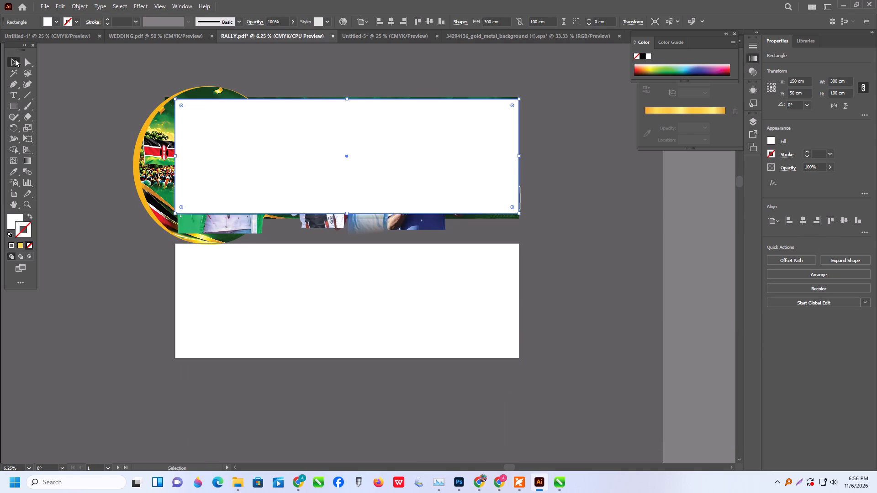
Make a clipping mask that crops the grouped banner artwork to the 300 × 100 cm rectangle.
left_click(110, 94)
left_click_drag(96, 72, 390, 187)
right_click(389, 184)
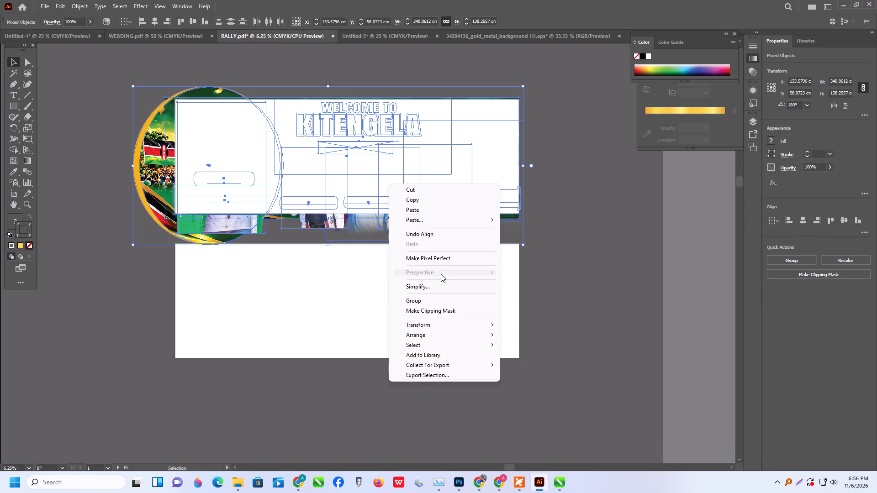
left_click(440, 312)
left_click(584, 262)
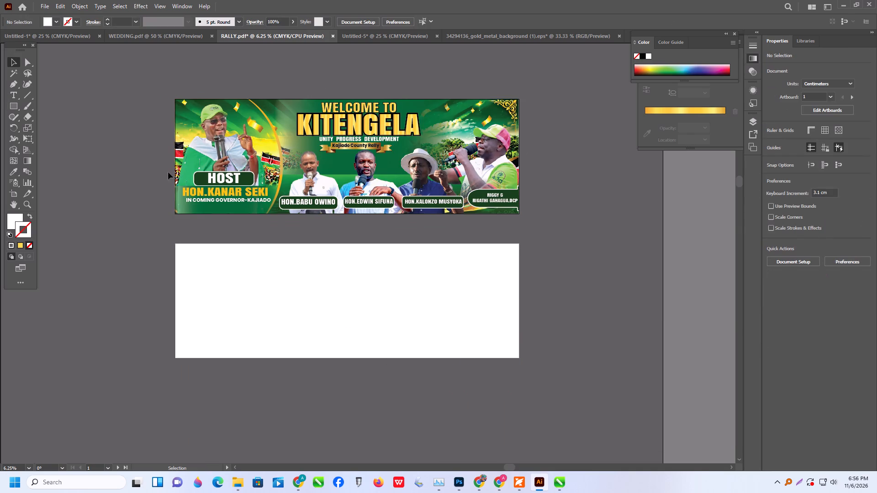
Isolate the artwork group inside the clipped banner and select the host's HON.KANAR SEKI text.
scroll(190, 180, "up", 1)
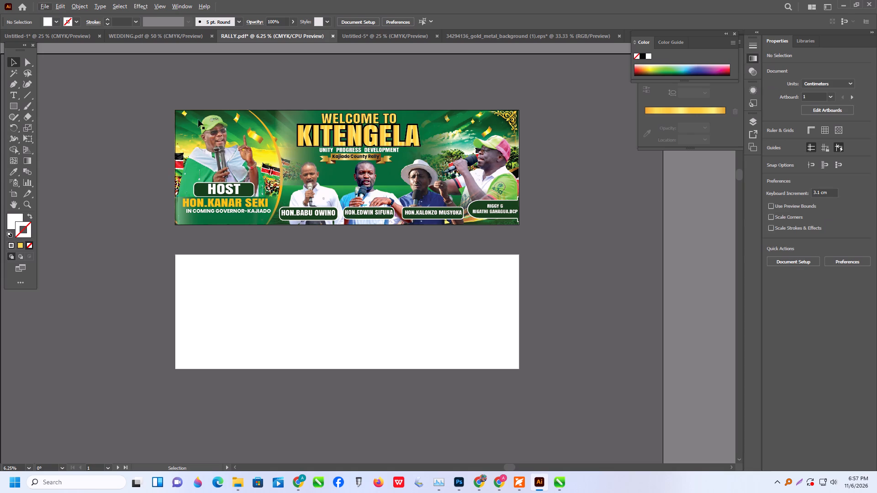
scroll(197, 205, "up", 1, "alt")
triple_click(232, 205)
triple_click(232, 205)
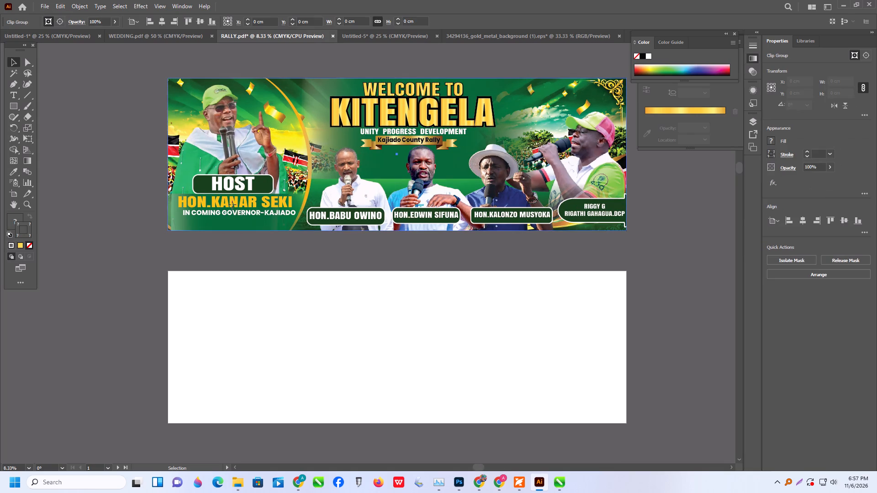
triple_click(232, 205)
left_click(233, 205)
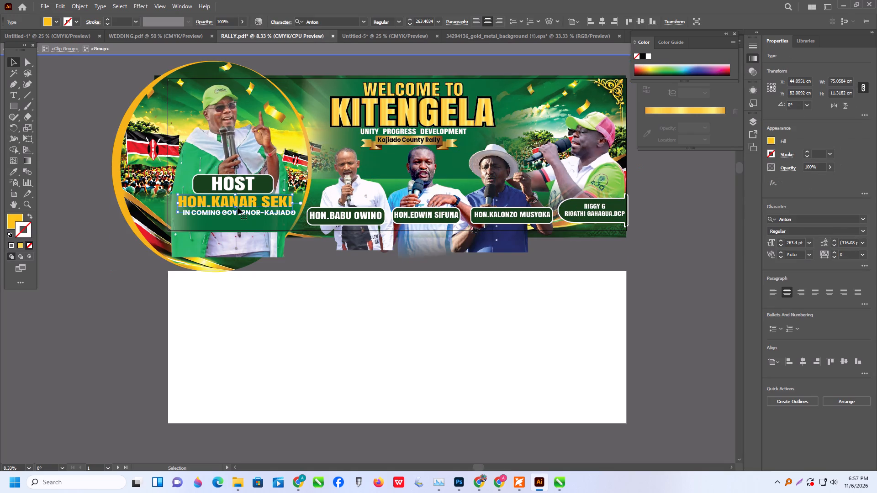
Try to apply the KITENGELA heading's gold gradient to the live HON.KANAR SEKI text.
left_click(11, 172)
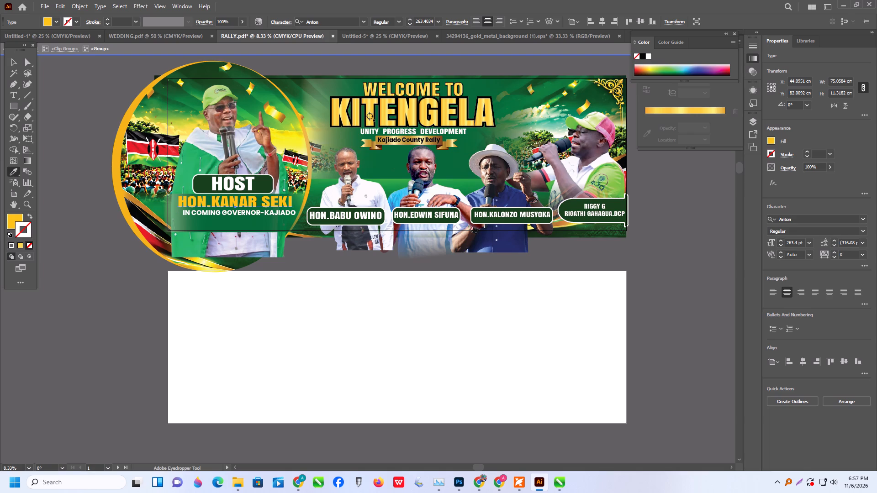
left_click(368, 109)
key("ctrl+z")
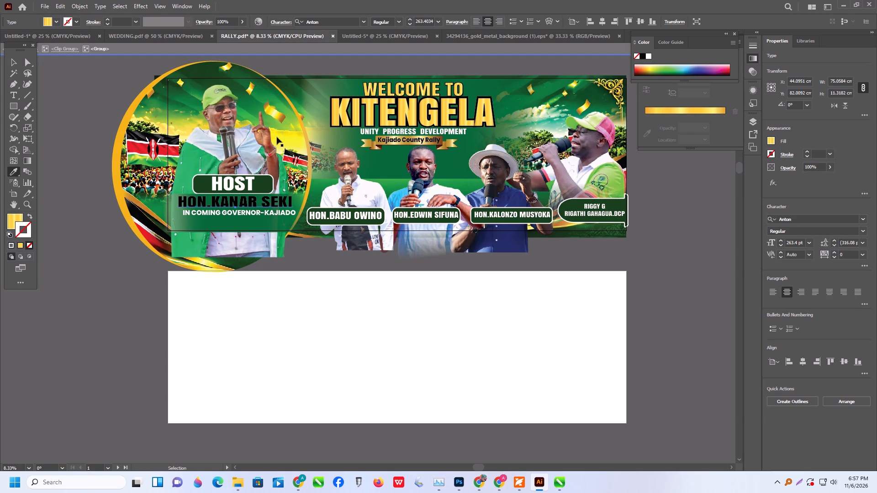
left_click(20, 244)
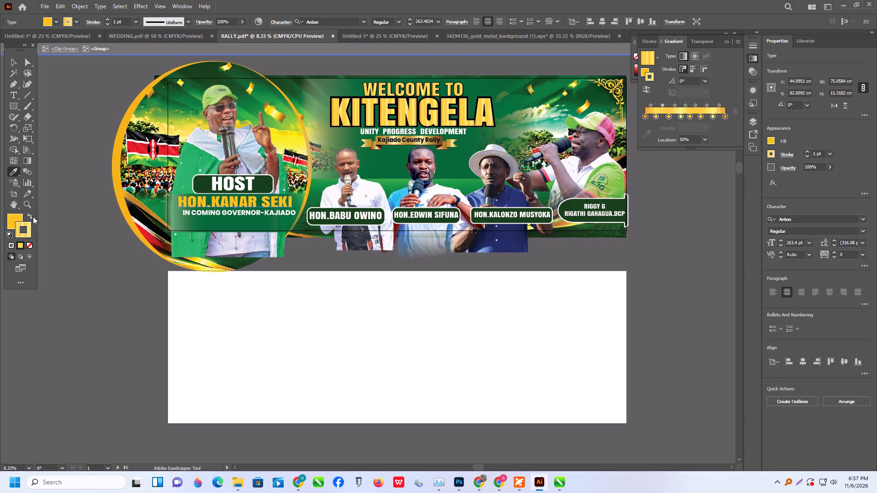
Convert the HON.KANAR SEKI text to outlines, fill it with the KITENGELA heading's gold gradient, and leave isolation.
left_click(12, 64)
right_click(223, 199)
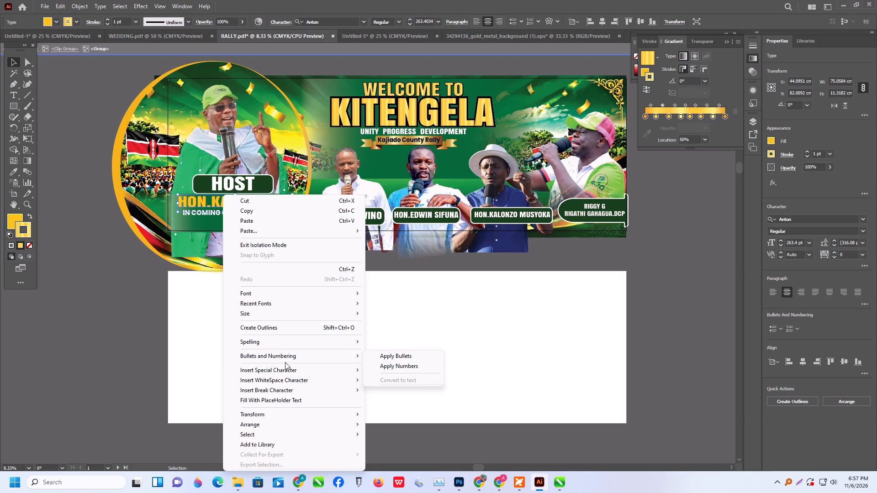
left_click(276, 331)
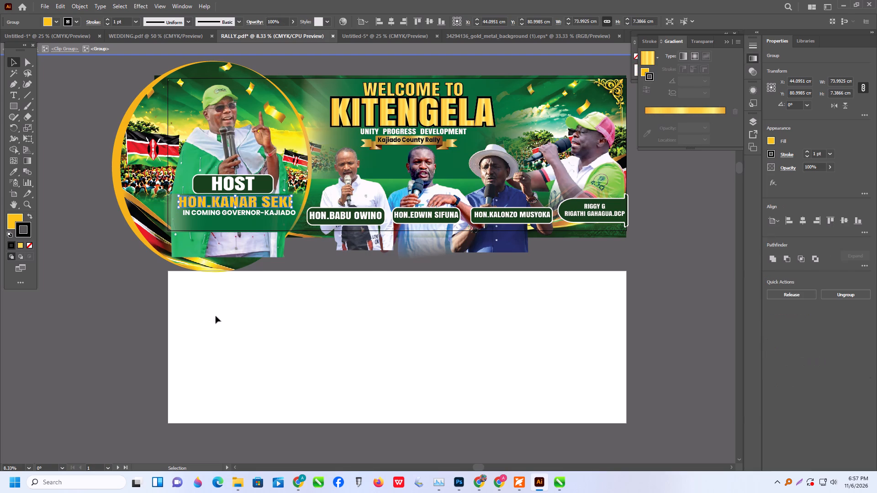
left_click_drag(11, 172, 17, 172)
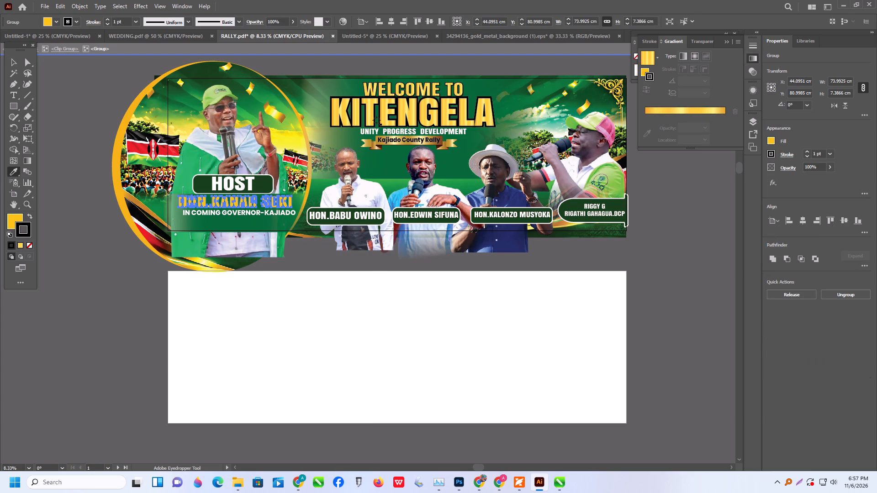
left_click(368, 103)
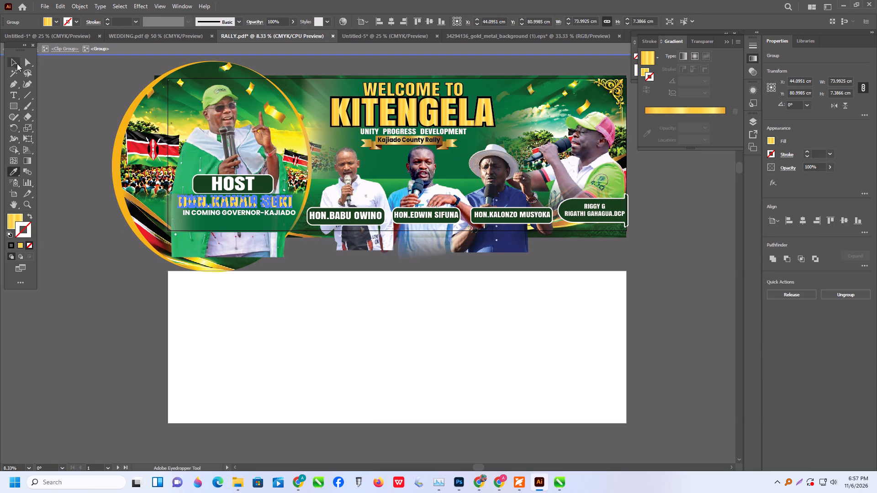
left_click(16, 62)
left_click(58, 91)
triple_click(126, 296)
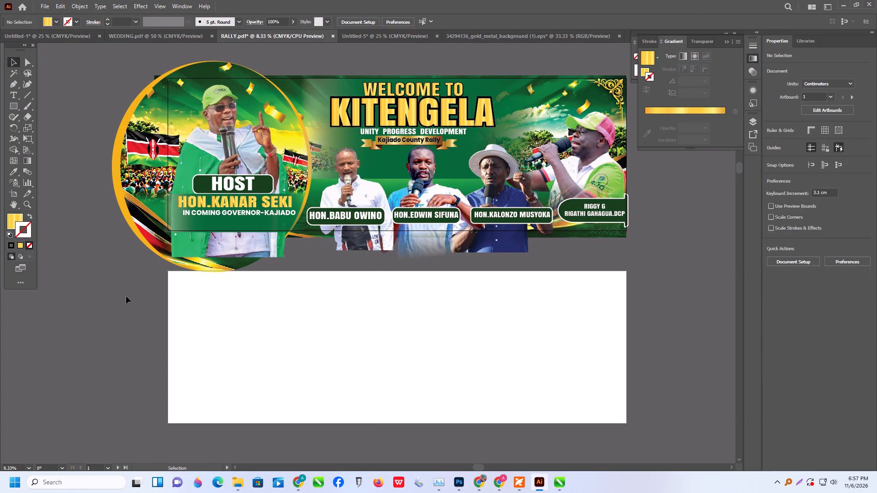
double_click(126, 296)
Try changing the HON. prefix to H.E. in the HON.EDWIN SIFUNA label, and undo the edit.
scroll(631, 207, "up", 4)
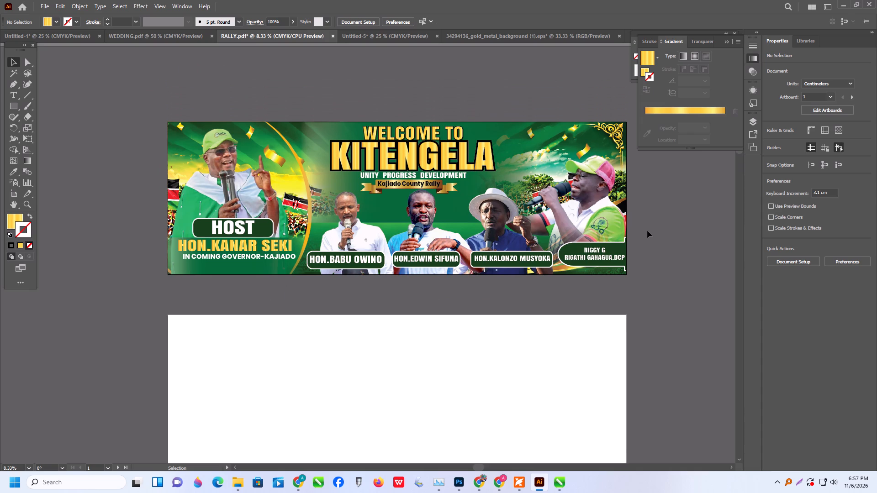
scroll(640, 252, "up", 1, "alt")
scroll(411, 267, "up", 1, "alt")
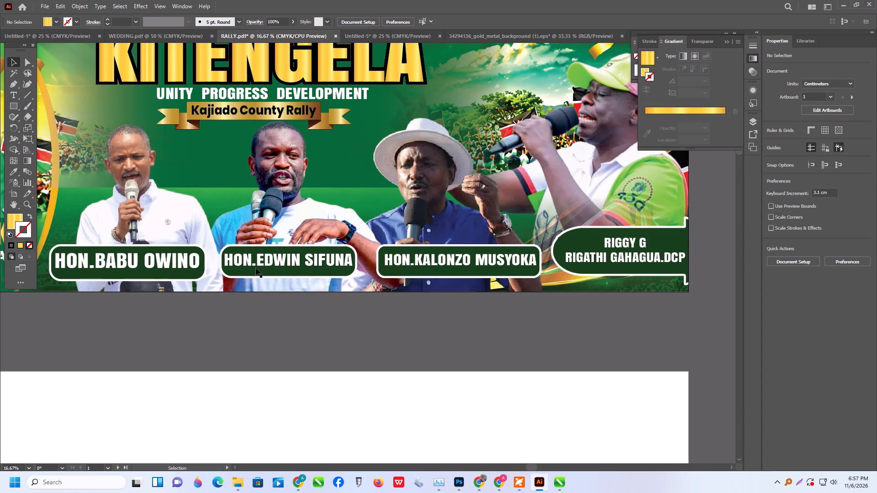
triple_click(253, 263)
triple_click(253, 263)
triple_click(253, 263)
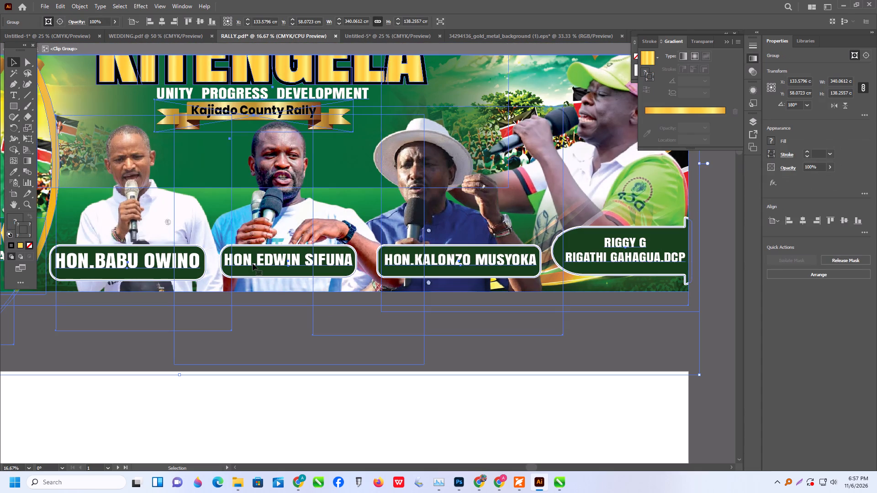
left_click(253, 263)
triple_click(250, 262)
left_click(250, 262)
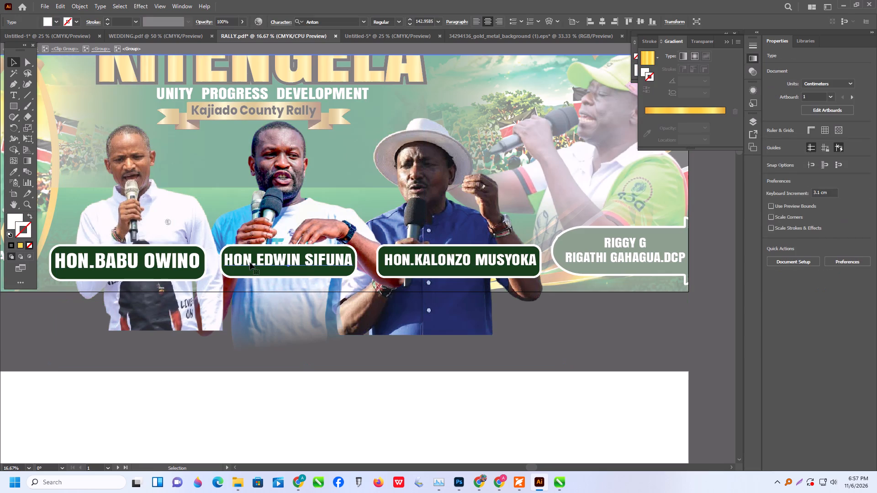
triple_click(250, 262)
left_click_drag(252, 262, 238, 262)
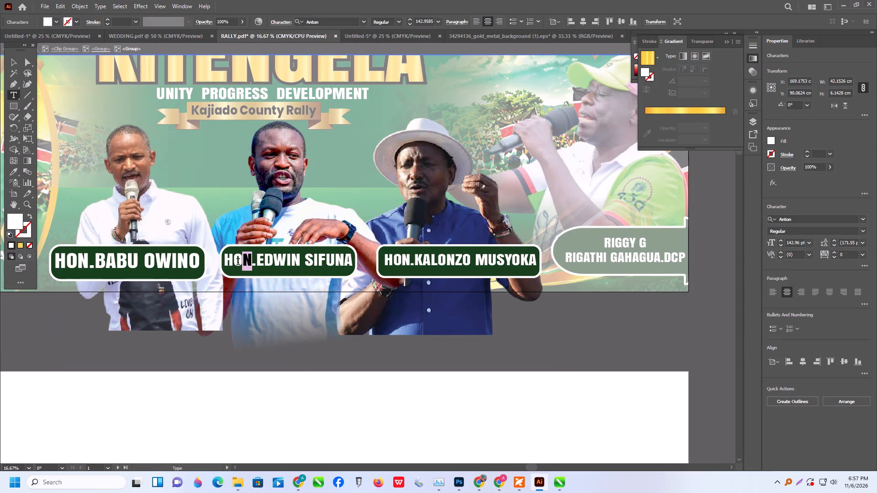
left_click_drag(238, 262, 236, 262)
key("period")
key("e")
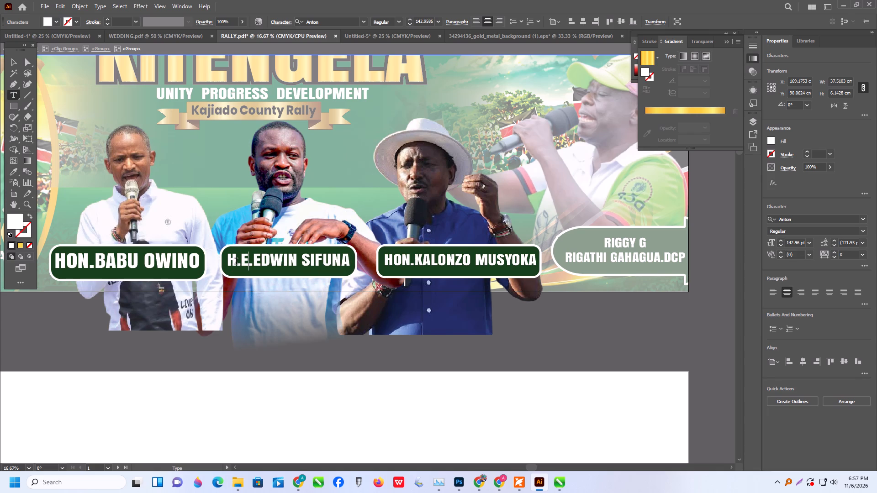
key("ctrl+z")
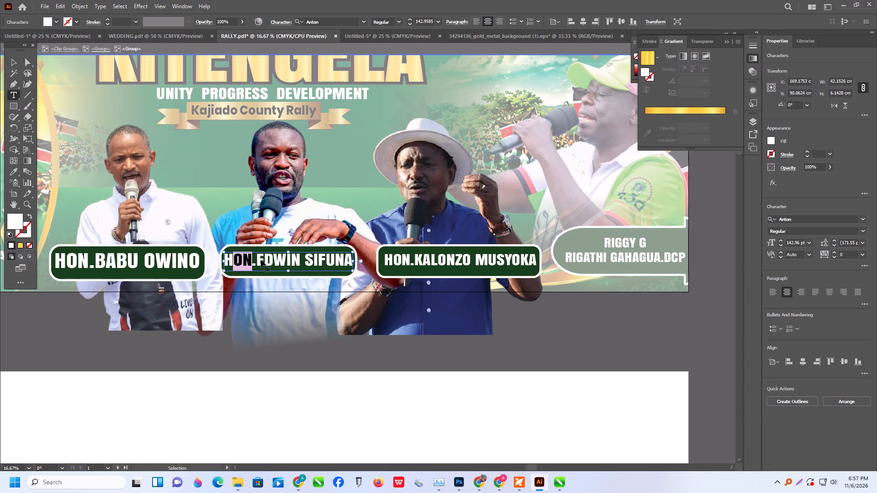
Change the HON. prefix to H.E. in the HON.KALONZO MUSYOKA label.
left_click_drag(395, 260, 403, 264)
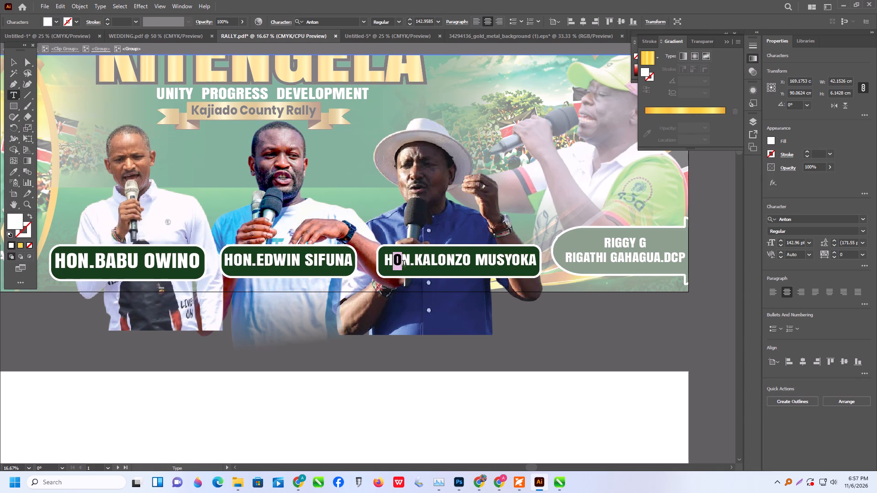
left_click_drag(403, 264, 407, 265)
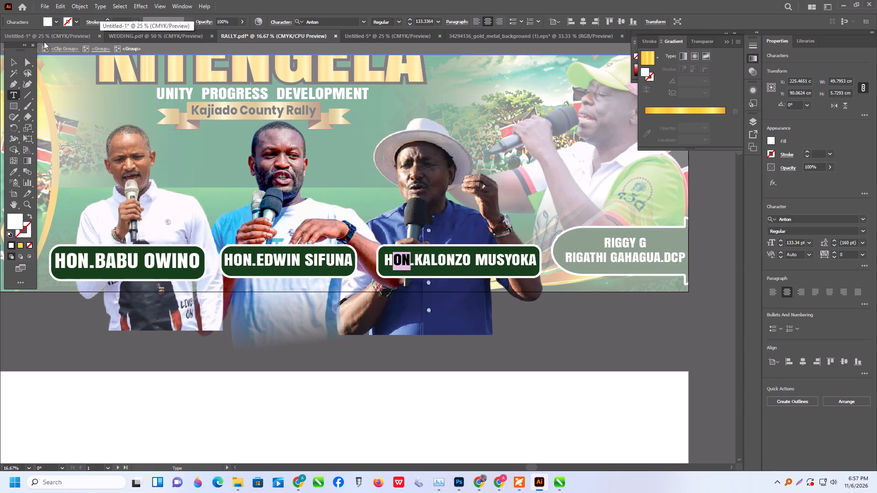
type(".E")
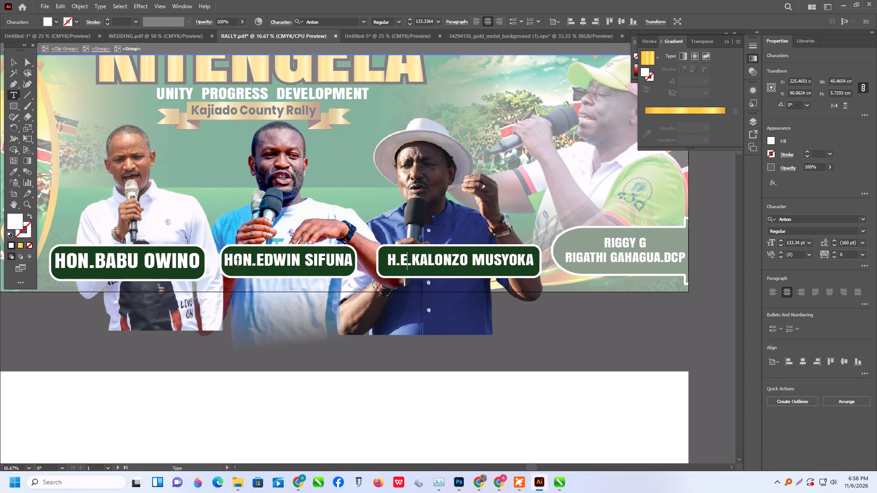
Change the HON. prefix to H.E. in the HON.EDWIN SIFUNA label and leave isolation.
left_click_drag(233, 260, 248, 265)
left_click_drag(248, 265, 249, 265)
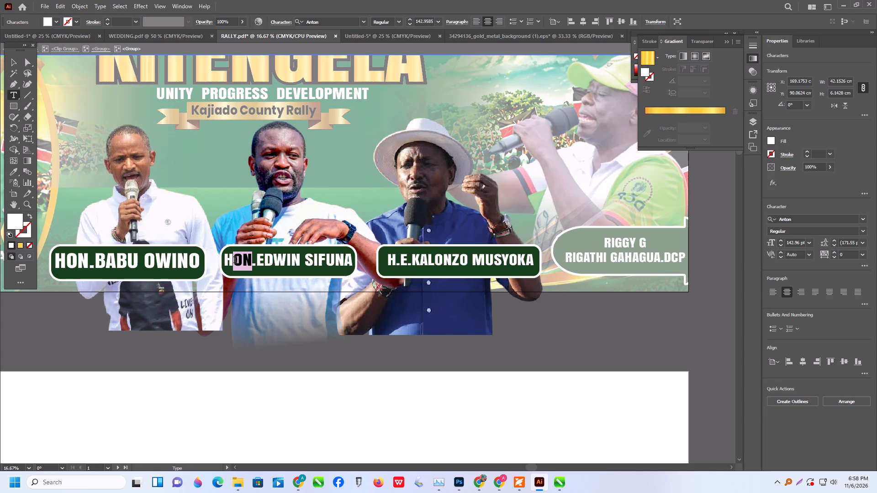
key("period")
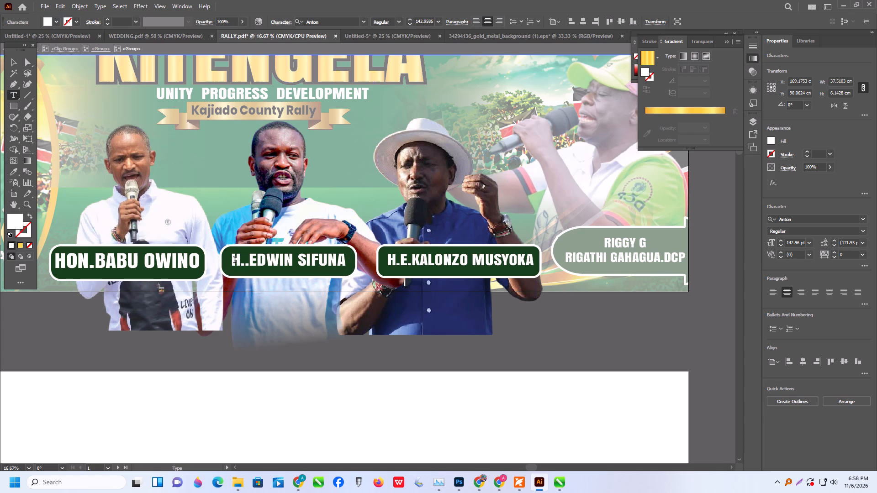
key("e")
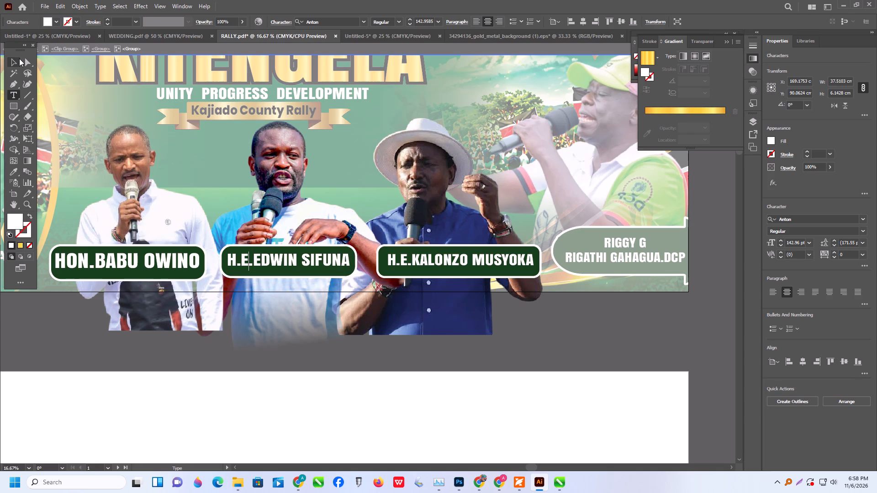
left_click(19, 59)
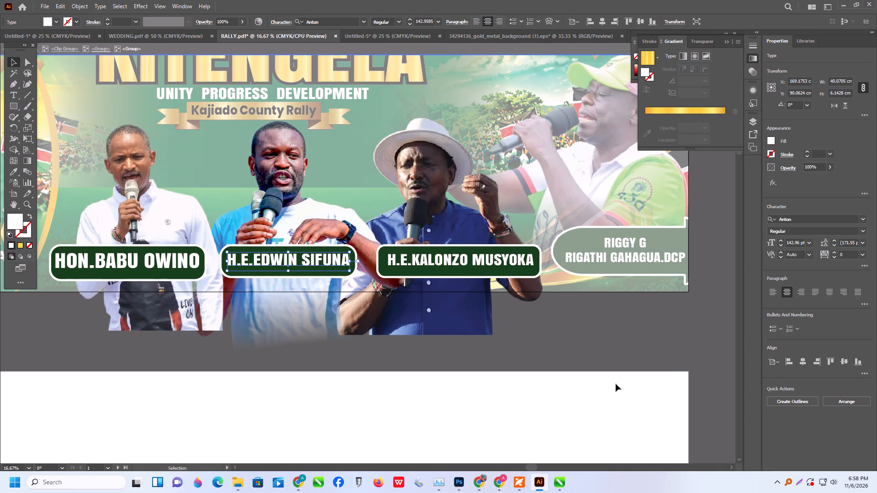
left_click(607, 365)
triple_click(607, 361)
left_click(607, 357)
Isolate the artwork, add the prefix H.E. before RIGGY G in the RIGATHI GAHAGUA.DCP label, and leave isolation.
scroll(514, 311, "down", 3)
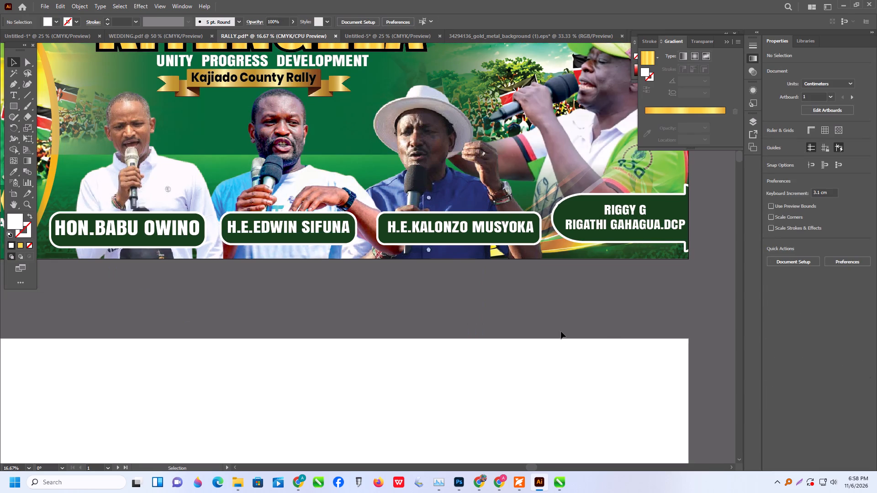
scroll(562, 331, "down", 1, "alt")
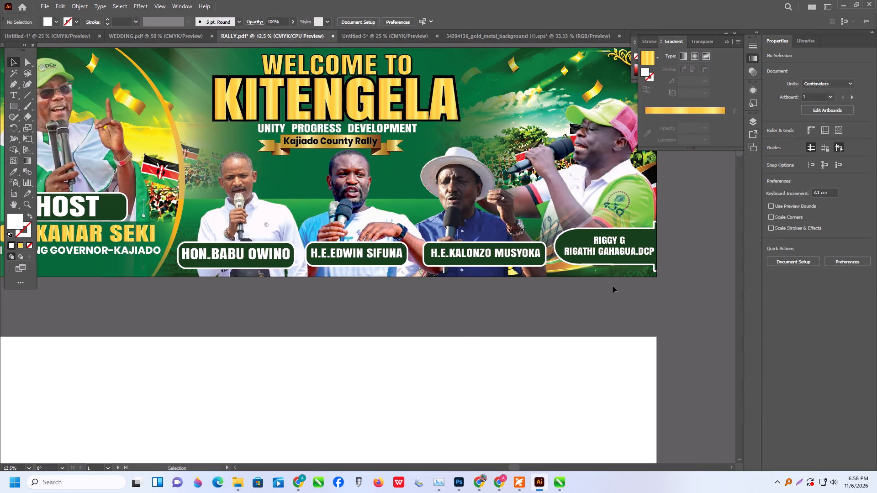
scroll(623, 254, "up", 1, "alt")
left_click(595, 239)
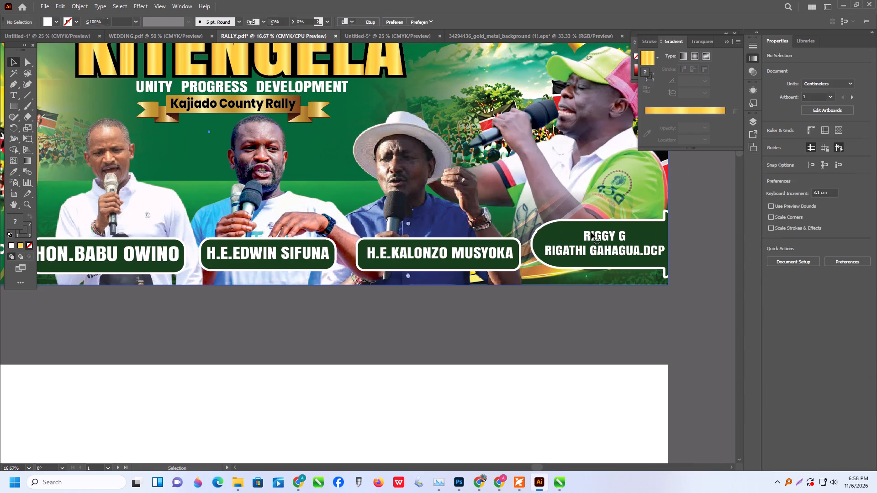
double_click(591, 232)
left_click(589, 238)
triple_click(589, 236)
triple_click(589, 236)
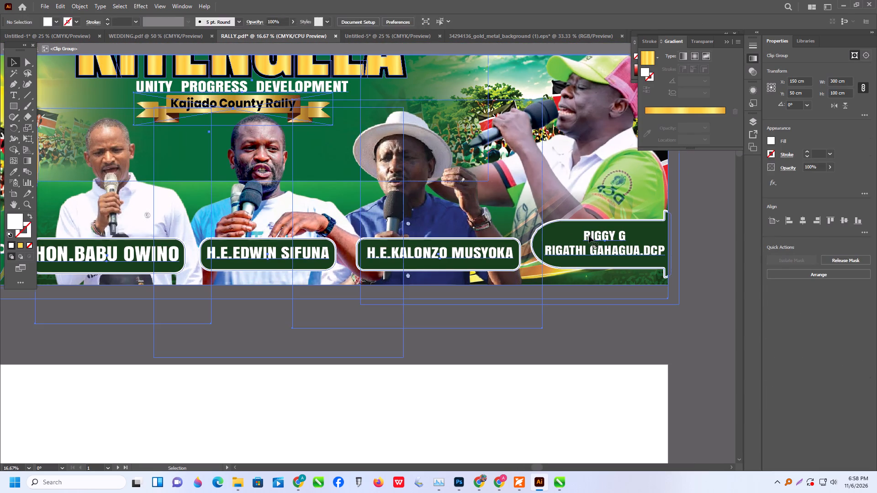
triple_click(589, 236)
double_click(586, 234)
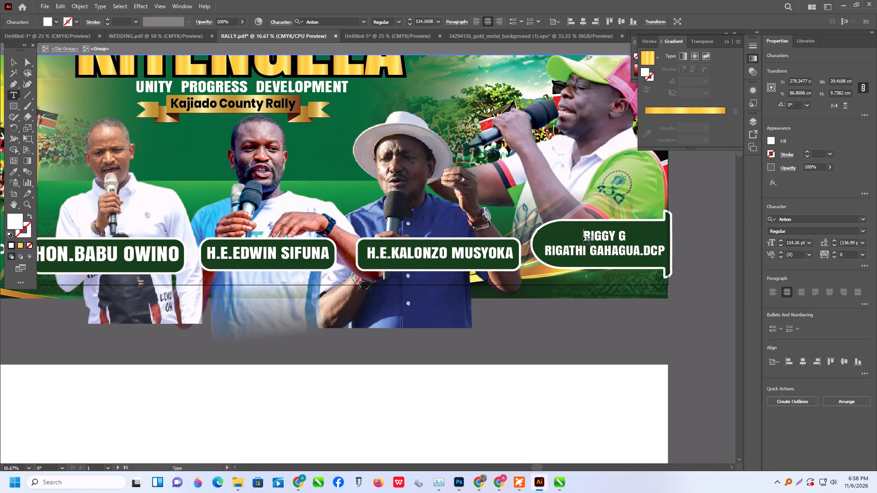
key("h")
type(".E")
key("period")
left_click(19, 62)
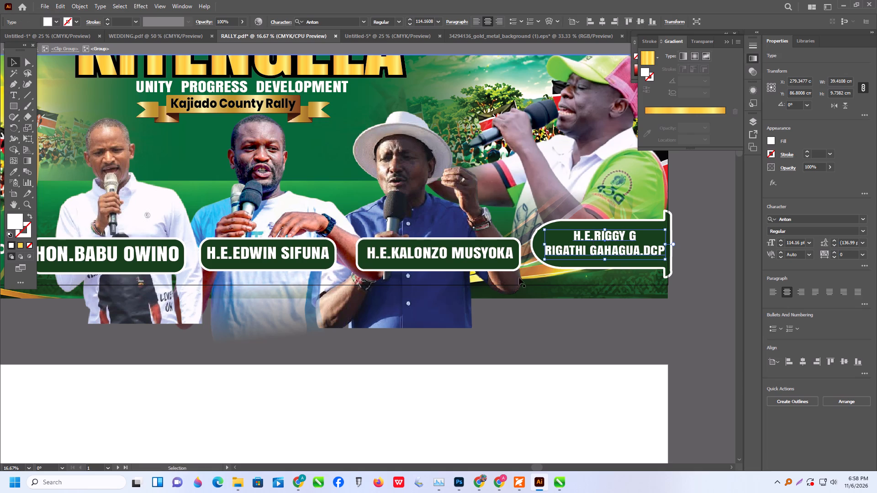
triple_click(576, 336)
left_click(576, 336)
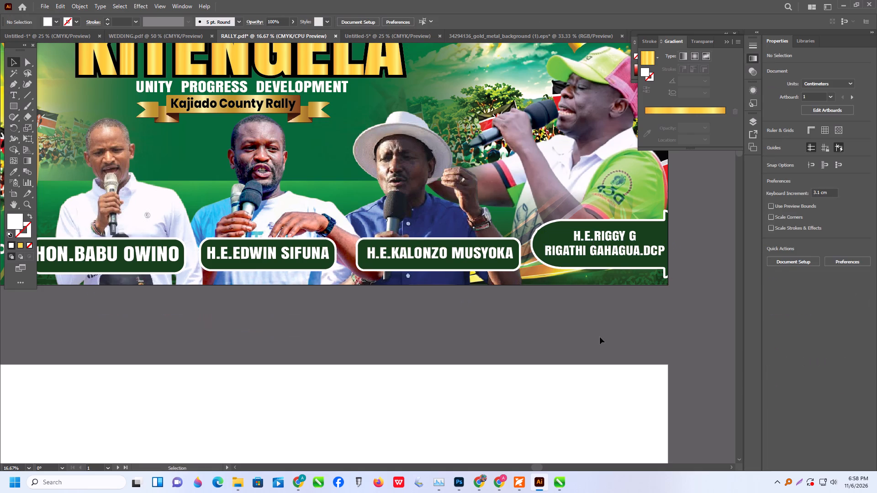
Review the whole rally banner with its headings and speaker labels.
scroll(601, 341, "down", 2, "alt")
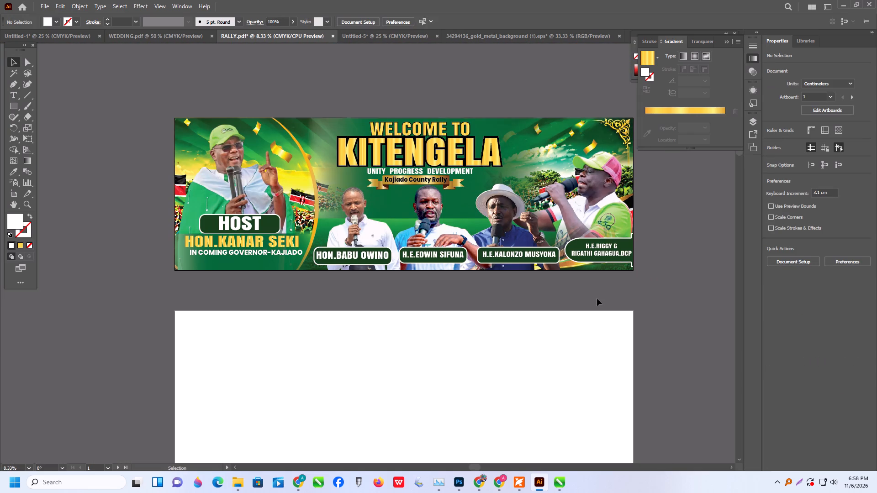
scroll(617, 281, "down", 2)
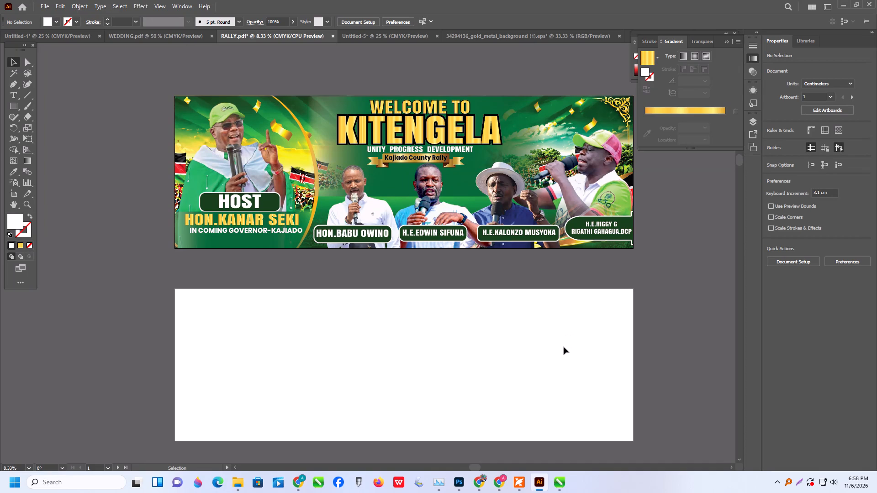
scroll(462, 316, "down", 1)
scroll(508, 296, "down", 1)
scroll(516, 244, "up", 2)
Isolate the artwork and enlarge the UNITY PROGRESS DEVELOPMENT tagline and Kajiado County Rally ribbon group to about 82 × 16.5 cm.
scroll(448, 168, "up", 1, "alt")
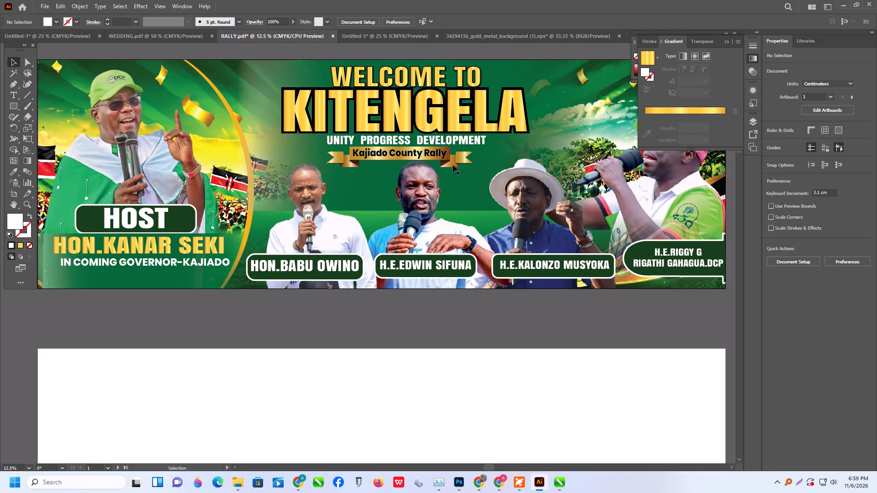
left_click(460, 153)
triple_click(459, 157)
left_click(459, 157)
triple_click(460, 154)
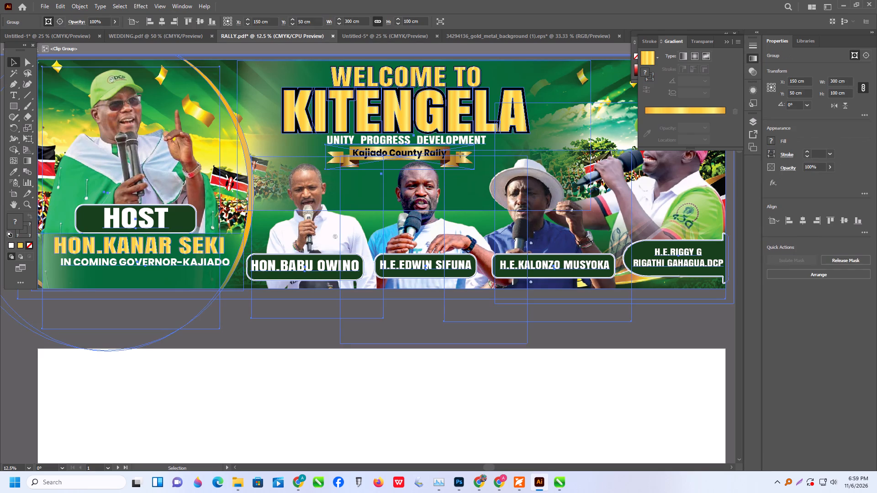
triple_click(460, 153)
triple_click(461, 156)
triple_click(461, 154)
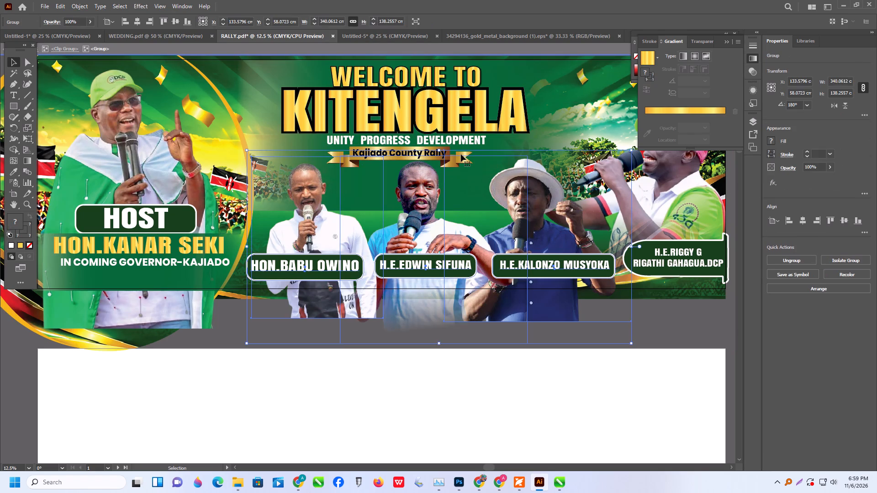
left_click(383, 152)
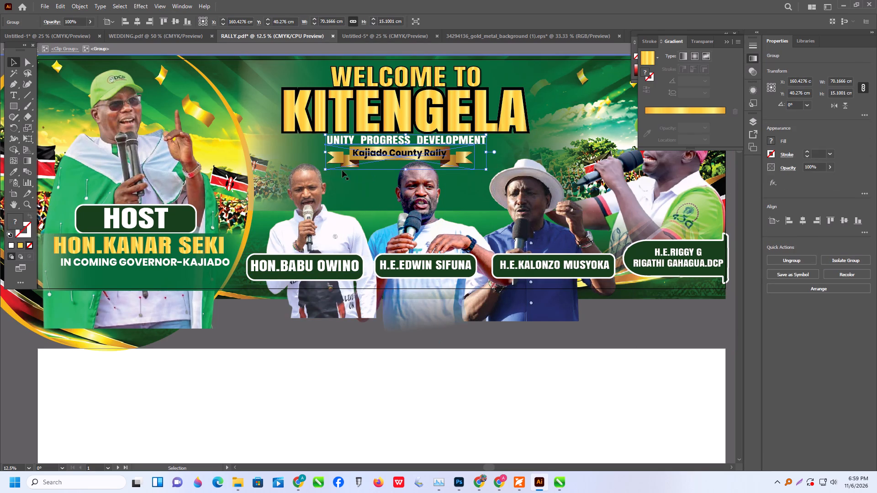
left_click_drag(325, 154, 314, 154)
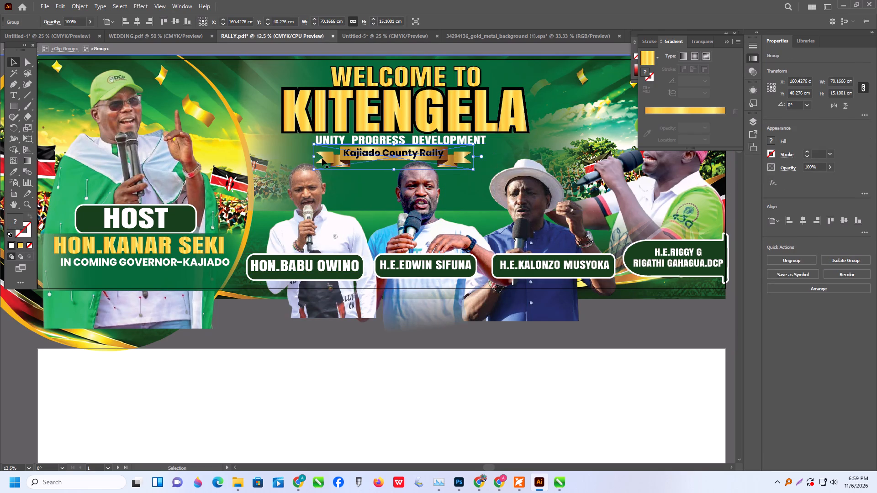
left_click_drag(313, 170, 296, 169, "shift")
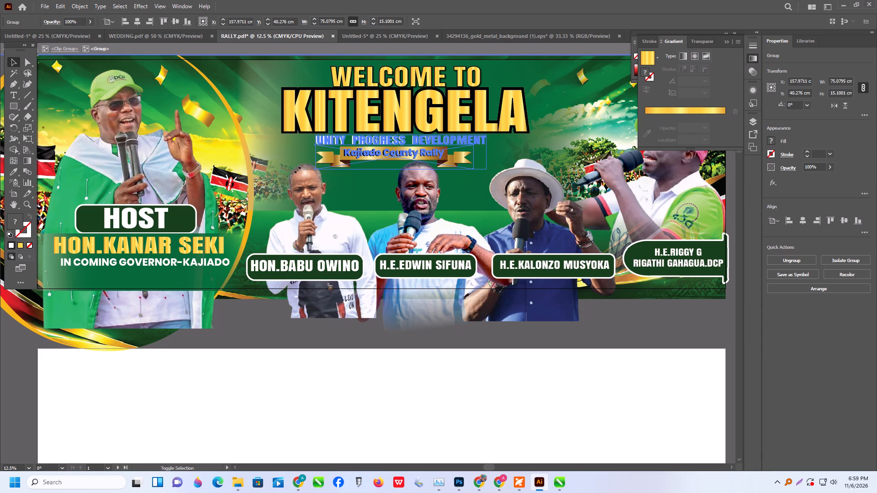
left_click_drag(296, 169, 296, 168, "shift")
left_click_drag(317, 169, 298, 177, "shift")
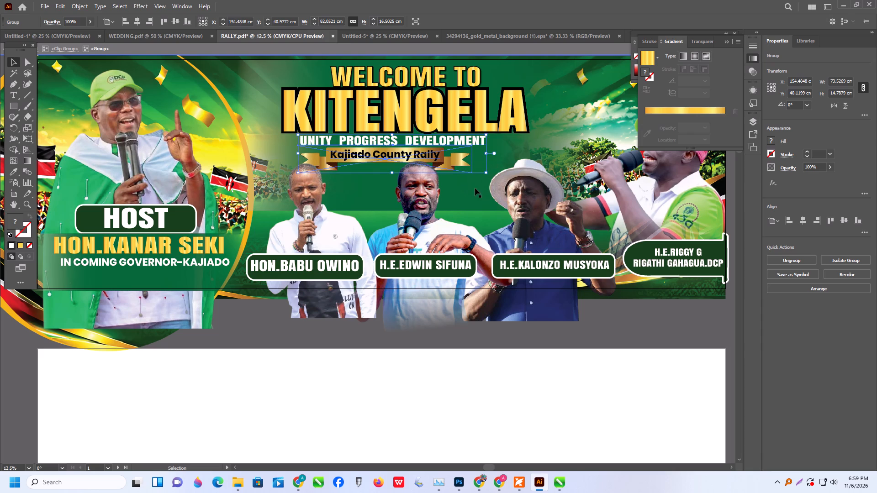
Move the group of three speakers and their name labels slightly down and to the left, and leave isolation.
left_click(434, 157)
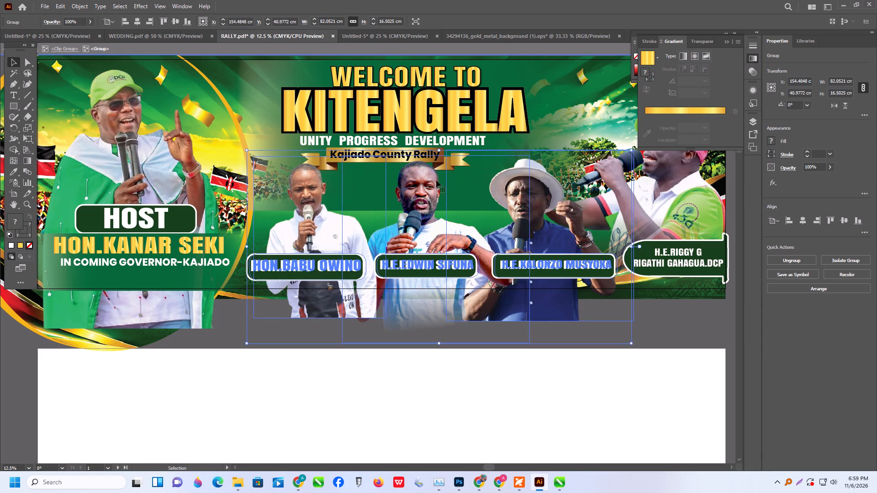
left_click_drag(428, 212, 423, 215)
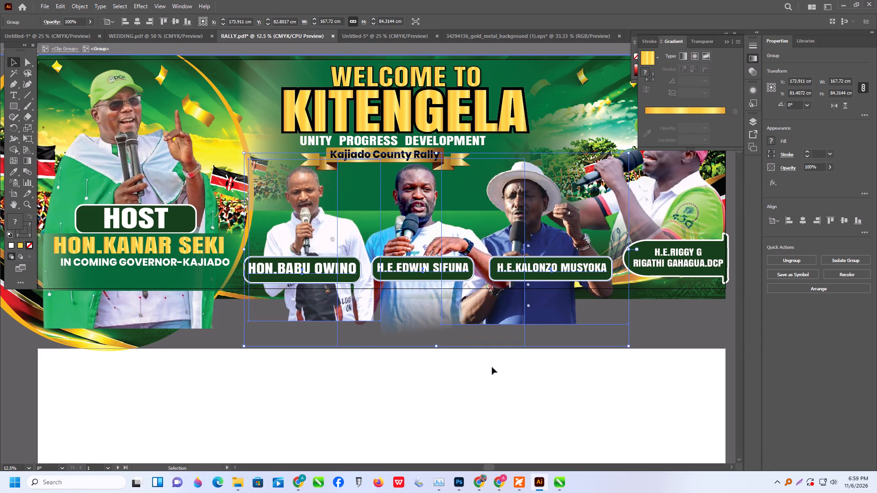
triple_click(696, 332)
double_click(695, 331)
scroll(457, 312, "down", 1, "alt")
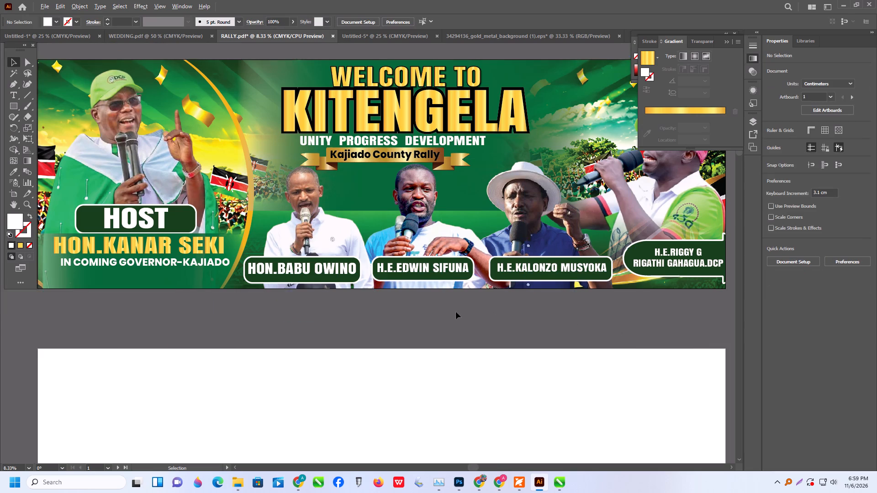
Isolate the artwork, centre the WELCOME TO heading and tagline ribbon group horizontally on KITENGELA as key object, and leave isolation.
left_click(414, 181)
triple_click(417, 177)
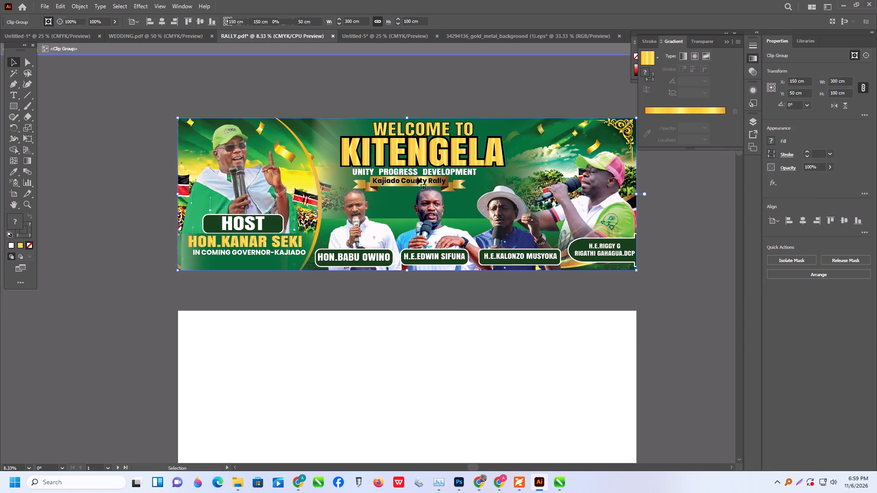
triple_click(417, 177)
triple_click(417, 177)
left_click(417, 177)
triple_click(419, 174)
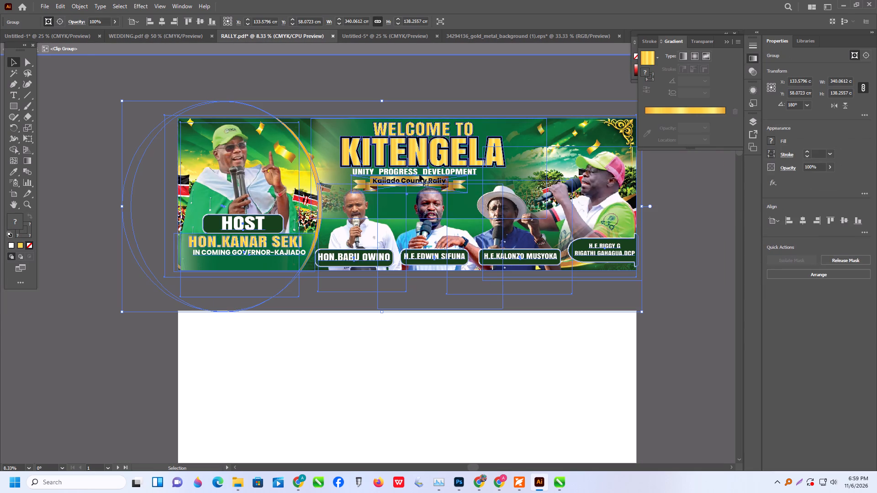
left_click(419, 174)
left_click(447, 156, "shift")
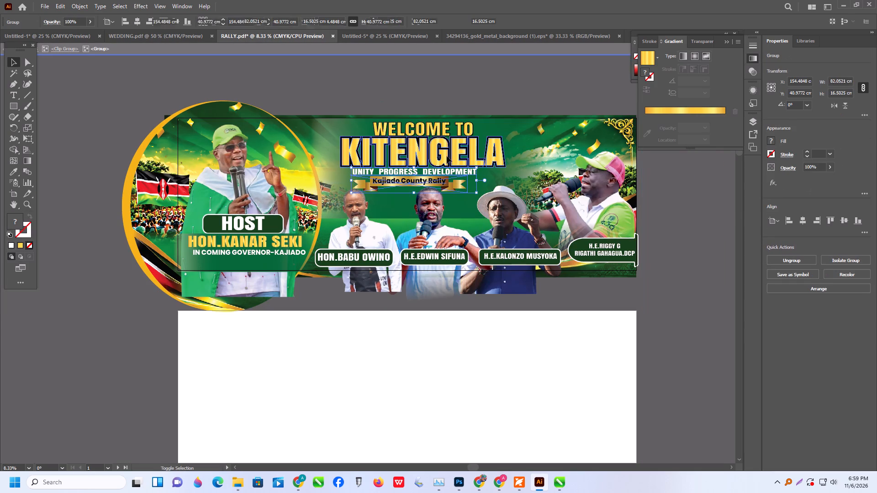
left_click(439, 127, "shift")
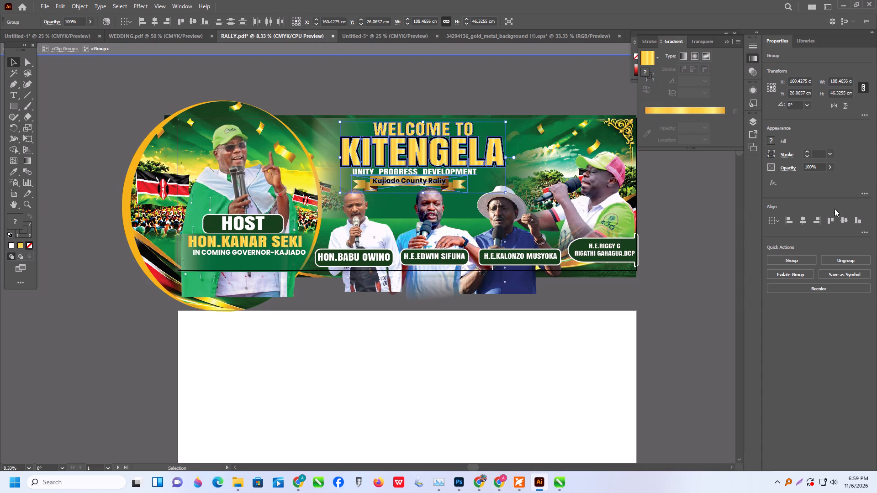
left_click(770, 220)
left_click(794, 240)
left_click(798, 216)
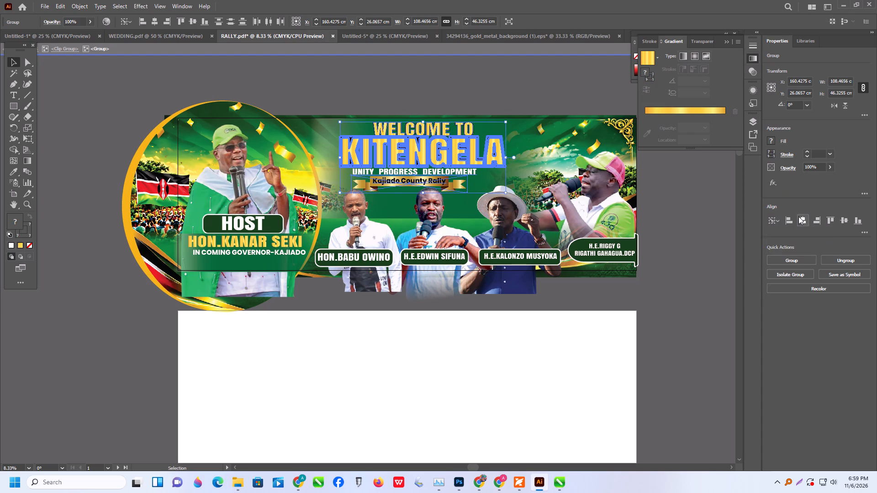
triple_click(704, 276)
double_click(704, 275)
Delete the blank second artboard below the rally banner and return to the Selection tool.
scroll(575, 311, "down", 2)
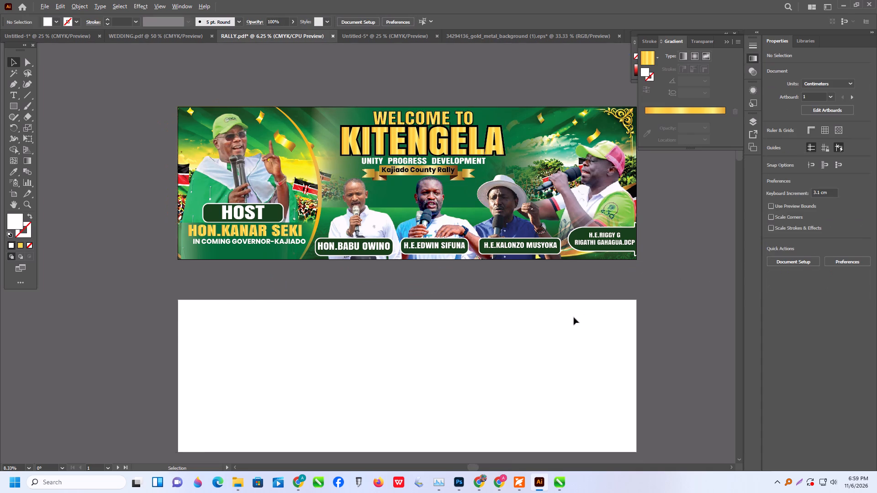
scroll(462, 289, "up", 2)
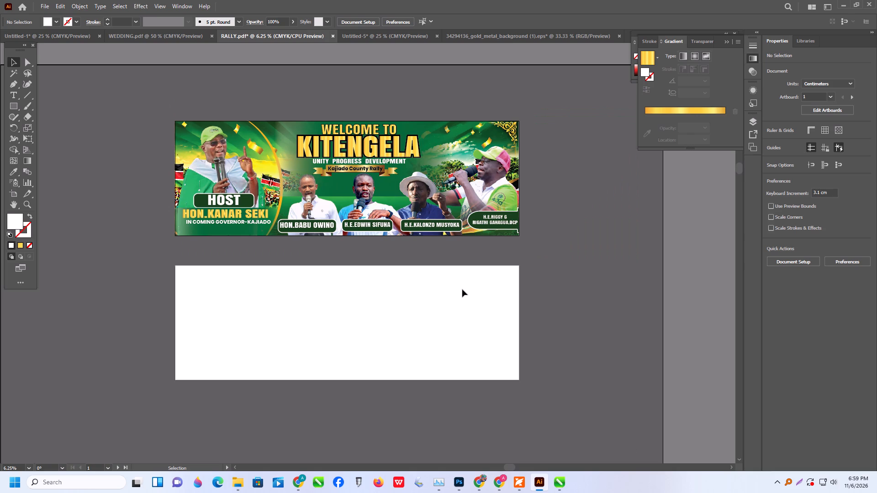
scroll(400, 183, "up", 3)
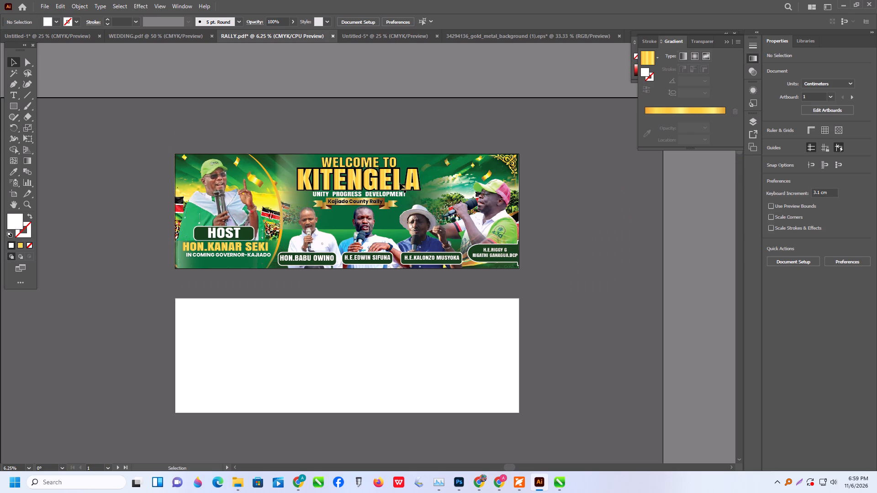
scroll(382, 378, "up", 1)
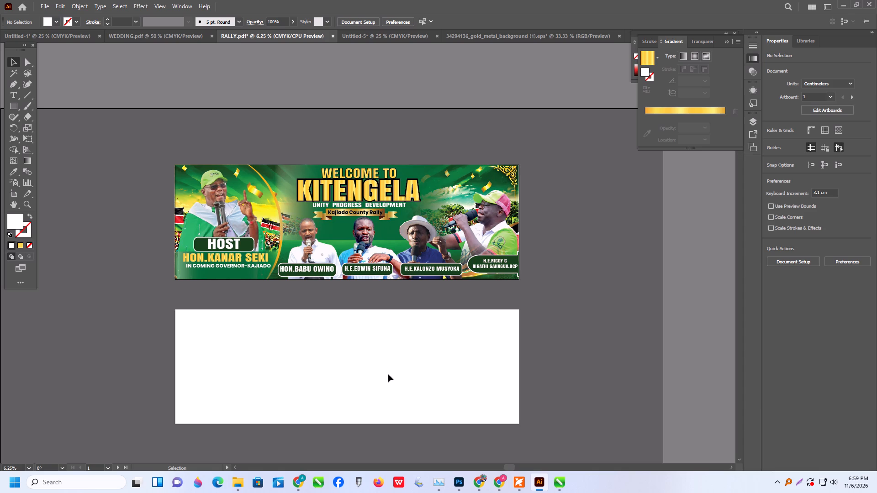
scroll(391, 368, "up", 2)
scroll(388, 330, "down", 3)
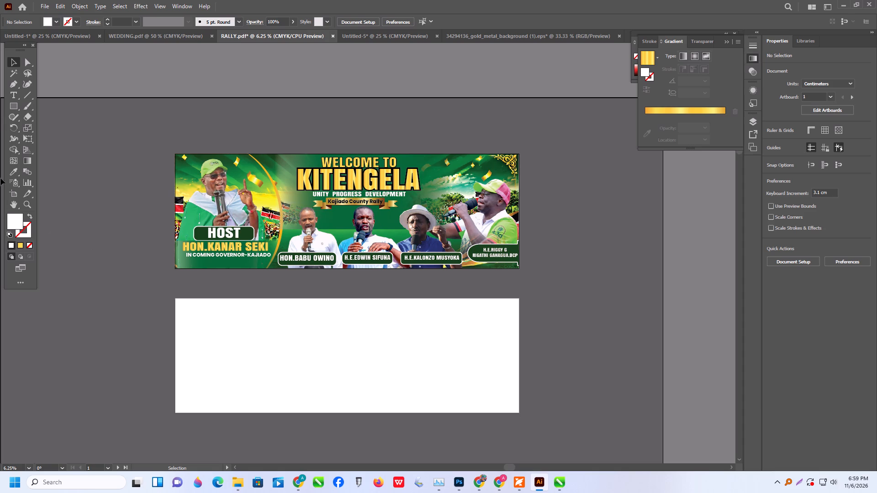
left_click(11, 194)
left_click(332, 348)
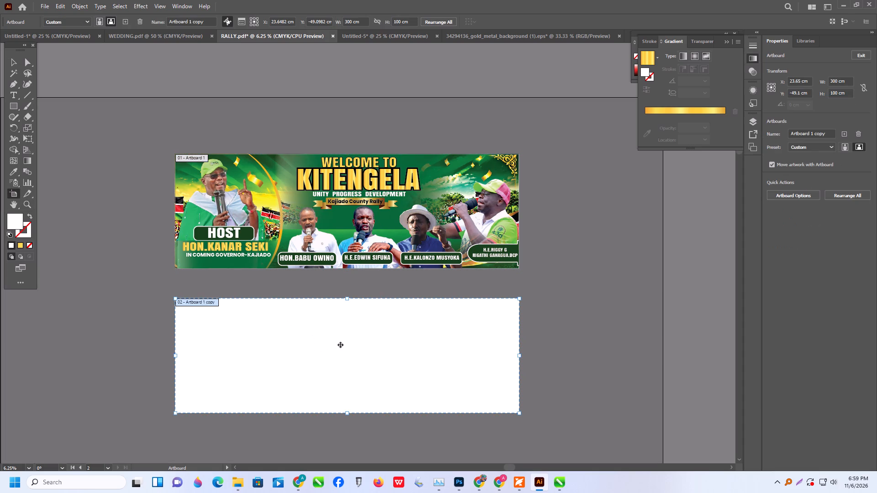
key("Delete")
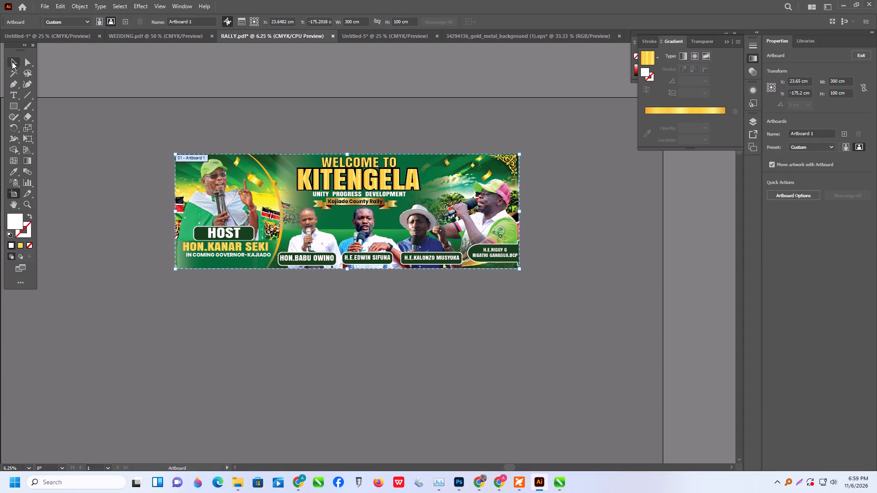
left_click(12, 60)
Save the banner as a new Adobe PDF named RALLY FINAL in the ALEKH folder, keeping the custom PDF settings.
scroll(201, 214, "up", 2)
left_click(127, 181)
left_click_drag(109, 161, 624, 373)
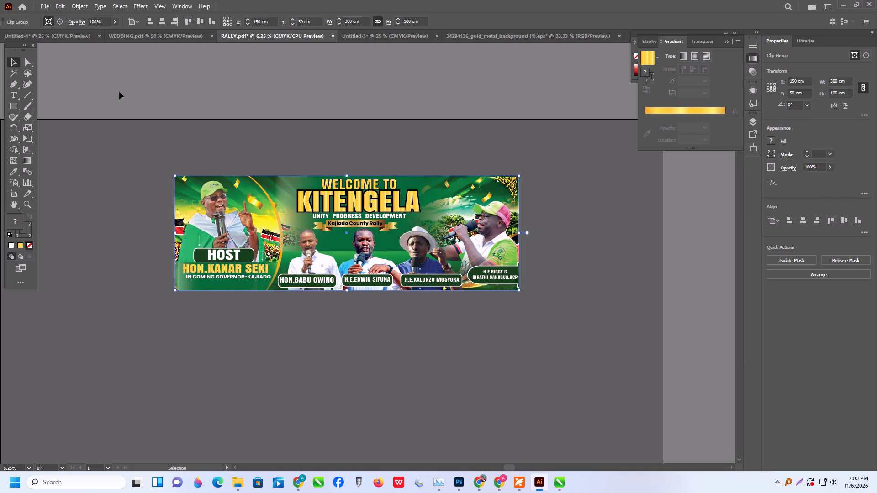
left_click(47, 3)
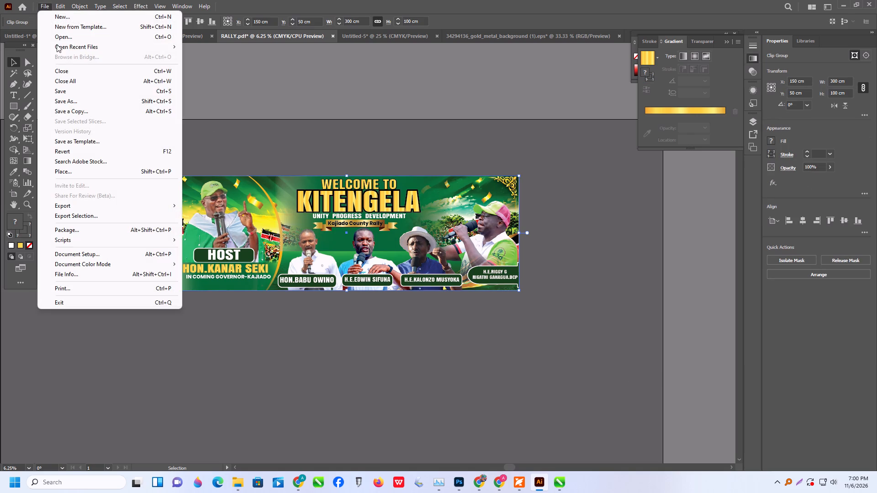
left_click(78, 103)
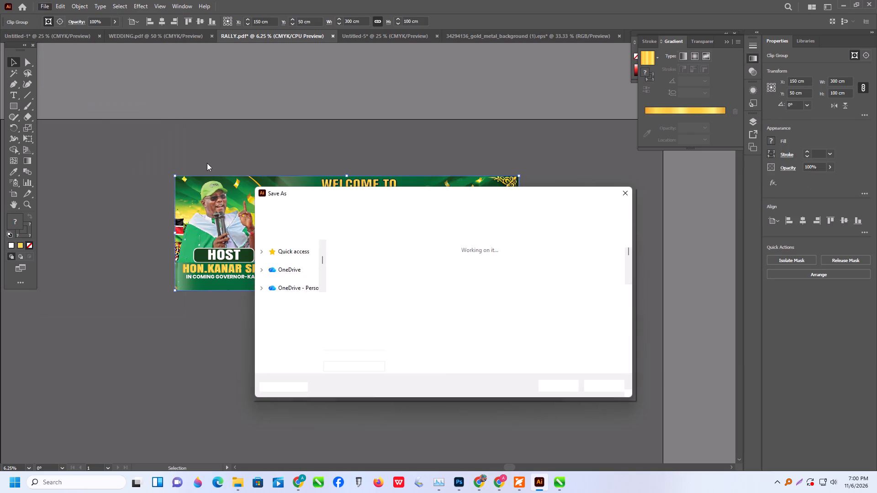
left_click(357, 304)
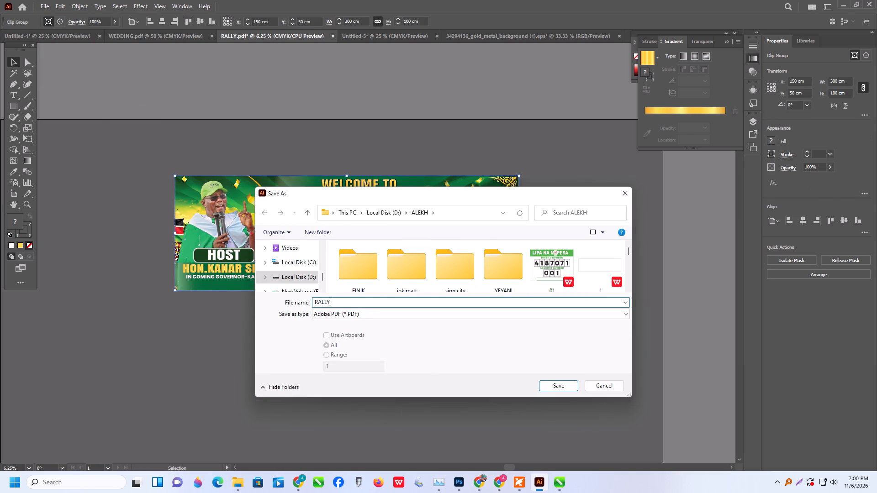
key("space")
type("FINAL")
left_click(560, 388)
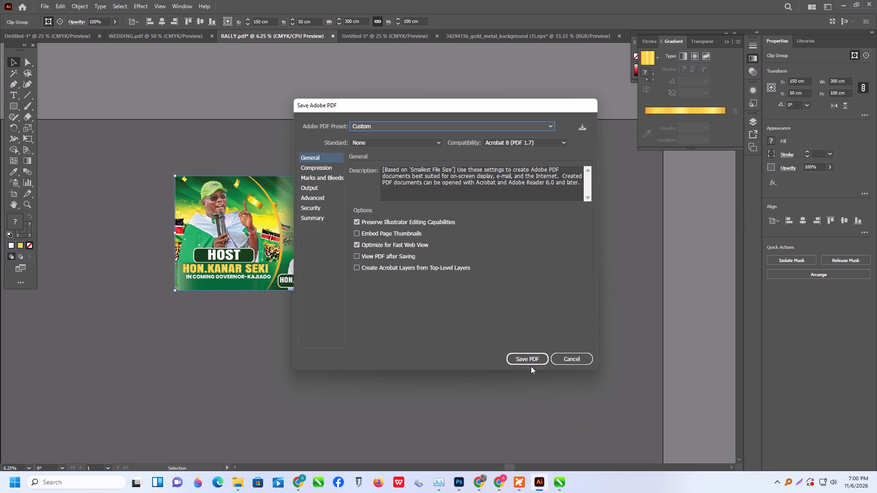
left_click(522, 358)
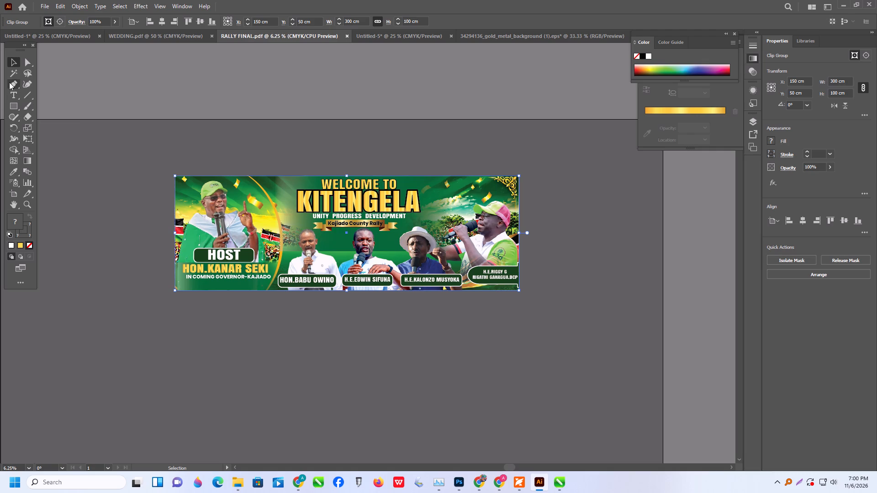
Begin exporting the banner to the ALEKH folder, with the file name RALLY FINAL 300 BY 100-ALEX.
left_click(46, 8)
left_click(258, 167)
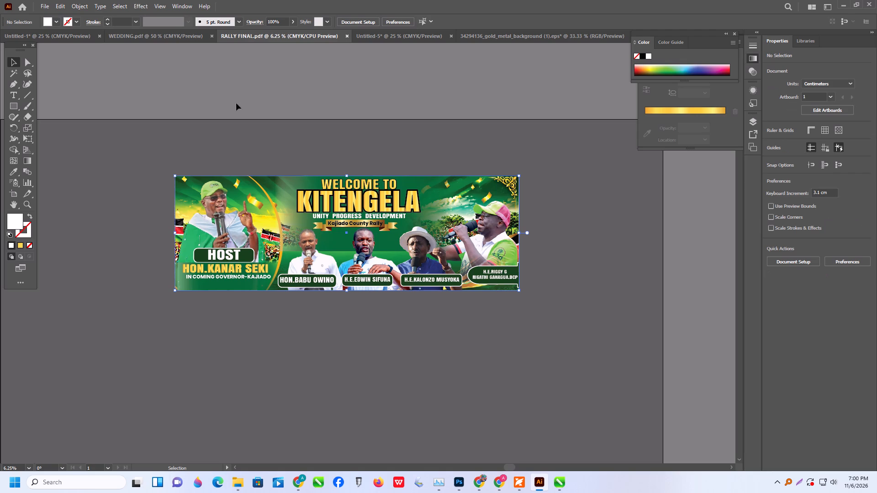
left_click(47, 9)
left_click(111, 208)
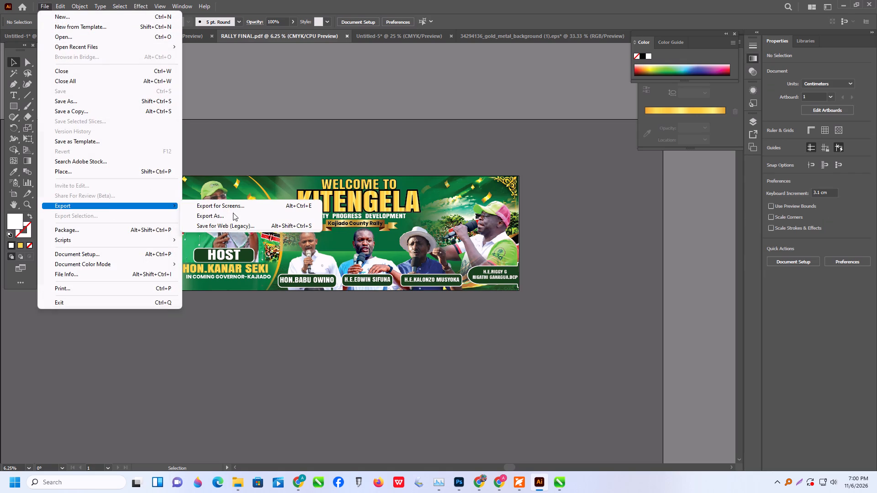
left_click(242, 214)
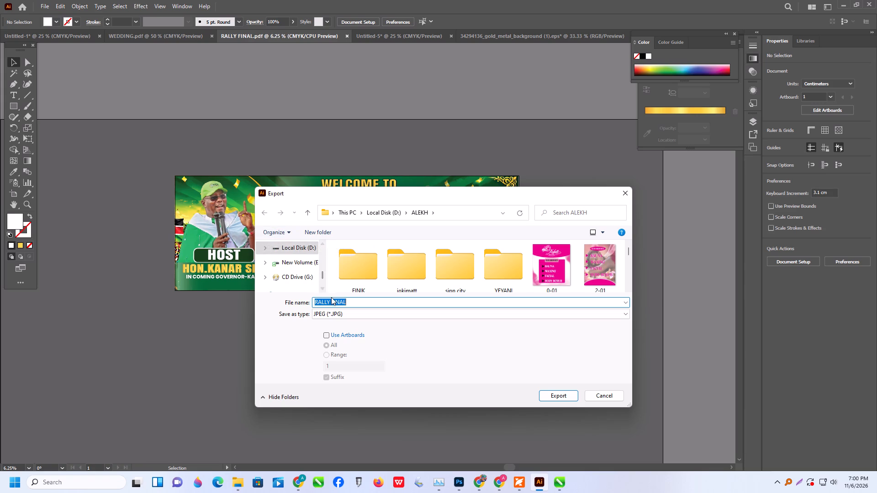
left_click(366, 304)
key("space")
type("300")
key("space")
type("BY 100")
type("-ALEX")
Set the export to use all artboards and TIFF format, append (4PCS) to the file name, and export it.
left_click(328, 335)
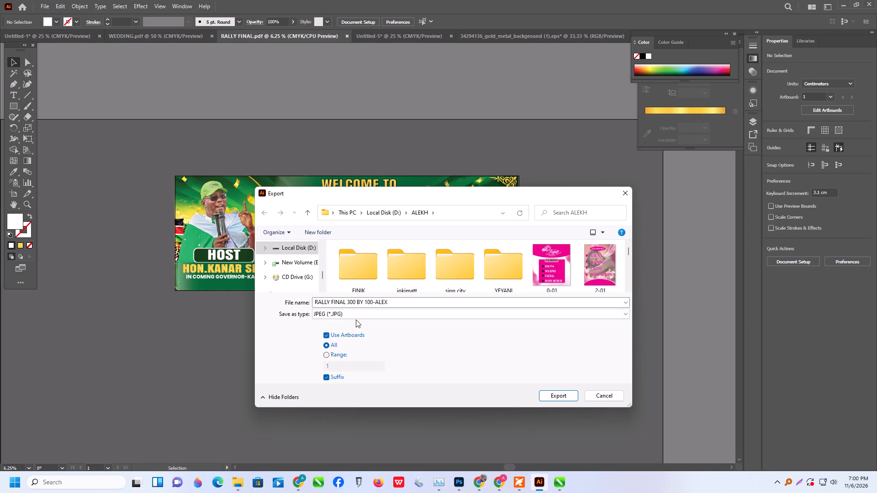
left_click(356, 320)
left_click(356, 318)
left_click(340, 387)
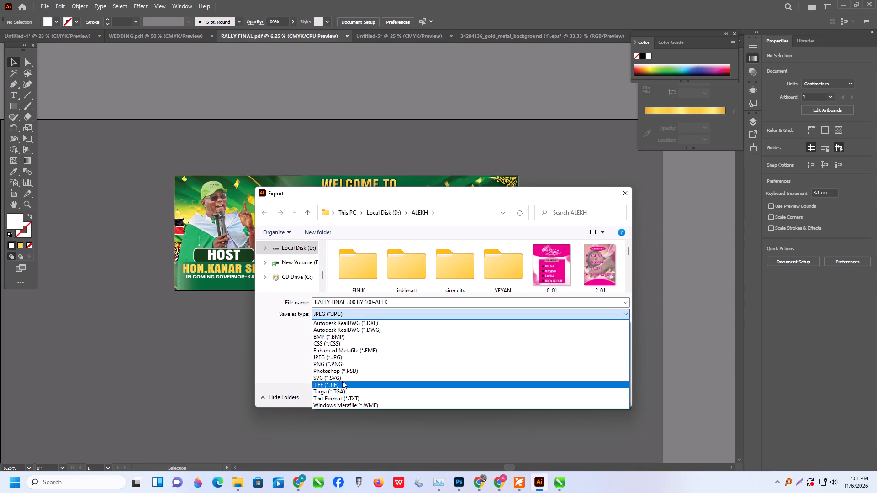
left_click(394, 304)
left_click(394, 304)
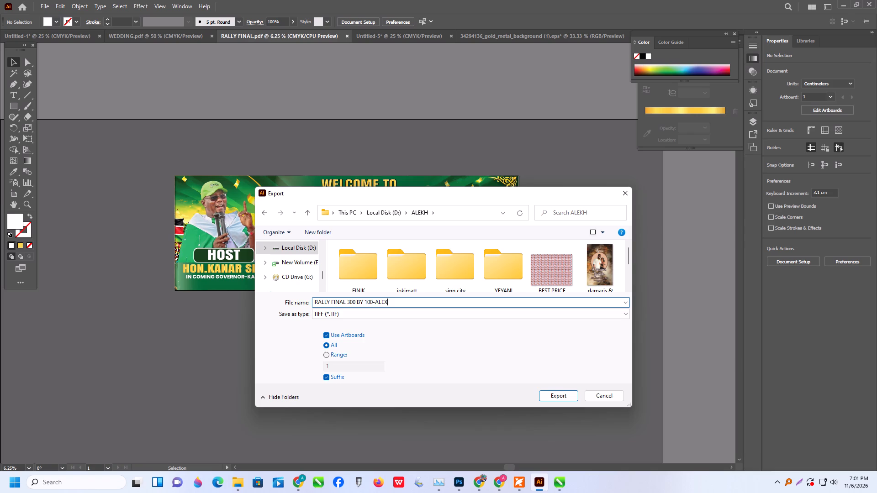
type("(4PCS")
key("shift+parenright")
key("Return")
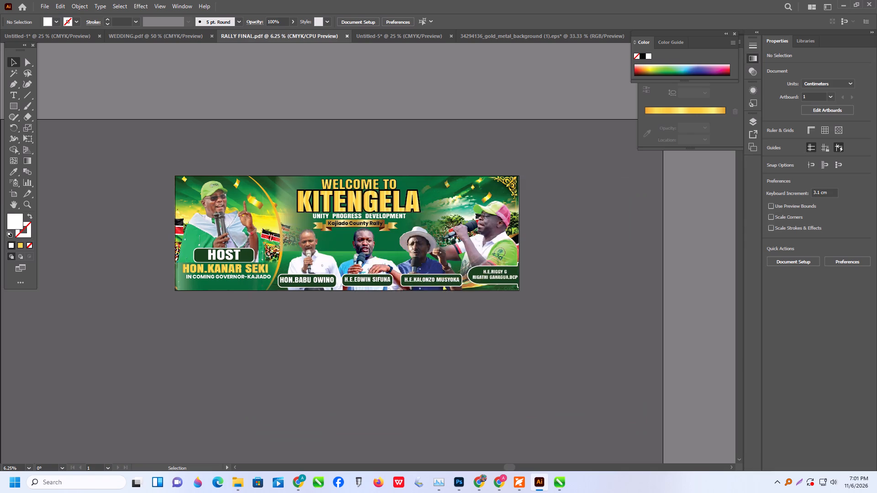
key("Return")
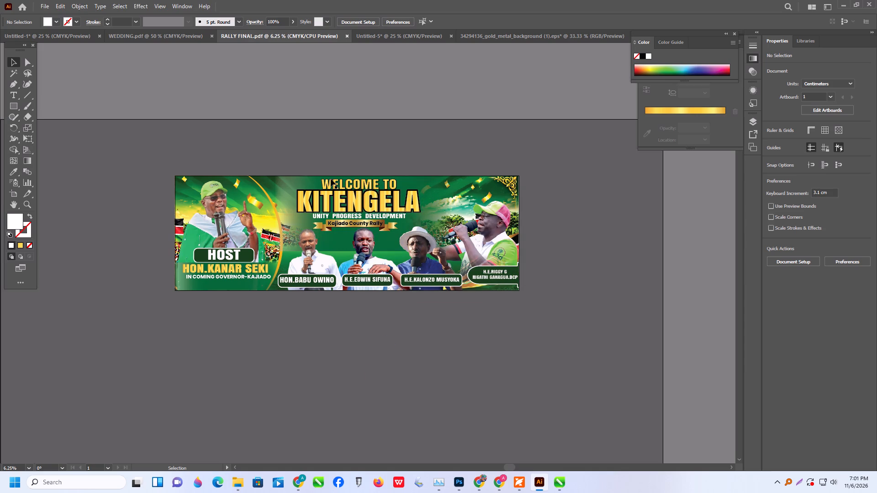
Delete the leftover gold gradient rectangle lying outside the artboard, below the rally banner.
left_click(309, 162)
scroll(329, 208, "up", 5)
scroll(344, 212, "down", 3)
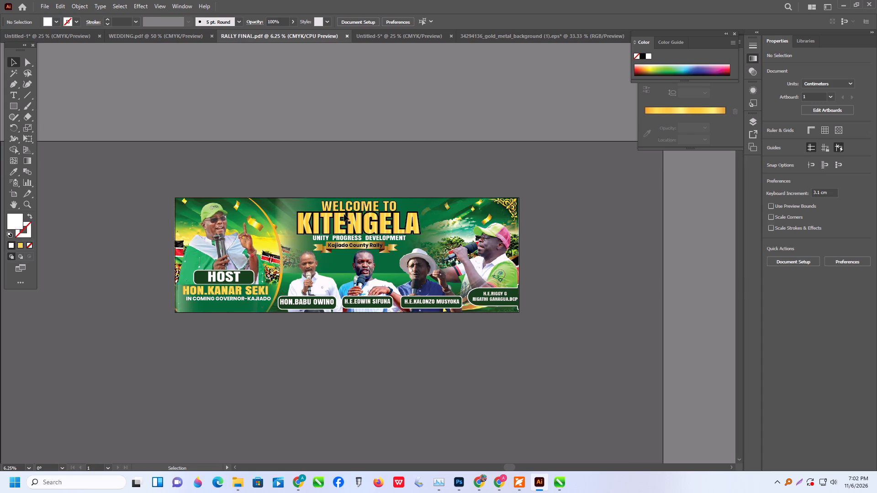
scroll(344, 214, "down", 3, "alt")
scroll(344, 221, "down", 1)
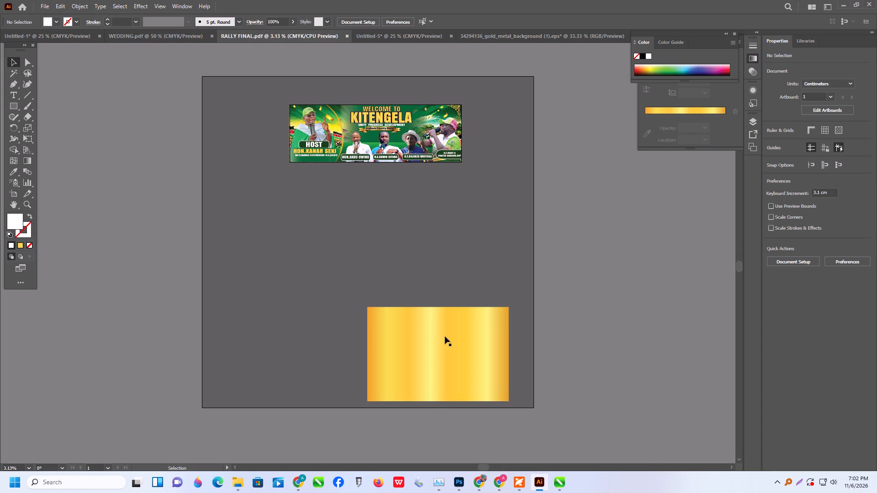
left_click(446, 338)
key("Delete")
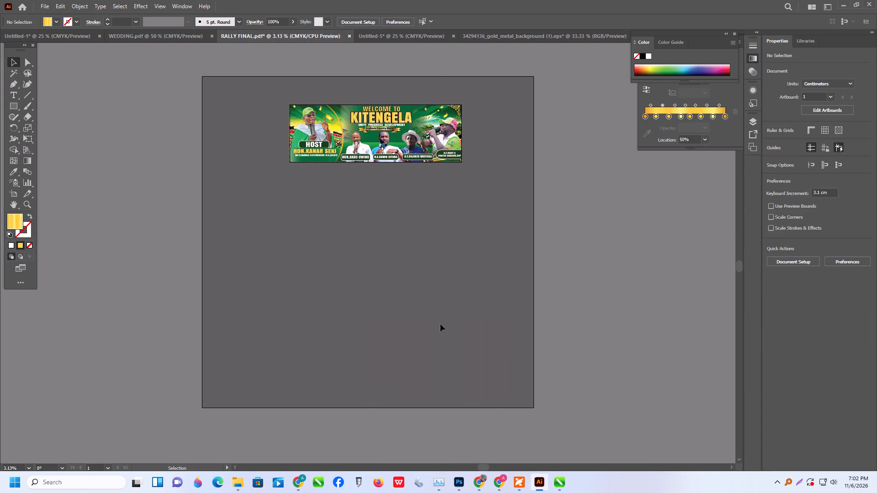
Begin a TIFF export of the banner, reusing the file name RALLY FINAL 300 BY 100-ALEX(4PCS)-01.tif and including all artboards.
left_click(44, 6)
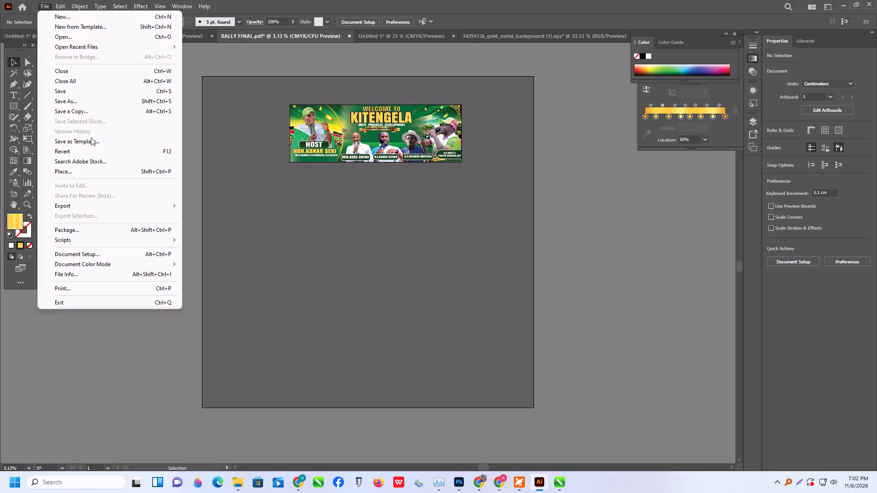
left_click(81, 205)
left_click(270, 218)
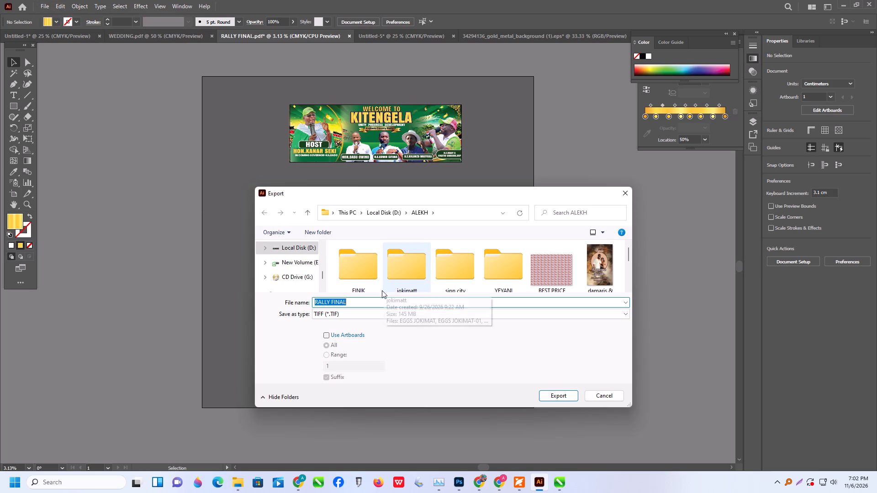
scroll(403, 290, "down", 1)
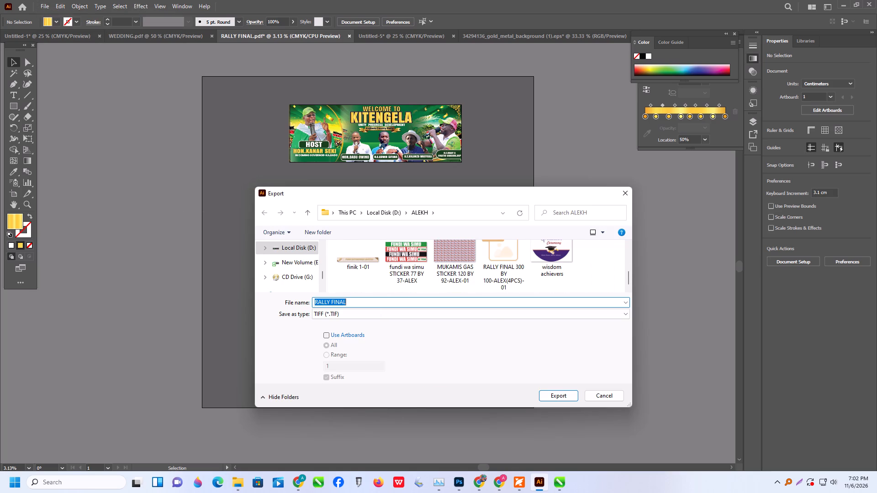
left_click(363, 302)
key("space")
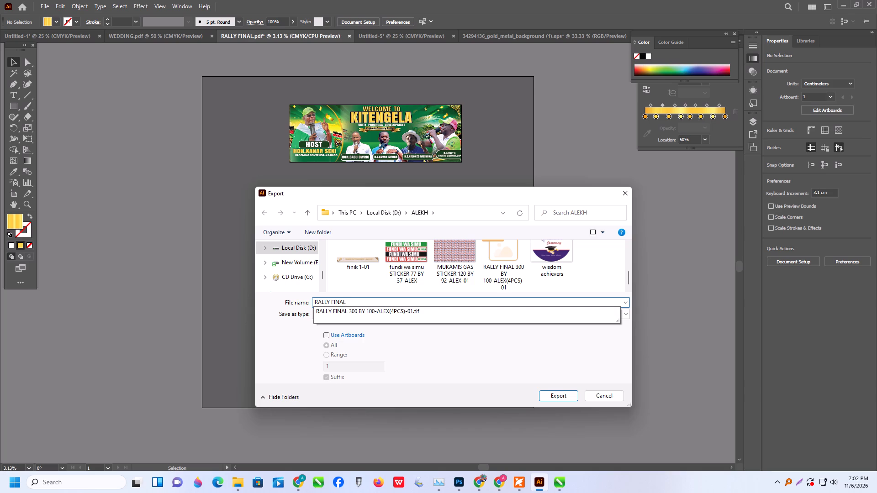
left_click(372, 311)
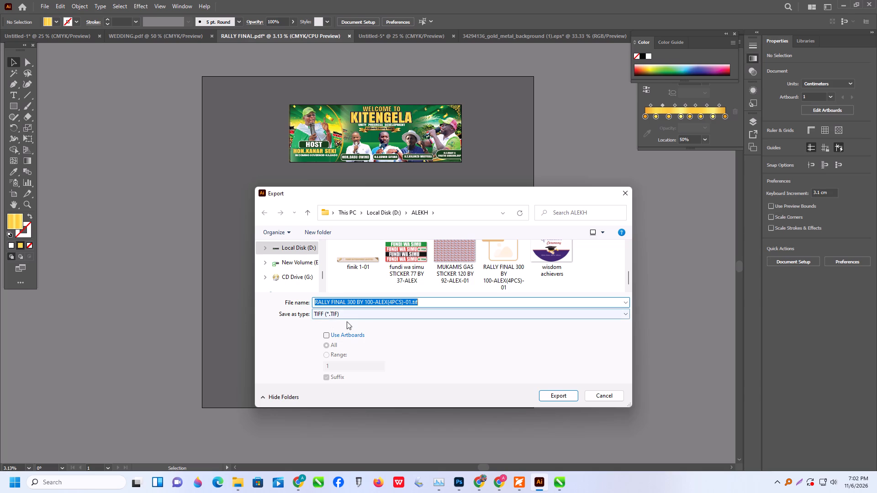
left_click(326, 336)
Export it to the 6.11.2026 folder in the largeformat share on the LARGEFORMAT network computer, keeping CMYK and Medium (150 ppi).
scroll(308, 272, "down", 1)
double_click(303, 278)
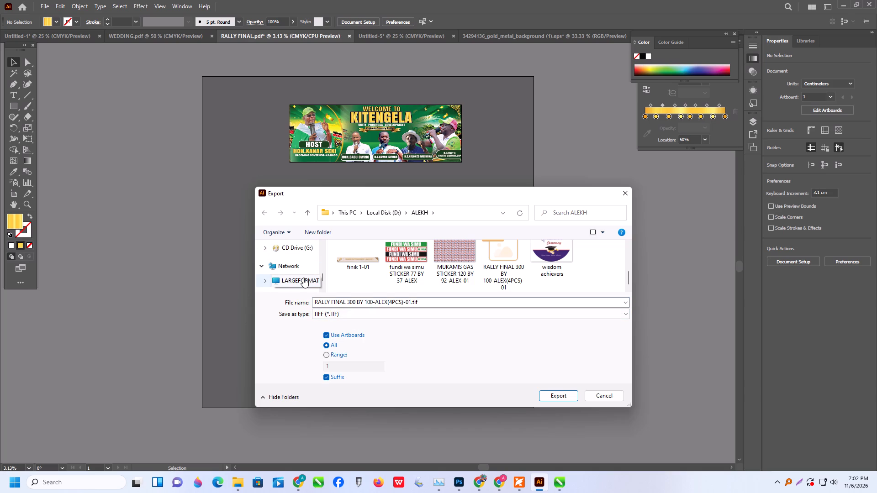
double_click(387, 282)
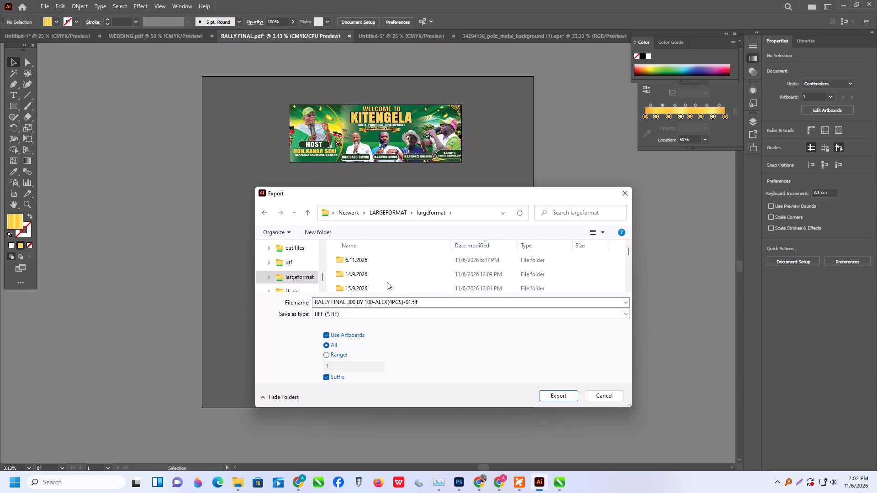
double_click(371, 262)
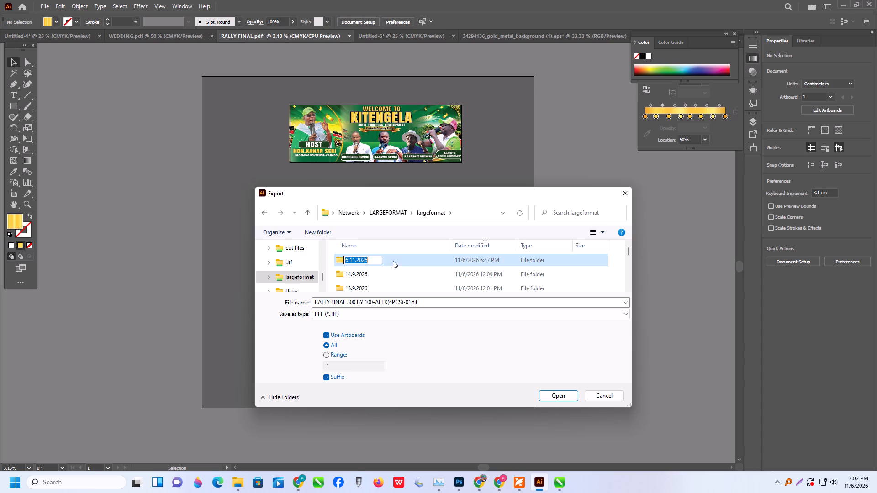
double_click(401, 261)
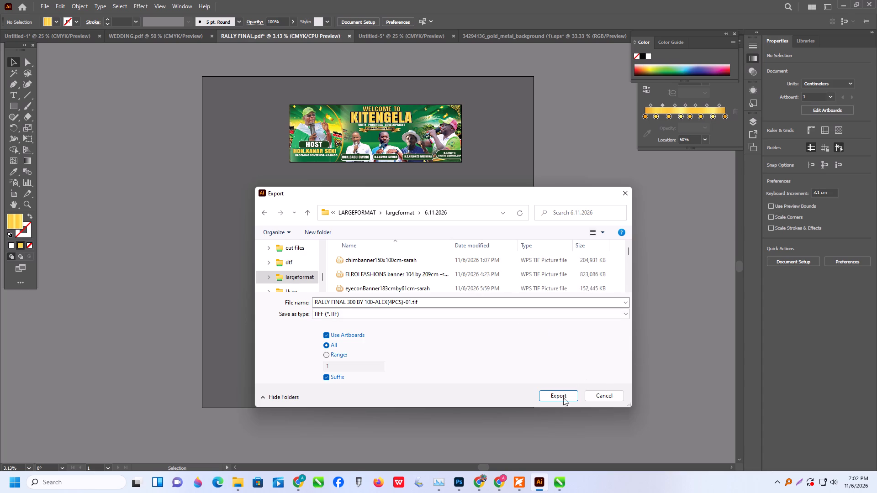
left_click(552, 393)
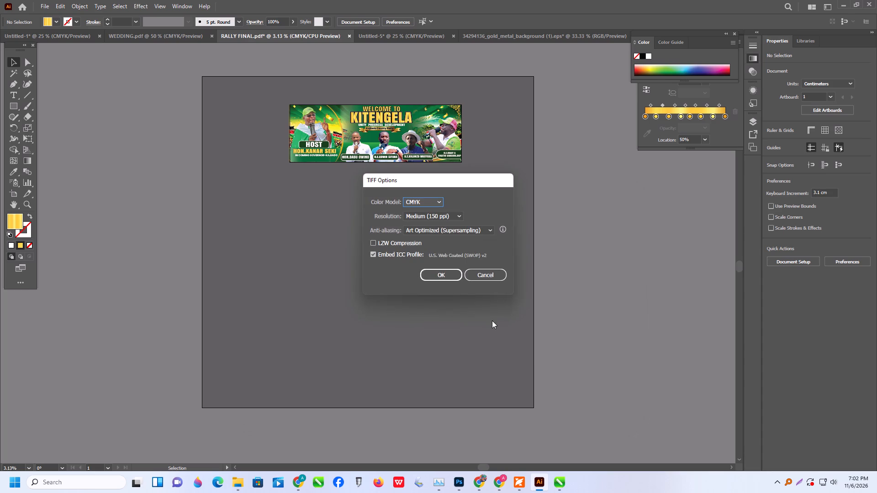
left_click(447, 274)
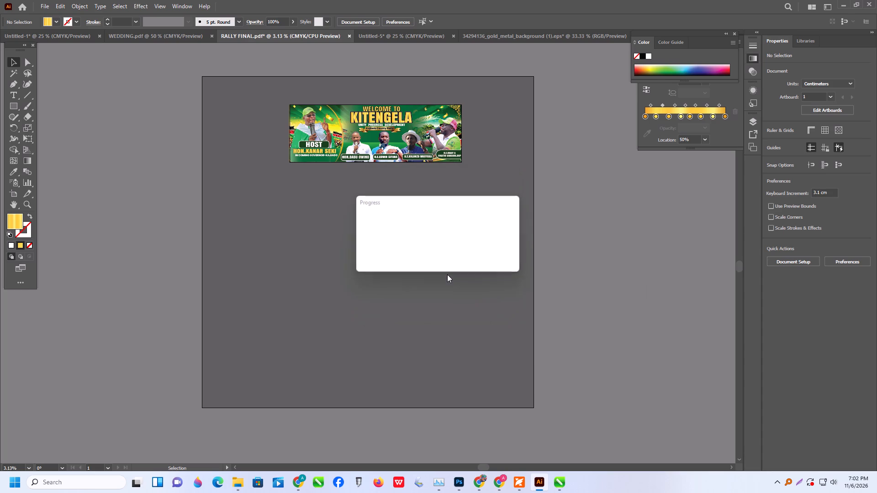
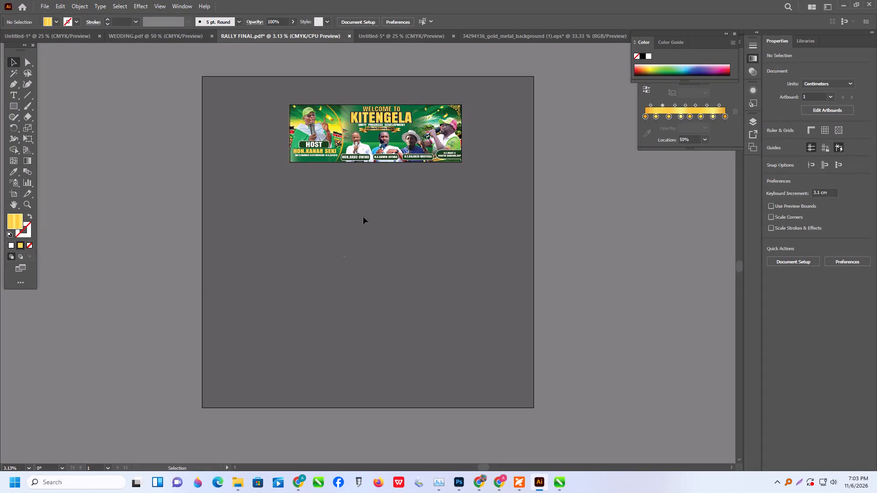
In the Untitled-5 document, delete the white rally poster and the blue-sky crowd background, moving the green background image aside.
scroll(369, 204, "up", 5)
left_click(417, 34)
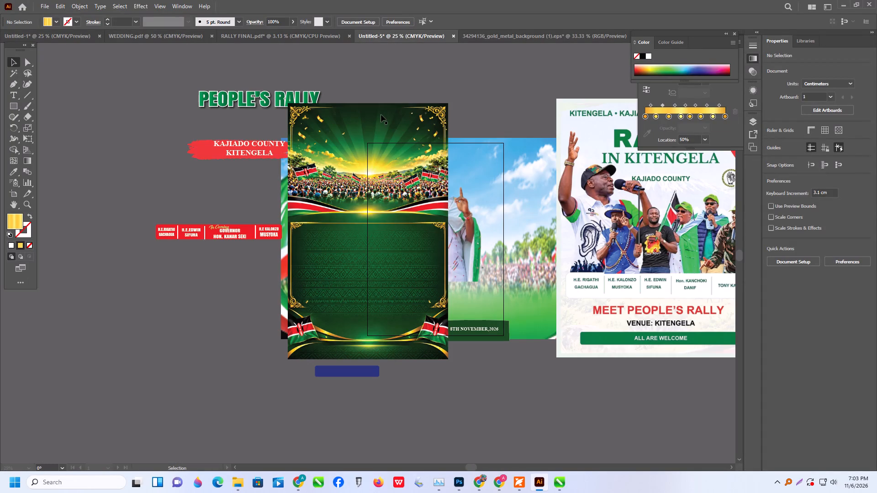
scroll(369, 248, "down", 1, "alt")
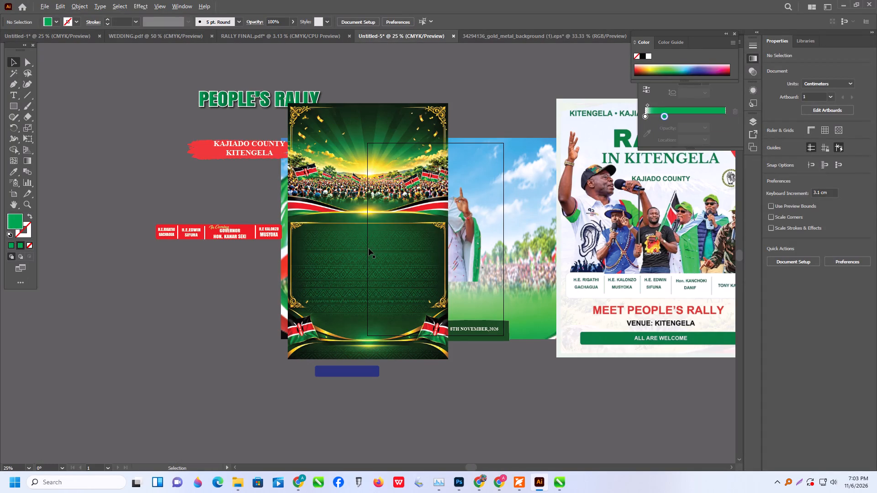
left_click(584, 215)
key("Delete")
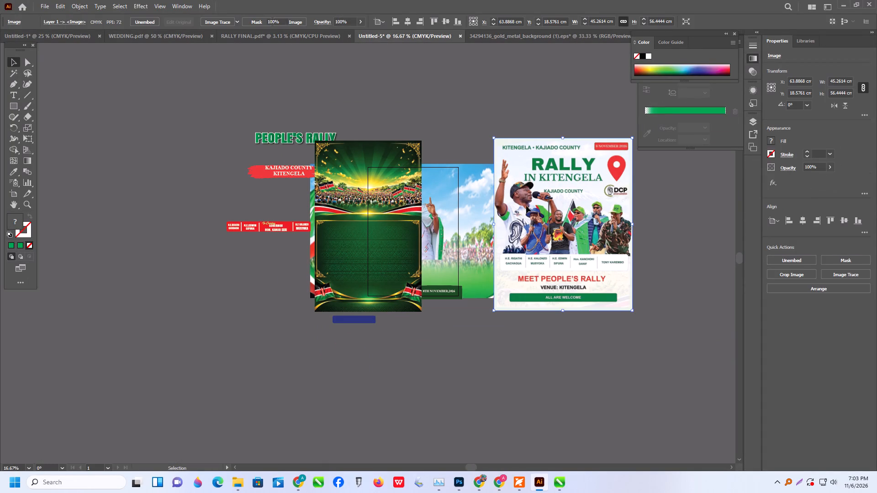
left_click_drag(386, 238, 584, 246)
left_click(481, 243)
key("Delete")
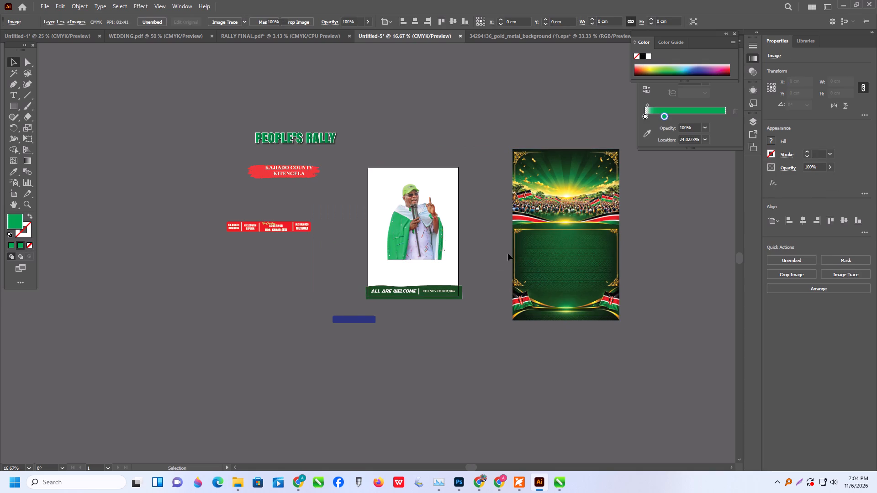
Place the green and gold flag background over the artboard and send it to the back.
left_click_drag(560, 267, 414, 267)
right_click(415, 264)
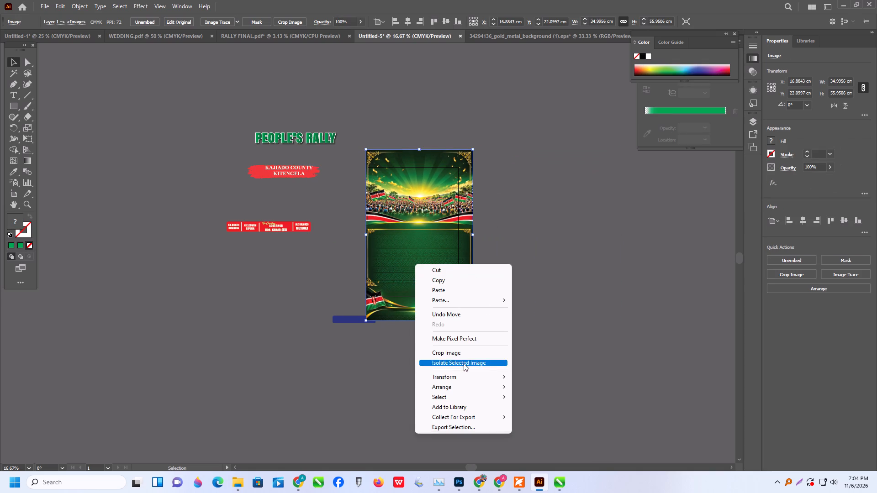
left_click(444, 390)
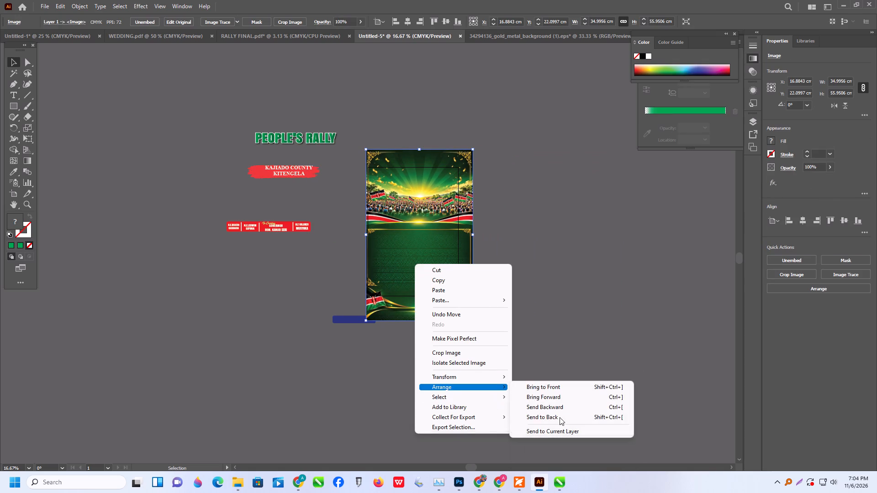
left_click(560, 417)
left_click(557, 400)
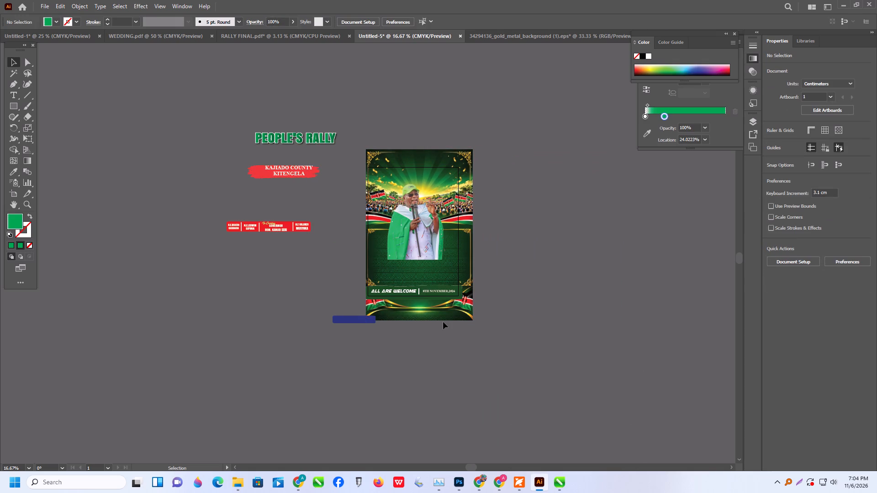
Stretch the green background image to about 44 × 94 cm and reposition it around the artboard.
left_click(444, 324)
left_click(422, 311)
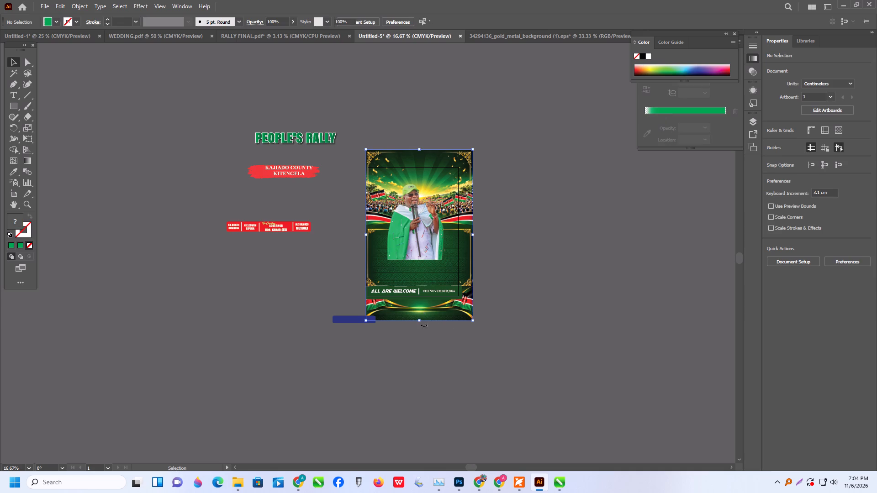
left_click_drag(419, 321, 420, 443)
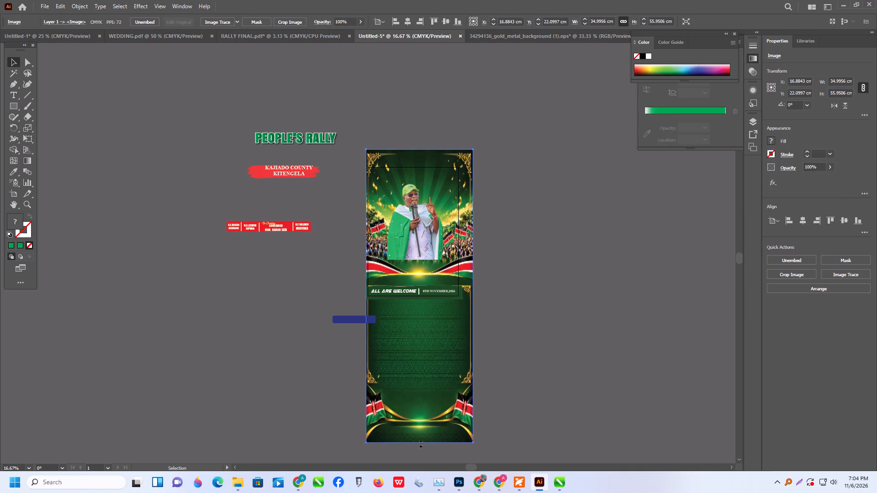
left_click_drag(420, 443, 419, 434)
left_click_drag(365, 294, 338, 294)
left_click_drag(432, 344, 437, 351)
Enlarge the portrait of the man in the green cap to about 23 × 31 cm and place it above the glowing divider.
left_click_drag(411, 235, 407, 250)
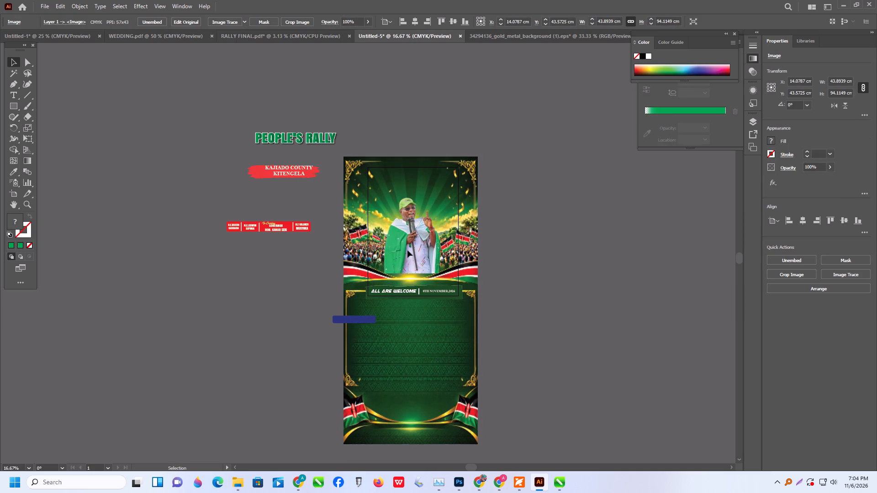
left_click_drag(407, 250, 407, 255)
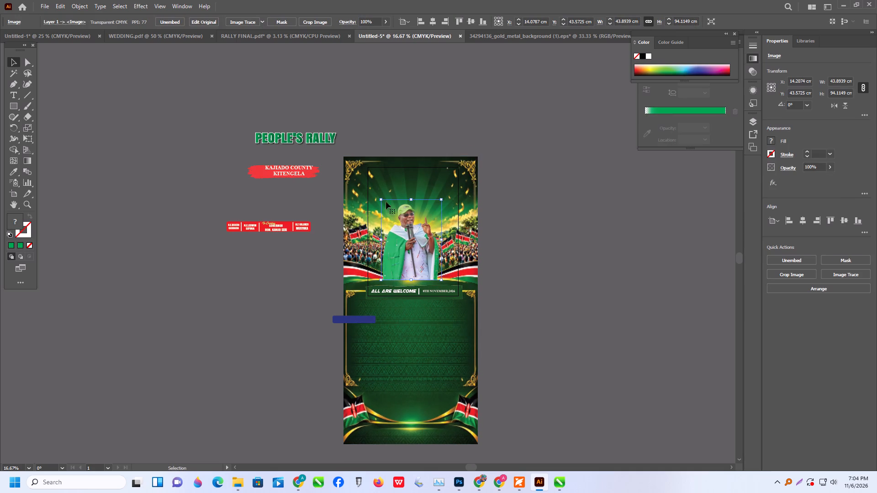
left_click_drag(380, 201, 368, 184, "shift")
left_click_drag(416, 240, 423, 236)
Ungroup the footer strip and move its date, ALL ARE WELCOME text and white divider line onto the pasteboard beside the poster.
left_click(441, 288)
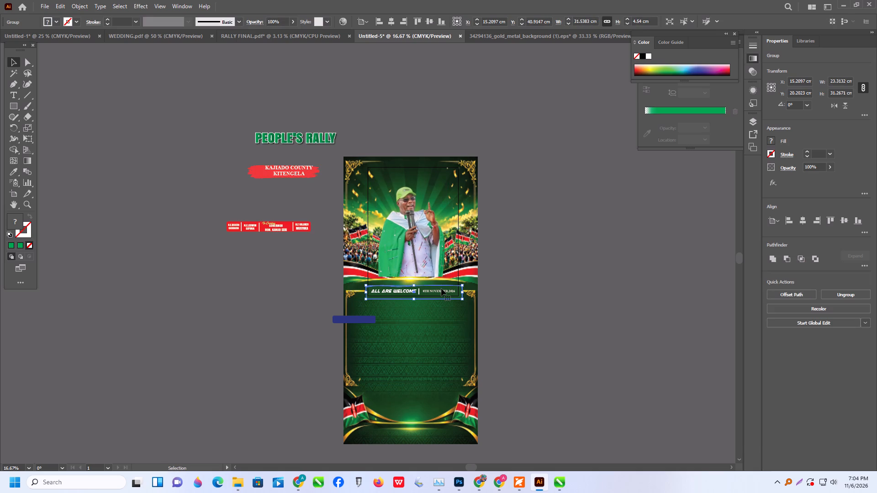
right_click(441, 288)
left_click(476, 205)
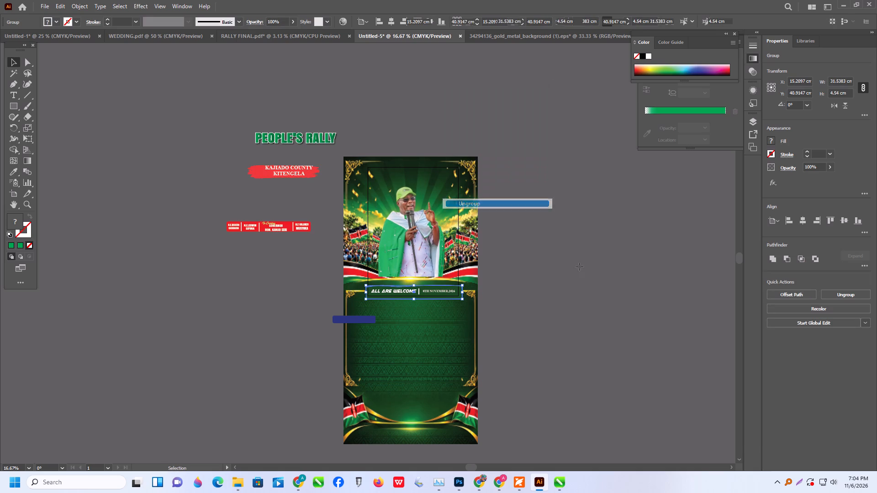
left_click(579, 268)
scroll(437, 290, "up", 2, "alt")
left_click_drag(438, 290, 620, 304)
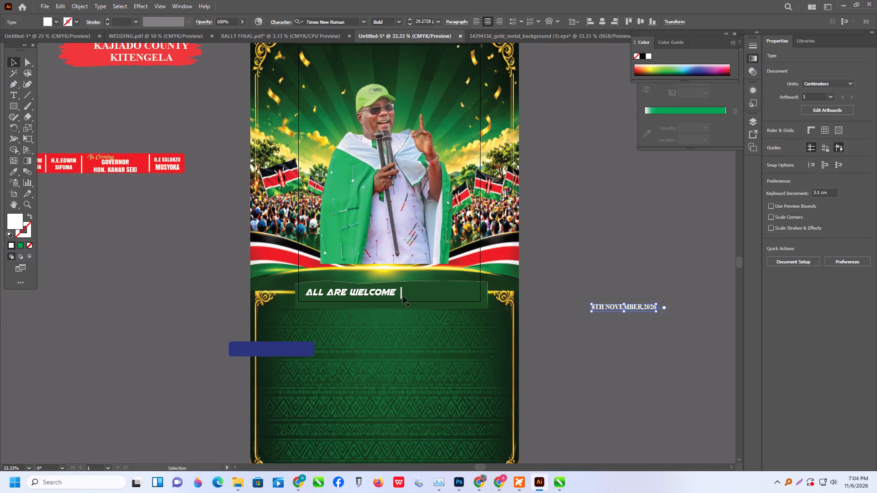
left_click_drag(371, 292, 655, 359)
left_click_drag(367, 296, 640, 371)
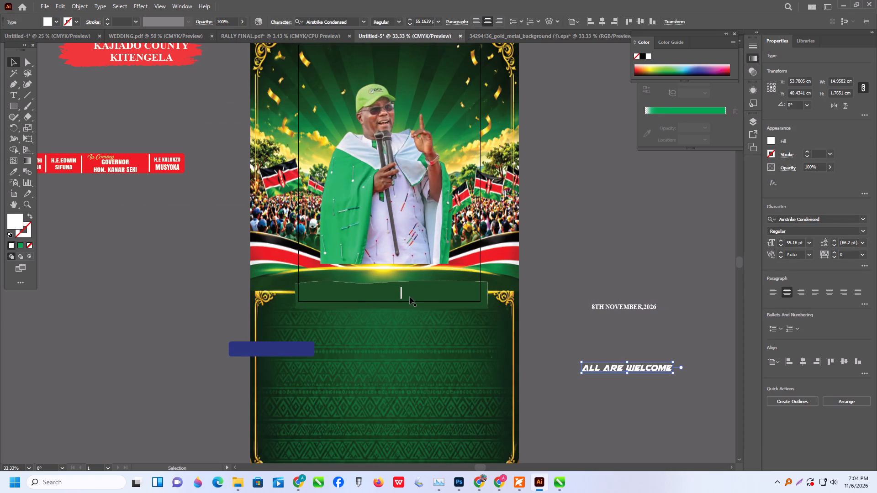
left_click_drag(402, 294, 629, 334)
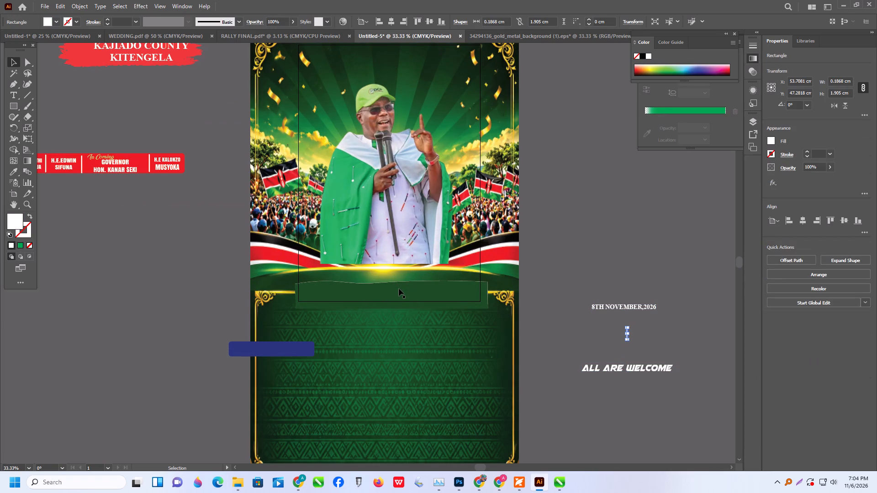
Stretch the dark green footer strip upward to about 10 cm high, overlapping the portrait's lower edge.
left_click(401, 295)
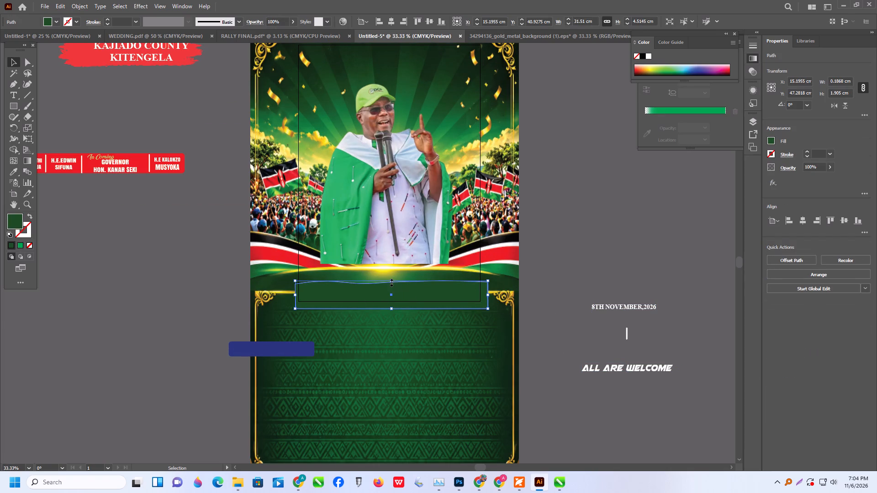
left_click_drag(391, 282, 396, 247)
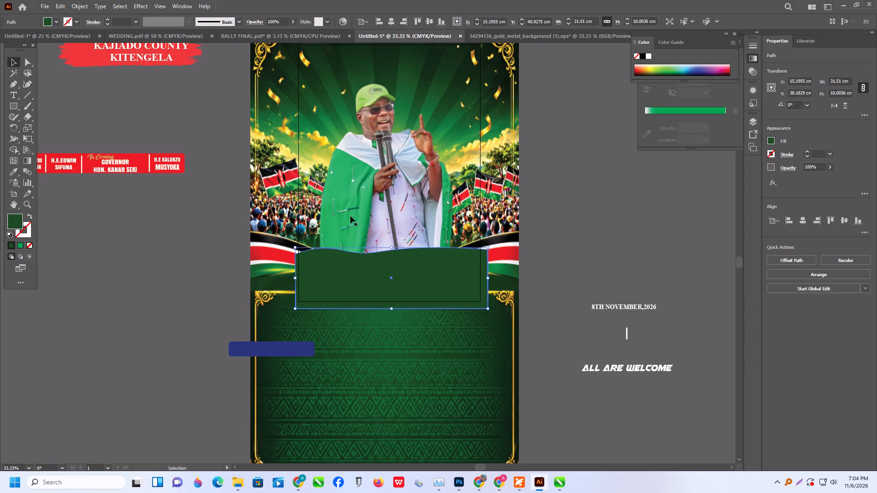
Examine the layout and captions of the finished Kitengela banner in RALLY FINAL.pdf.
left_click(286, 45)
left_click(283, 39)
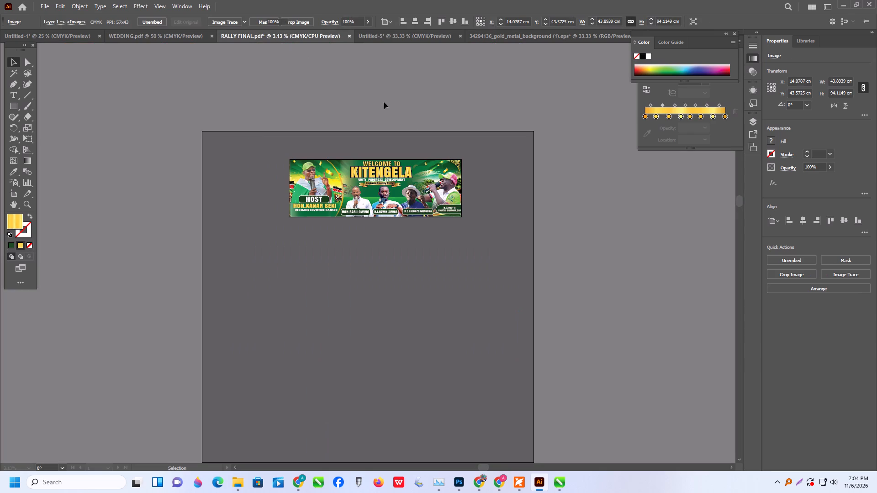
scroll(318, 213, "up", 1, "alt")
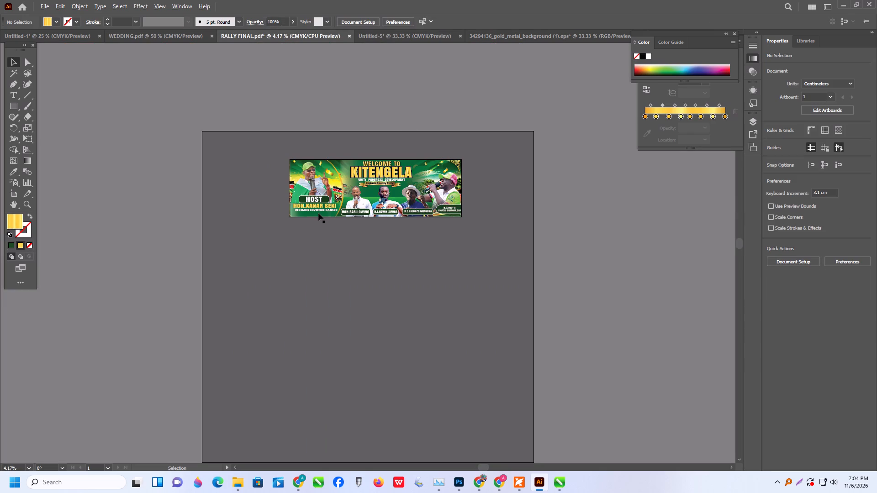
scroll(318, 213, "up", 2, "alt")
scroll(323, 218, "up", 12)
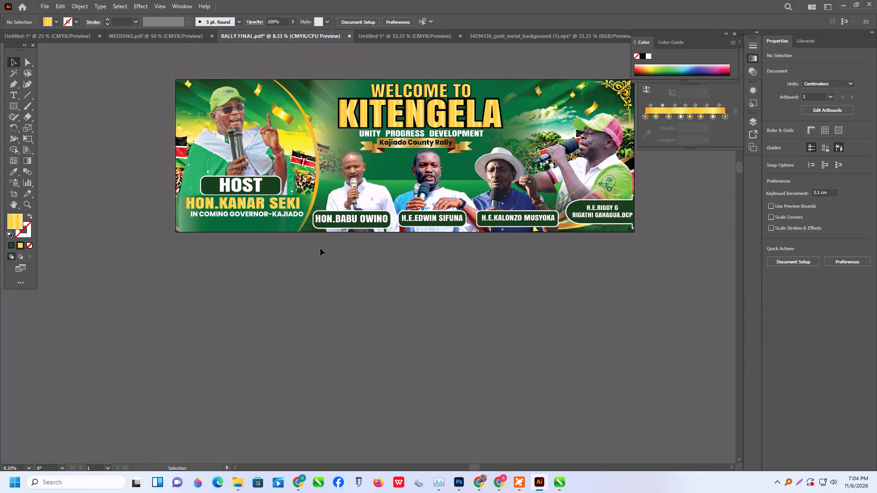
scroll(320, 249, "up", 1)
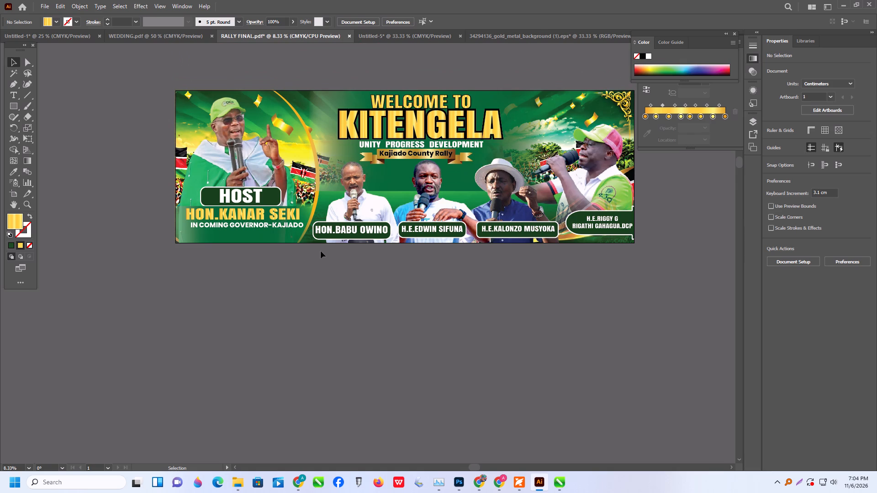
left_click(396, 272)
Back in Untitled-5, delete the red strip of guest names lying beside the poster.
left_click(402, 37)
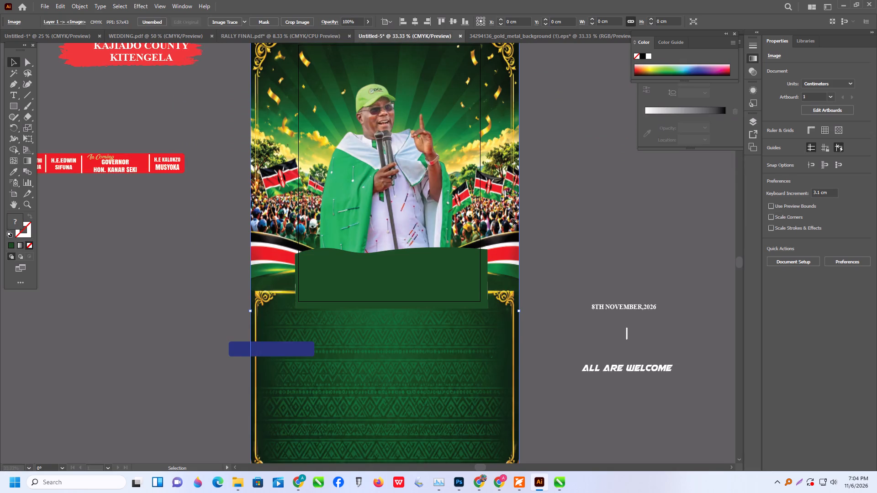
scroll(509, 213, "up", 4)
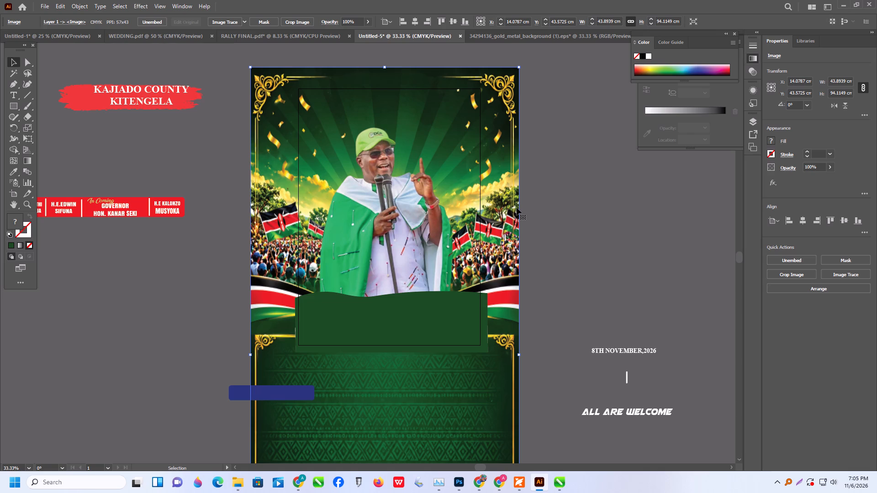
left_click(633, 179)
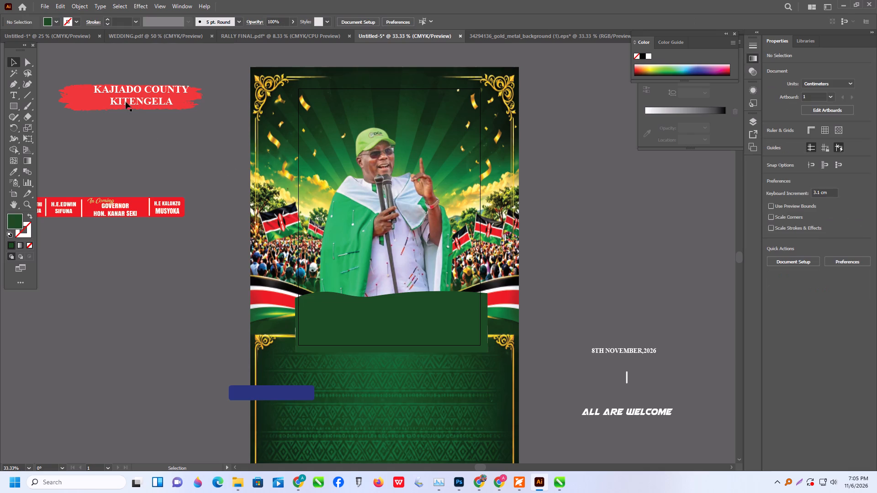
left_click_drag(68, 67, 207, 273)
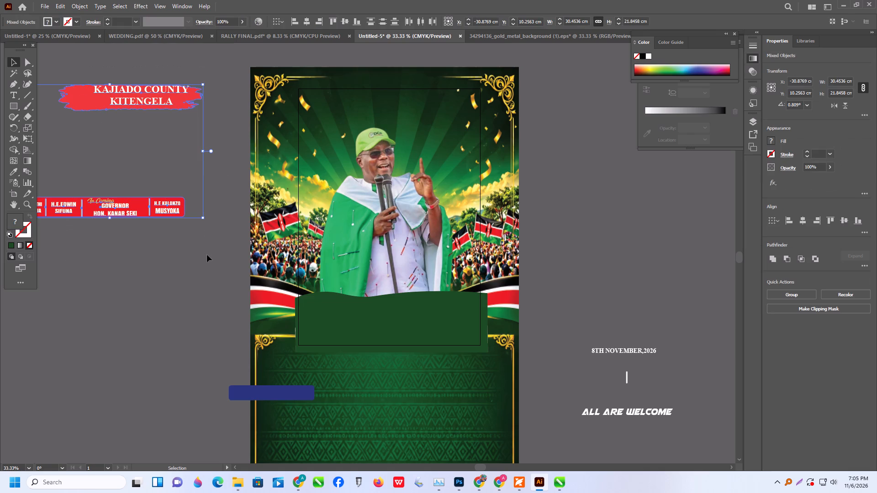
left_click(195, 289)
left_click_drag(78, 159, 152, 245)
key("Delete")
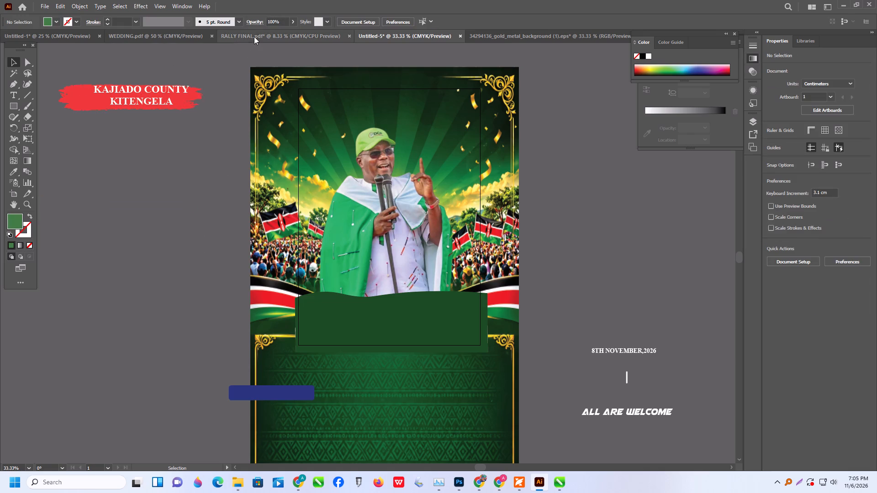
Copy the IN COMING GOVERNOR-KAJIADO text from the RALLY FINAL banner, paste it into Untitled-5 and move it near the poster's top.
left_click(254, 37)
left_click(239, 221)
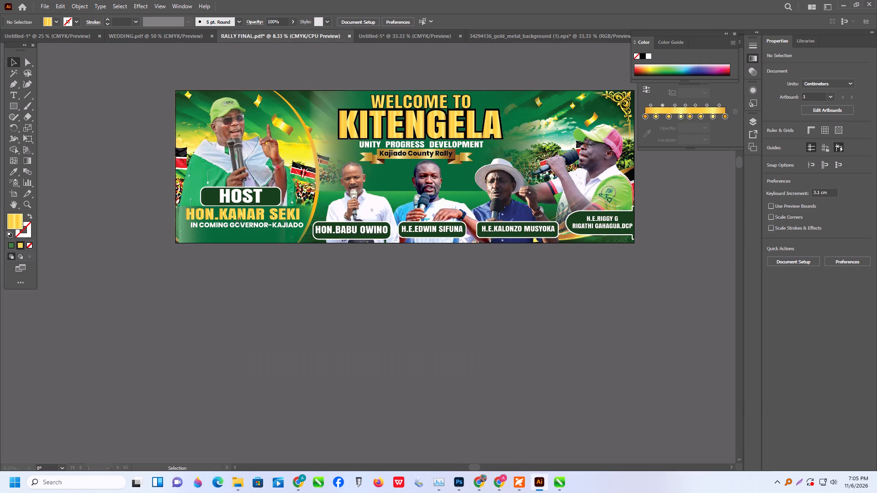
triple_click(253, 226)
double_click(253, 226)
triple_click(253, 226)
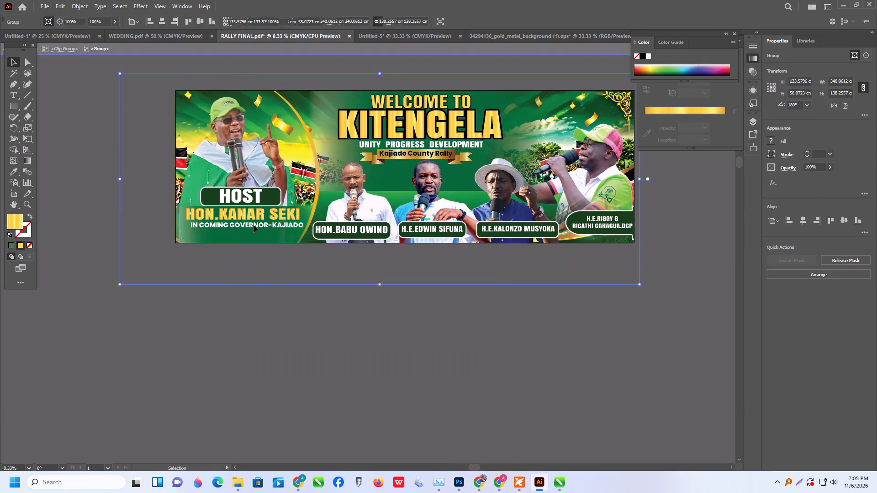
left_click(254, 225)
key("ctrl+c")
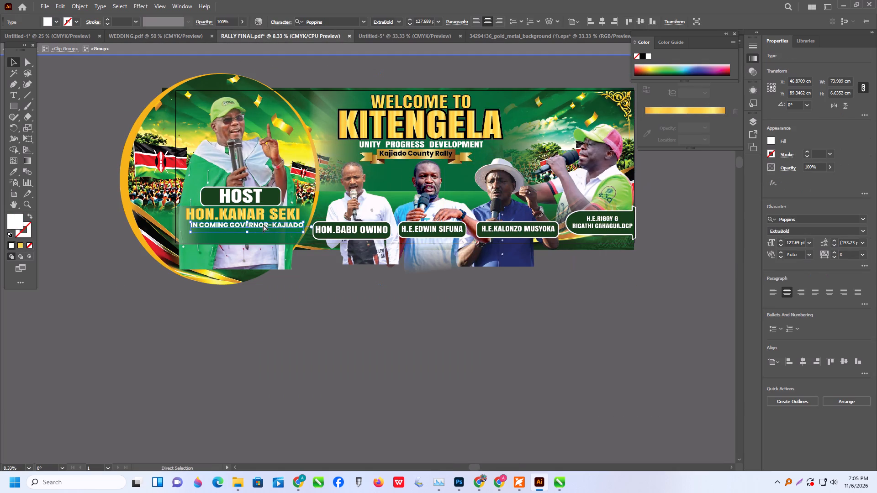
left_click(400, 36)
left_click(534, 149)
double_click(540, 151)
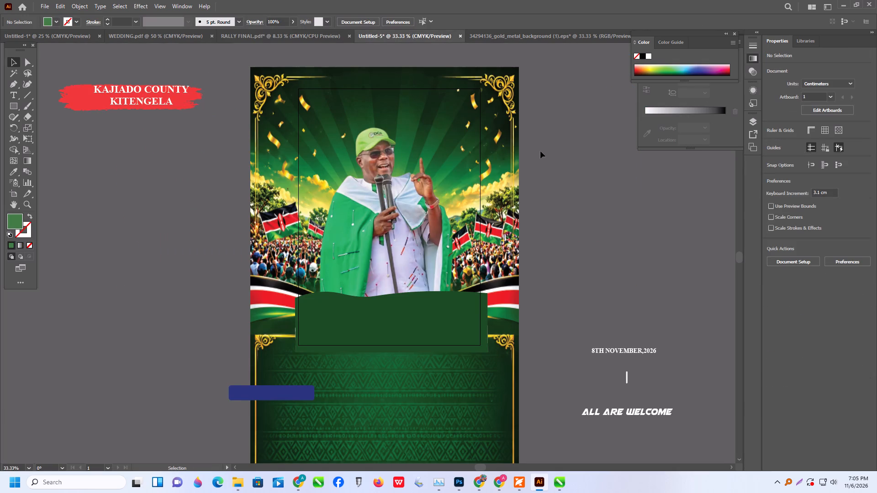
key("ctrl+v")
left_click_drag(387, 252, 539, 163)
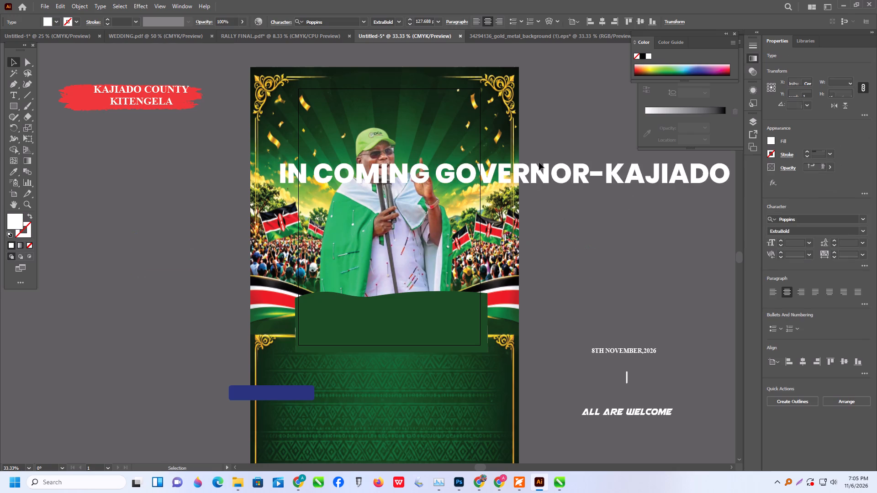
left_click_drag(539, 163, 547, 113)
Replace the hyphen in the IN COMING GOVERNOR-KAJIADO heading with a line break, putting KAJIADO on its own line.
scroll(413, 131, "down", 1, "alt")
triple_click(559, 115)
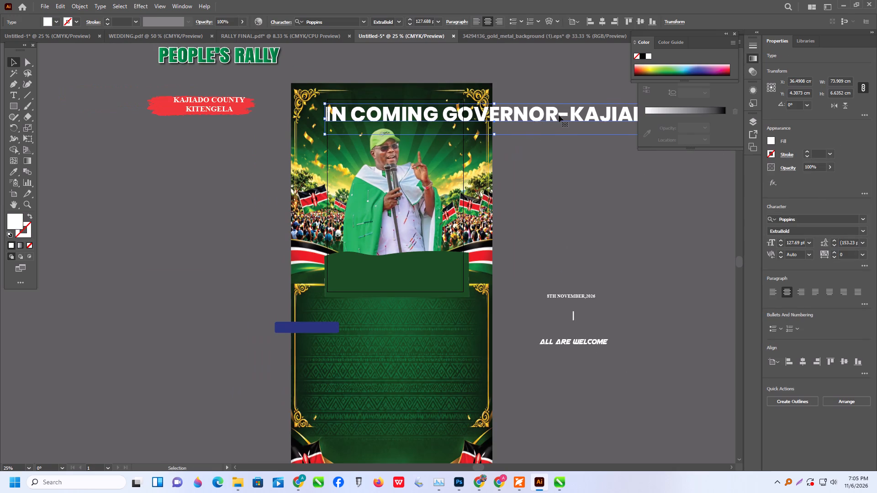
left_click_drag(559, 117, 566, 120)
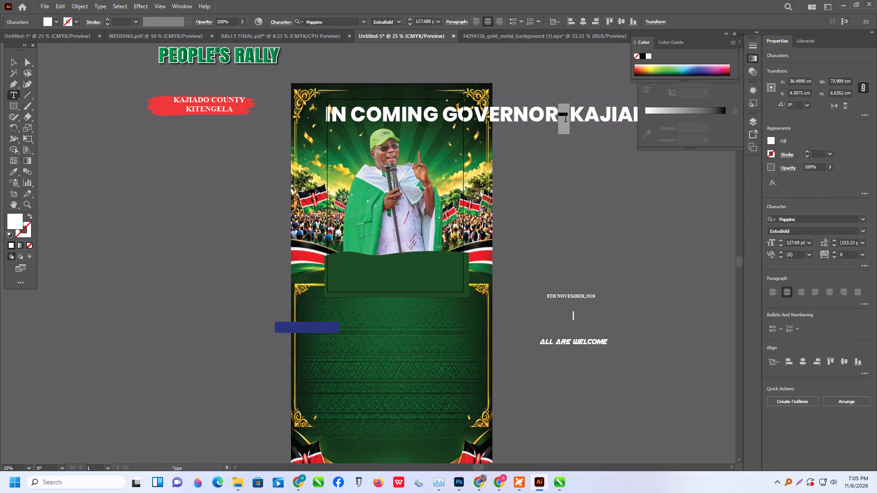
key("Return")
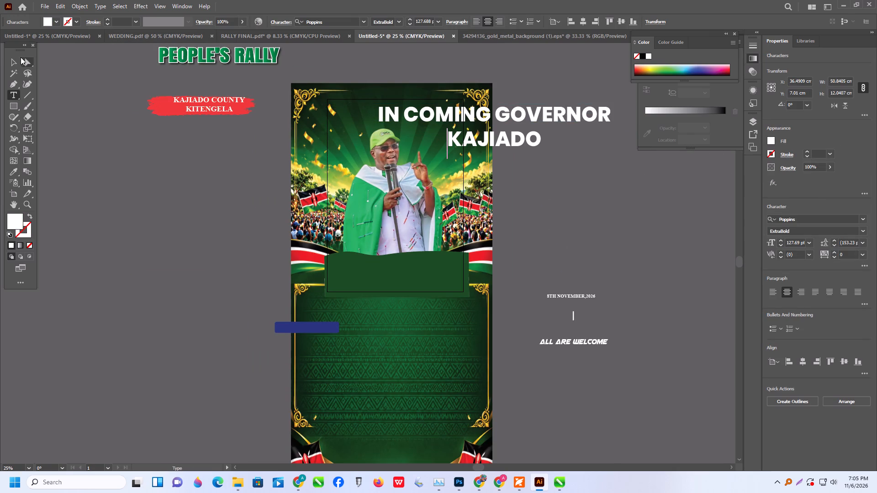
Shrink the two-line governor heading to about 24 cm wide and place it at the poster's top, above the portrait.
left_click(12, 58)
left_click_drag(470, 123, 397, 125)
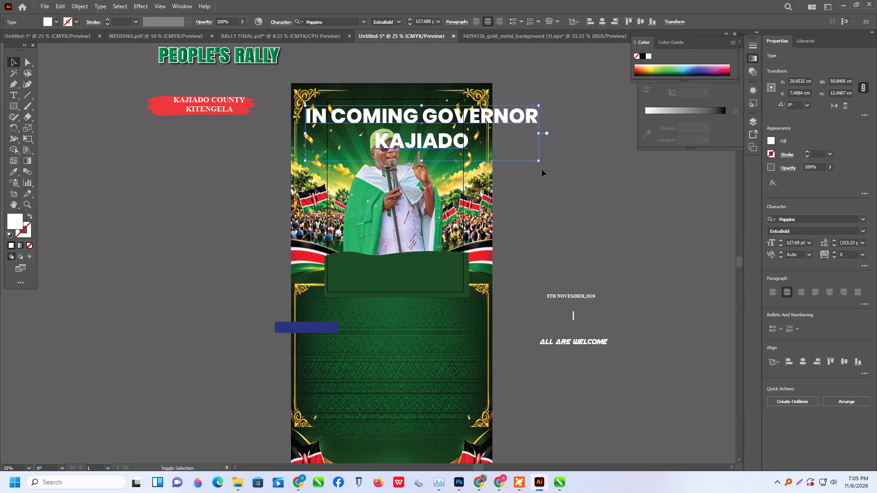
left_click_drag(537, 160, 409, 160, "shift")
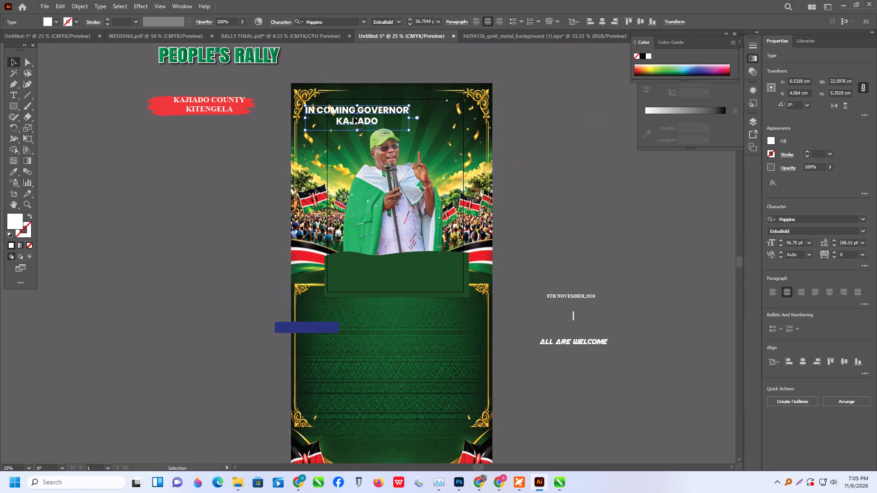
left_click_drag(356, 116, 386, 118)
left_click_drag(439, 132, 446, 141, "shift")
Move the portrait down slightly to make room for the heading.
left_click_drag(393, 184, 392, 191)
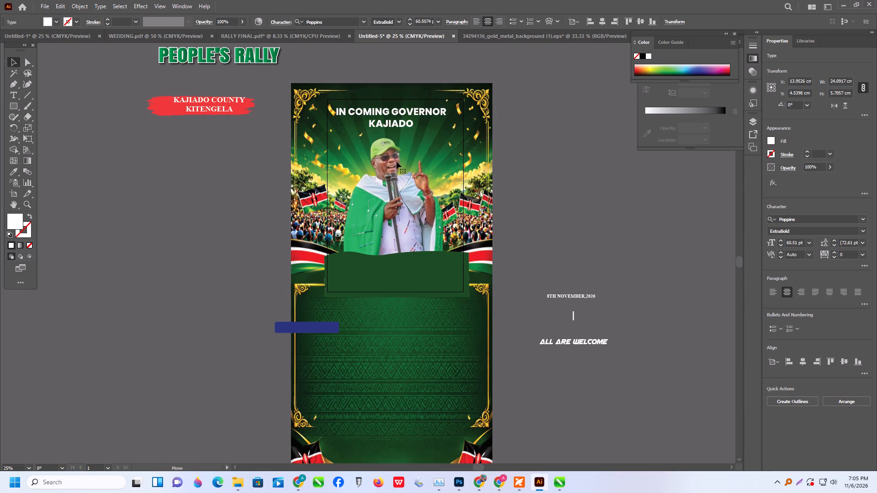
Lower the governor heading slightly, enlarge it to about 26 cm wide and apply horizontal centre alignment.
left_click(402, 122)
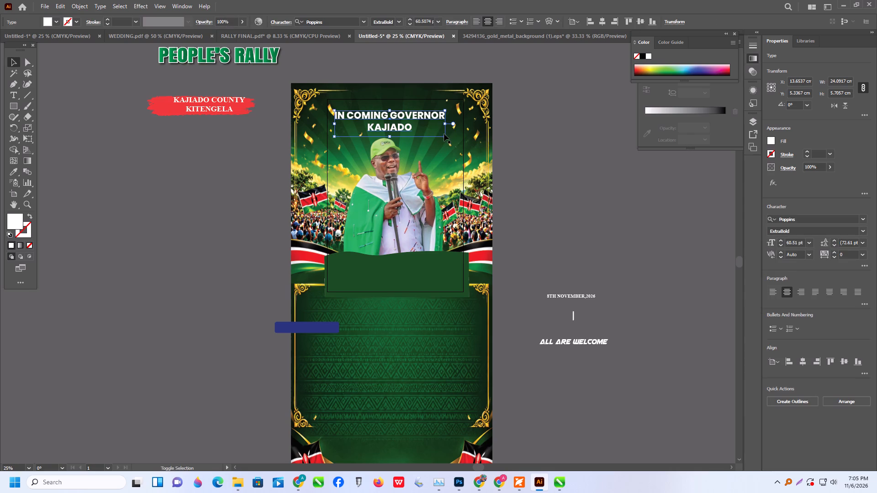
left_click_drag(446, 136, 455, 142, "shift")
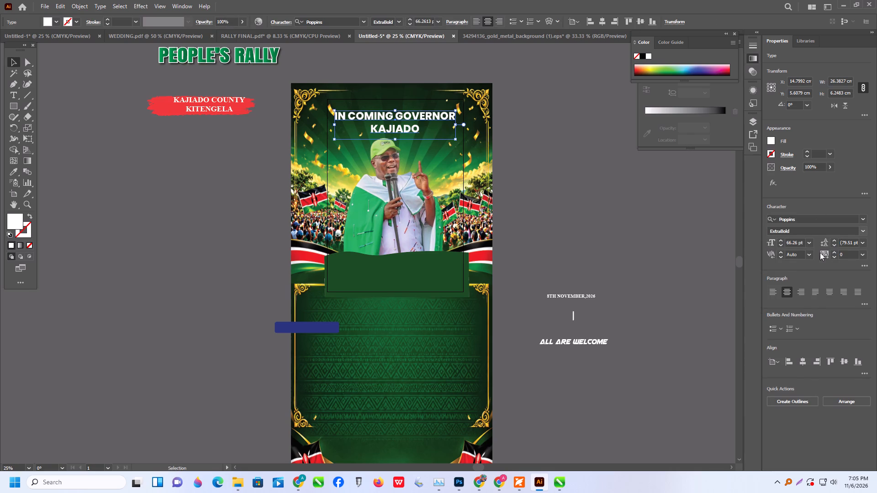
left_click(803, 362)
left_click(624, 240)
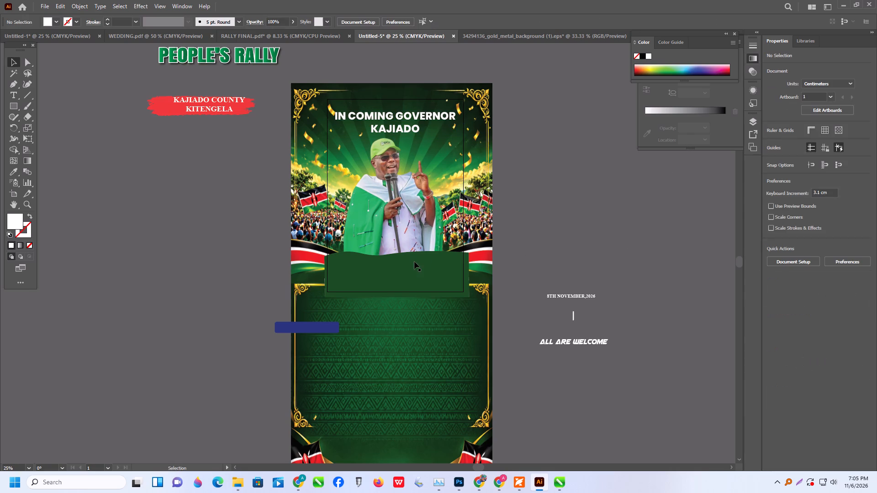
left_click(414, 262)
left_click(555, 230)
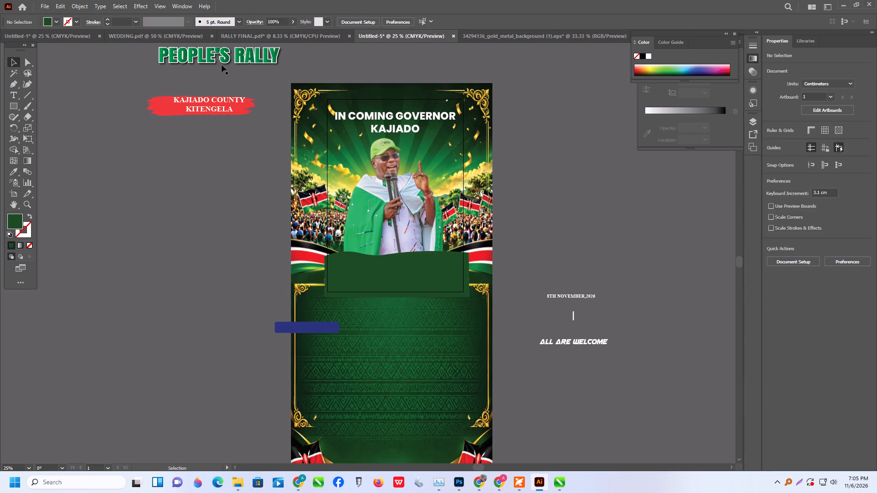
Export the RALLY FINAL banner as a JPEG named RALLY FINAL into the ALEKH folder on drive D, using all artboards.
left_click(302, 36)
triple_click(431, 334)
triple_click(431, 335)
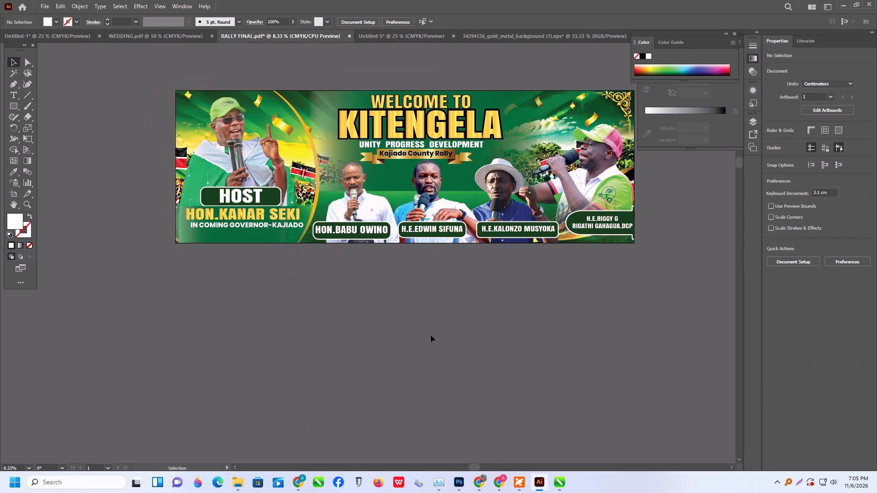
left_click(45, 6)
left_click(87, 211)
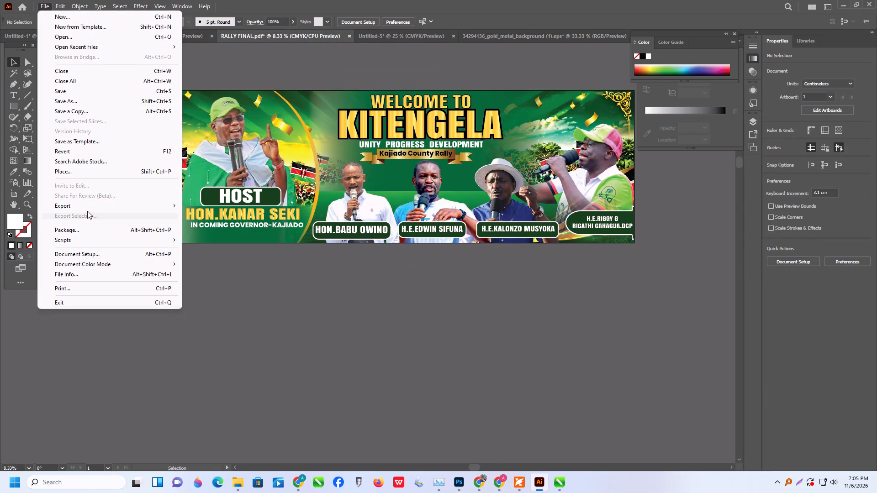
left_click(87, 206)
left_click(217, 212)
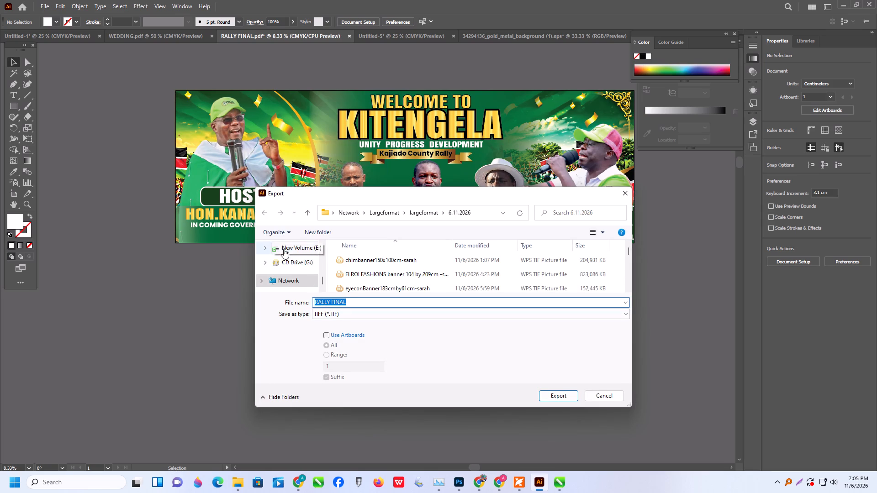
scroll(294, 264, "up", 1)
left_click(299, 264)
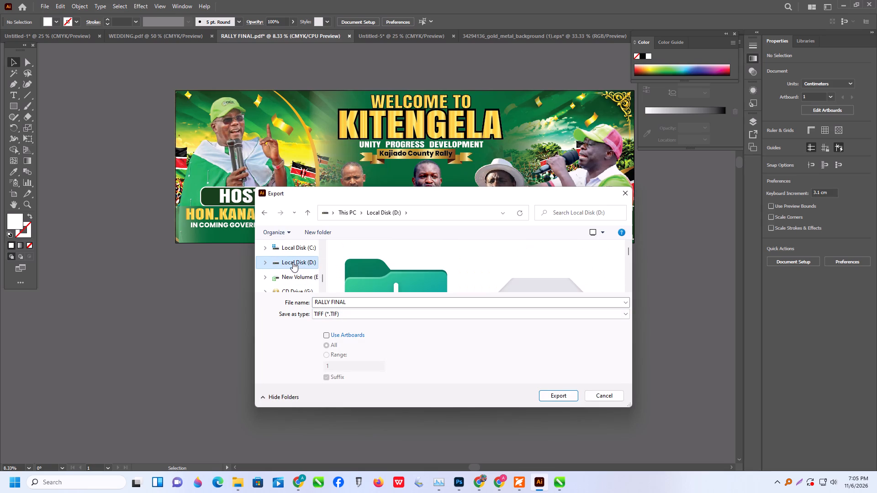
double_click(293, 262)
left_click(291, 289)
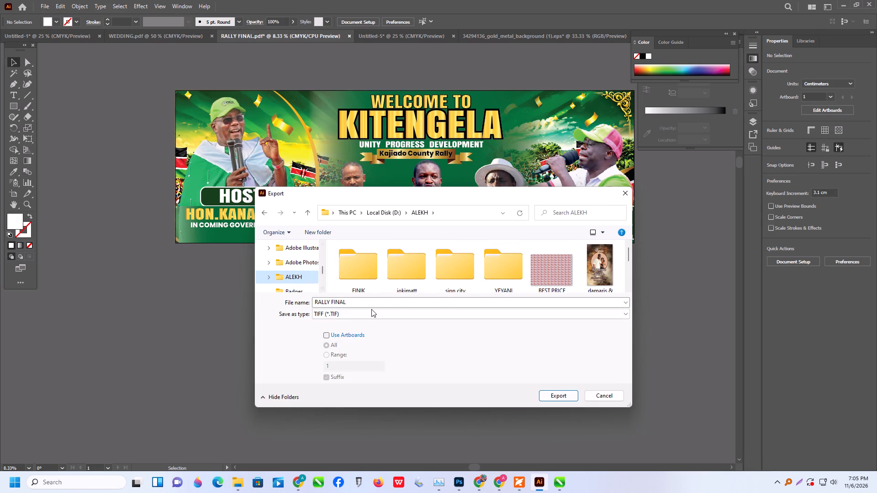
left_click(340, 316)
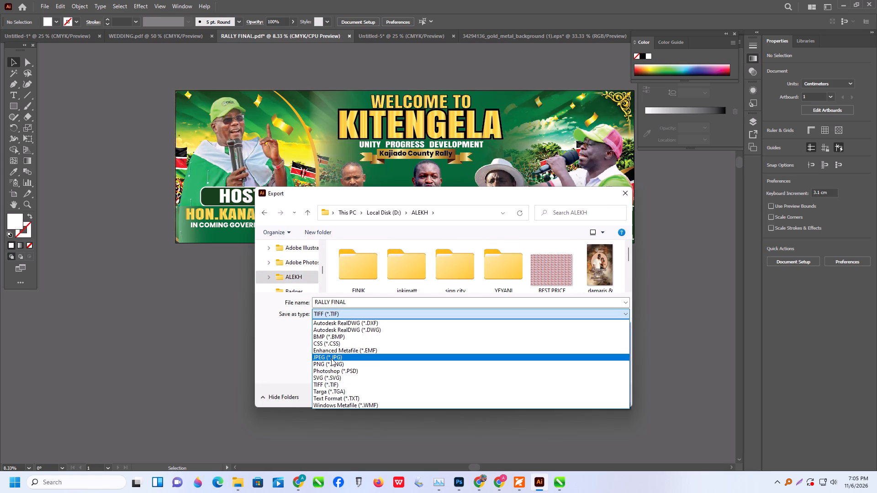
left_click(331, 358)
left_click(325, 335)
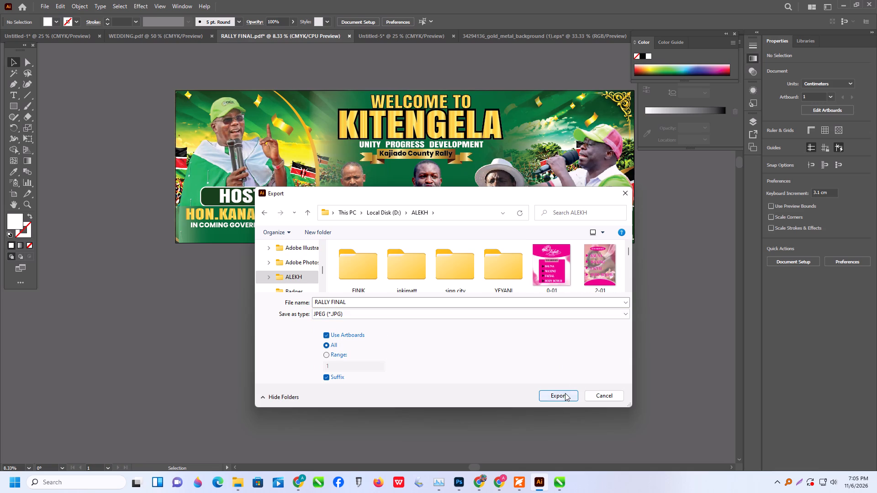
left_click(565, 393)
Set the JPEG export's color model to RGB.
left_click(421, 226)
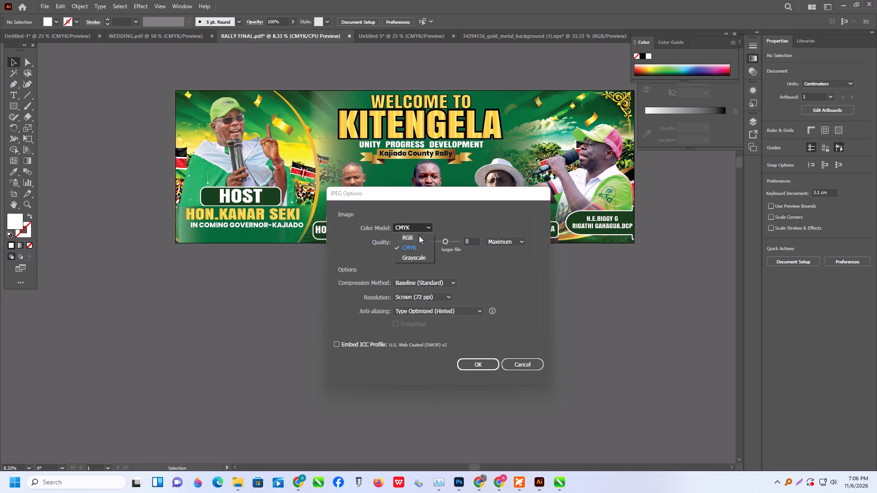
left_click(417, 241)
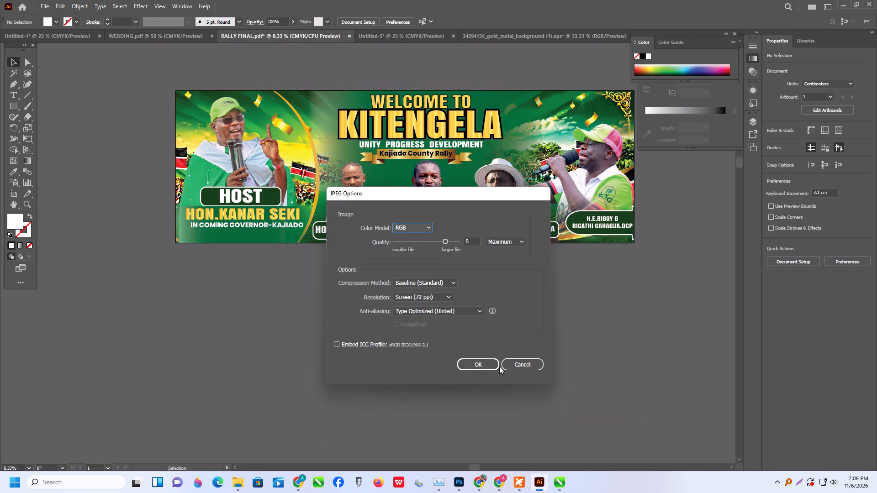
Complete the rally banner's JPEG export in RGB at quality 8 (Maximum) and Screen (72 ppi) resolution.
left_click(476, 361)
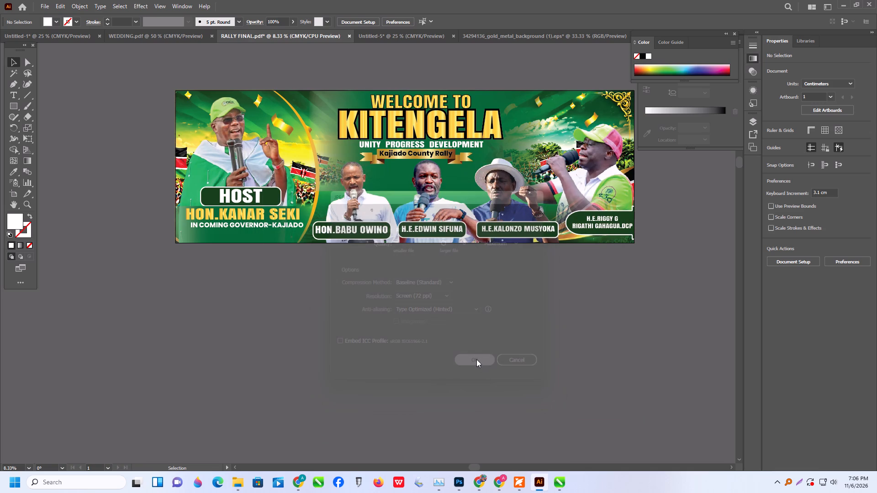
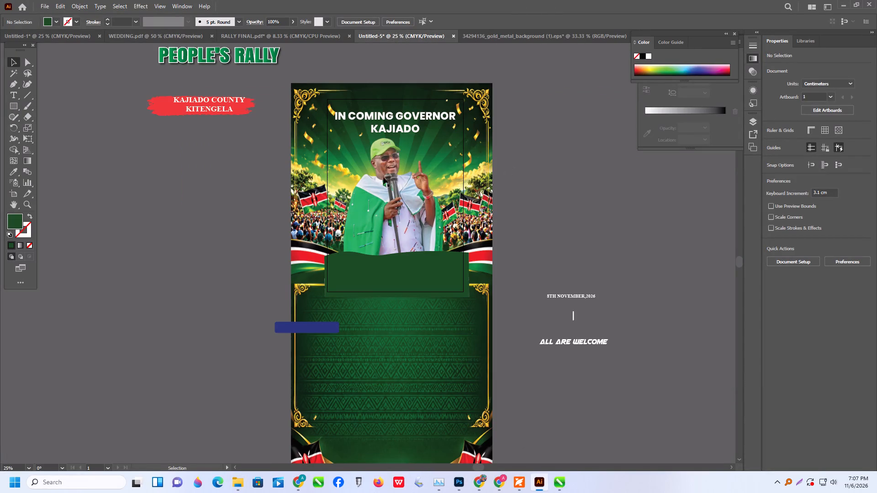
Switch to the RALLY FINAL banner and isolate its clip group at the host's name text.
scroll(262, 115, "up", 1)
left_click(291, 35)
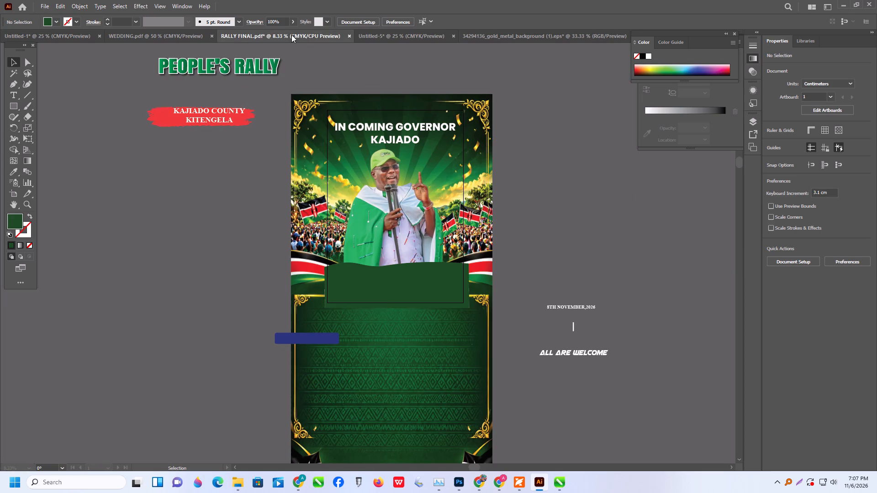
triple_click(238, 214)
triple_click(238, 214)
left_click(238, 214)
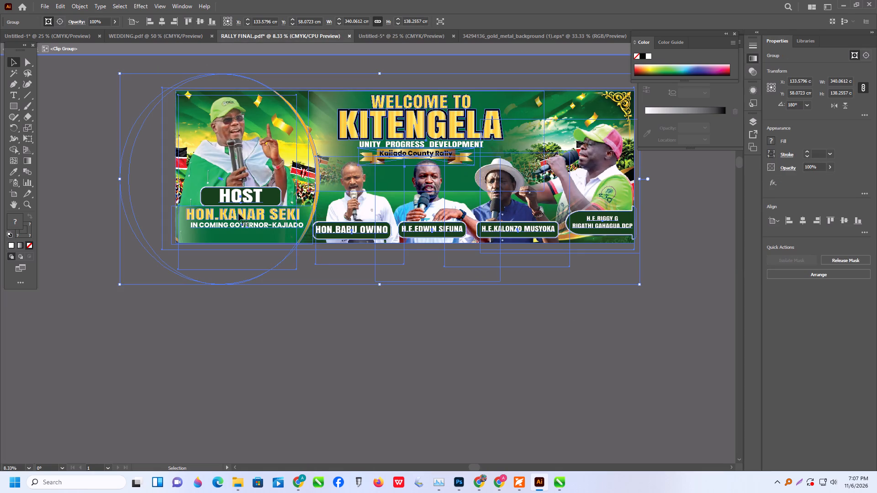
Copy the gold HON.KANAR SEKI text from the RALLY FINAL banner and paste it into the Untitled-5 poster document.
triple_click(239, 215)
double_click(239, 215)
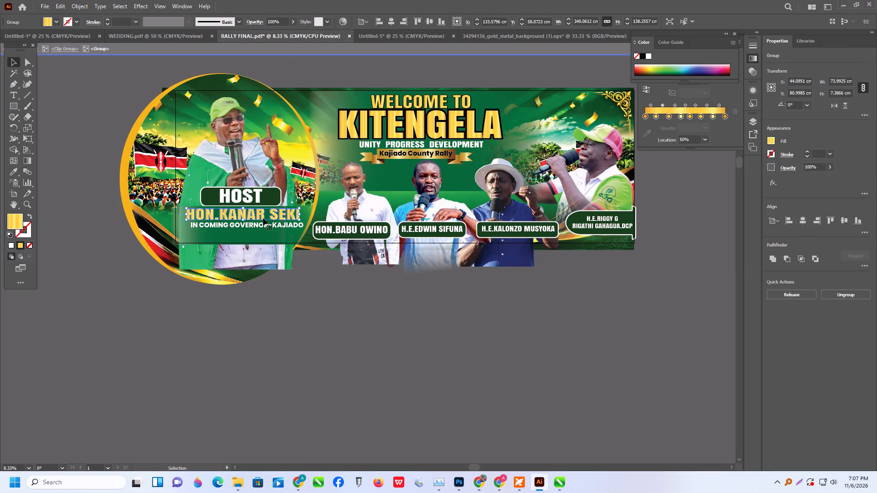
key("ctrl+c")
triple_click(269, 353)
double_click(269, 353)
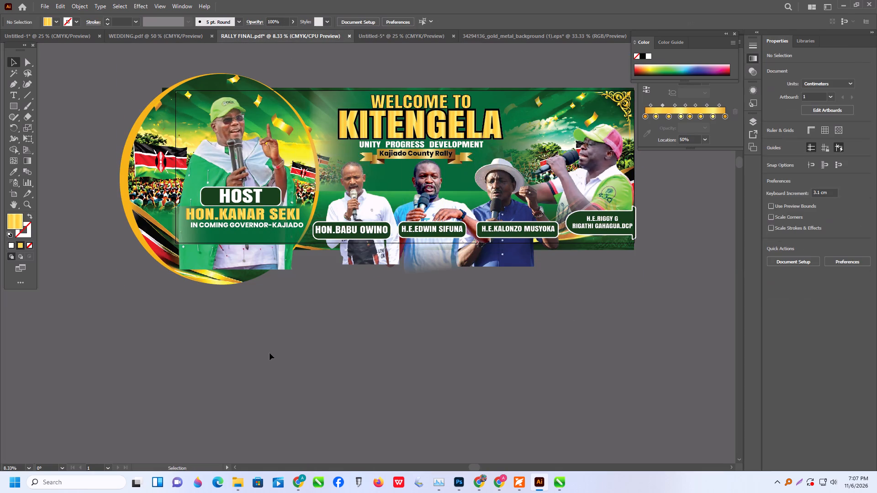
left_click(400, 33)
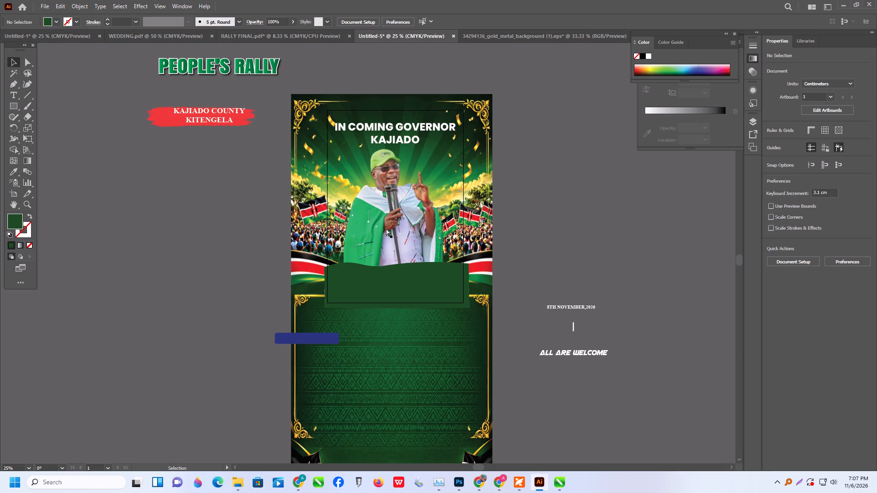
key("ctrl+v")
left_click_drag(390, 248, 539, 292)
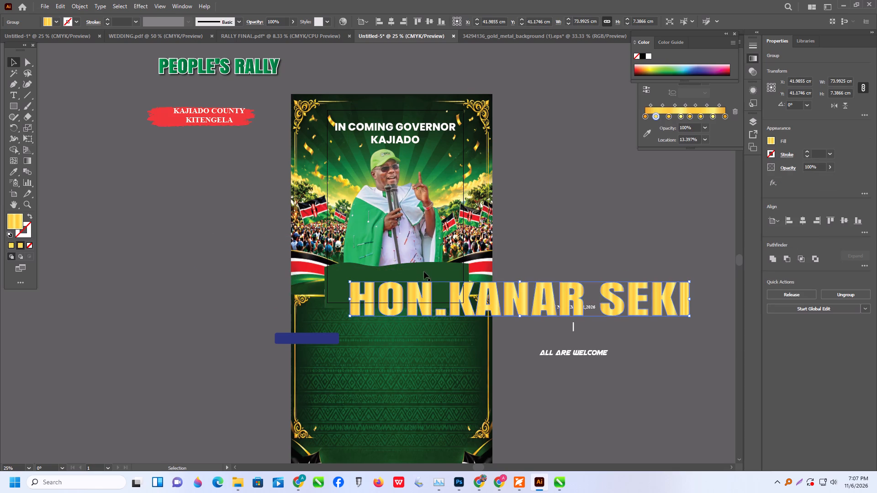
Move the dark green wavy panel beneath the portrait slightly down.
left_click(426, 271)
left_click_drag(421, 266, 421, 272)
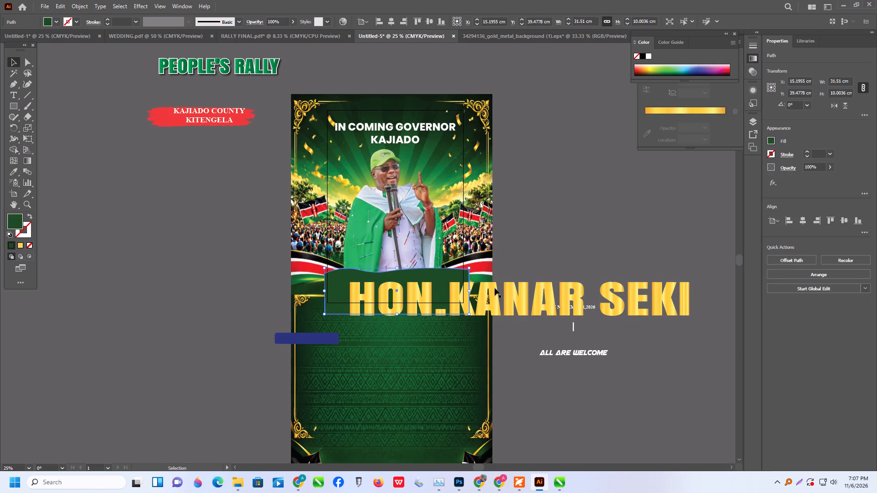
Move the gold name text up beside the portrait, away from the green panel and the date text.
left_click_drag(502, 299, 518, 247)
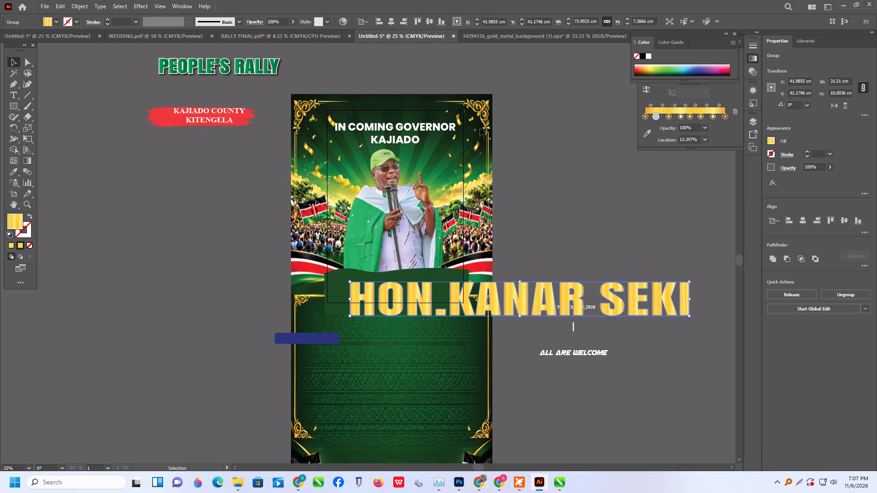
left_click(539, 185)
left_click_drag(497, 299, 603, 201)
left_click(571, 286)
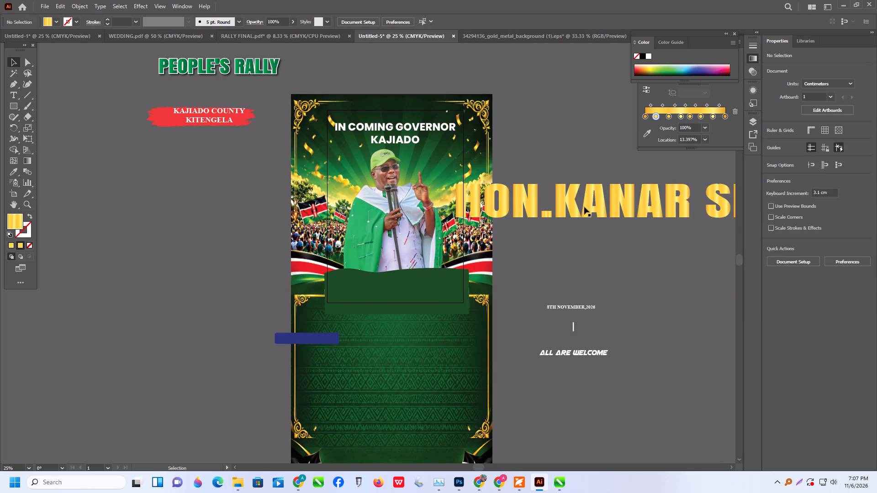
scroll(307, 268, "down", 1)
scroll(300, 261, "down", 1, "alt")
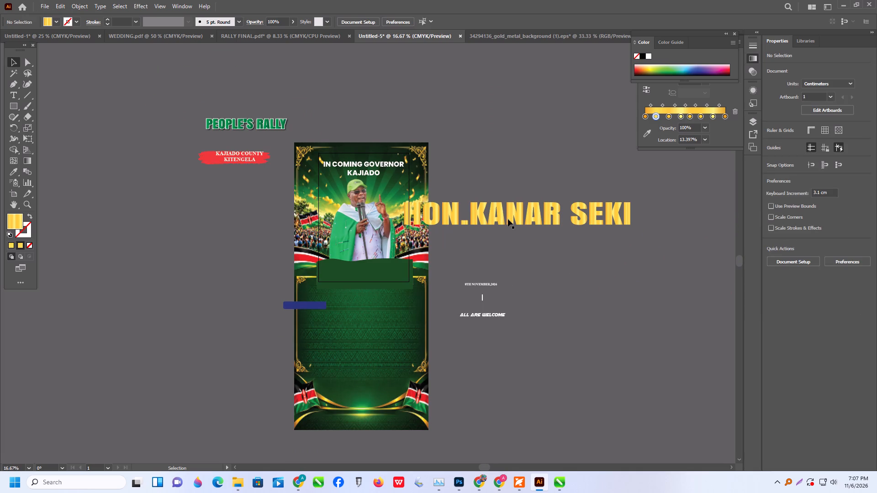
left_click_drag(509, 219, 519, 231)
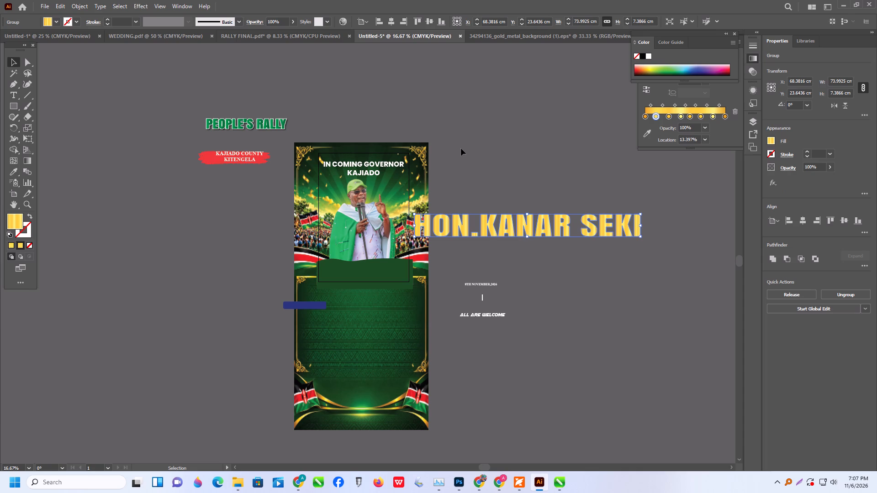
Delete the date, vertical divider and ALL ARE WELCOME text beside the poster.
left_click_drag(446, 270, 509, 344)
key("Delete")
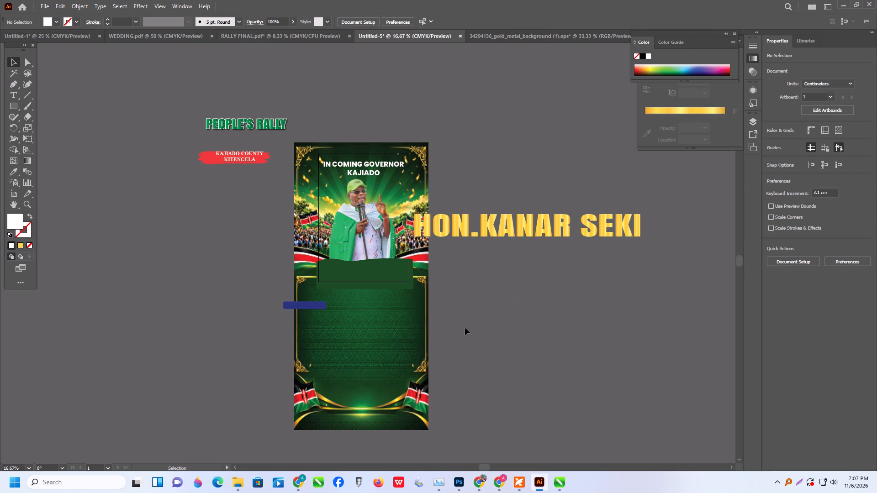
Move the gold name text down and fully clear of the poster artwork, onto the empty canvas beside it.
scroll(386, 293, "up", 1, "alt")
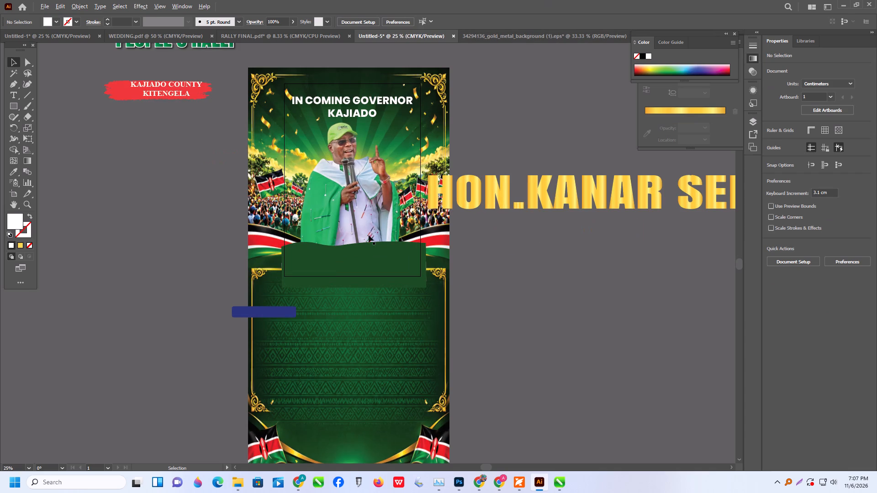
left_click(356, 200)
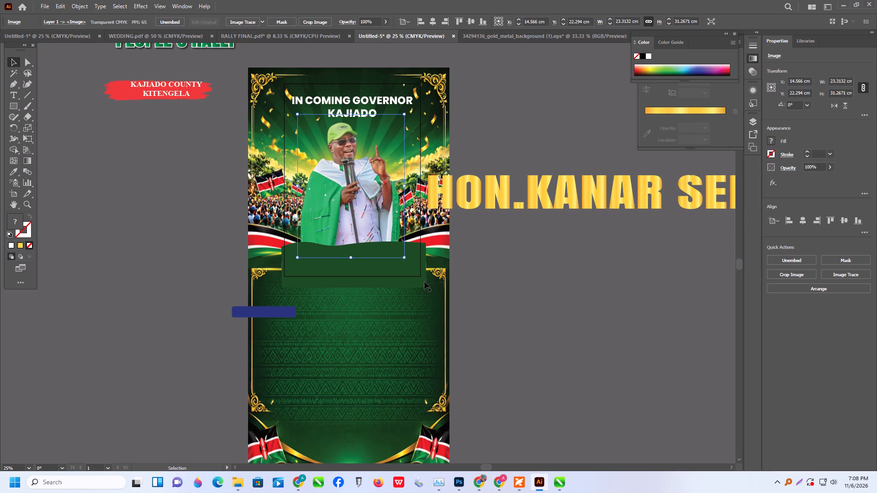
left_click_drag(505, 192, 506, 239)
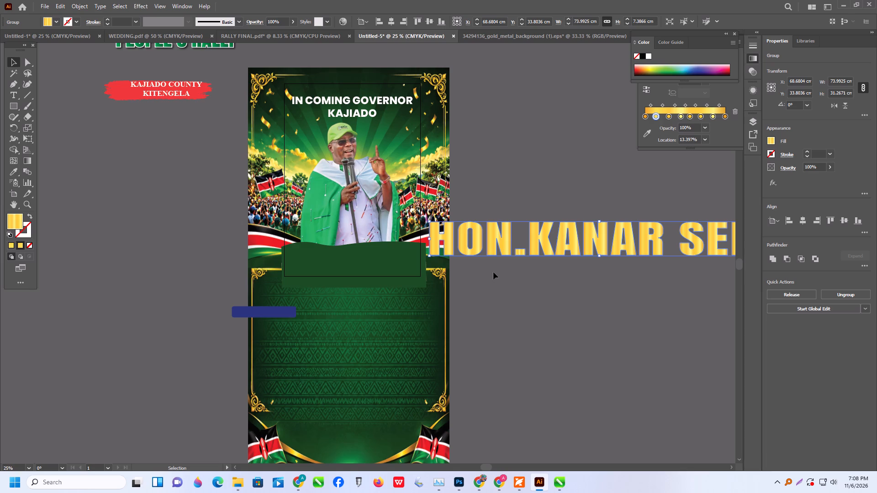
scroll(280, 231, "down", 2, "alt")
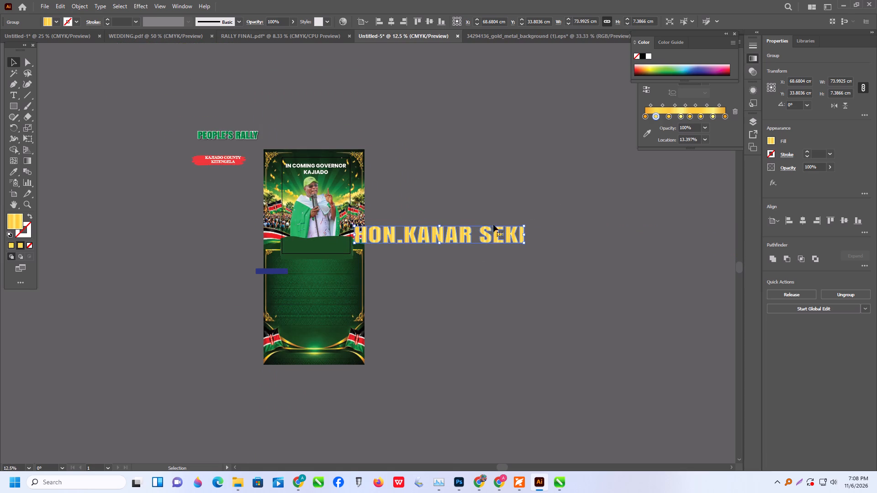
left_click(440, 186)
scroll(437, 231, "up", 1, "alt")
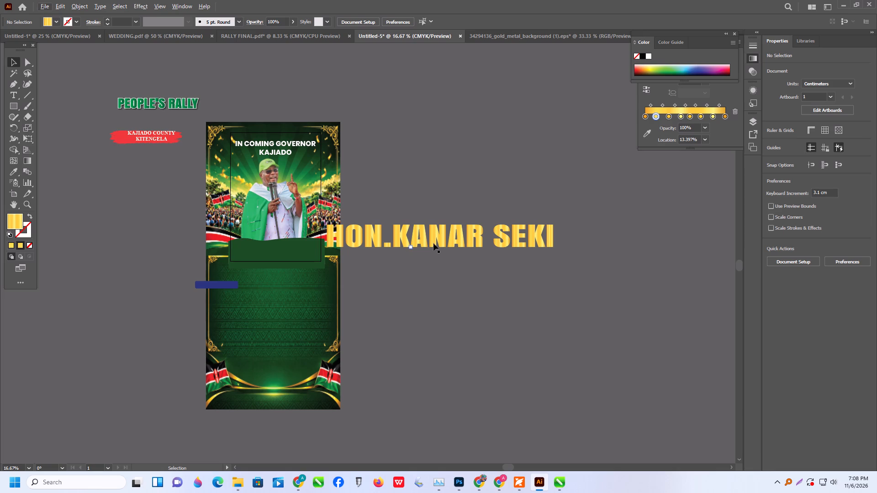
left_click_drag(434, 243, 462, 260)
left_click(411, 216)
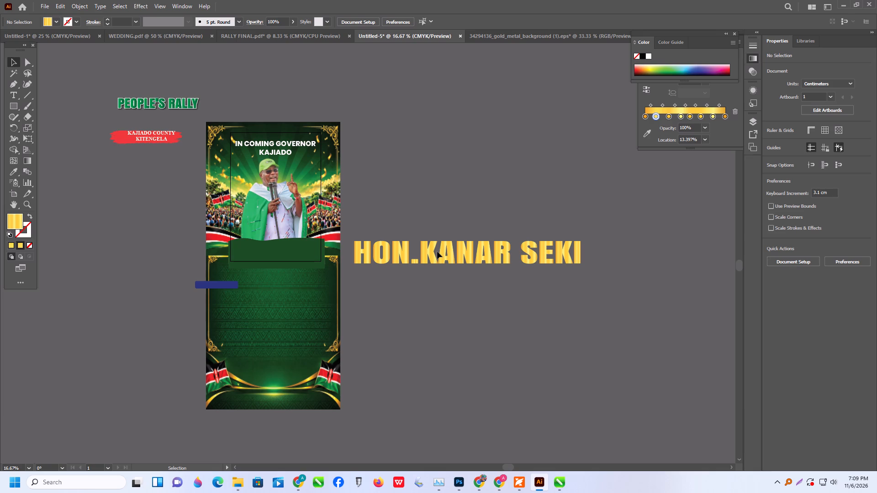
Search the ALEKH folder on drive D for MYS and open mystic loco 12 by 18 in Foxit PDF Reader.
left_click(234, 477)
left_click(285, 448)
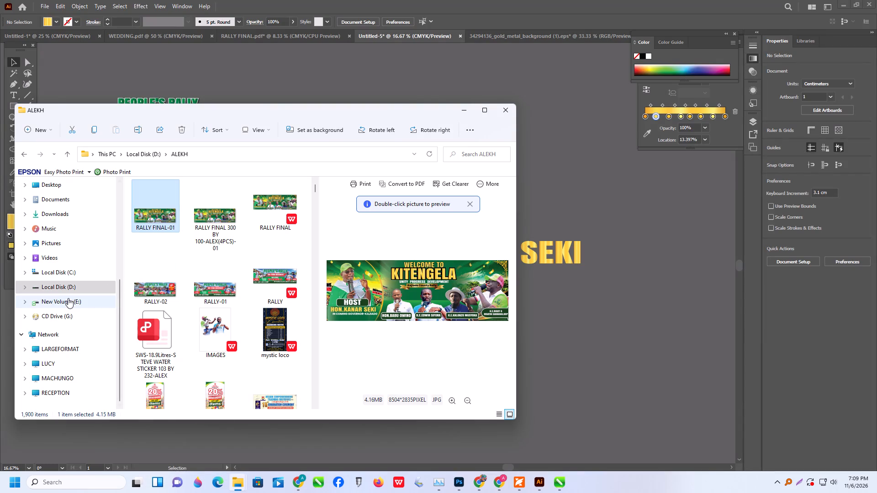
double_click(75, 288)
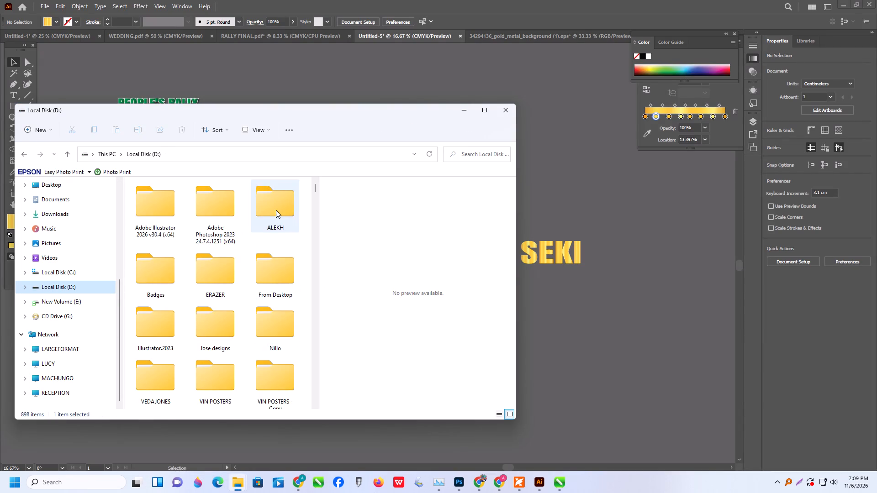
triple_click(276, 210)
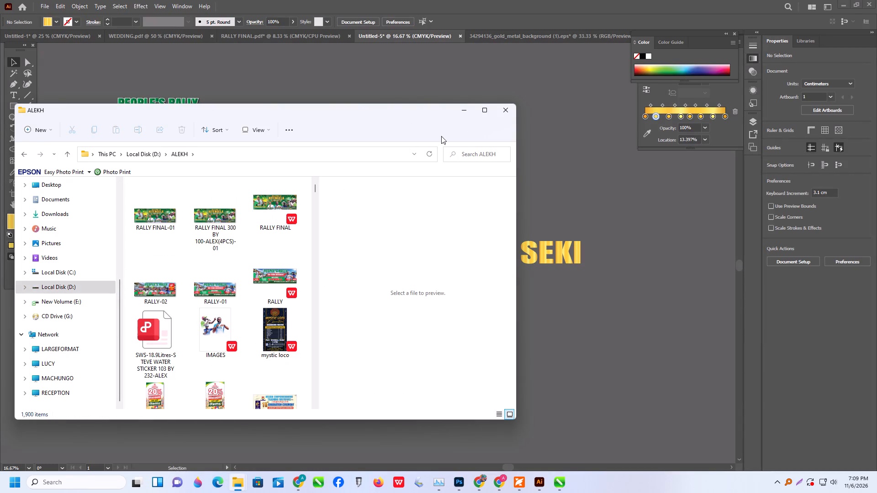
left_click(484, 112)
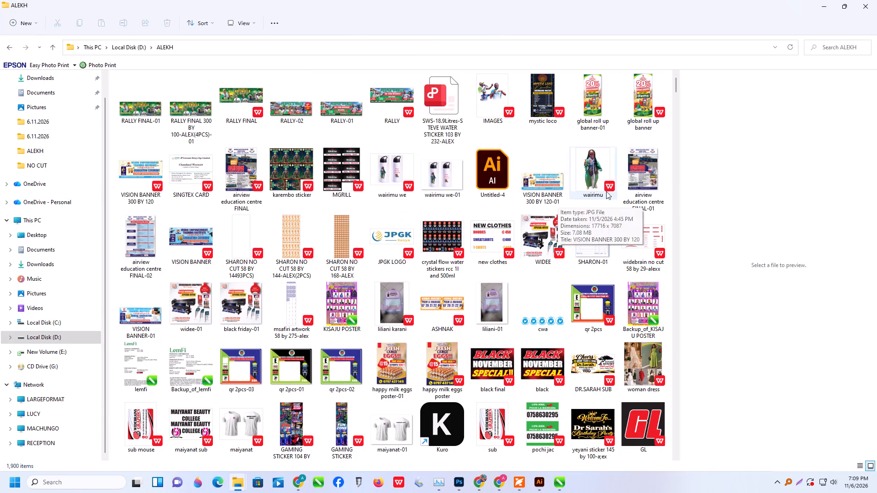
left_click(823, 48)
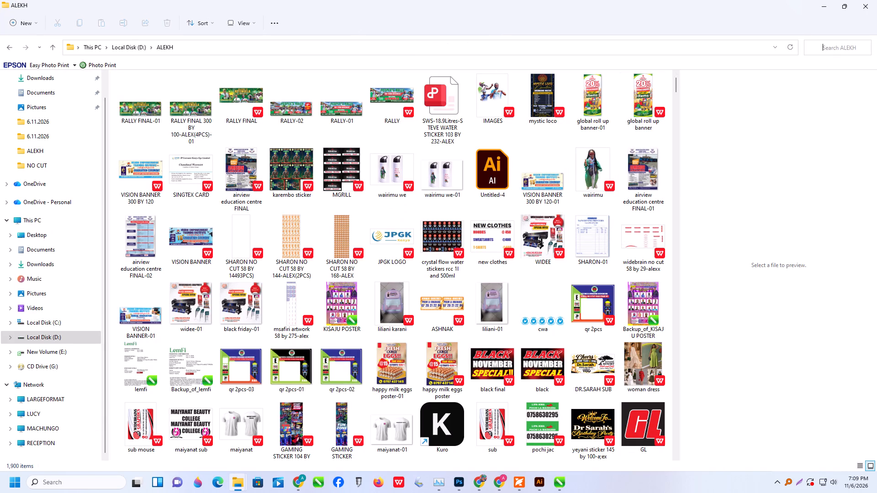
type("MYS")
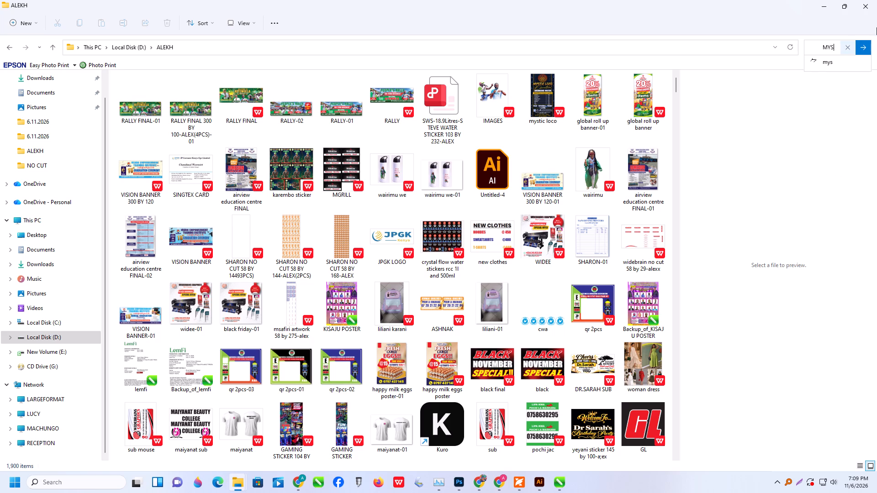
left_click(868, 47)
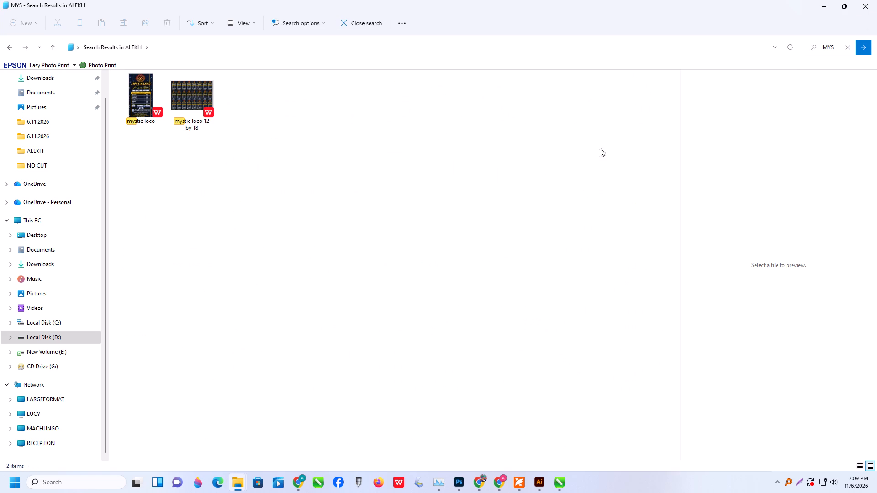
right_click(191, 80)
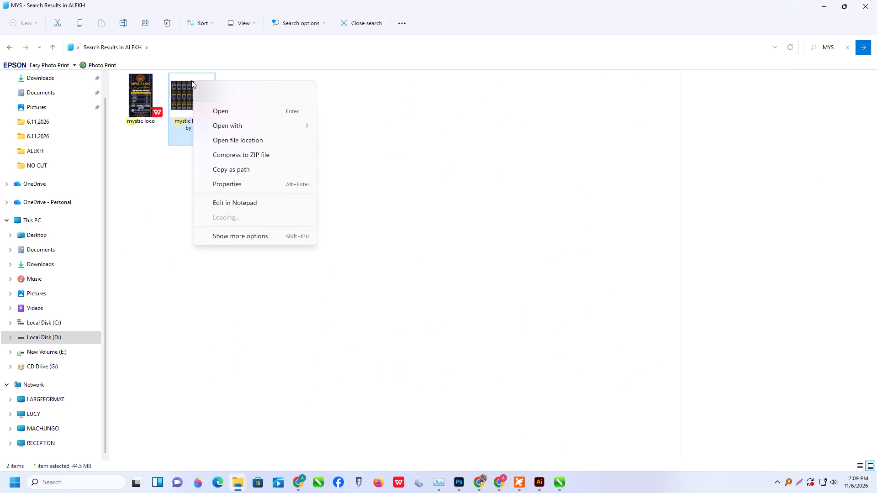
left_click(230, 127)
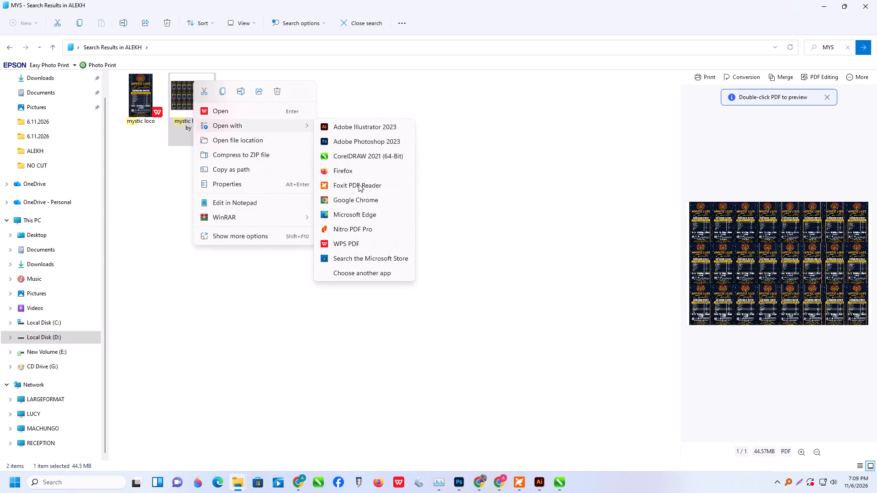
left_click(359, 184)
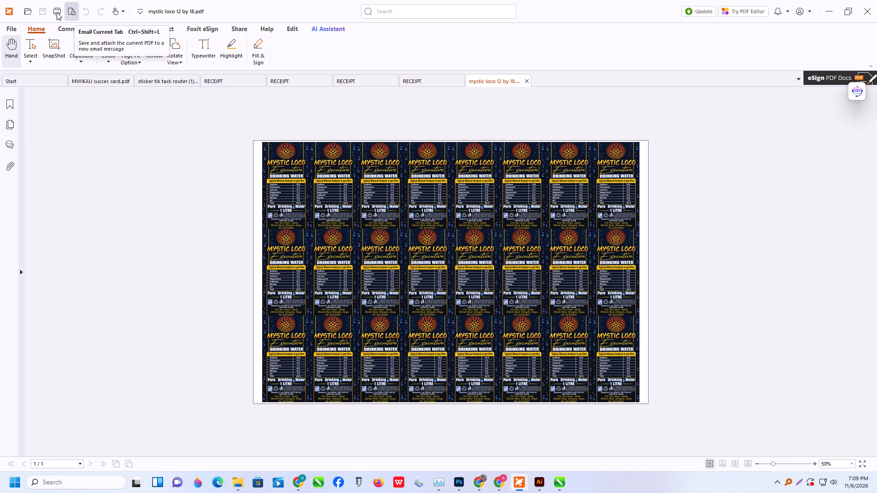
Set both the original size and paper size to SRA3 in the KONICA MINOLTA print properties, accepting the automatic tray change.
left_click(56, 12)
left_click(378, 111)
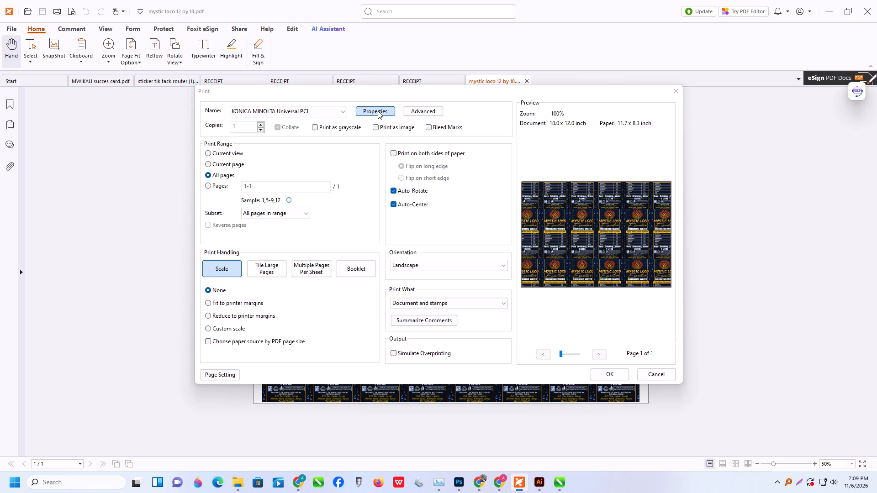
left_click_drag(508, 181, 509, 230)
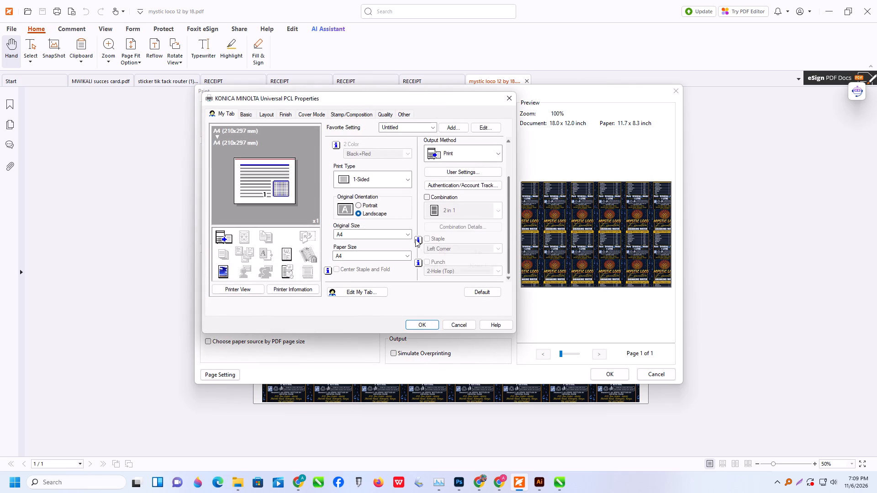
left_click(412, 236)
left_click(398, 232)
scroll(373, 404, "down", 4)
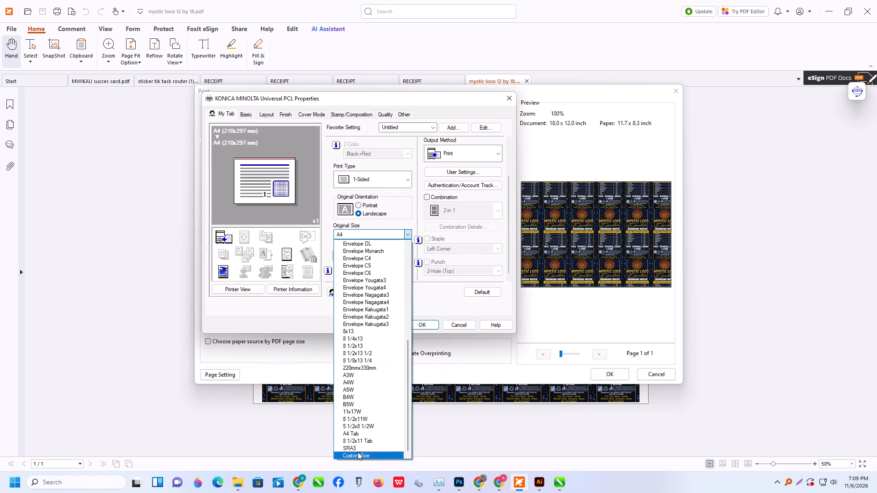
left_click(358, 449)
left_click(390, 255)
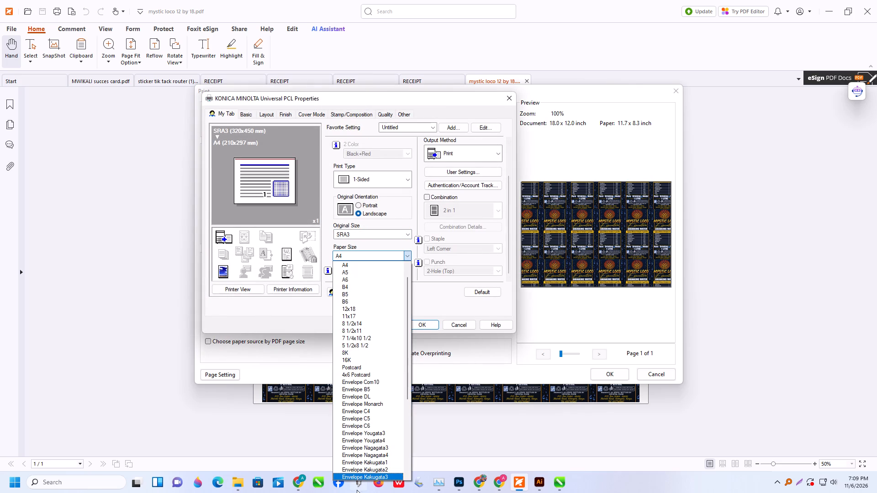
scroll(357, 490, "down", 7)
left_click(357, 470)
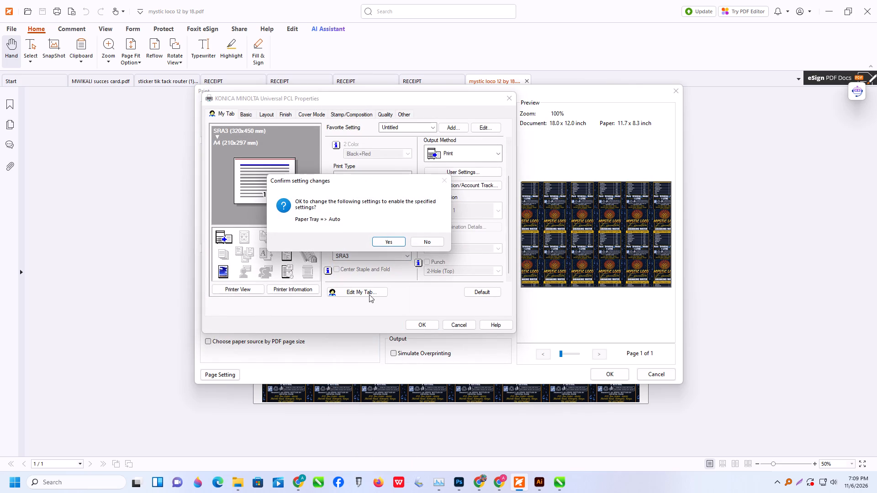
left_click(396, 242)
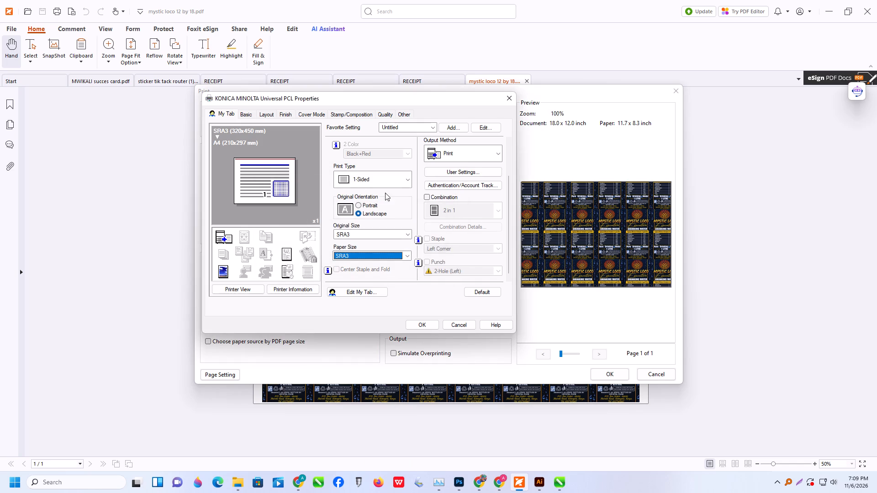
Set the printer's paper tray to Tray2 and apply the print properties.
left_click(241, 114)
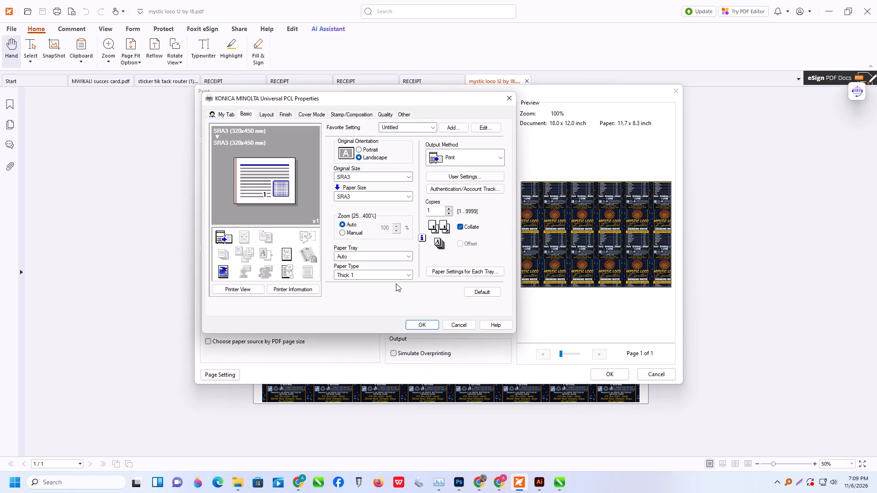
left_click(400, 252)
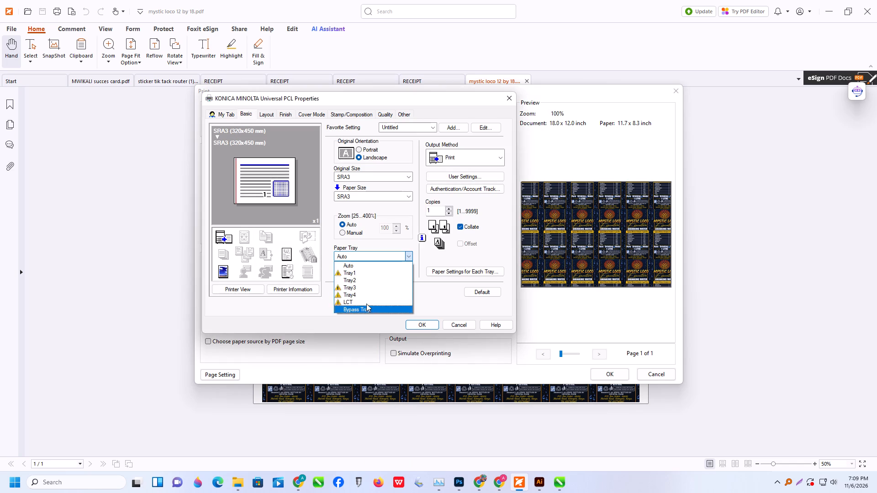
left_click(357, 279)
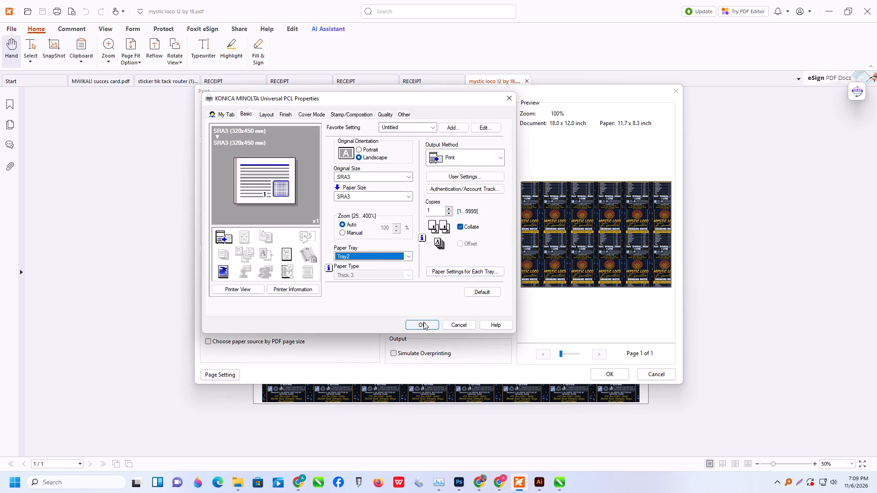
left_click(423, 322)
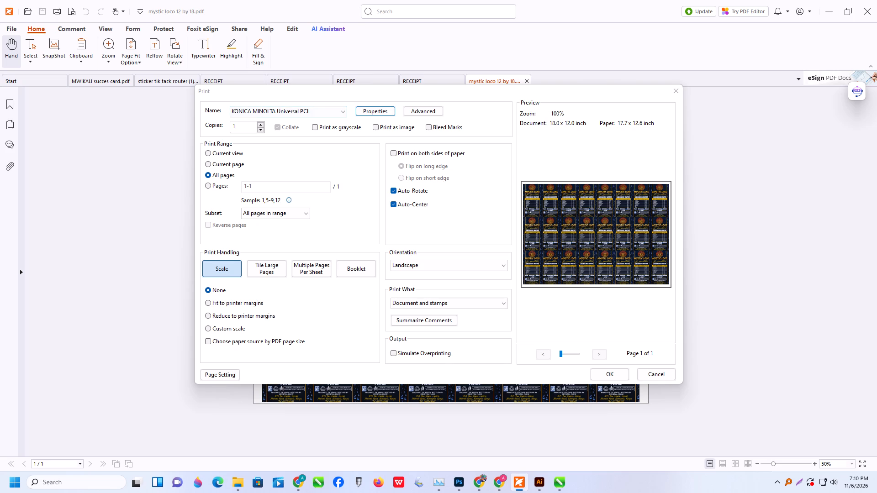
Print 9 copies of the mystic loco 12 by 18 label sheet.
left_click_drag(251, 126, 182, 128)
key("9")
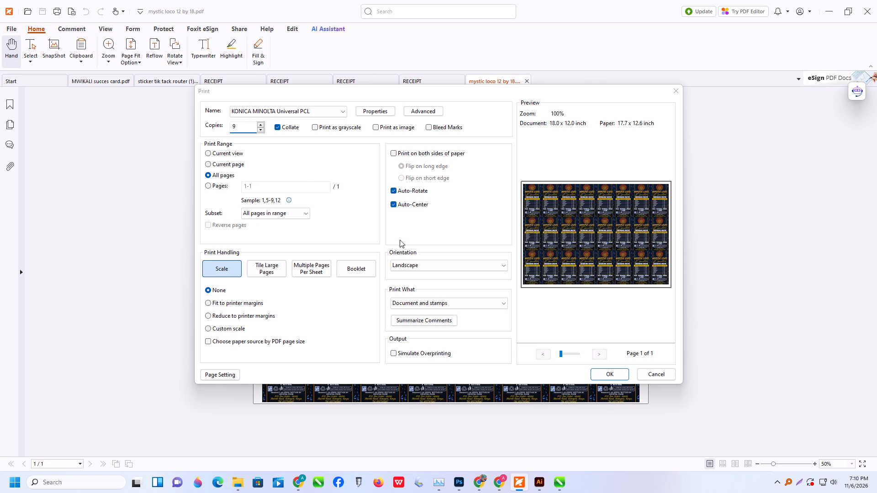
left_click(620, 375)
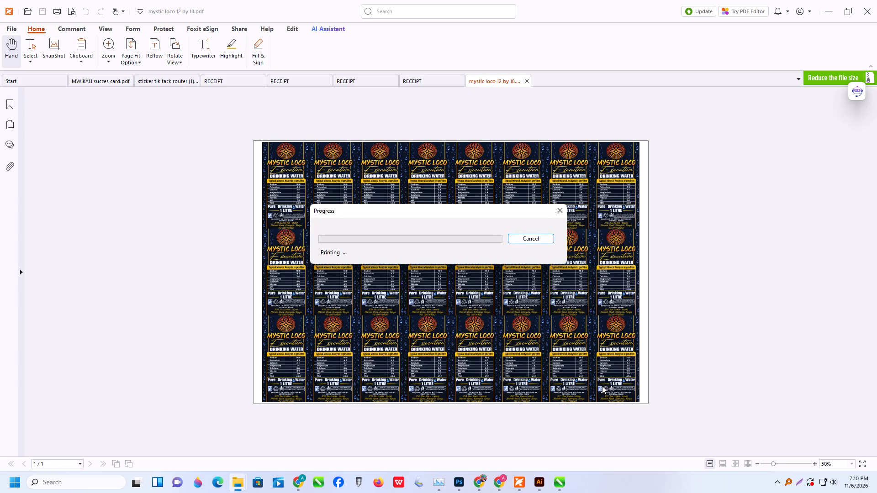
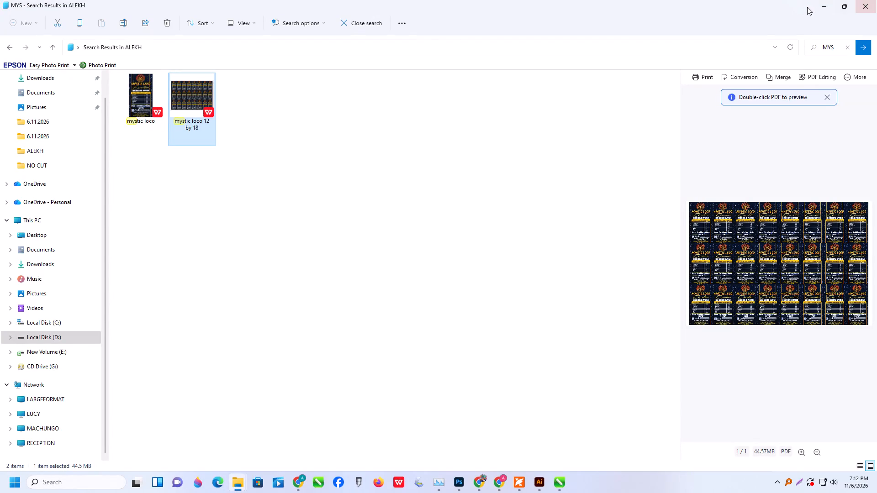
In Illustrator's RALLY FINAL banner, draw a white-filled ellipse about 1.2 by 1.27 cm between UNITY and PROGRESS in the tagline.
left_click(818, 5)
left_click(423, 362)
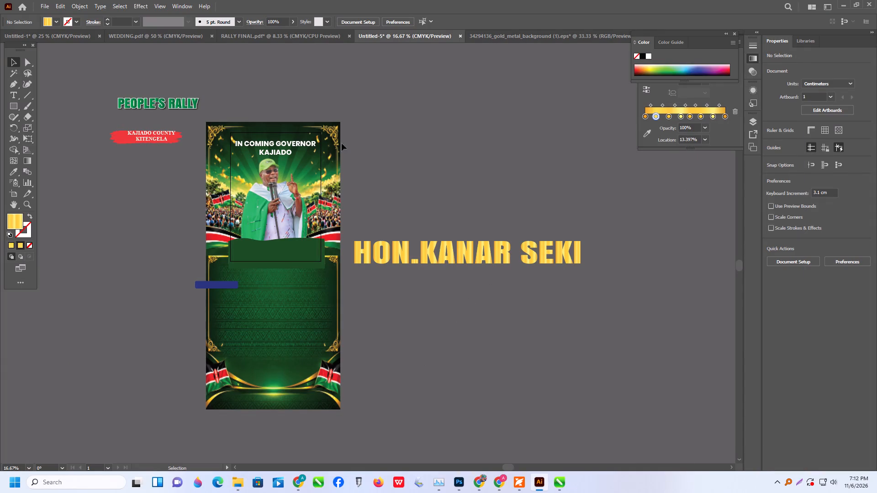
left_click(270, 31)
scroll(371, 220, "up", 2, "alt")
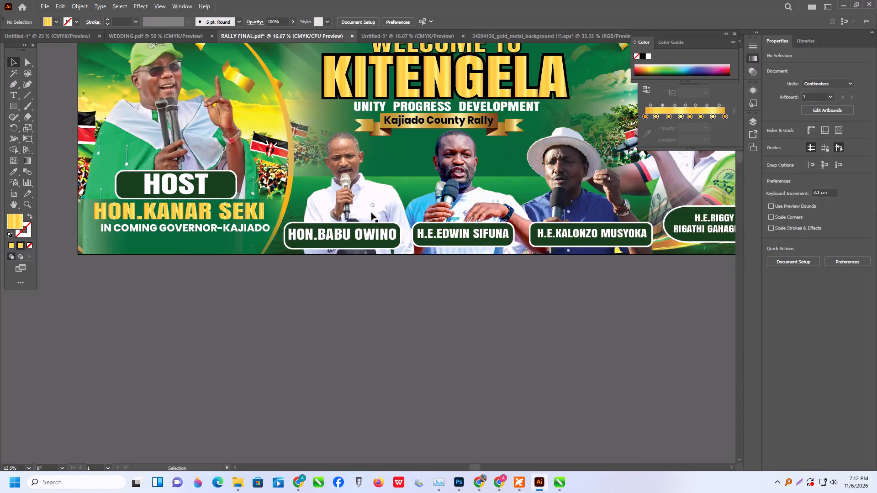
left_click(14, 106)
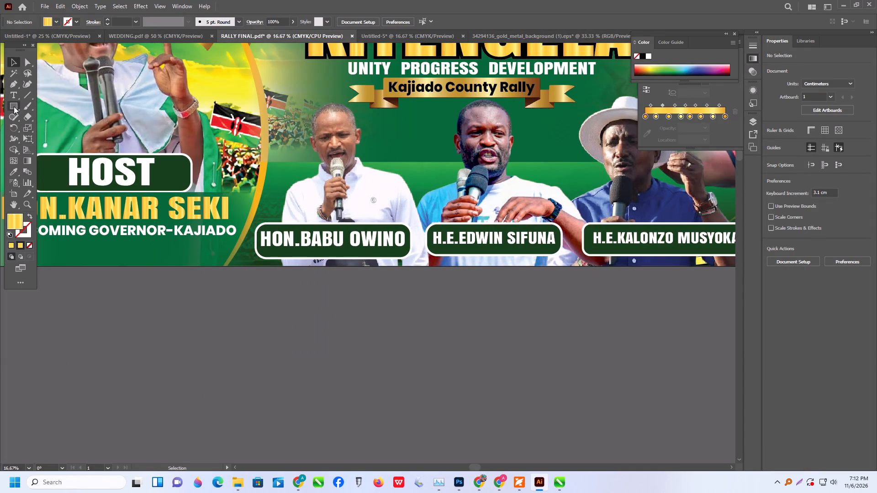
left_click(39, 126)
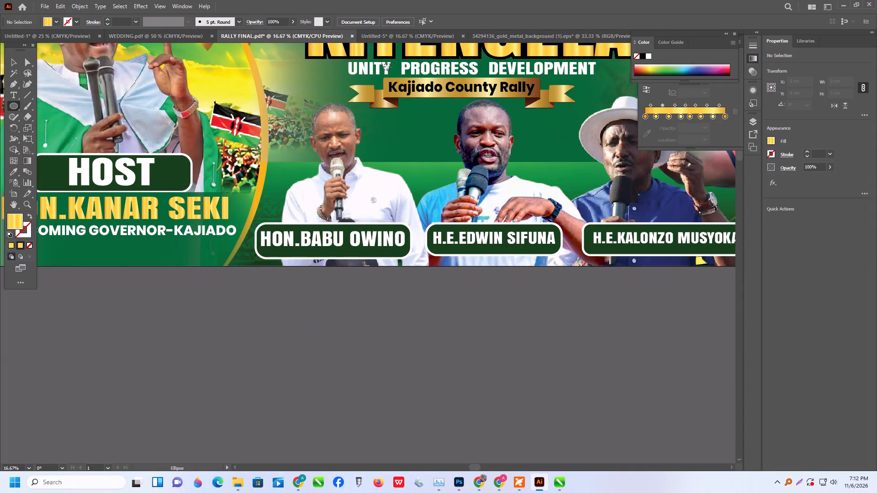
scroll(387, 67, "up", 2, "alt")
left_click_drag(402, 68, 409, 77)
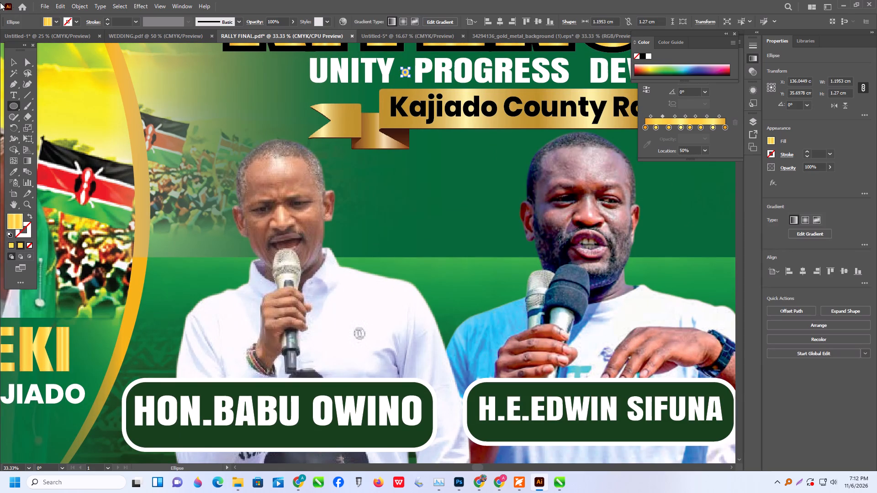
left_click(58, 21)
left_click(19, 38)
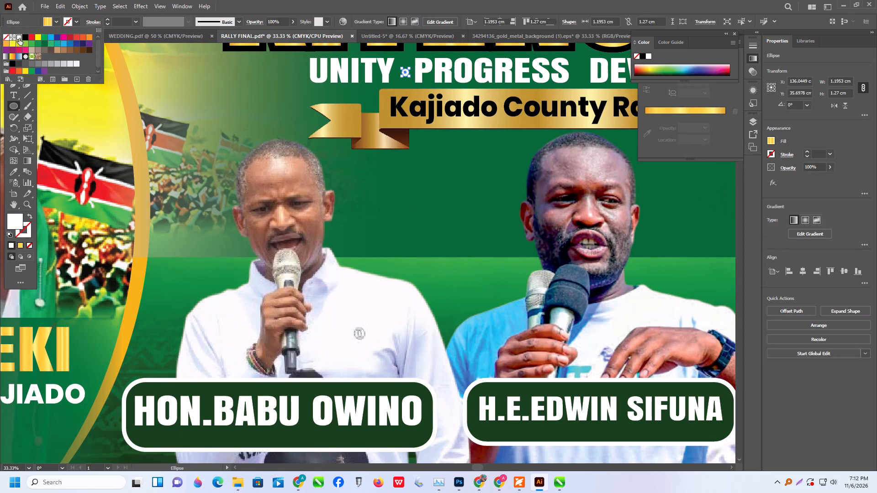
left_click(113, 115)
Place a copy of the white dot about 28.3 cm along the same line, between PROGRESS and DEVELOPMENT.
left_click(13, 62)
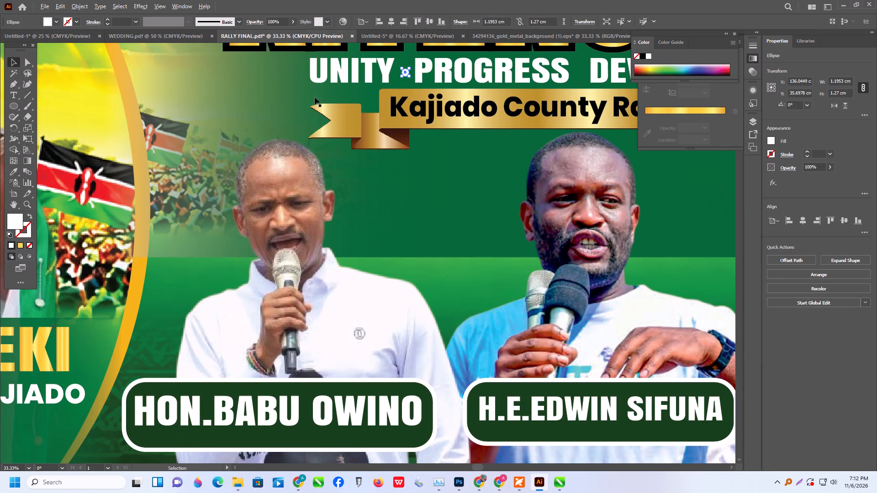
scroll(307, 111, "down", 1, "alt")
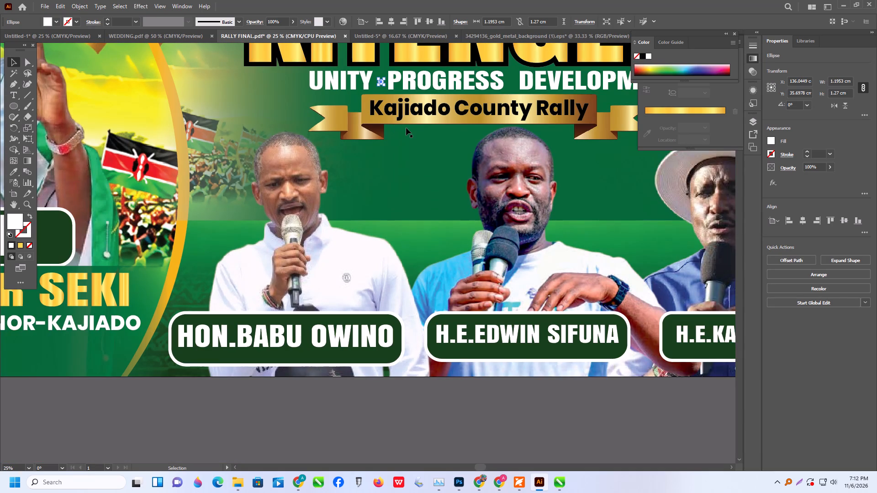
scroll(549, 126, "up", 2)
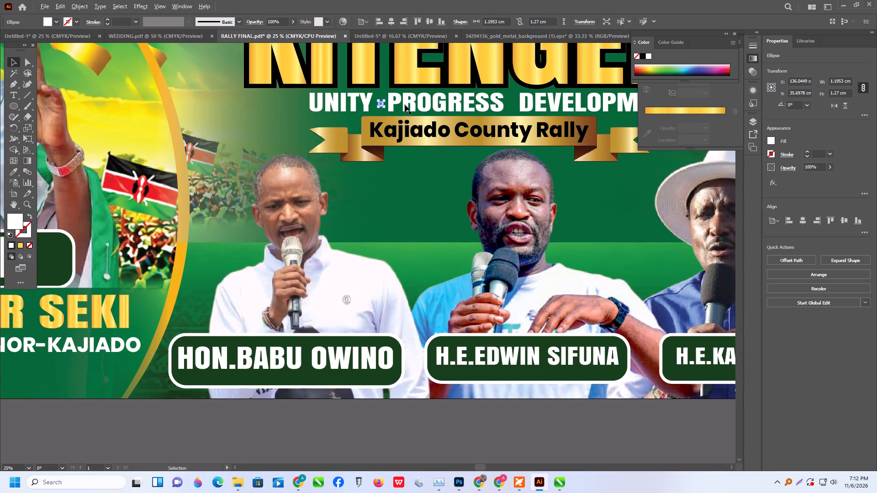
left_click_drag(382, 103, 479, 100, "alt")
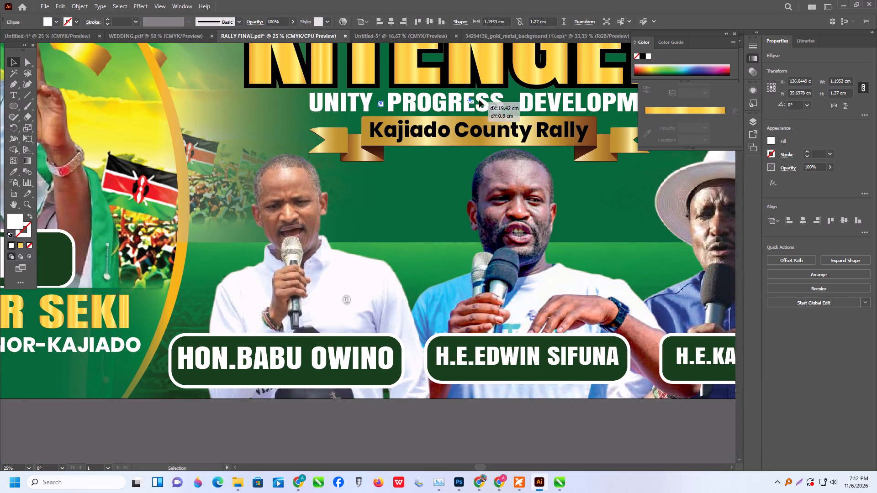
left_click_drag(479, 100, 513, 102, "alt")
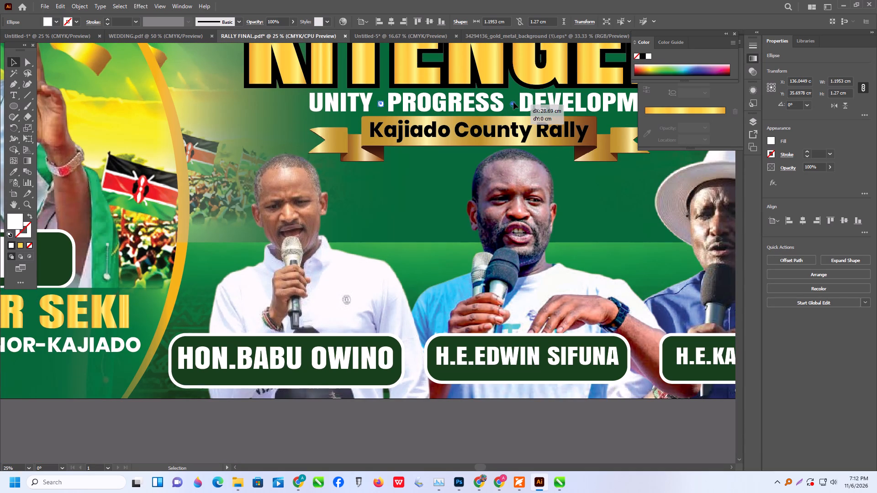
left_click_drag(513, 102, 512, 102, "alt")
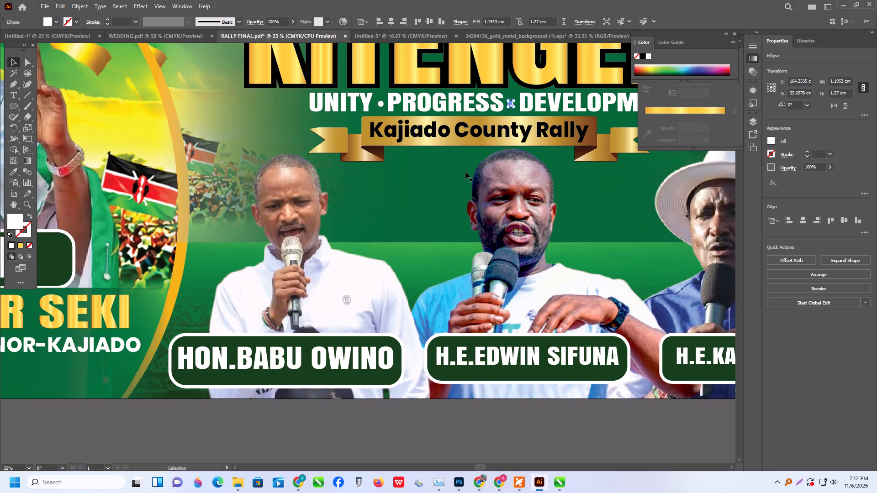
scroll(465, 175, "down", 3, "alt")
left_click(435, 300)
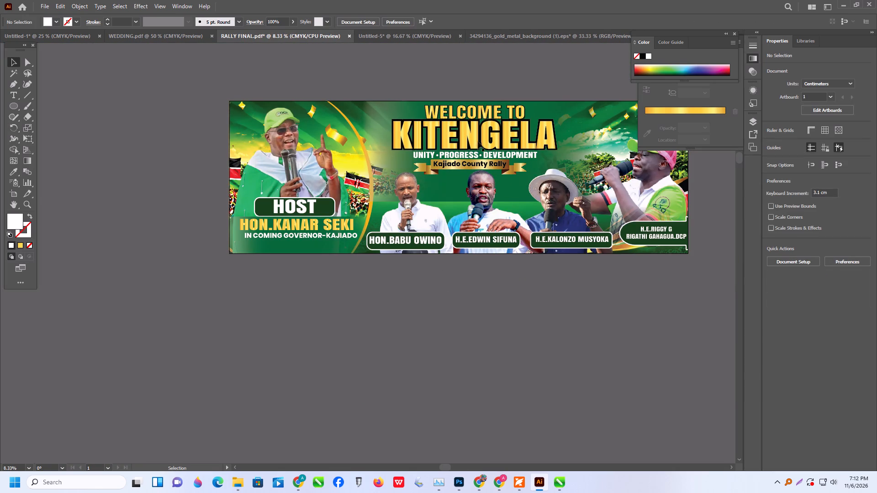
Group all of the Kitengela banner's artwork into one object and deselect it.
scroll(288, 184, "down", 1, "alt")
left_click_drag(158, 99, 603, 267)
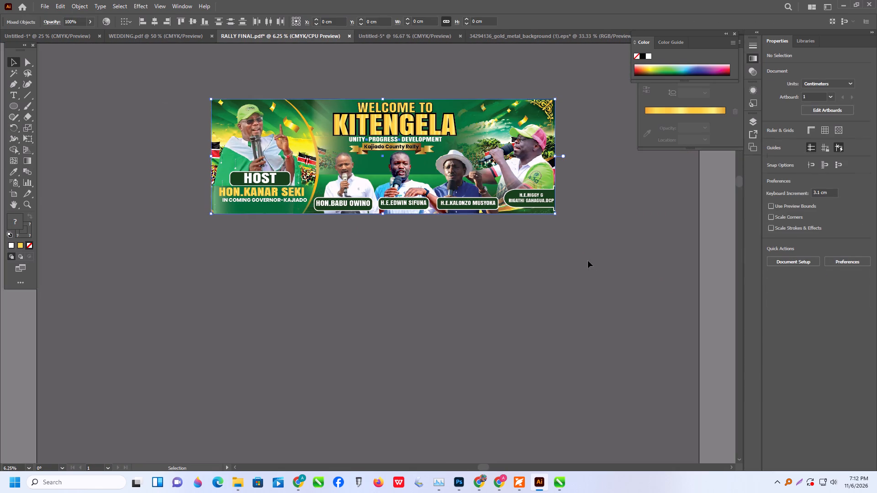
key("ctrl+g")
left_click(569, 262)
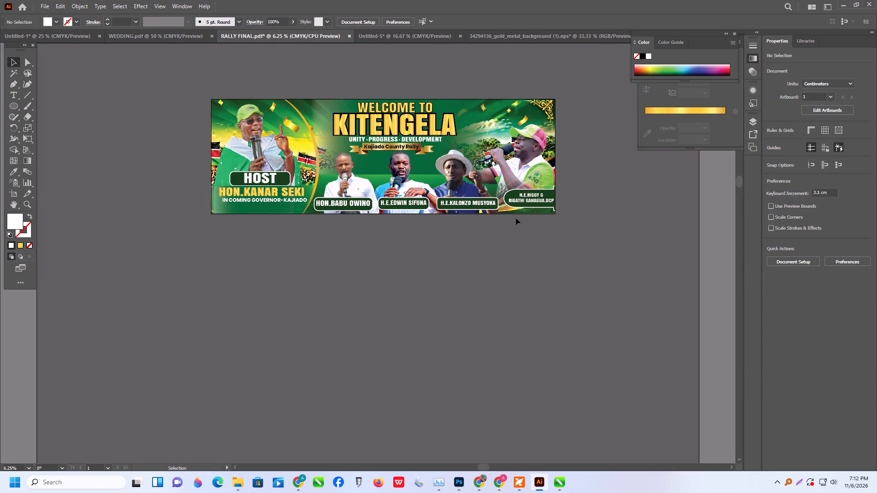
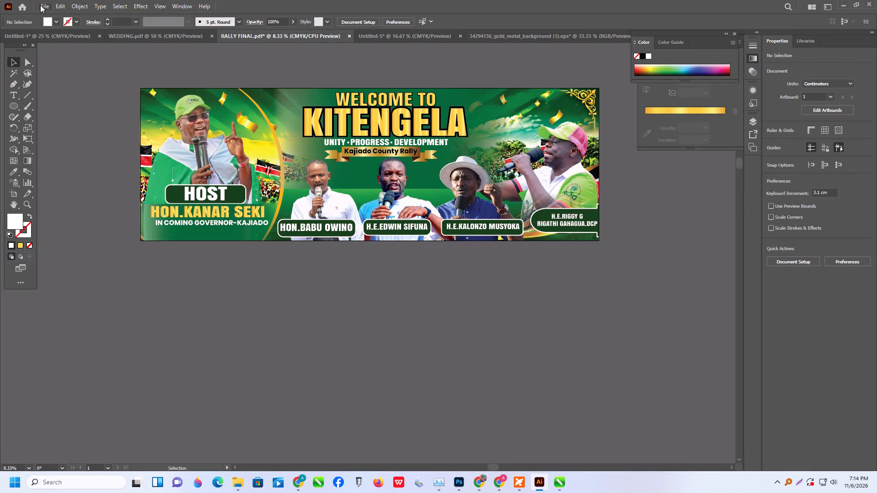
Select the whole Kitengela banner artwork and group it again.
left_click(113, 70)
left_click_drag(107, 69, 649, 314)
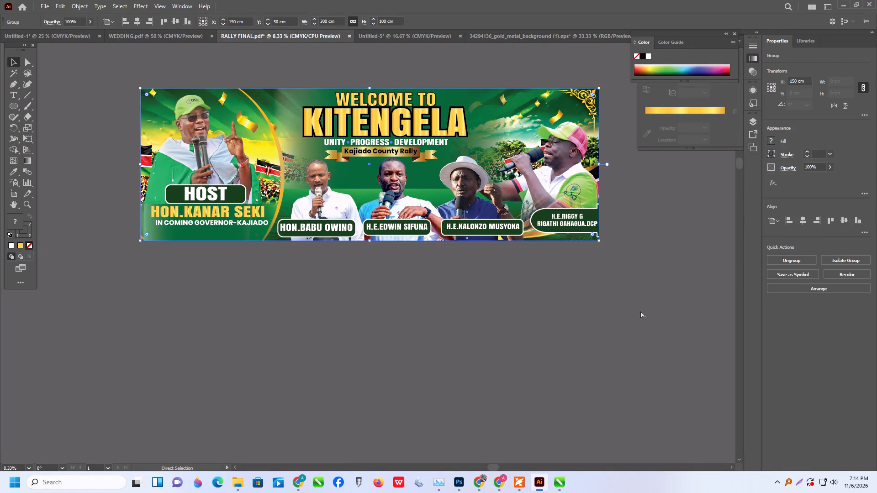
key("ctrl+g")
Set up an export of the banner as TIFF into the LARGEFORMAT network computer's largeformat > 6.11.2026 folder.
left_click(40, 8)
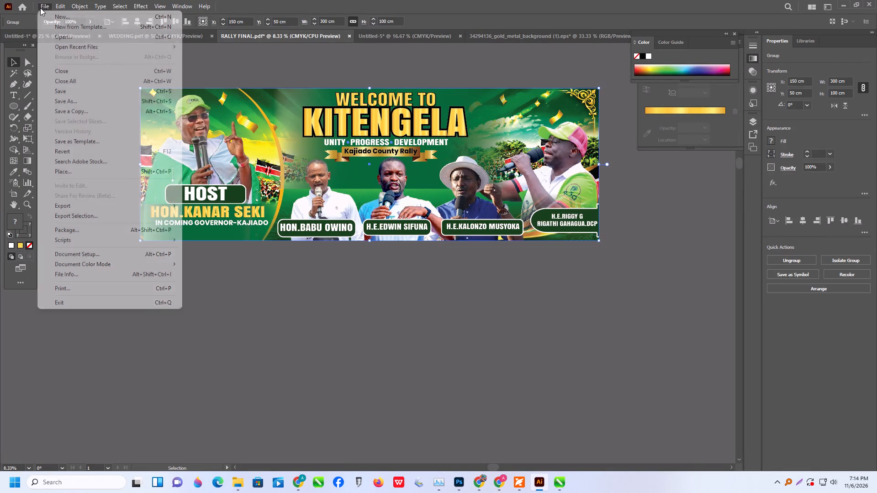
left_click(77, 208)
left_click(205, 213)
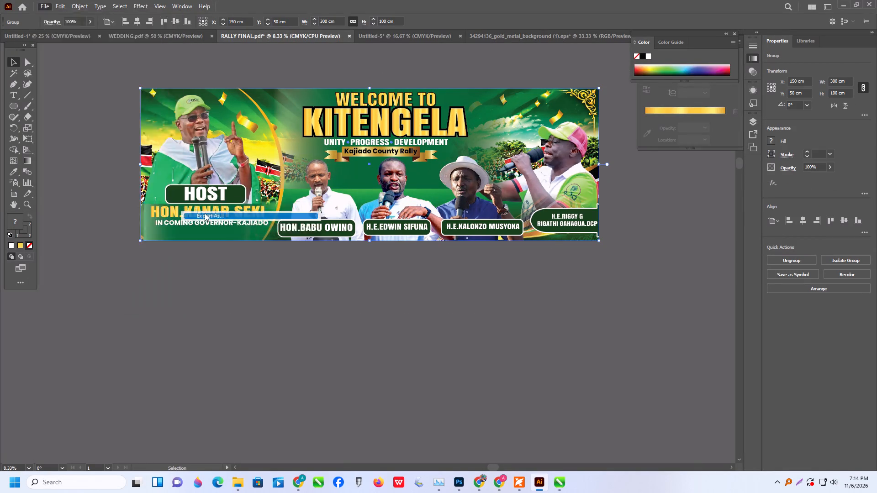
left_click(348, 304)
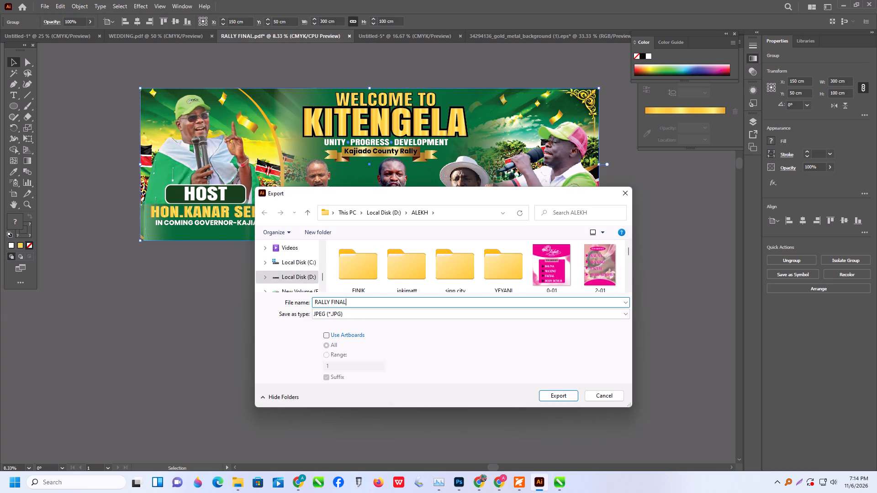
scroll(293, 278, "down", 2)
double_click(298, 282)
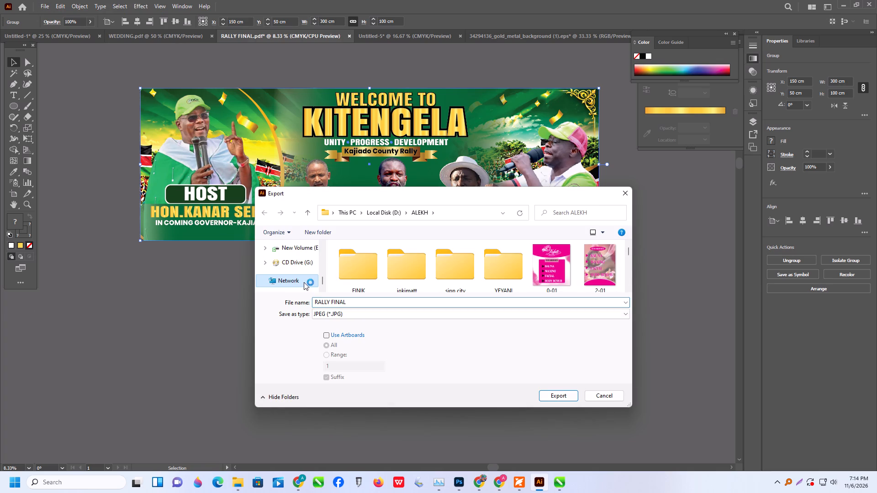
double_click(379, 273)
double_click(379, 273)
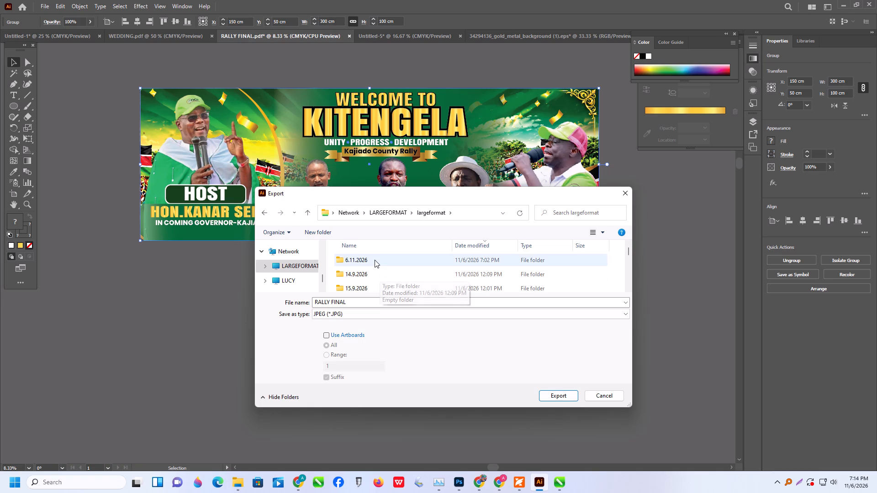
double_click(375, 260)
left_click(376, 315)
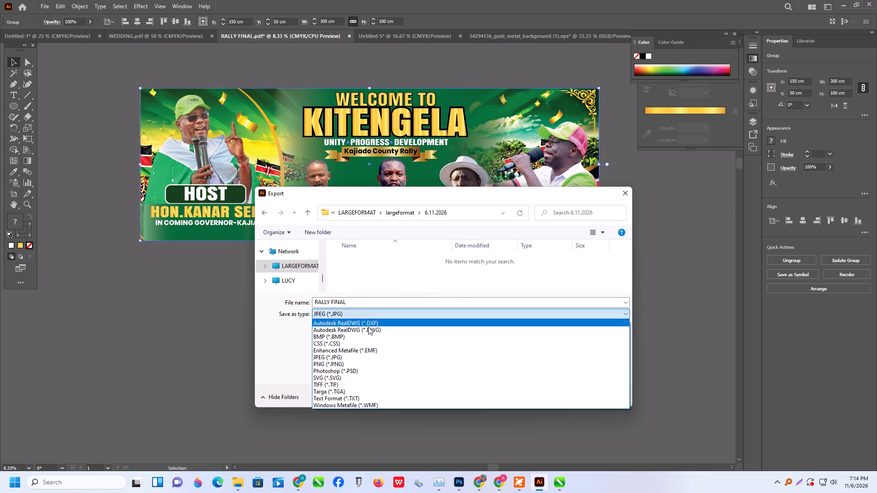
left_click(335, 382)
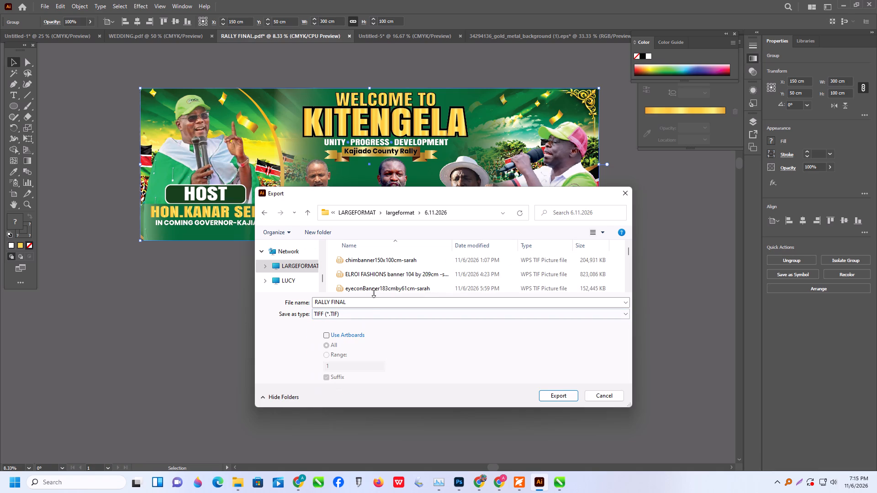
Name the file RALLY FINAL BANNER 300 BY 100-ALEX(4PCS), restrict the output to all artboards, and export the TIFF.
scroll(374, 293, "down", 11)
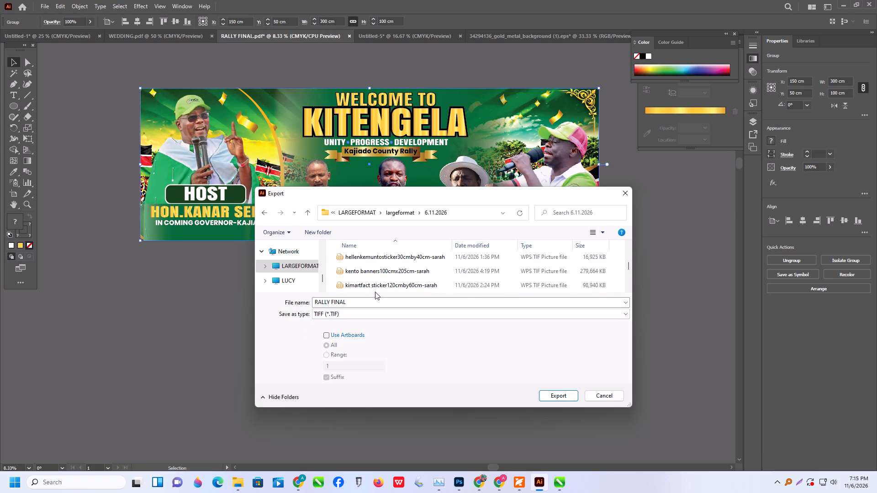
scroll(375, 291, "down", 8)
double_click(356, 304)
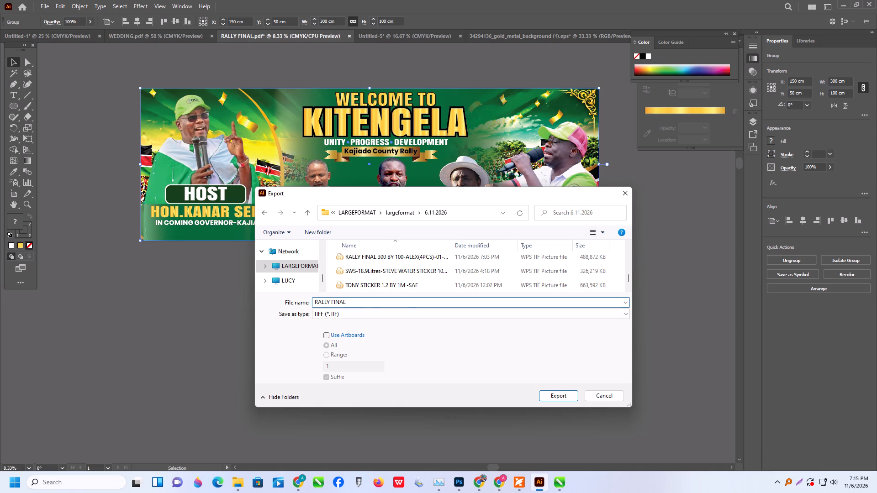
key("space")
type("BANNER")
key("space")
type("300 BY 100-ALEX")
key("shift+parenleft")
type("4PCS")
key("shift+parenright")
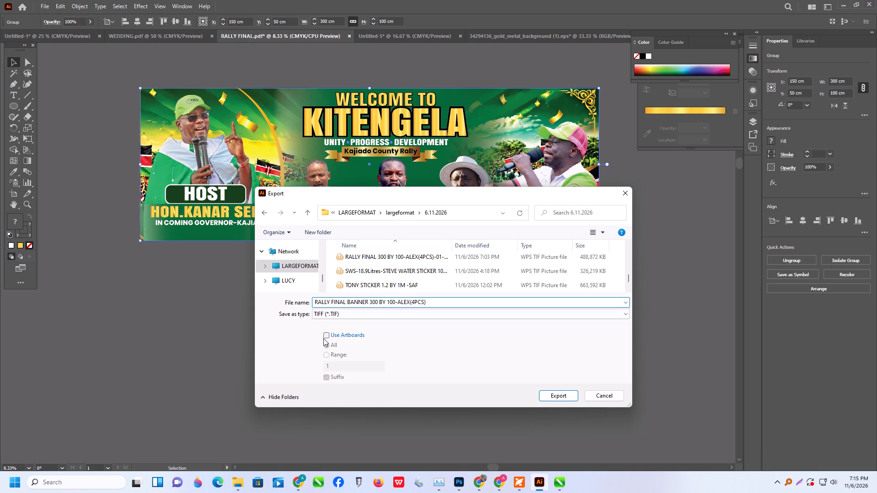
left_click(323, 335)
left_click(568, 396)
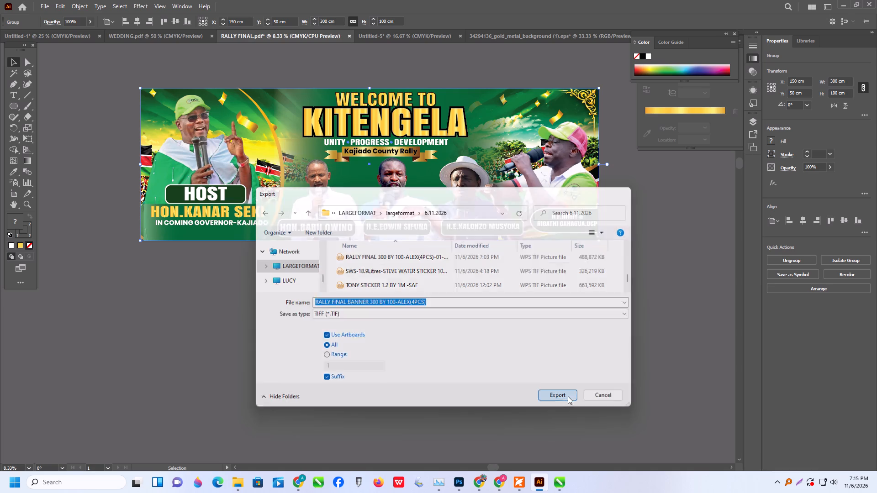
left_click(441, 278)
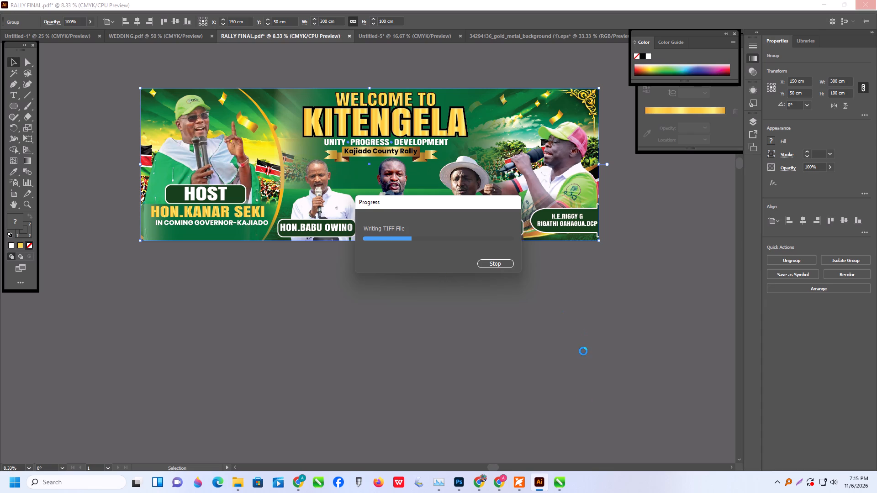
Switch to CorelDRAW, close the blank Untitled-1 document without saving, and minimize the program.
left_click(563, 485)
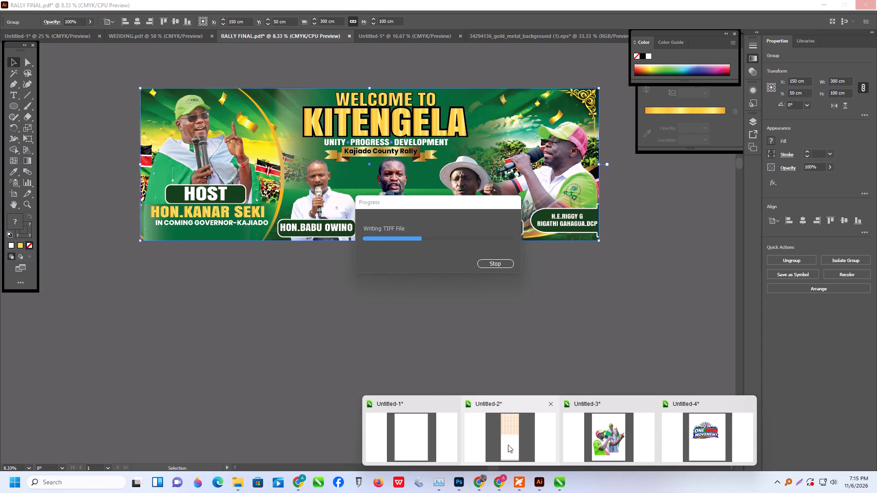
left_click(417, 445)
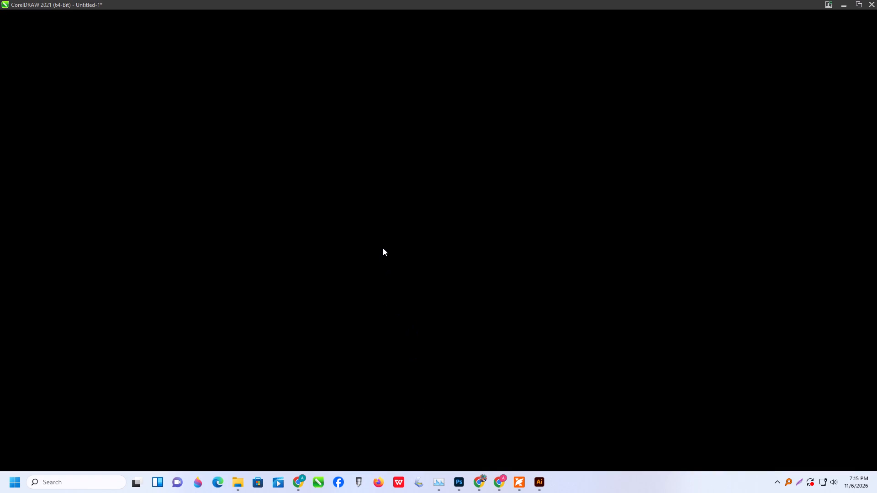
scroll(383, 254, "down", 3)
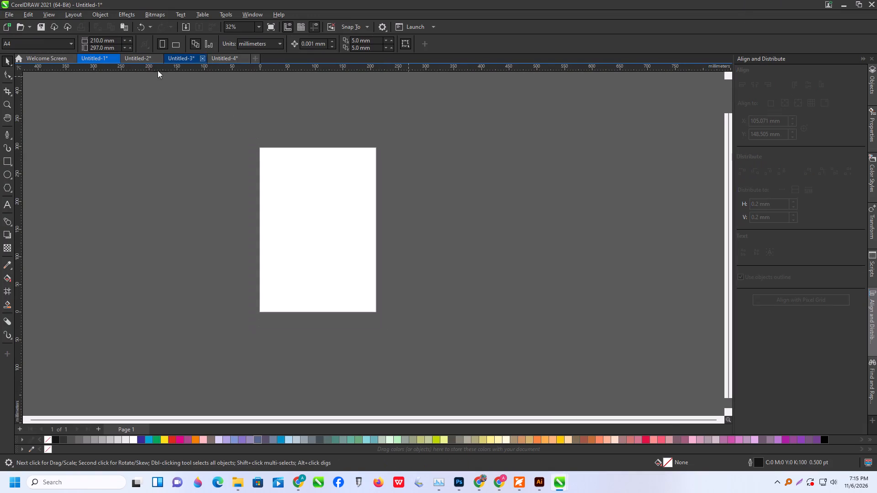
left_click(116, 58)
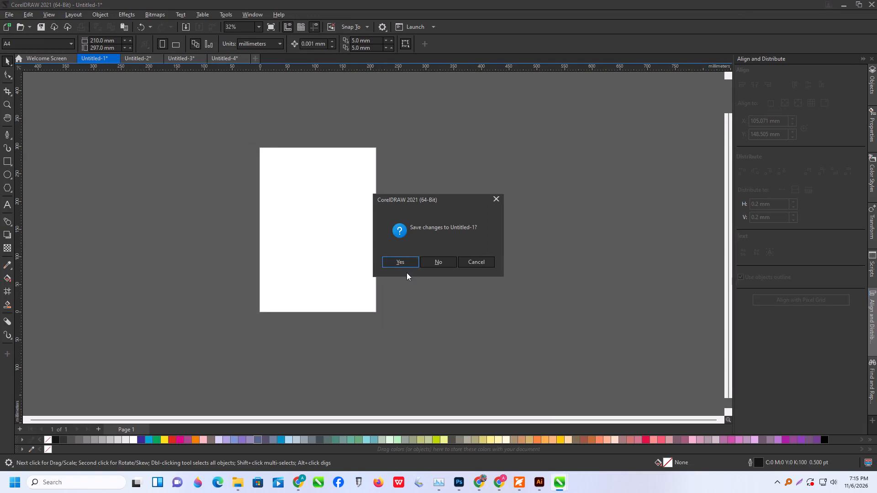
left_click(433, 262)
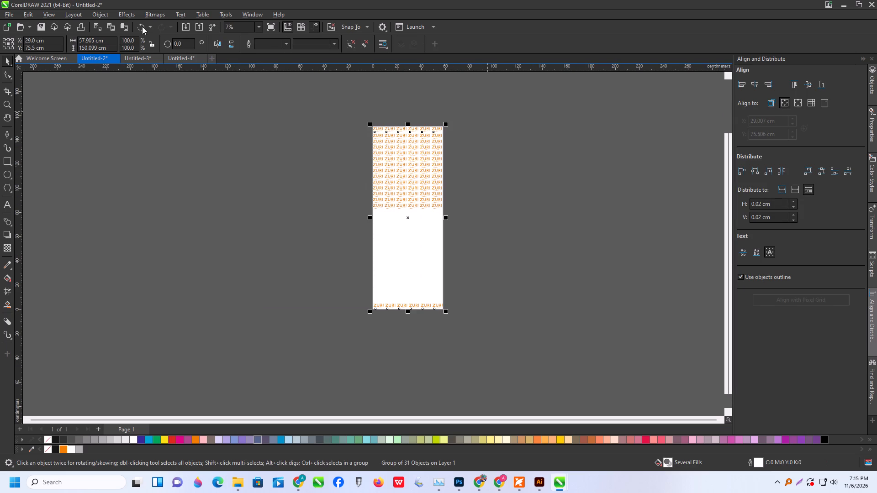
left_click(845, 0)
From File Explorer's NO CUT folder on the Desktop, open the PDF bennah no cut 58 by 127-alex in CorelDRAW 2021 and import its artwork.
left_click(239, 482)
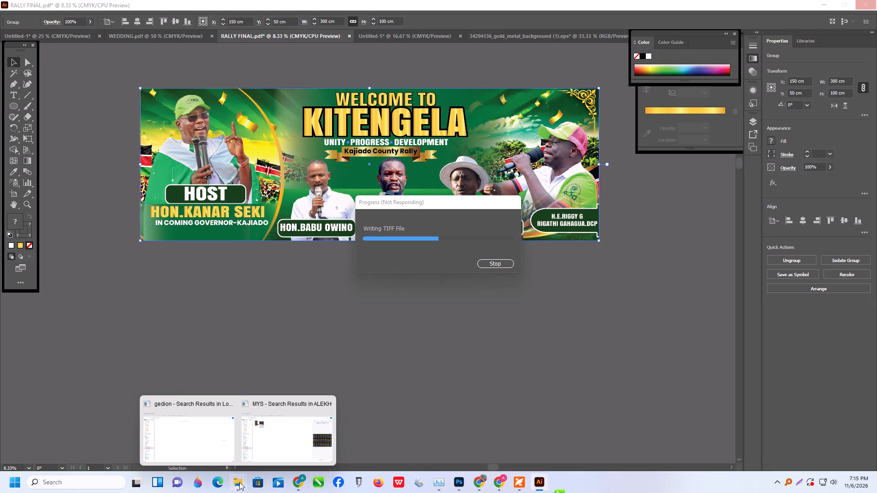
left_click(262, 448)
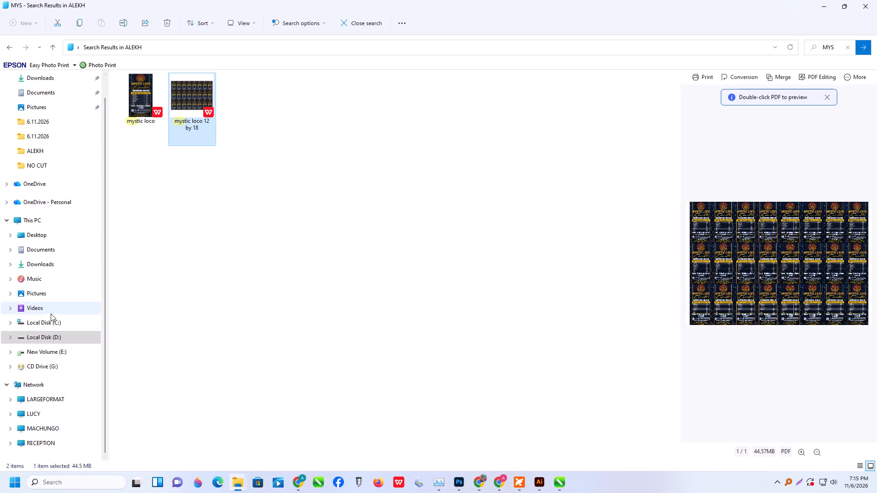
scroll(62, 140, "up", 1)
left_click(50, 82)
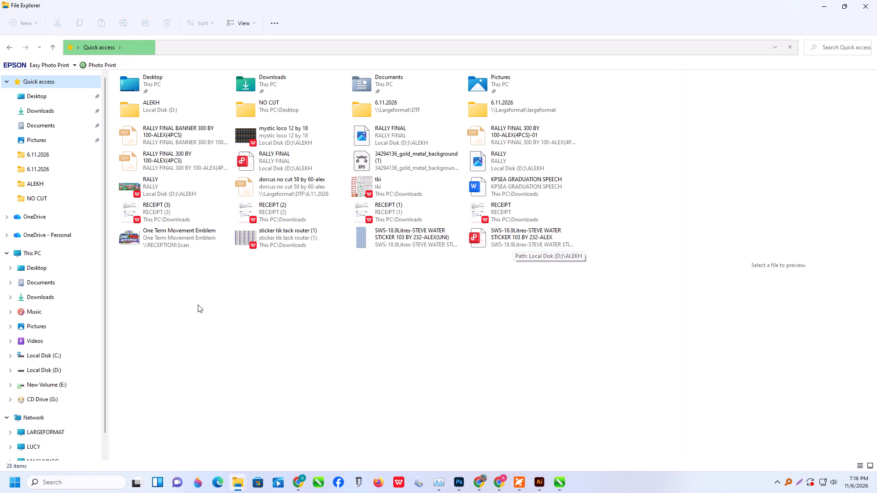
left_click(55, 373)
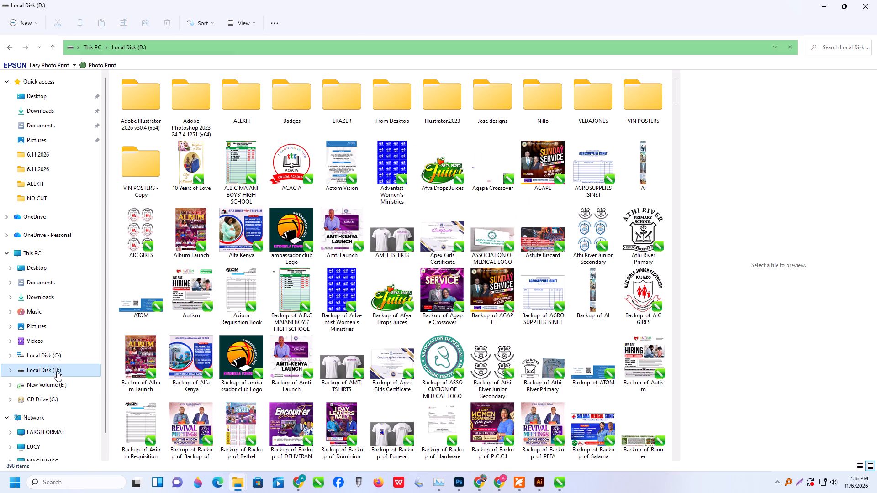
double_click(48, 198)
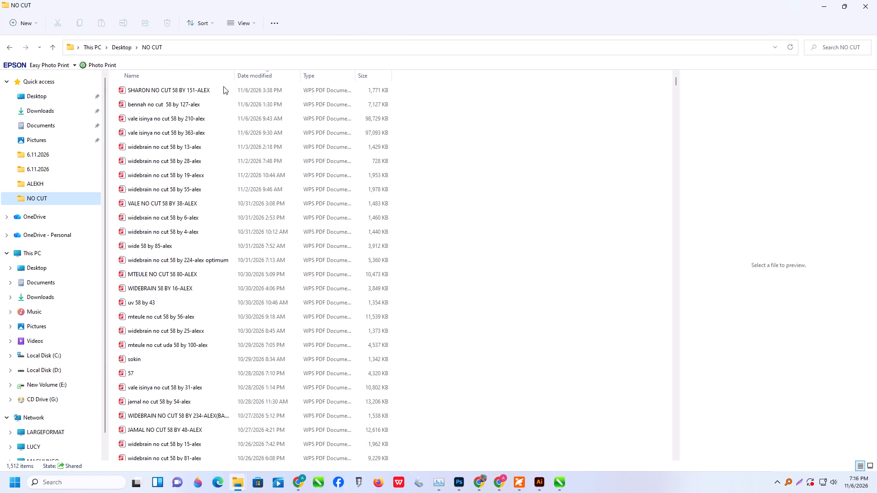
left_click(195, 103)
right_click(195, 103)
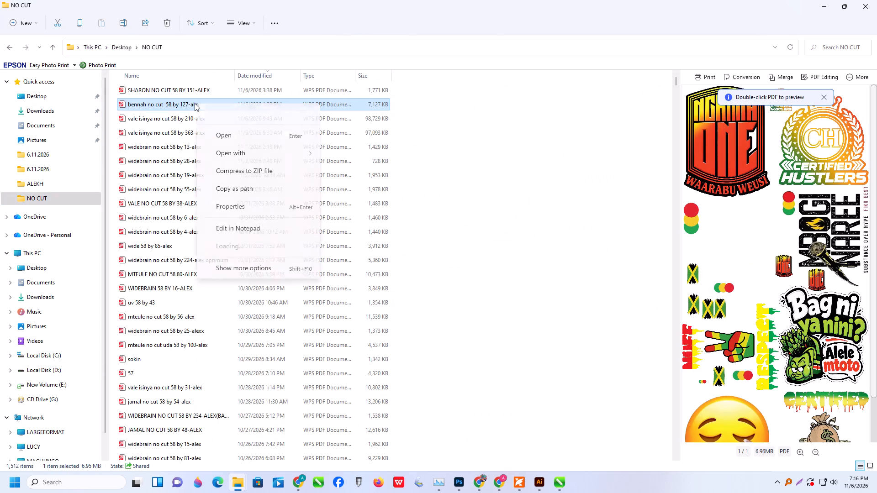
left_click(237, 150)
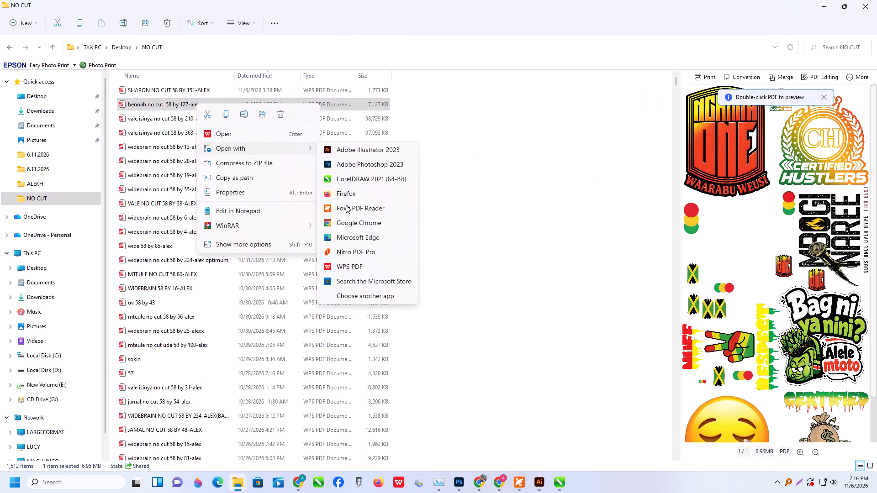
left_click(348, 181)
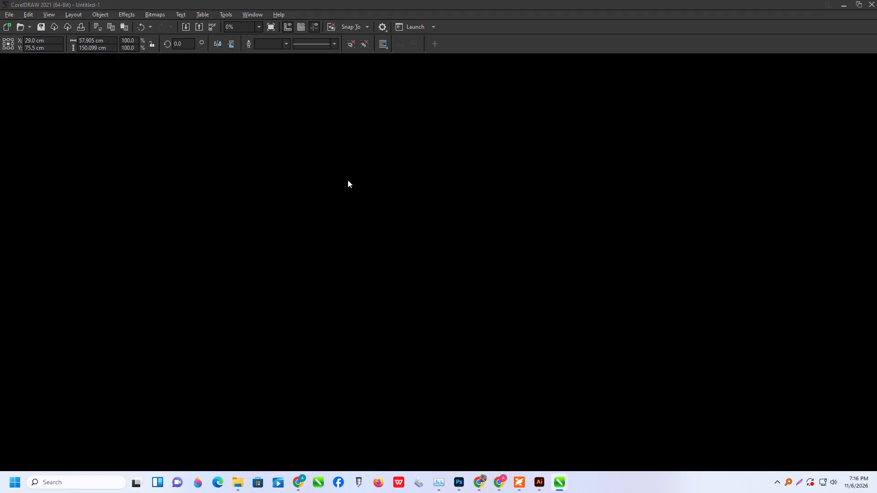
left_click(444, 265)
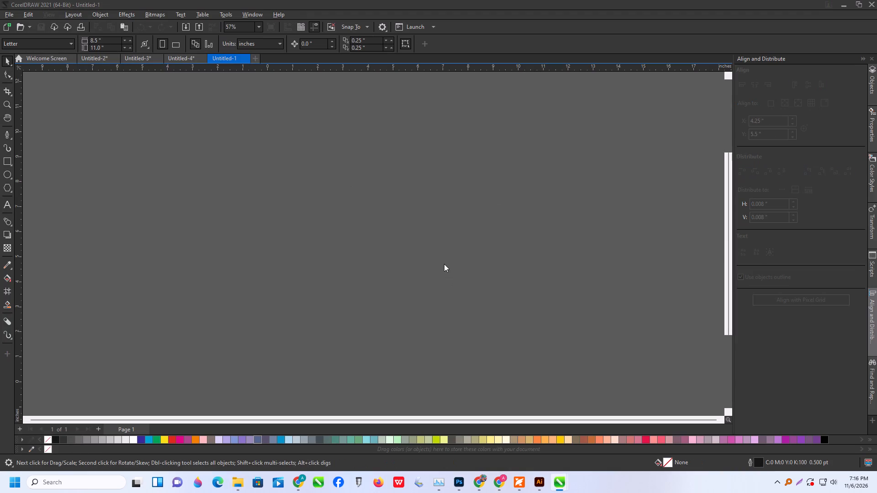
scroll(444, 264, "down", 6)
scroll(442, 267, "down", 15)
scroll(342, 160, "down", 7)
scroll(370, 188, "down", 20)
scroll(370, 188, "down", 8)
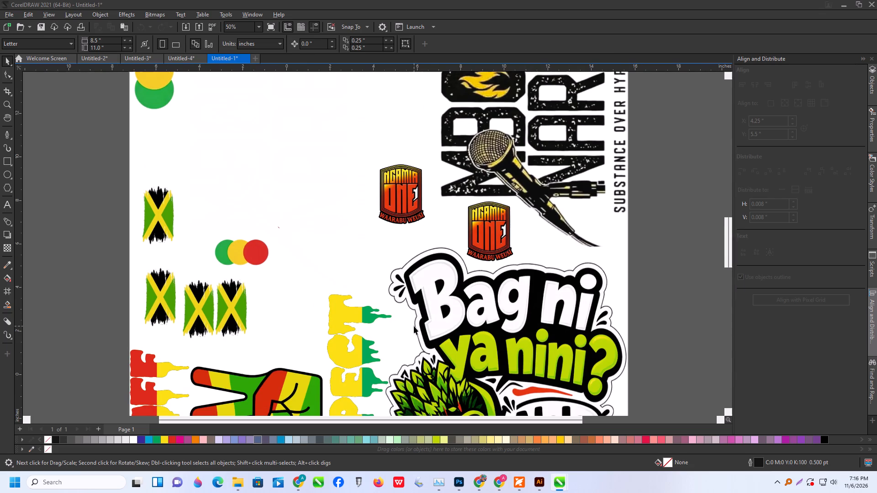
Move the Bag ni ya nini design off the page onto the empty pasteboard beside its left edge.
scroll(443, 258, "down", 13)
left_click_drag(456, 281, 324, 280)
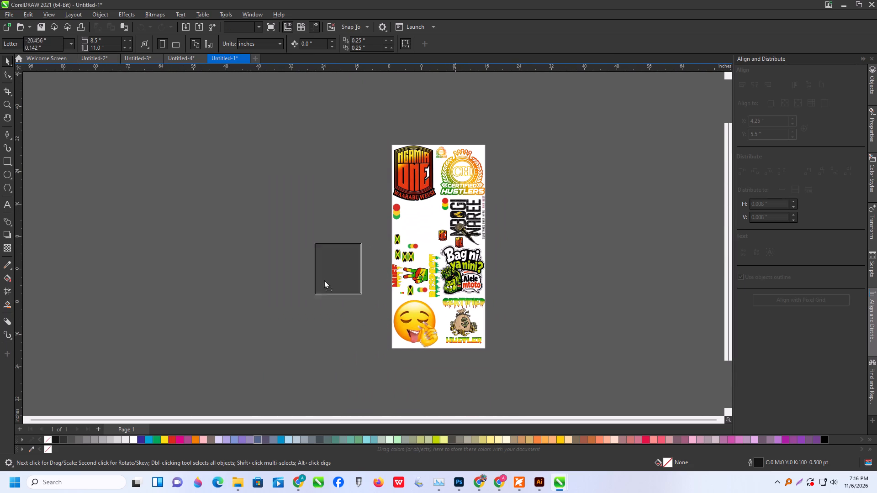
left_click_drag(324, 280, 324, 279)
Select all the remaining imported artwork and move it off the page, farther left than the Bag ni ya nini design.
left_click_drag(326, 131, 544, 377)
left_click_drag(448, 317, 430, 317)
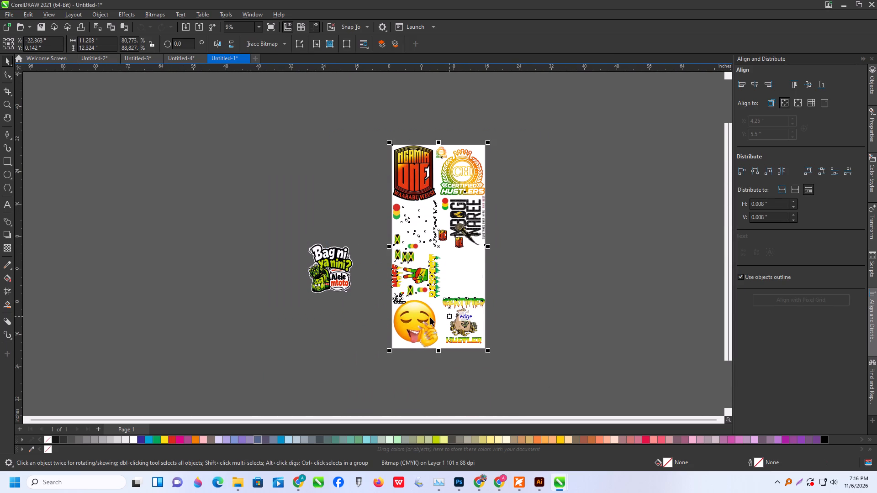
left_click_drag(430, 317, 199, 304)
left_click_drag(358, 124, 544, 424)
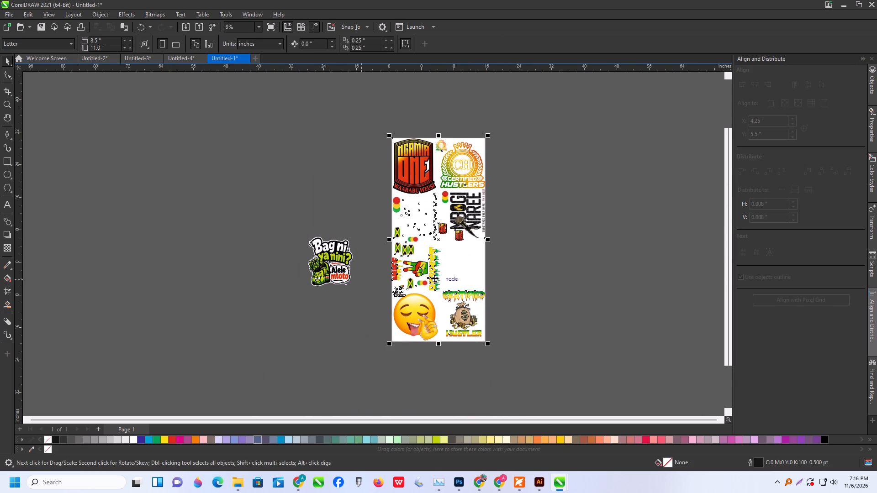
left_click_drag(434, 278, 127, 252)
Pull the flag beside the white Mbogi Naree logo clear, and shift it with the lower designs down and right, away from the upper logos.
scroll(46, 178, "up", 6)
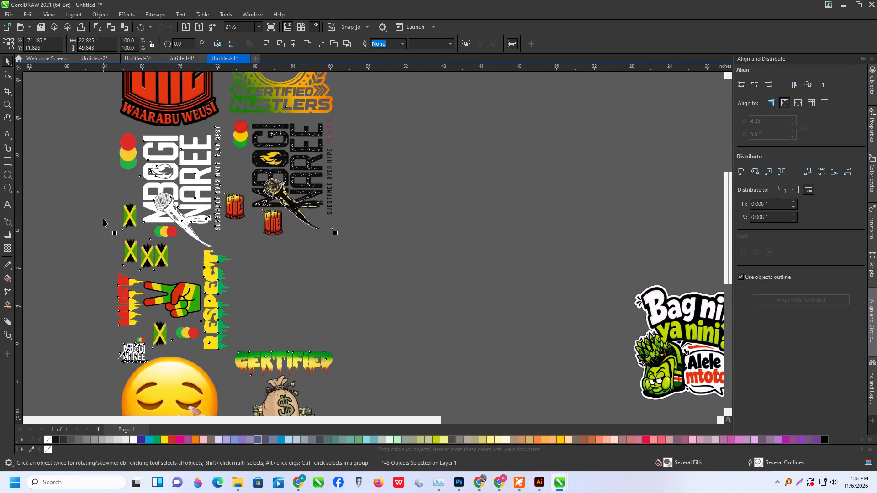
left_click(76, 203)
left_click_drag(126, 216, 66, 267)
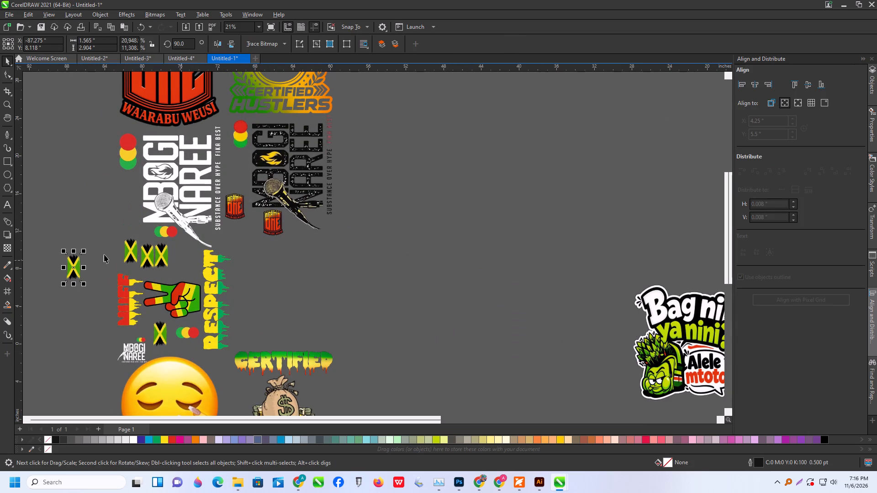
scroll(201, 225, "down", 4)
left_click_drag(89, 236, 298, 392)
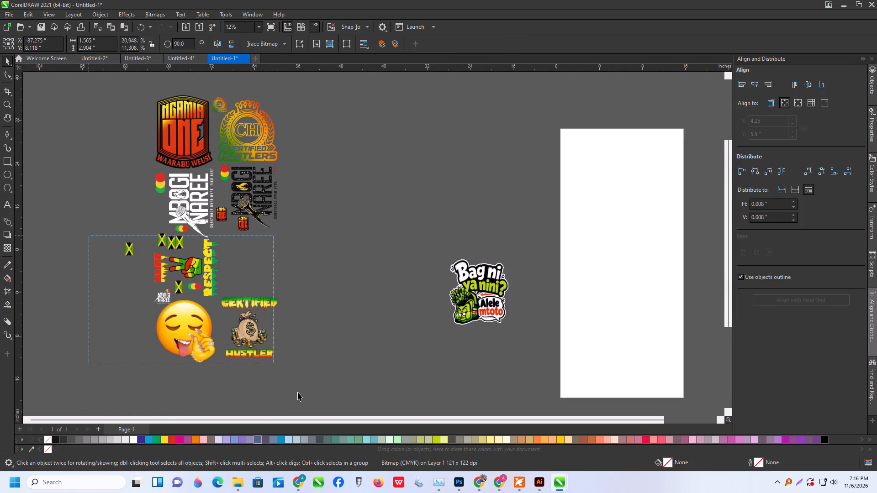
left_click_drag(298, 392, 309, 400)
left_click_drag(196, 325, 306, 370)
Move the remaining flags and the small horizontal three-circle motif down, clear of the white Mbogi Naree logo.
scroll(151, 210, "up", 5)
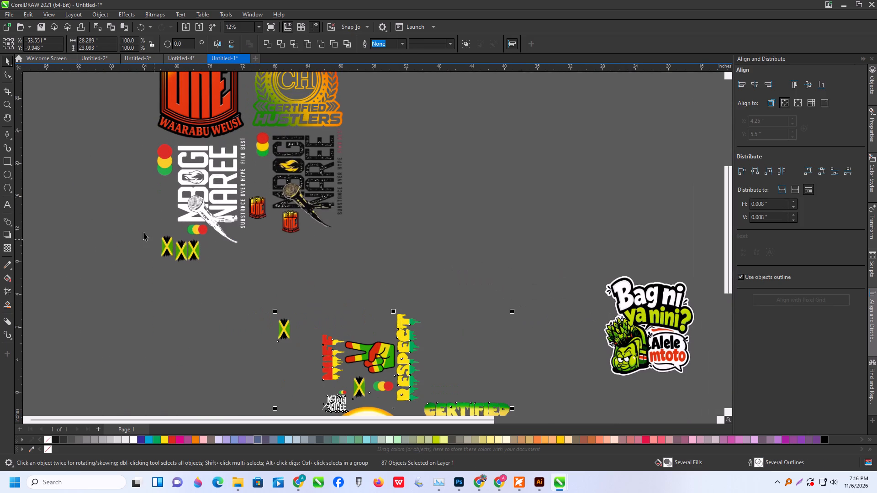
left_click_drag(142, 231, 199, 277)
left_click_drag(111, 208, 199, 273)
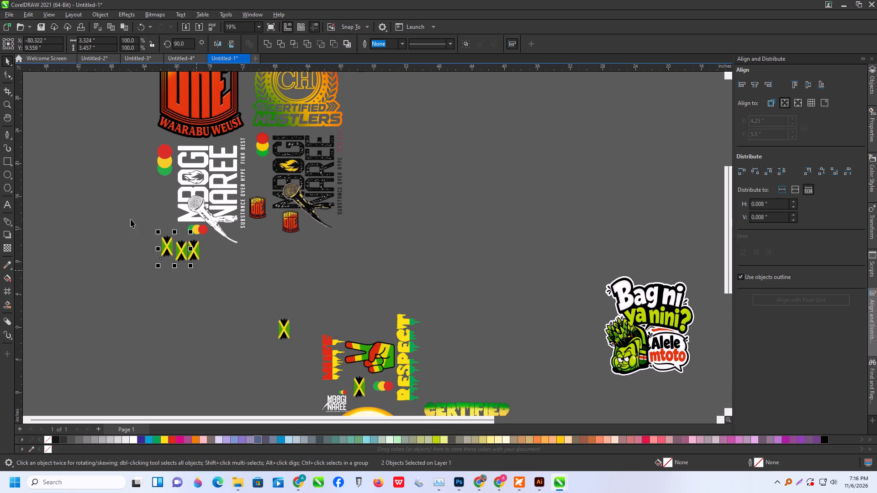
left_click_drag(131, 219, 217, 274)
left_click_drag(195, 237, 227, 334)
left_click(185, 272)
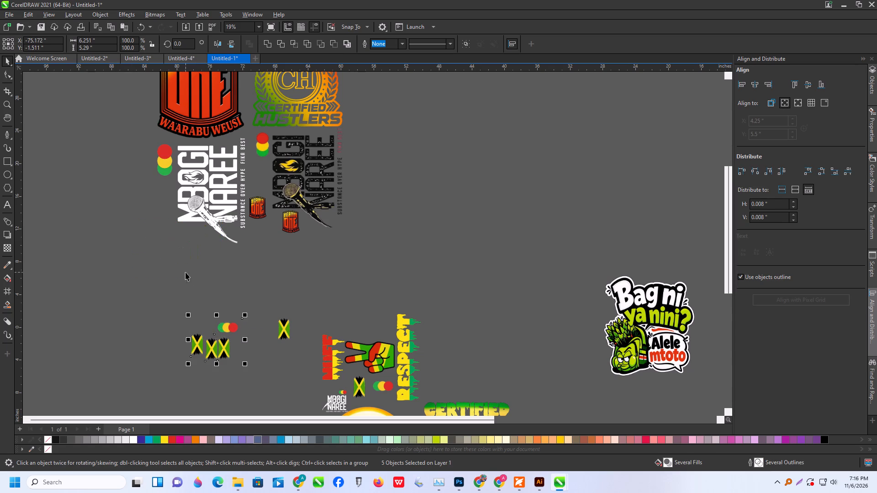
Move the white Mbogi Naree logo with its red, yellow and green circles next to the page, above the Bag ni ya nini design.
left_click_drag(113, 126, 252, 278)
key("ctrl+f")
scroll(228, 198, "down", 3)
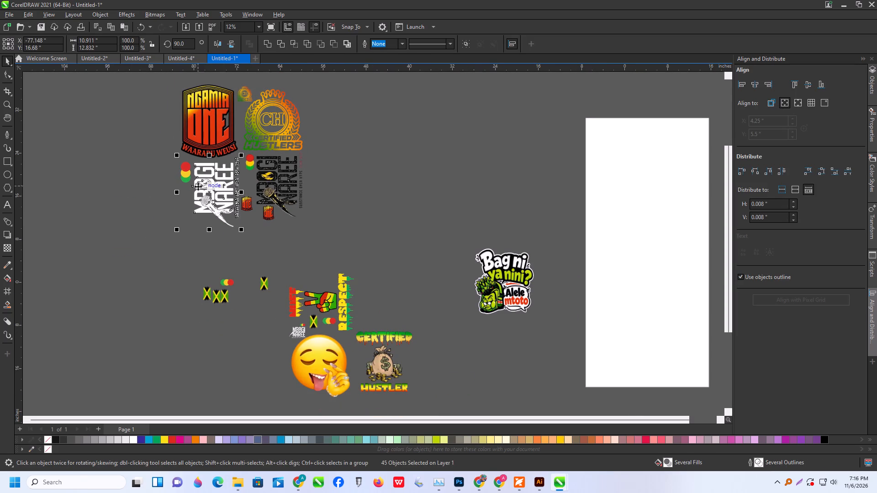
left_click_drag(206, 189, 530, 178)
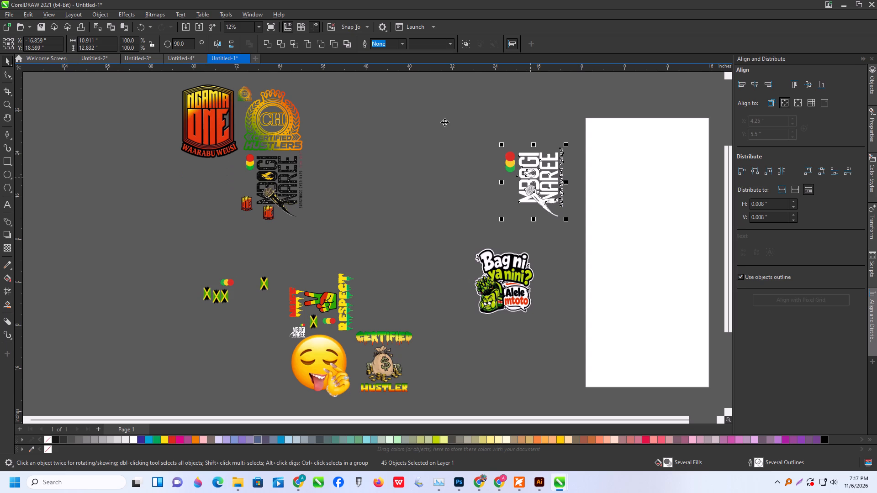
left_click(355, 134)
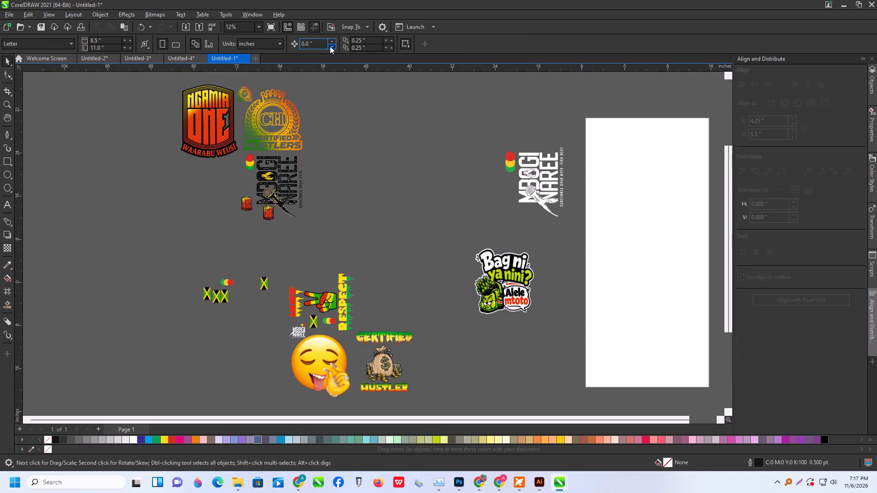
Set the document's units to centimeters.
left_click(270, 42)
left_click(256, 144)
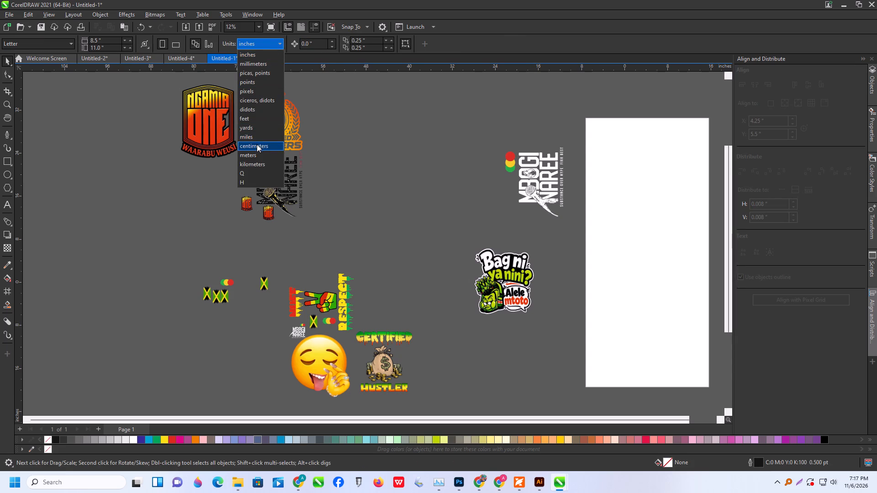
Set the rotation of the white Mbogi Naree logo and its three circles to 0 degrees and group all its parts.
left_click_drag(438, 118, 601, 228)
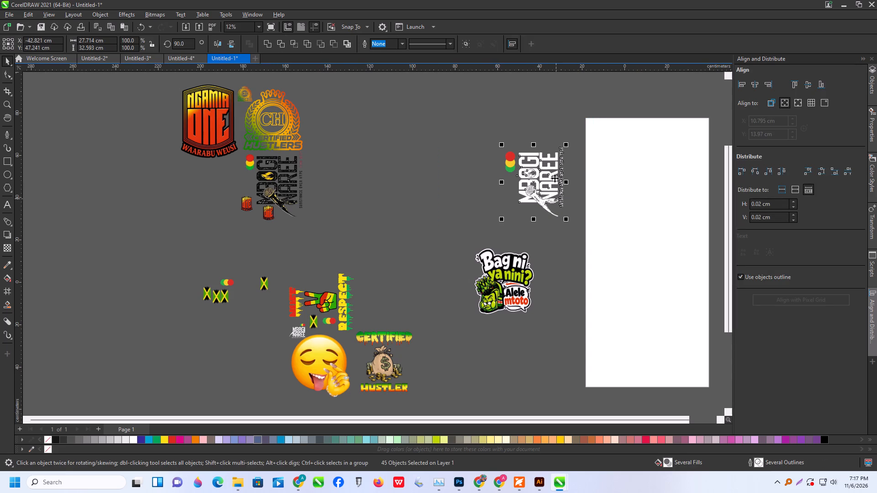
left_click_drag(189, 45, 125, 44)
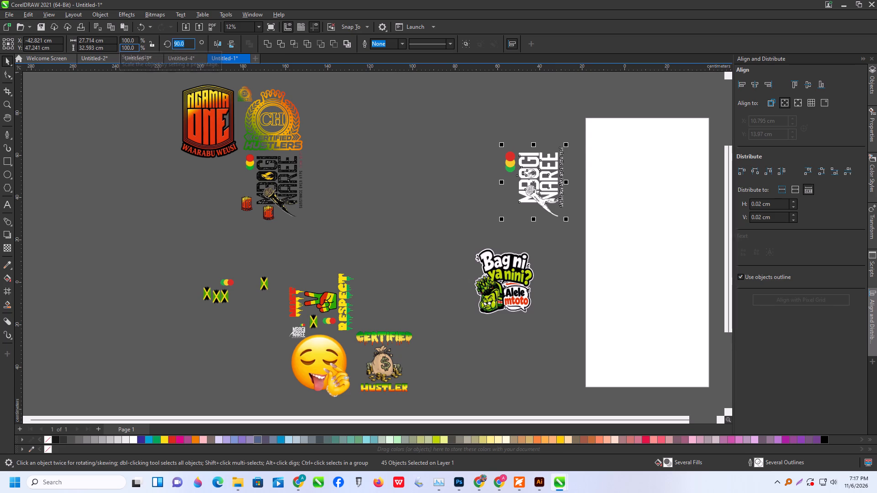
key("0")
key("Return")
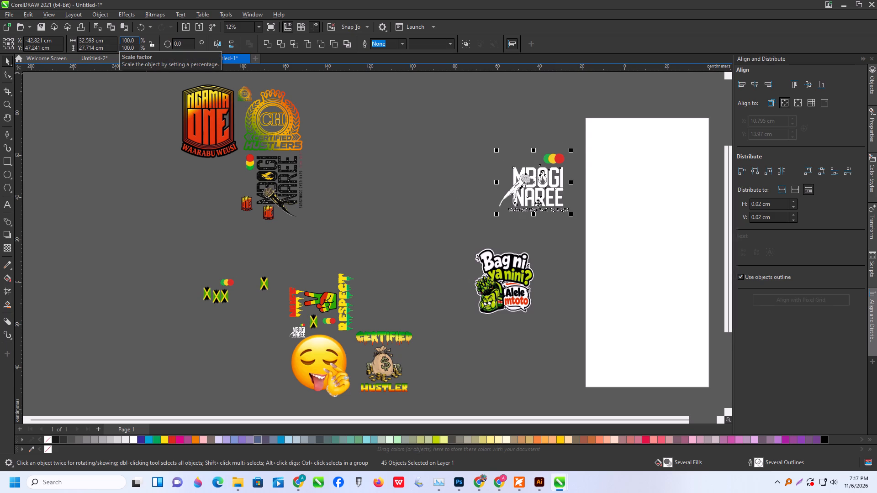
key("ctrl+g")
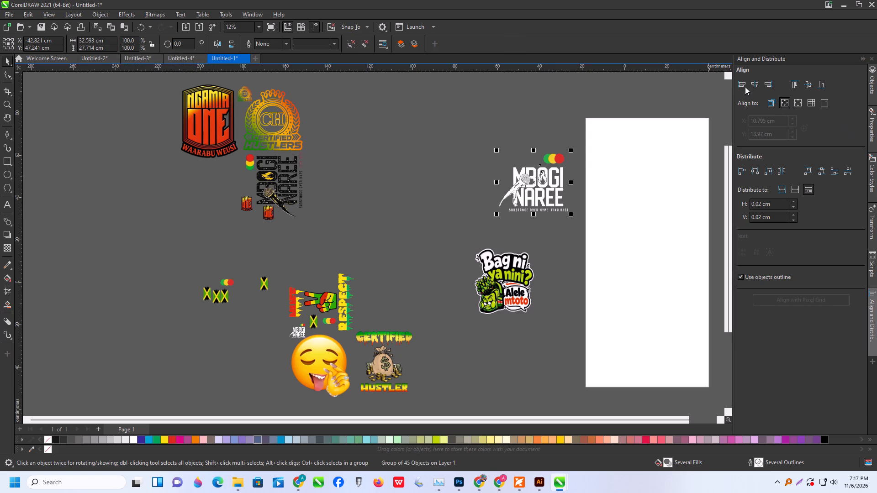
Align the grouped Mbogi Naree logo to the left and top edges of the white page.
left_click(744, 85)
left_click(794, 80)
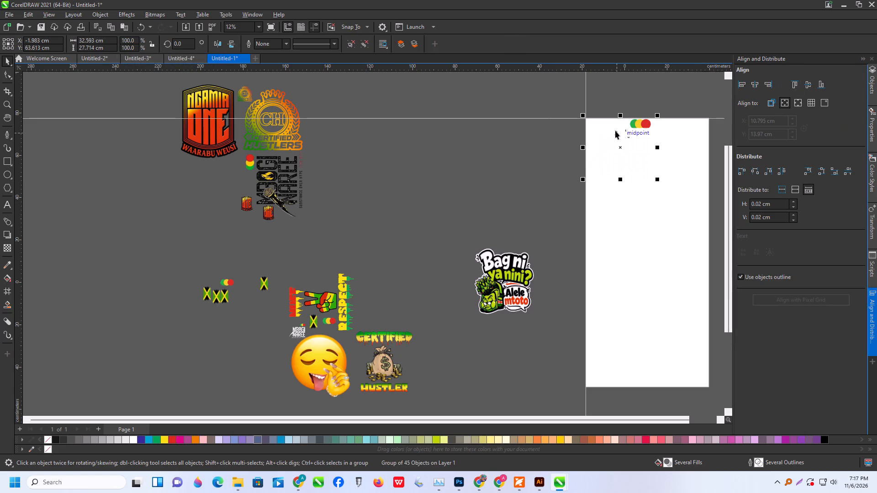
Delete all the remaining designs off the page, including the Bag ni ya nini design, keeping only the Mbogi Naree logo.
scroll(412, 184, "down", 4)
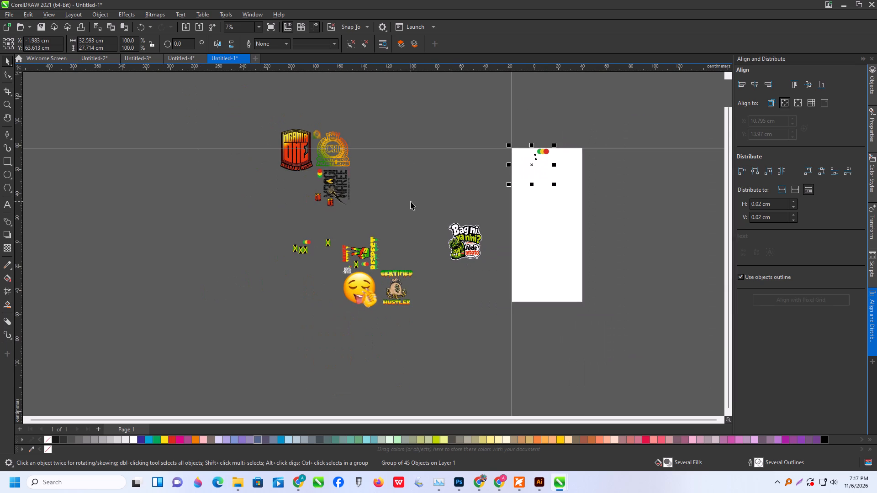
scroll(350, 357, "up", 3)
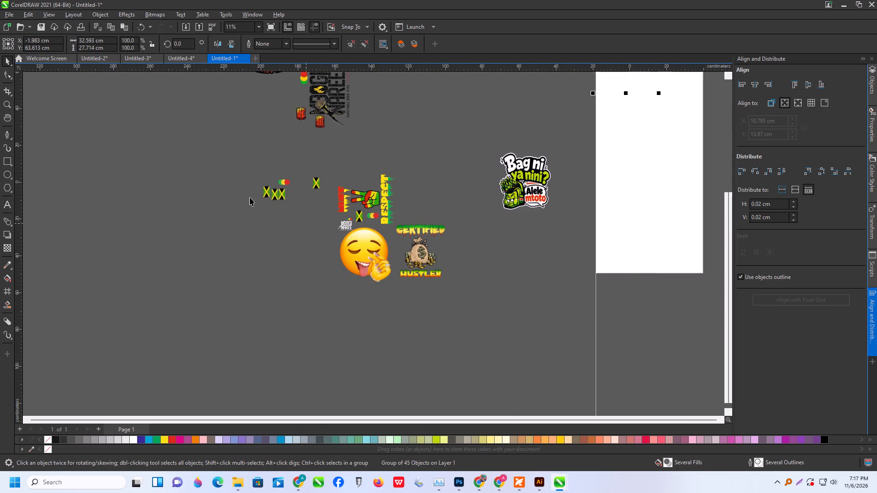
scroll(287, 228, "down", 8)
left_click_drag(261, 122, 376, 283)
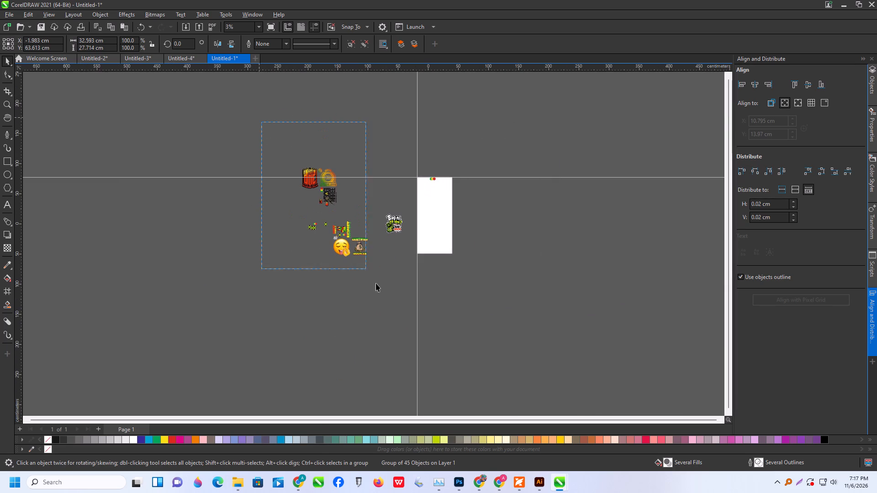
left_click_drag(376, 283, 417, 321)
key("Delete")
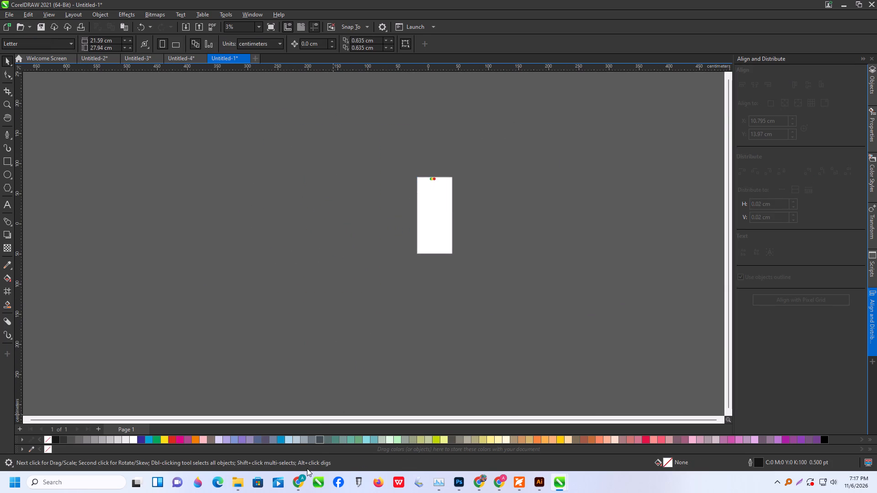